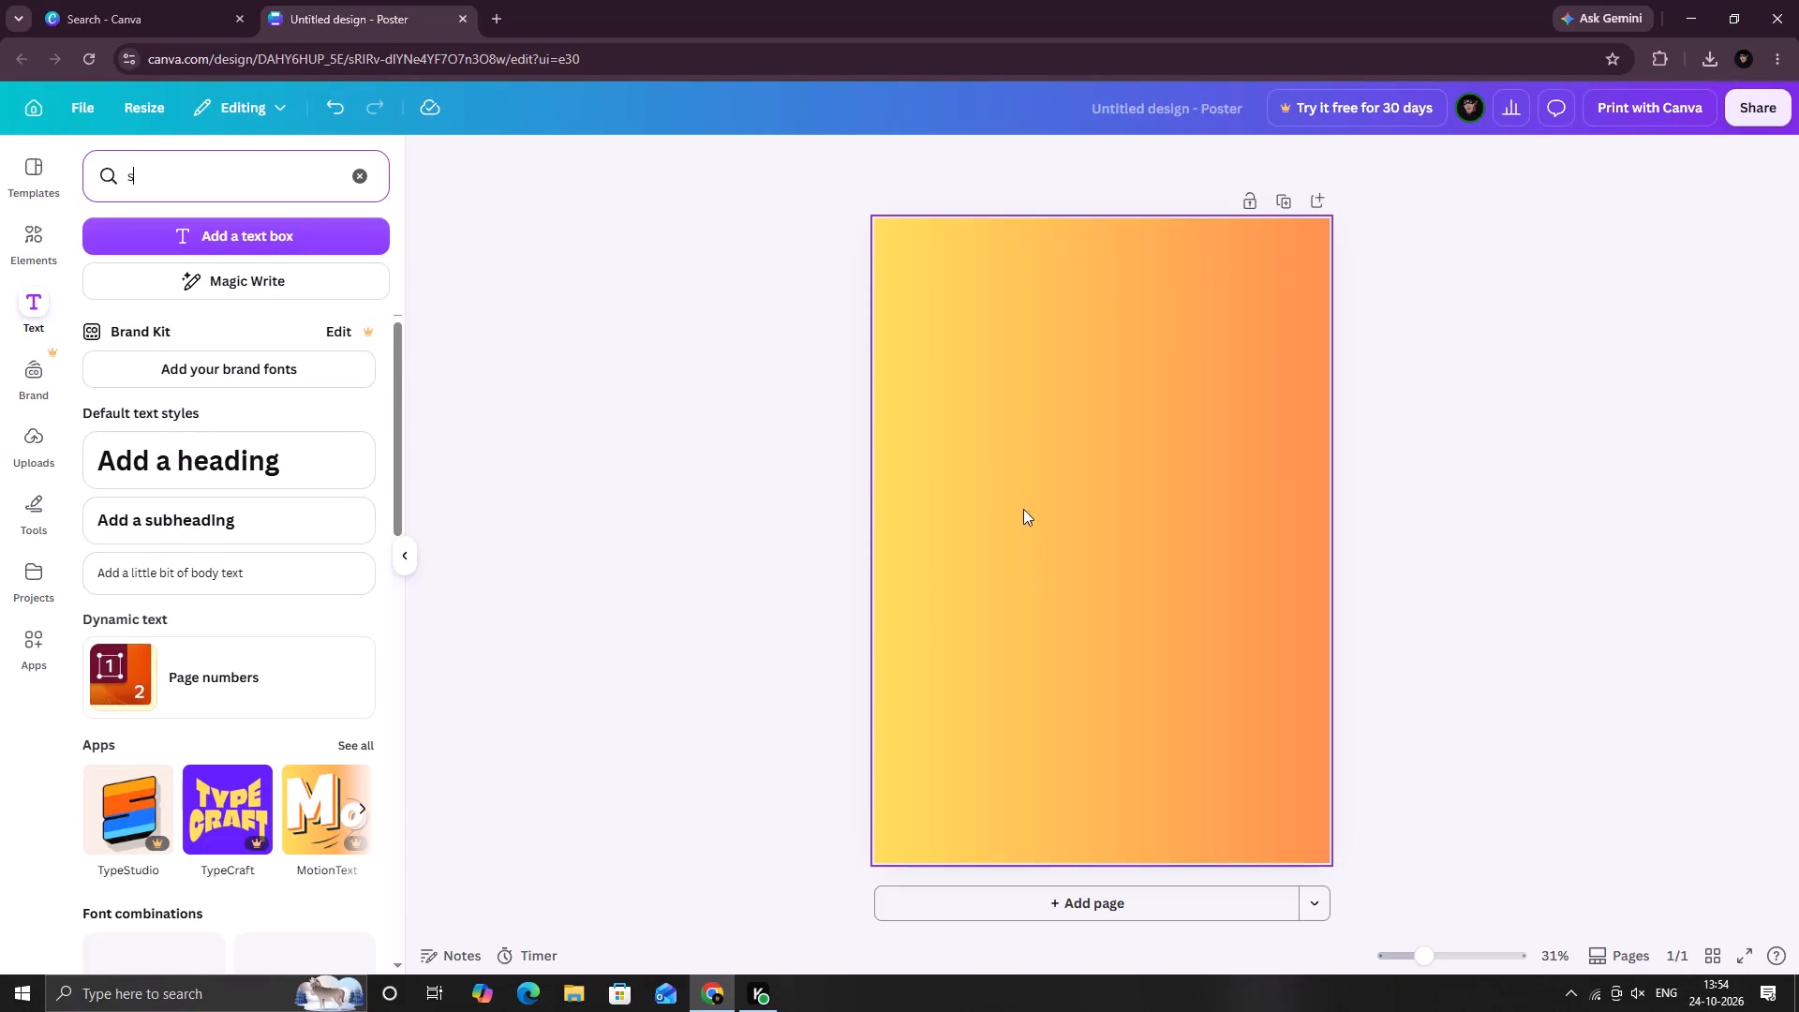
Change the poster's gradient background to a custom solid amber, #F6B50F.
left_click(1004, 470)
left_click(1104, 156)
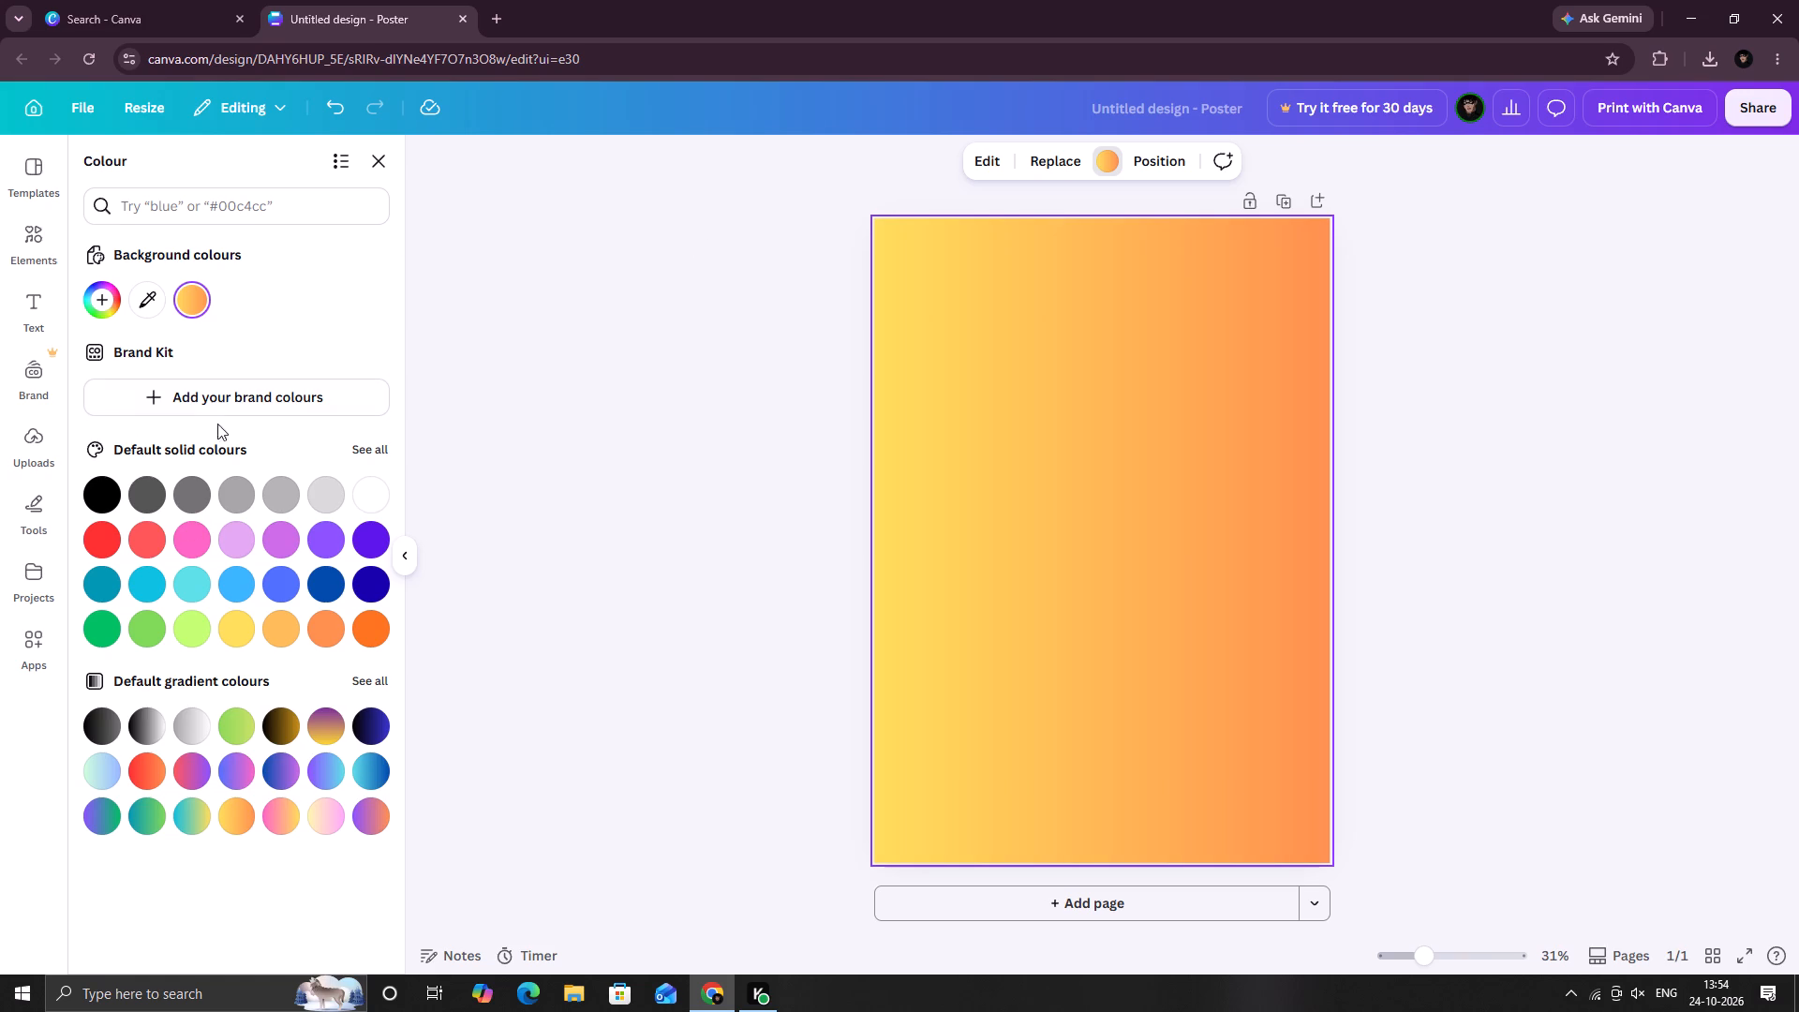
left_click(143, 293)
left_click(125, 305)
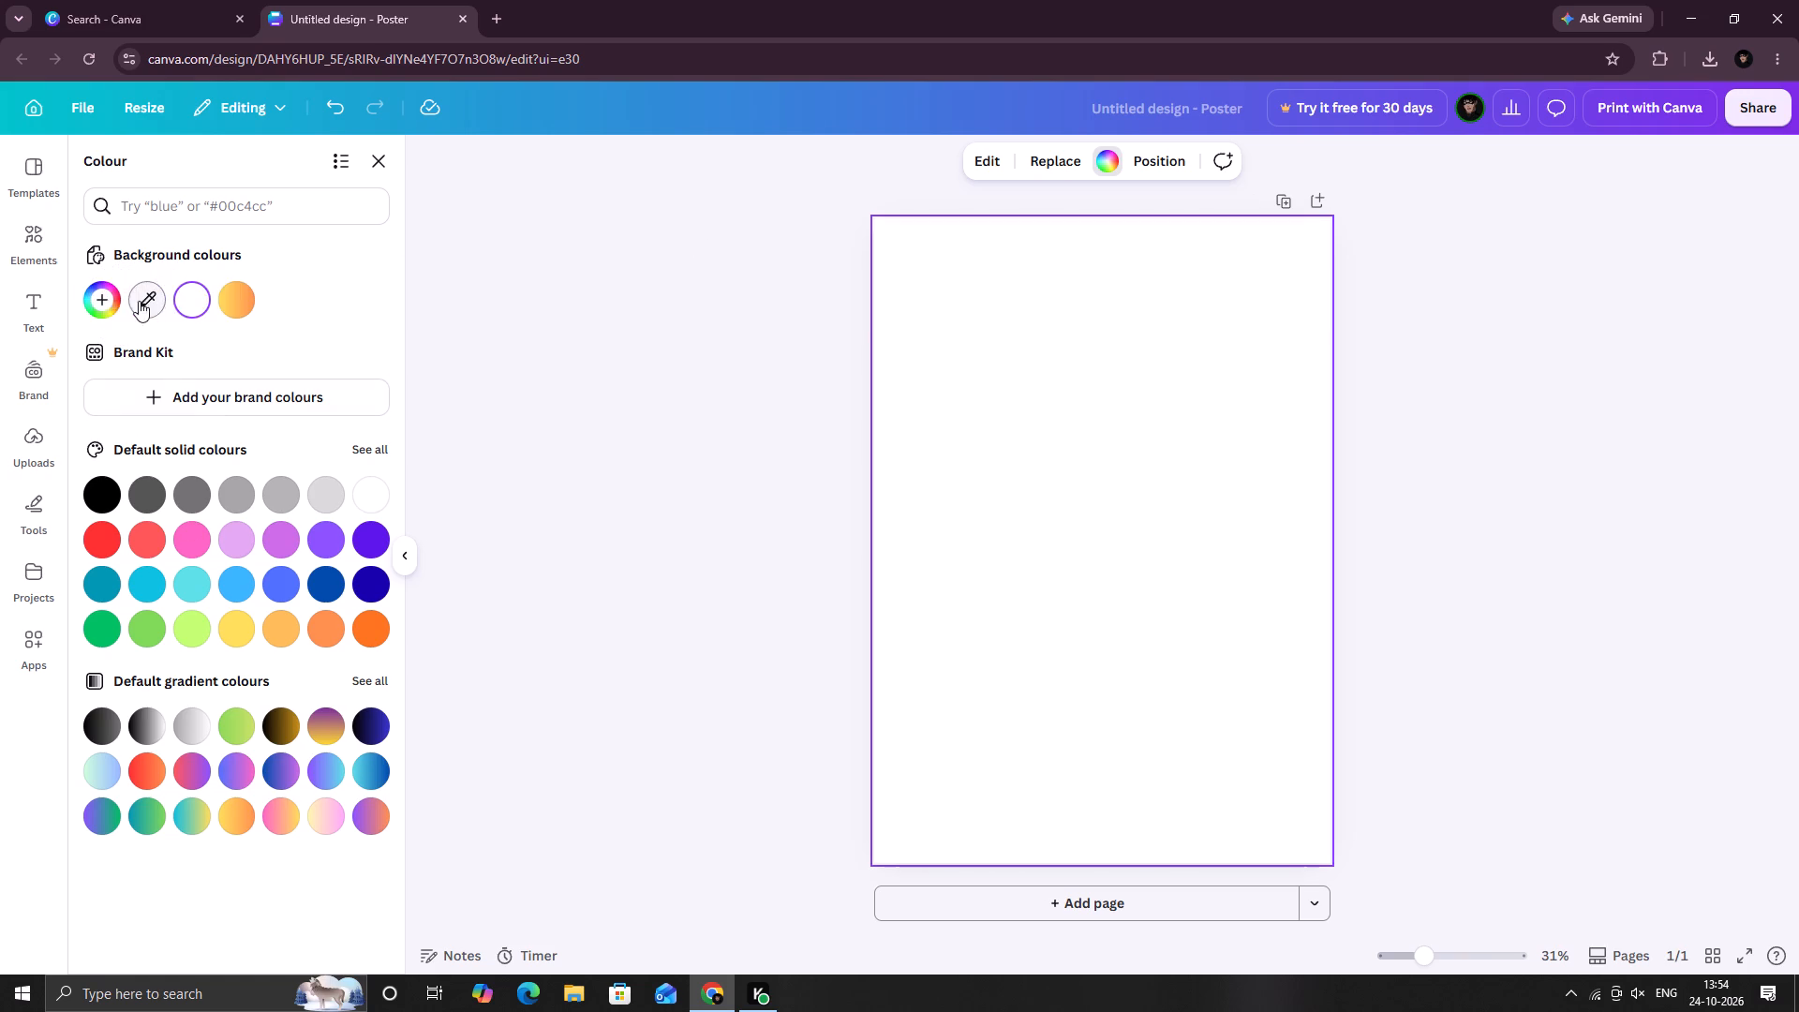
left_click(93, 304)
left_click(145, 495)
left_click(152, 504)
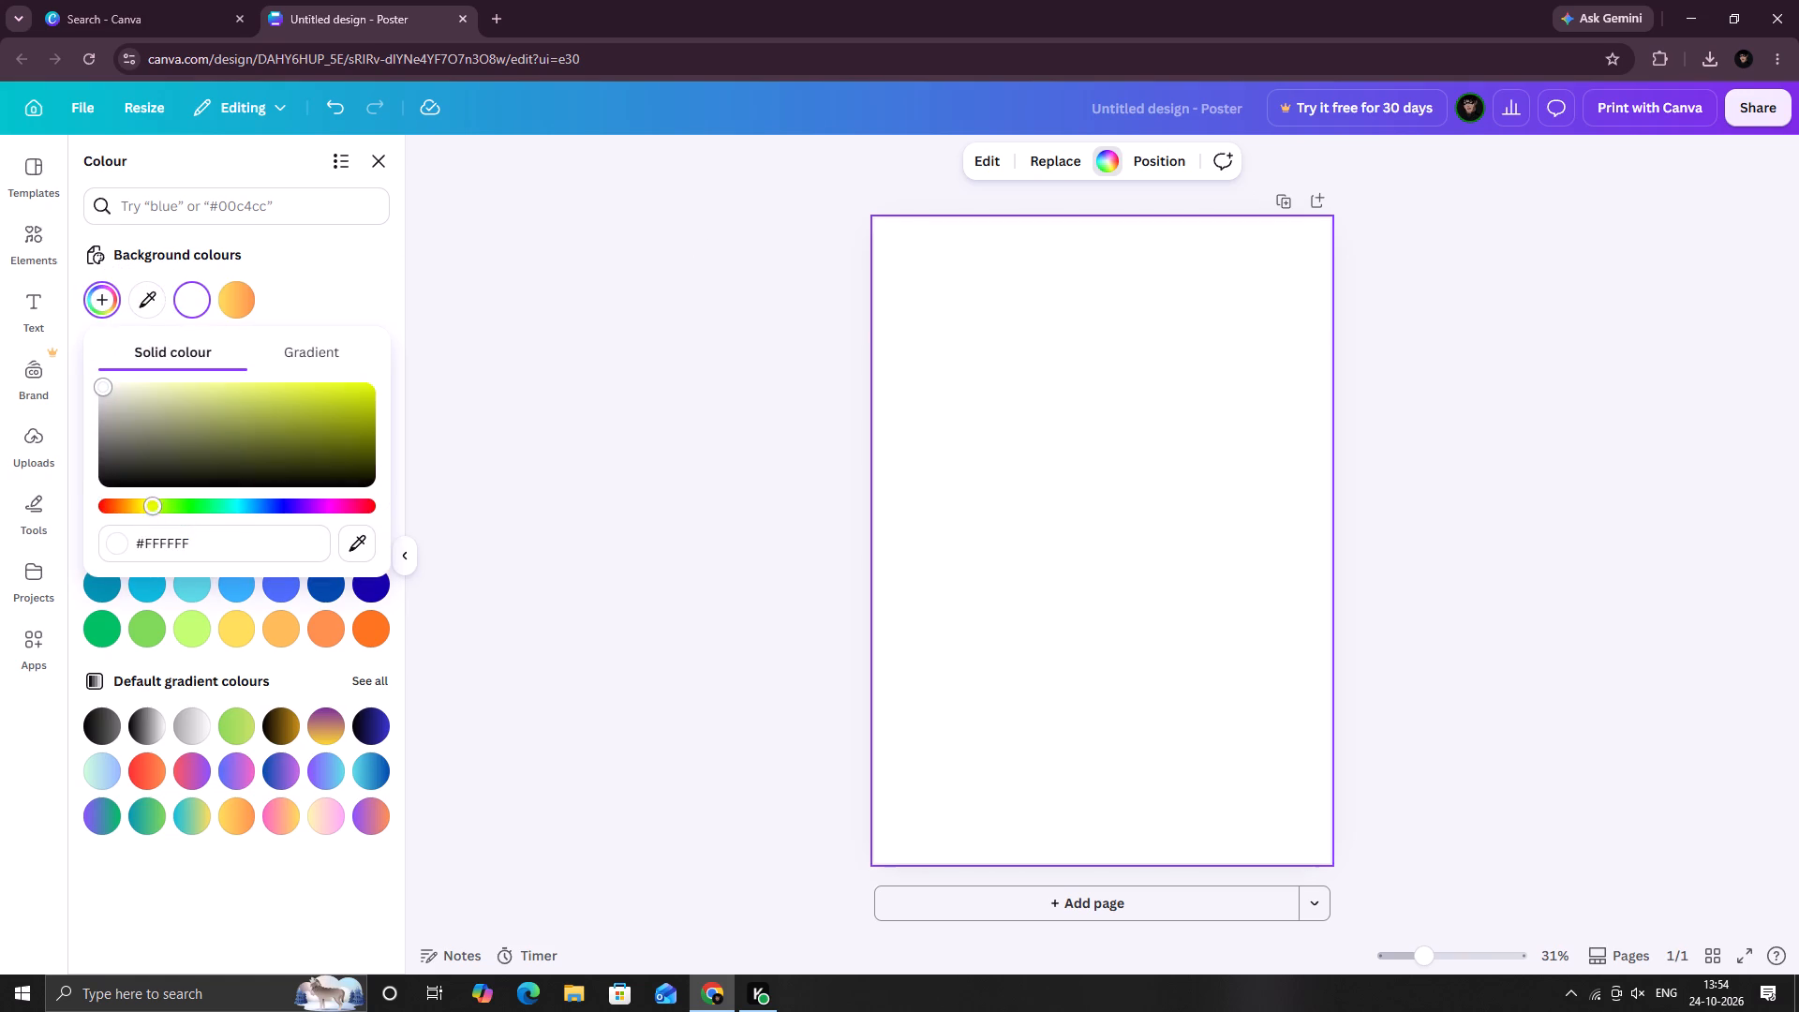
left_click(145, 501)
double_click(140, 501)
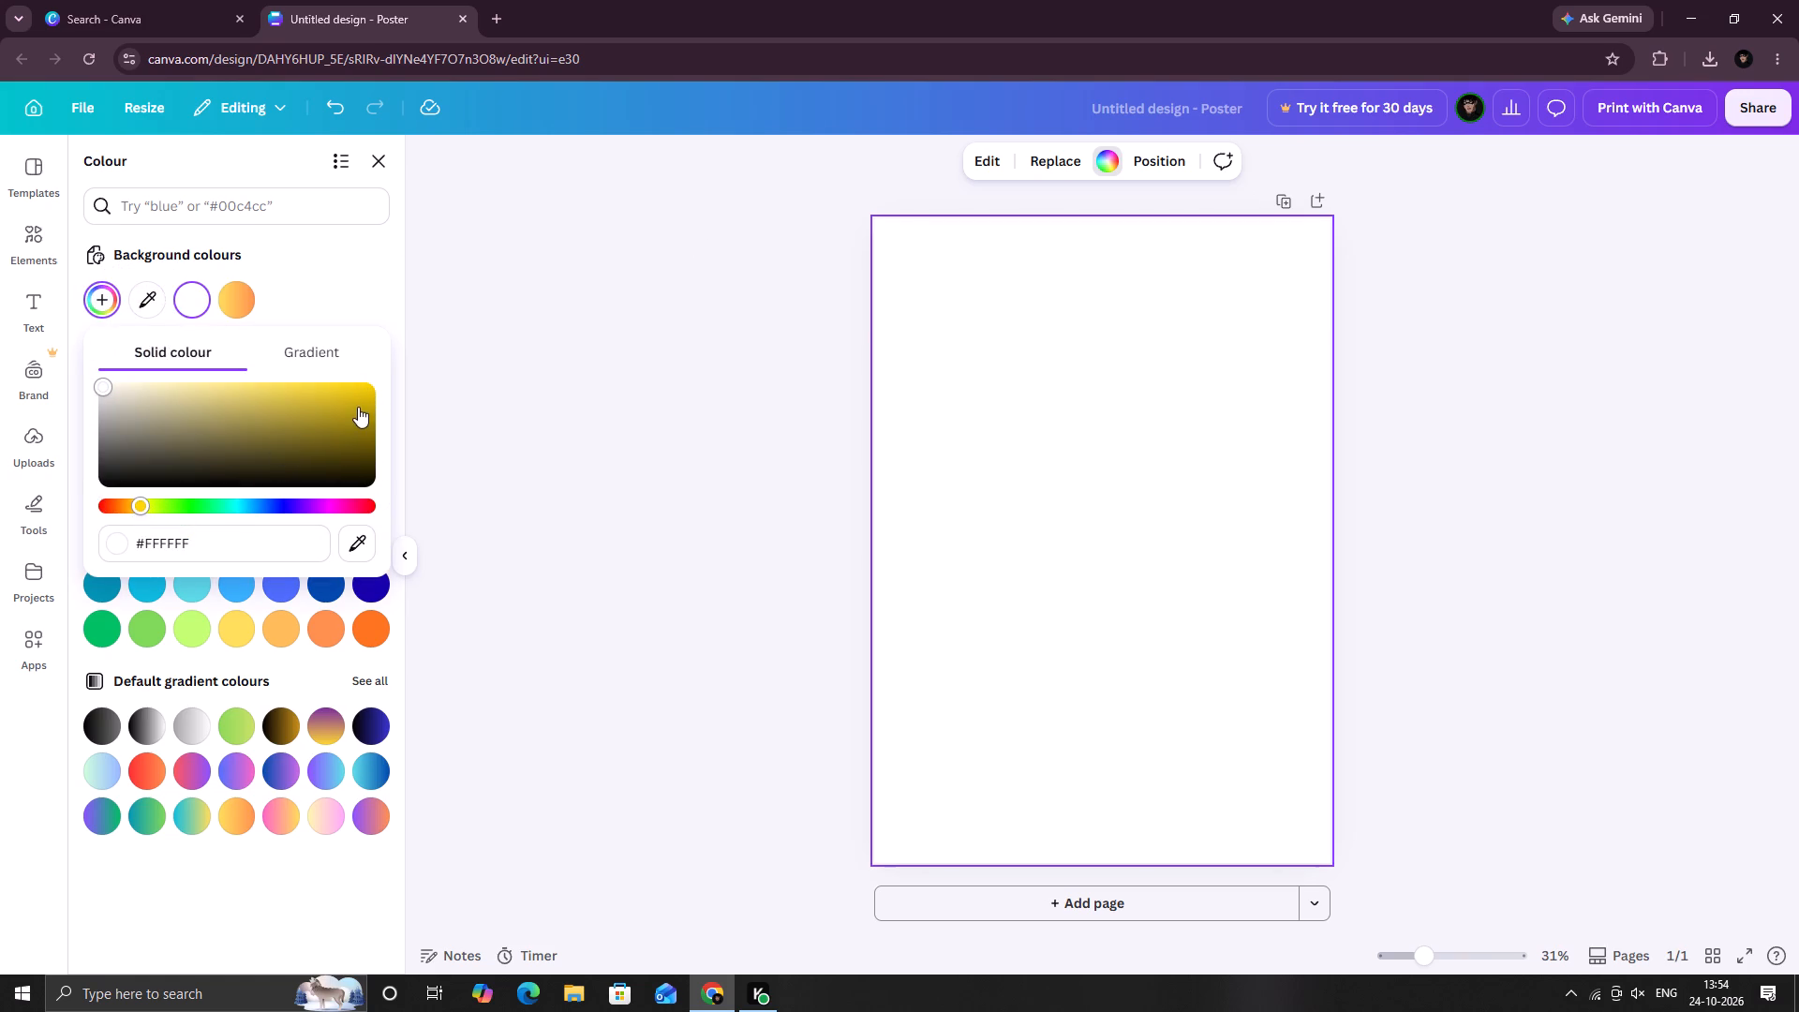
left_click(358, 401)
left_click(318, 384)
left_click(275, 381)
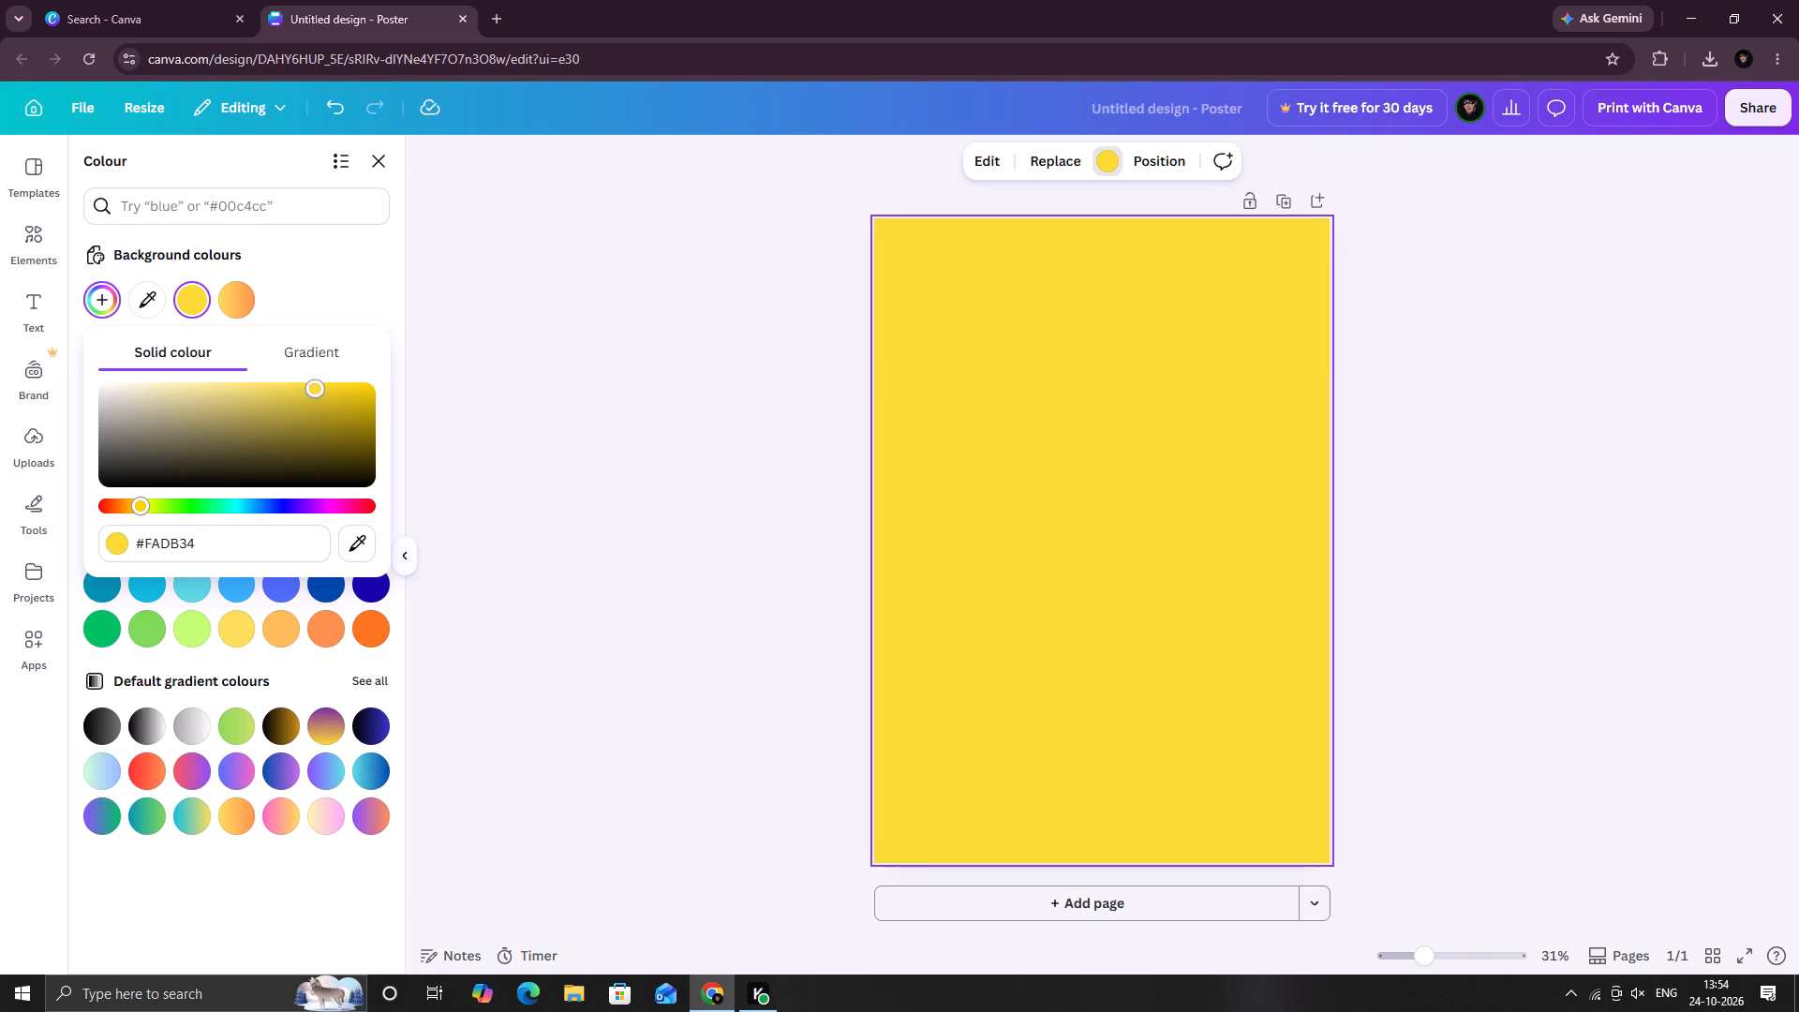
left_click(137, 506)
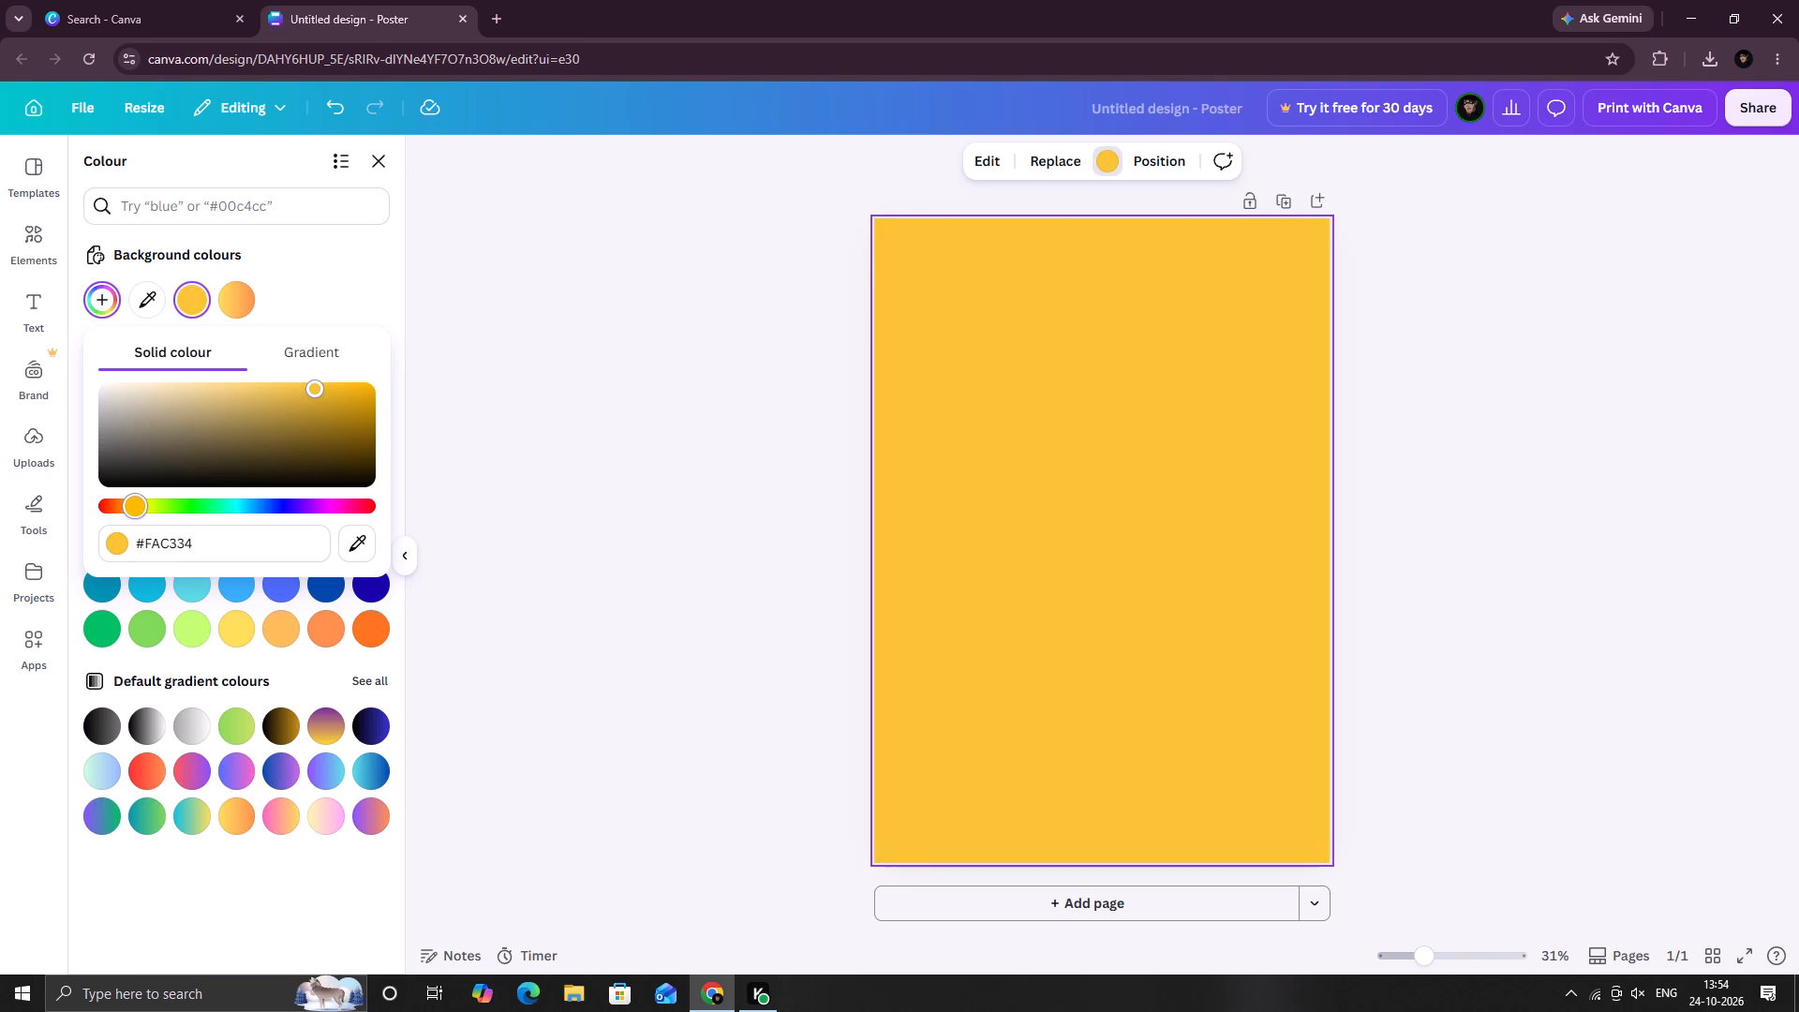
left_click(346, 390)
left_click(359, 386)
left_click(574, 353)
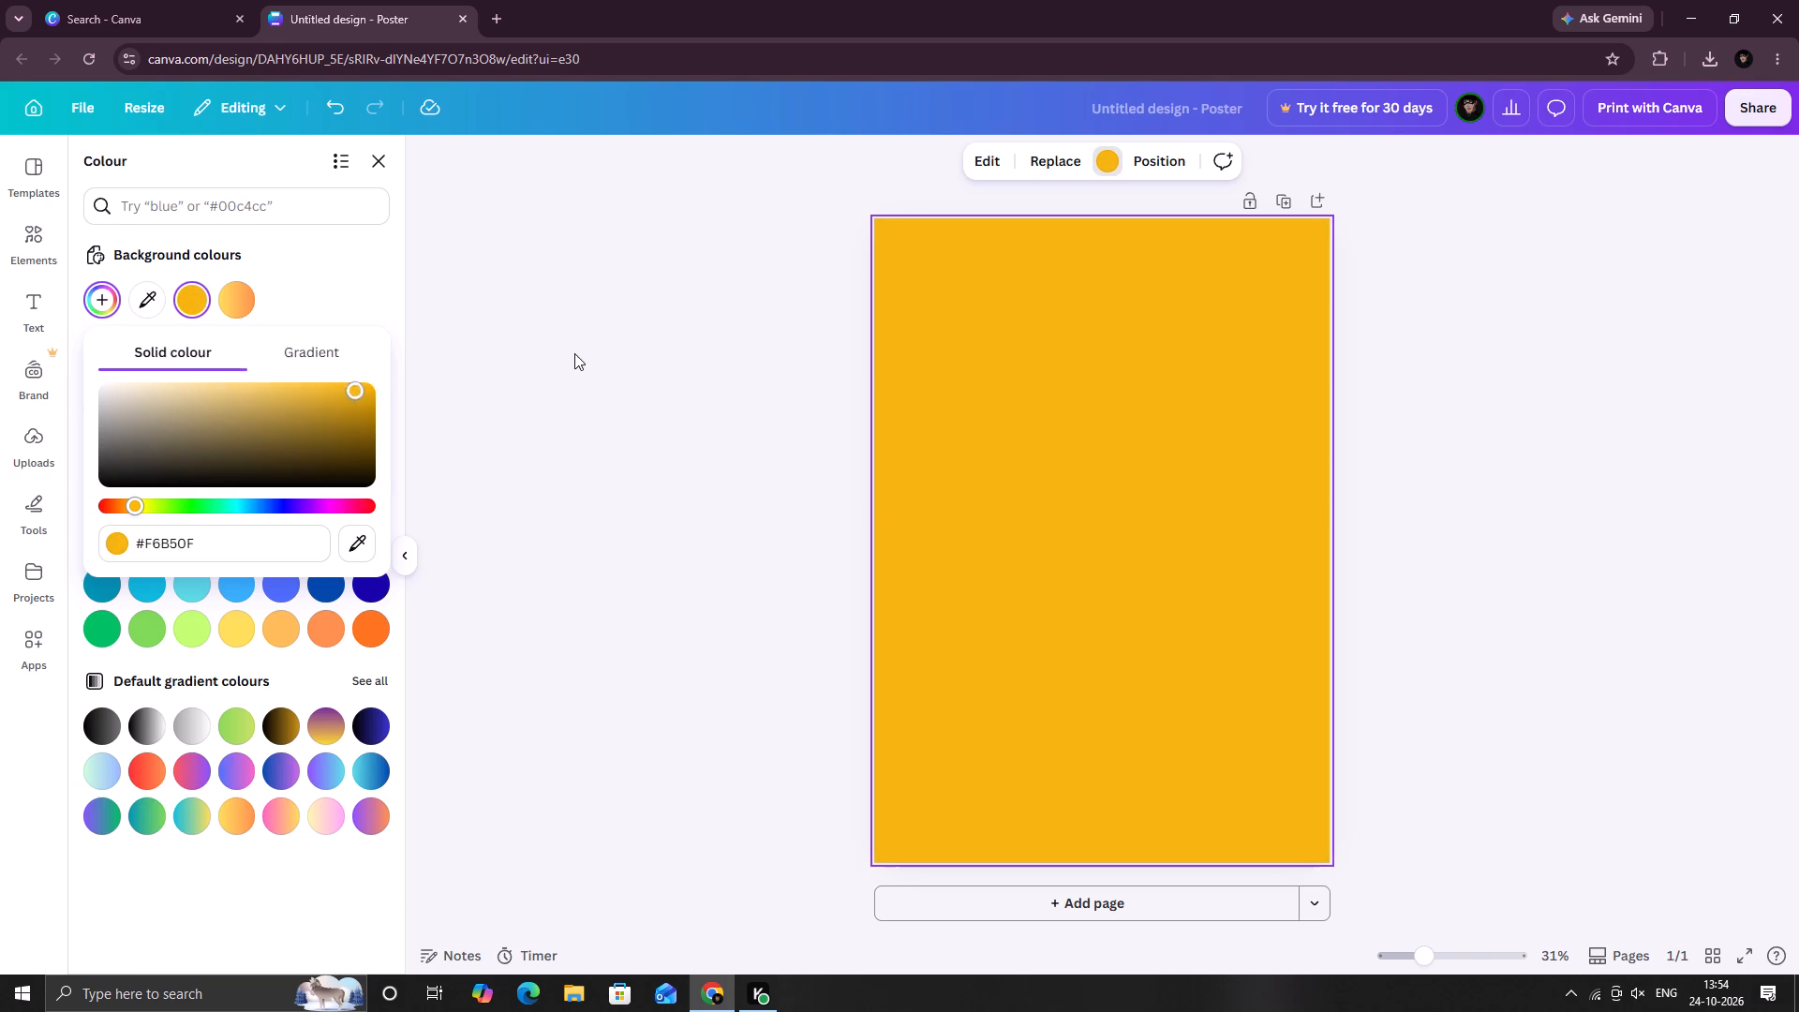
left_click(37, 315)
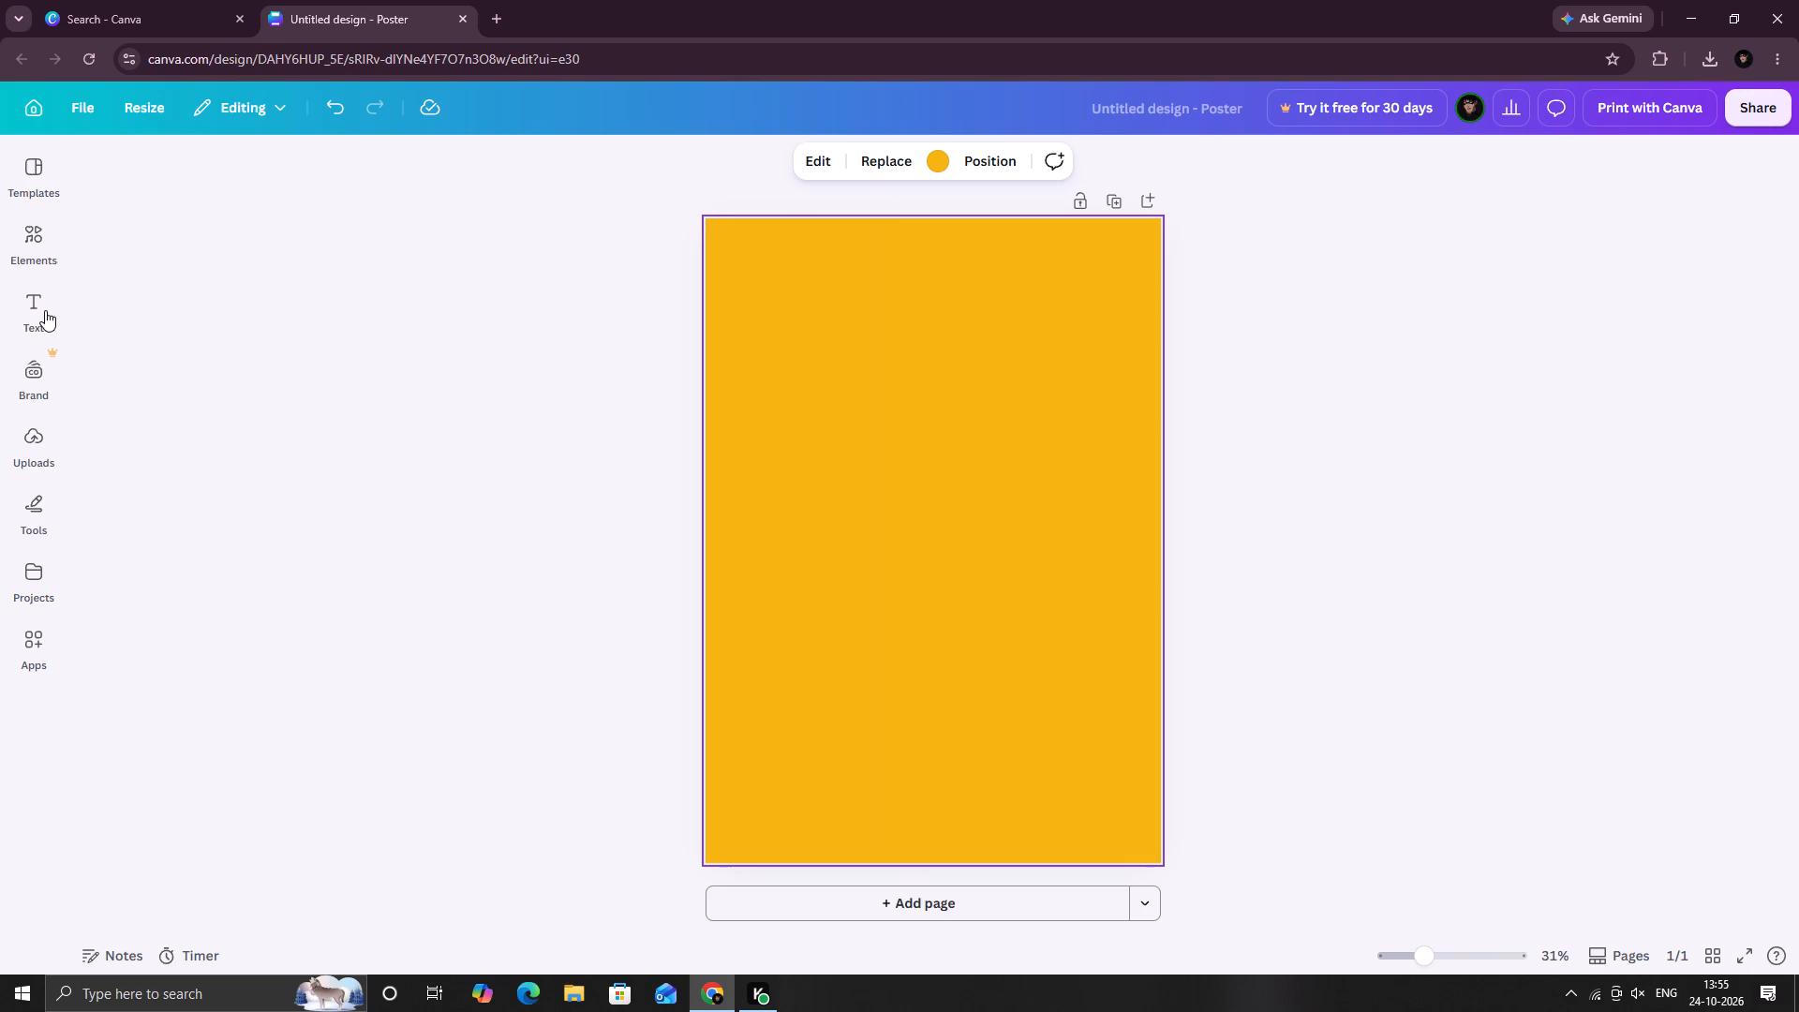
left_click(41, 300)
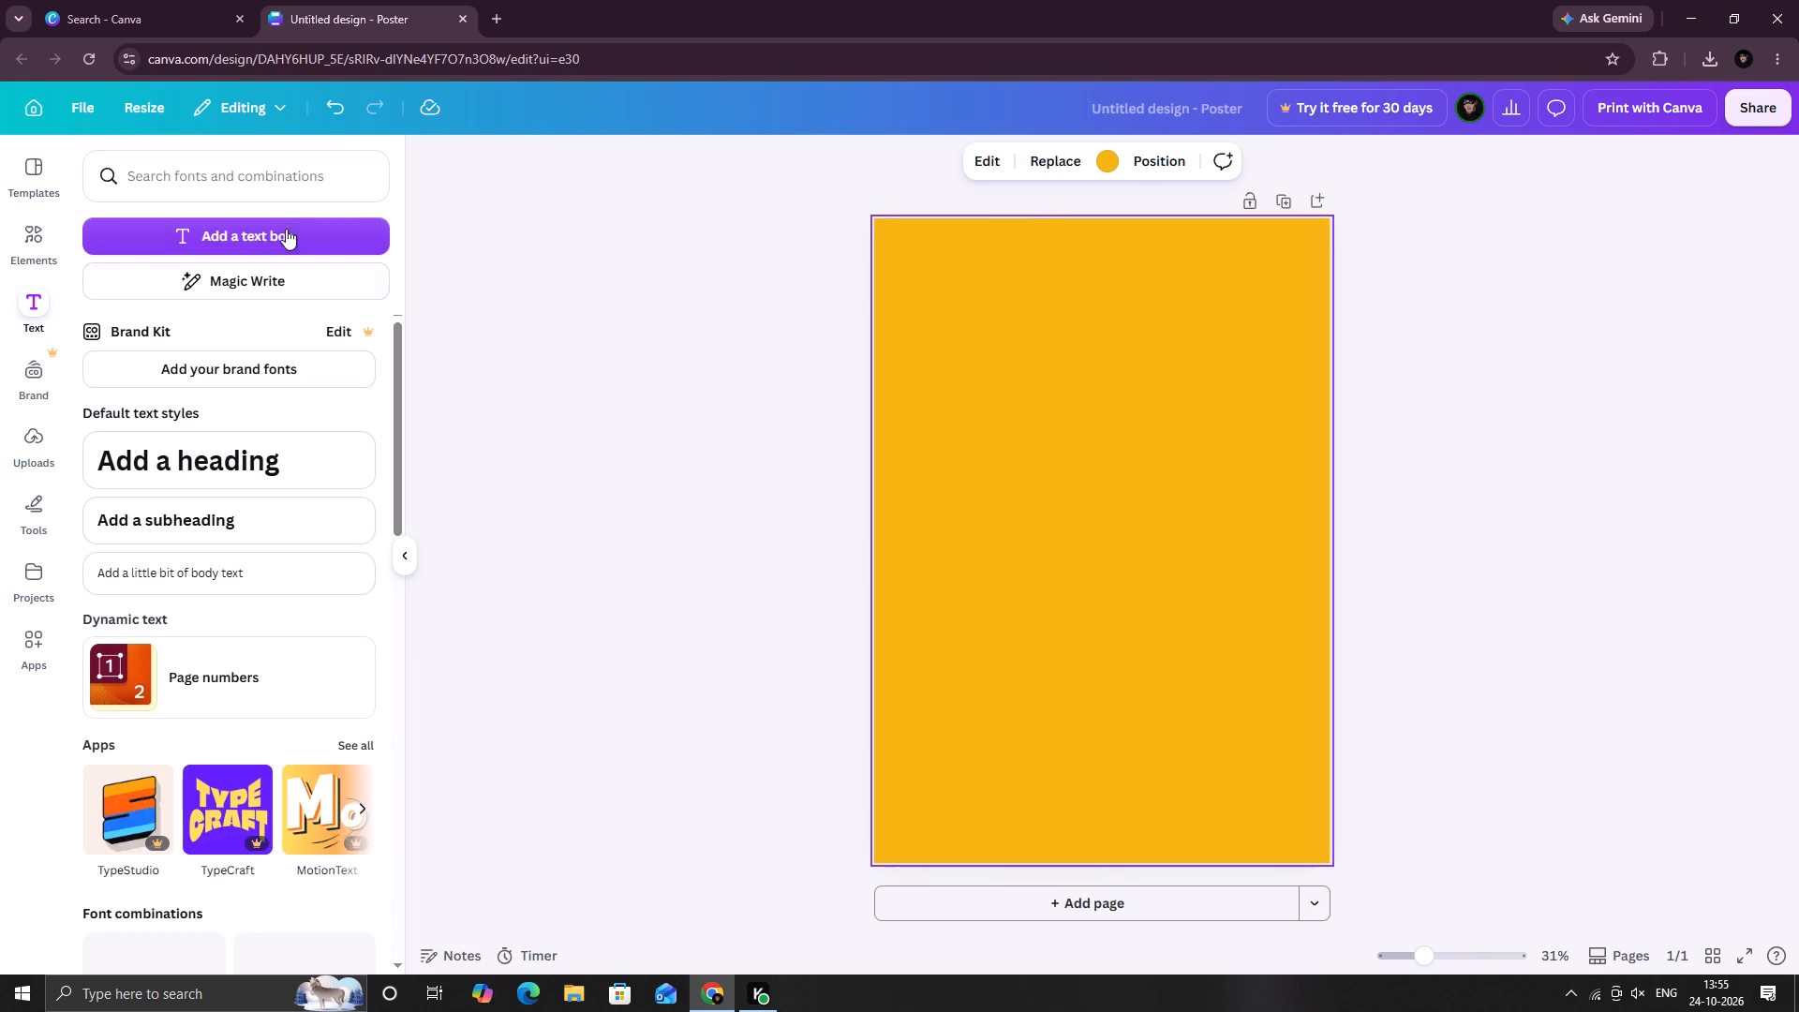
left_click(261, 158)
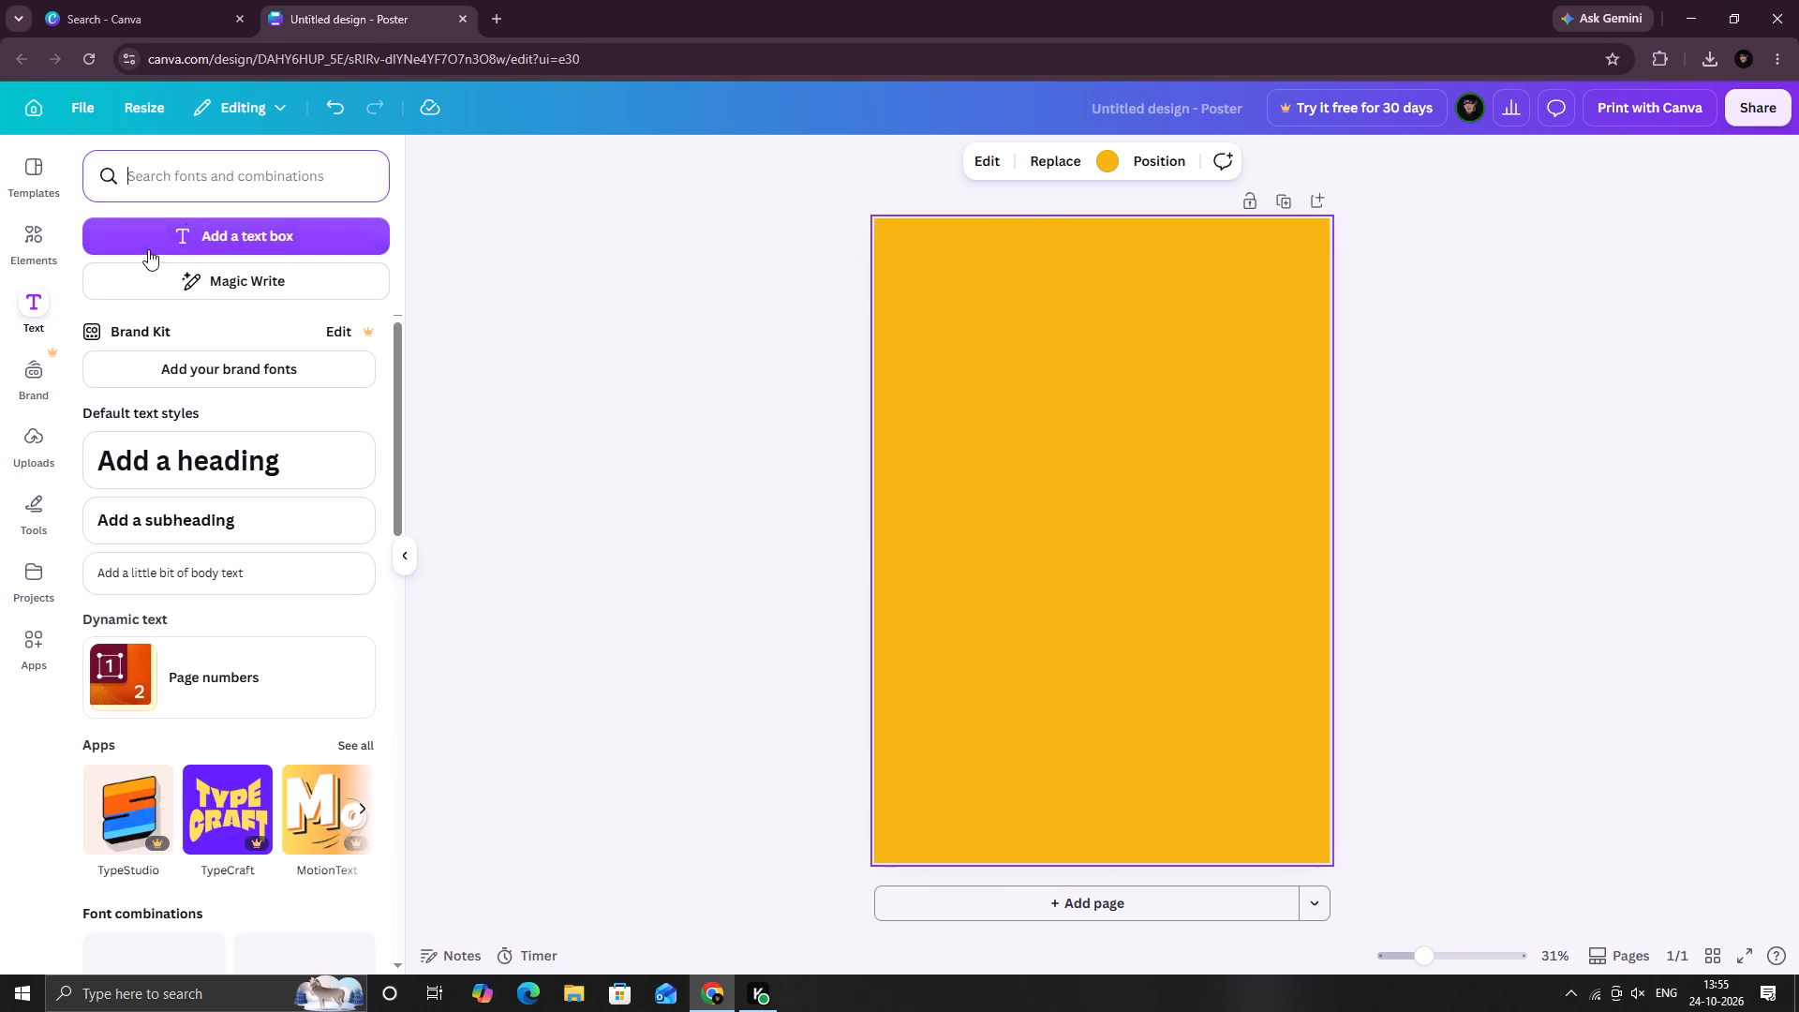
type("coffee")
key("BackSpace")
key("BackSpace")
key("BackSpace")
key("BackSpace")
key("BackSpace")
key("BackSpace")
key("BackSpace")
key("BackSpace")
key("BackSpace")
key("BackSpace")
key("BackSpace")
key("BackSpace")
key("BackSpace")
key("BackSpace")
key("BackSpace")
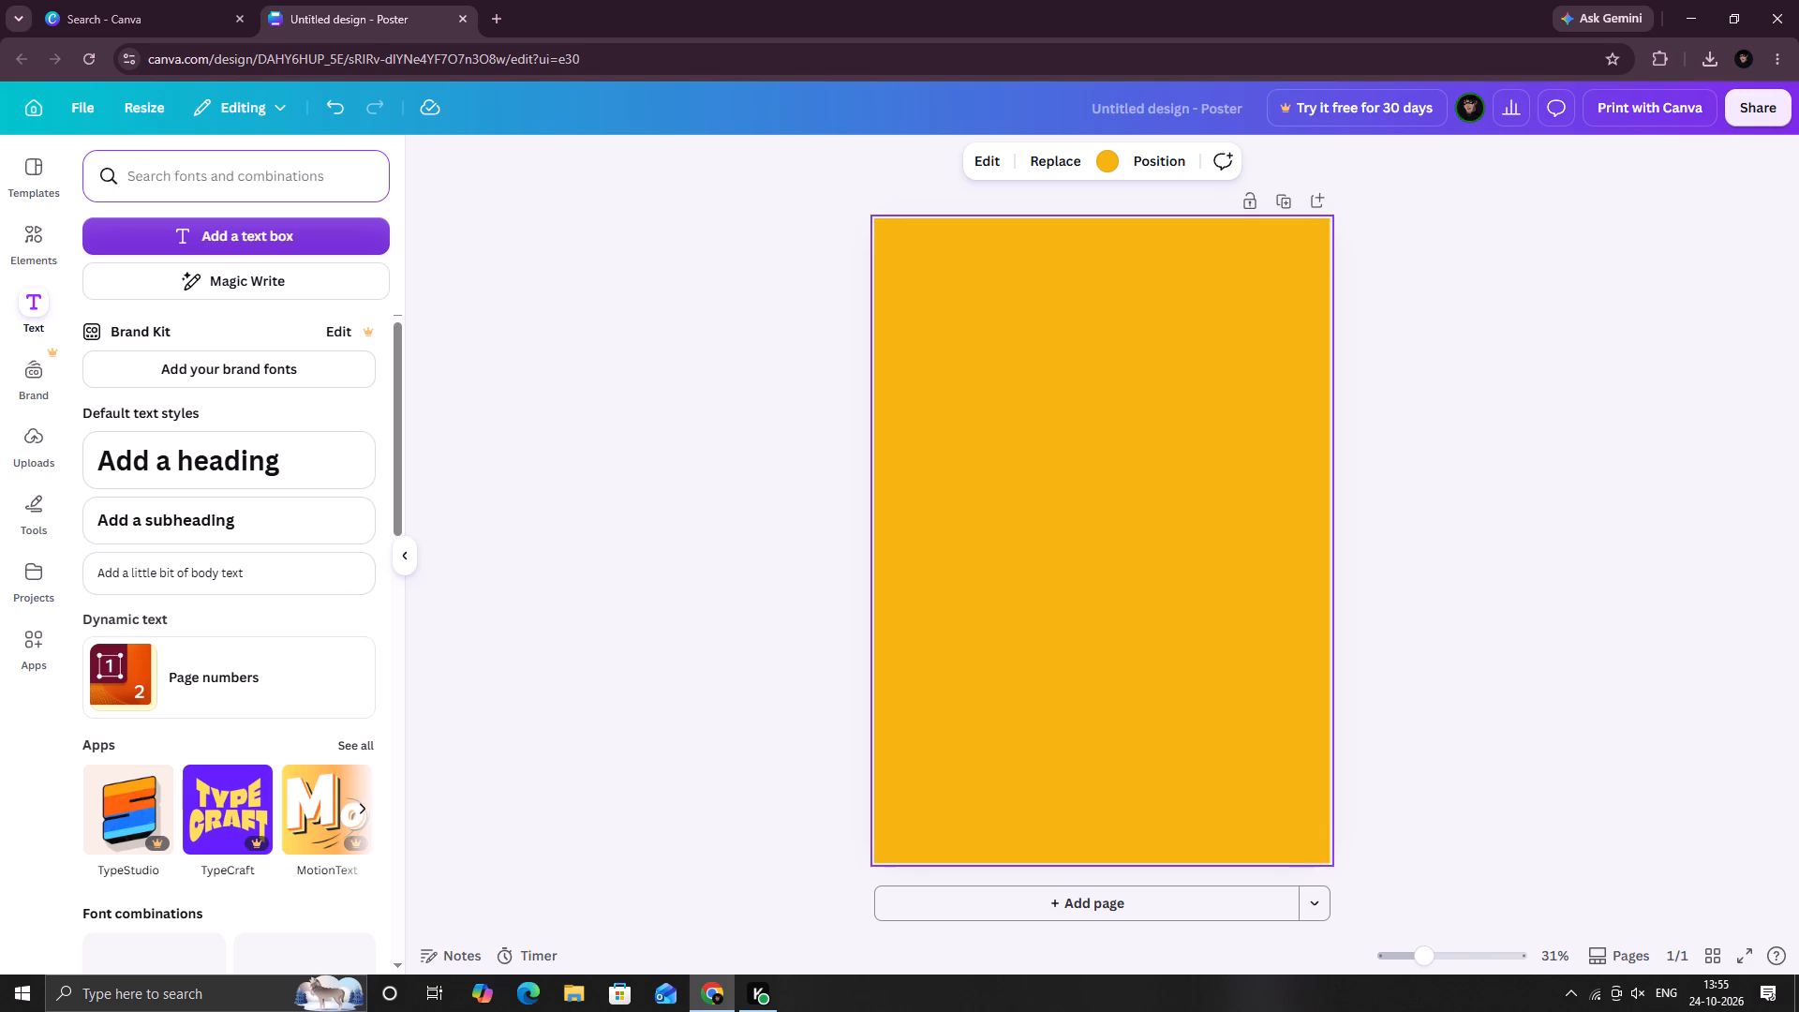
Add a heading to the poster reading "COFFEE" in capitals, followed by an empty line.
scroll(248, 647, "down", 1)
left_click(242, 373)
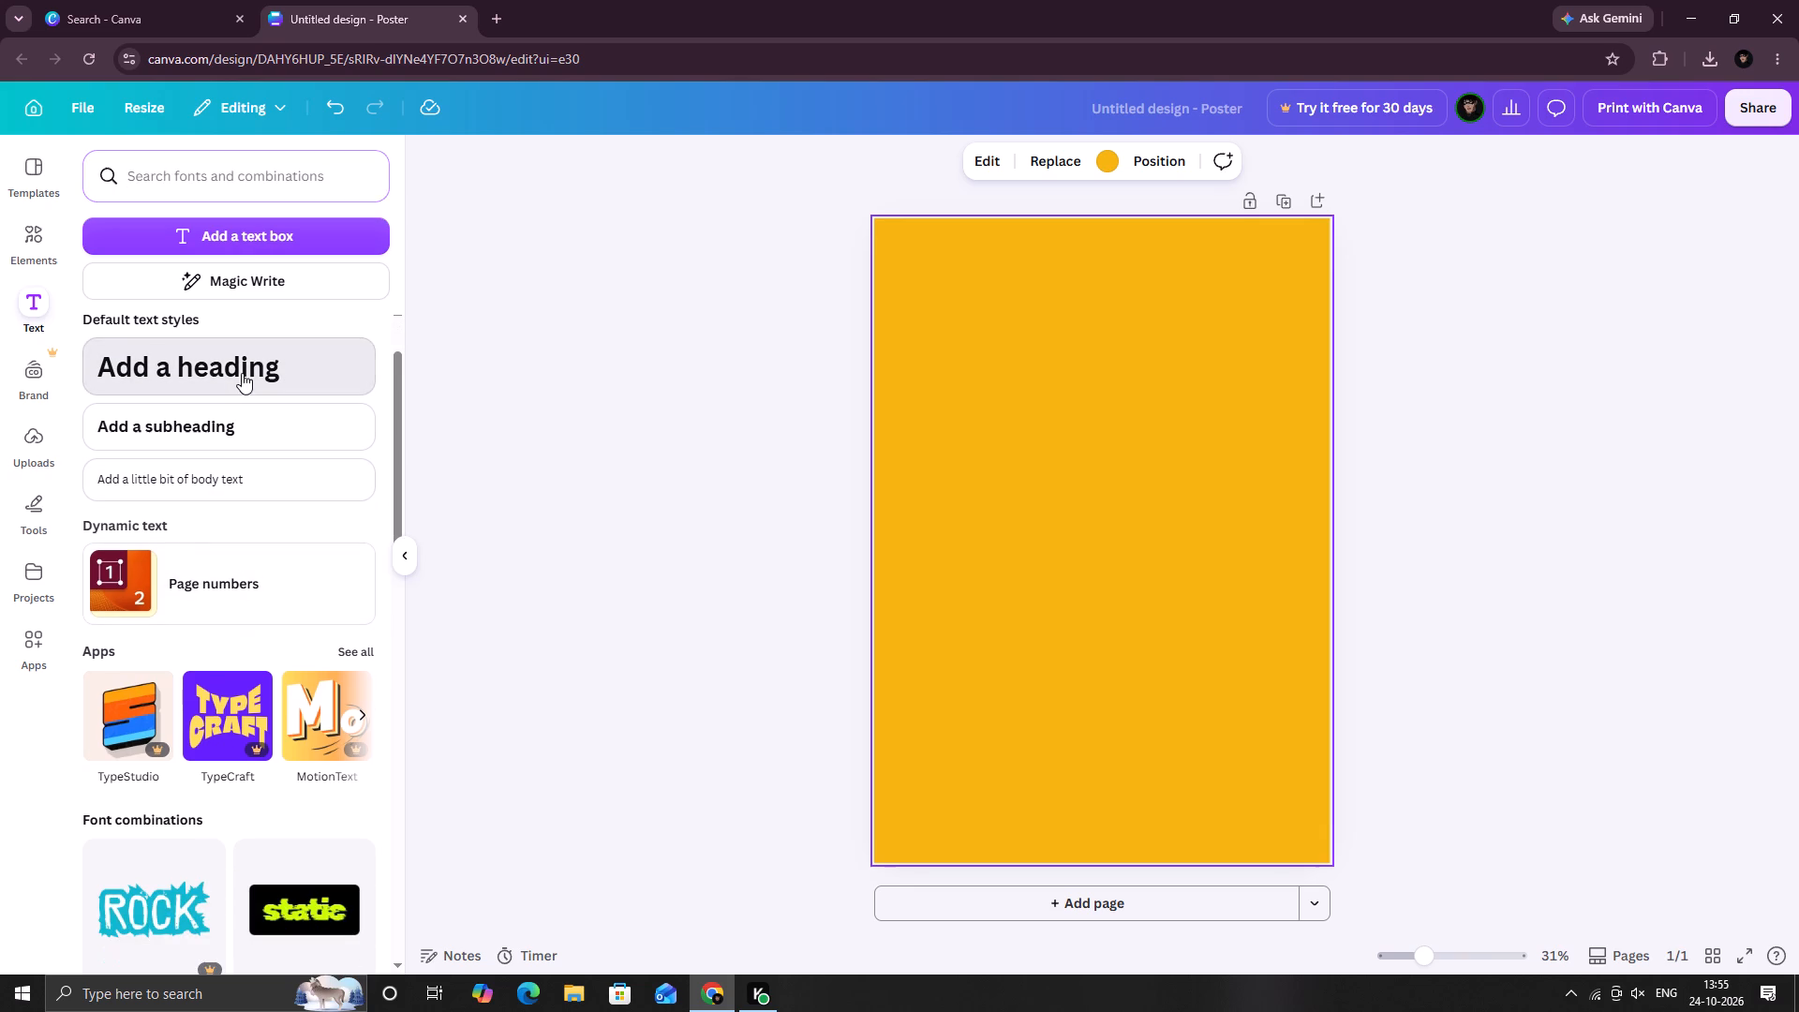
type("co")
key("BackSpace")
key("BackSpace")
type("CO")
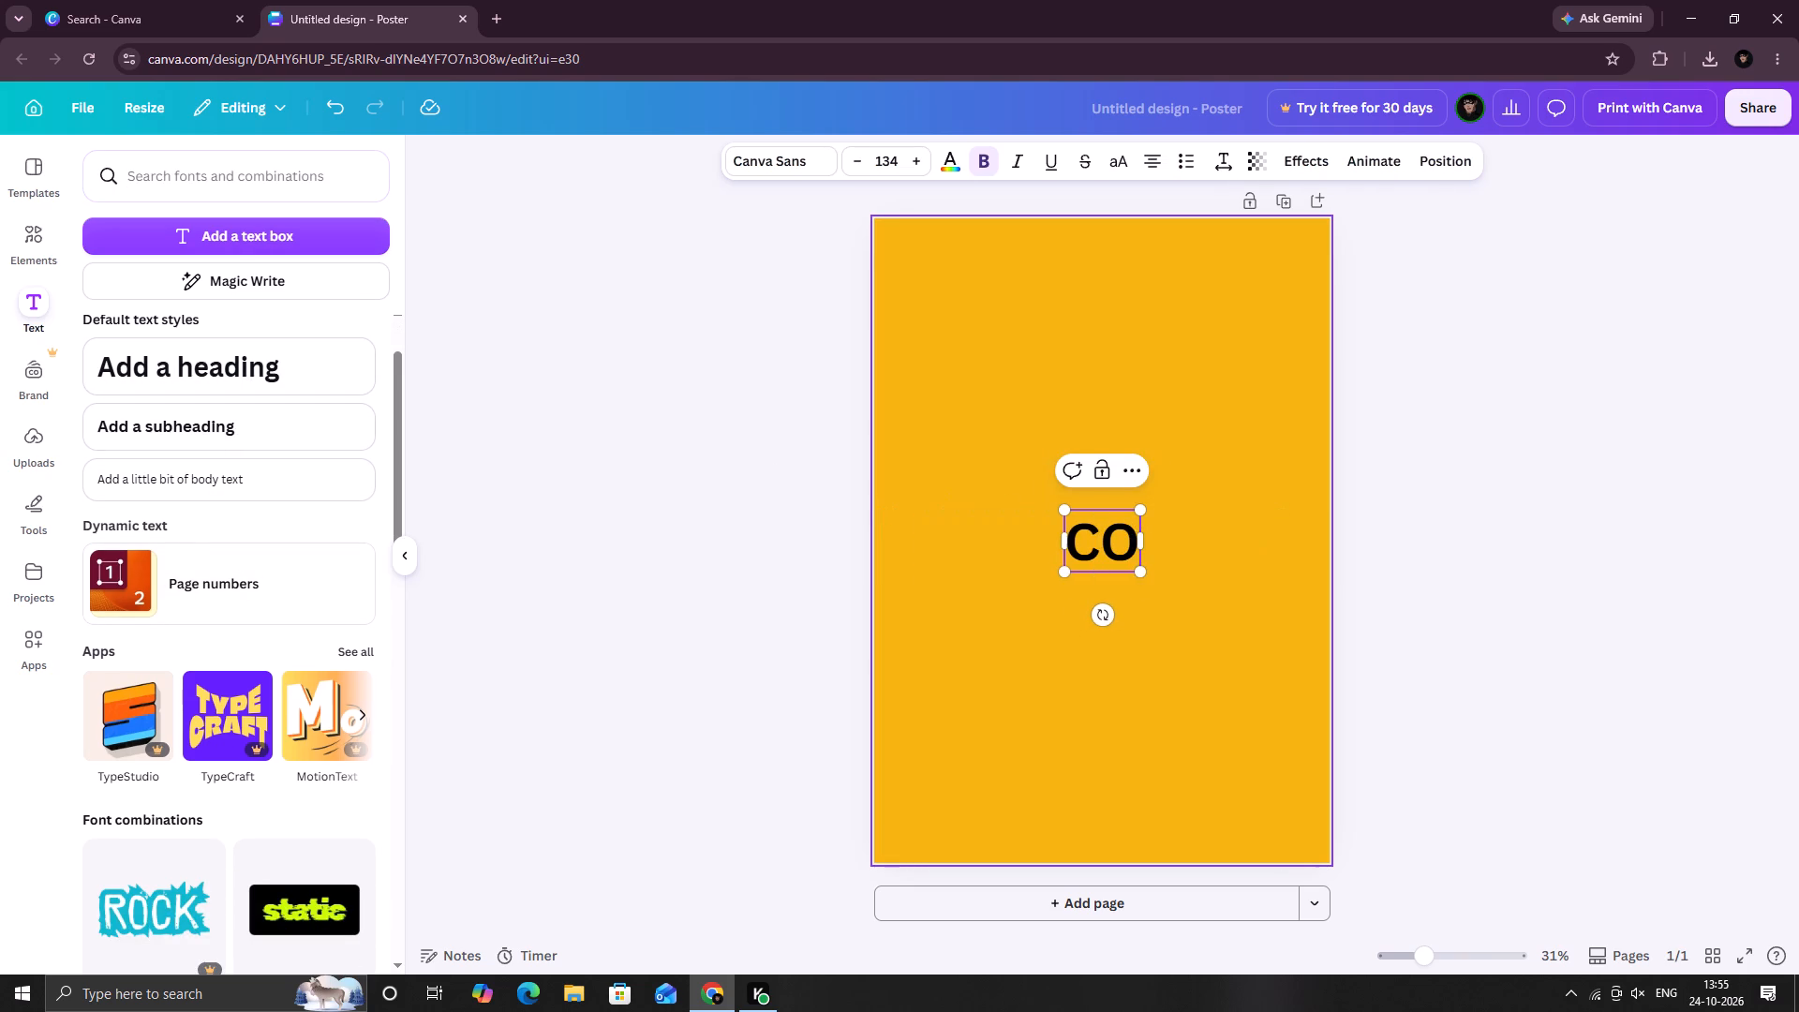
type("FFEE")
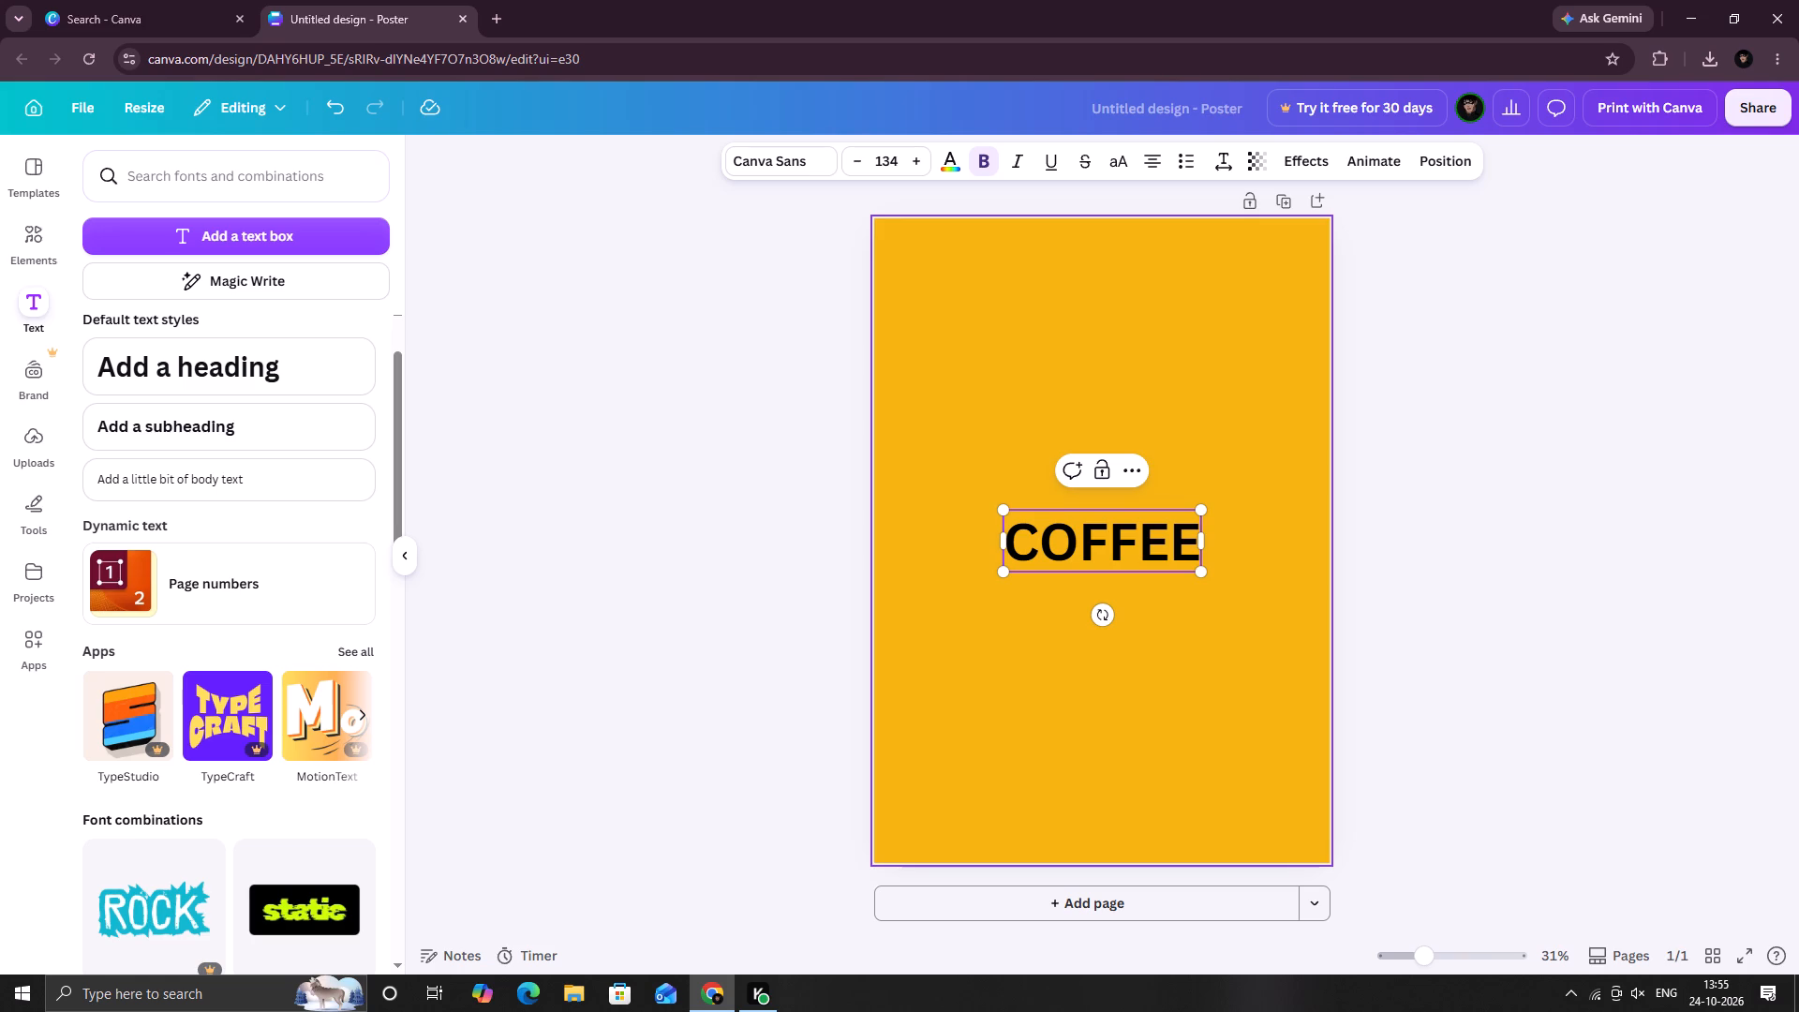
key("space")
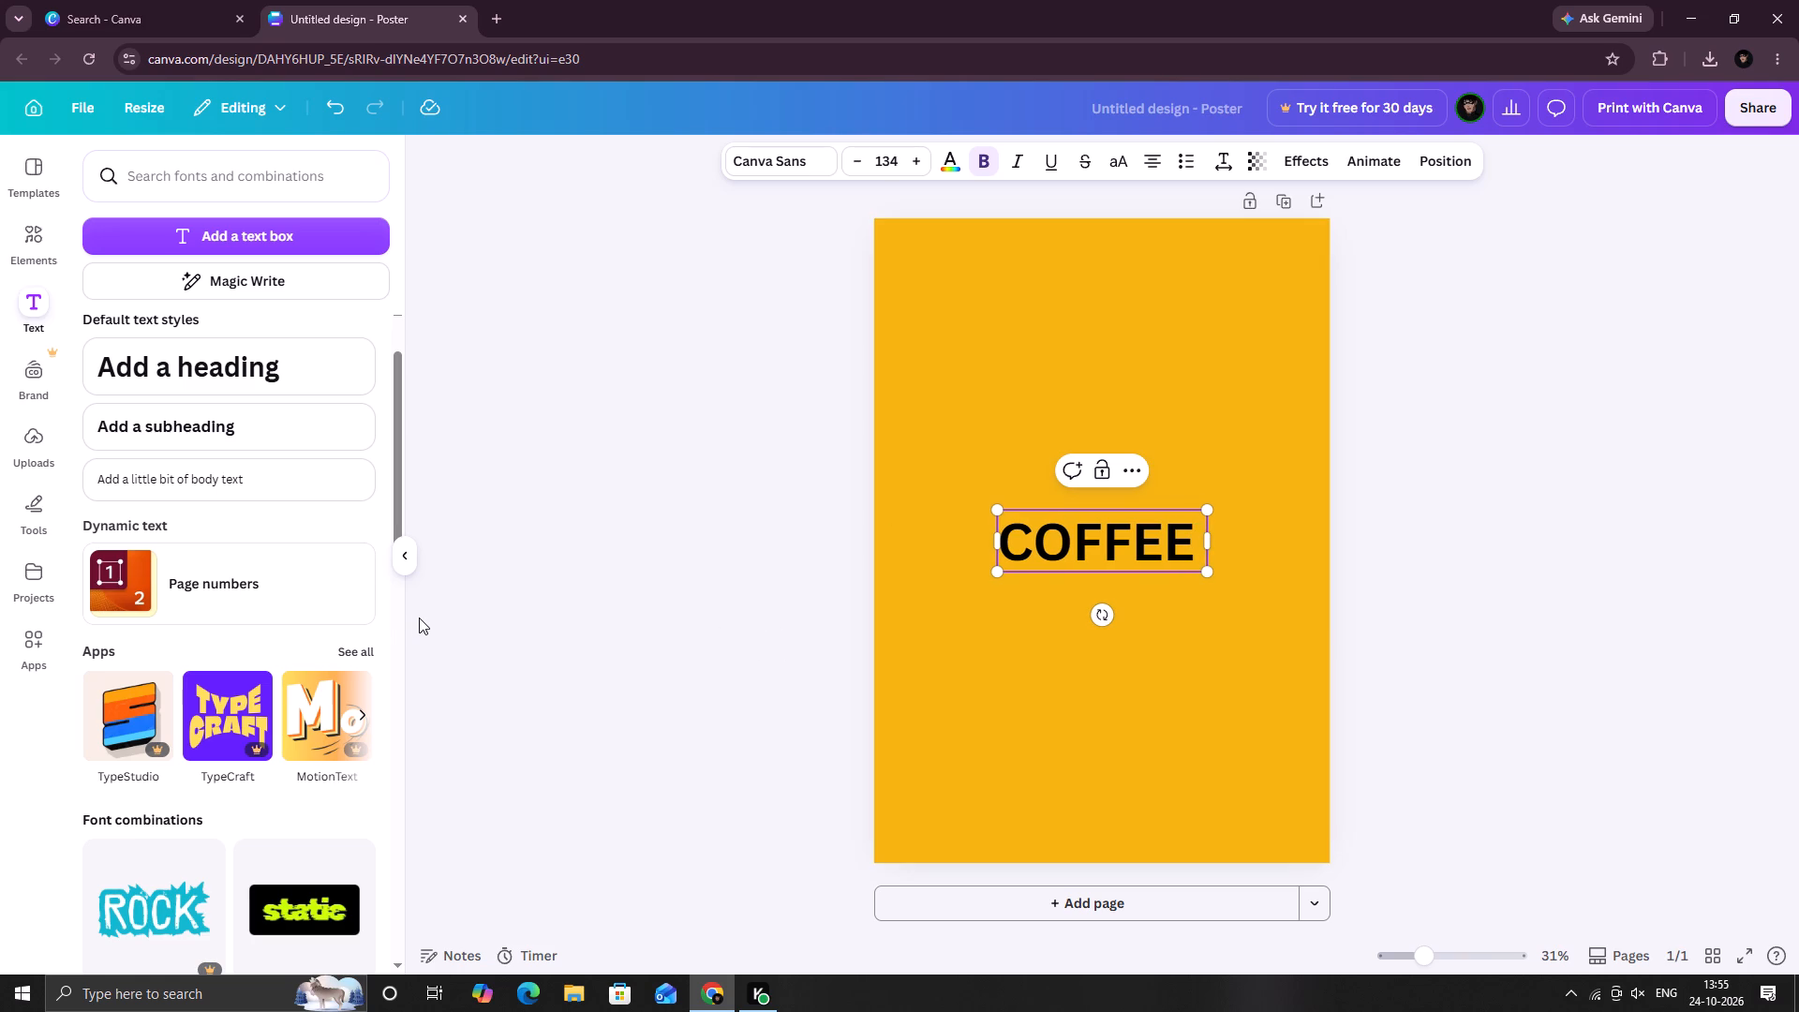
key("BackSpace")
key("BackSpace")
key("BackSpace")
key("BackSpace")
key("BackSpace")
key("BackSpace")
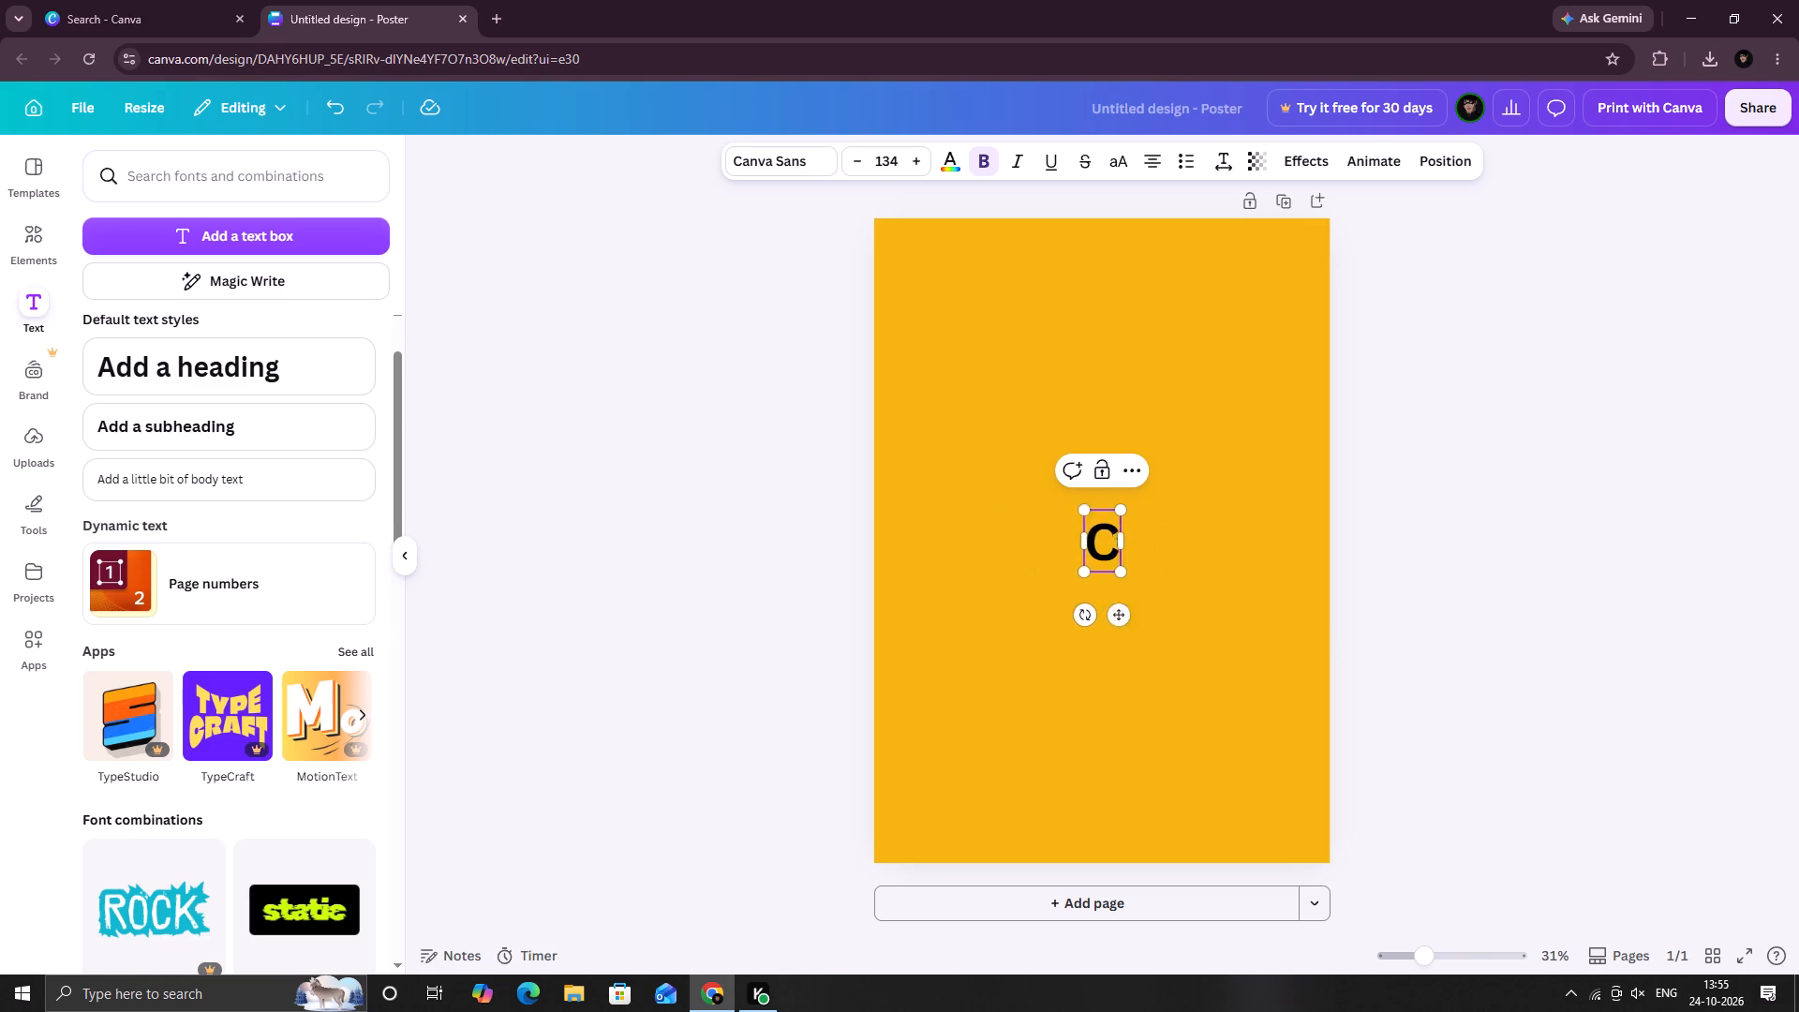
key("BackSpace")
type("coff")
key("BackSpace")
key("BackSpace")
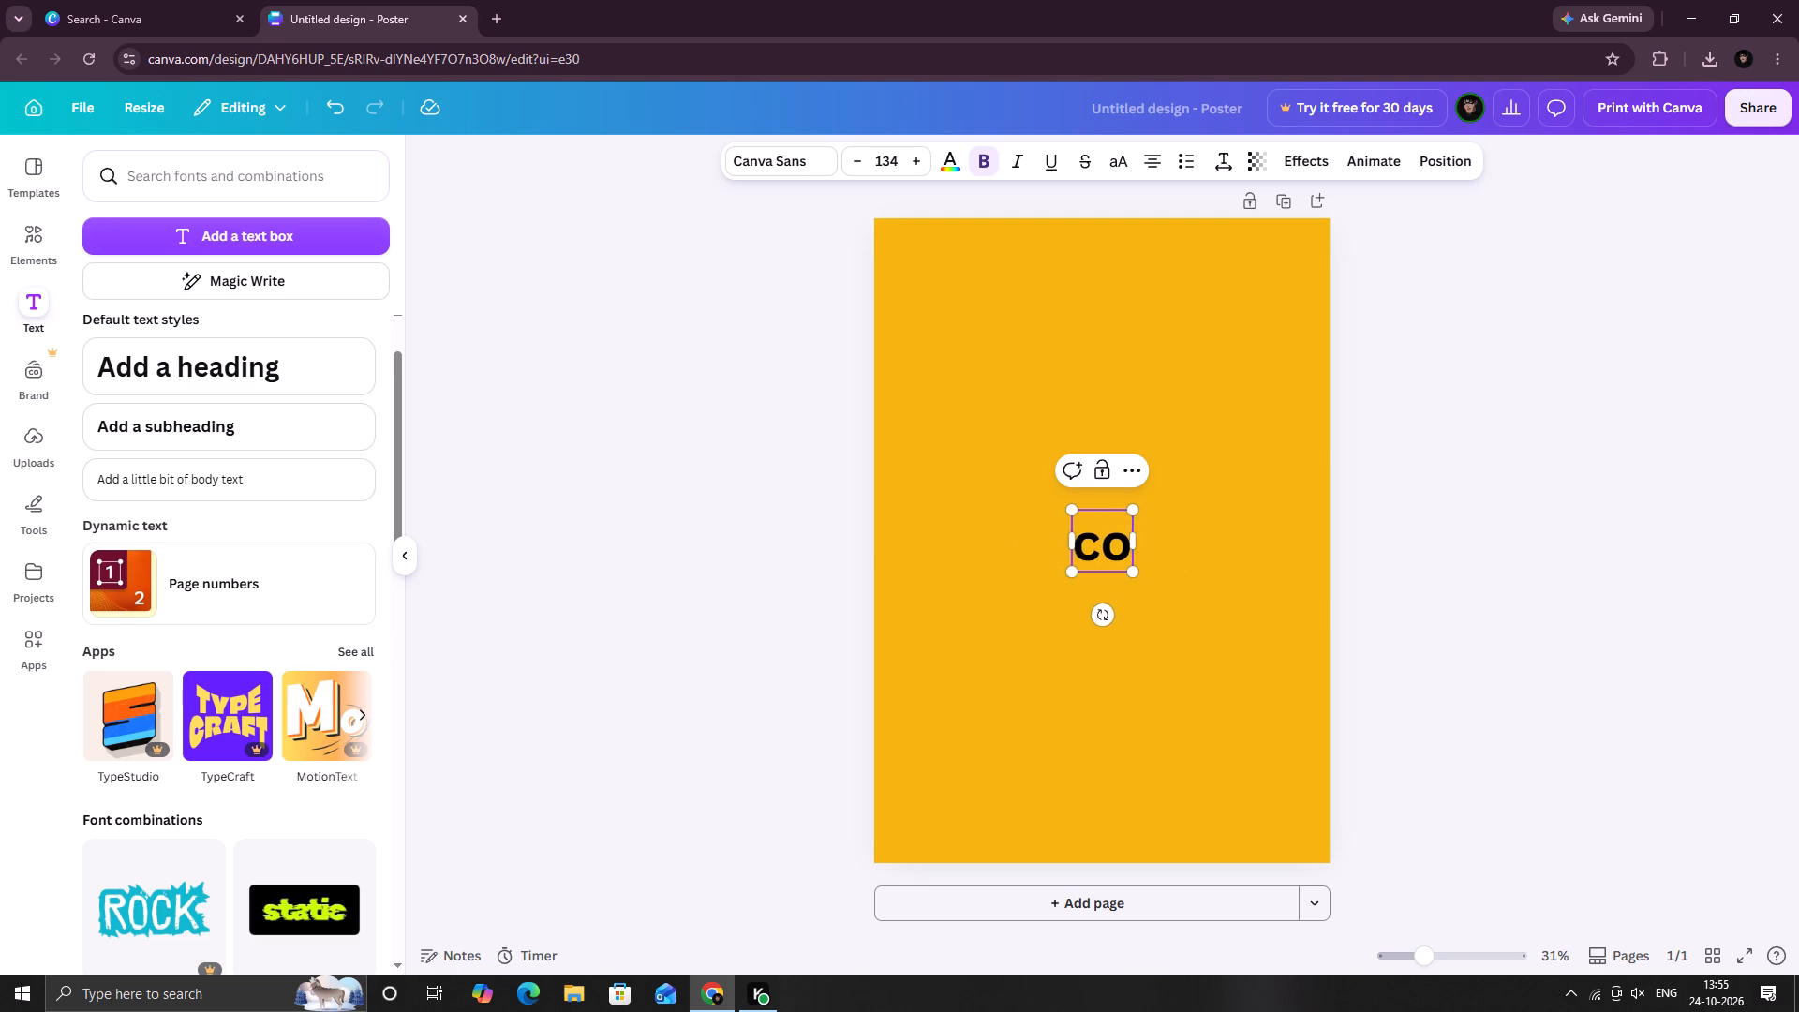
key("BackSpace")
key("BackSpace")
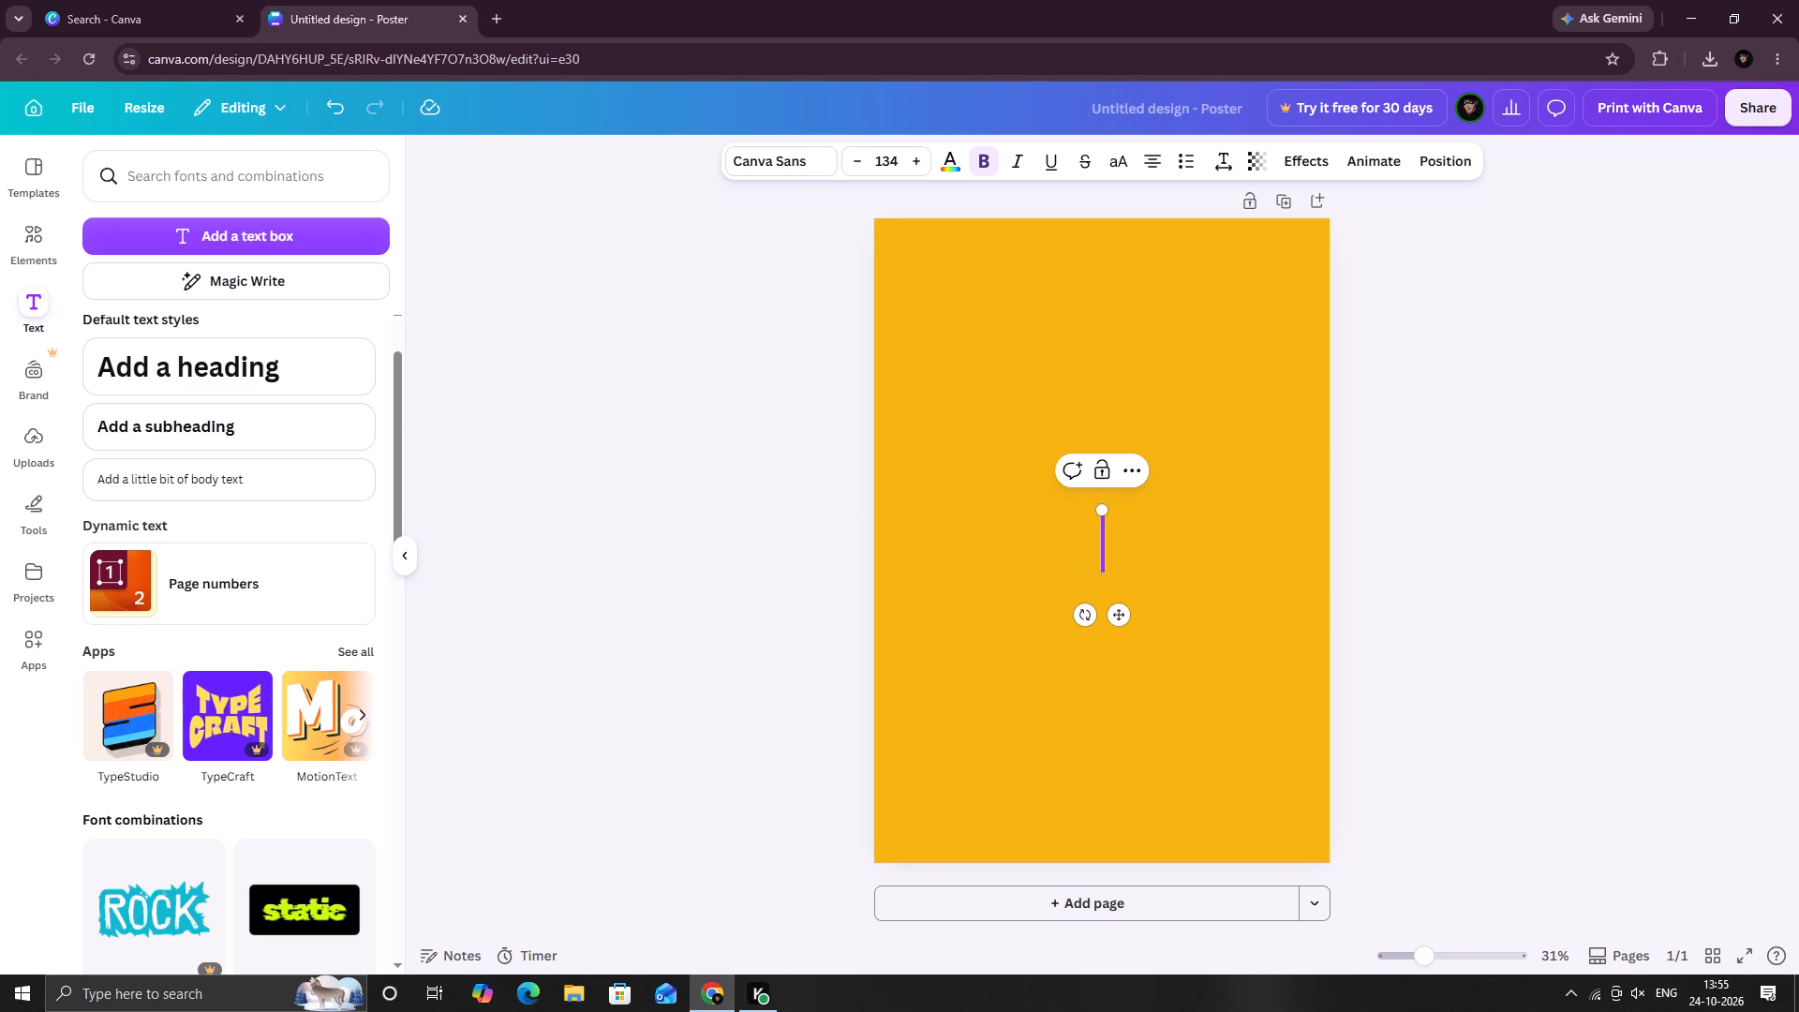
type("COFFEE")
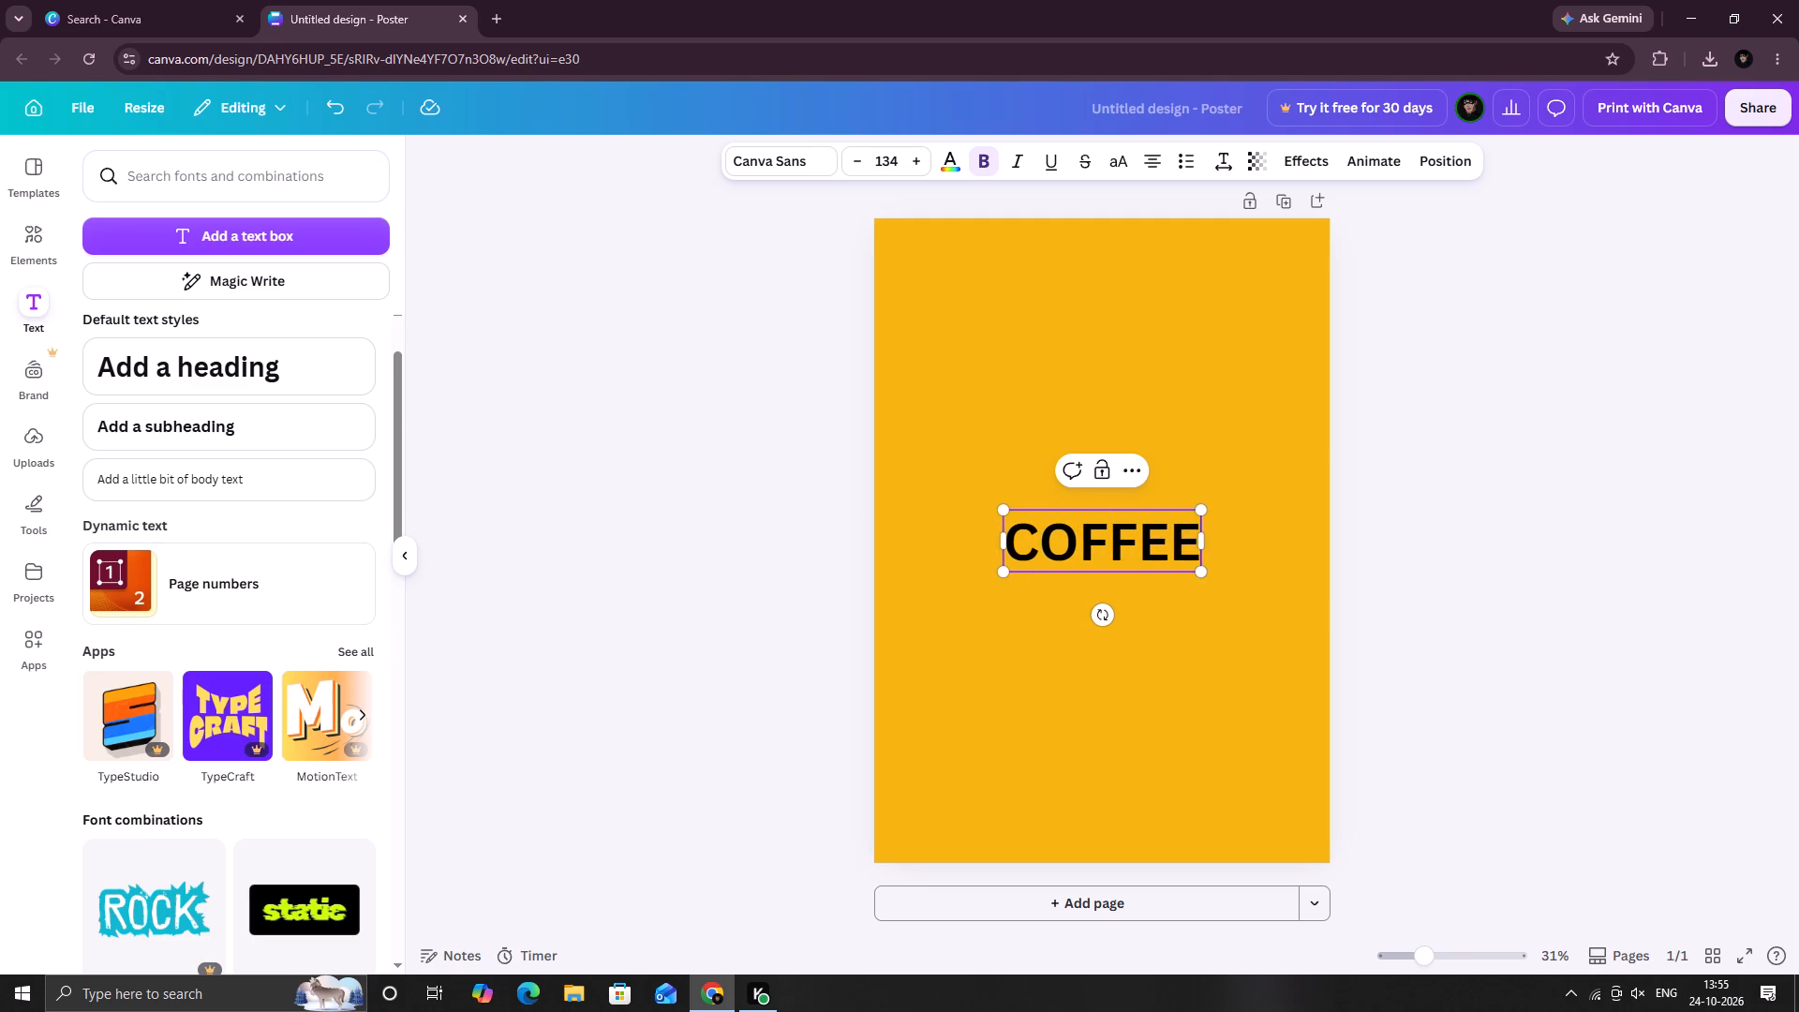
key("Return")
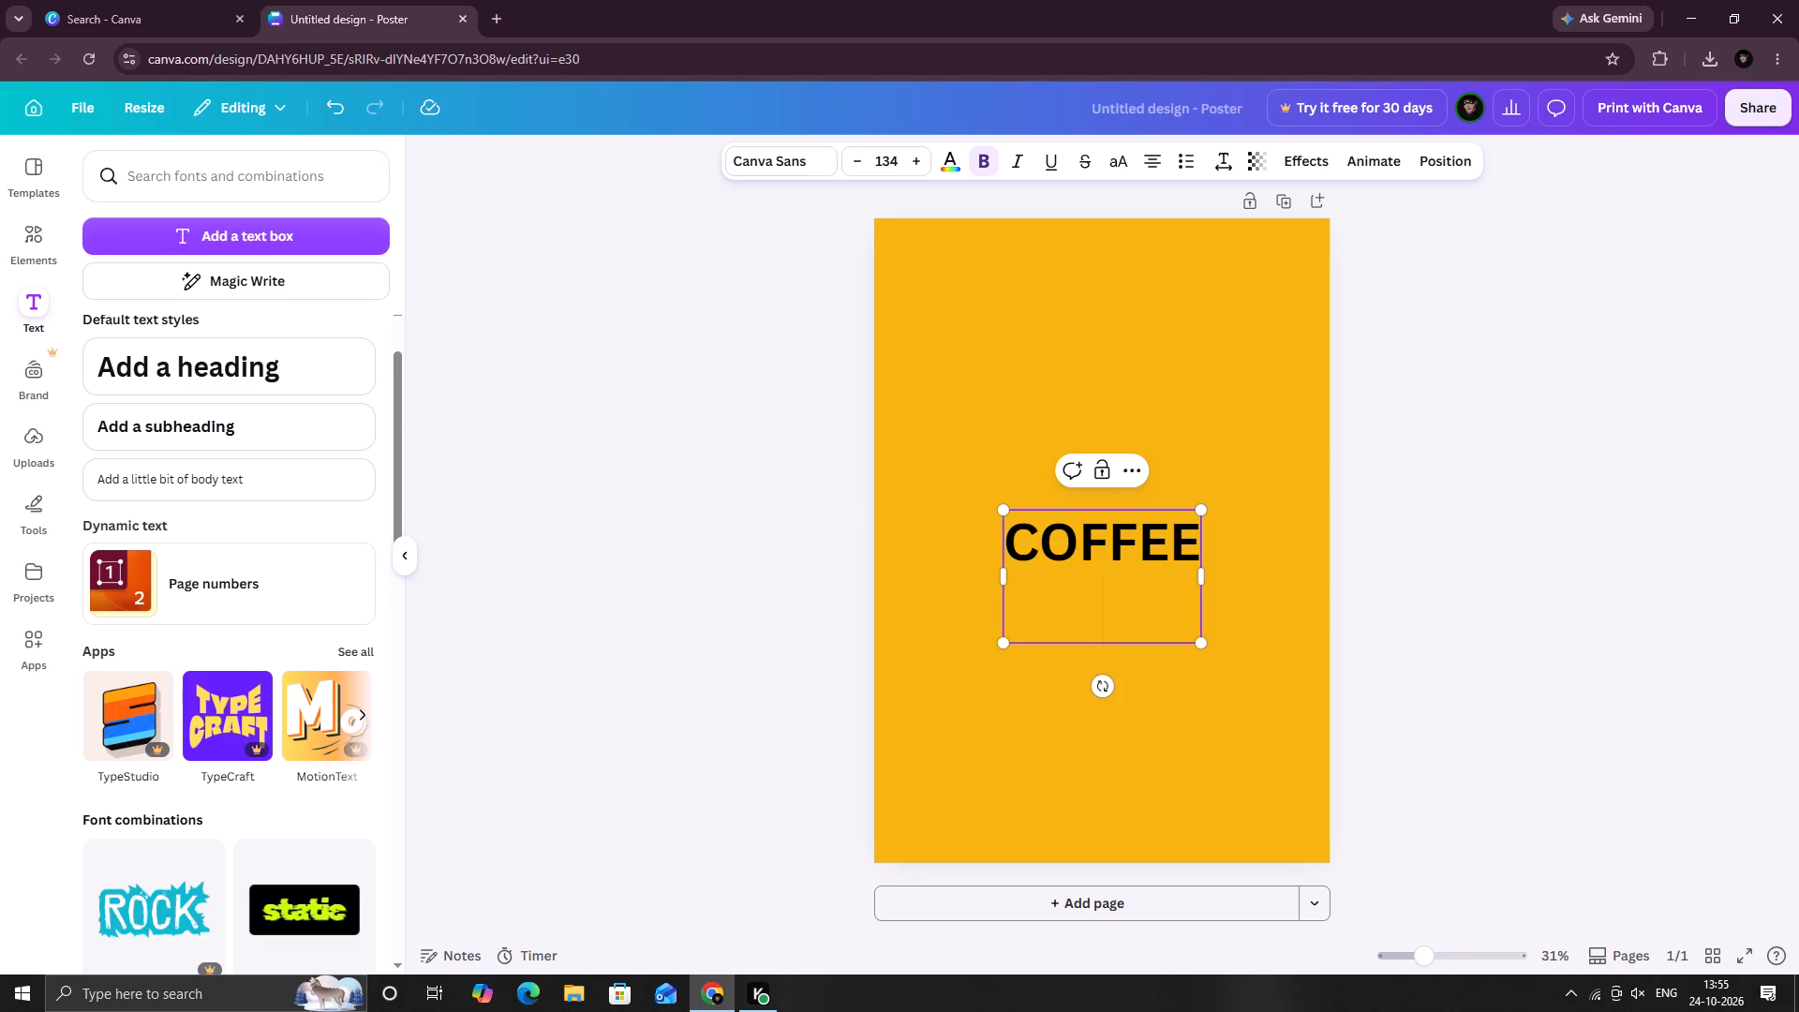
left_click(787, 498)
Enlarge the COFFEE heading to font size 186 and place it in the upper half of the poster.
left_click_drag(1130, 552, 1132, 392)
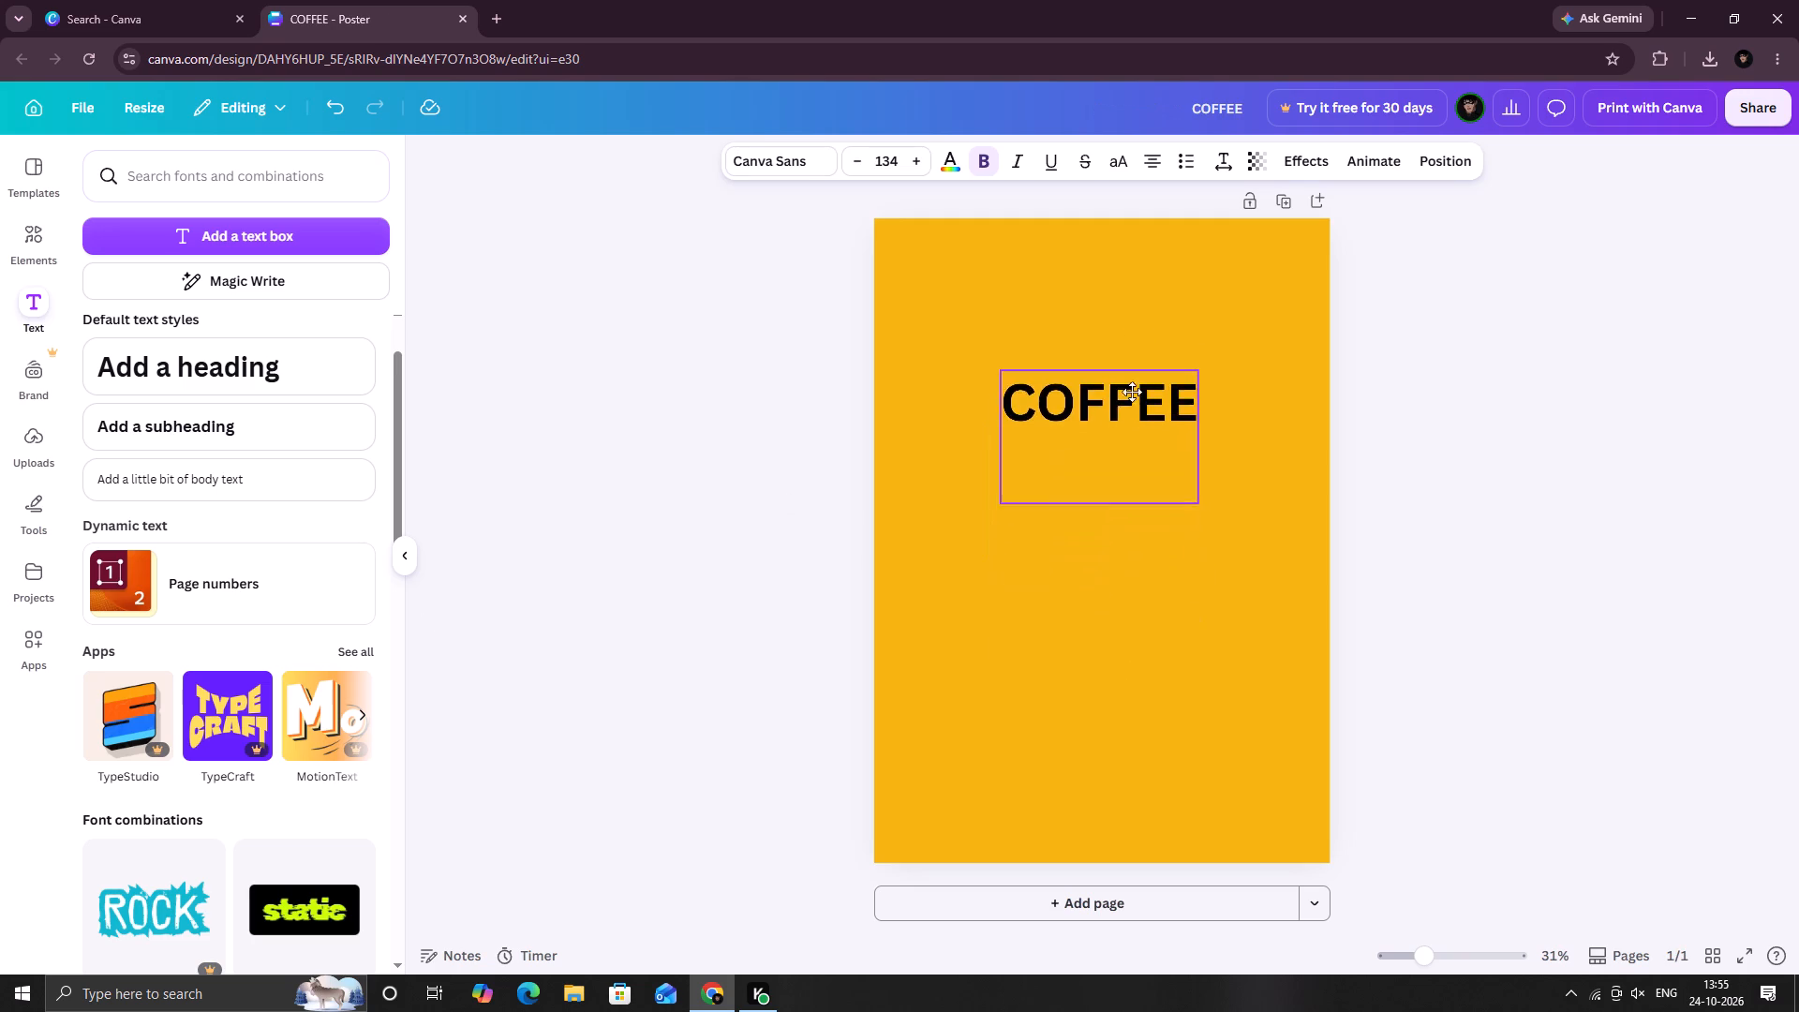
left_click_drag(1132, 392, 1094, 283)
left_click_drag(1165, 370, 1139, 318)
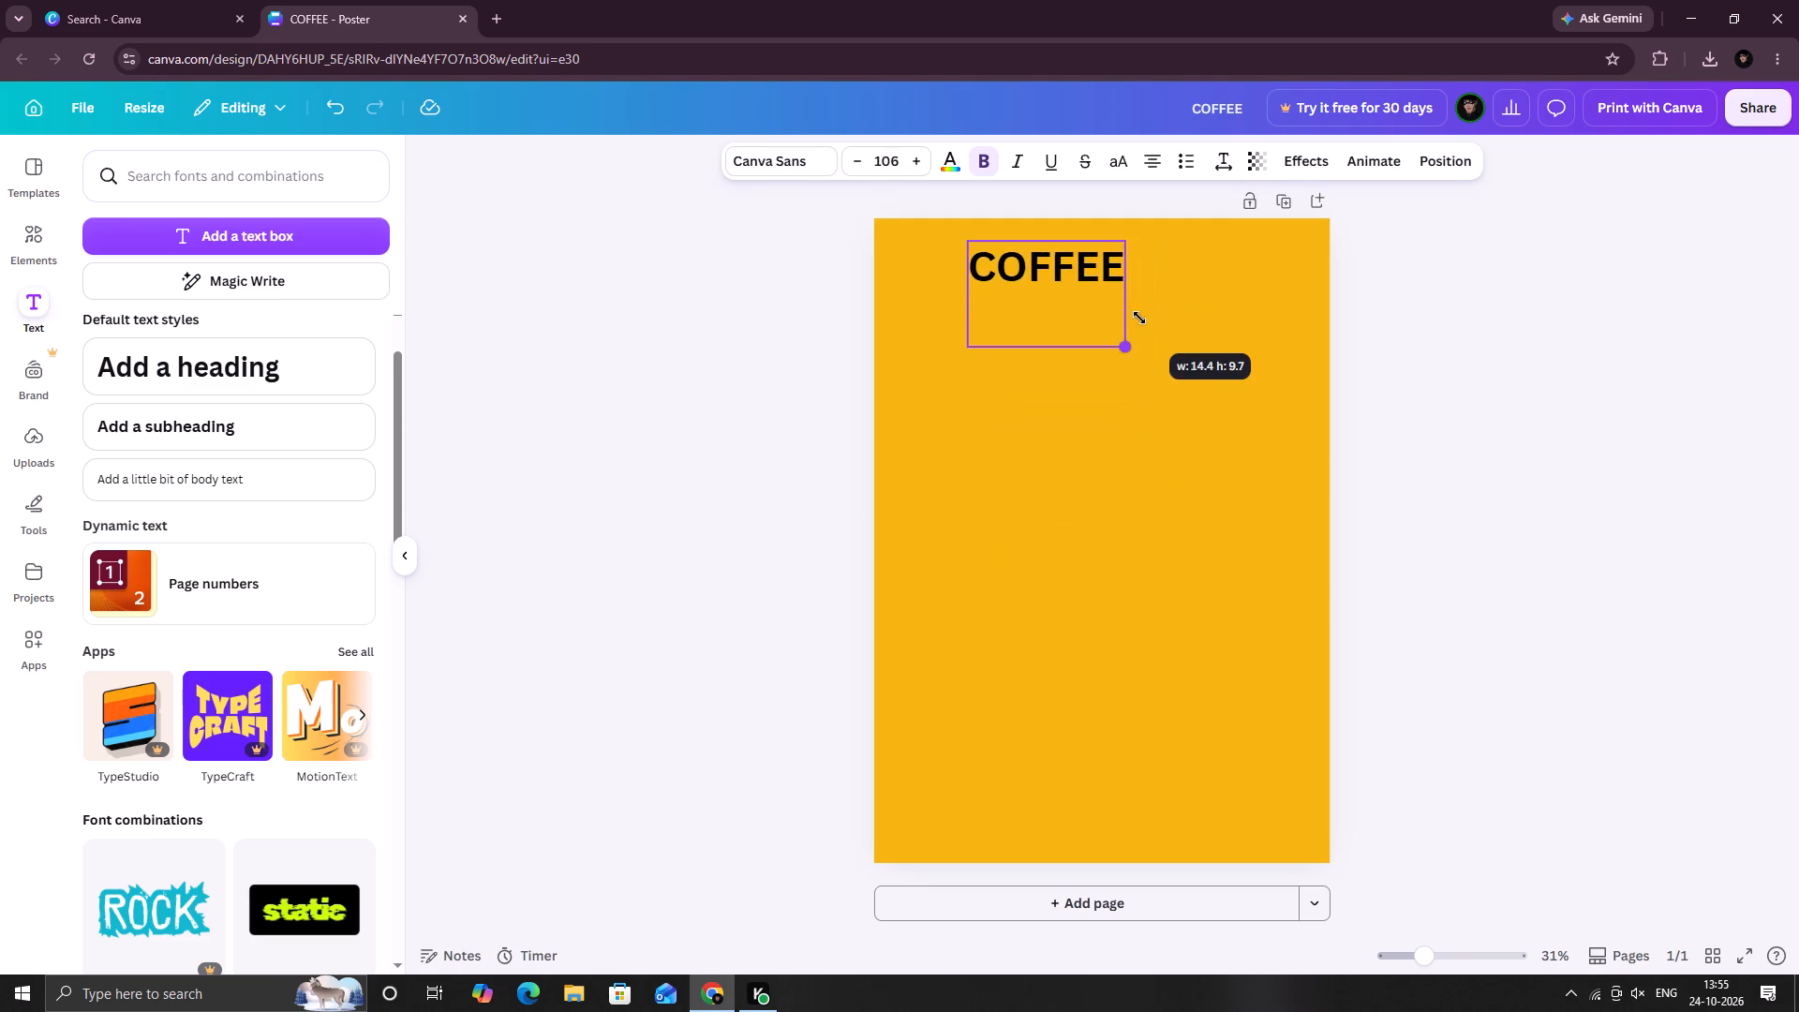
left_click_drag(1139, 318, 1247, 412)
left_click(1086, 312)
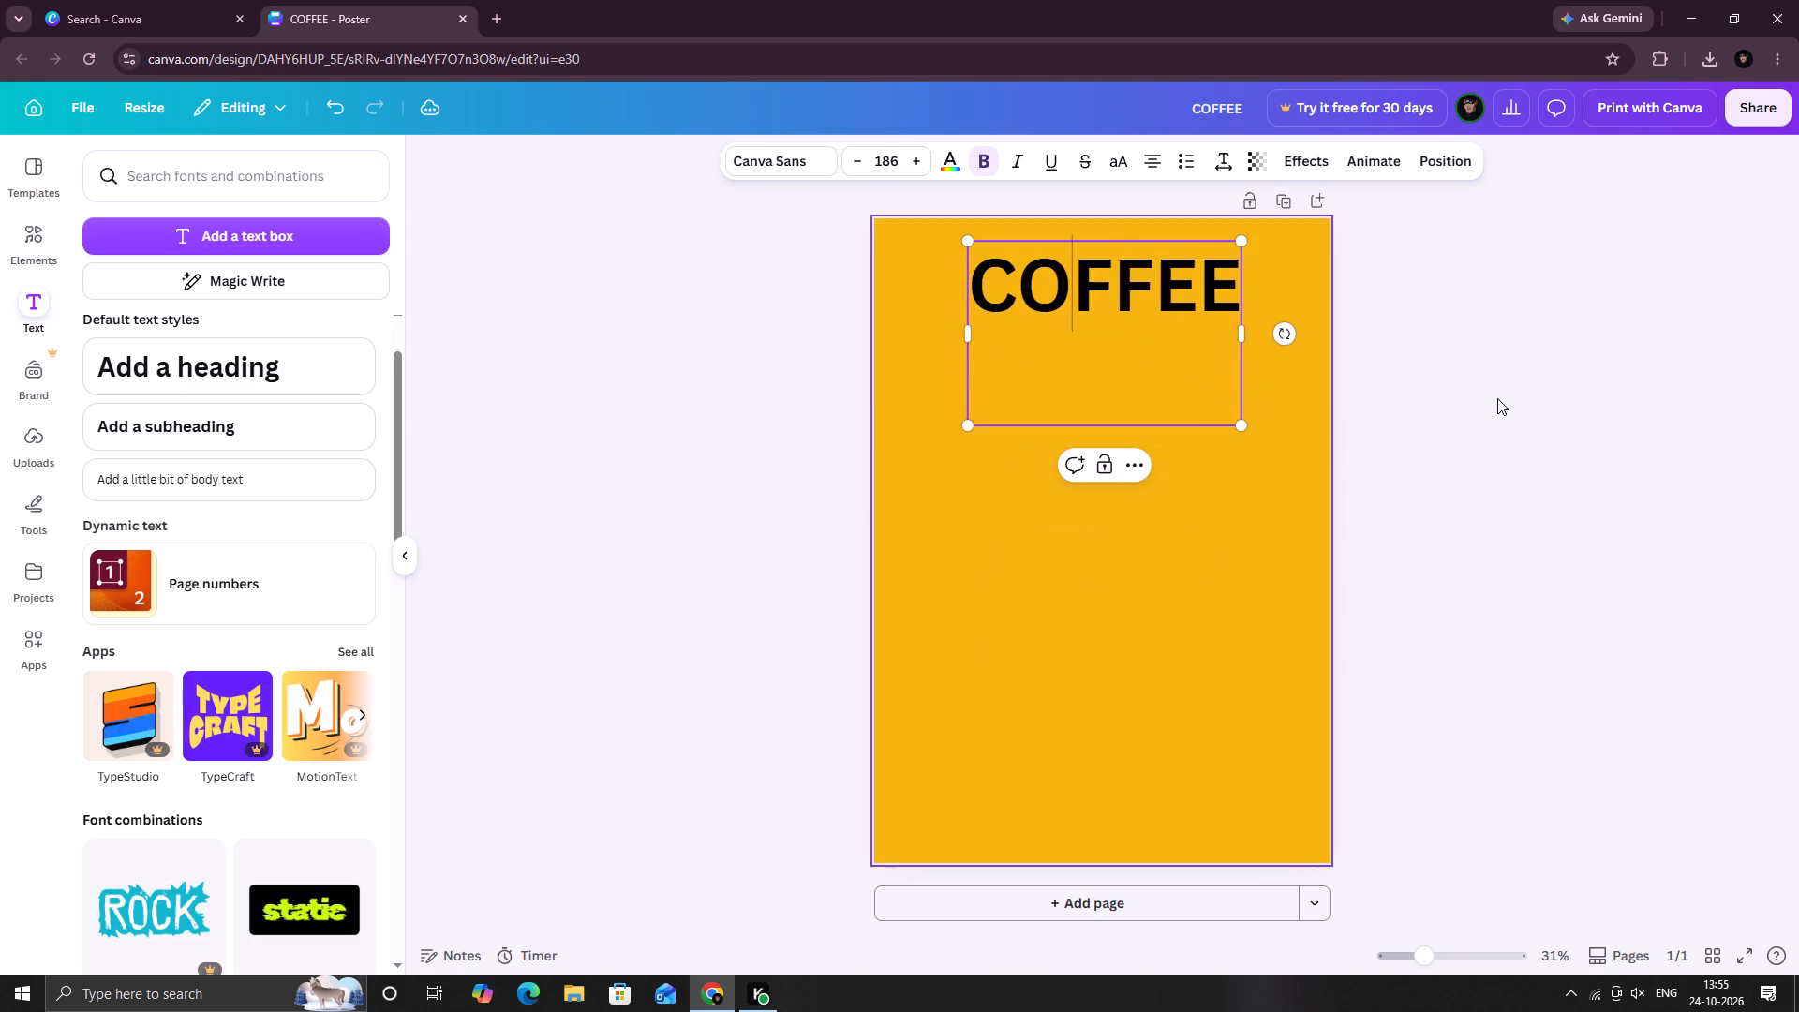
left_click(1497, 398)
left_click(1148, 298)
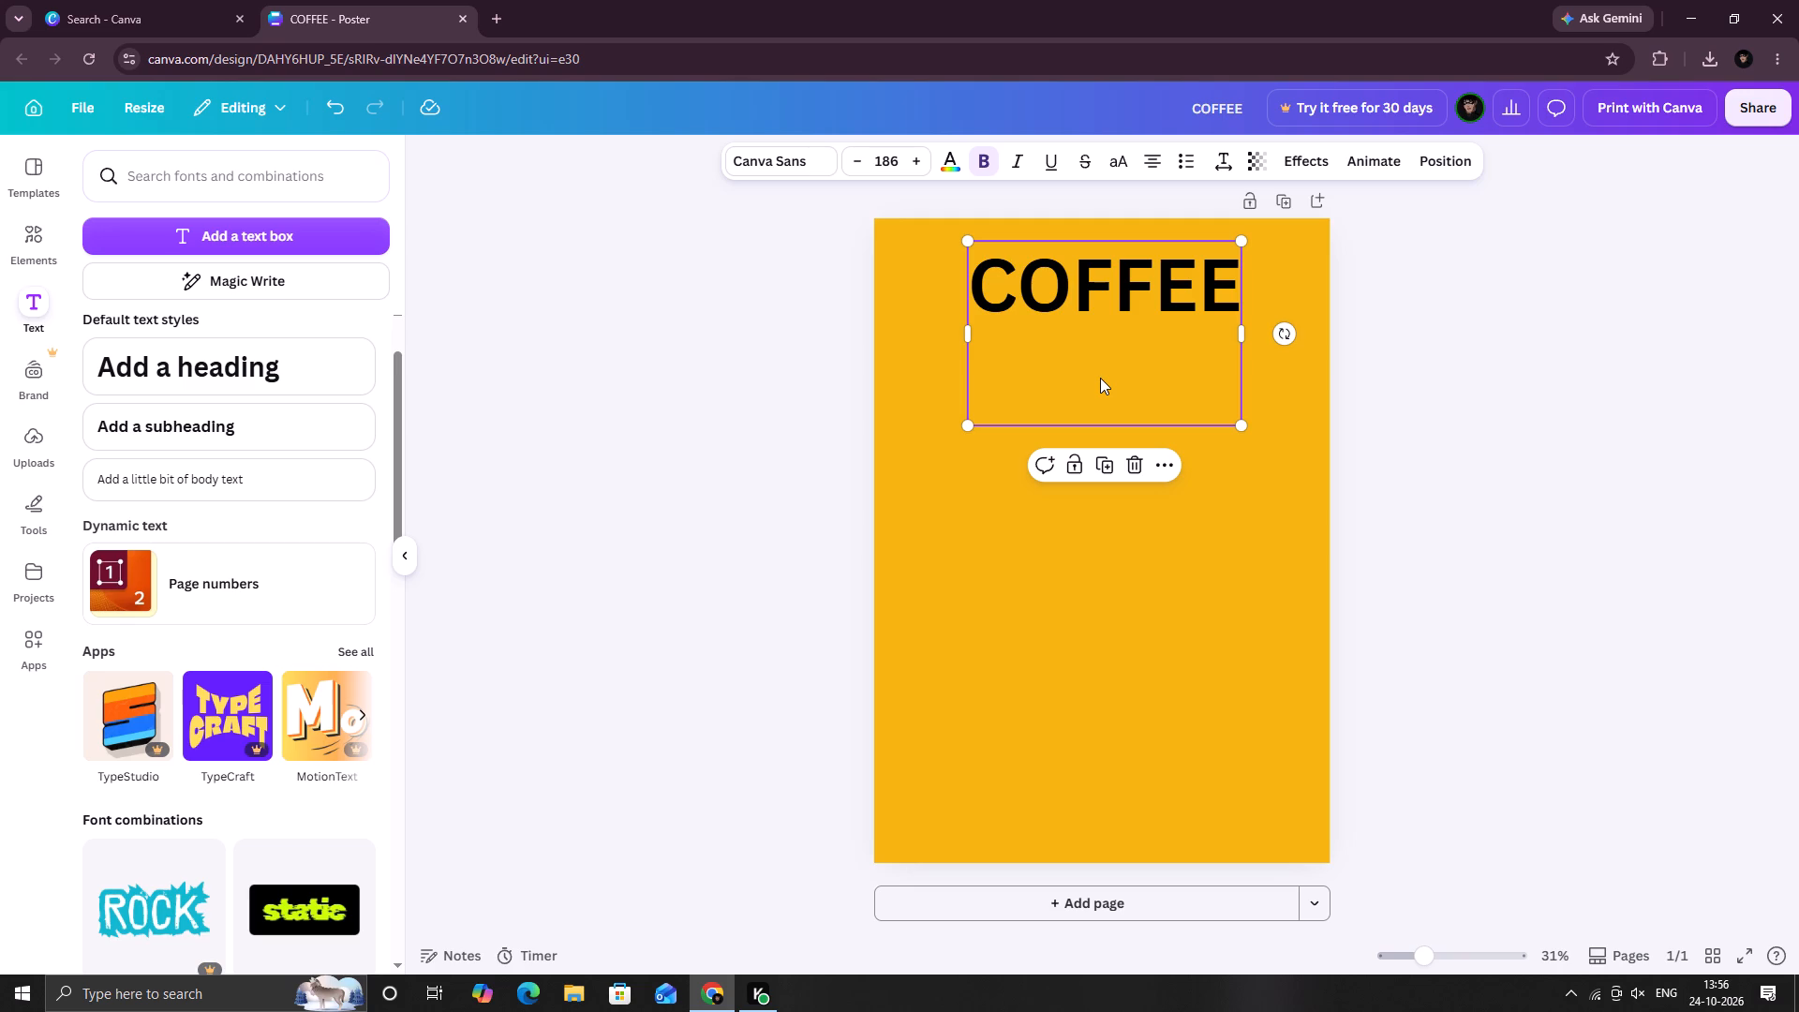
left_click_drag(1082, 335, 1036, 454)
Add page numbers to the design.
left_click(194, 581)
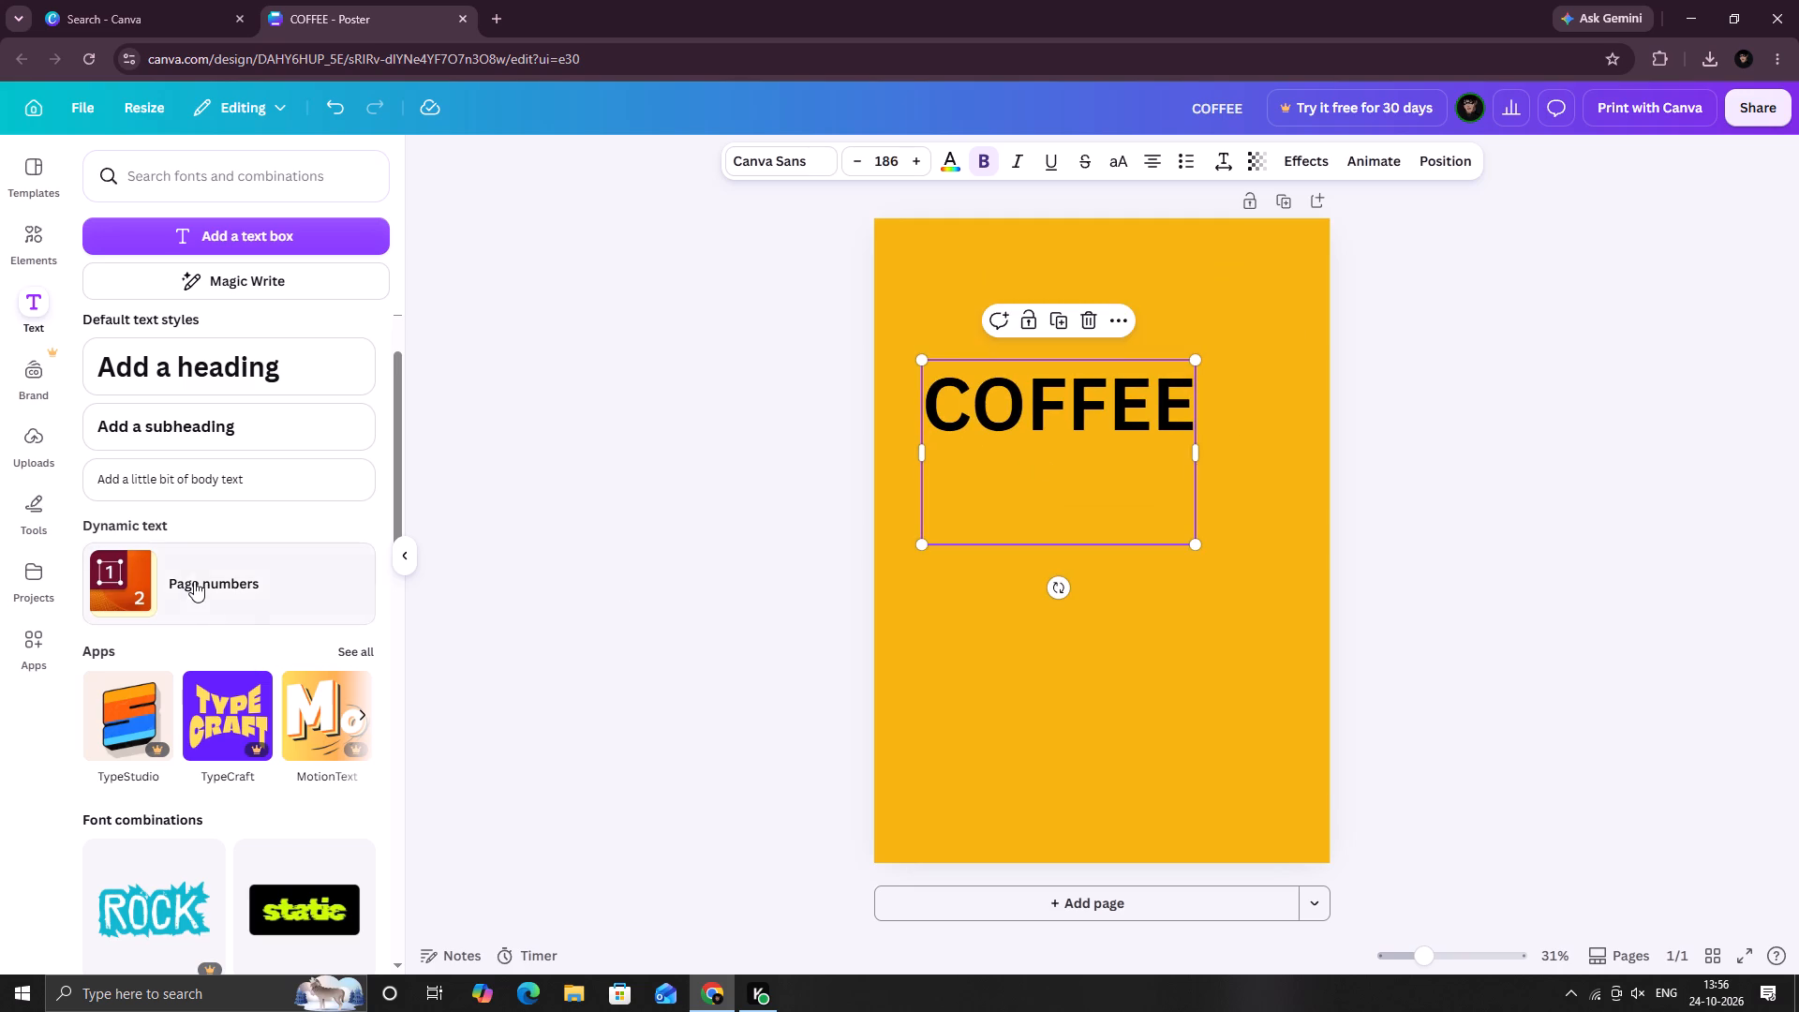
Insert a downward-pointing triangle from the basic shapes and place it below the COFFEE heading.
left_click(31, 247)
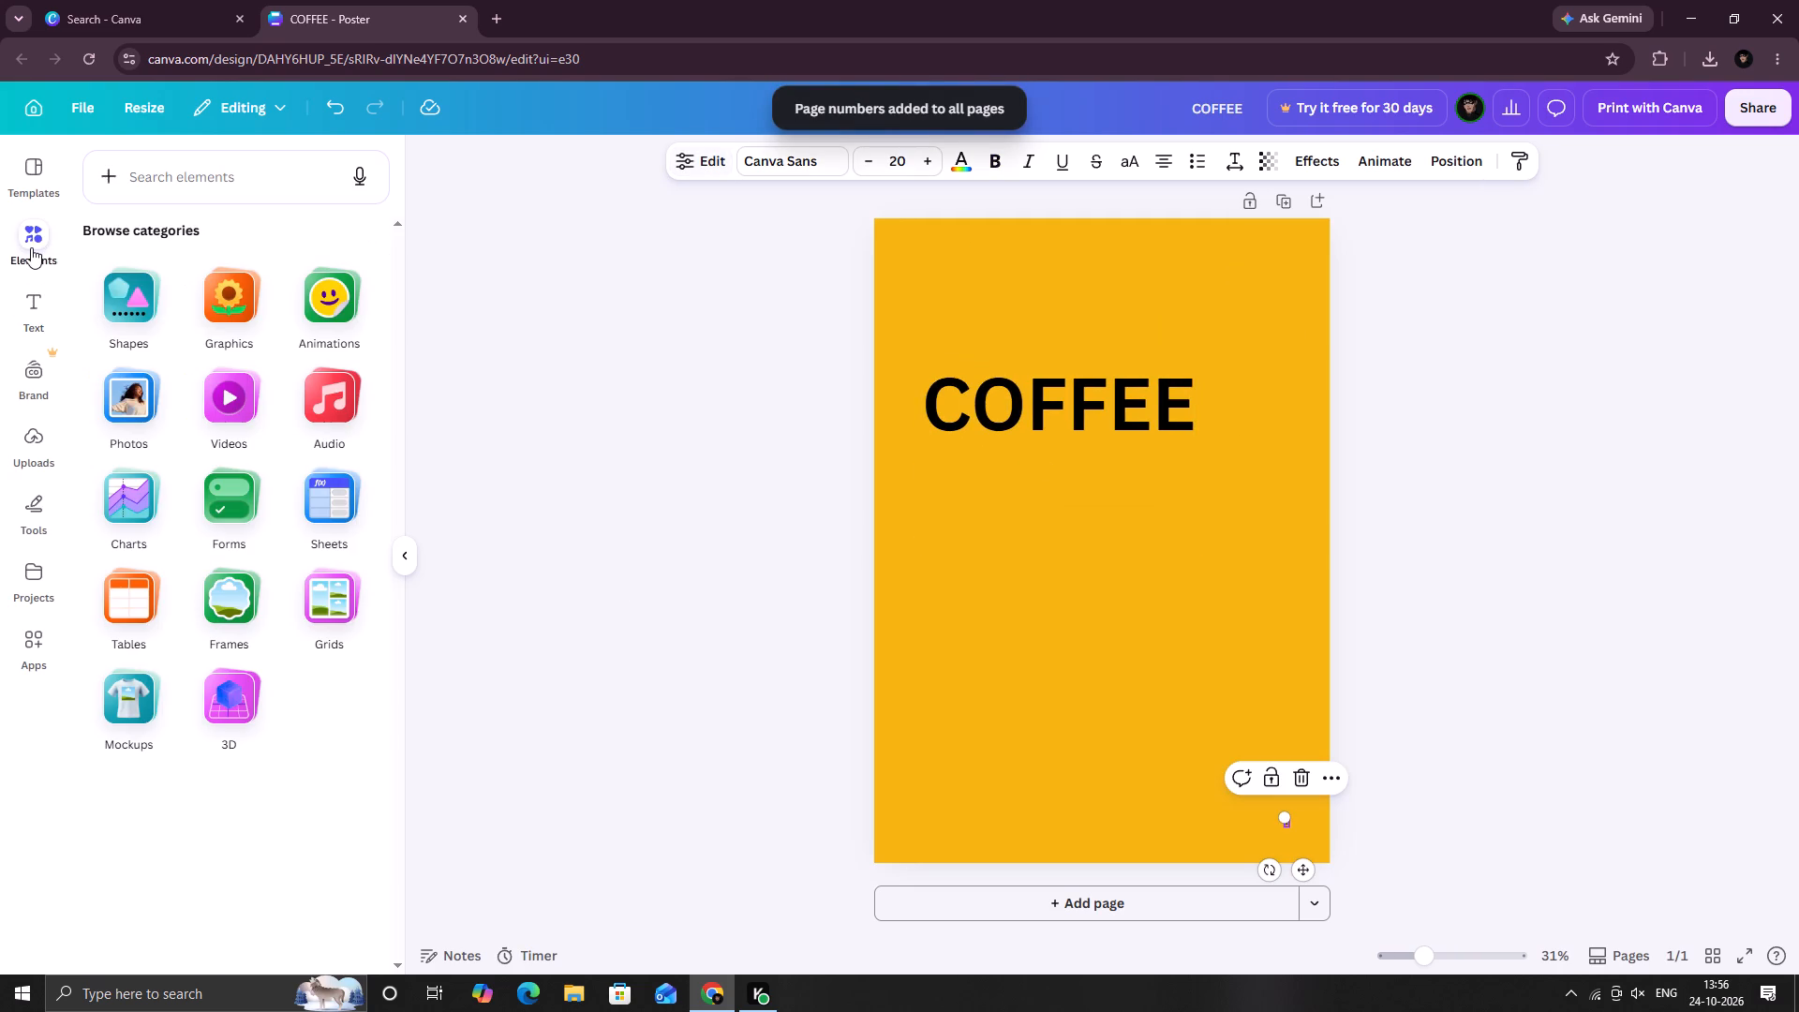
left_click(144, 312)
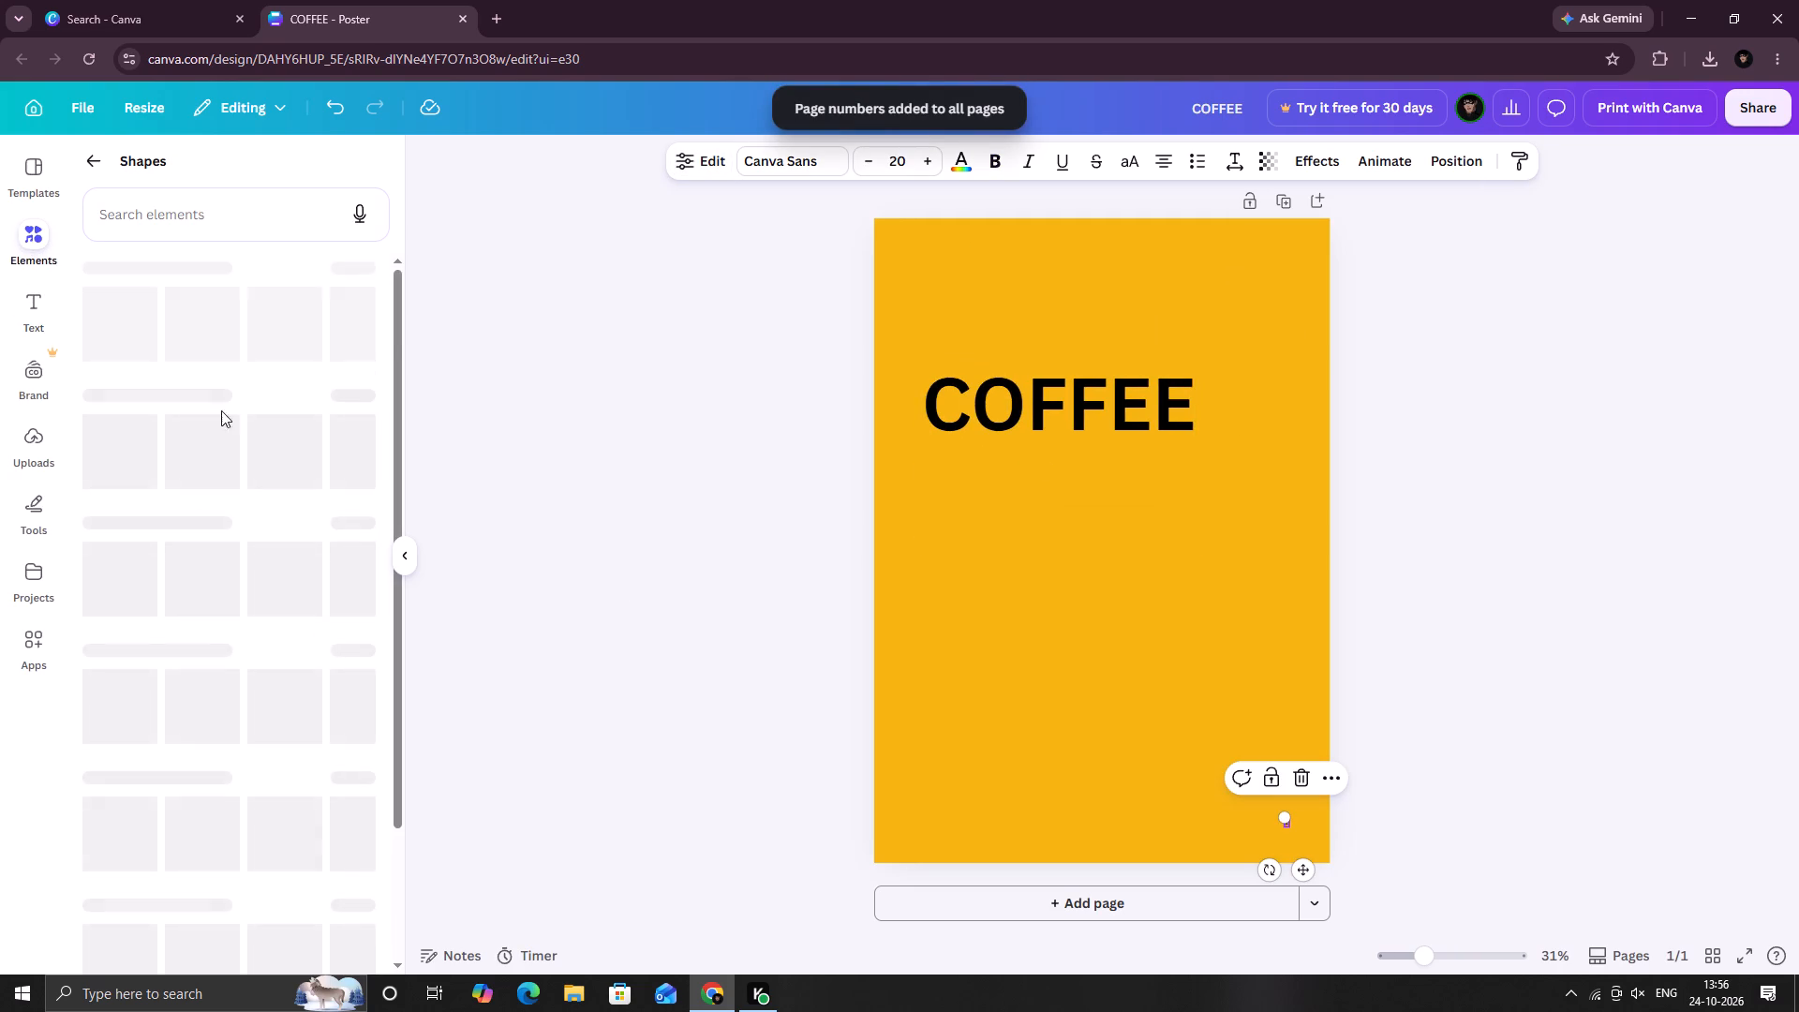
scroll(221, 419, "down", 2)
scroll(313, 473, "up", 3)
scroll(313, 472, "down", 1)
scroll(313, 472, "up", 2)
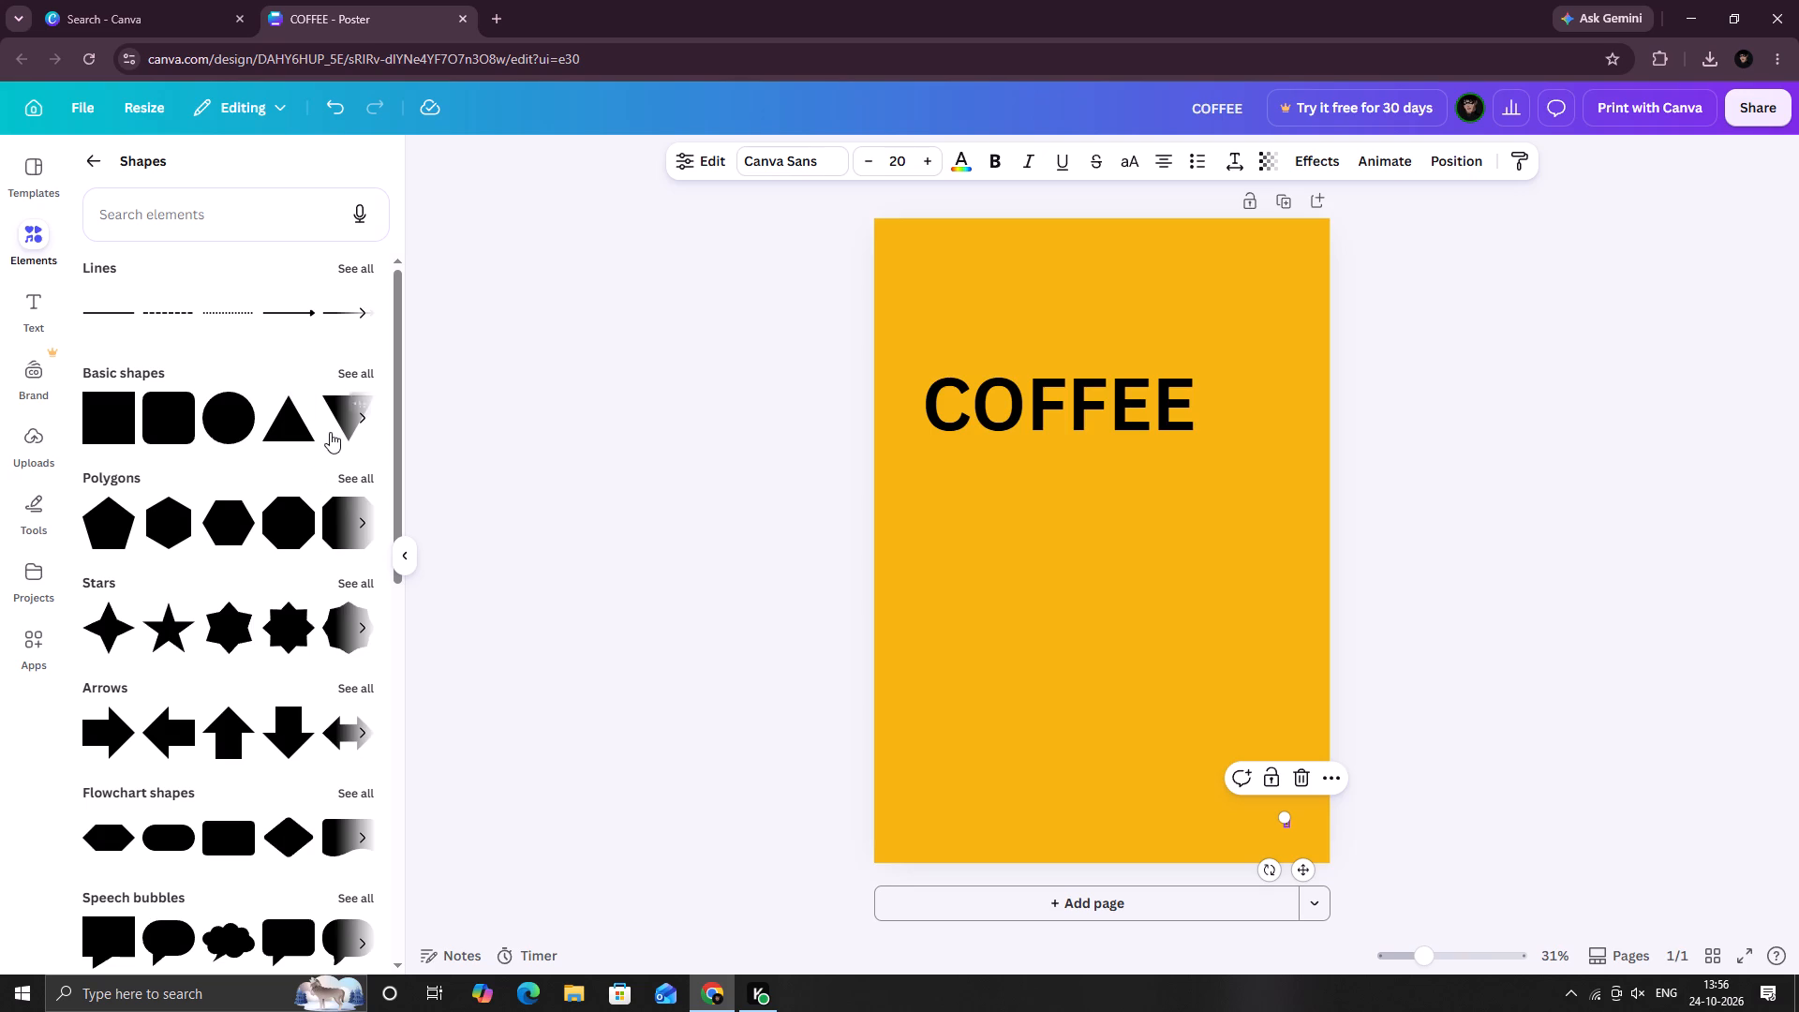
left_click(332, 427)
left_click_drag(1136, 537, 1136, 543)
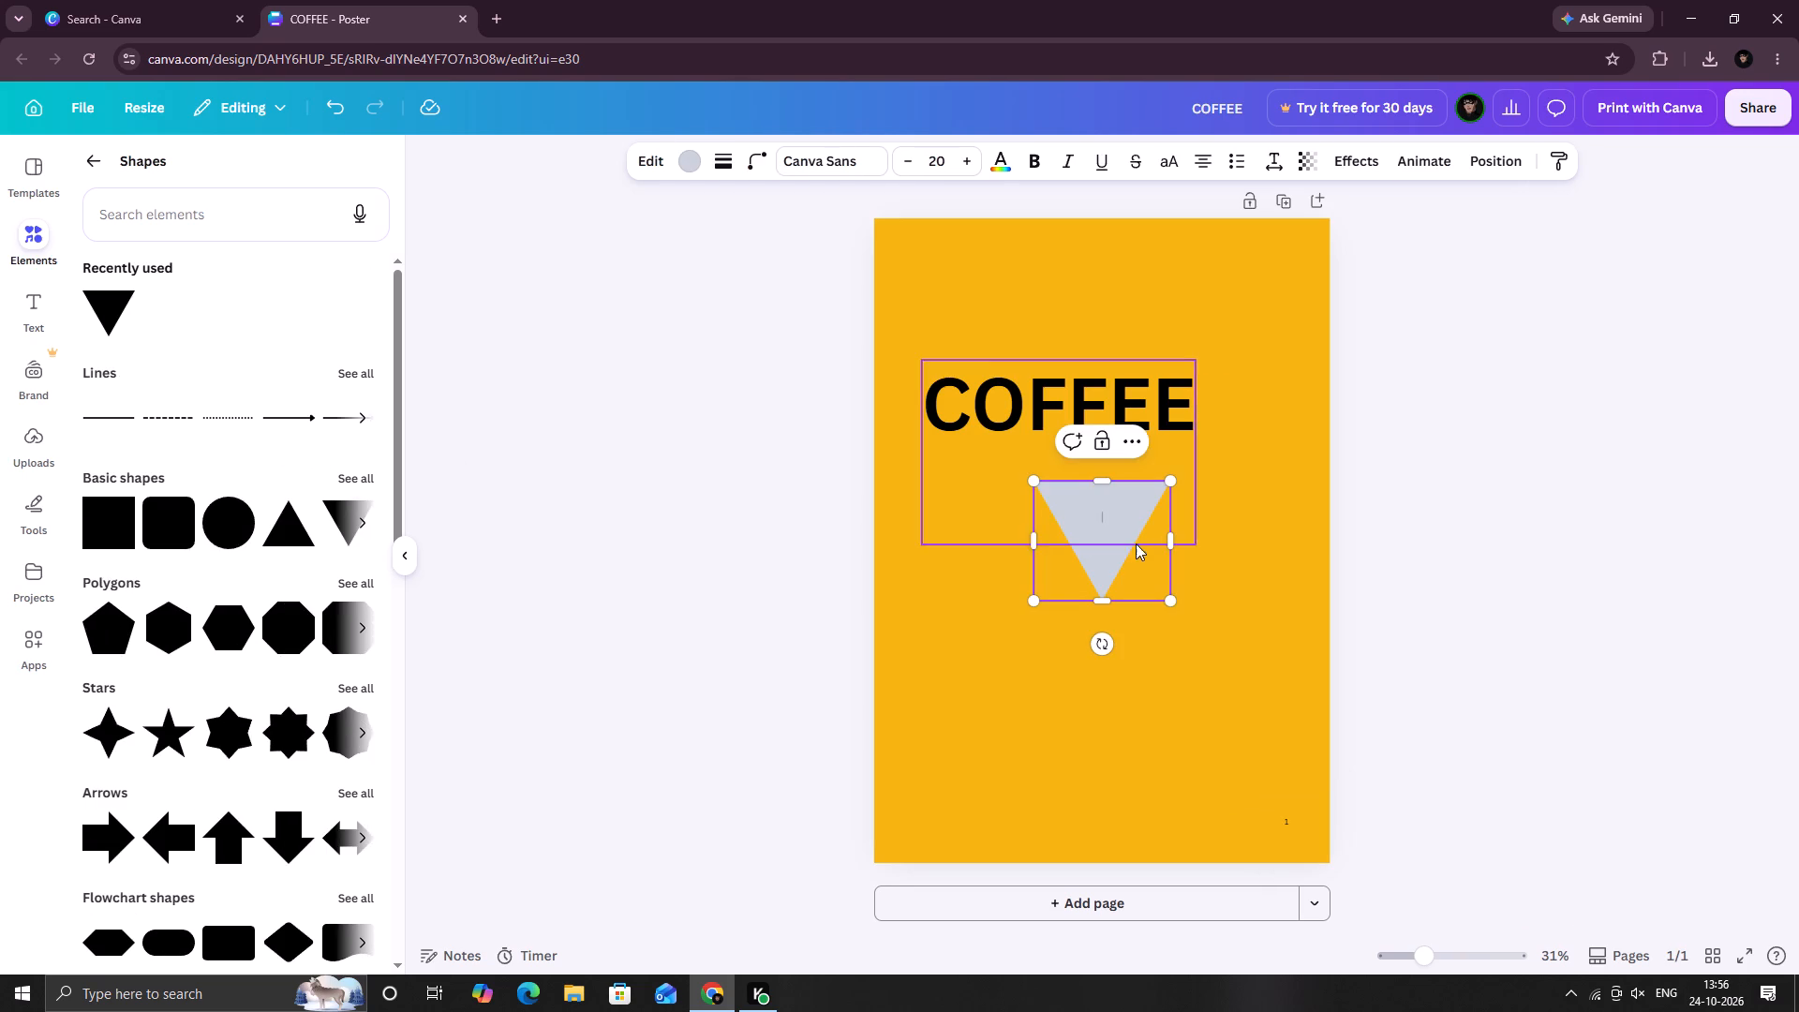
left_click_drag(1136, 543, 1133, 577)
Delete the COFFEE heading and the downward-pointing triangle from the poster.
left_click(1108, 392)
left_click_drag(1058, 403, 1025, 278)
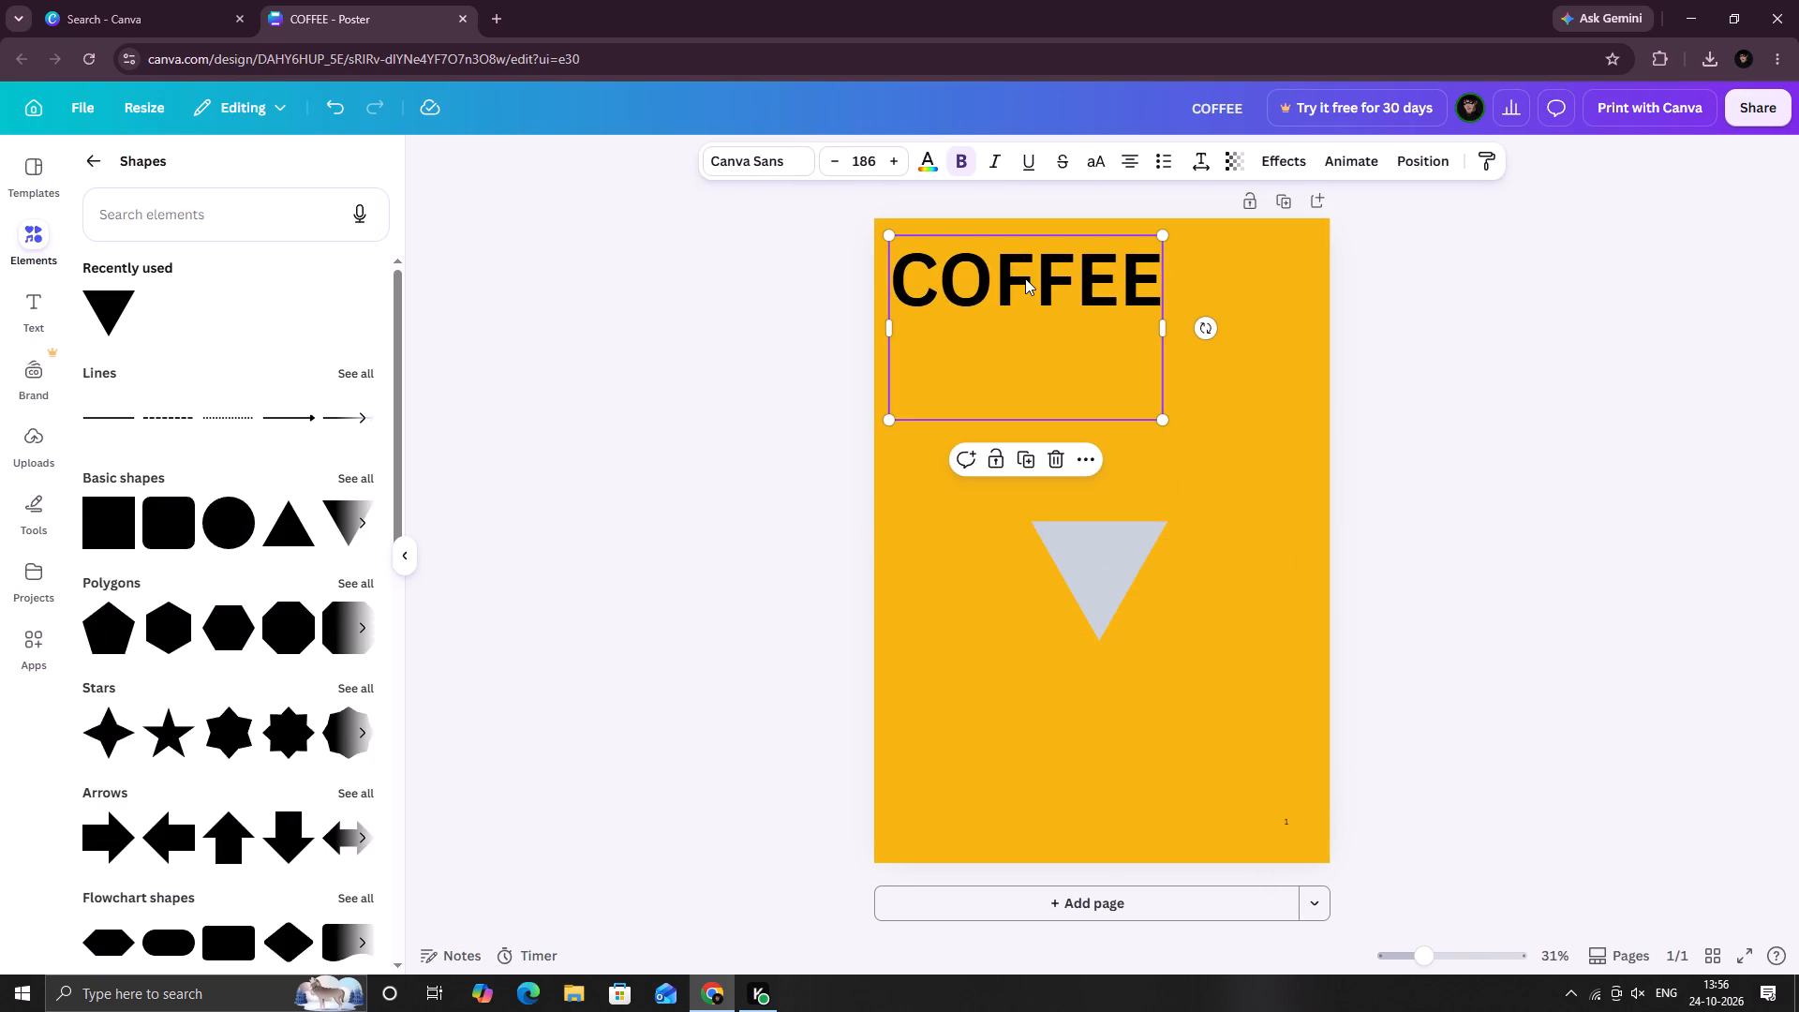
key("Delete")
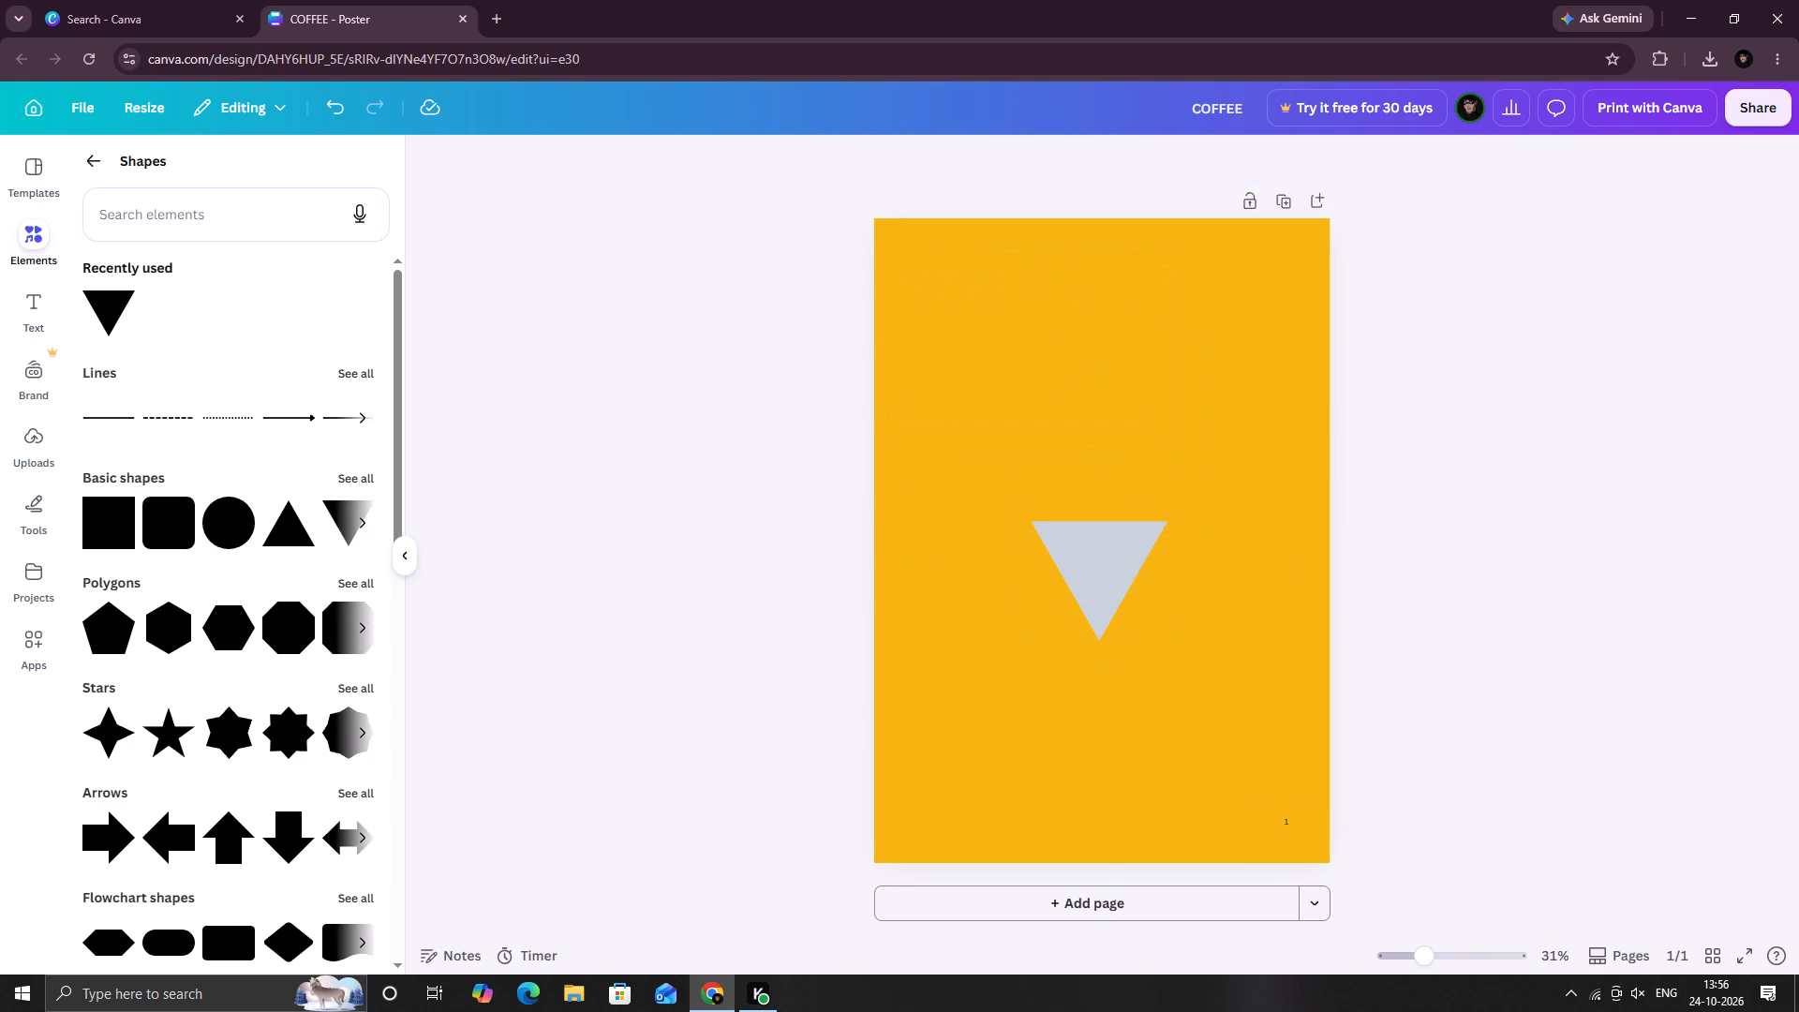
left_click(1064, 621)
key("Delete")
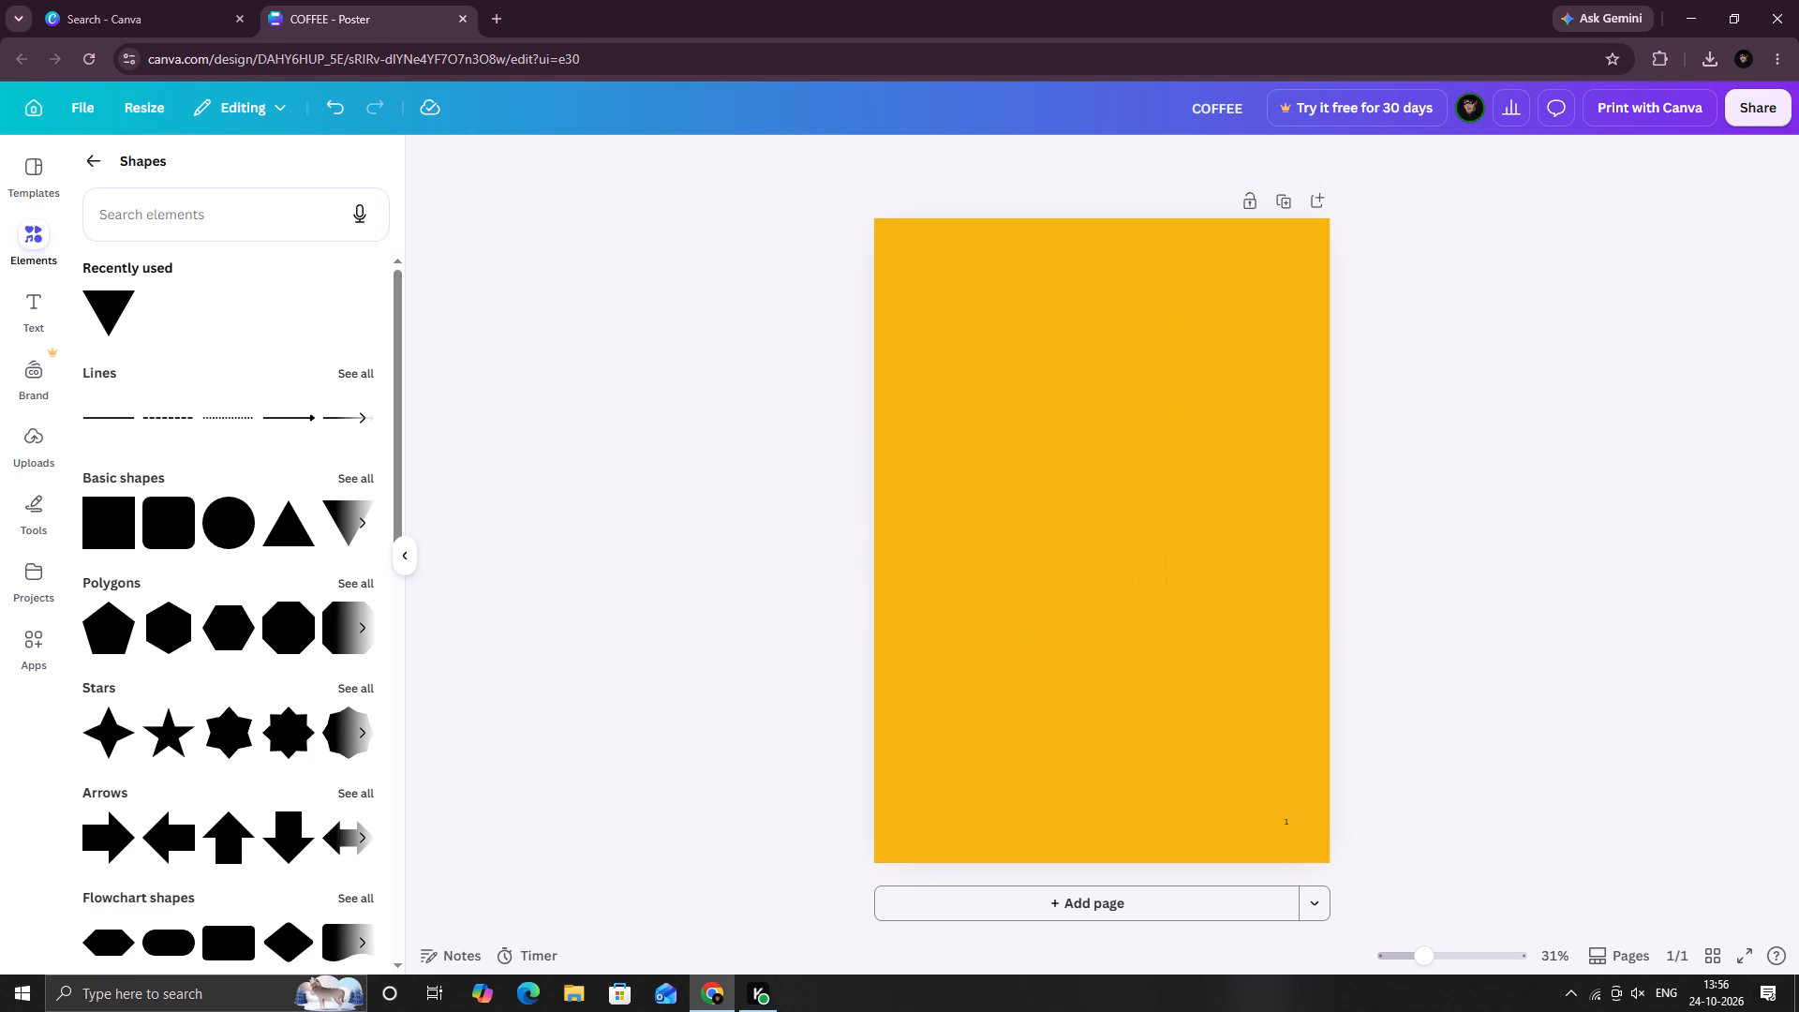
Change the poster's solid background from amber to a very pale pinkish white.
left_click(1186, 484)
left_click(1078, 159)
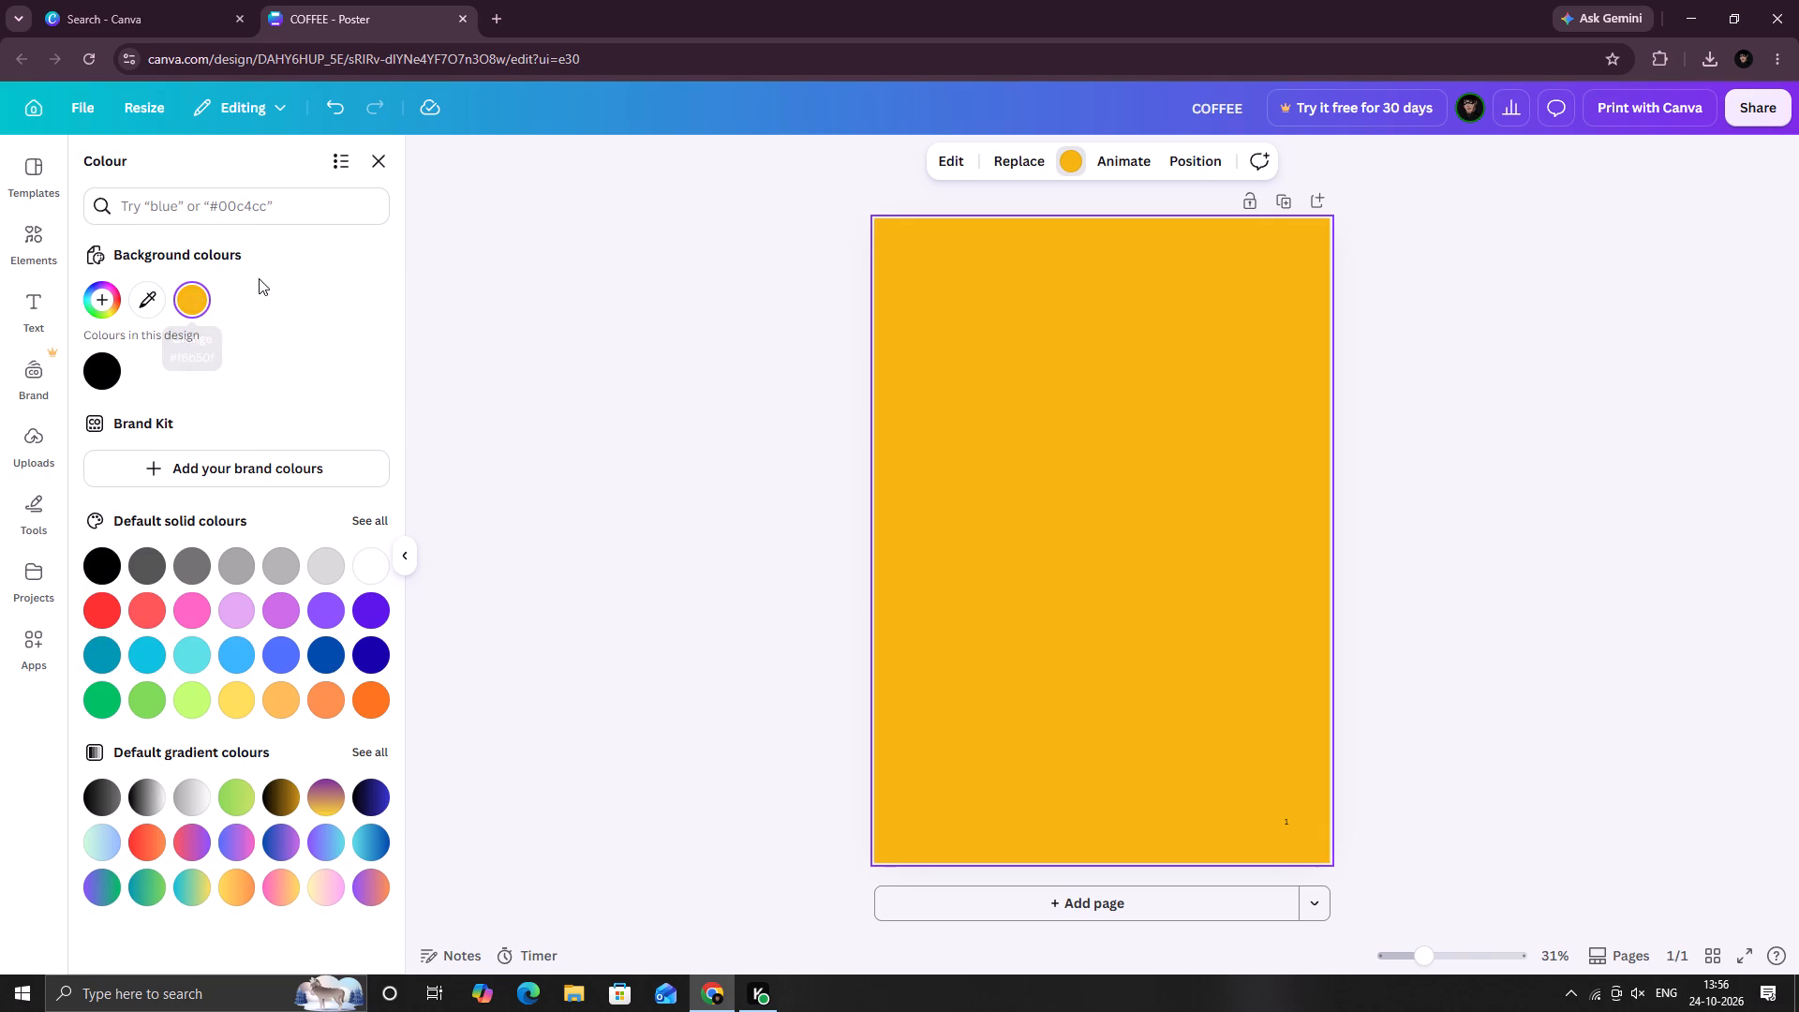
left_click(1068, 158)
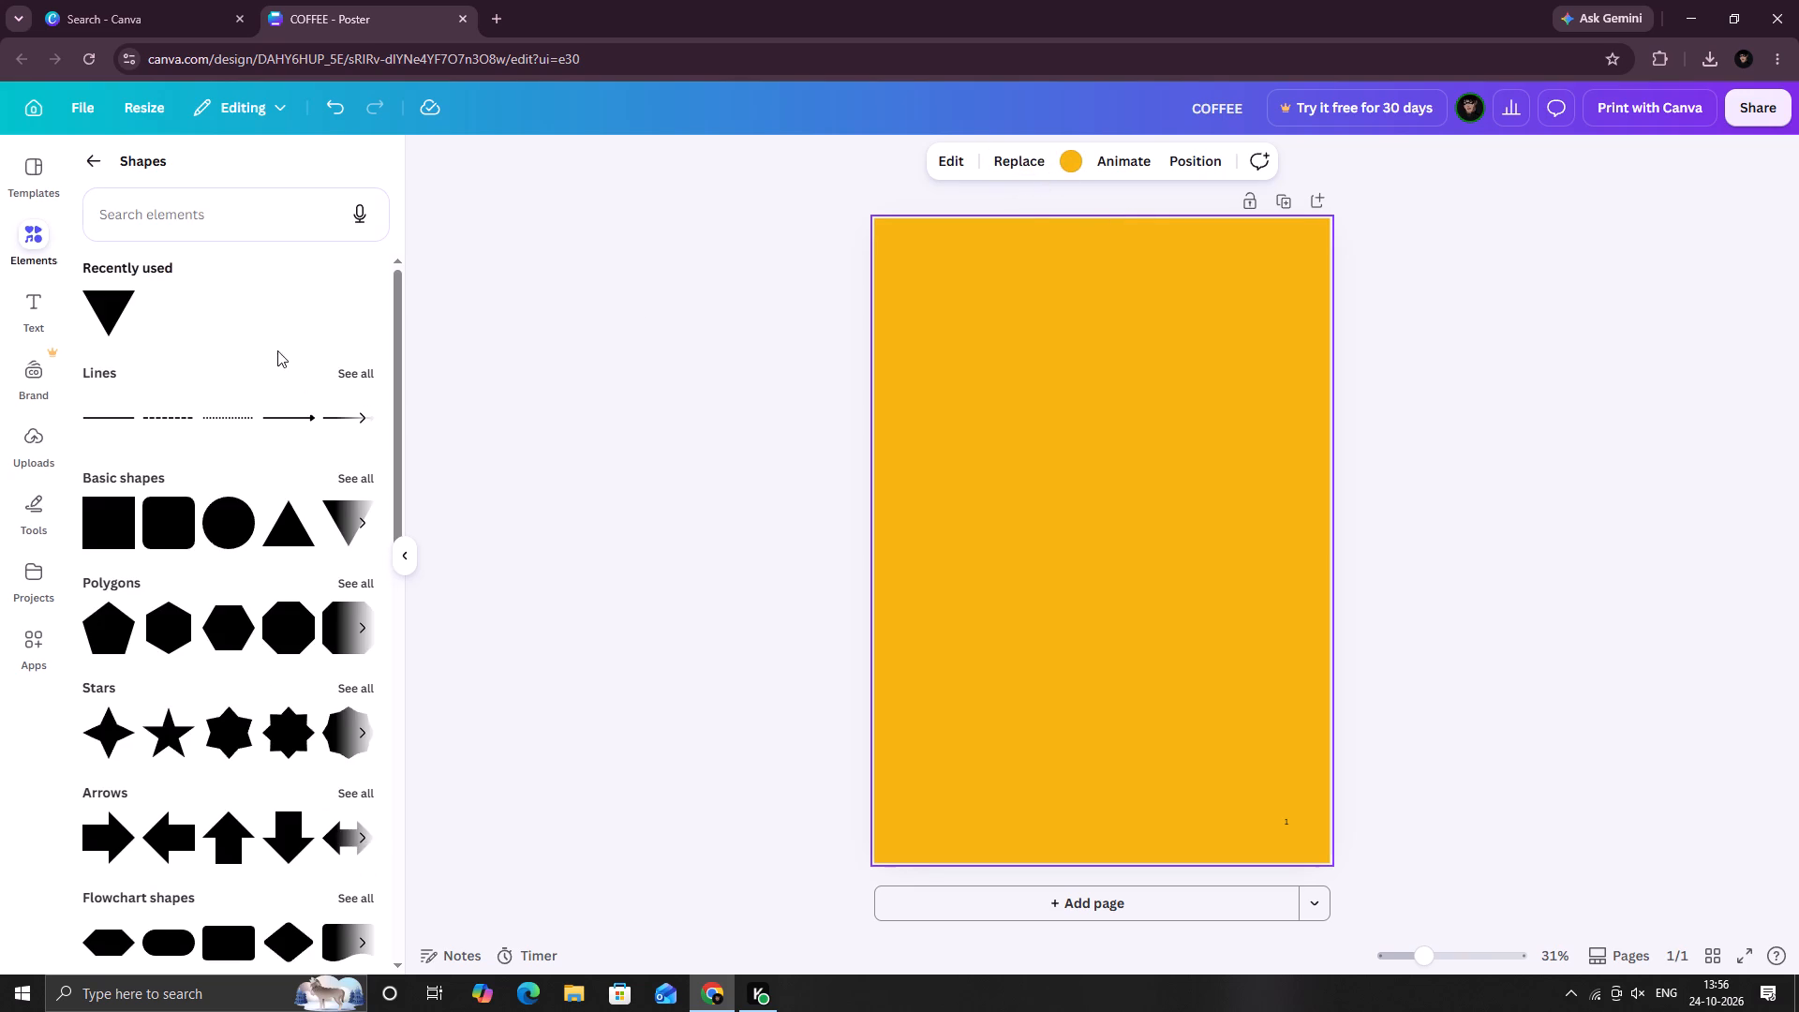
left_click(1069, 164)
left_click(211, 288)
left_click(192, 300)
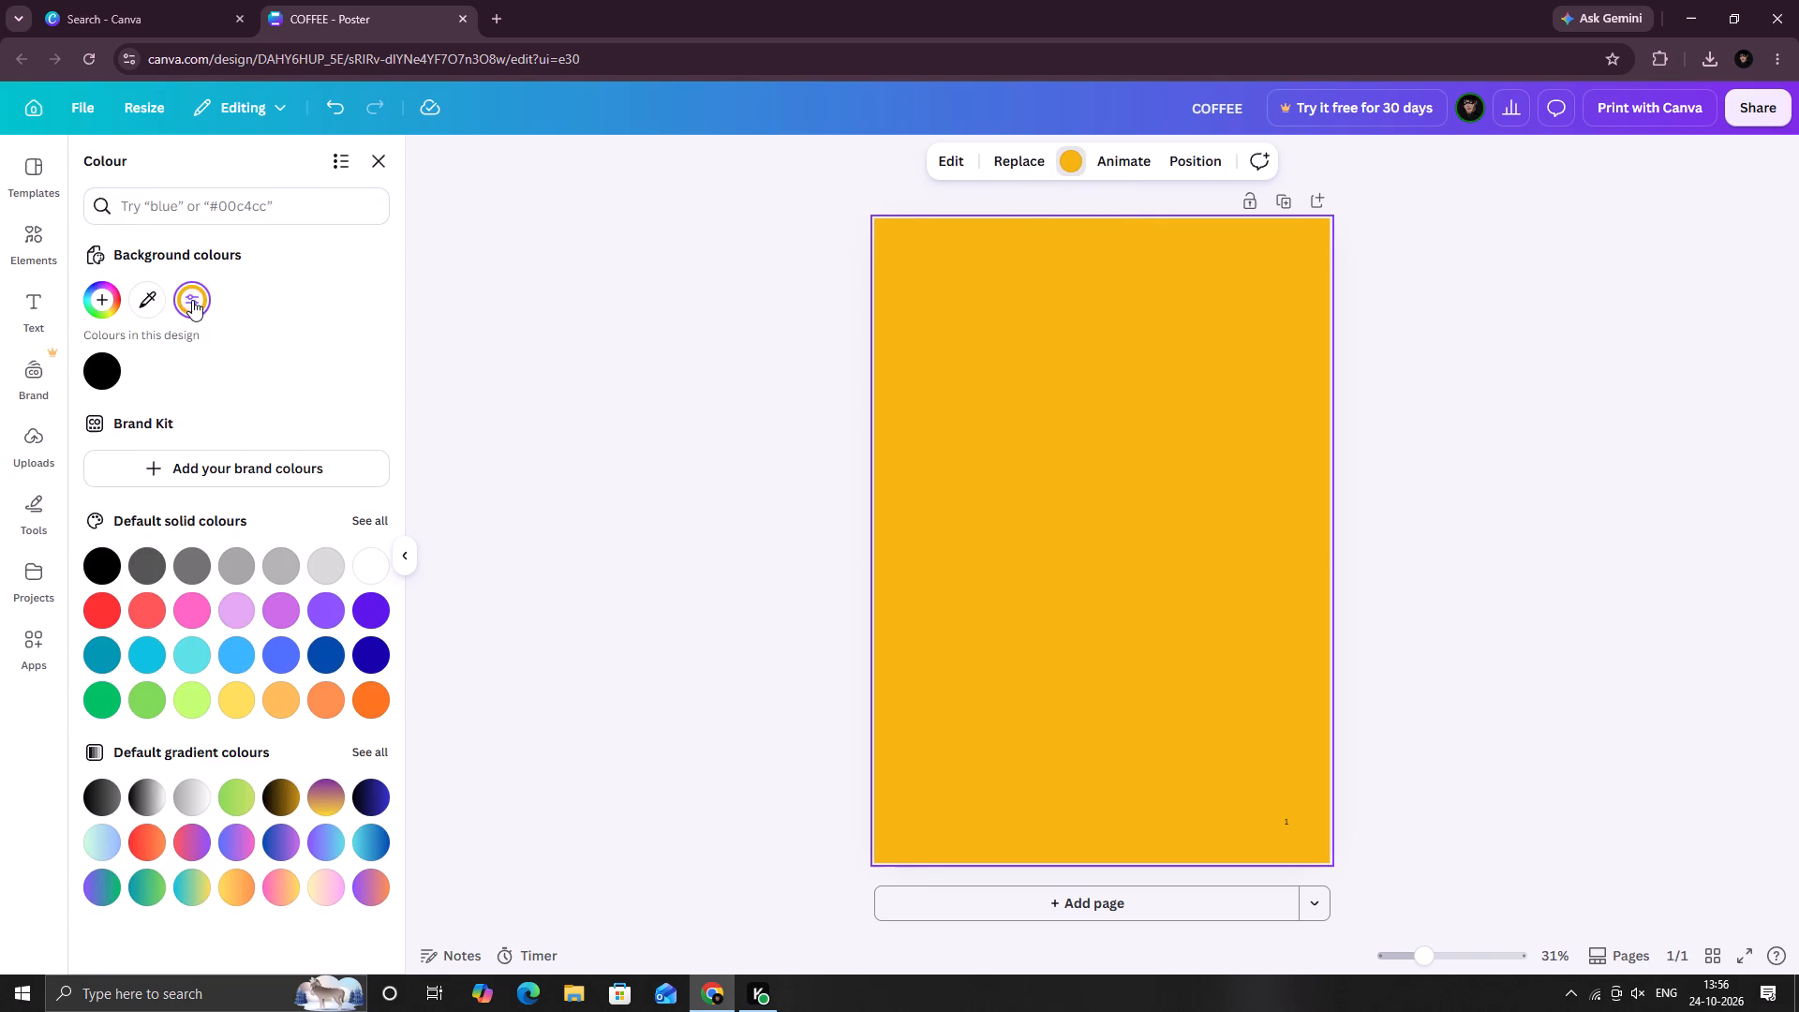
left_click(105, 387)
left_click(737, 371)
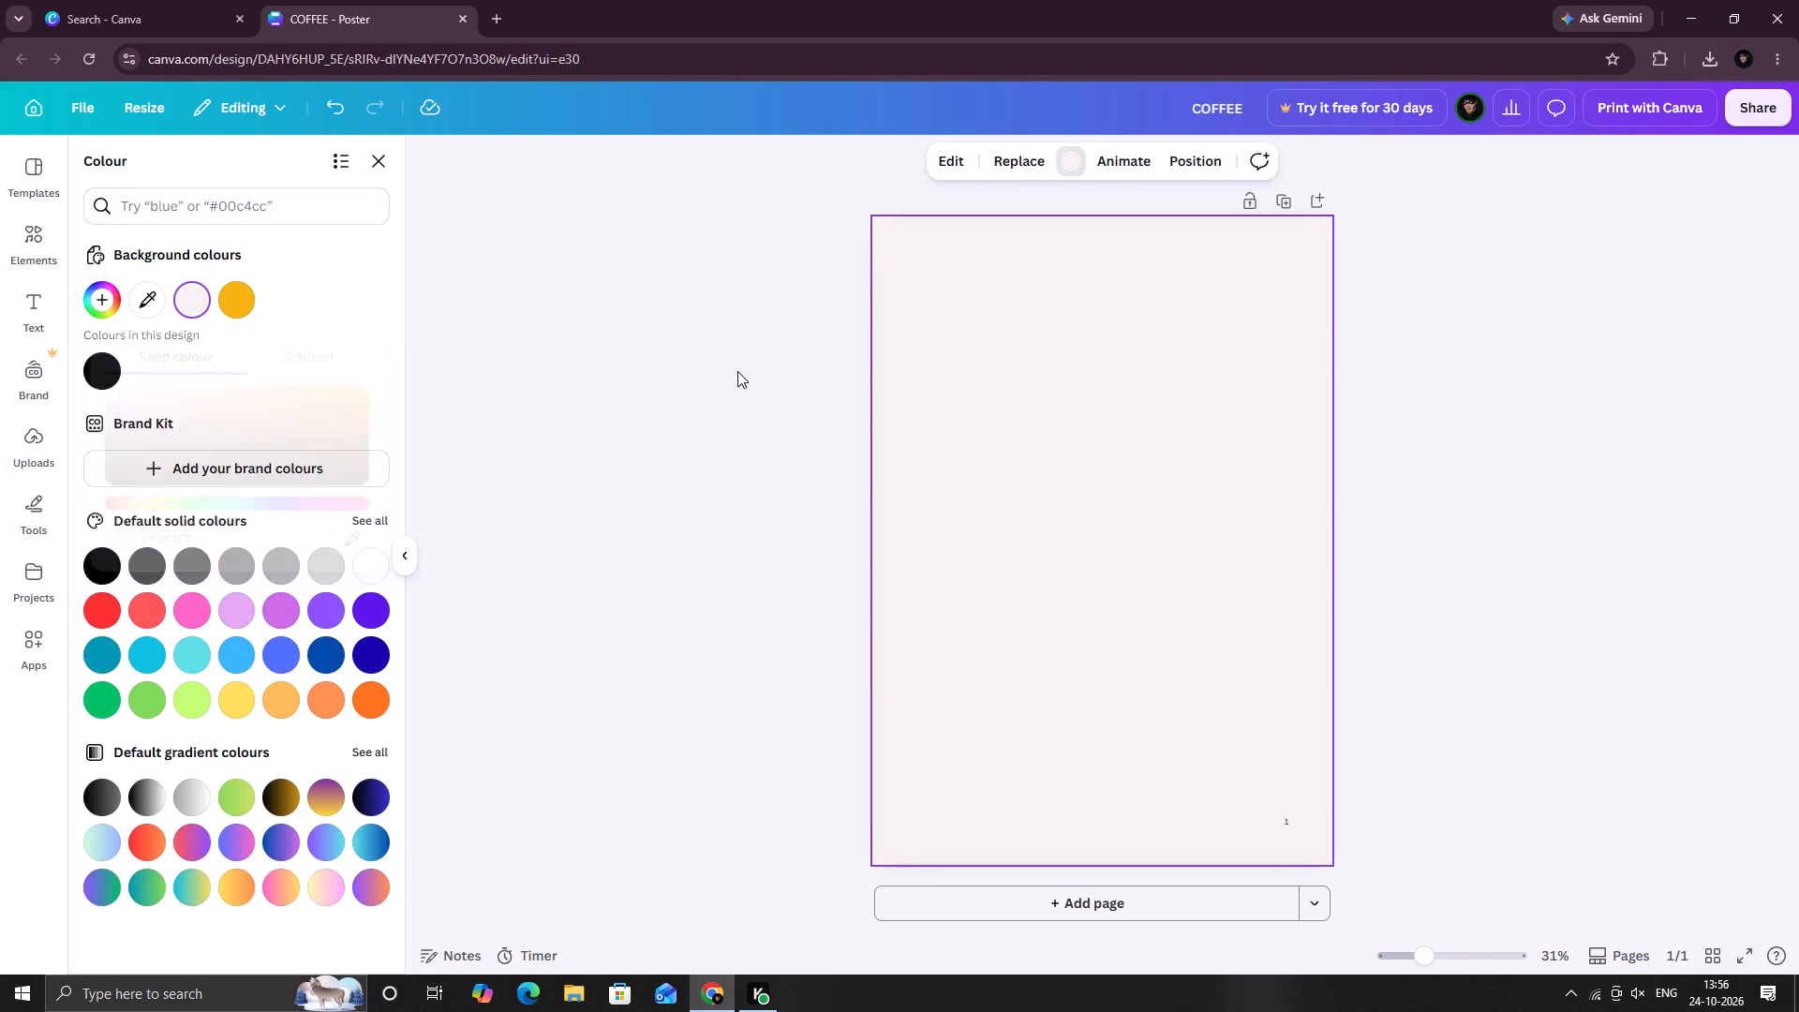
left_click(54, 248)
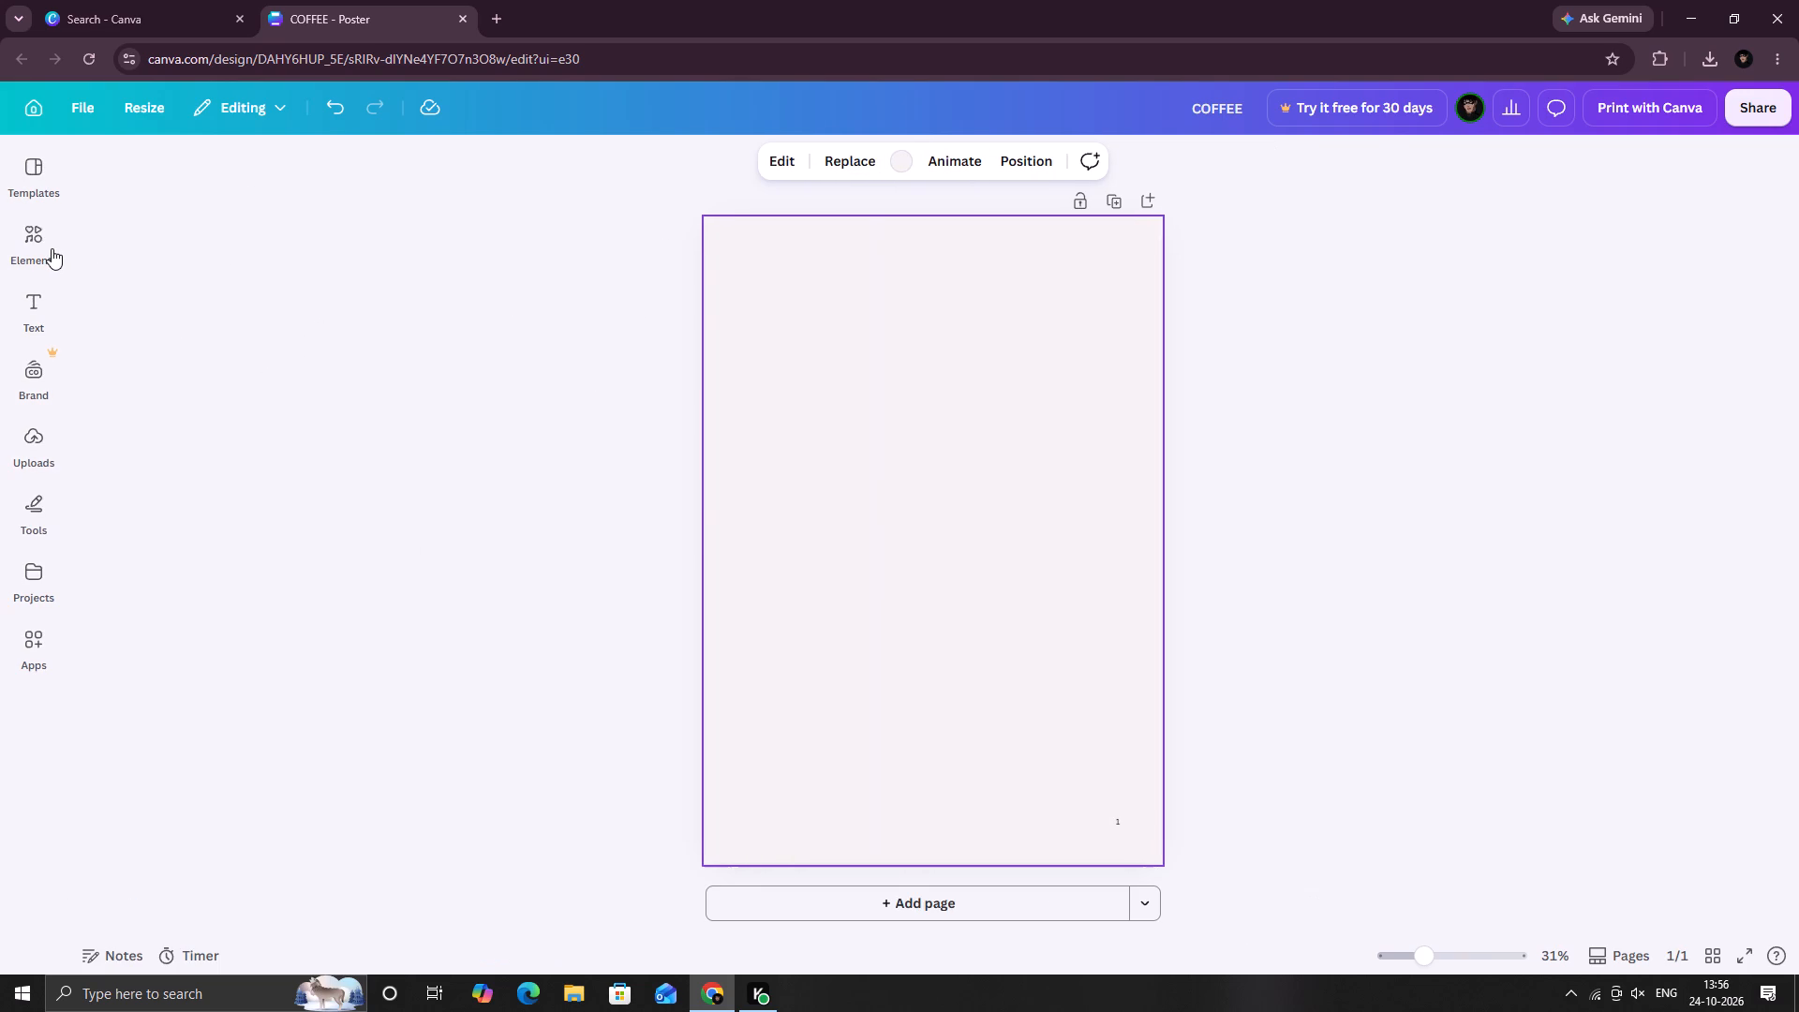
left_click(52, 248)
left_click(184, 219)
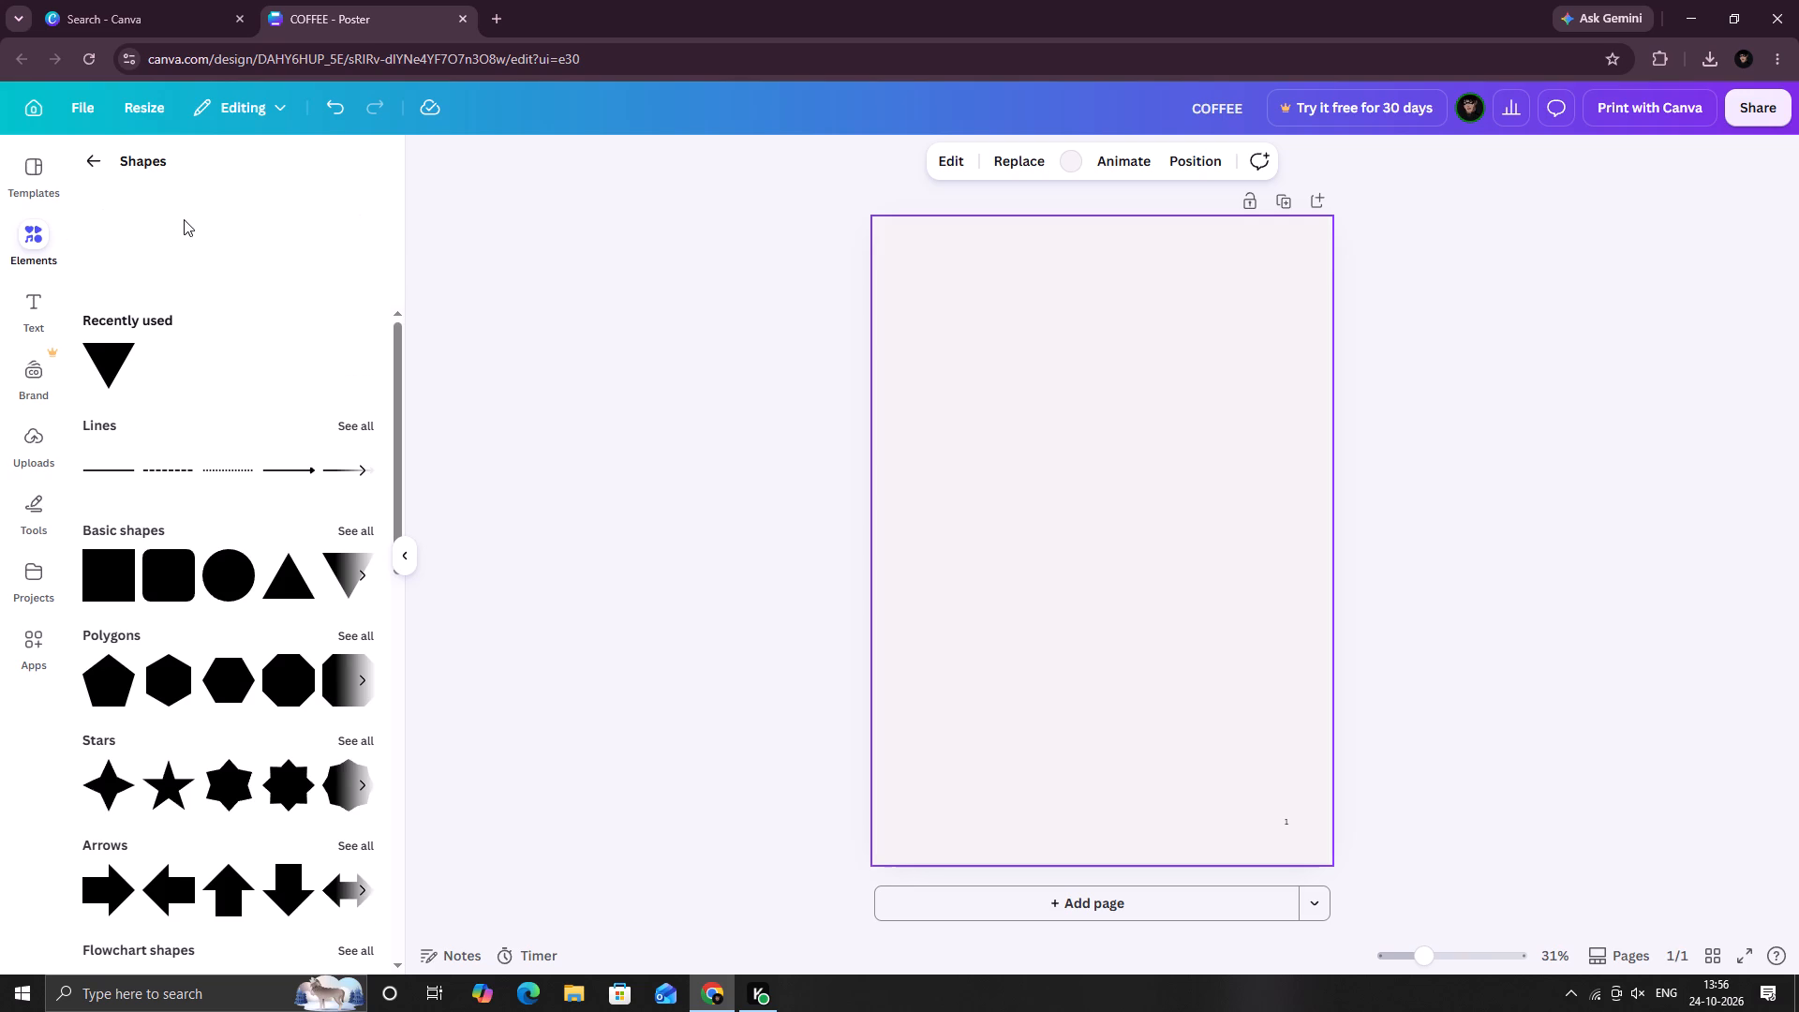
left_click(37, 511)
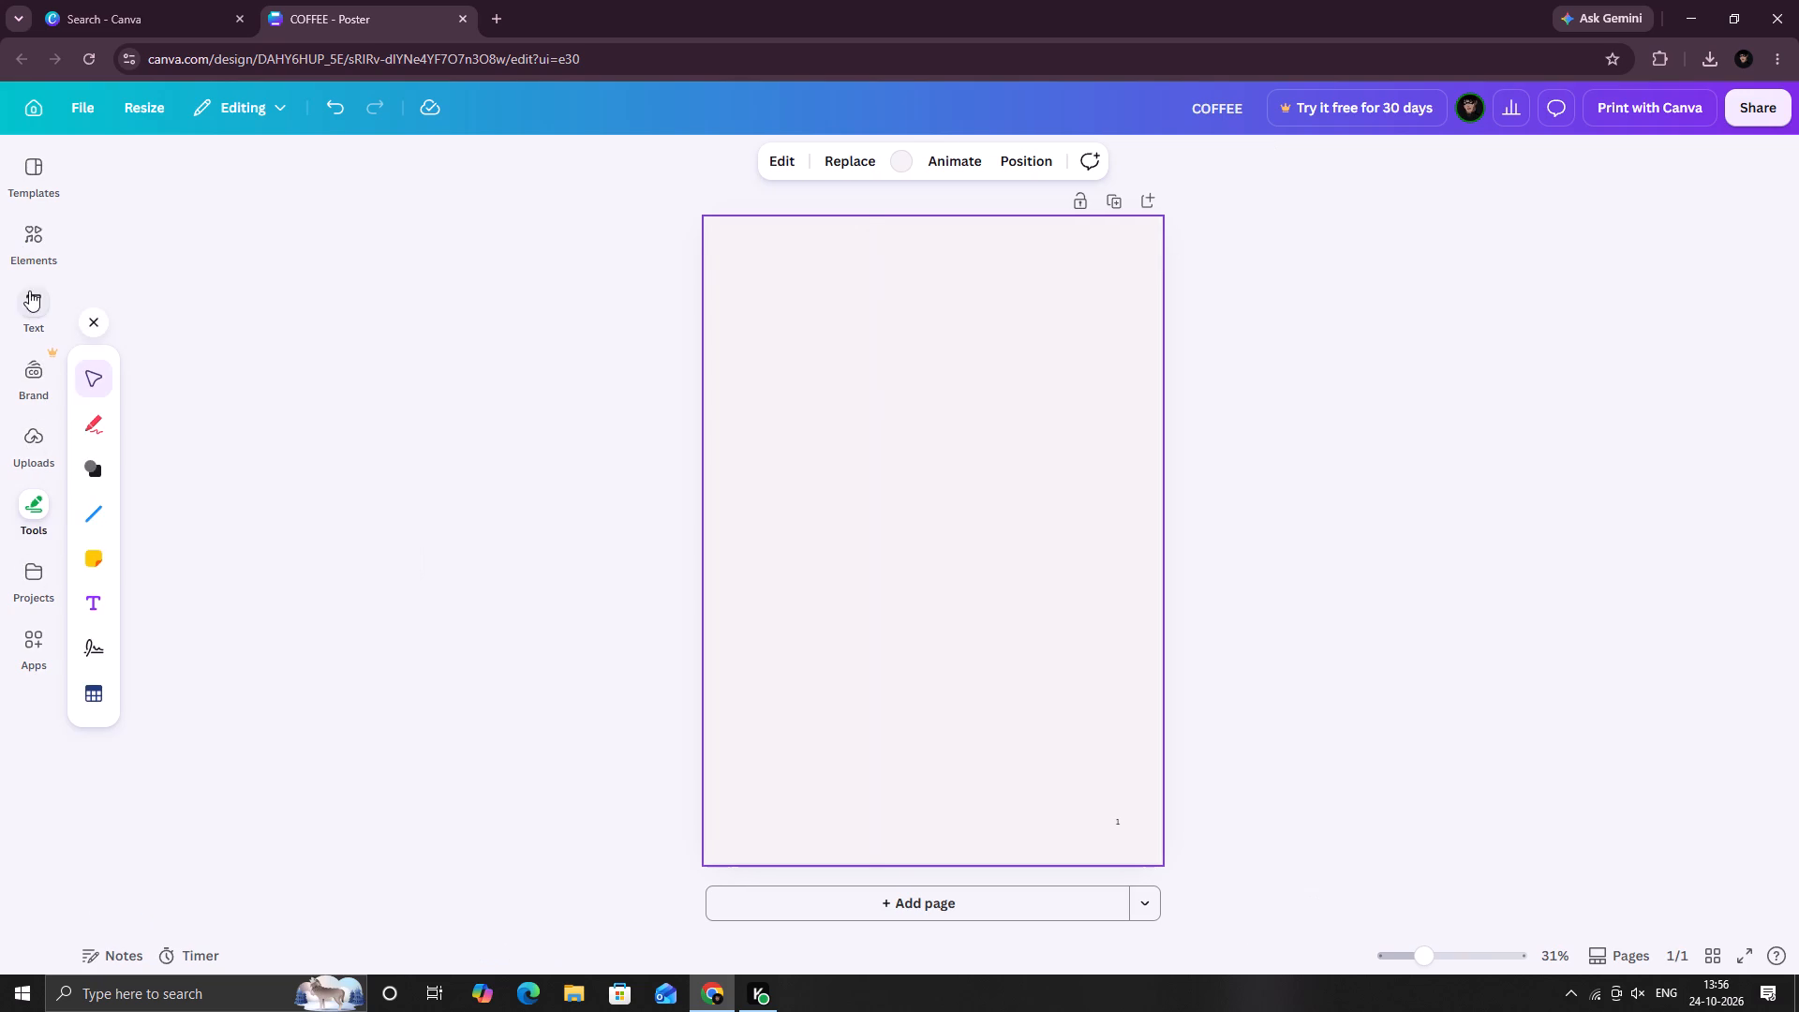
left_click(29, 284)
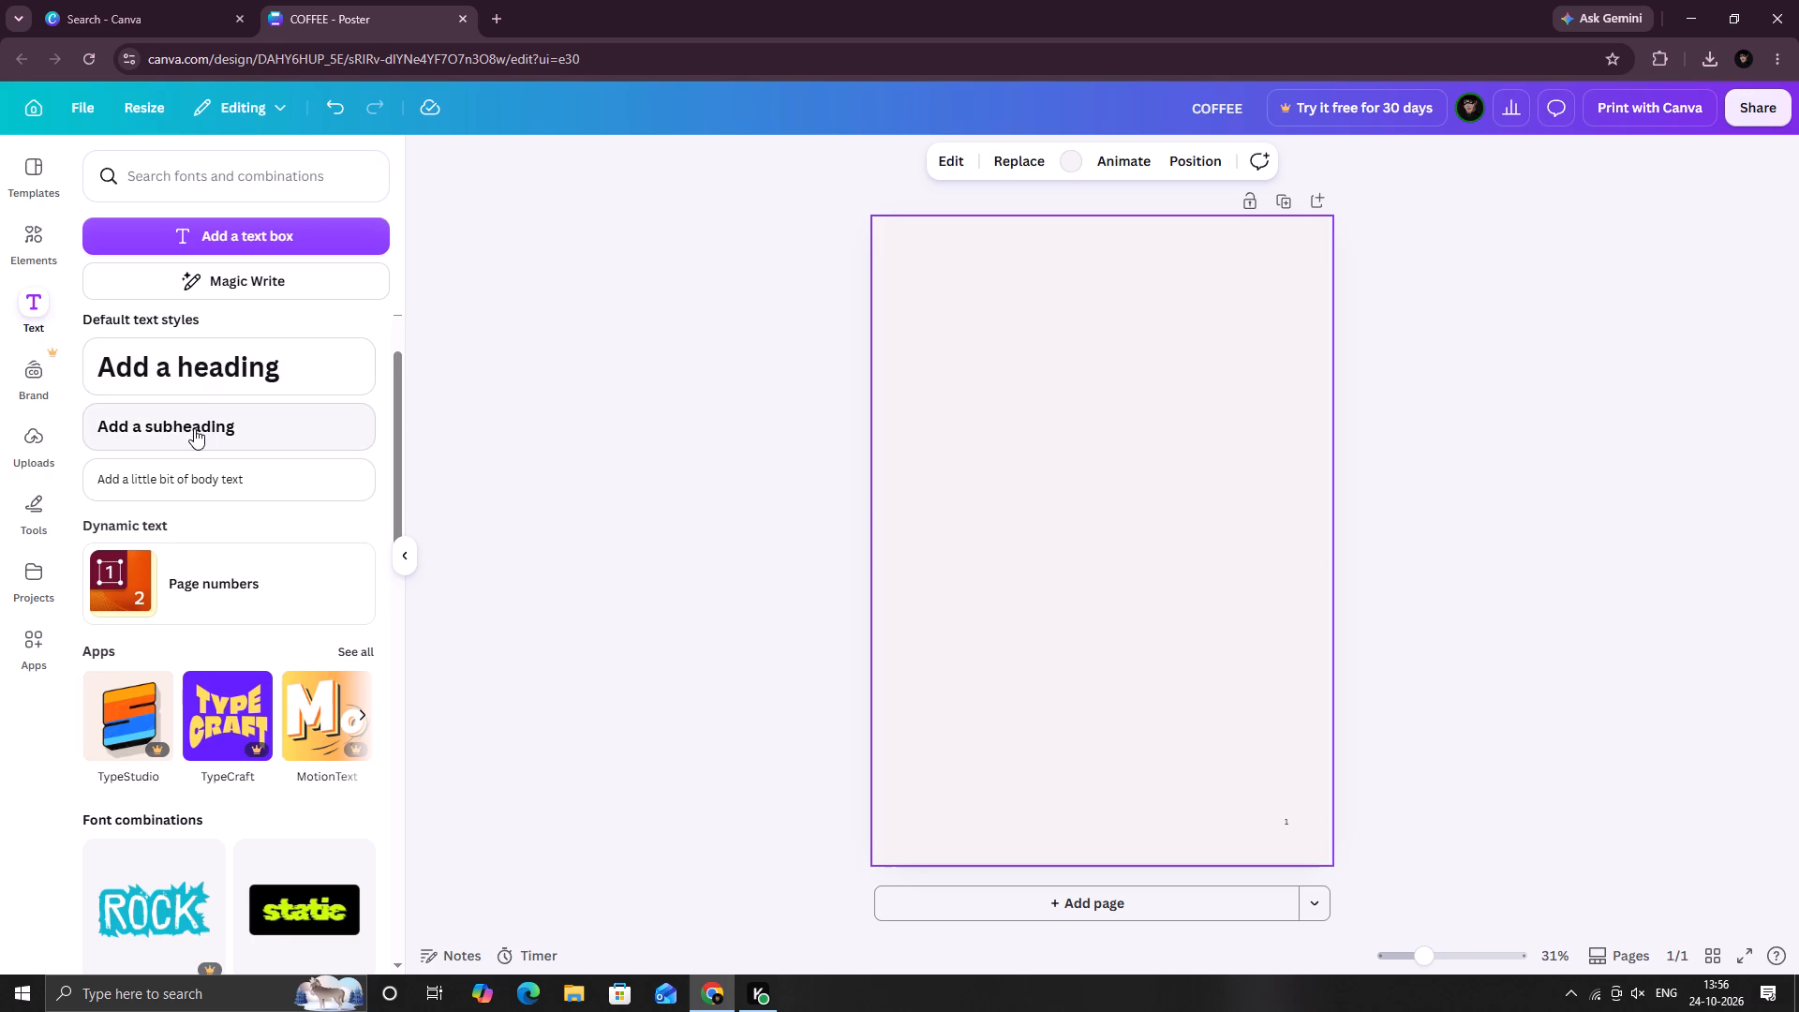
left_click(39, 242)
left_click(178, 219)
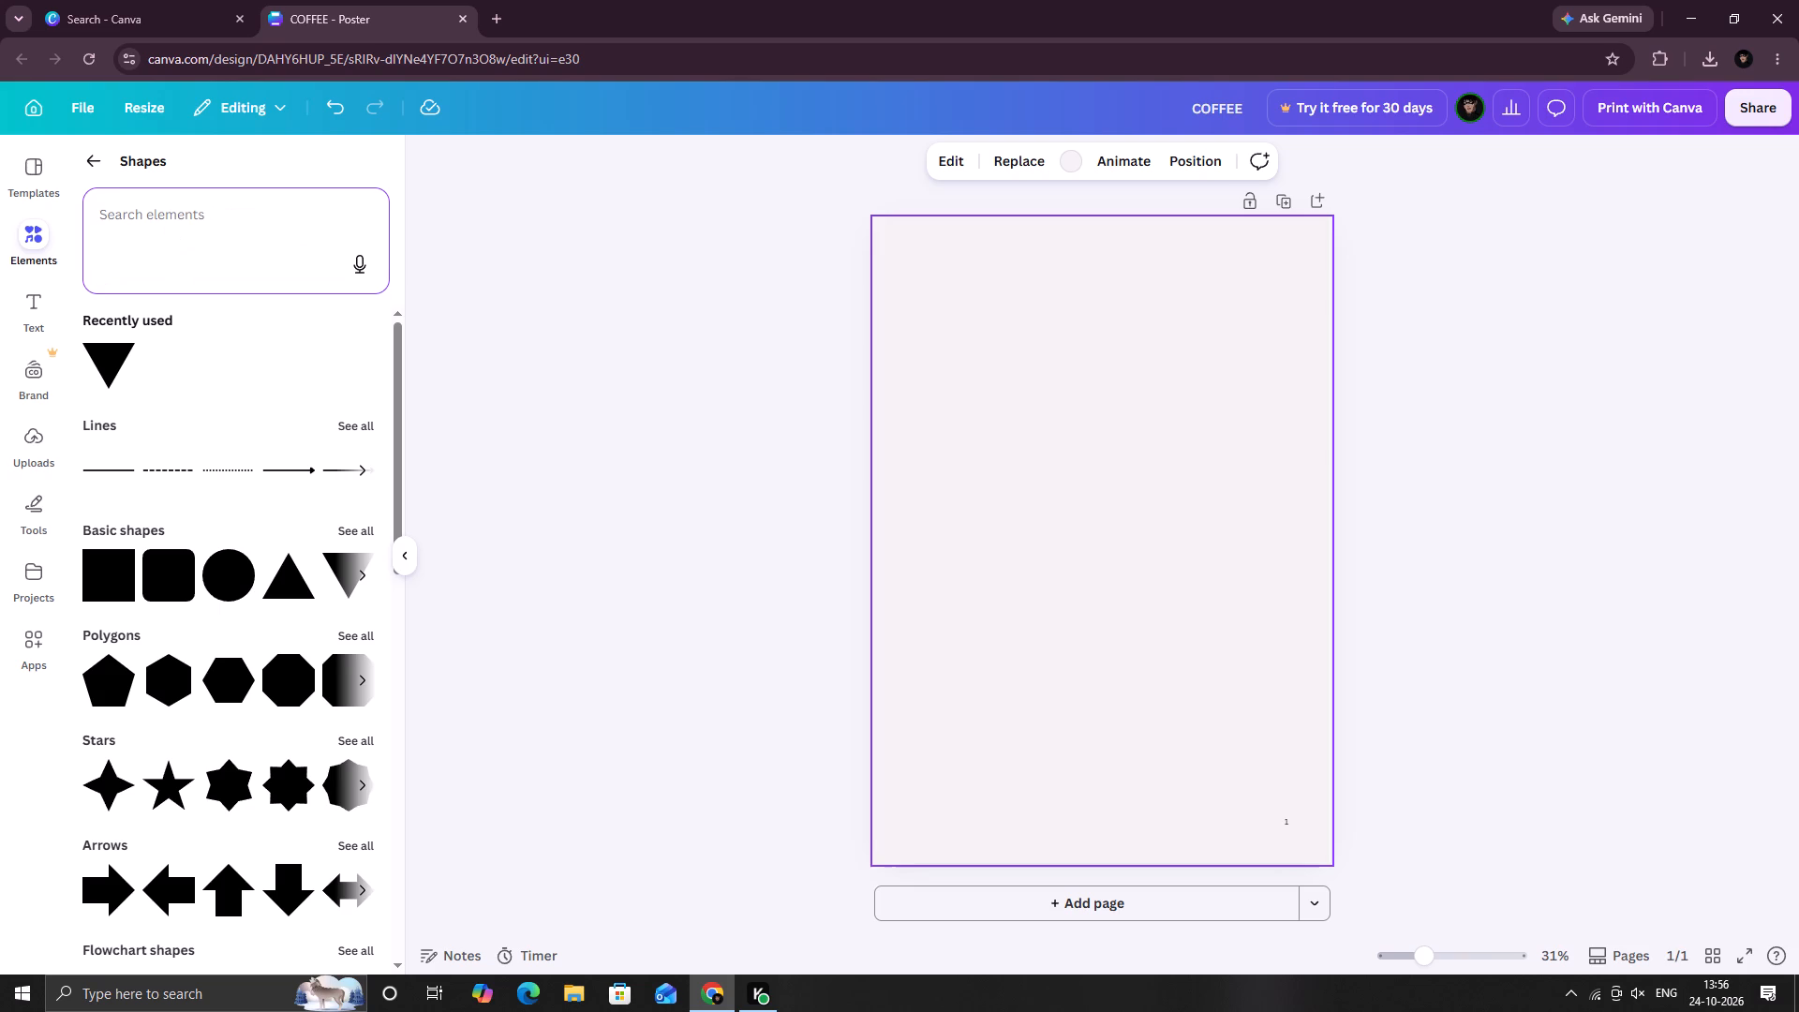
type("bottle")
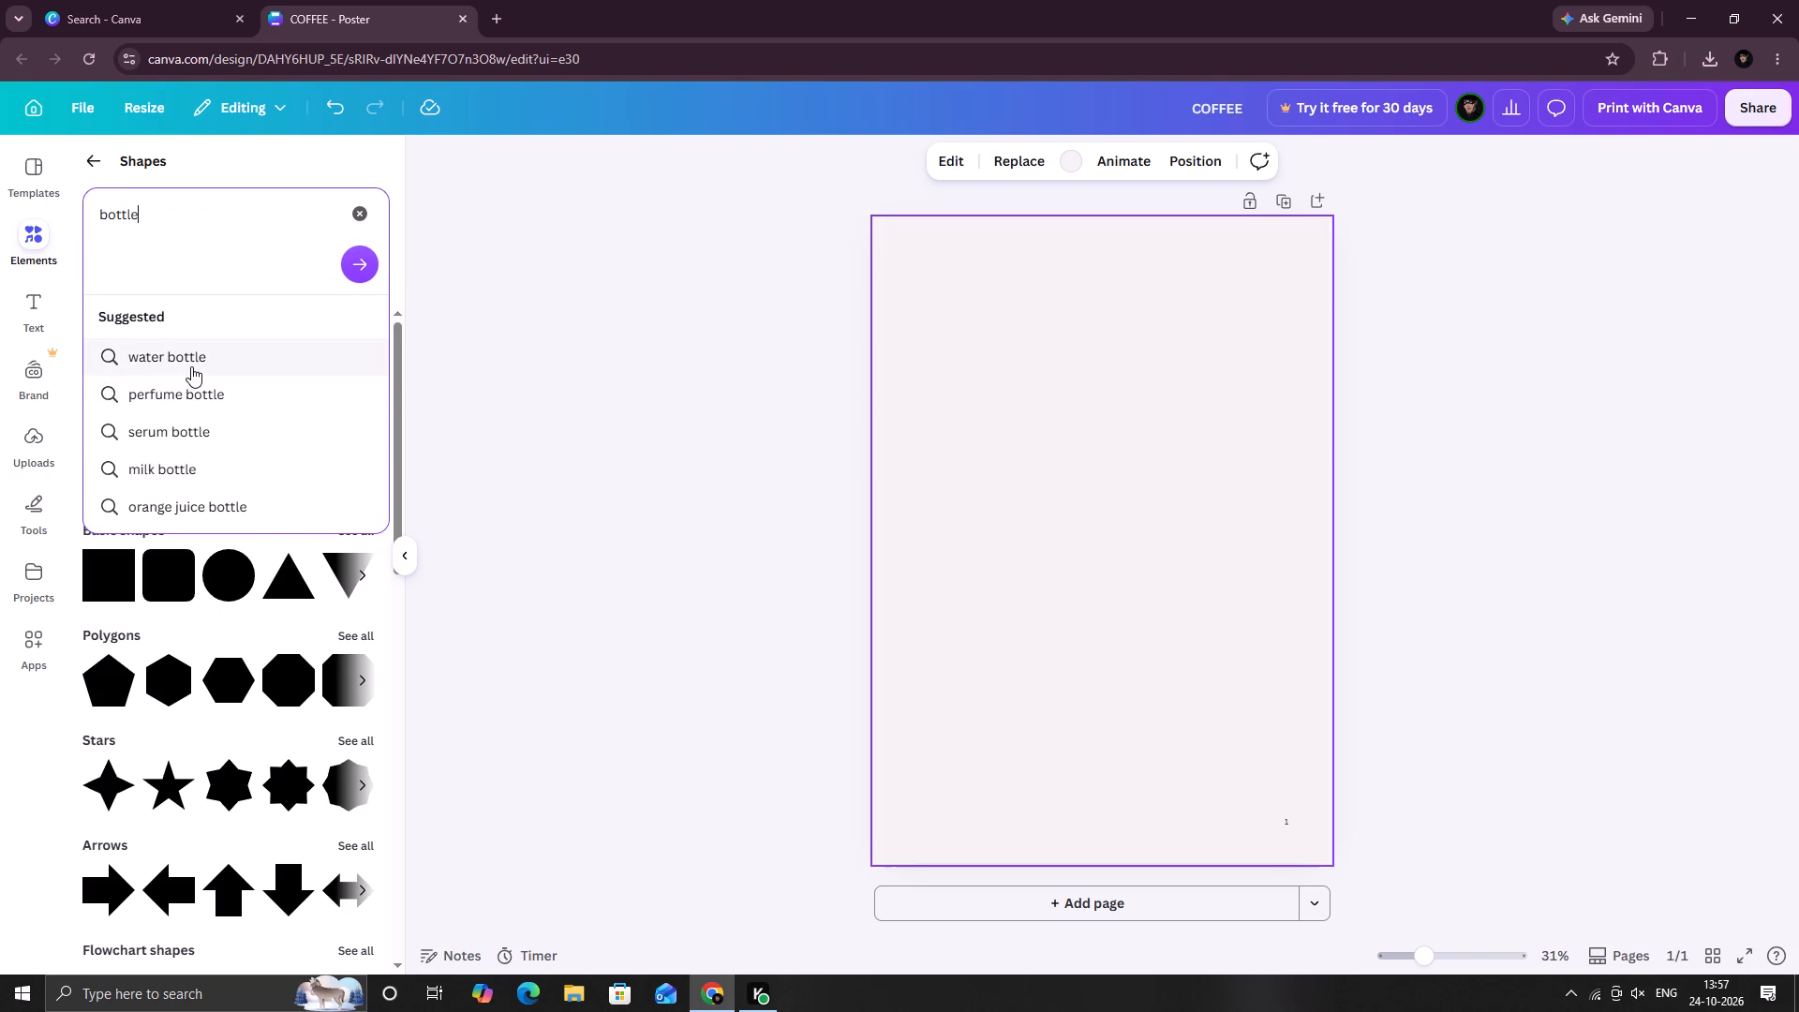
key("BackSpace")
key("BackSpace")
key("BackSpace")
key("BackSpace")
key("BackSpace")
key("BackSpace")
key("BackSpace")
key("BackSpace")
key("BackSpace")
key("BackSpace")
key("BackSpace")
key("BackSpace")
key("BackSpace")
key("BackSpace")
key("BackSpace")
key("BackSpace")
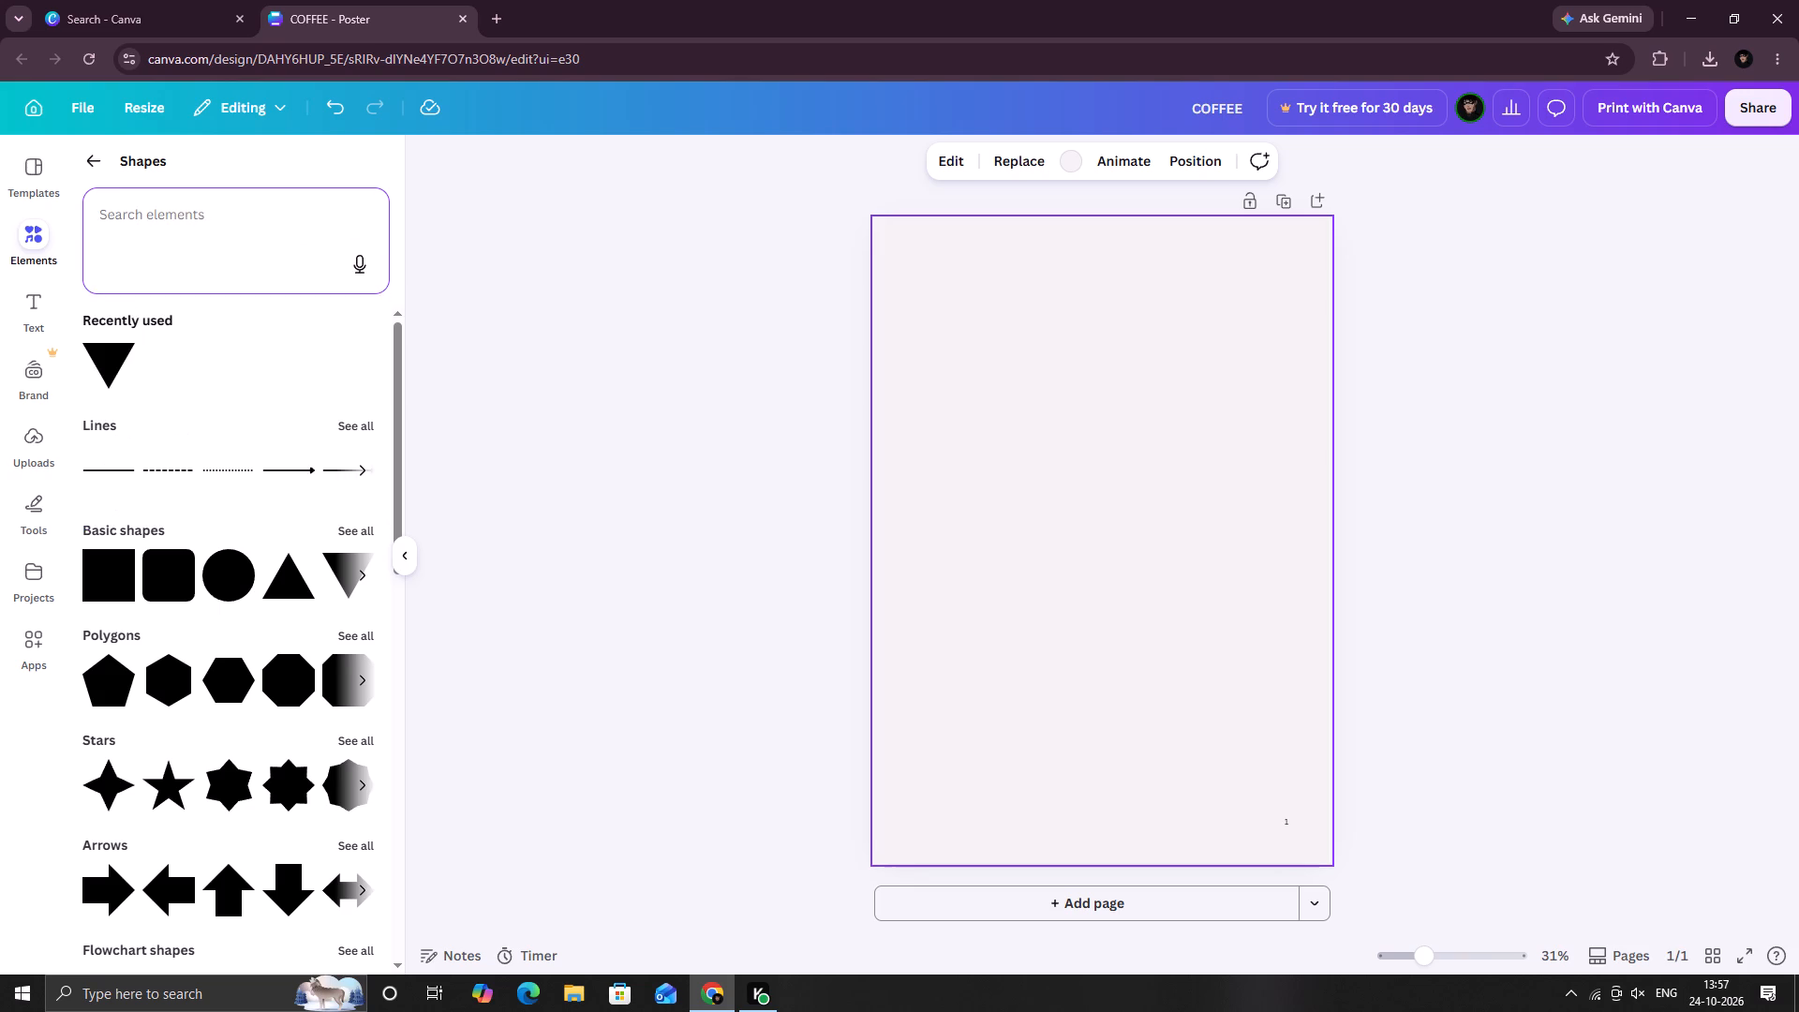
Search the shape elements for juice.
type("juice")
key("space")
key("Return")
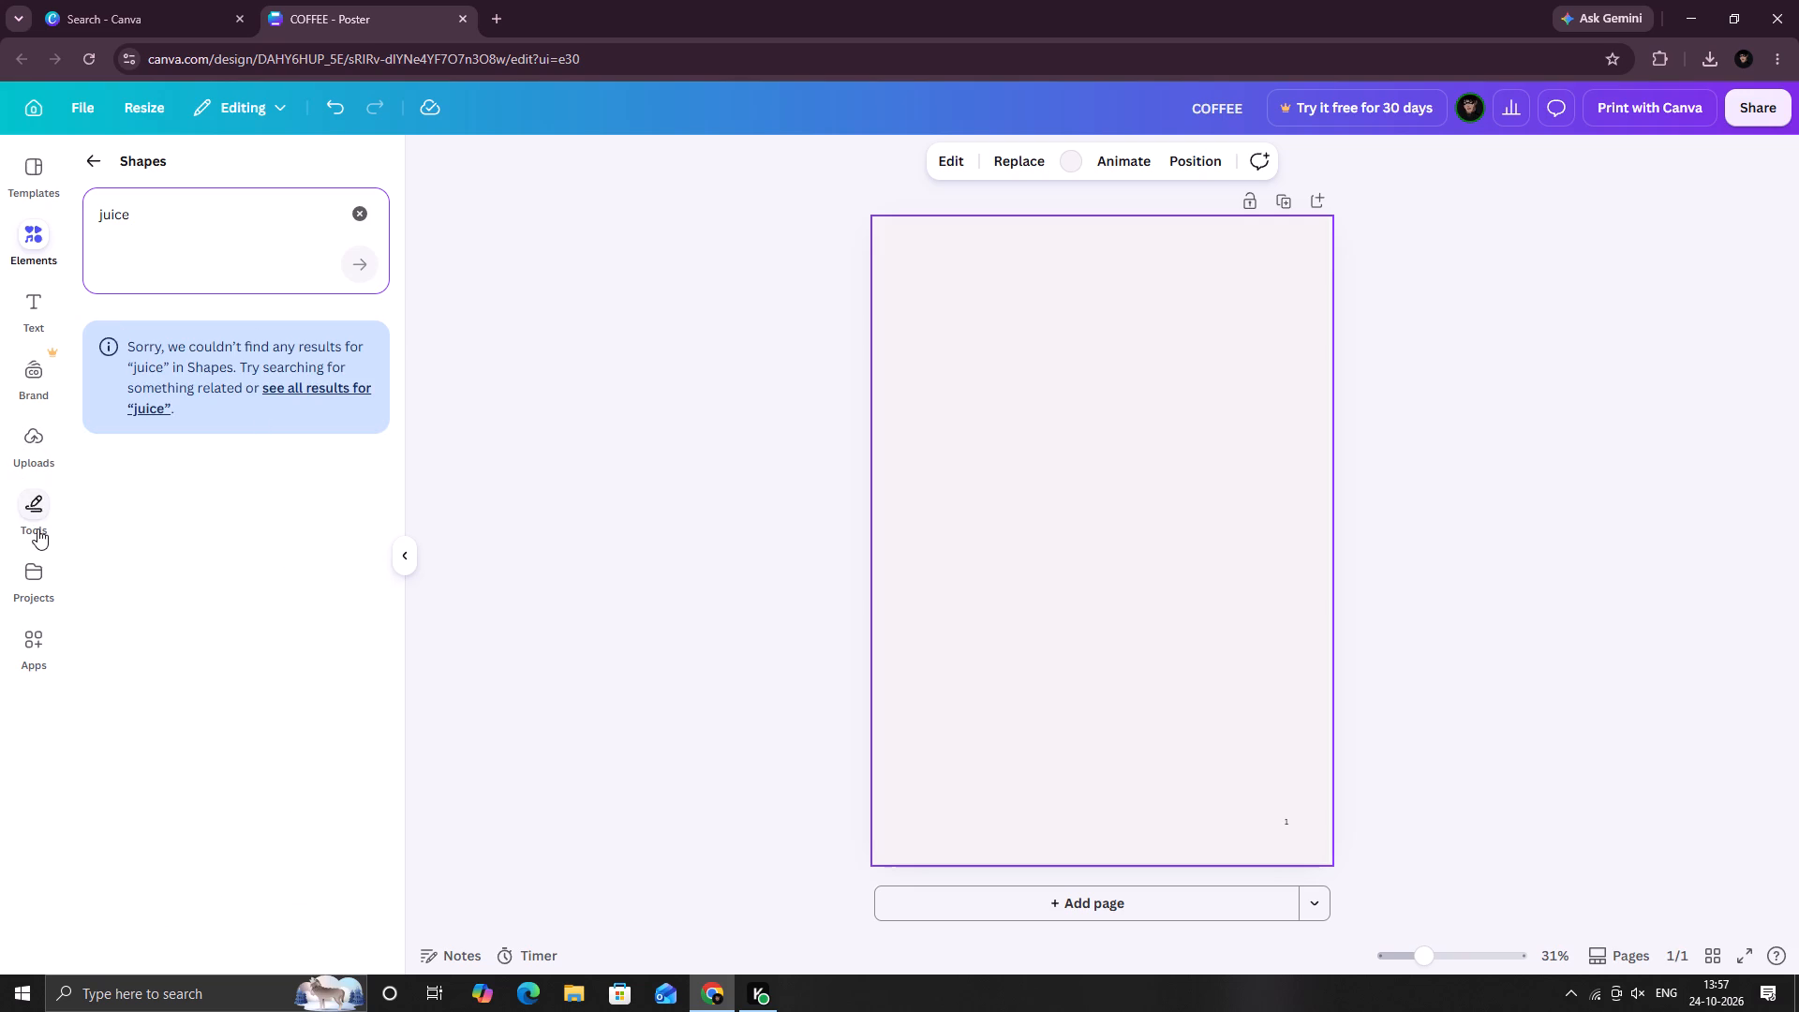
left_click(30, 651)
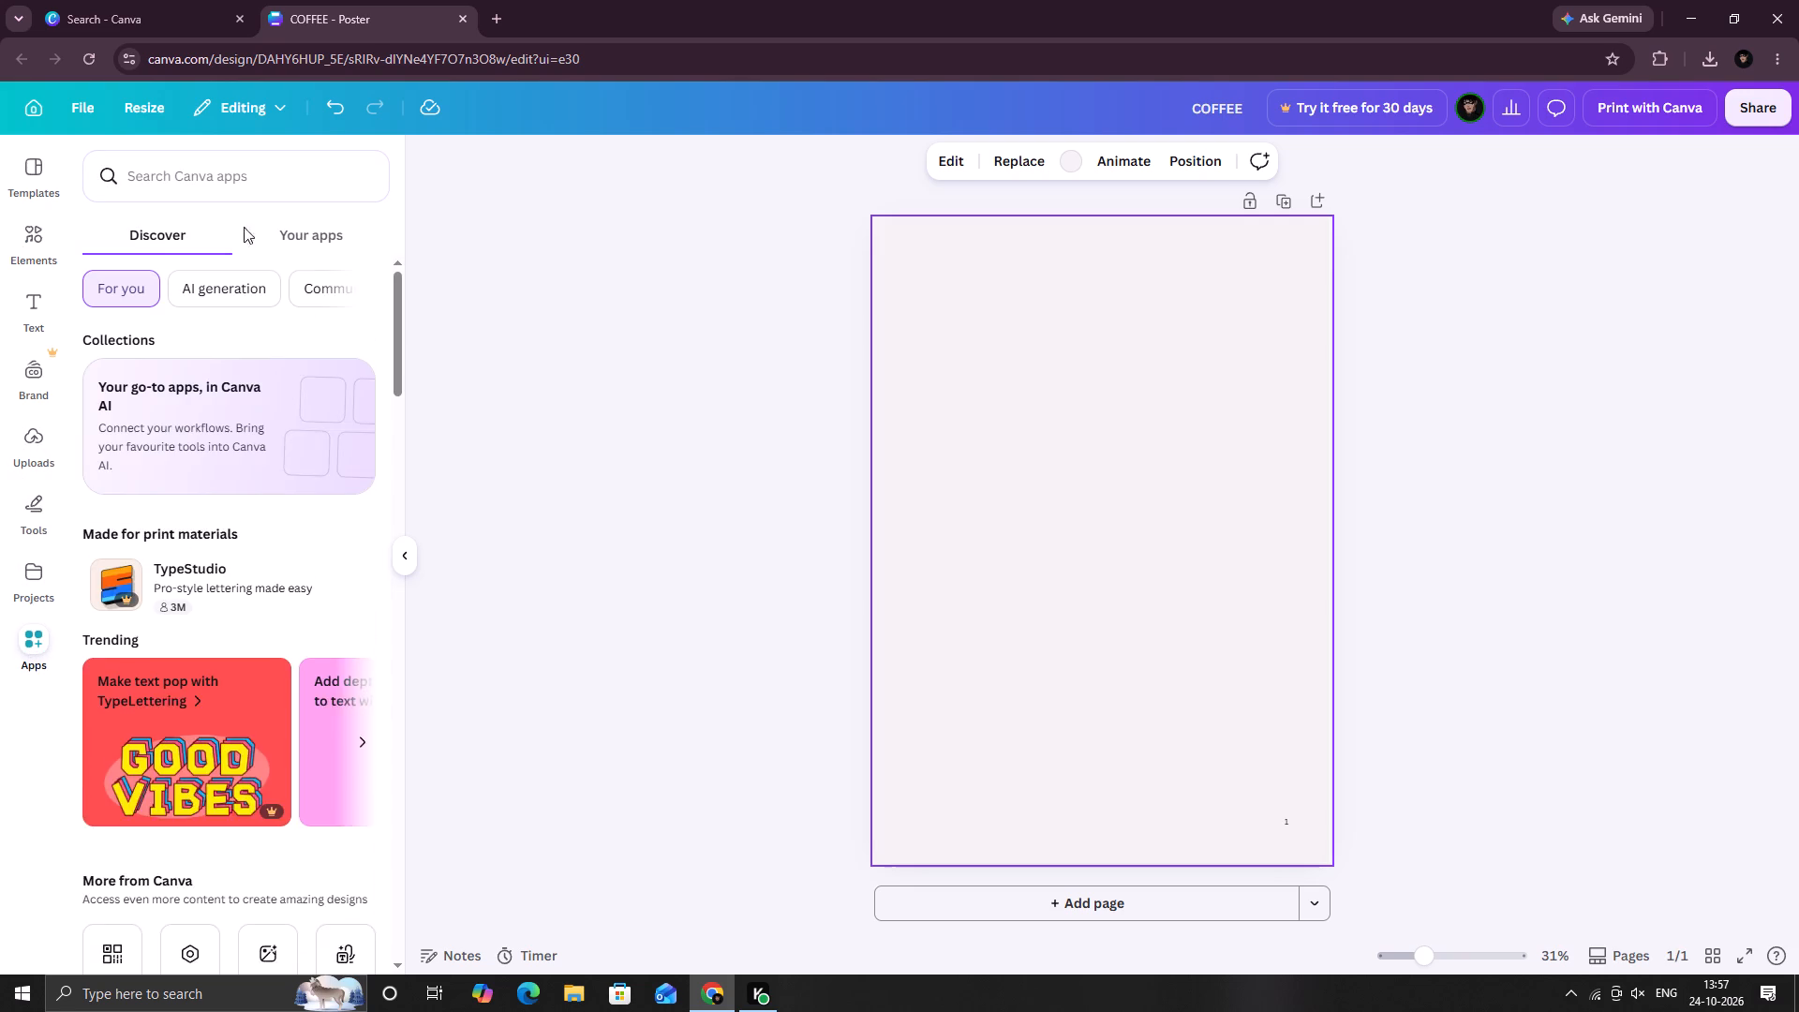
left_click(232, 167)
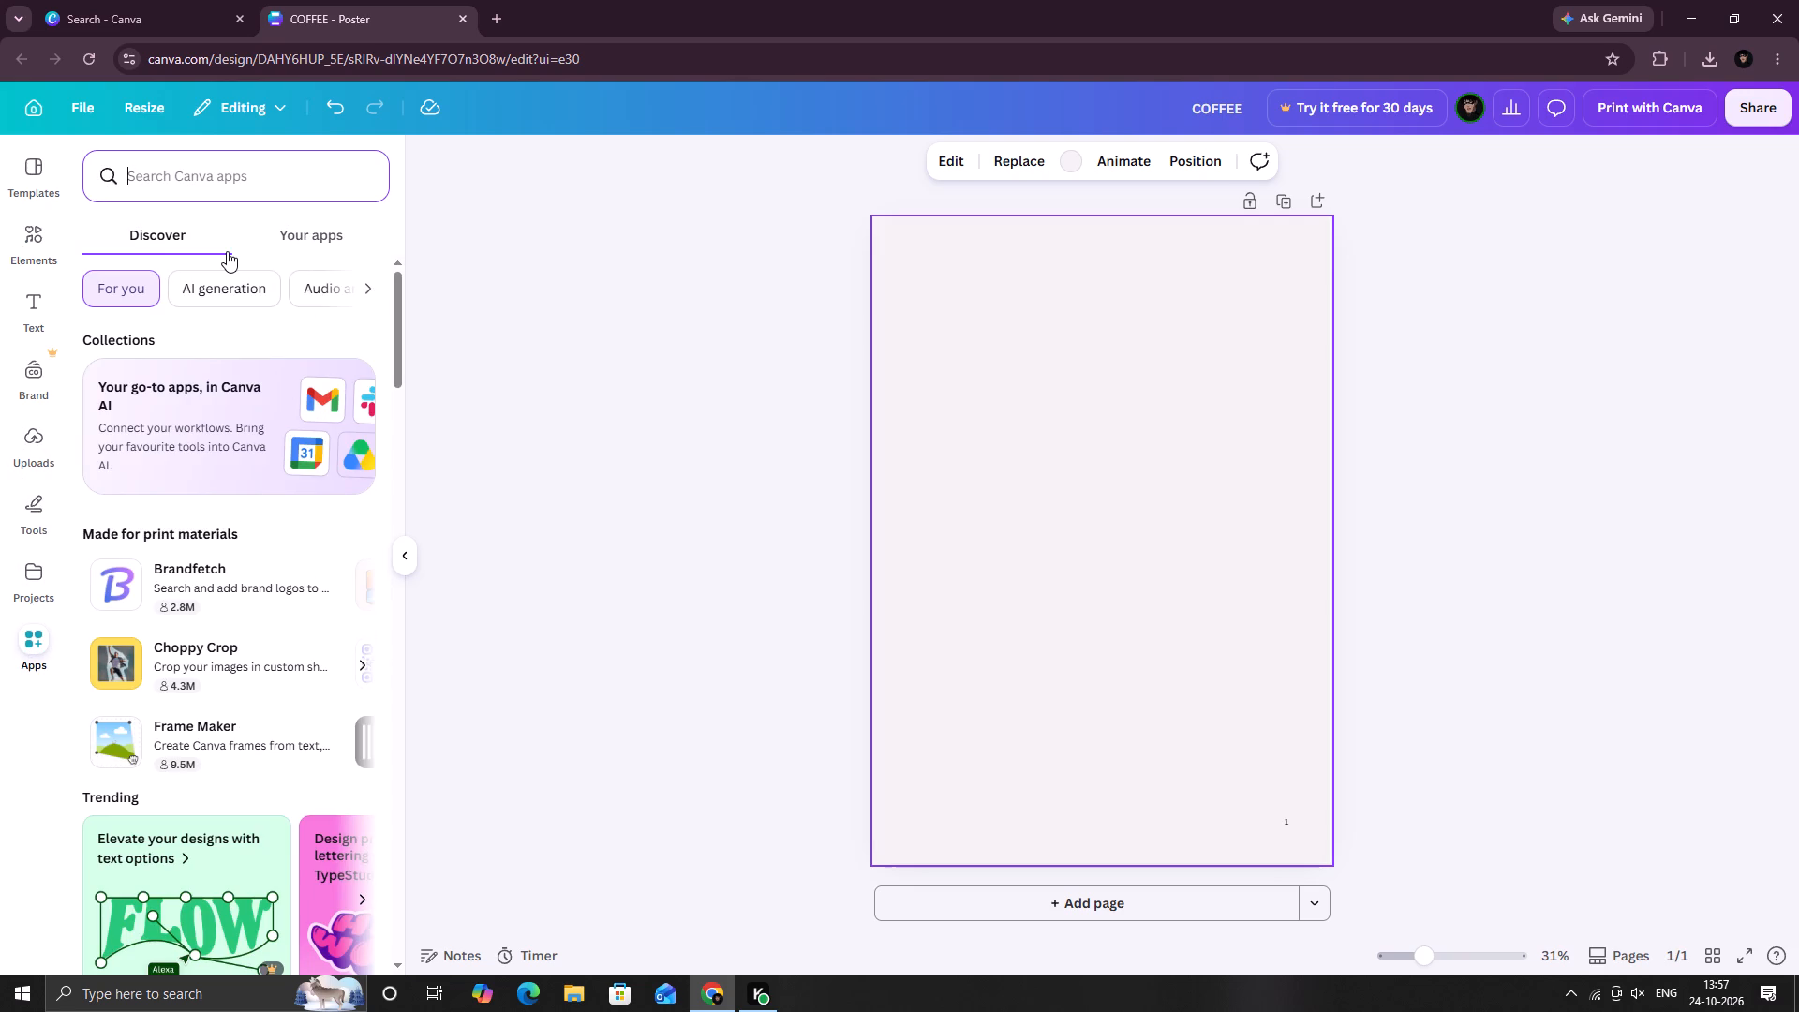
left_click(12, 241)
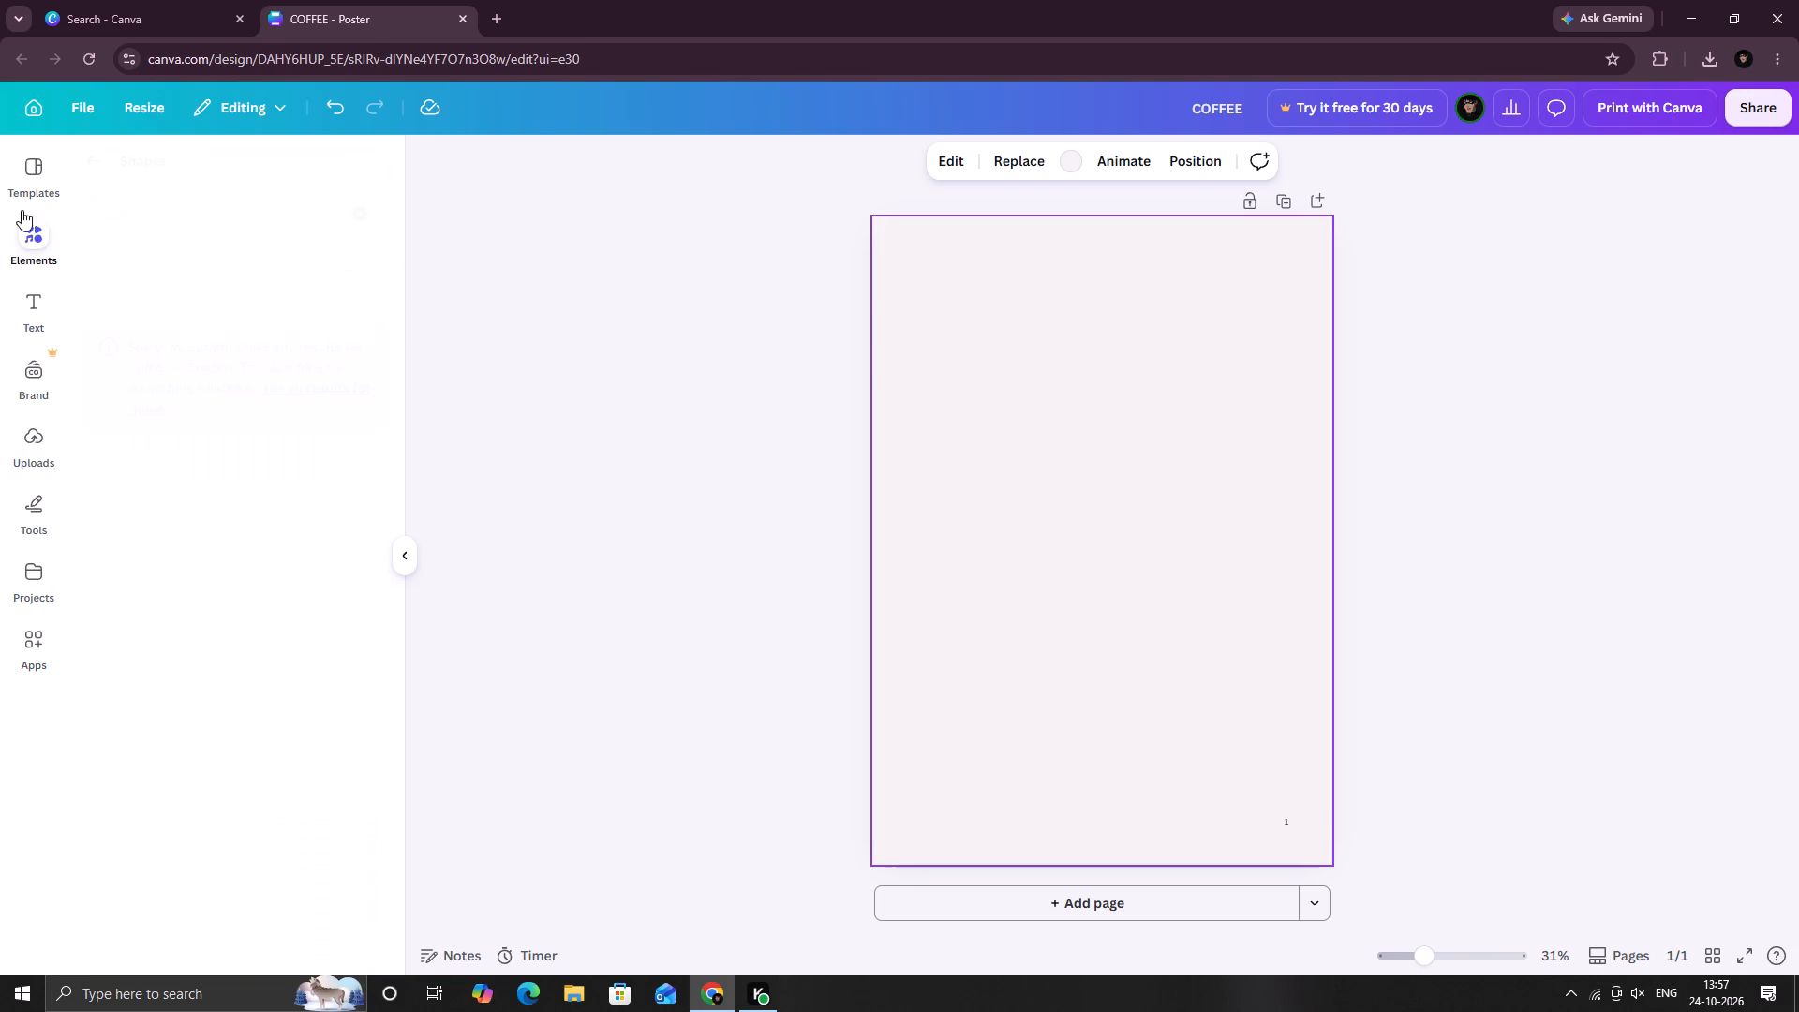
Search the poster templates for juice poster and apply the Fresh Orange Juice template with the bottle to the page.
left_click(32, 184)
left_click(189, 168)
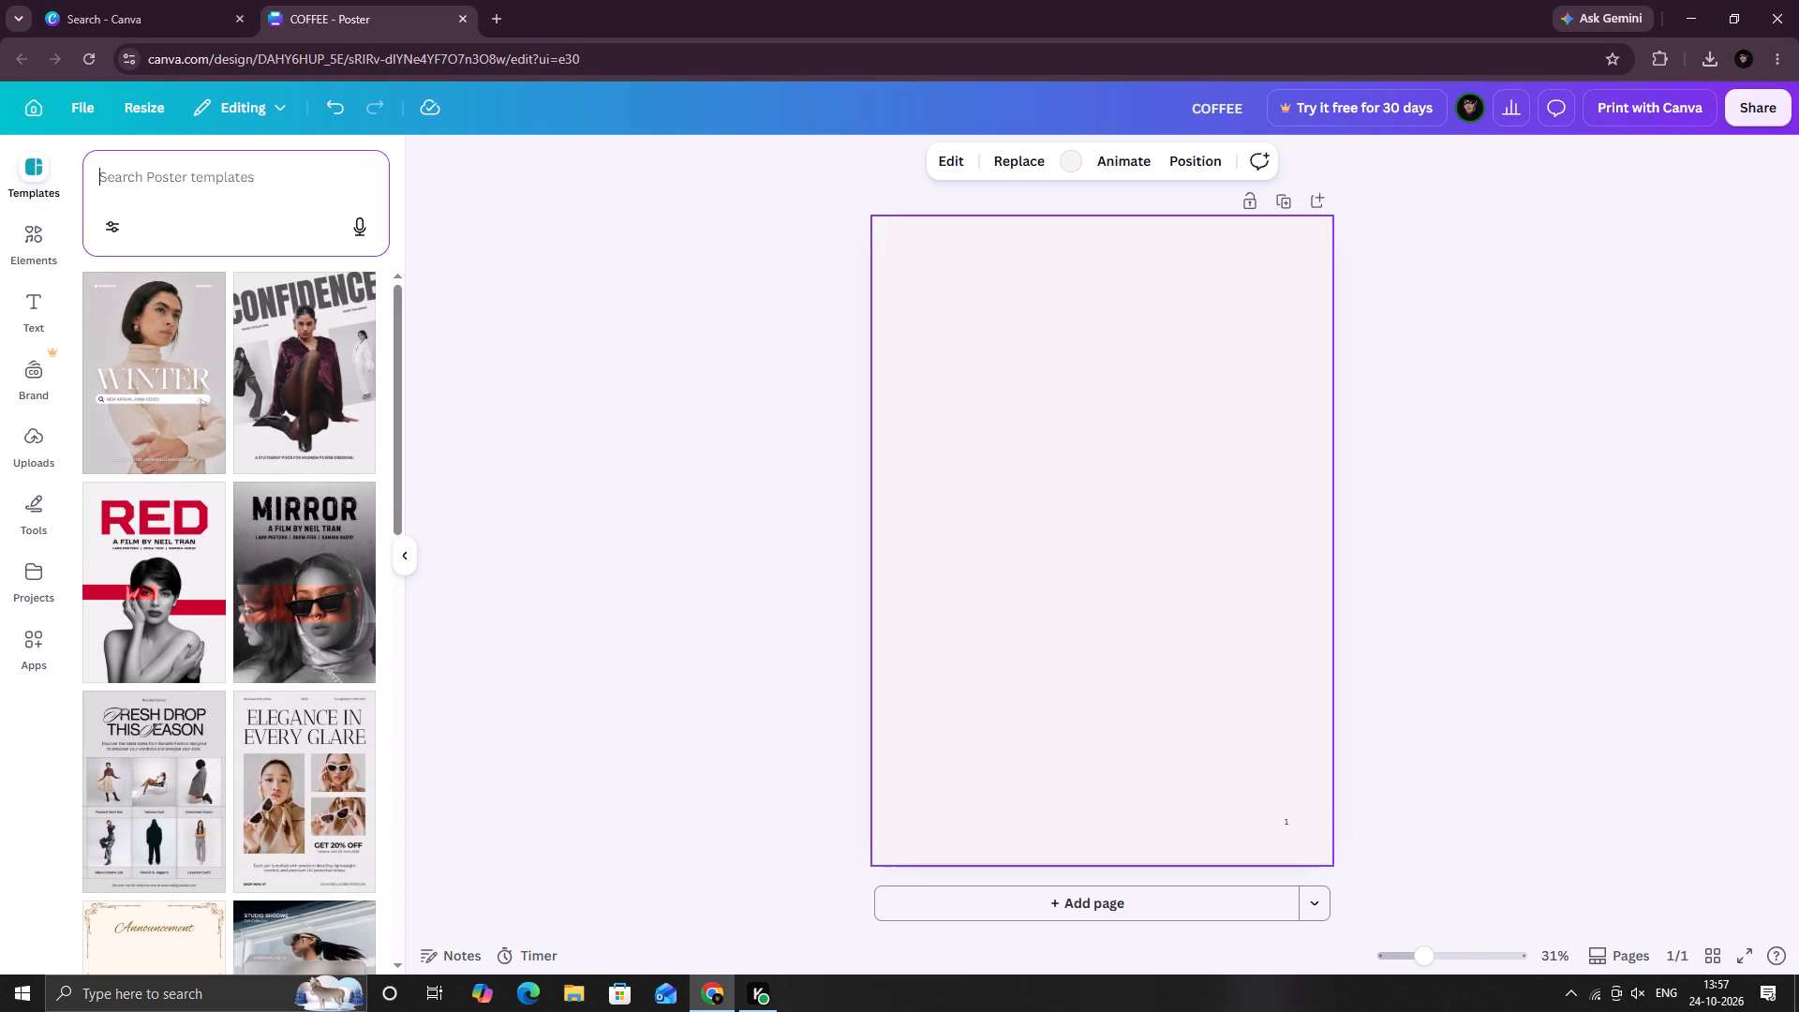
type("juce")
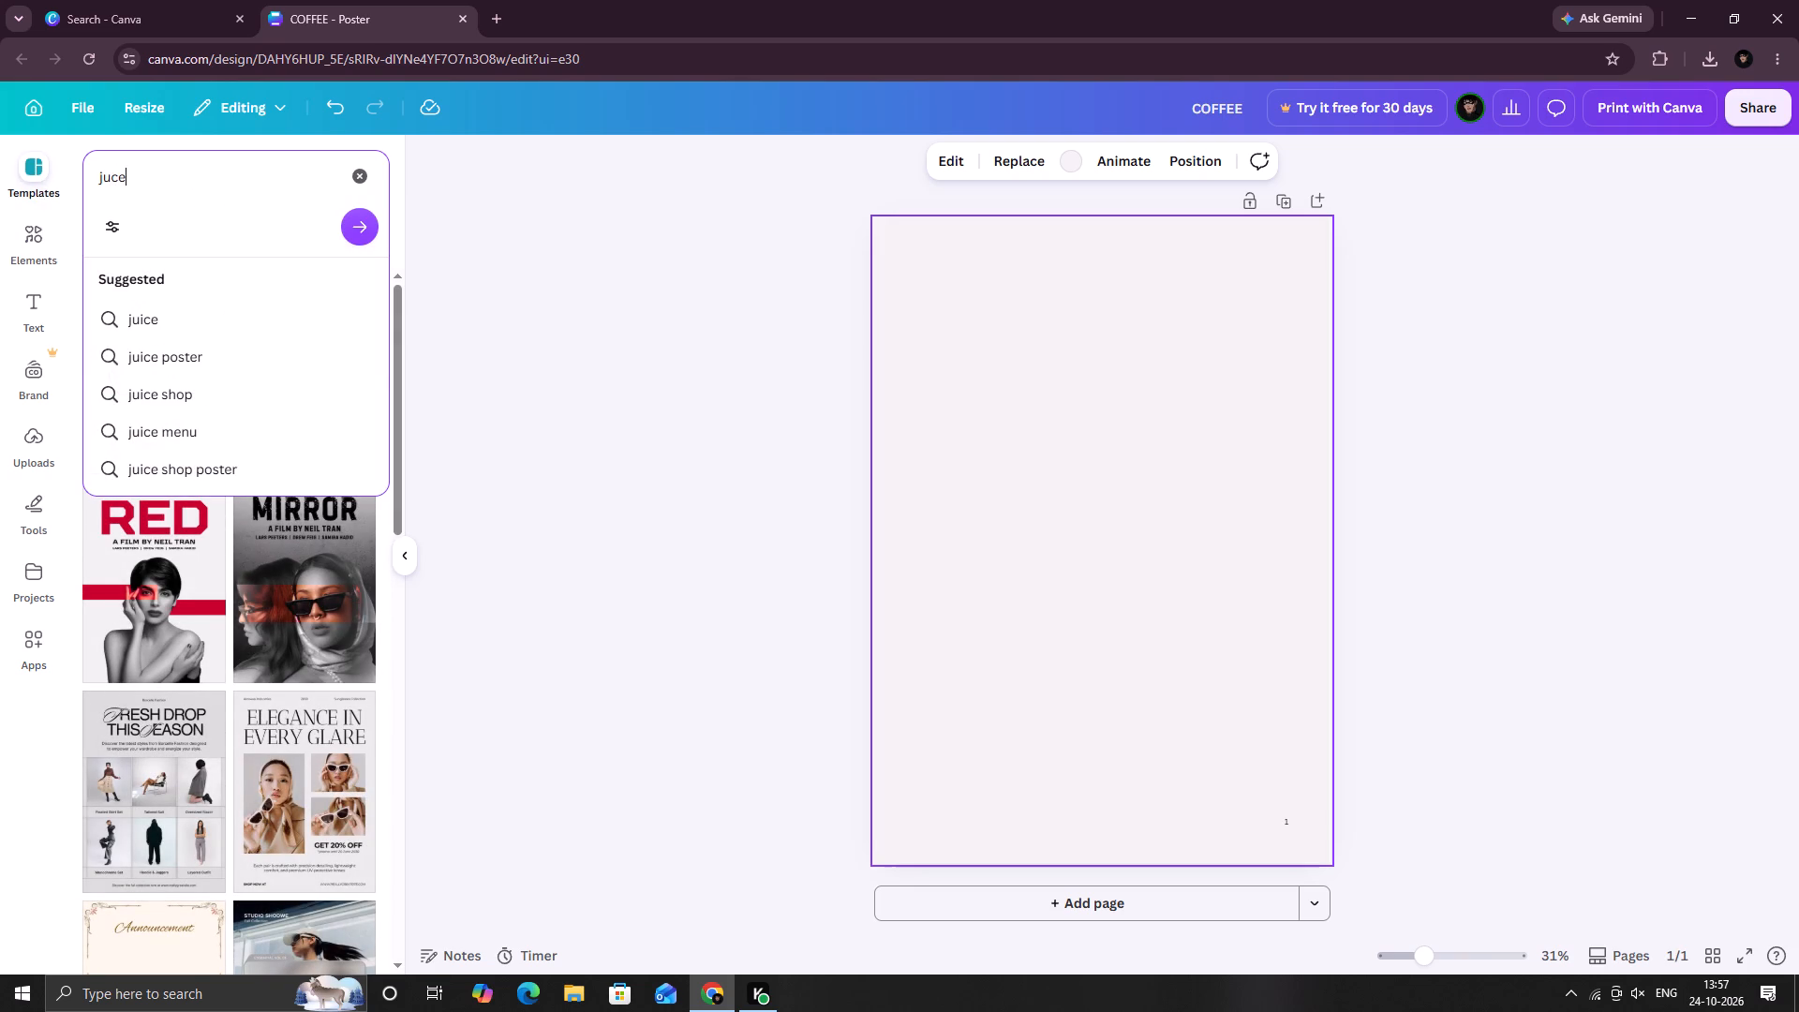
left_click(202, 352)
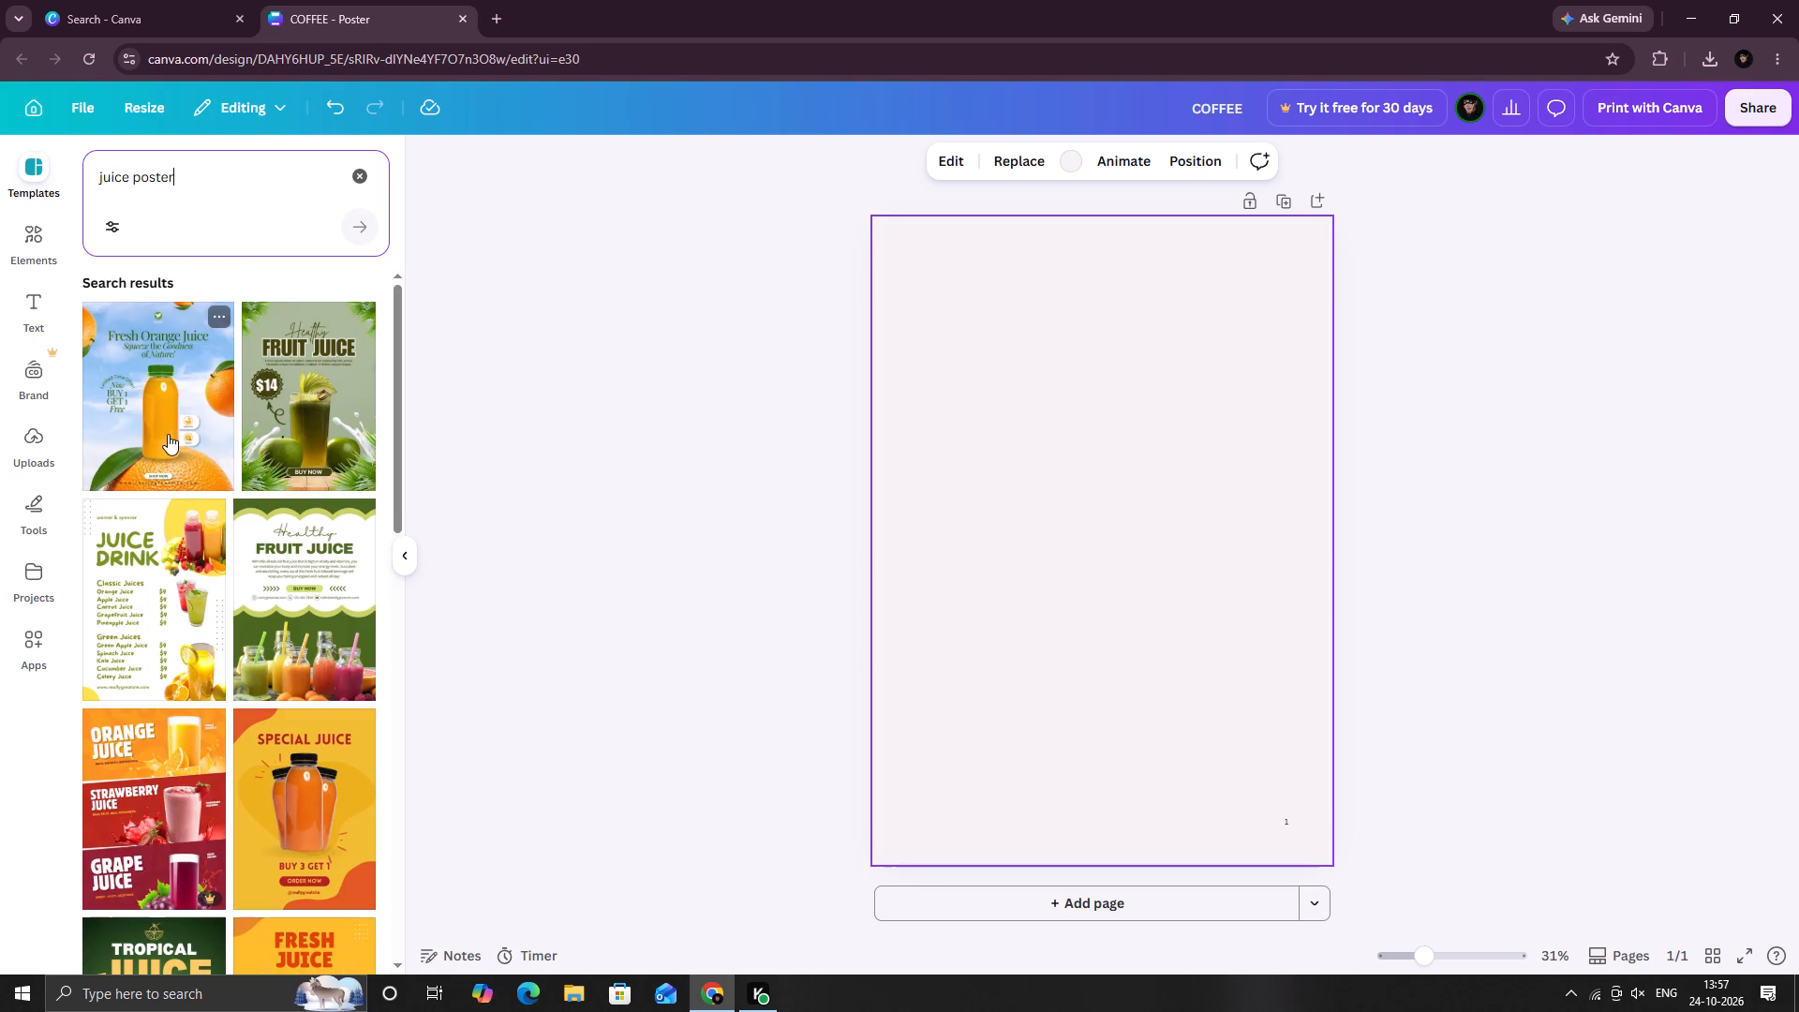
left_click(168, 434)
left_click(1180, 555)
left_click_drag(1018, 513, 1010, 513)
left_click_drag(991, 534, 983, 605)
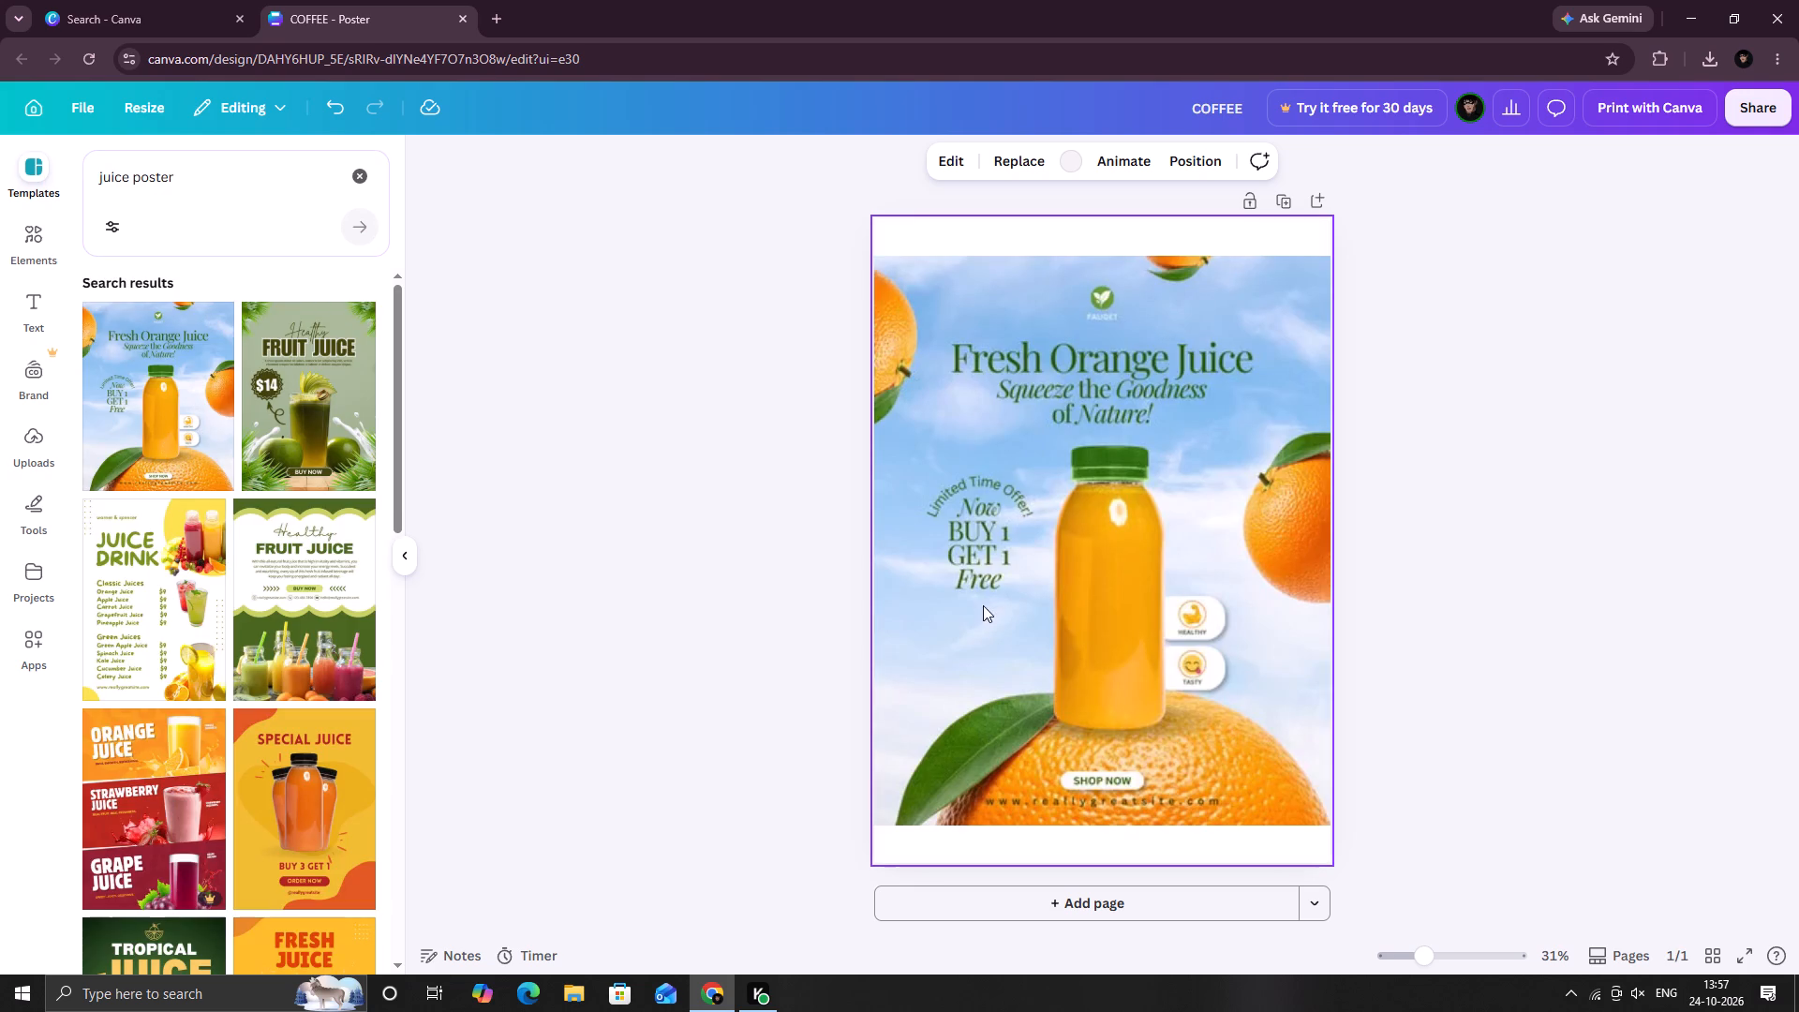
left_click_drag(983, 605, 903, 639)
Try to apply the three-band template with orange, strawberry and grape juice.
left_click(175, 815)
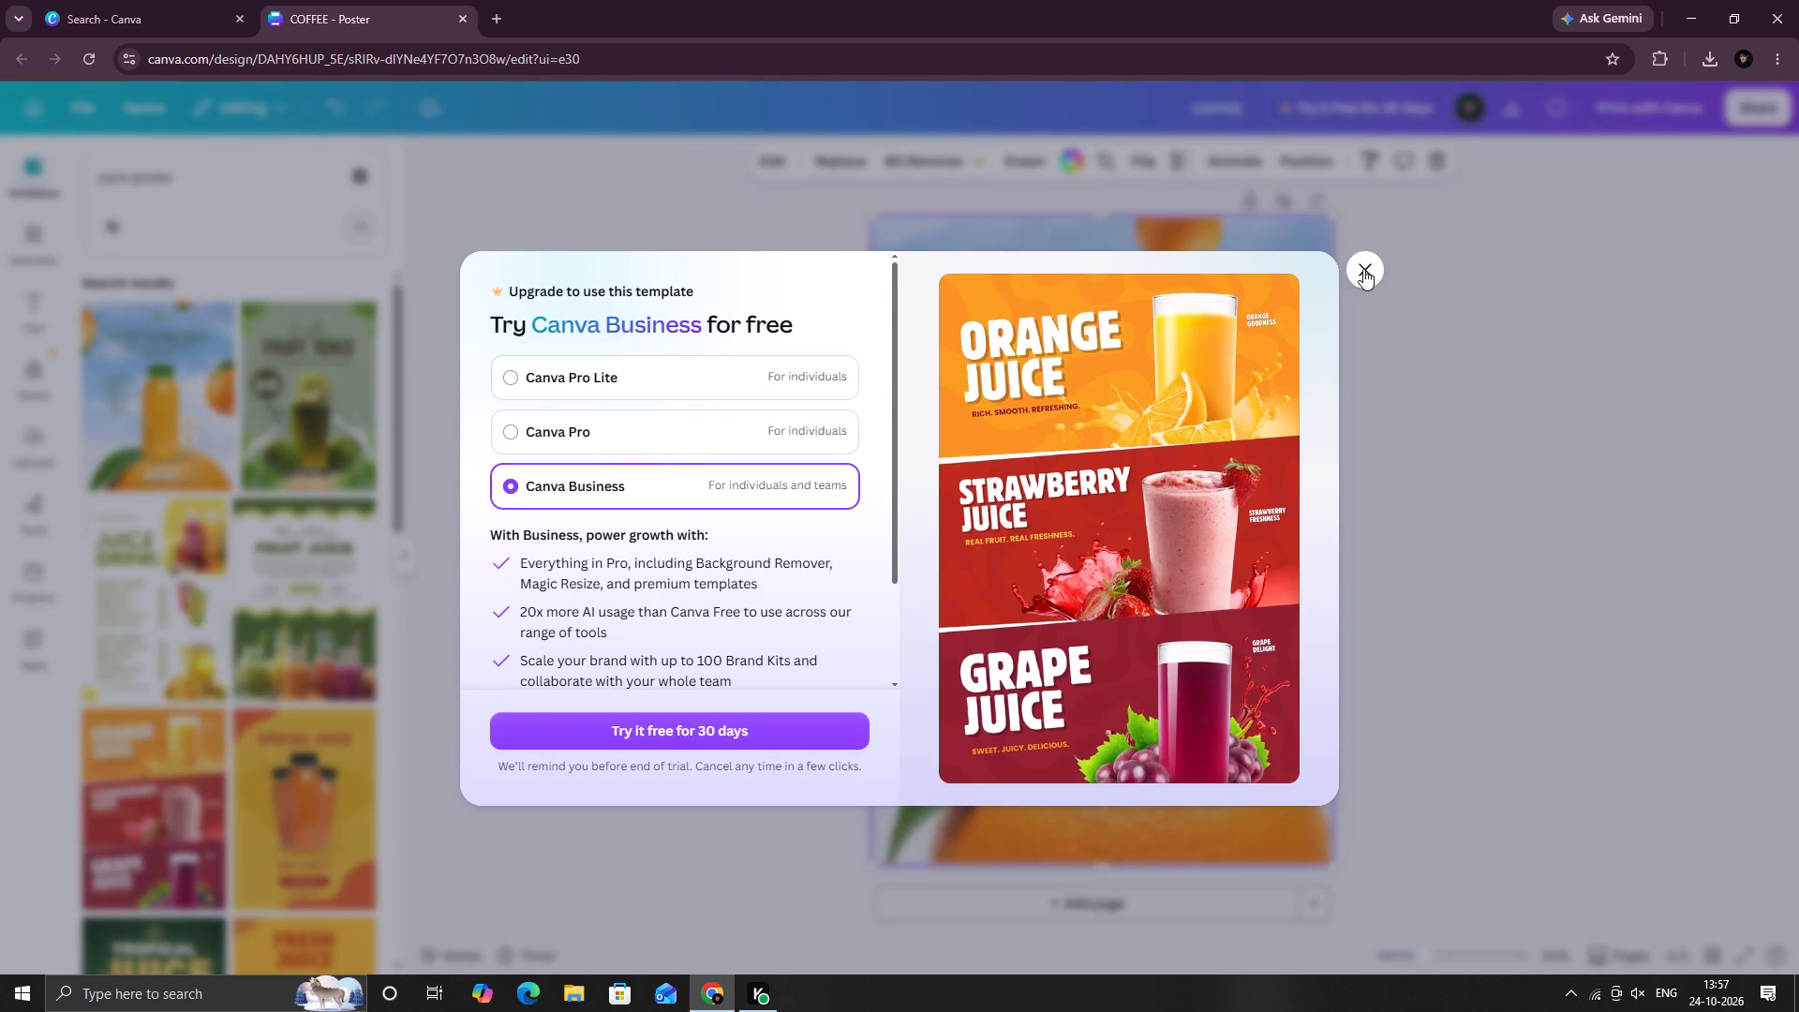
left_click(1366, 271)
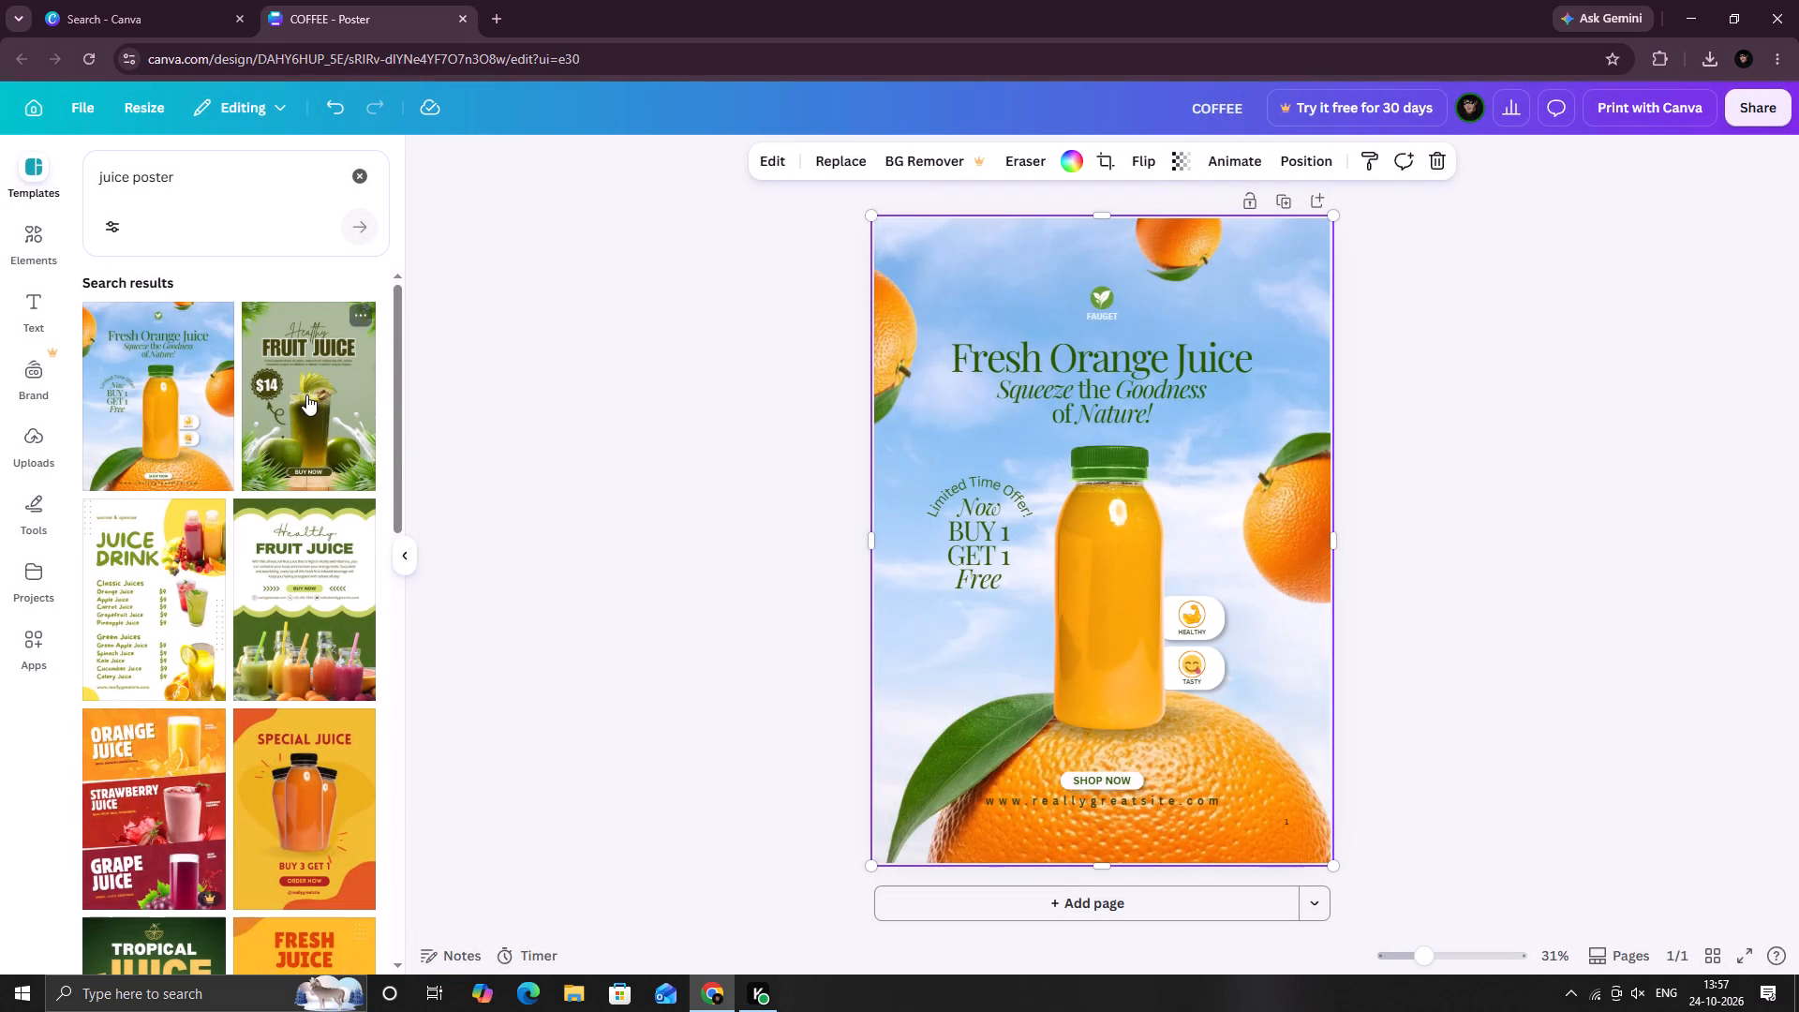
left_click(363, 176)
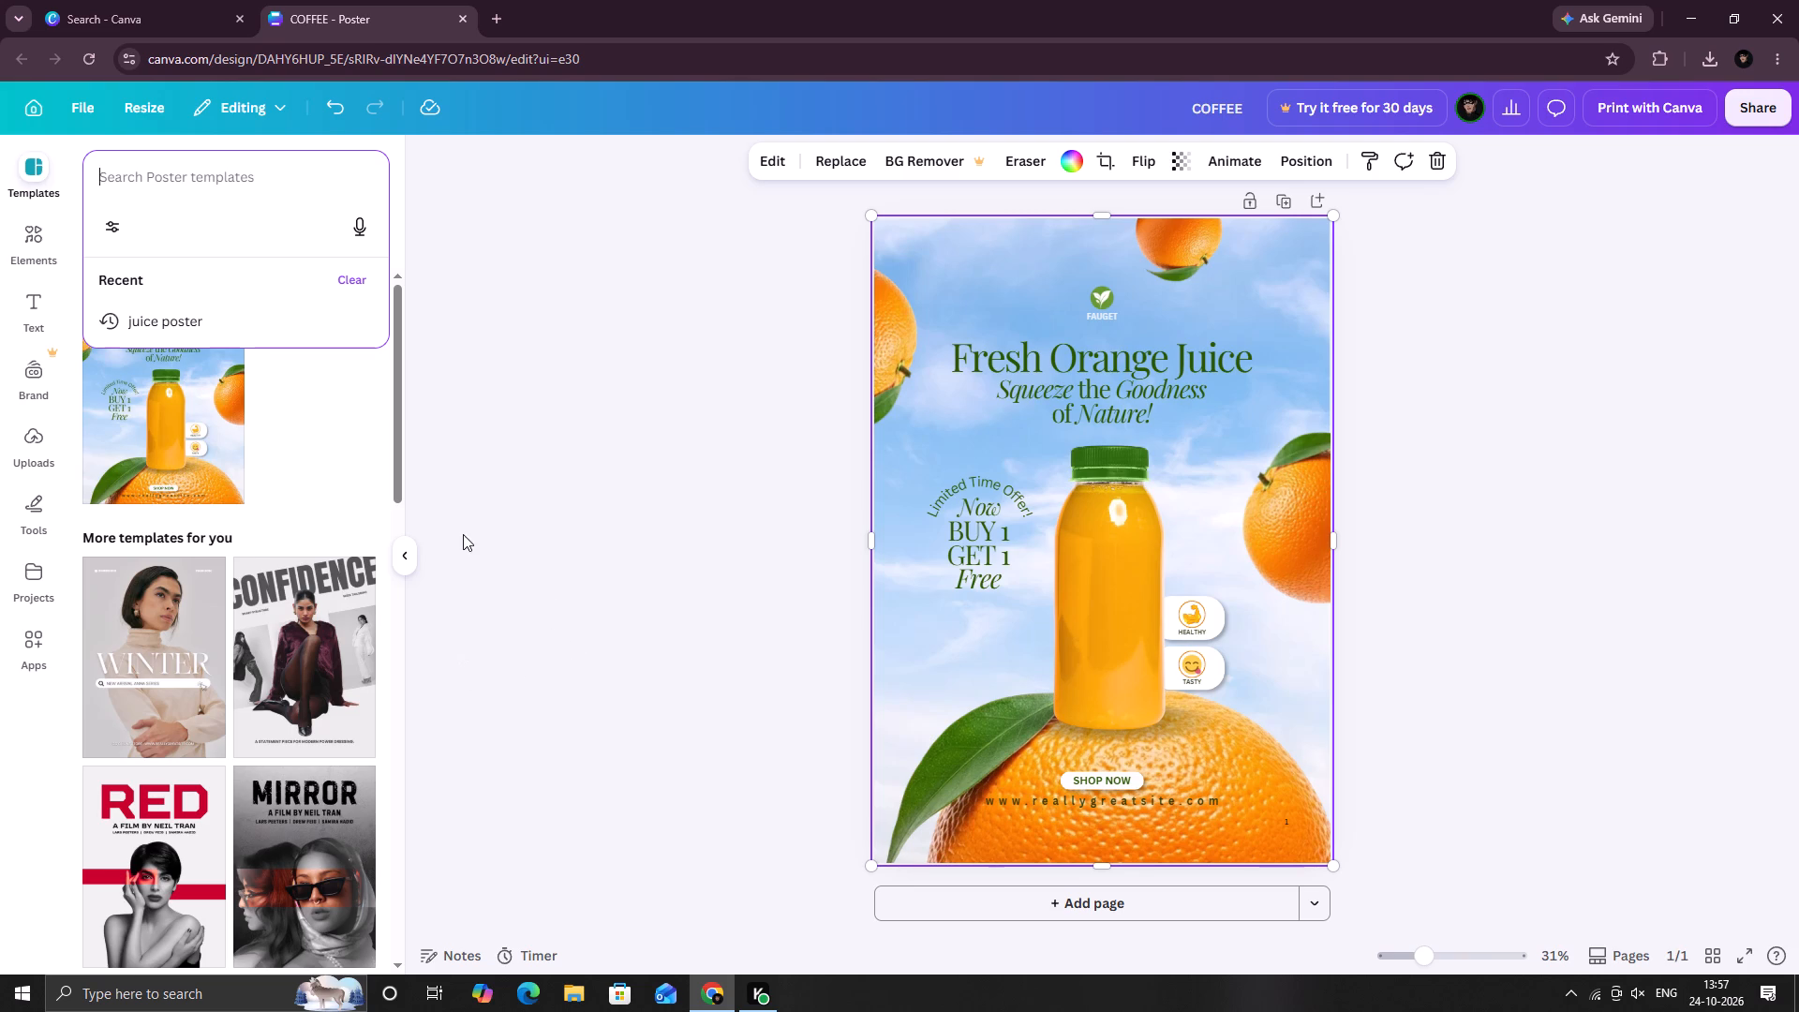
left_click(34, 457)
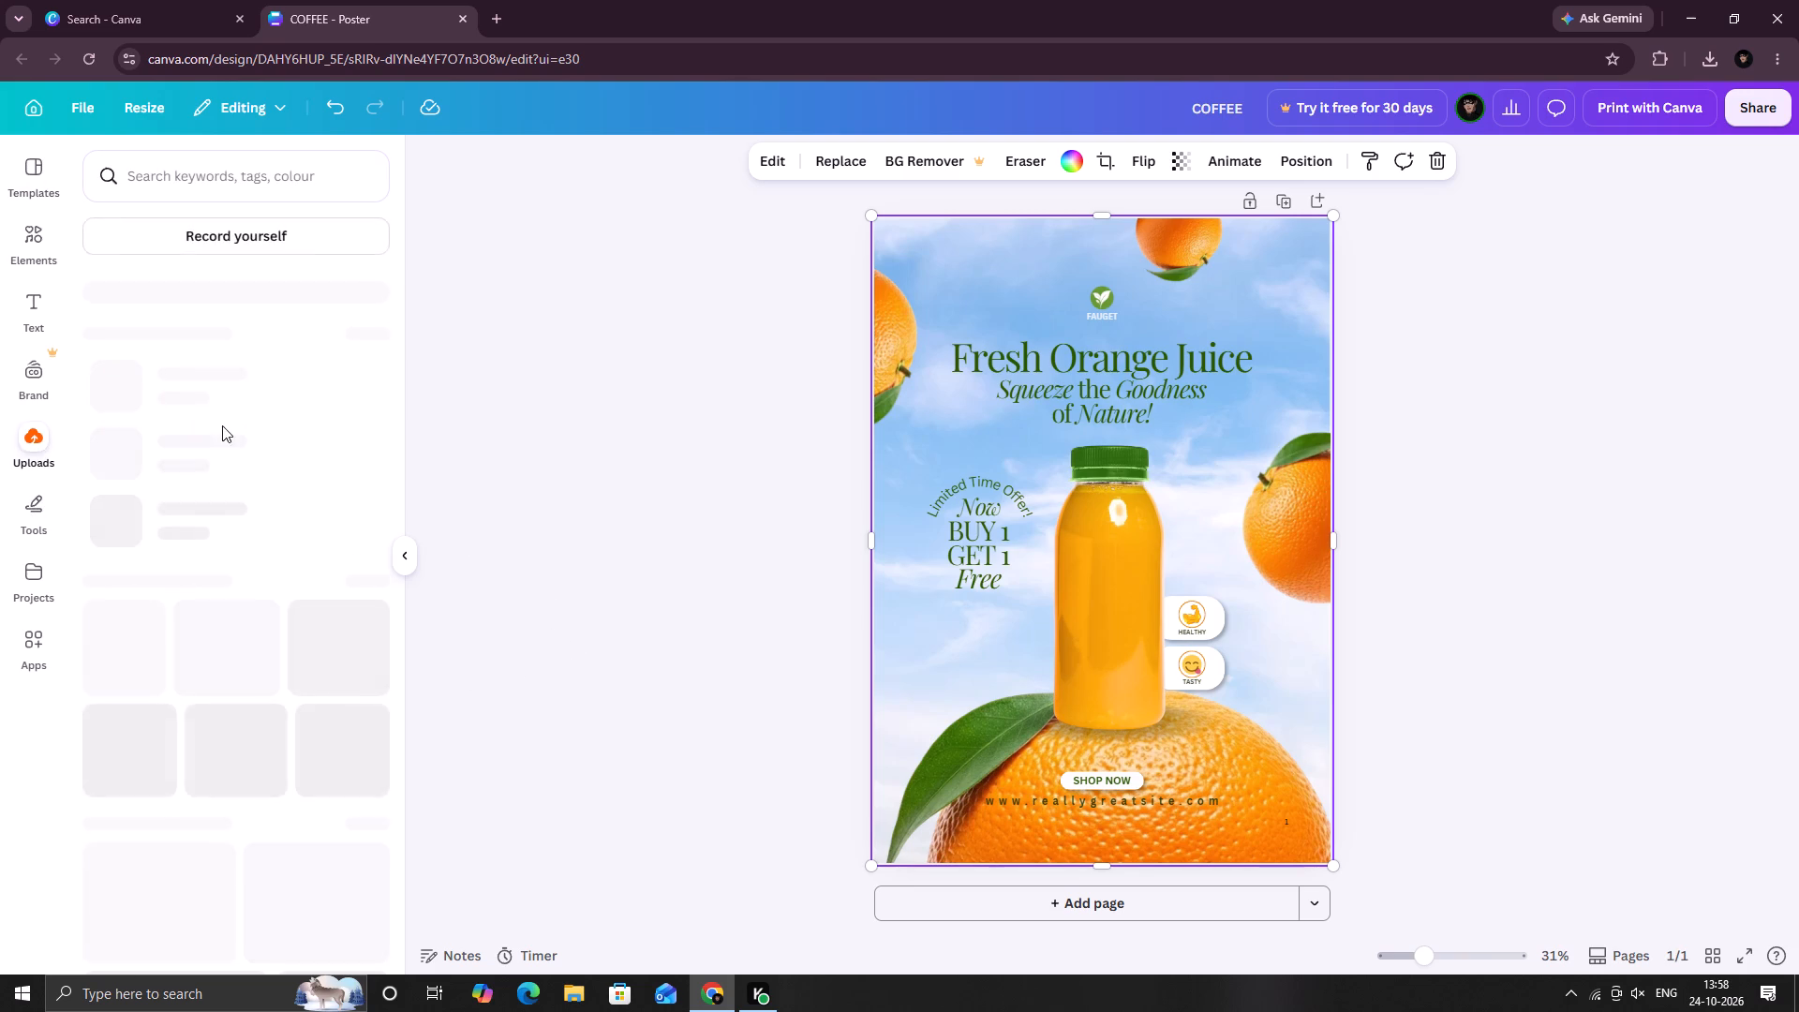
Search Google for juice pictures in a new browser tab.
left_click(489, 9)
type("juiice pic")
key("space")
key("Return")
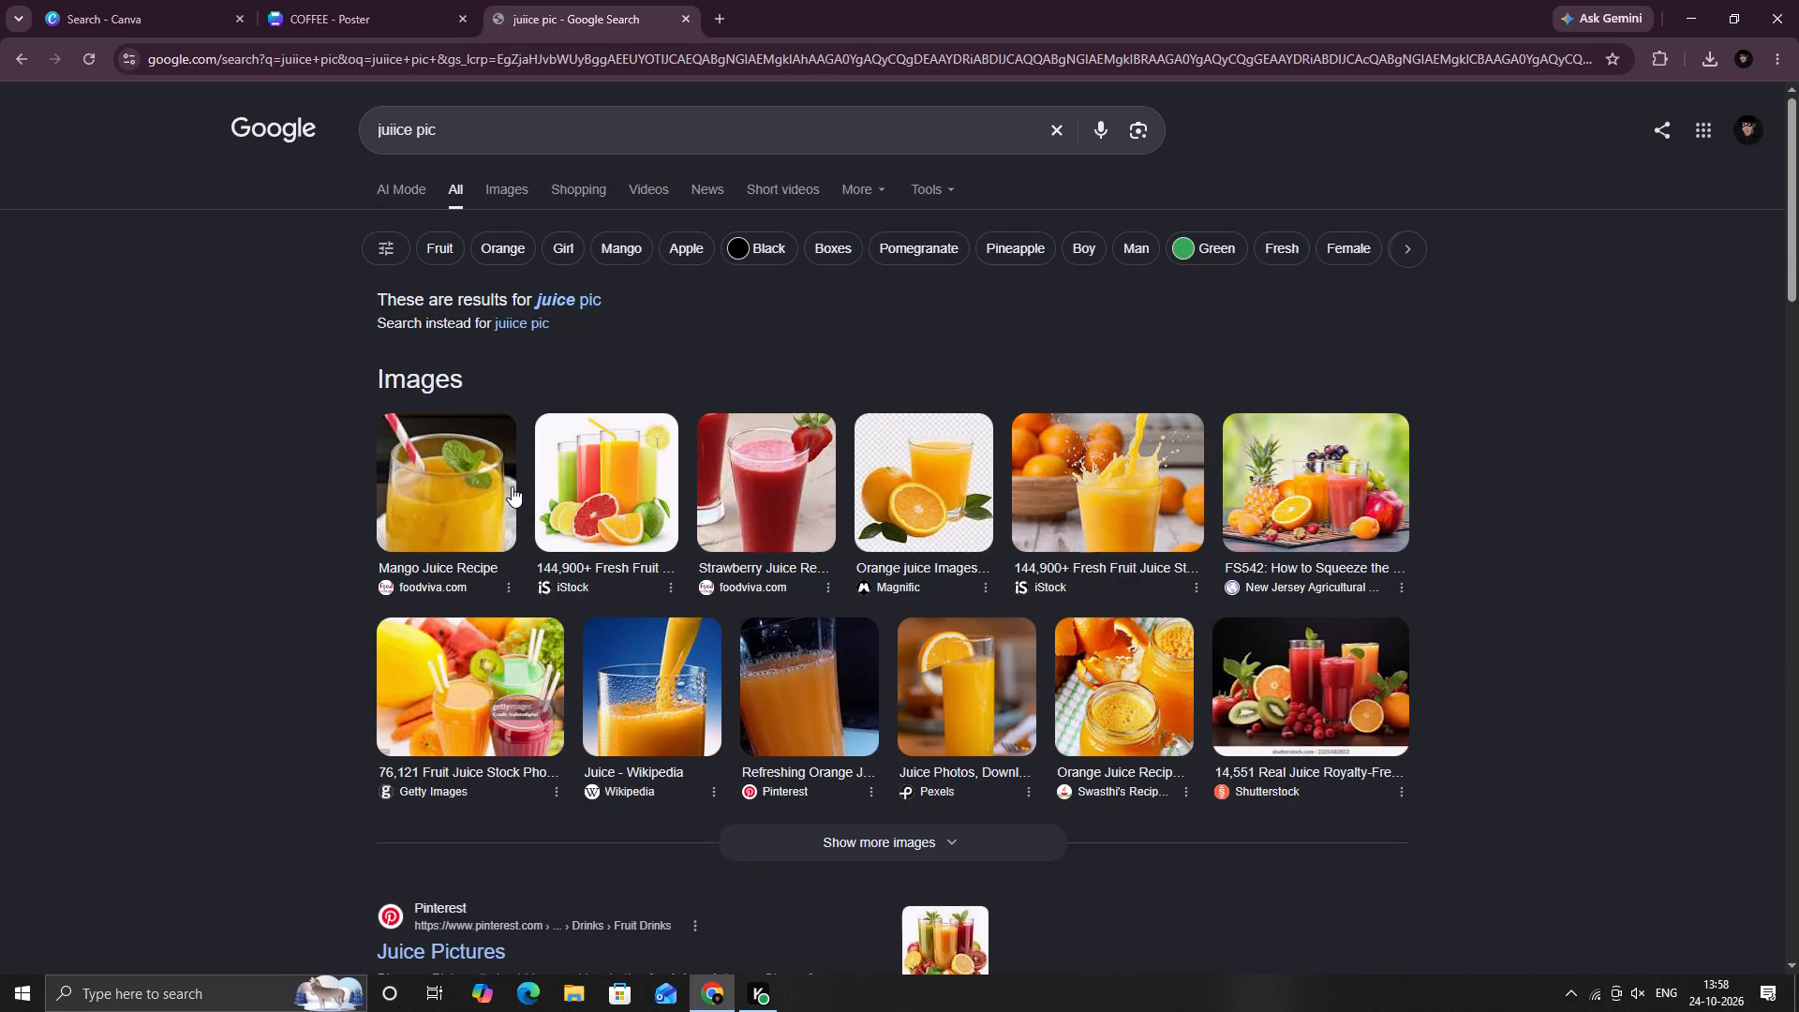
Search Google for a juice bottle and look through the results.
left_click_drag(506, 126, 415, 126)
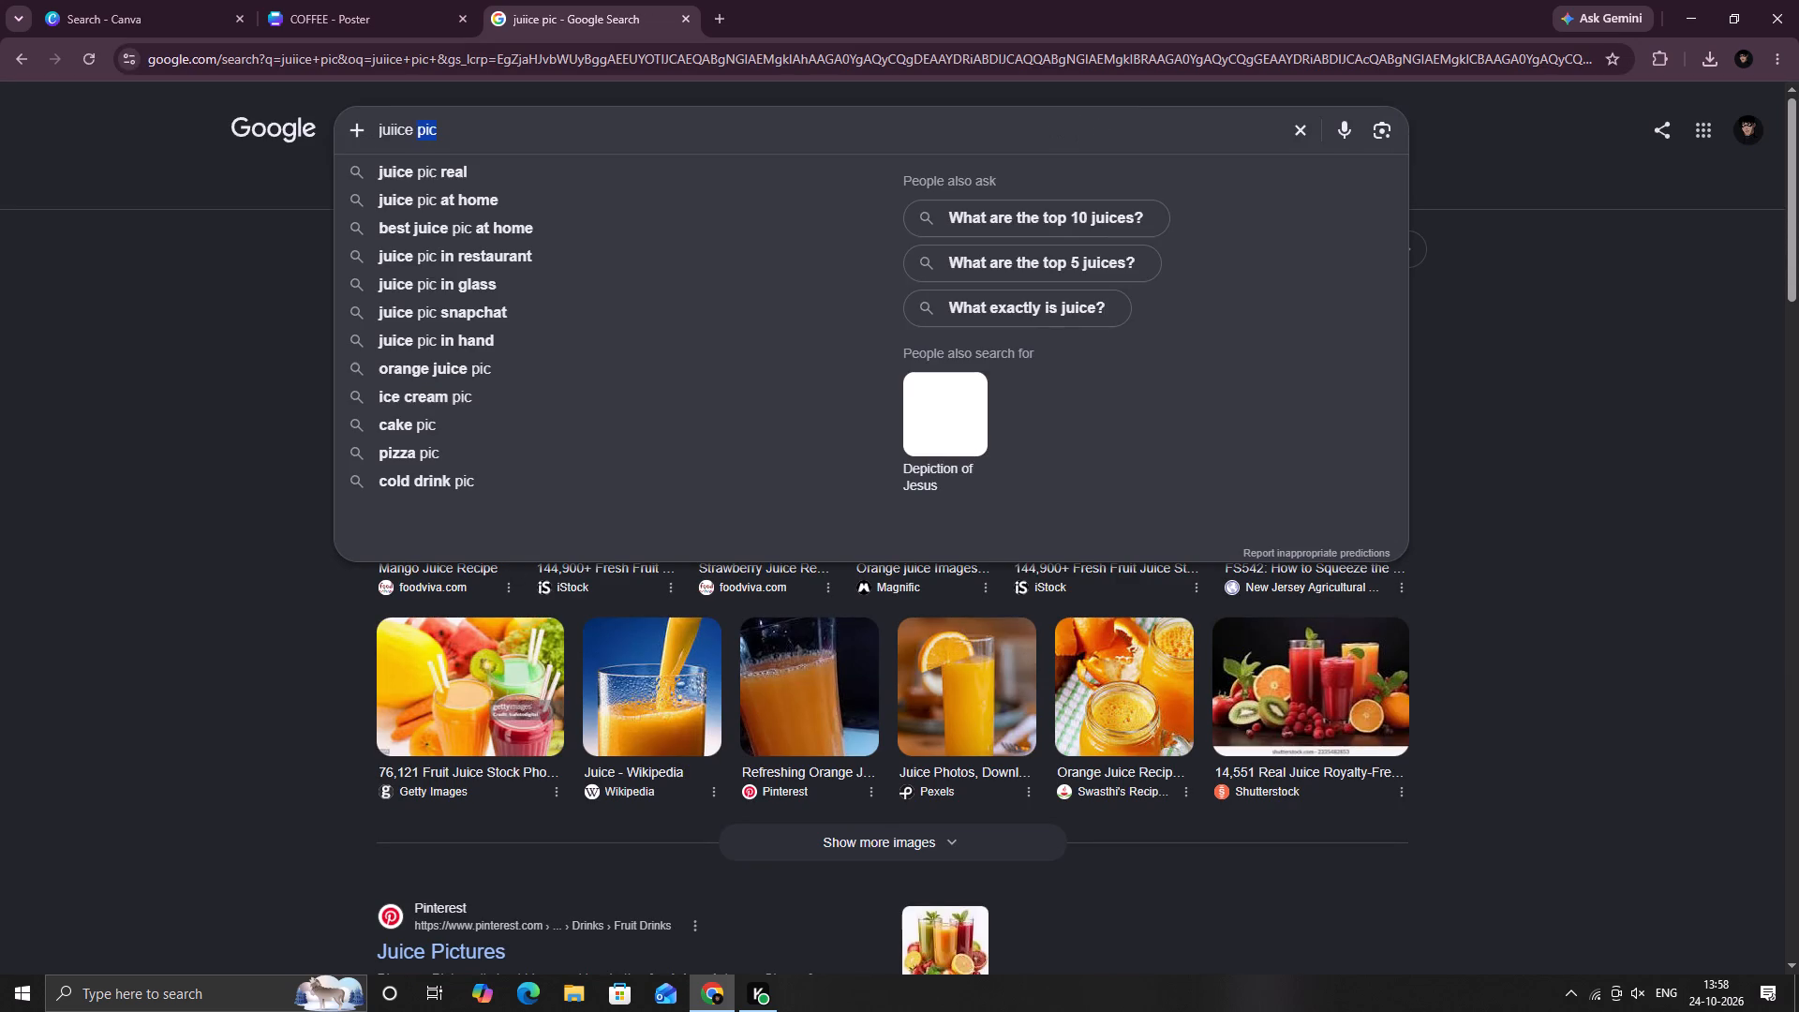
type("bottle")
key("space")
key("Return")
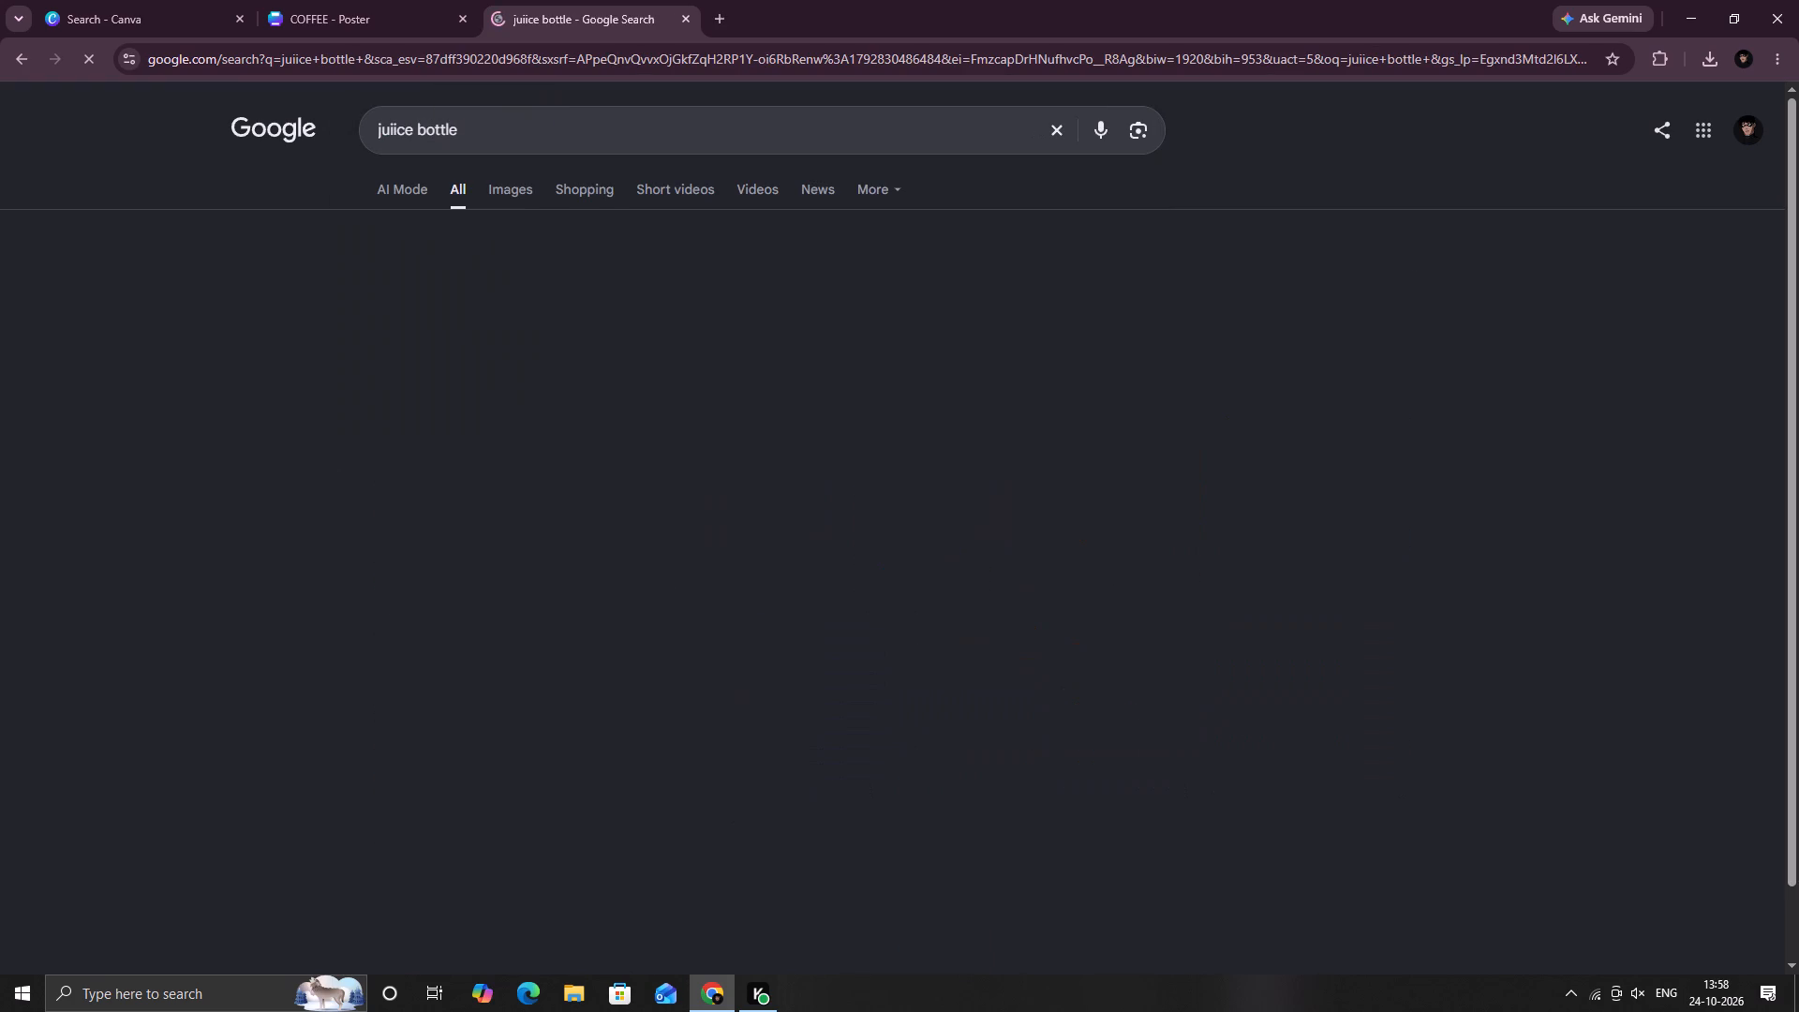
scroll(705, 552, "down", 3)
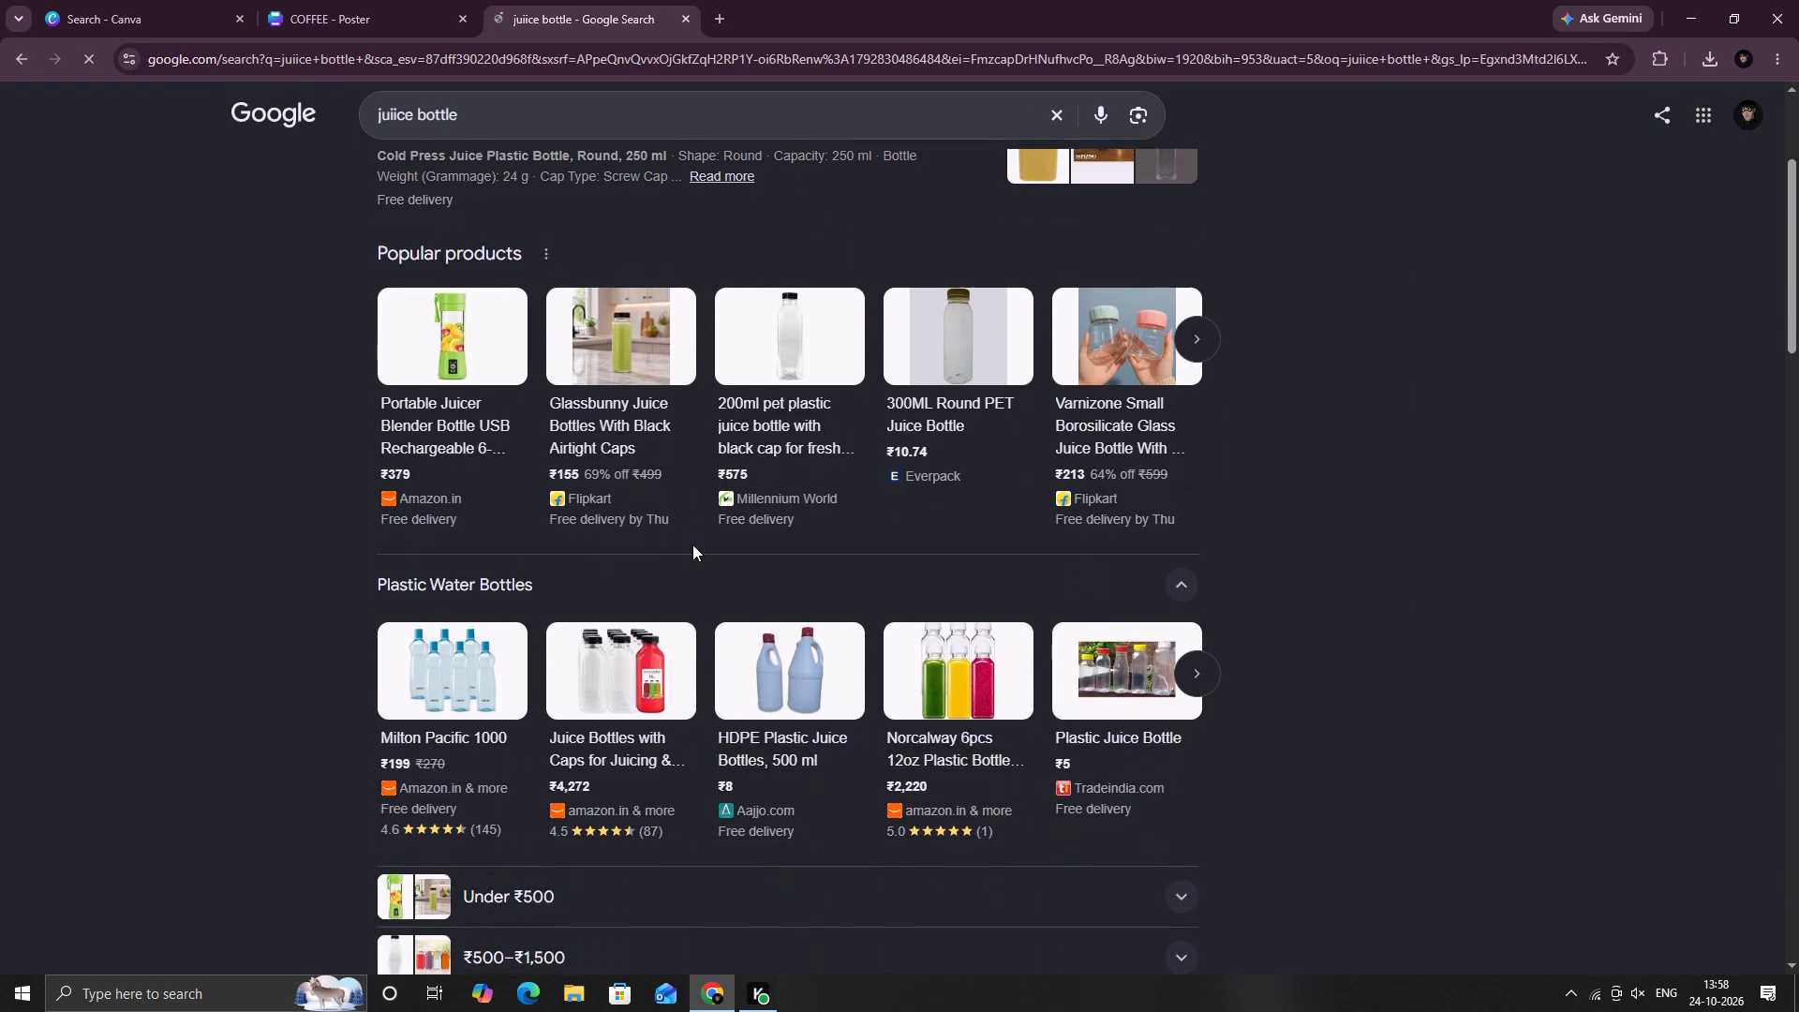
scroll(692, 544, "up", 5)
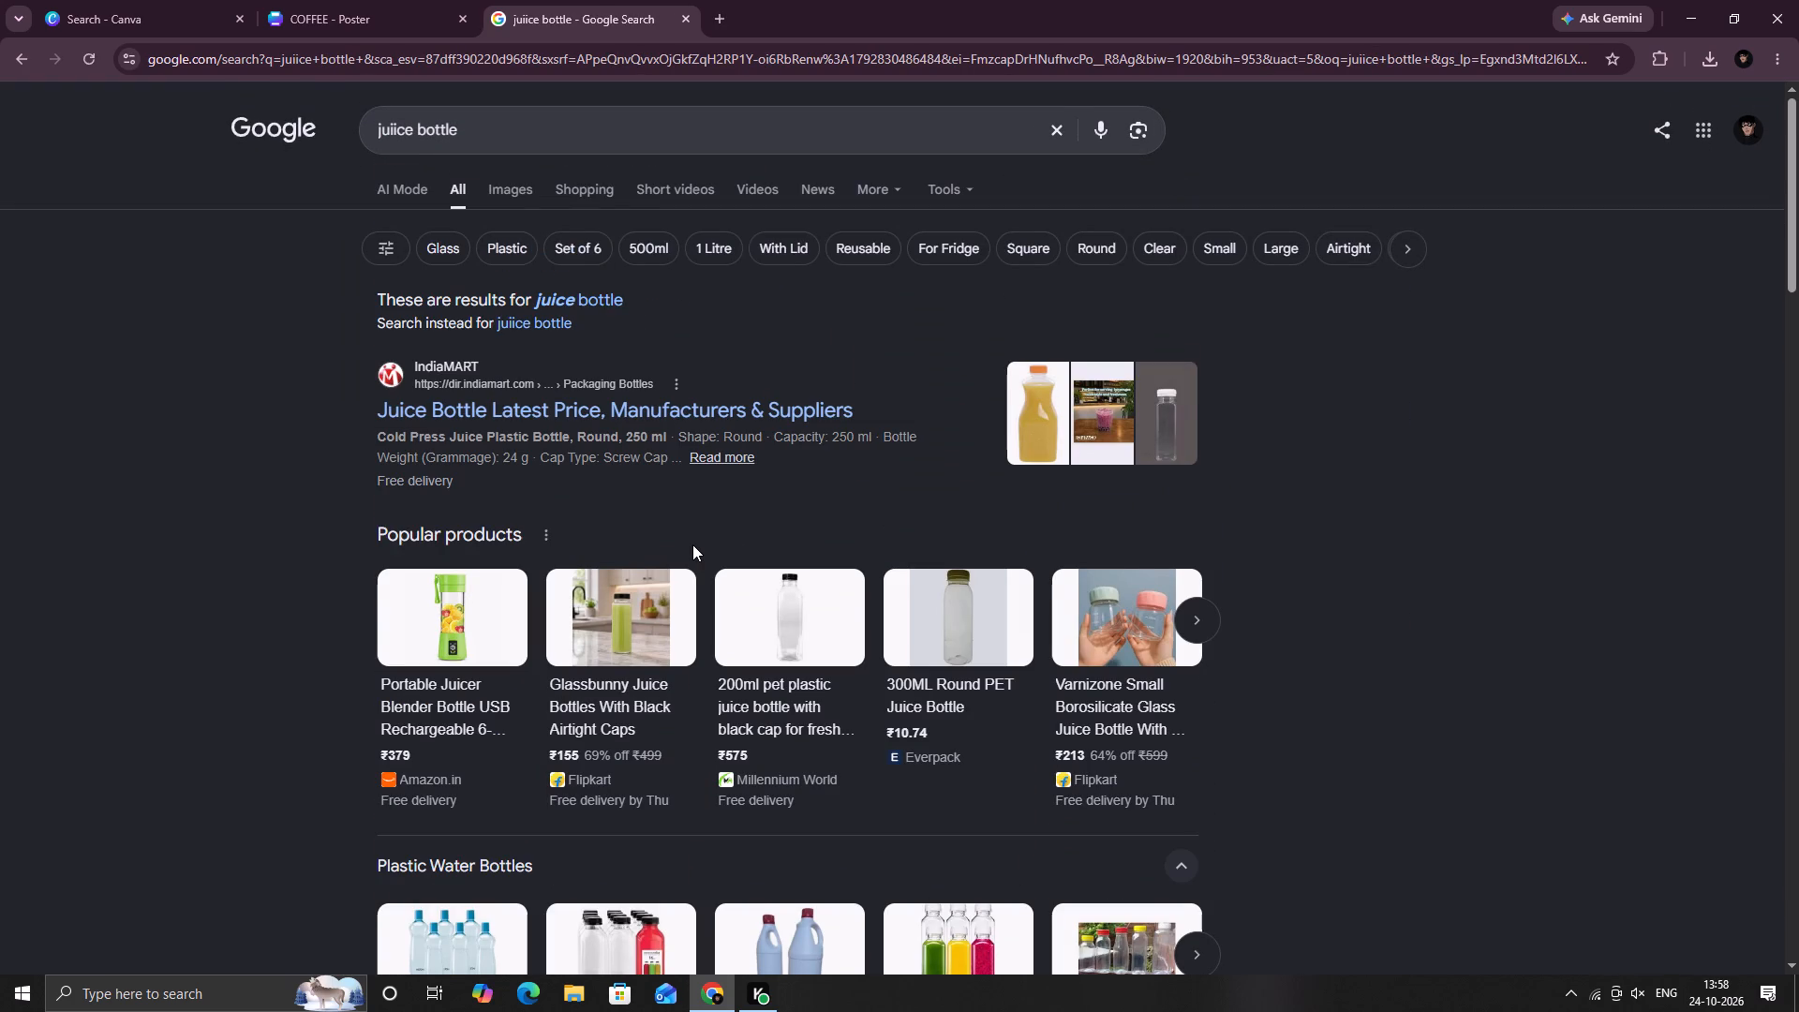
Search Google Images for mogo mogo juice.
left_click_drag(491, 120, 293, 146)
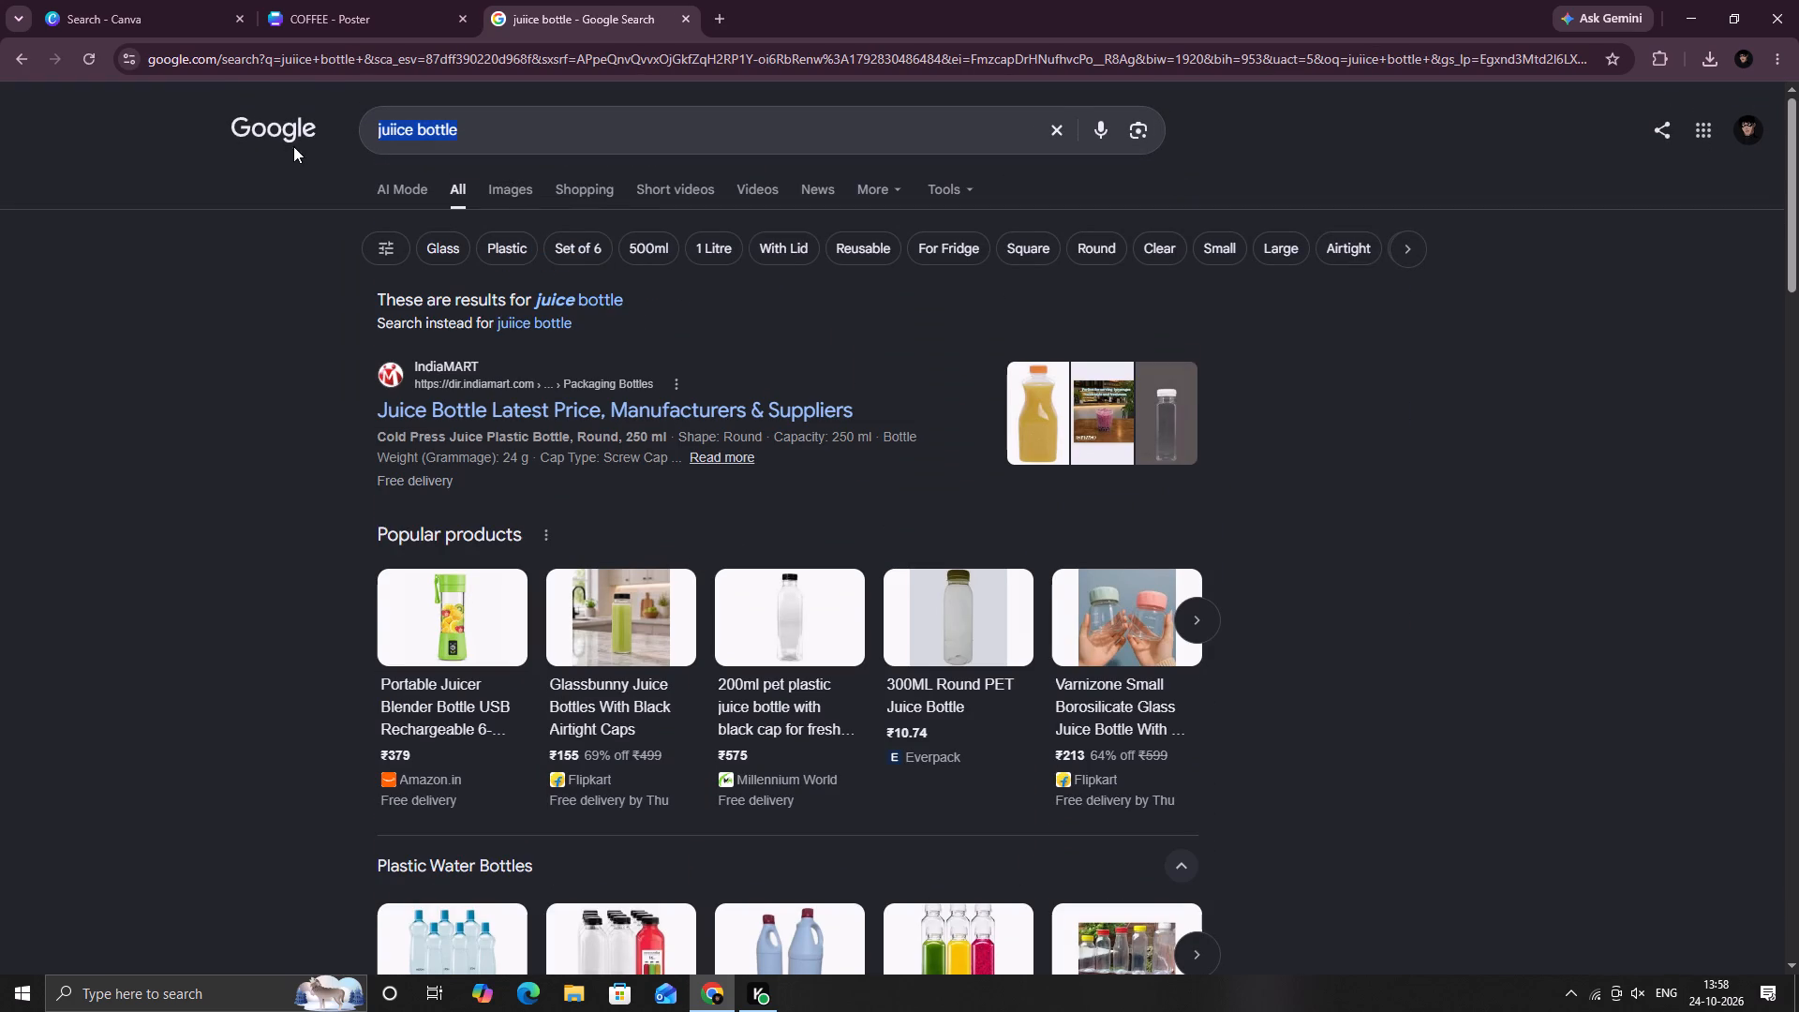
left_click_drag(293, 146, 294, 145)
type("mogo mogo")
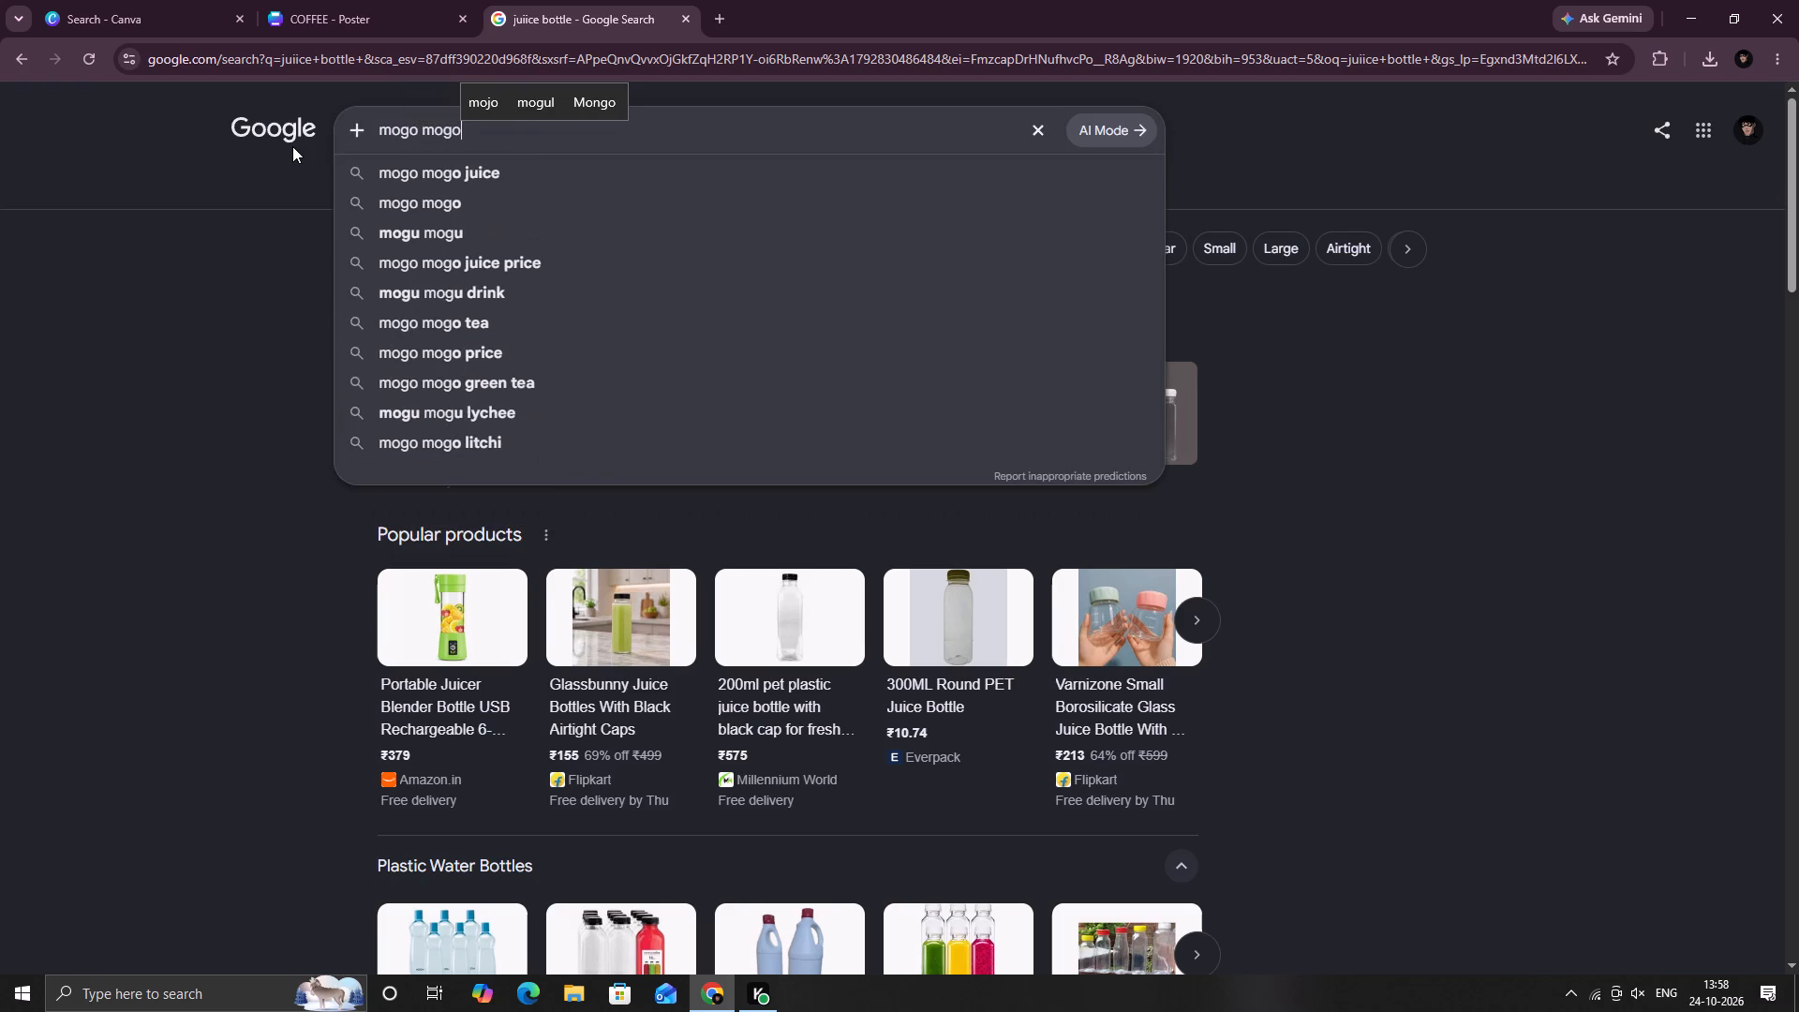
left_click(456, 174)
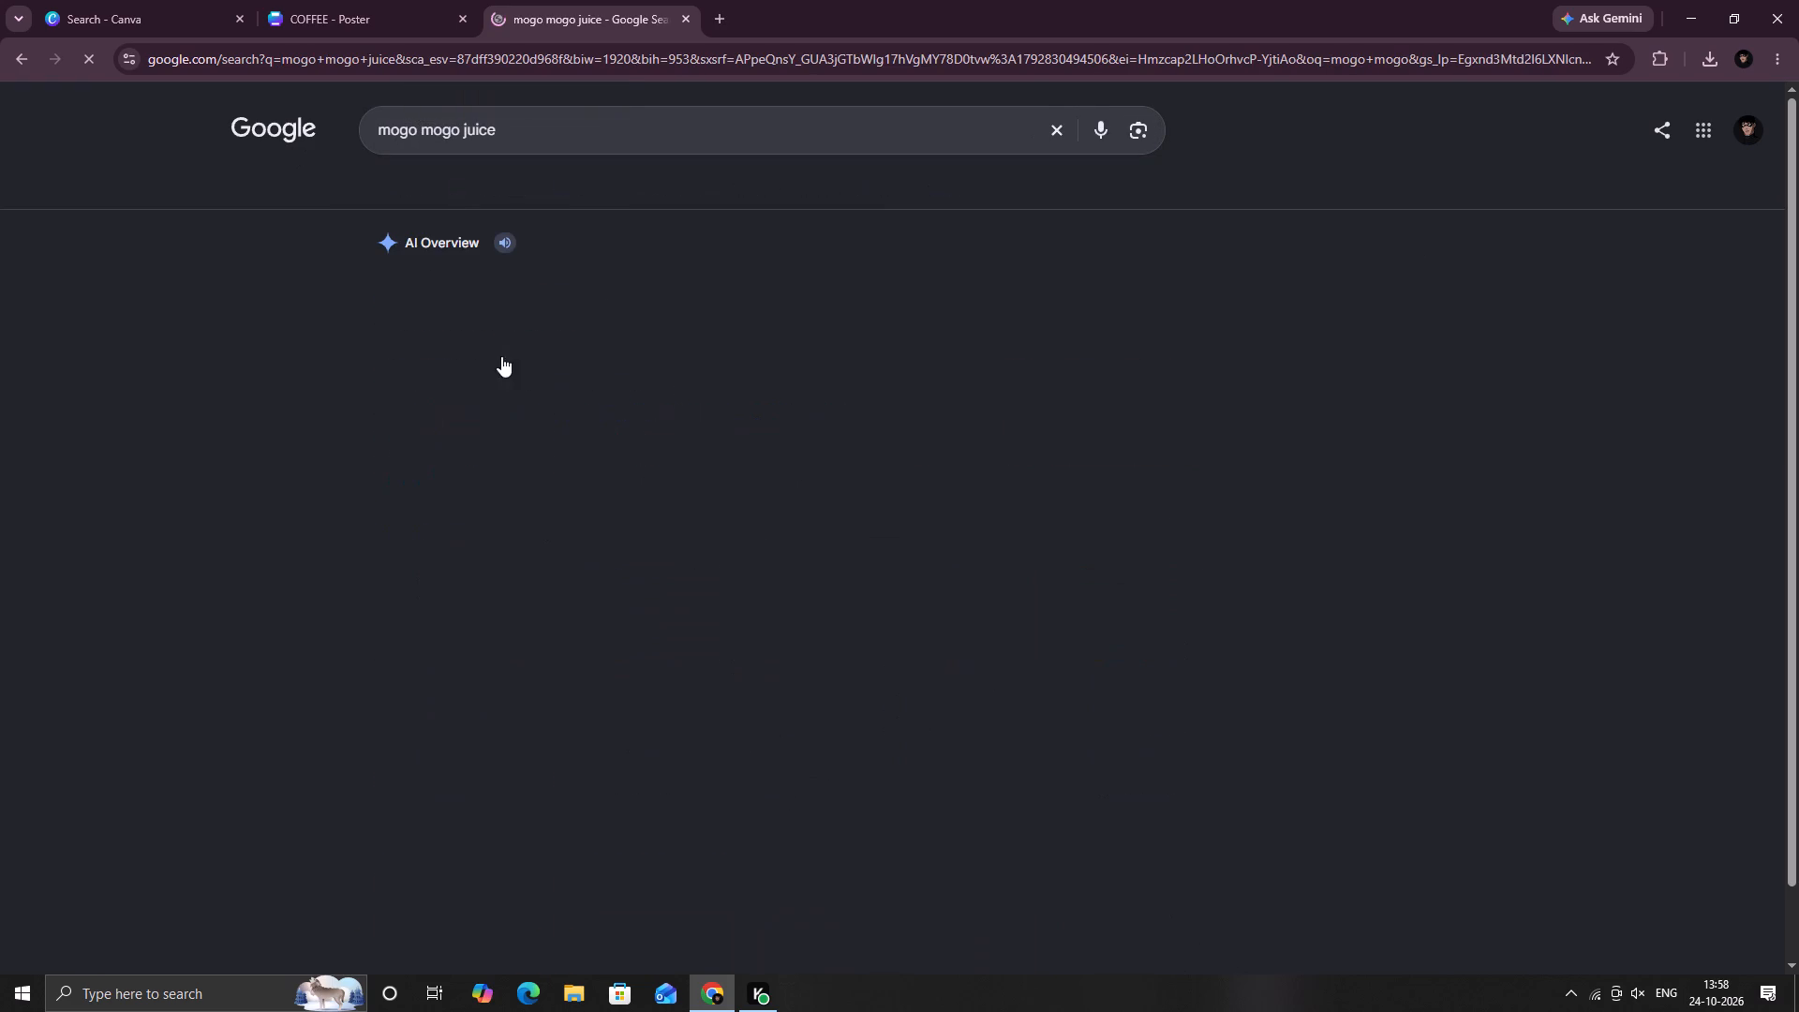
left_click(572, 192)
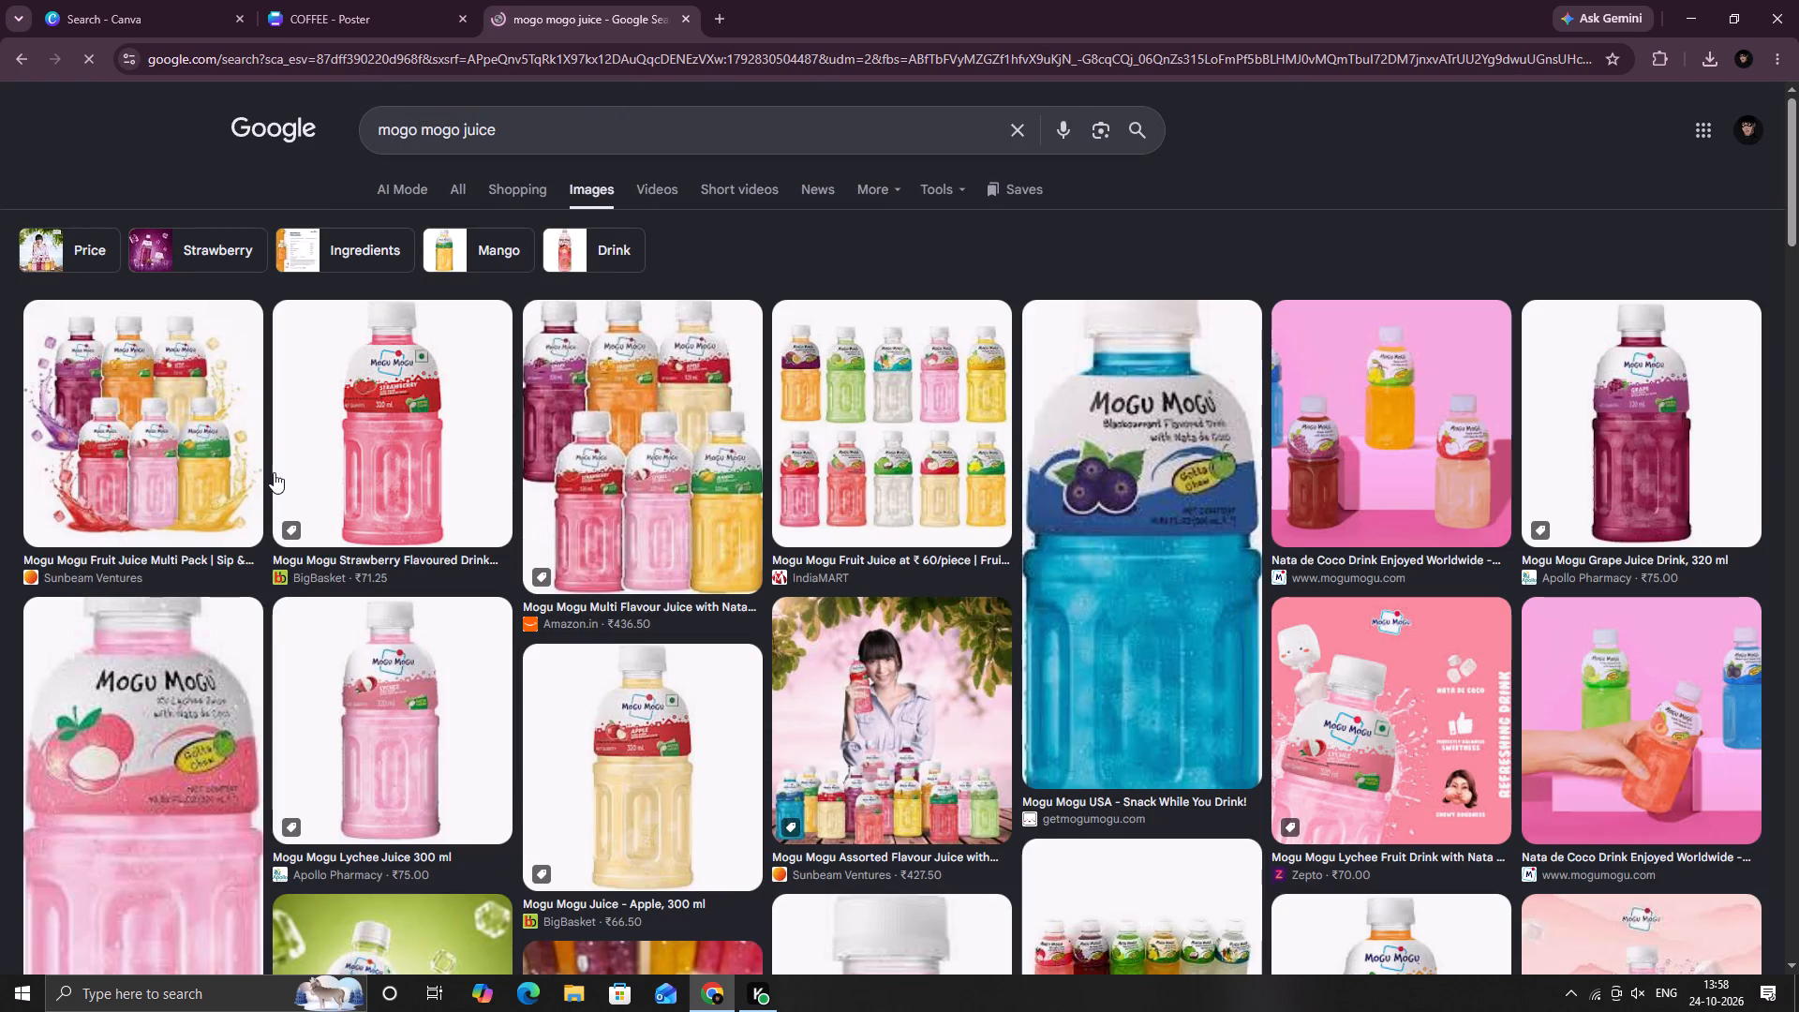
Save the BigBasket Mogu Mogu strawberry bottle image from the image results to the computer.
left_click(424, 471)
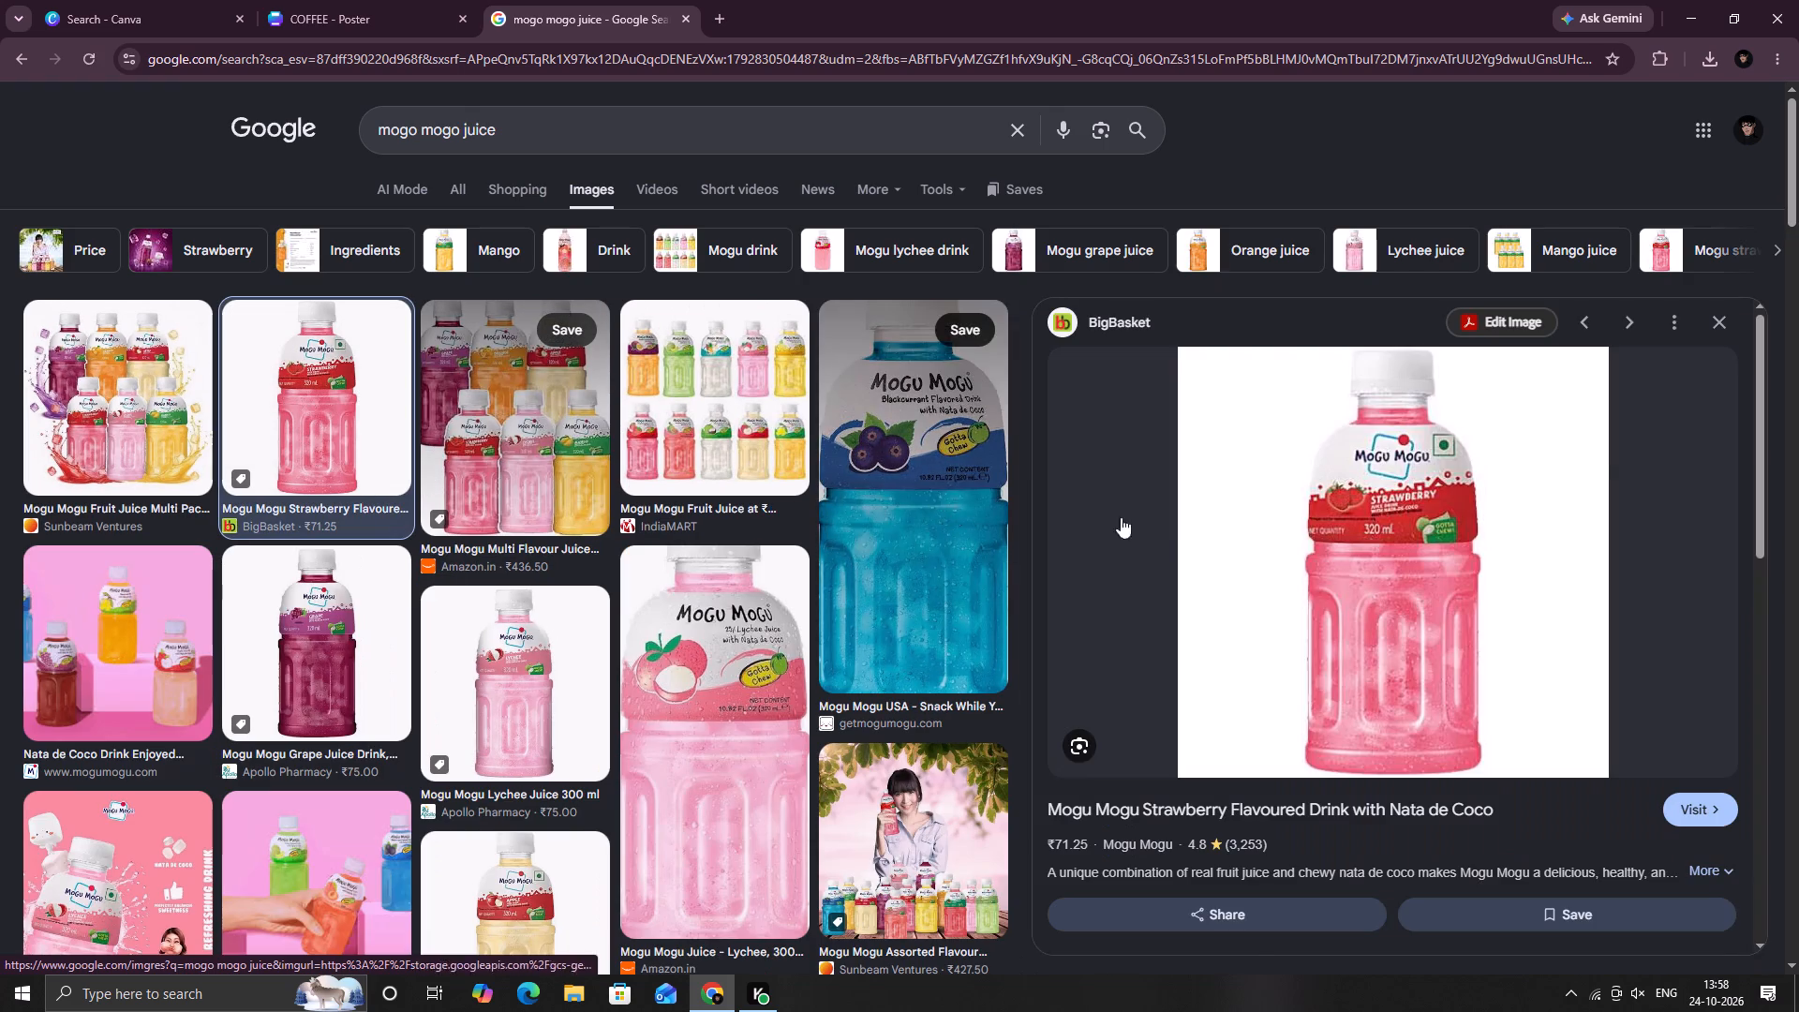
right_click(1357, 466)
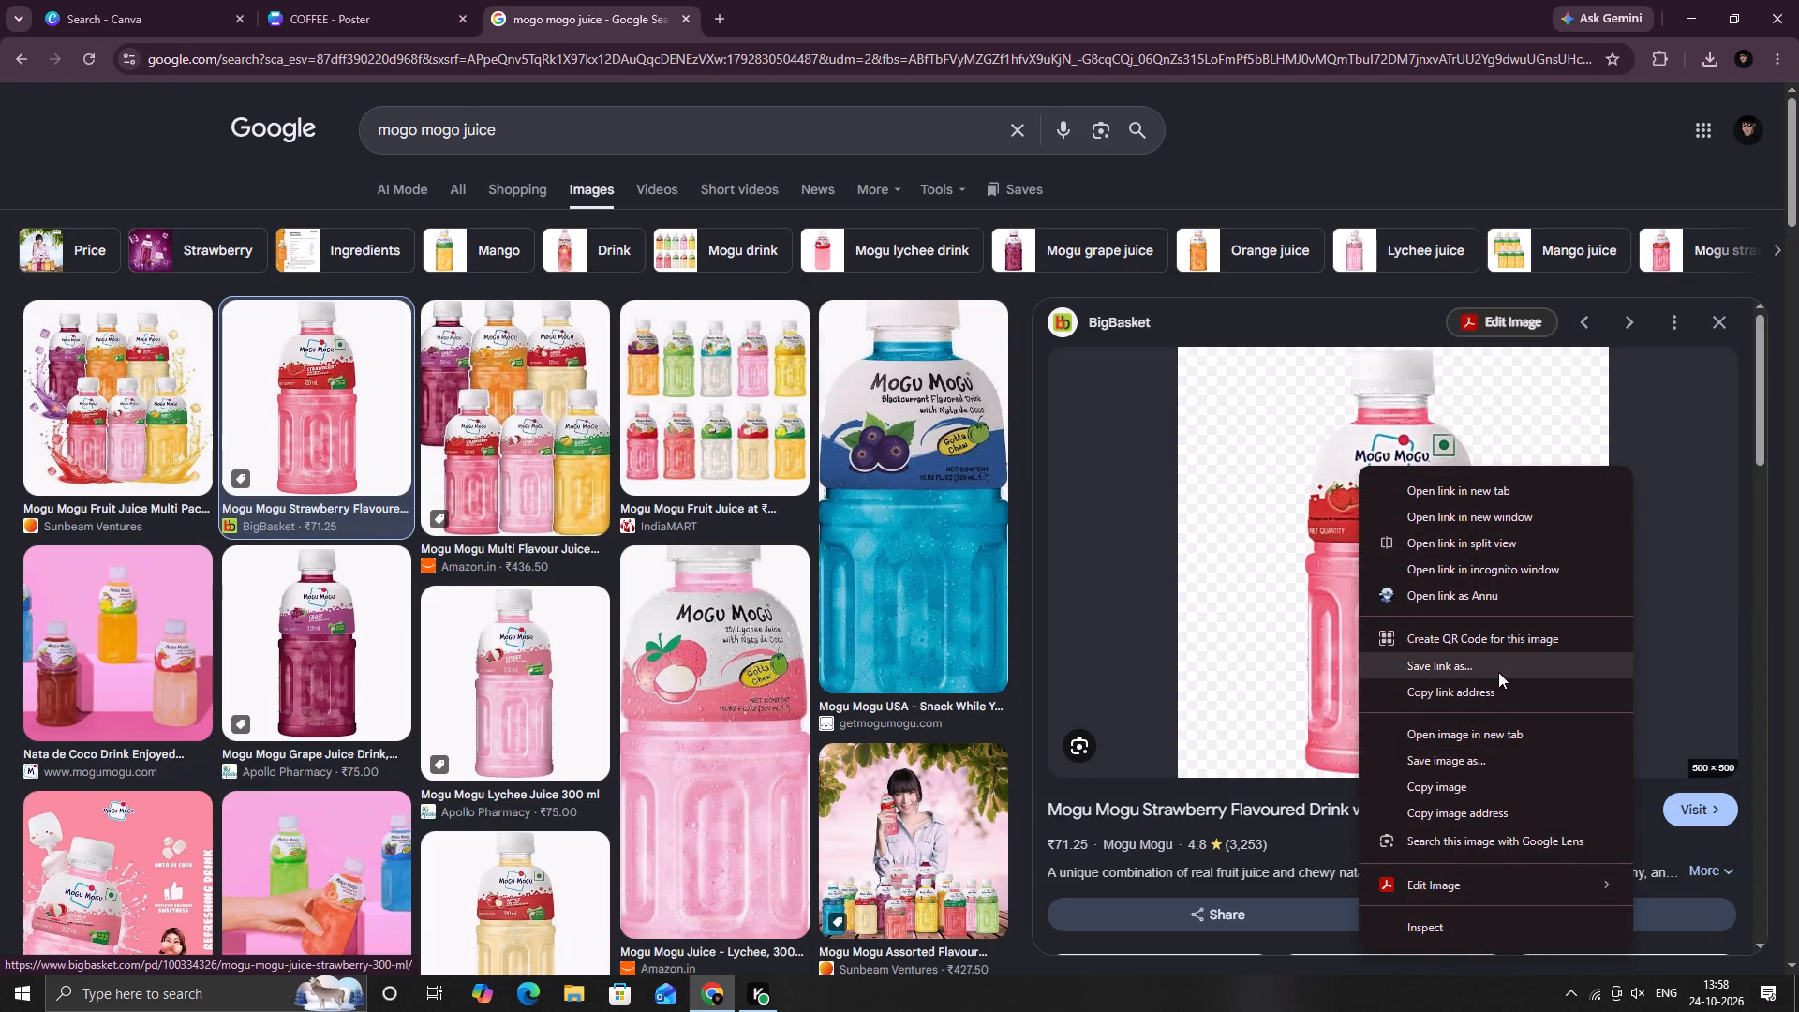
left_click(1473, 771)
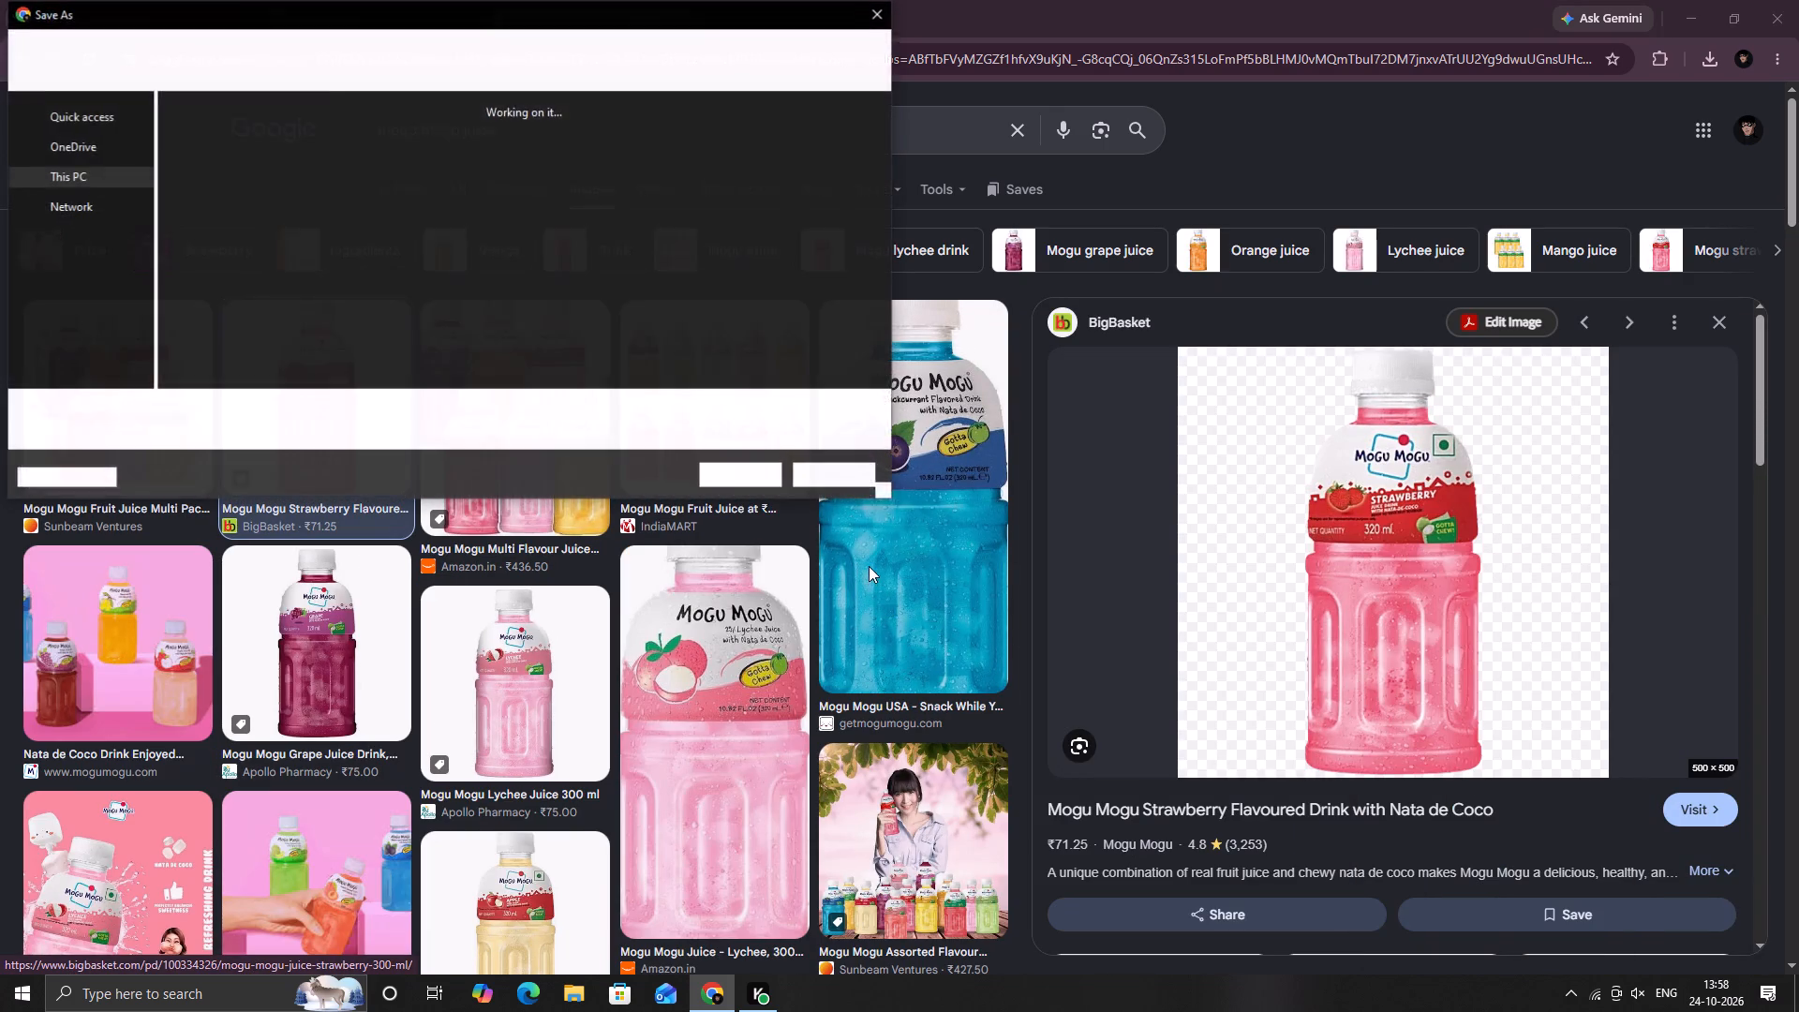
left_click(716, 470)
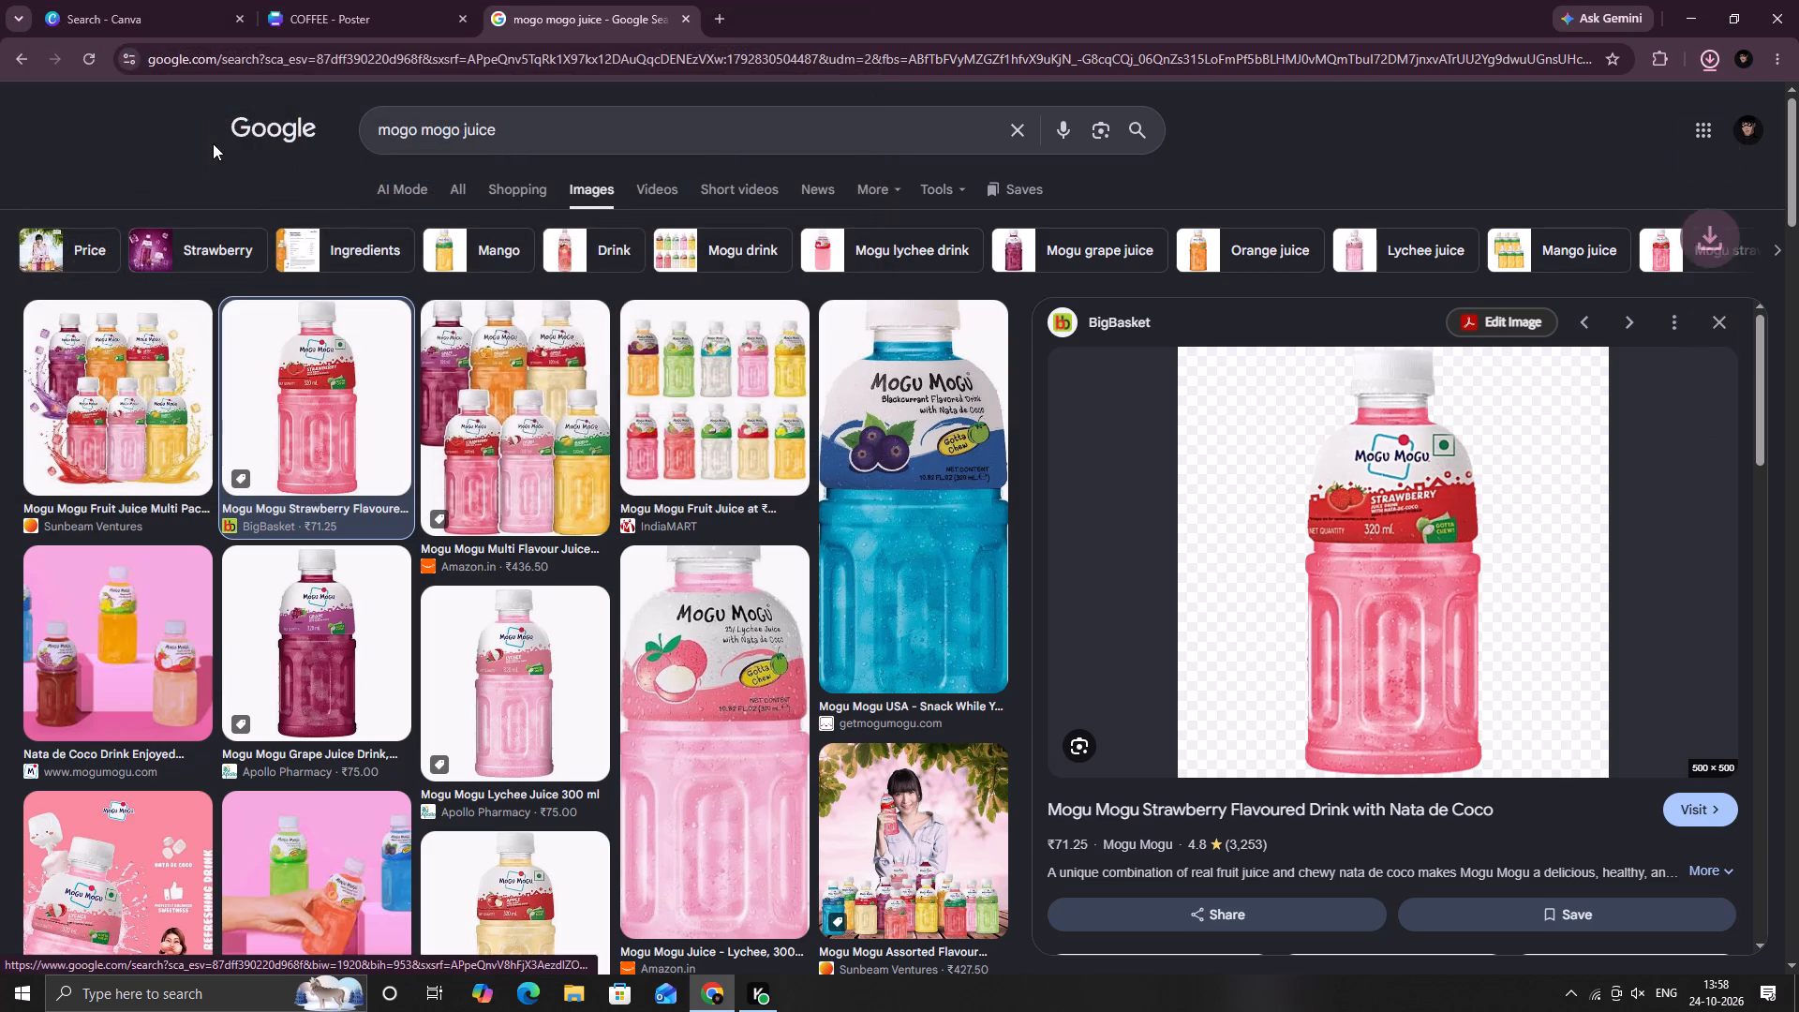
Switch to the Canva poster and delete the "Fresh Orange Juice" headline text.
left_click(399, 0)
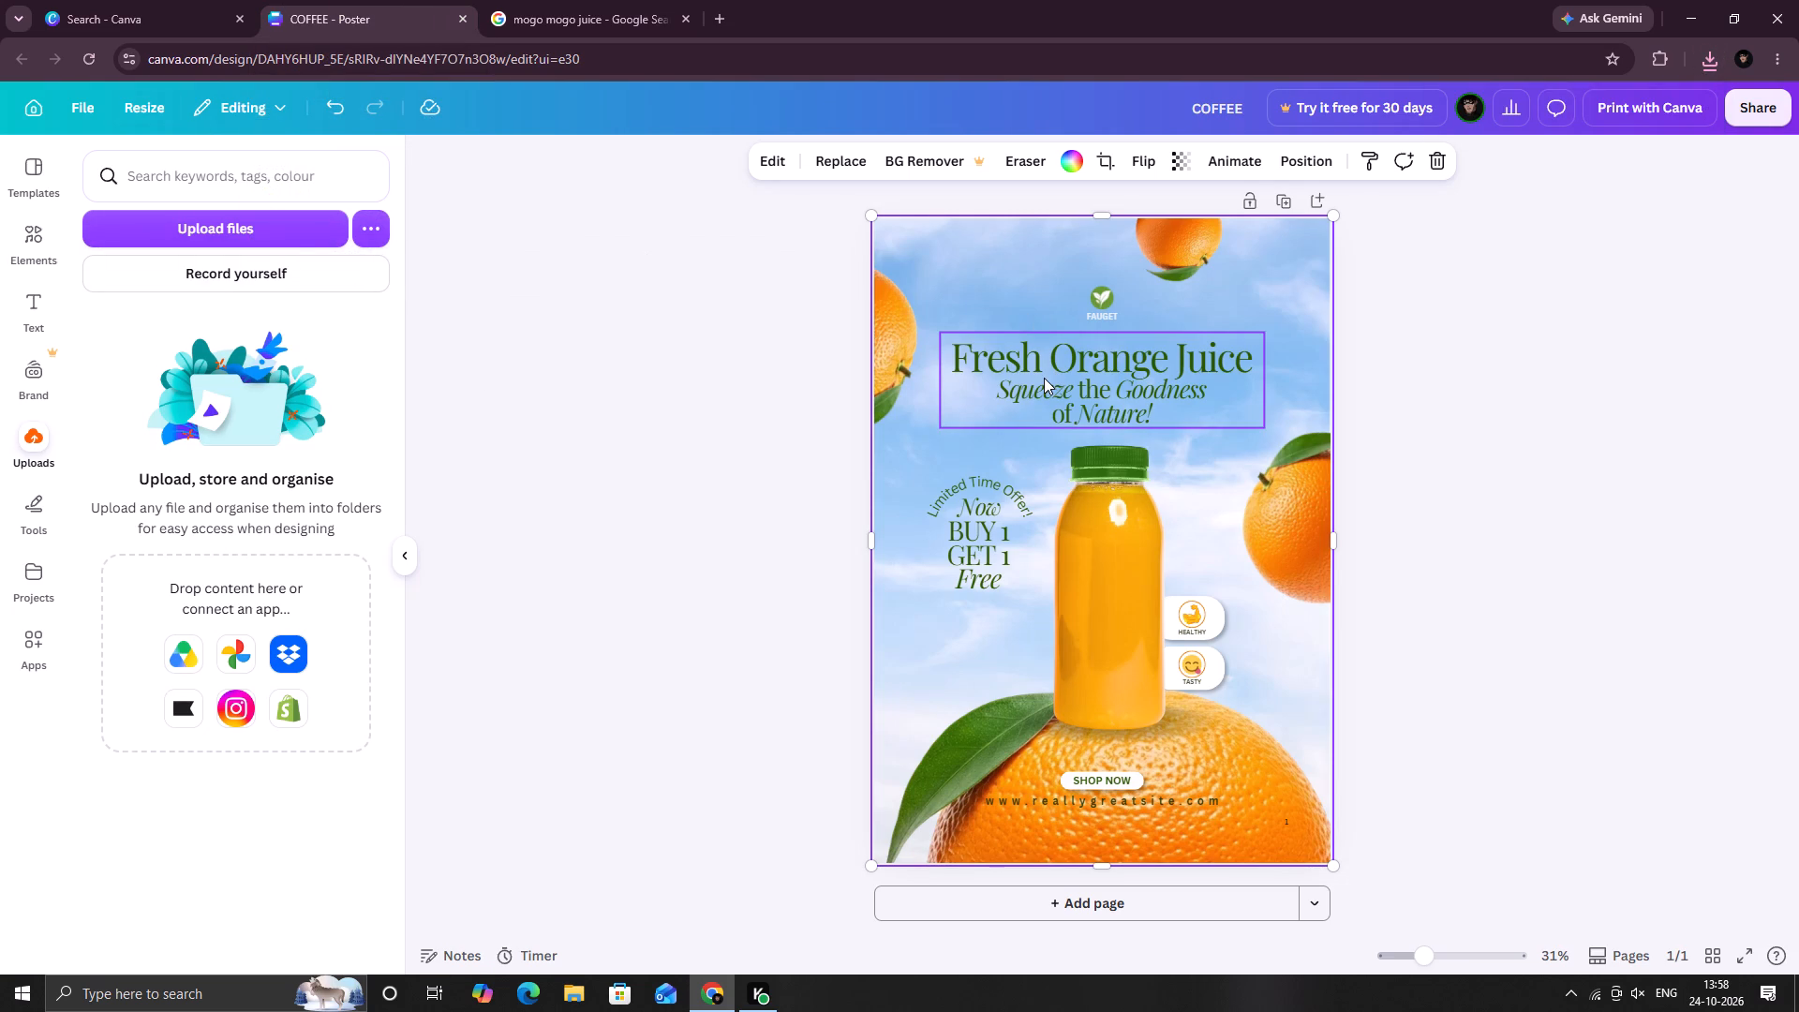
key("Delete")
left_click(1044, 378)
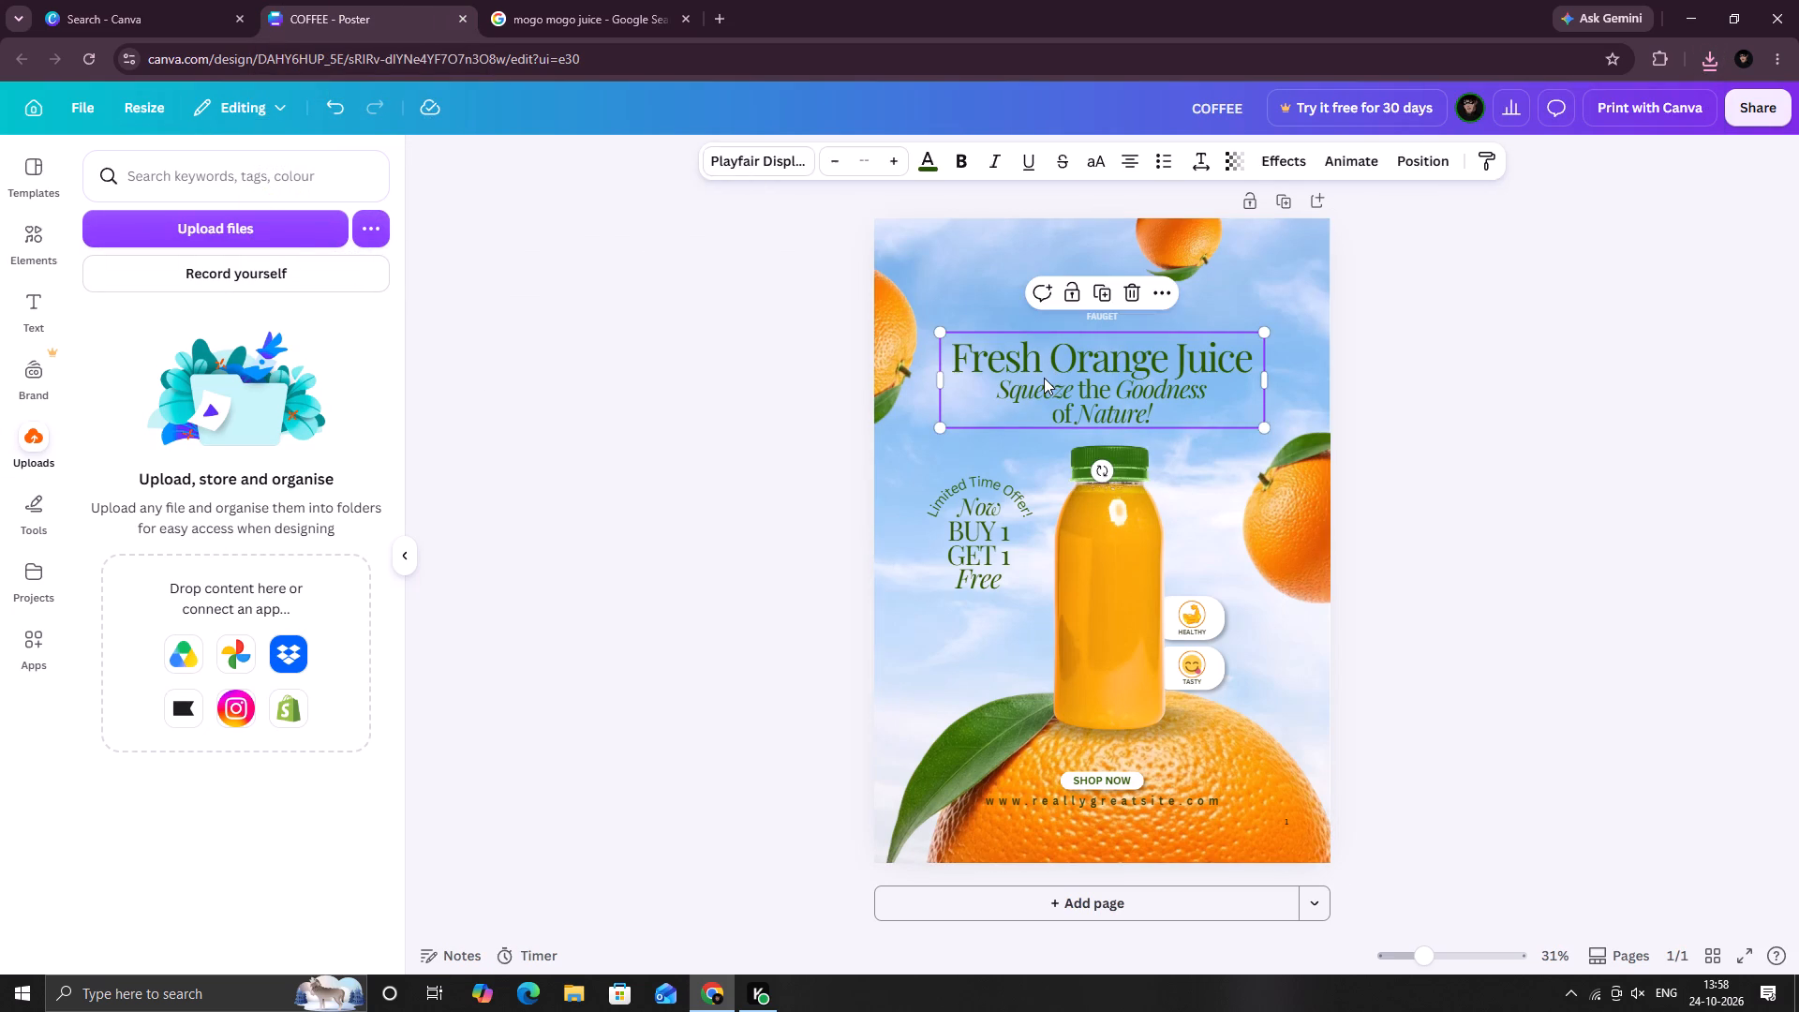
key("Delete")
key("m")
left_click(1069, 474)
left_click(1027, 528)
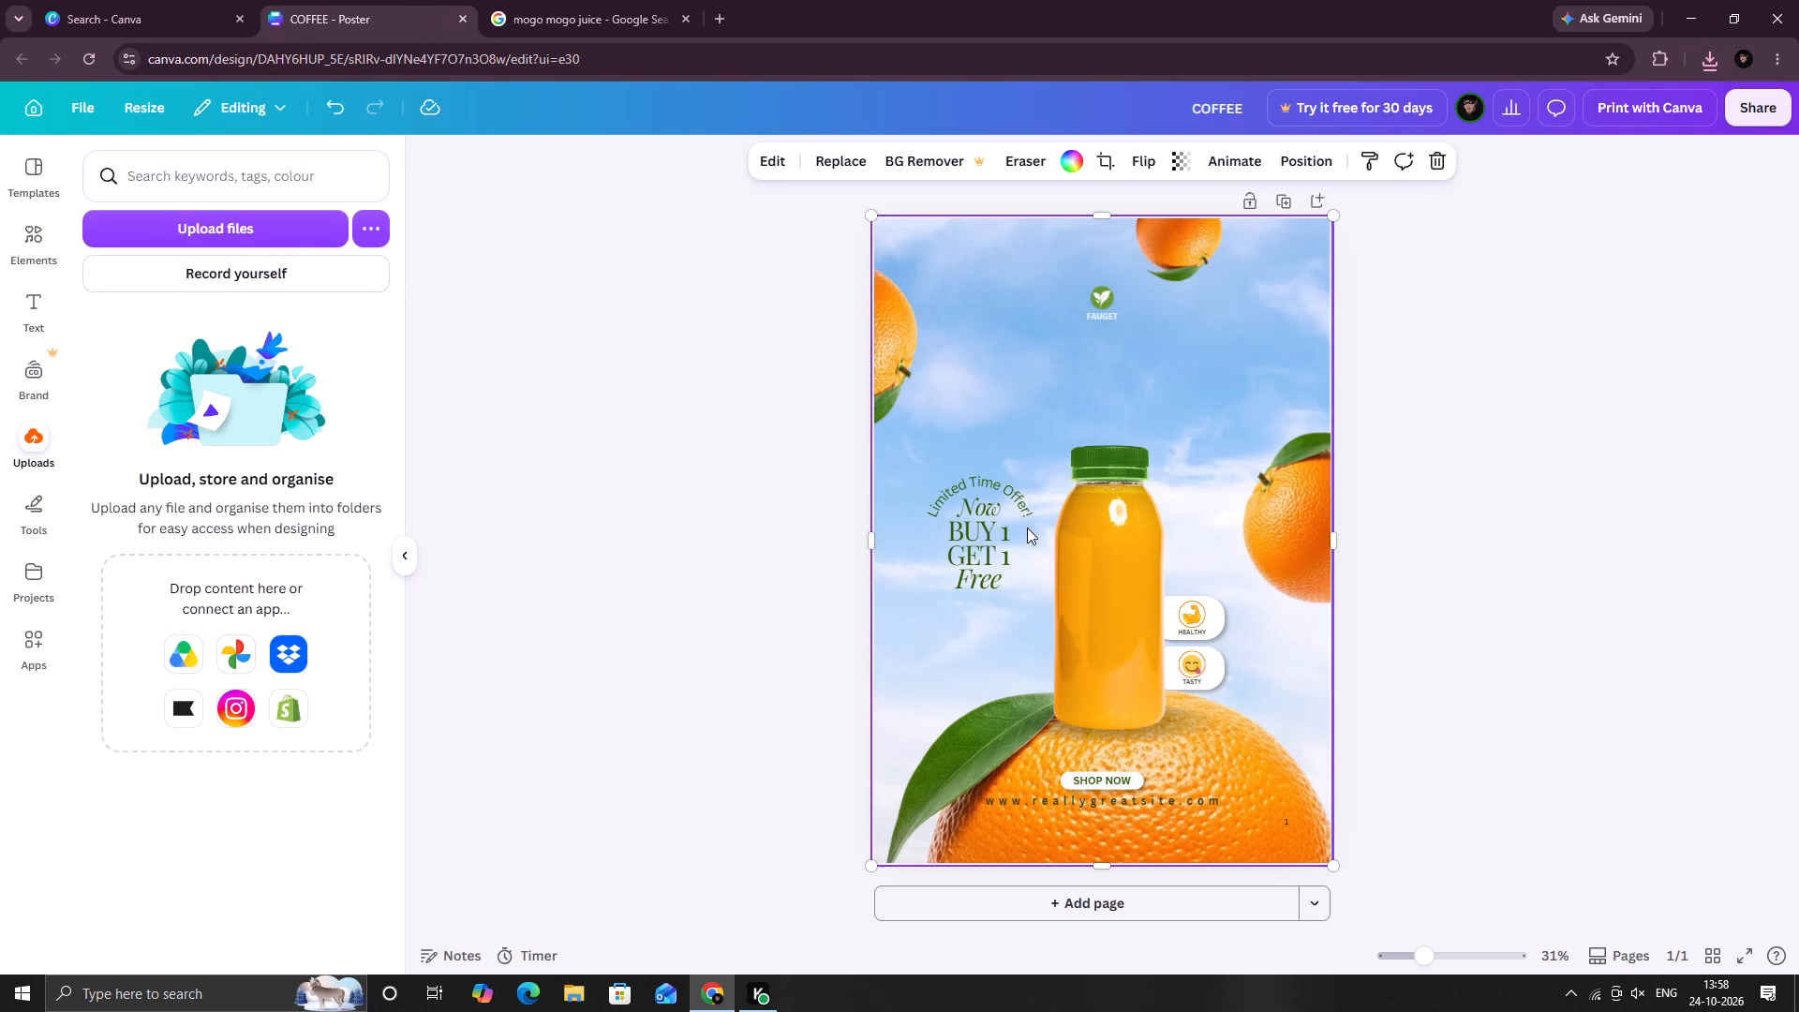
Delete the blue sky background image from the poster page.
left_click(1080, 562)
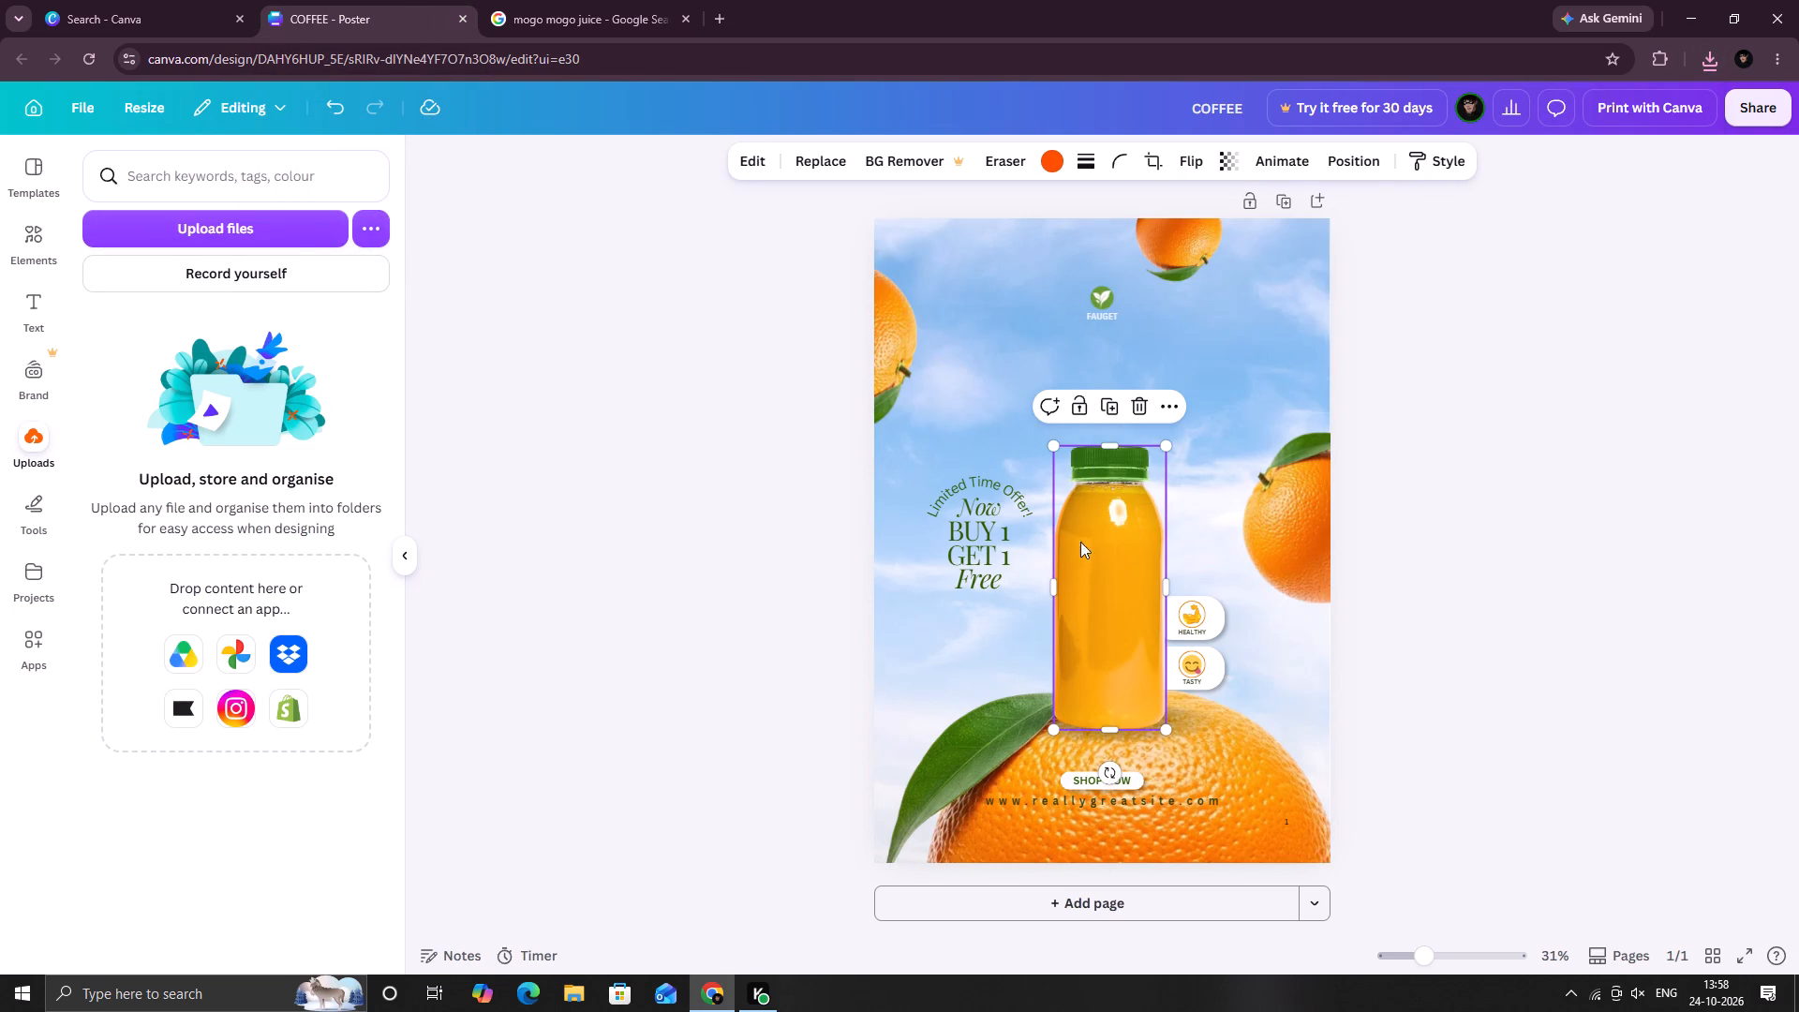
left_click(32, 160)
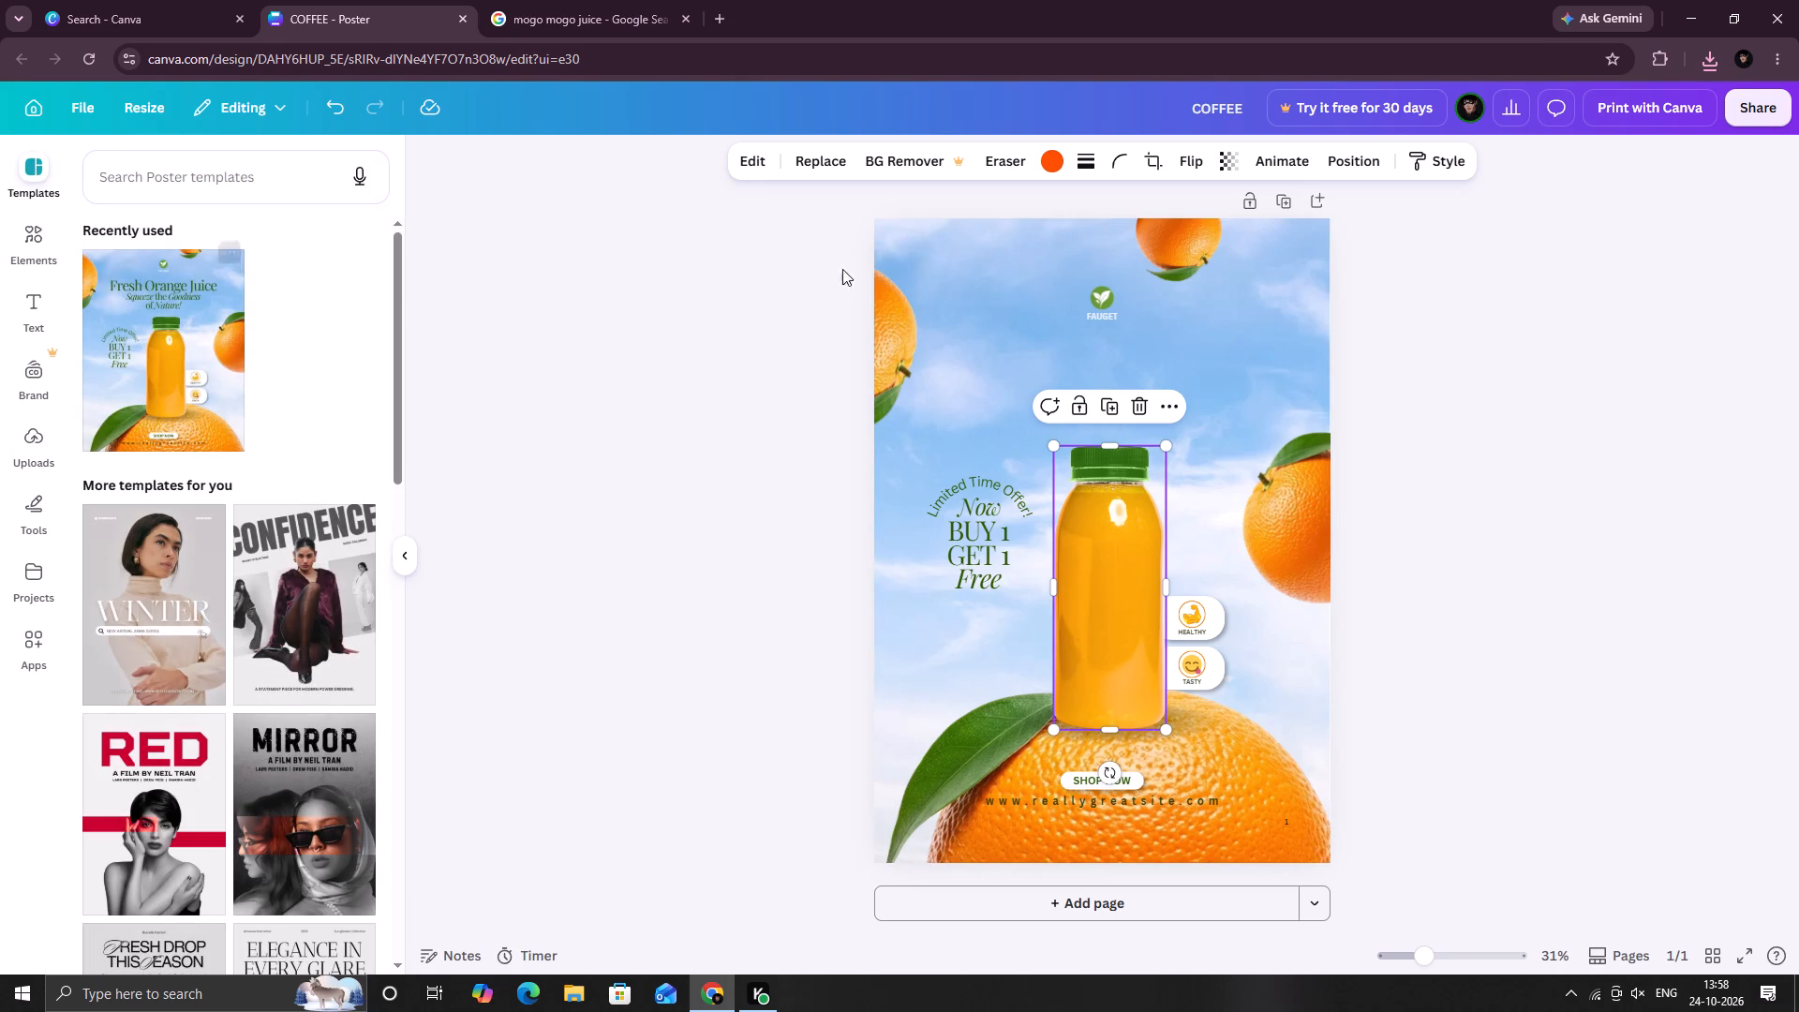
right_click(1036, 268)
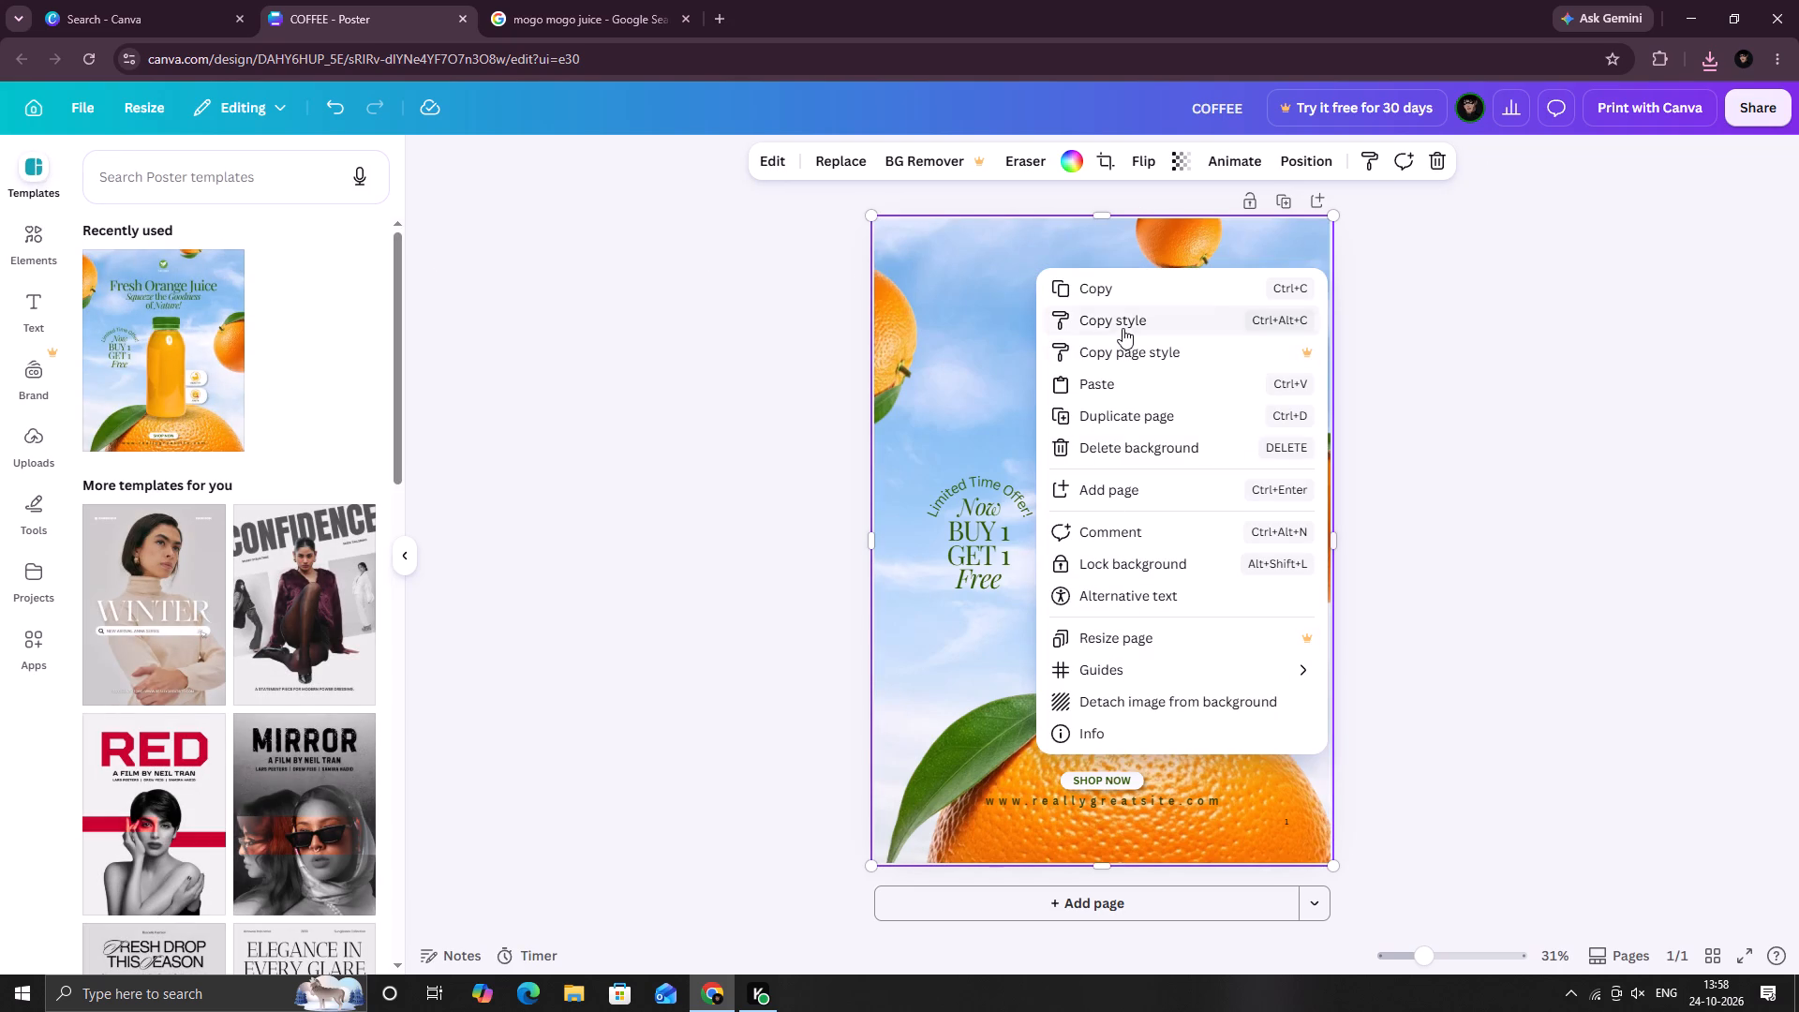
left_click(1489, 295)
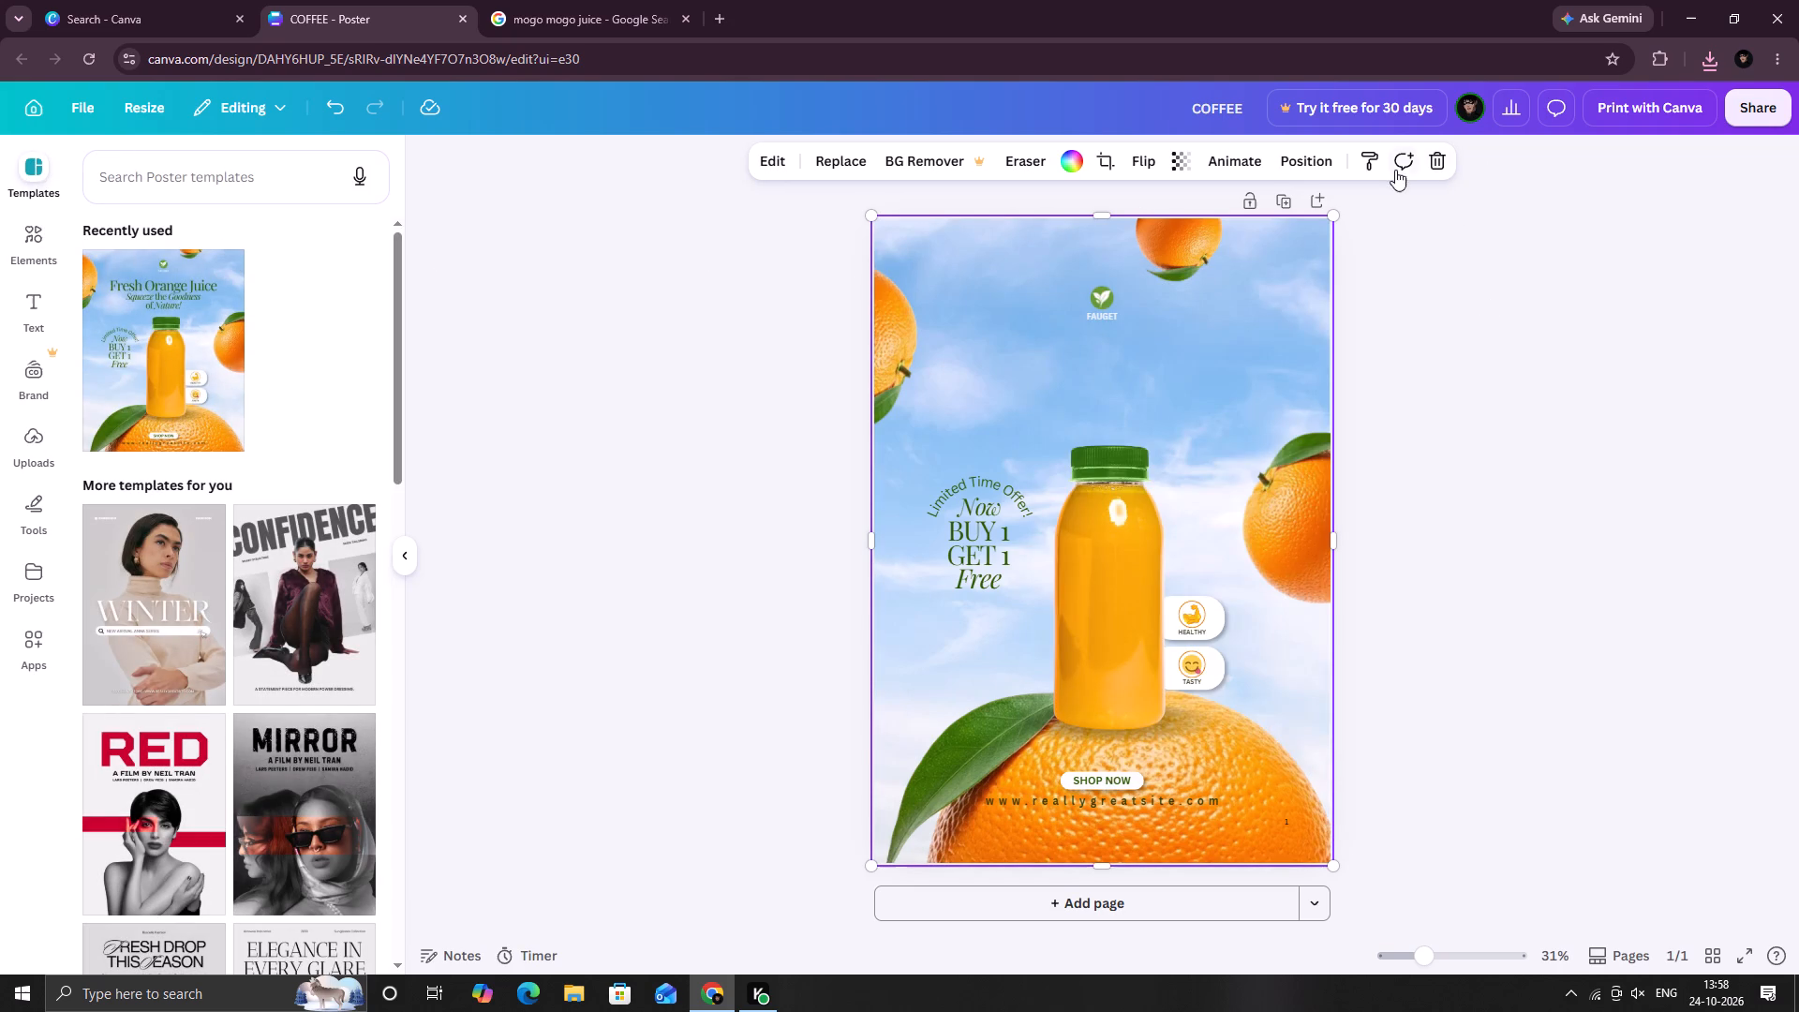
left_click(1429, 165)
left_click(1216, 283)
Delete the orange juice bottle and its green cap from the poster.
left_click_drag(1153, 533, 1132, 559)
left_click(1125, 563)
left_click(1099, 513)
left_click(1117, 433)
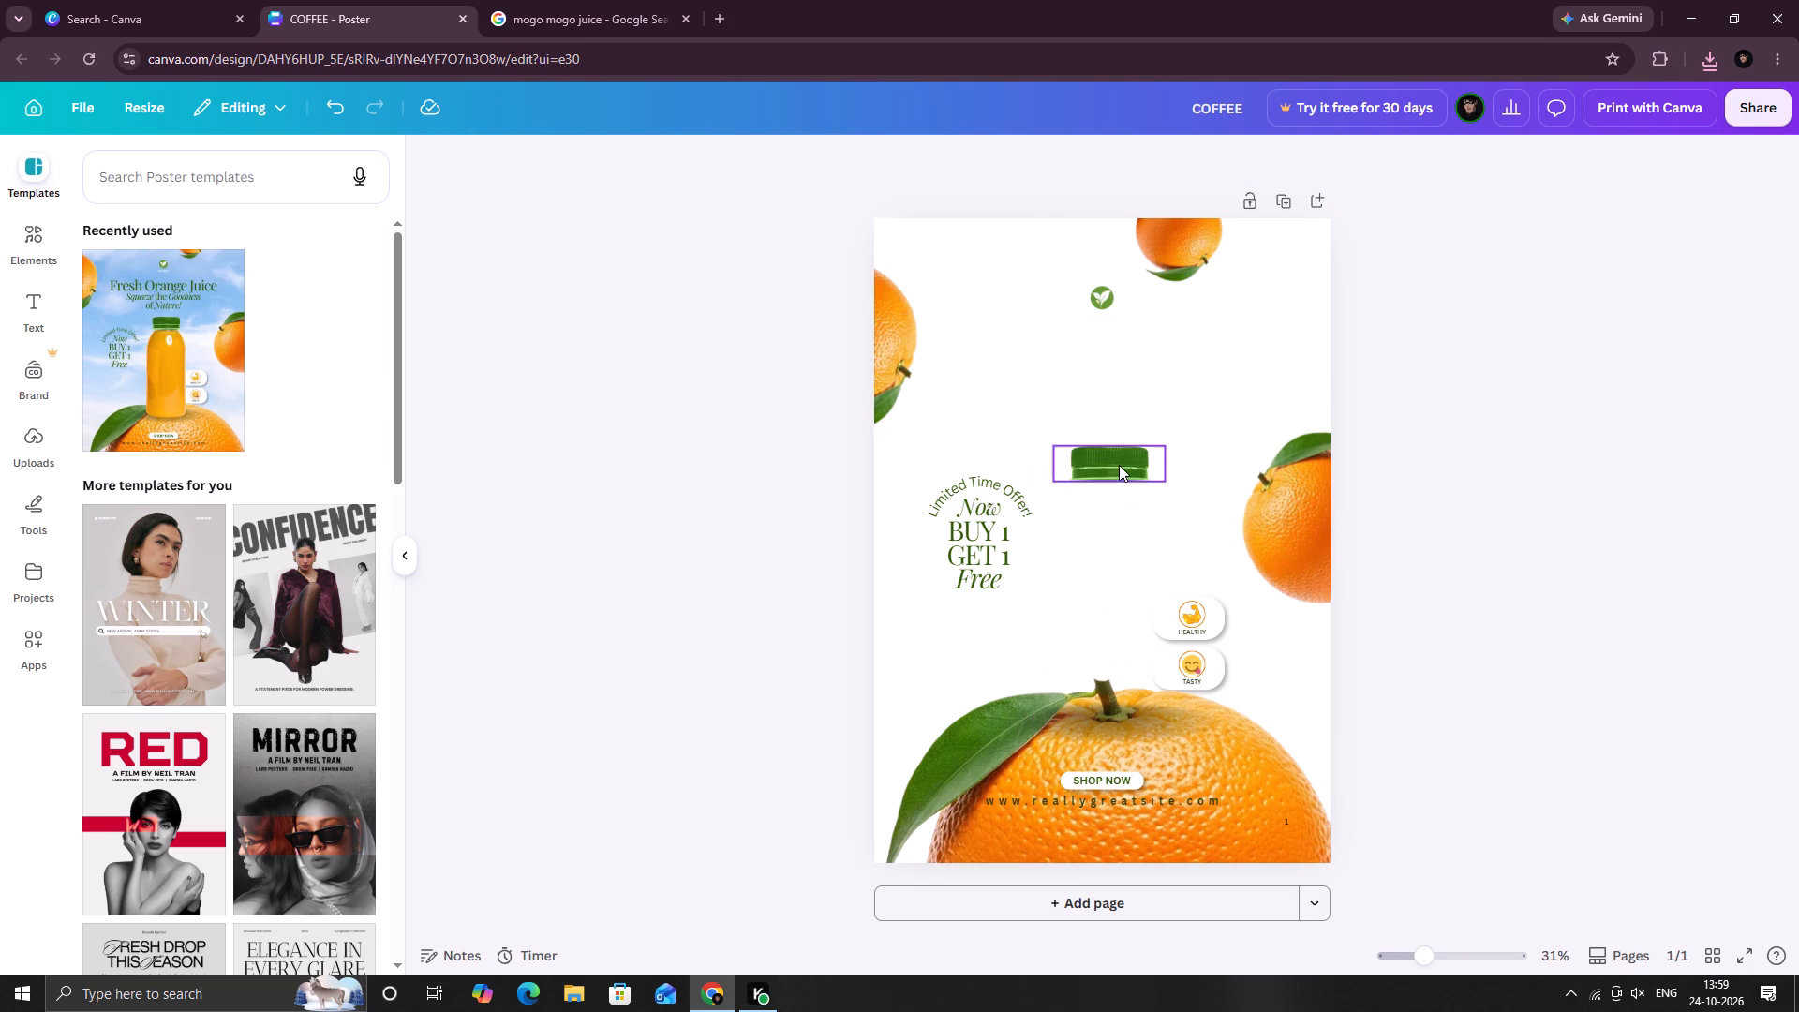
left_click(1123, 462)
left_click(1146, 409)
Delete the "BUY 1 GET 1 Free" text, the curved "Limited Time Offer!" text and the orange on the poster's left edge.
left_click(1004, 559)
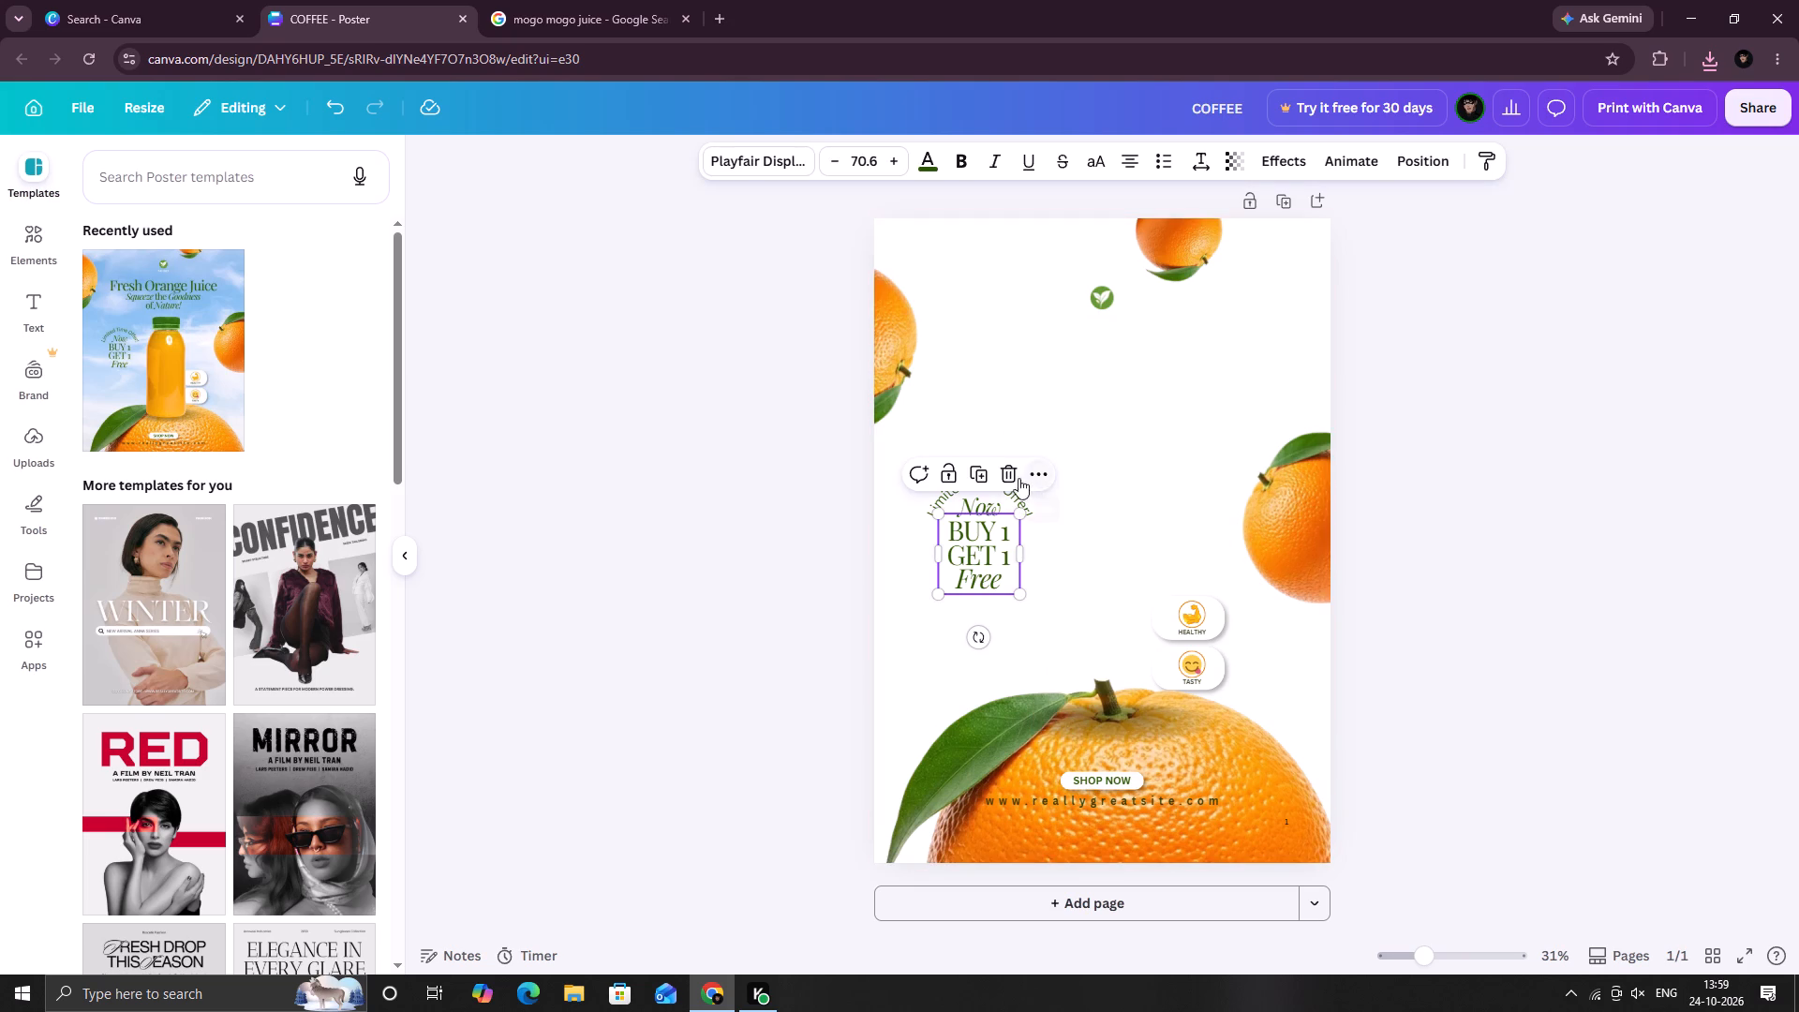
left_click(1004, 478)
left_click(999, 482)
left_click(1007, 432)
left_click(890, 339)
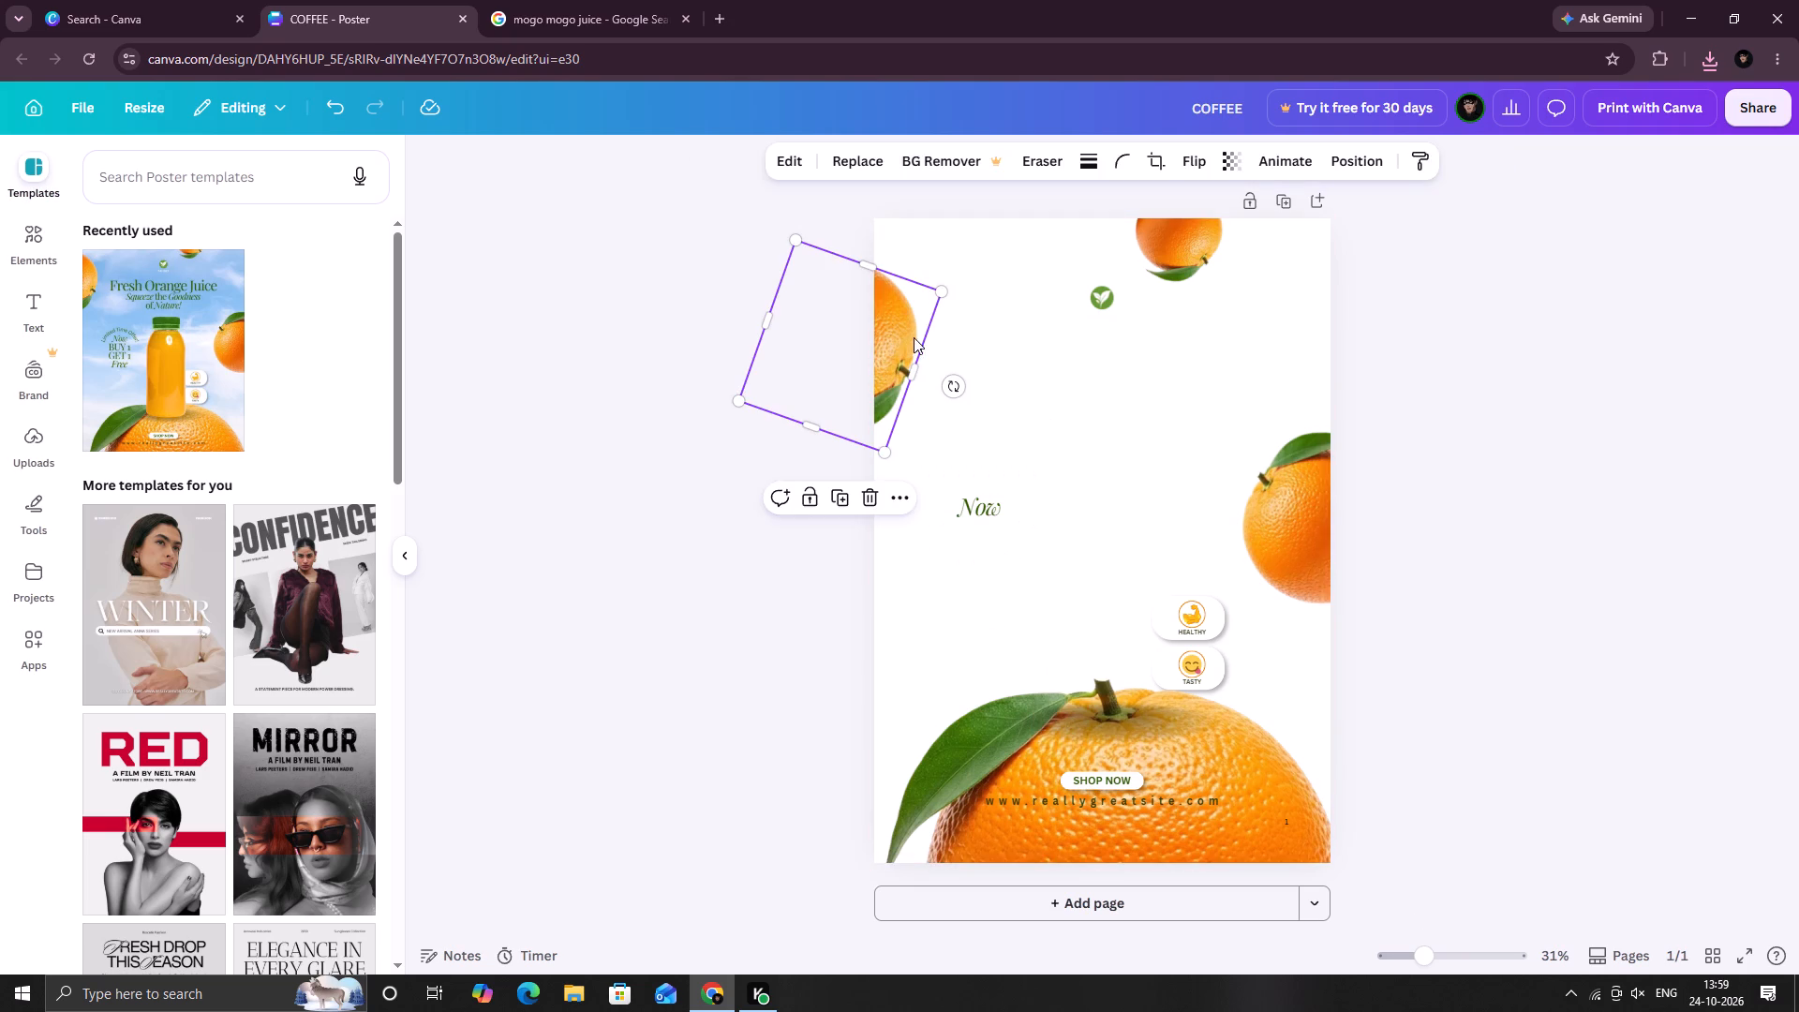
left_click(875, 499)
Clear the poster's lower area by deleting the SHOP NOW button, the large orange and the website line.
left_click(1118, 778)
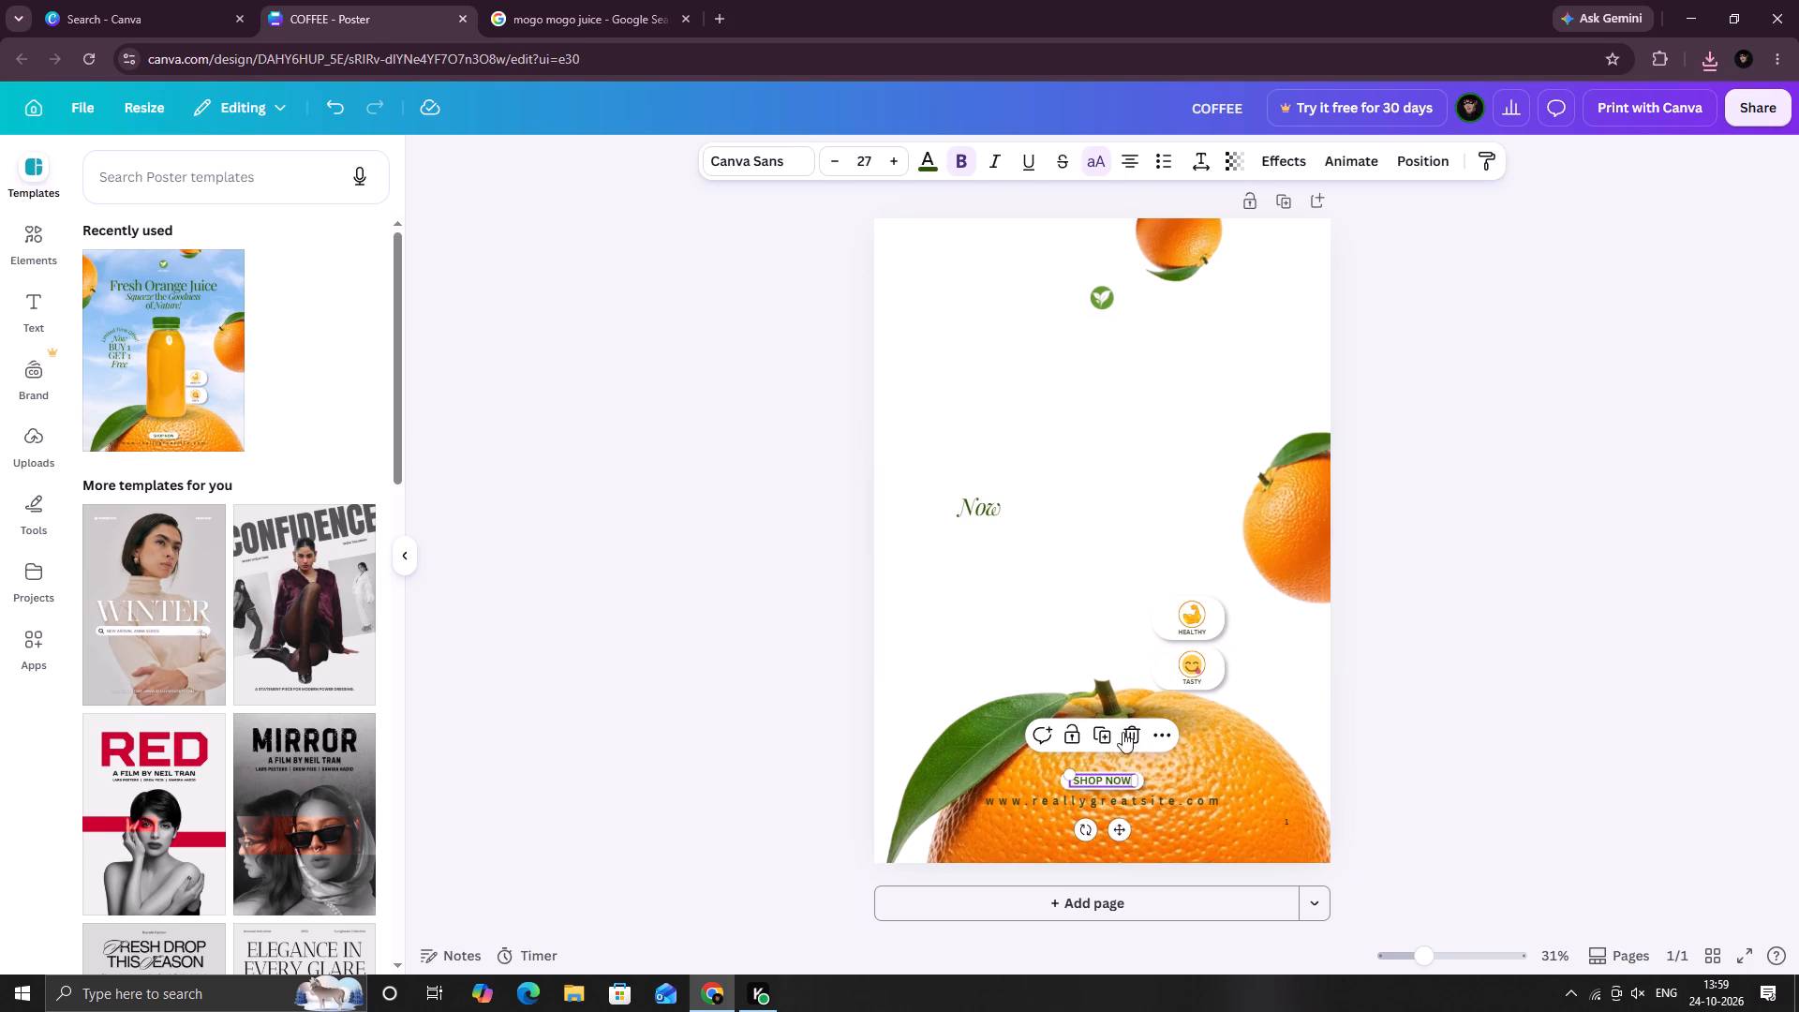
left_click(1126, 725)
left_click(1202, 654)
left_click(1224, 617)
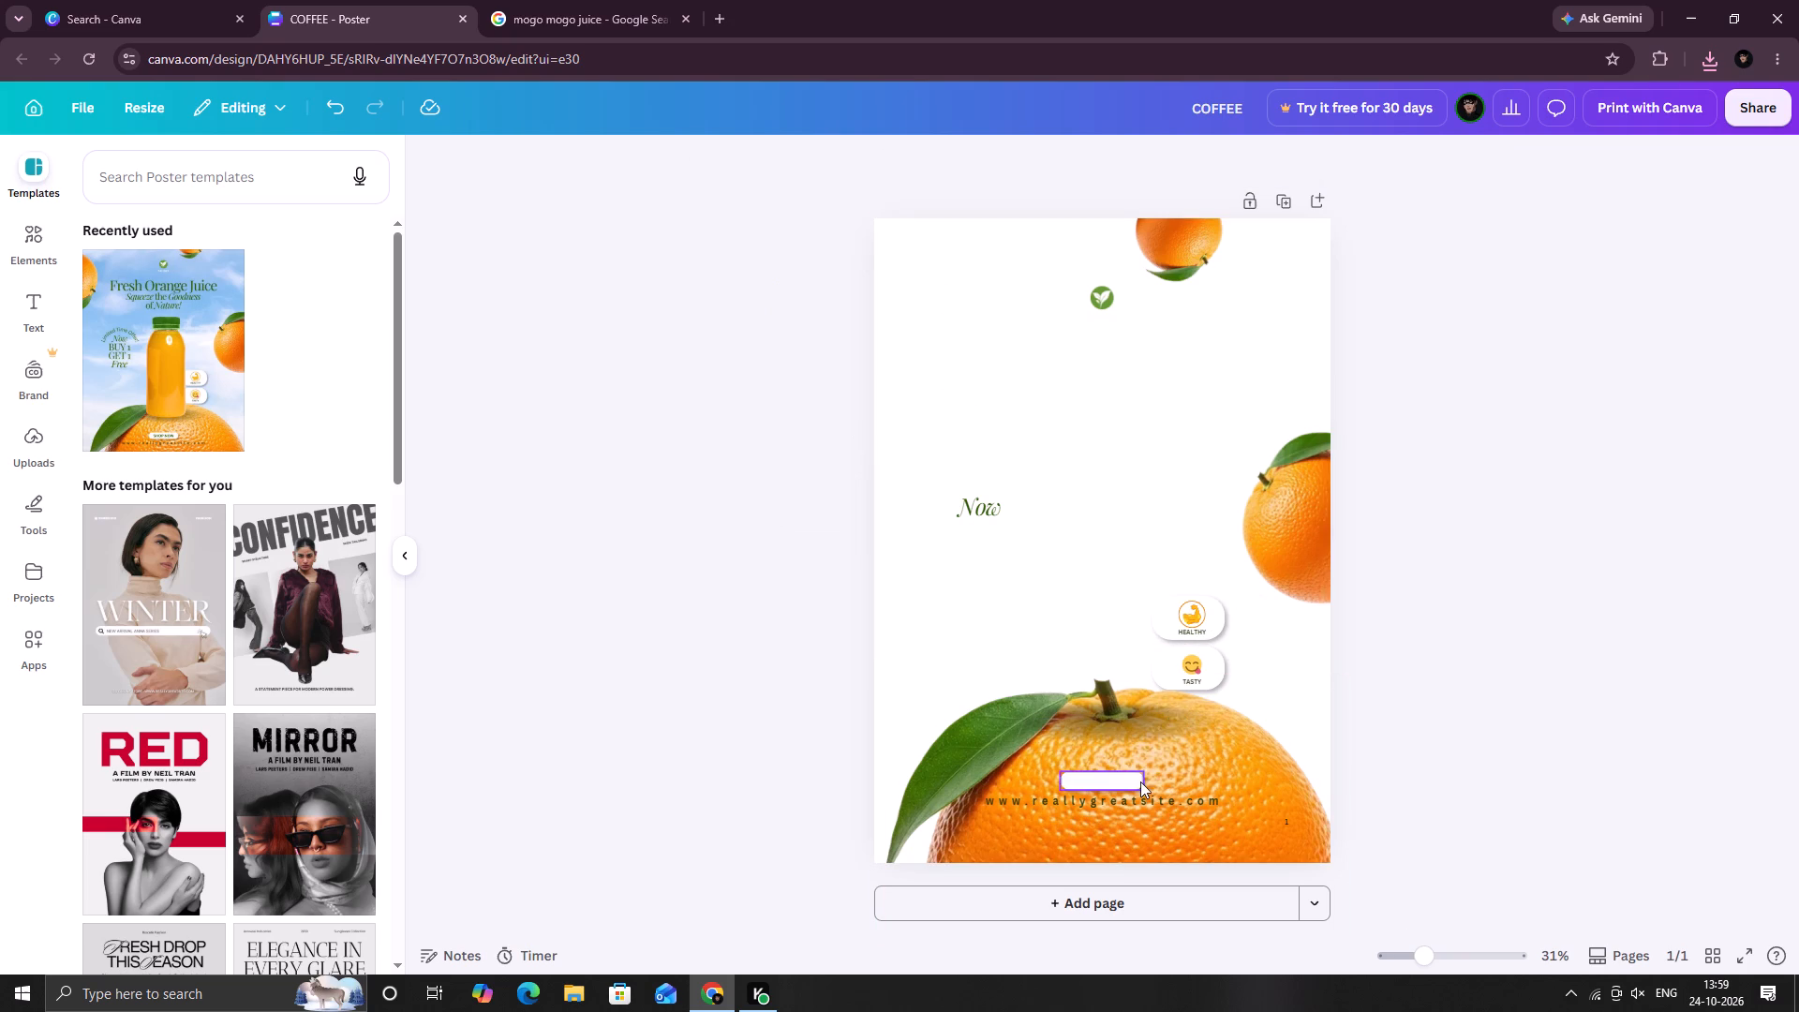
left_click(1140, 781)
left_click(1180, 766)
left_click(1148, 639)
left_click(1123, 782)
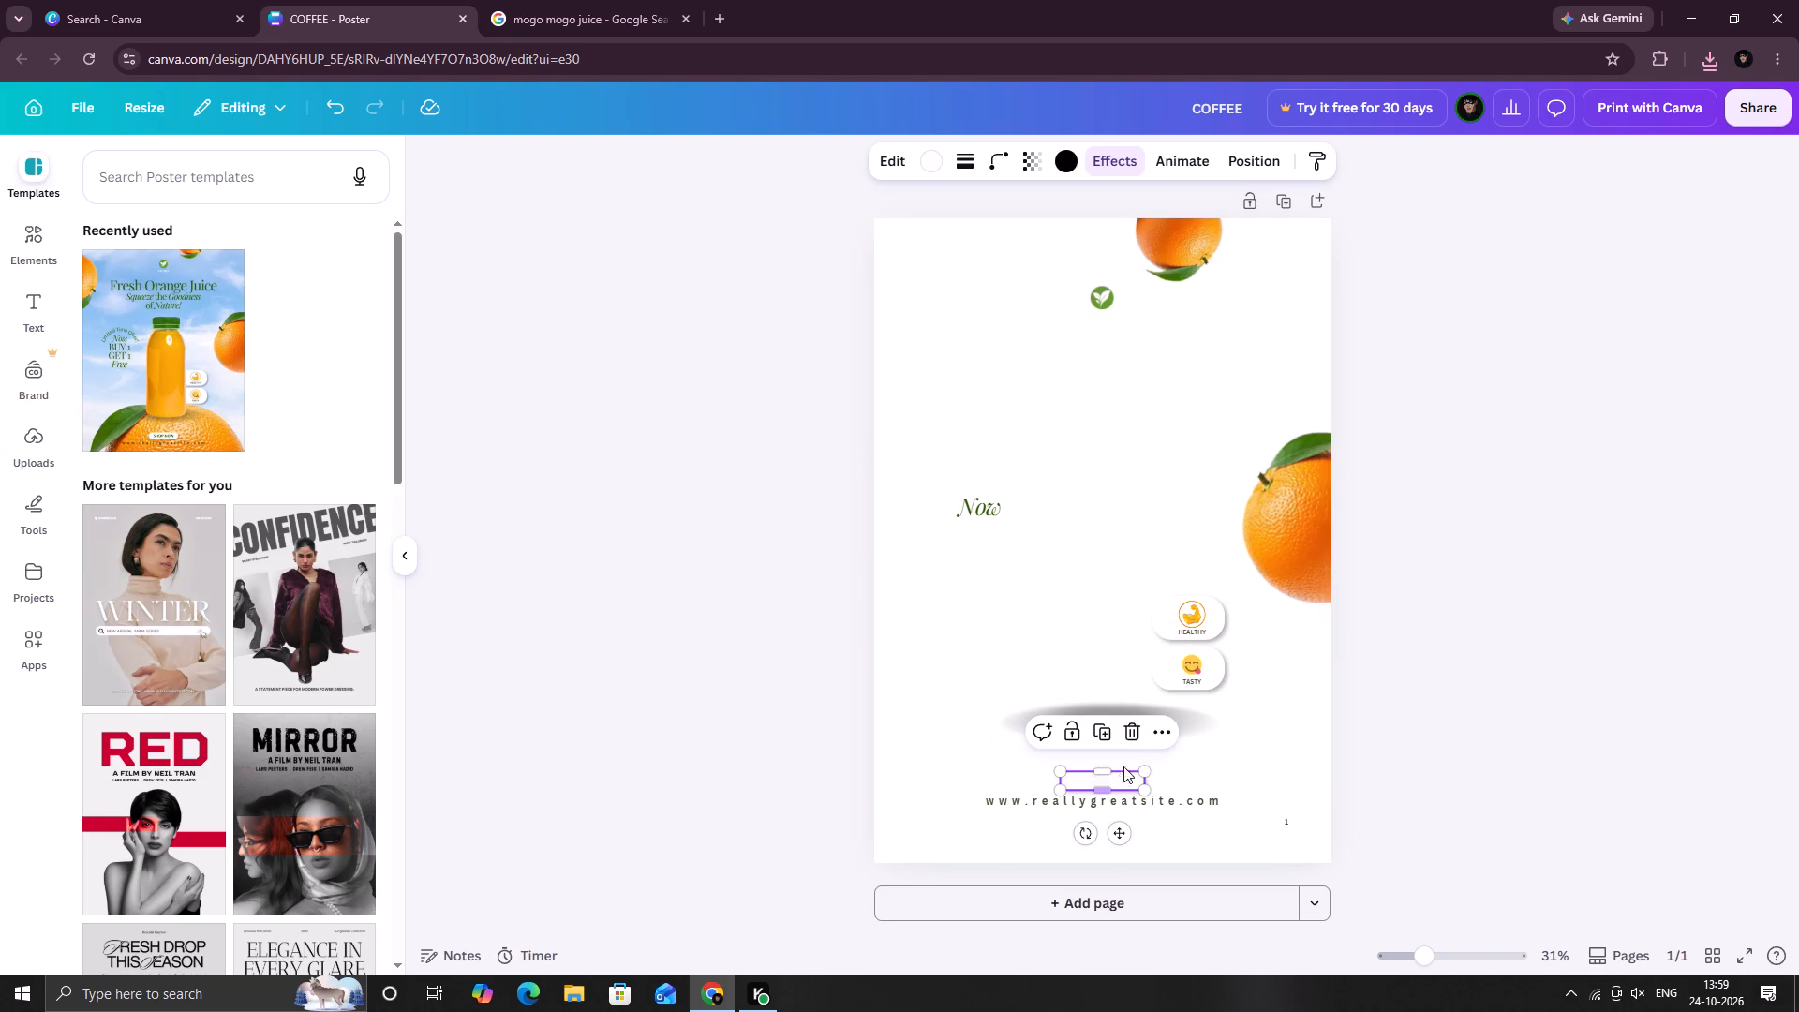
left_click(1130, 731)
left_click(1126, 797)
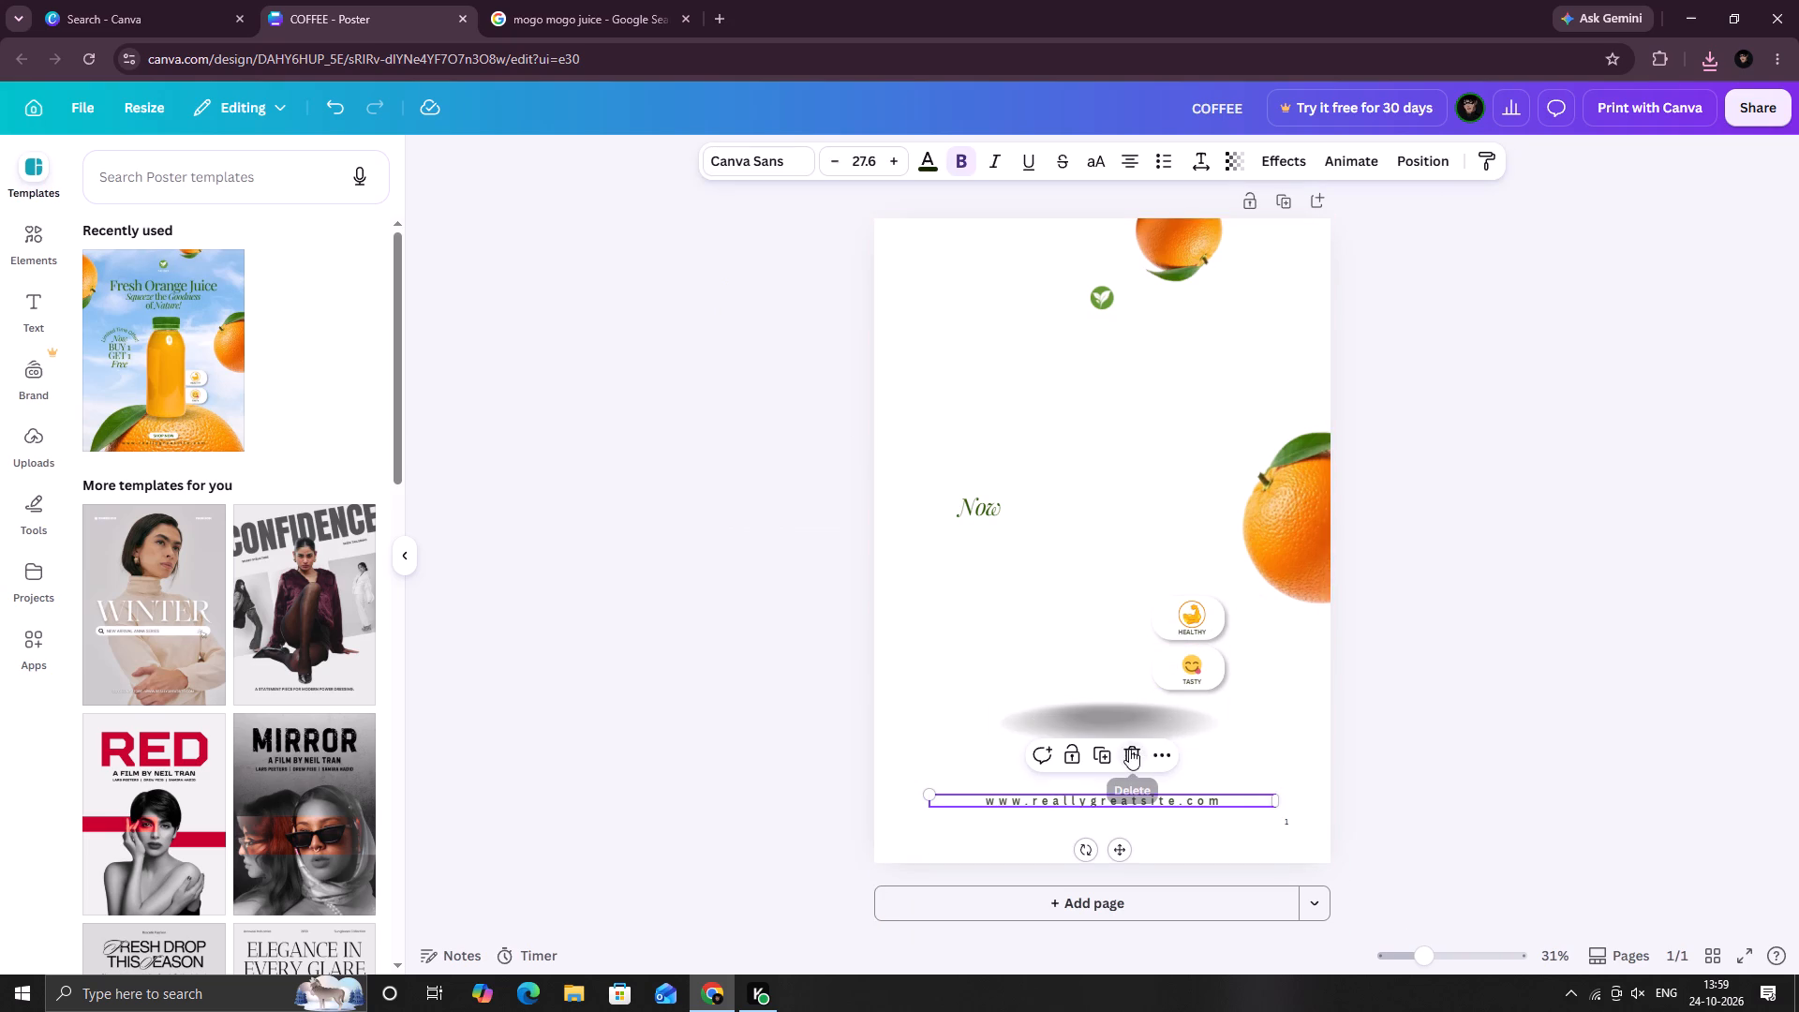
left_click(1129, 749)
Delete the tasty emoji and the background shapes of the HEALTHY and TASTY badges.
left_click(1182, 667)
left_click(1215, 612)
left_click(1212, 670)
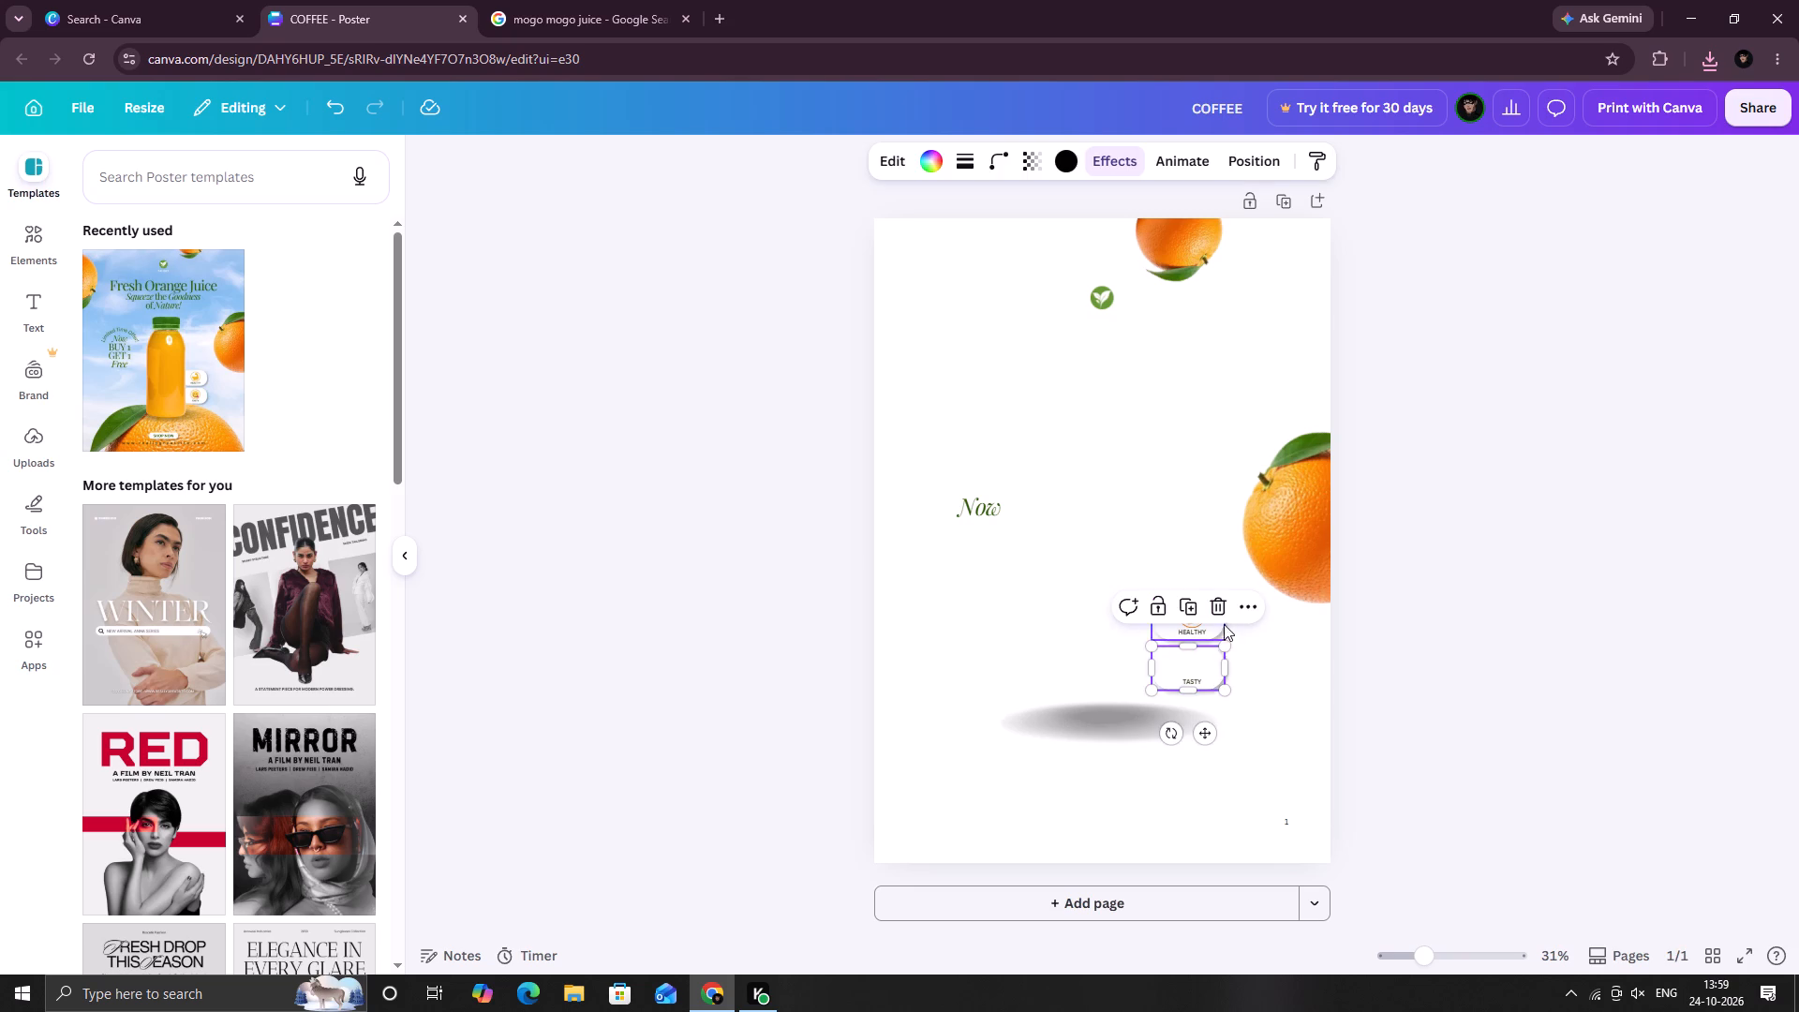
left_click(1226, 608)
left_click(1201, 621)
left_click(1224, 570)
left_click(1206, 618)
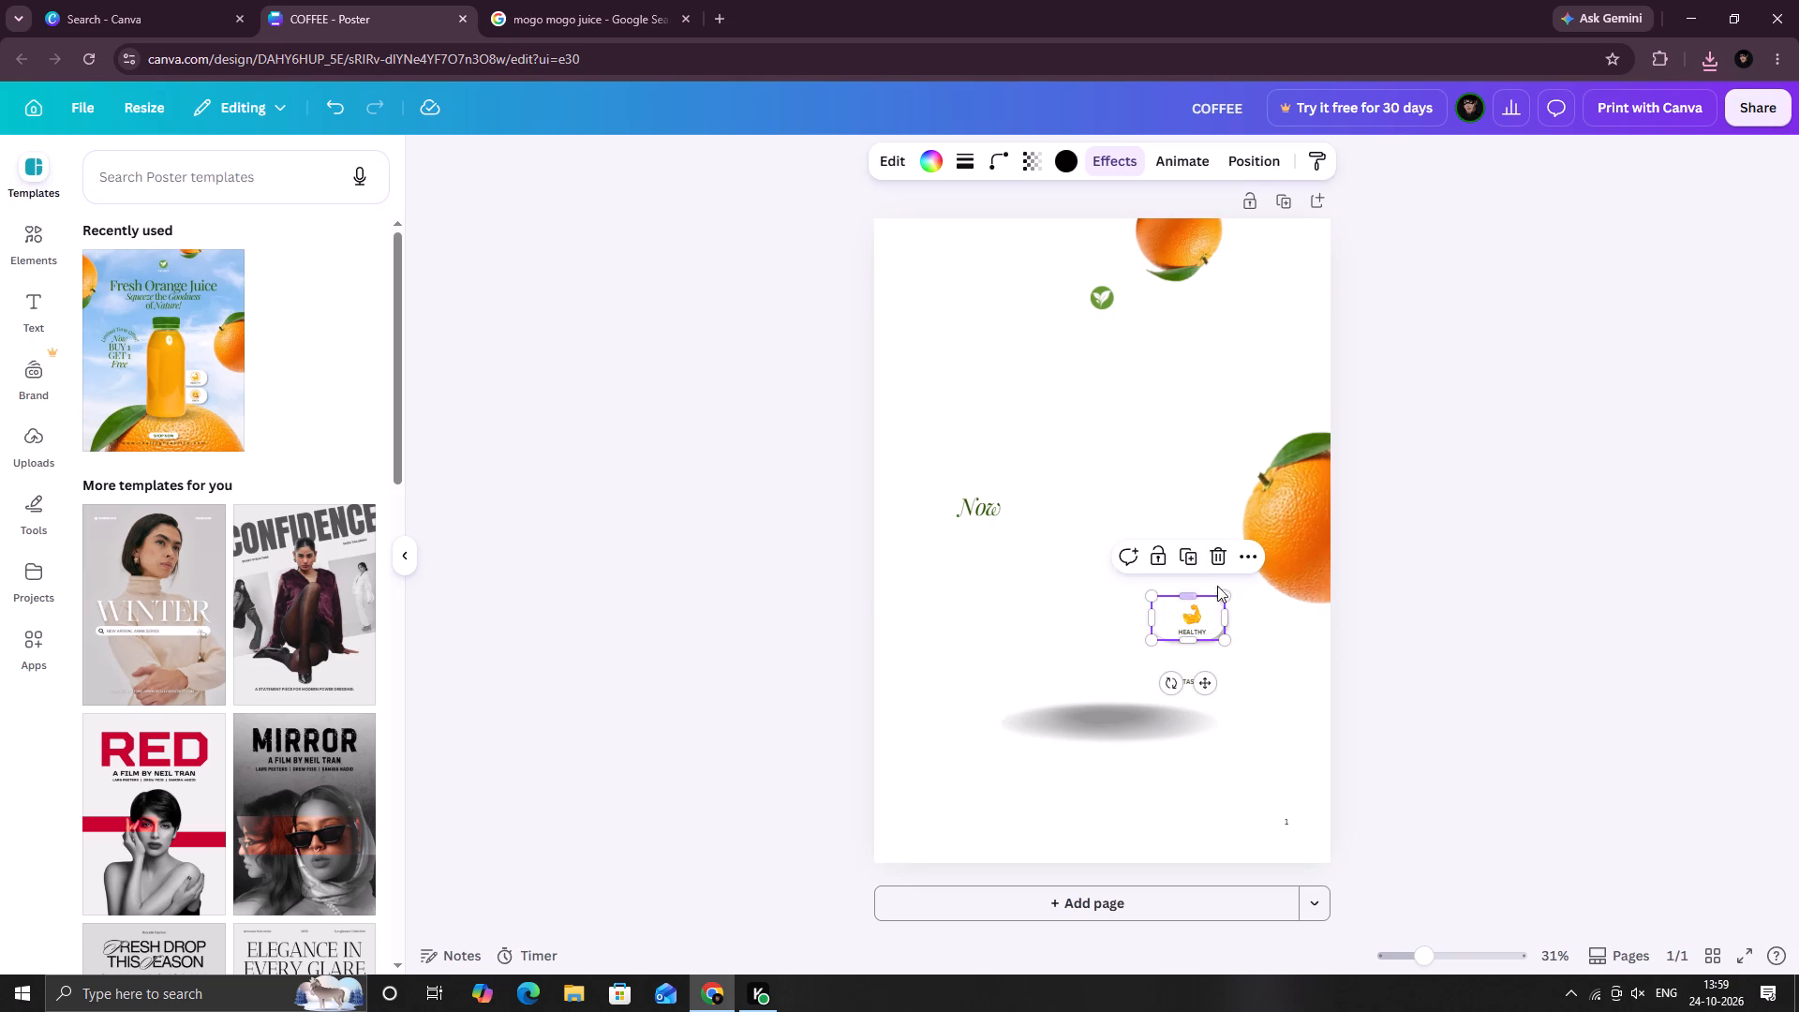
left_click(1217, 560)
Clear the poster's upper area by deleting the two remaining oranges, the word "Now" and the green leaf logo.
left_click(1282, 517)
left_click(1356, 364)
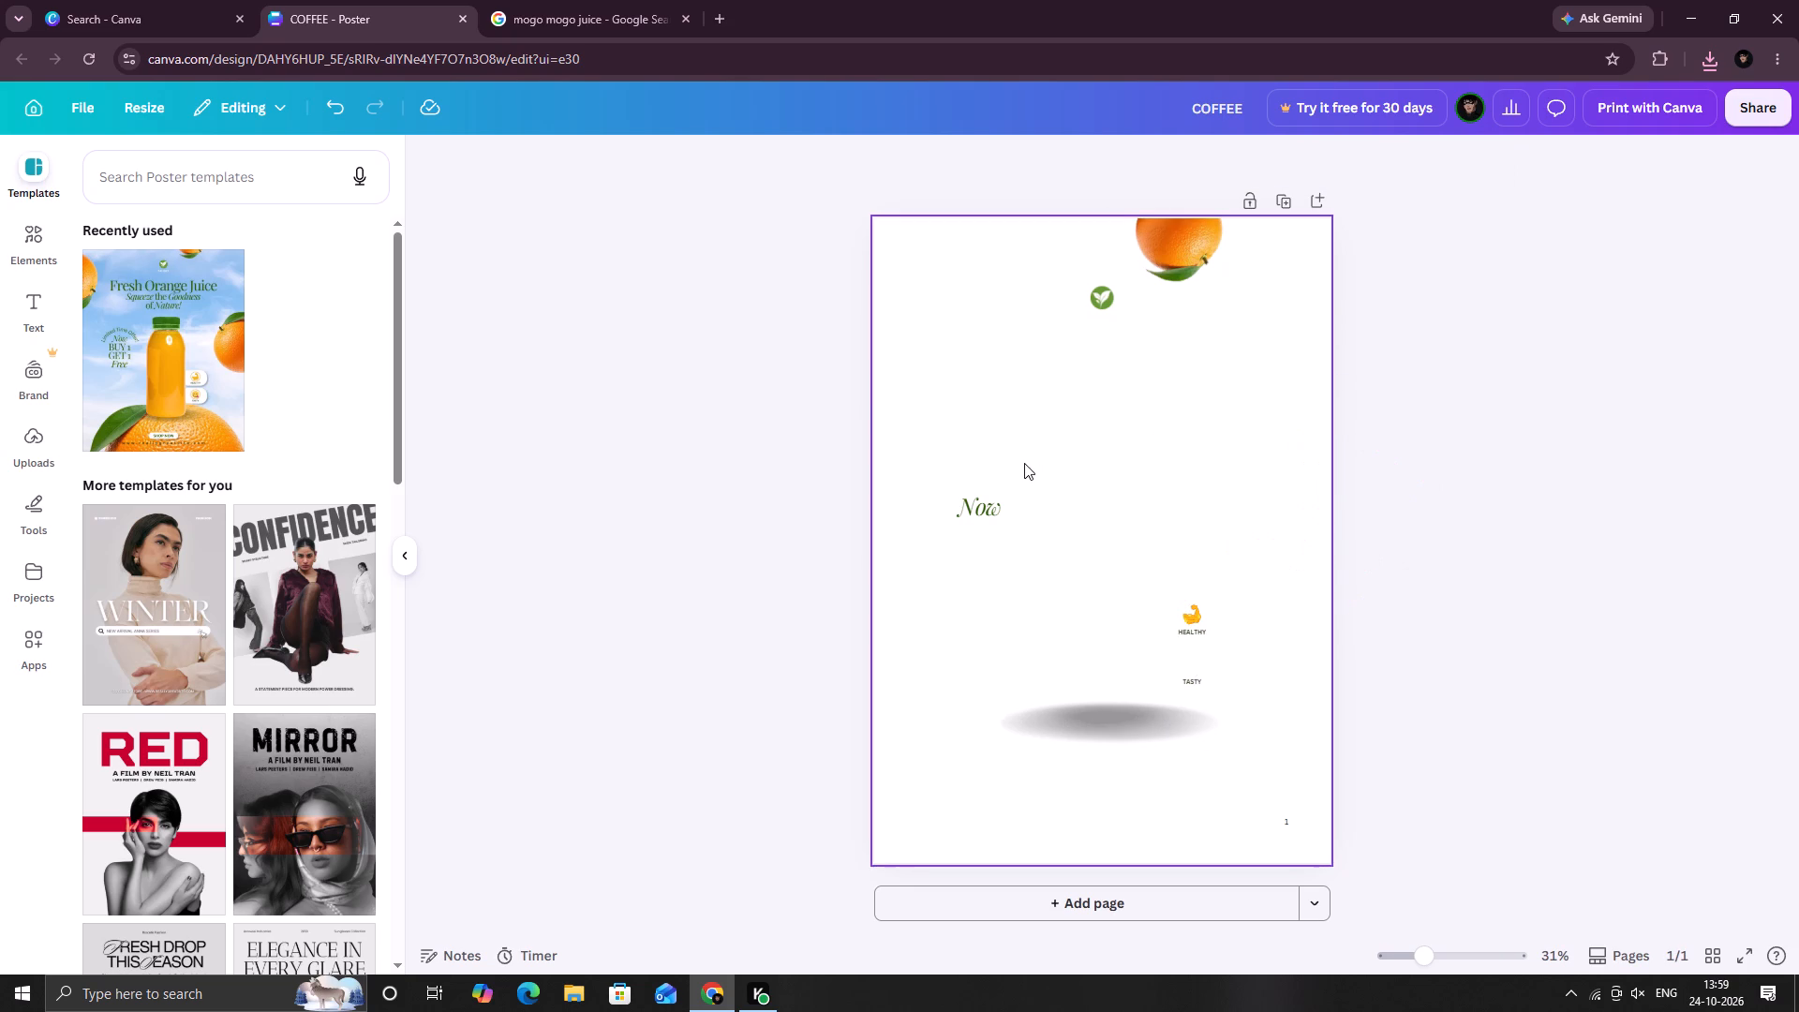
left_click_drag(1024, 463, 1020, 481)
left_click(1013, 504)
left_click(984, 505)
left_click(1005, 449)
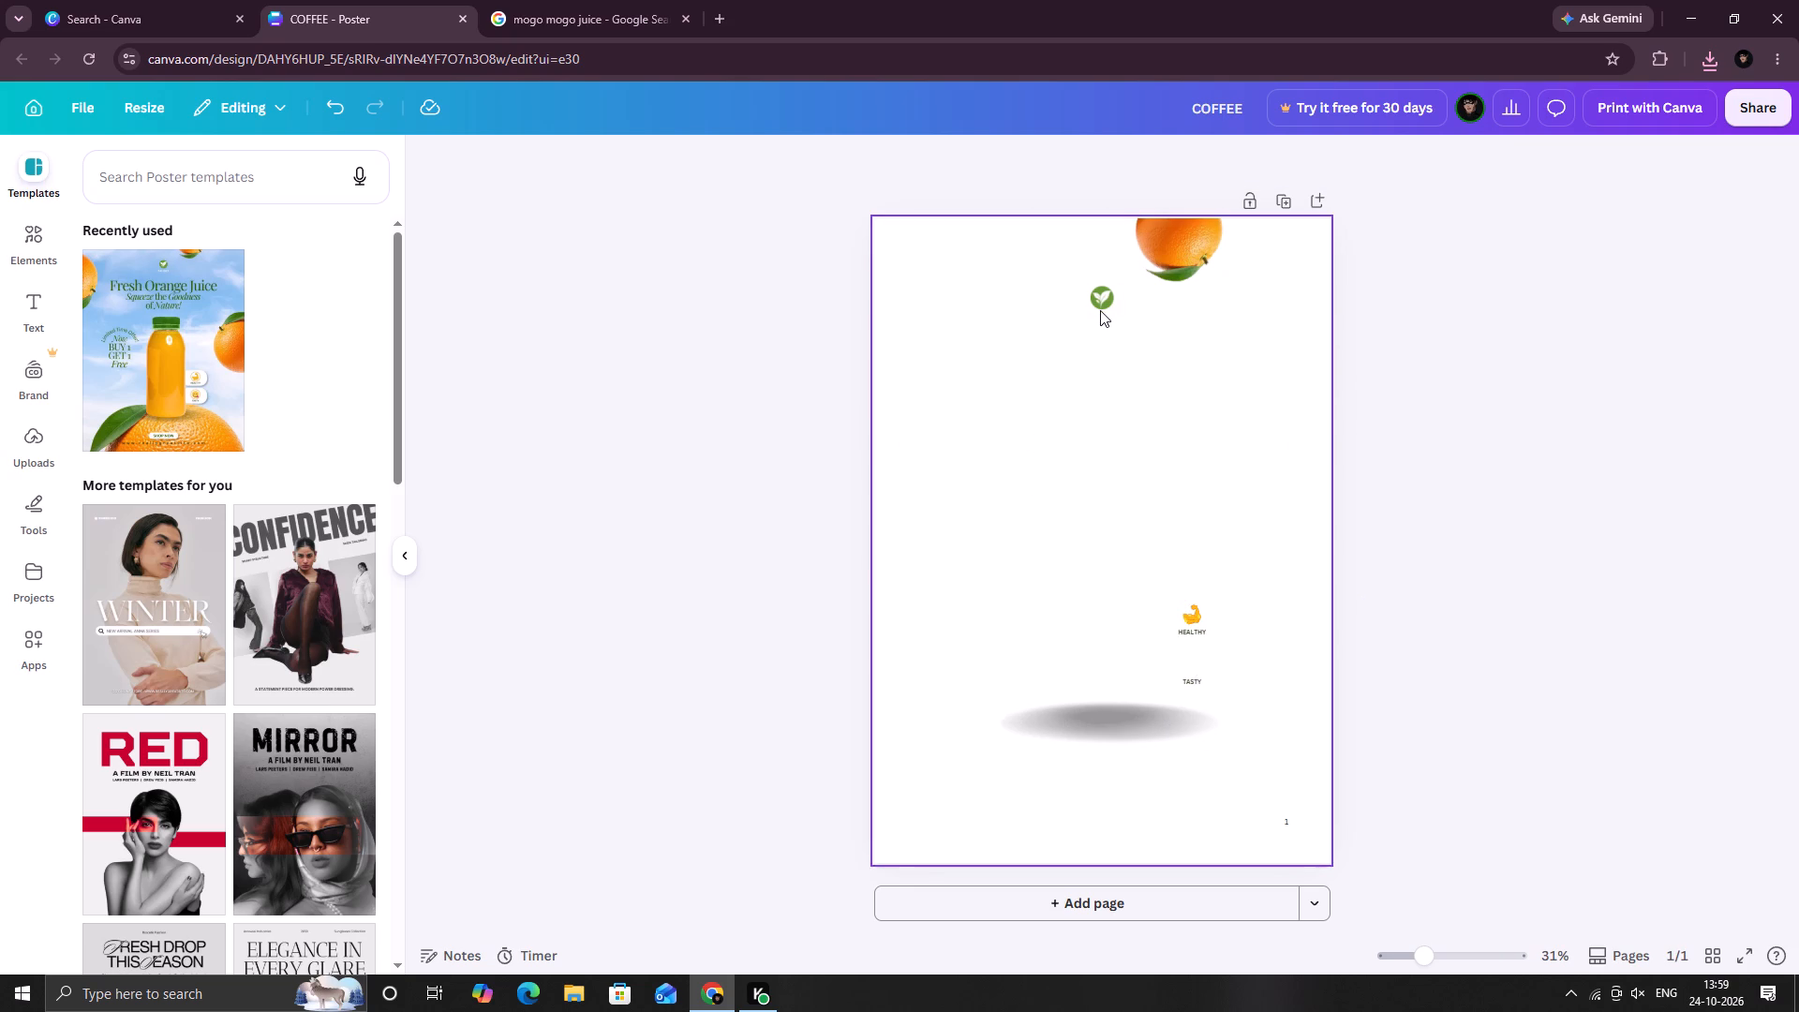
left_click(1100, 305)
left_click(1138, 244)
left_click(1181, 244)
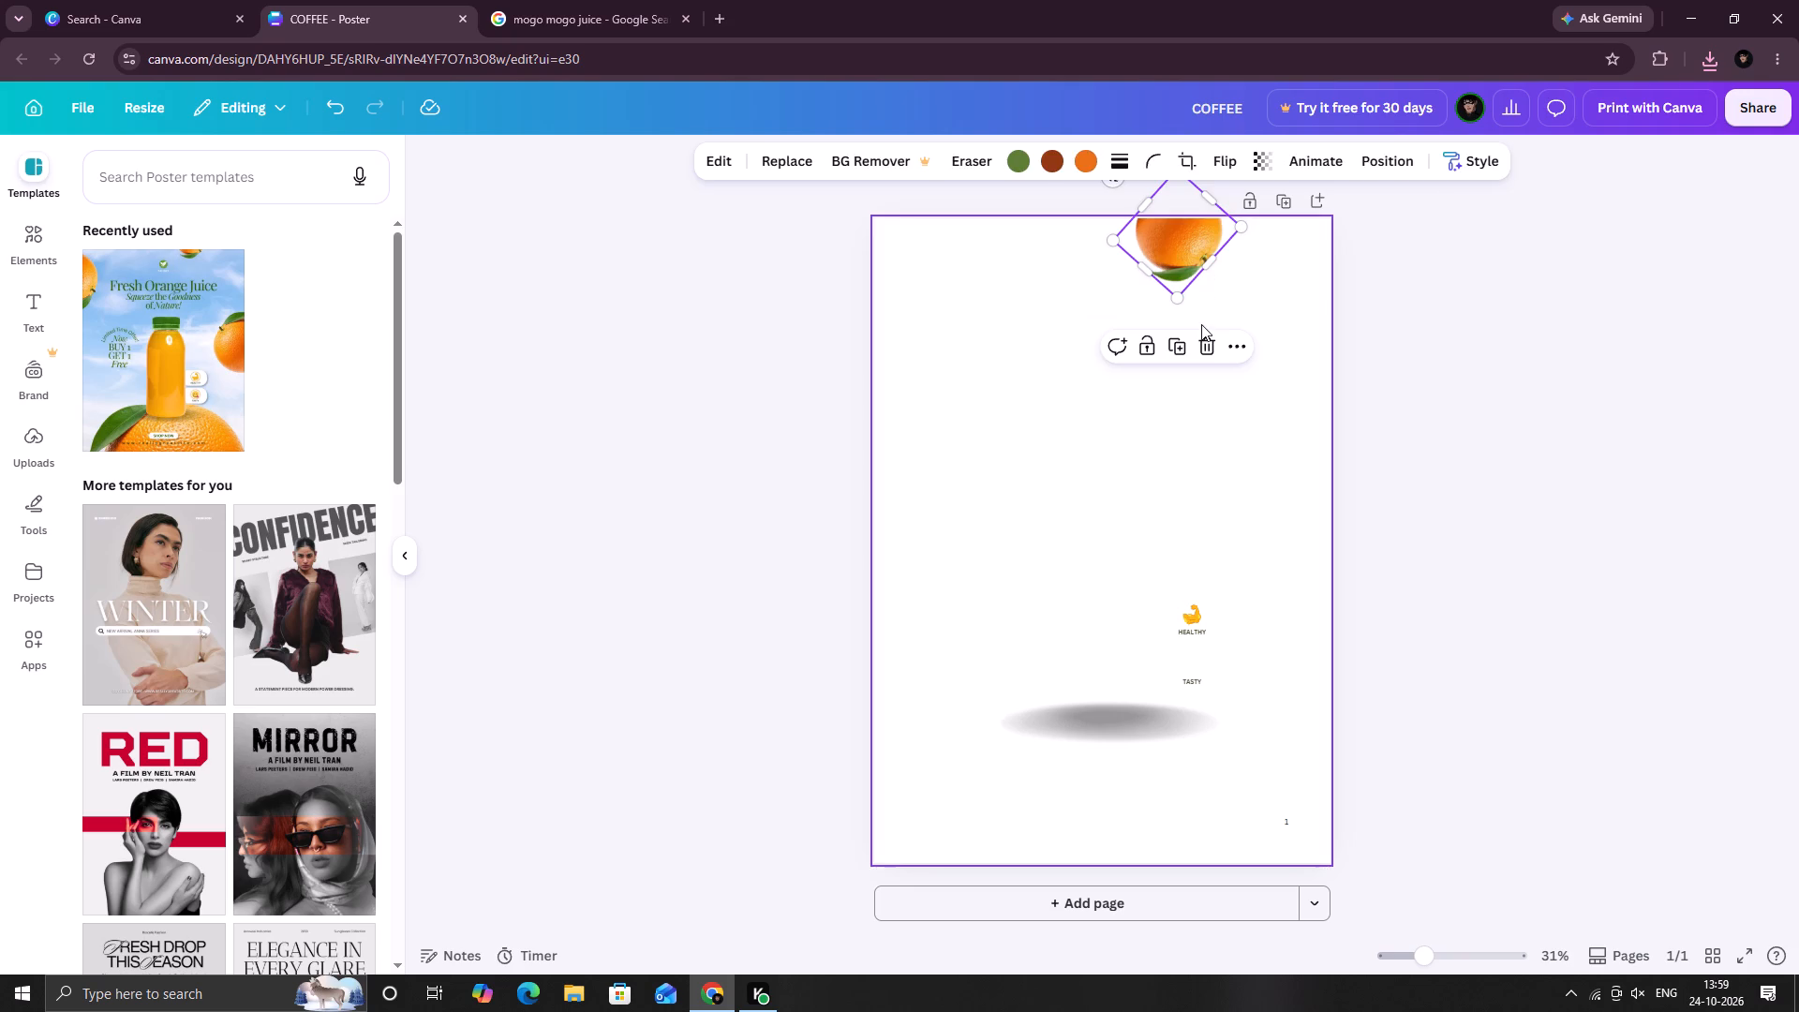
left_click(1201, 344)
Delete the leftover muscle emoji and the TASTY and HEALTHY labels.
left_click(1181, 612)
left_click(1185, 618)
left_click(1227, 559)
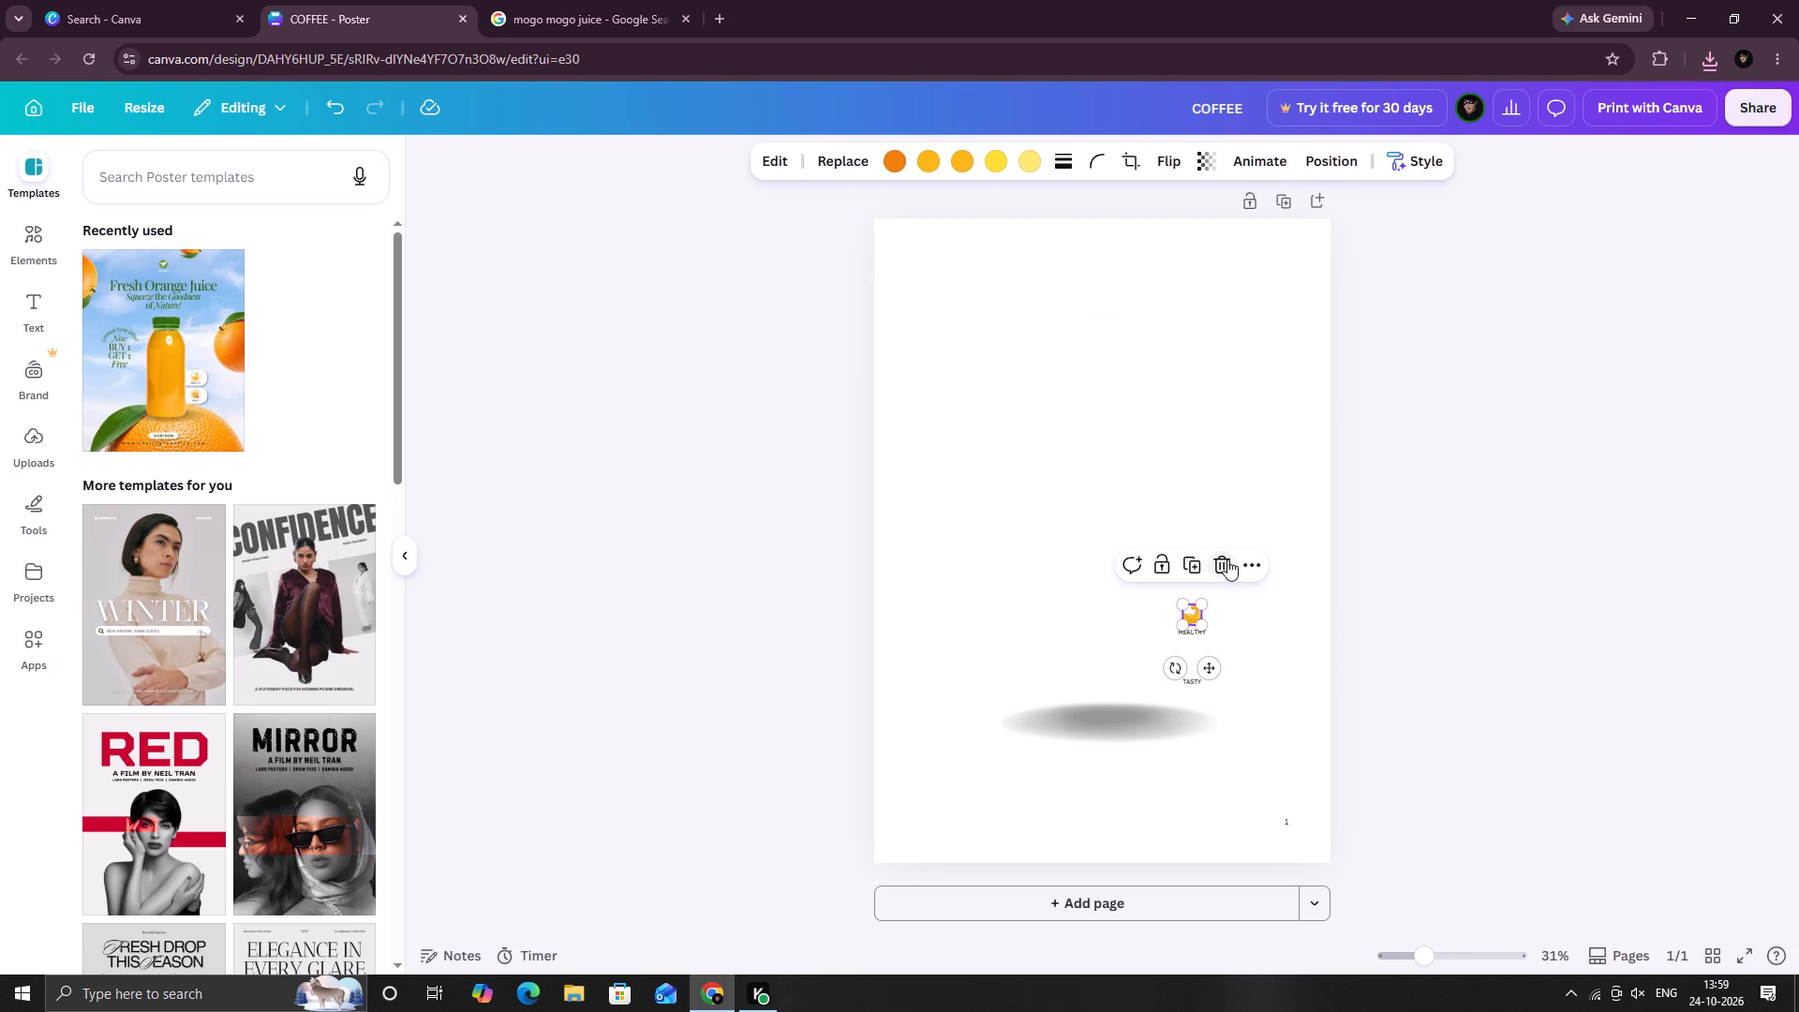
left_click(1199, 681)
left_click(1224, 645)
left_click(1194, 625)
left_click(1198, 626)
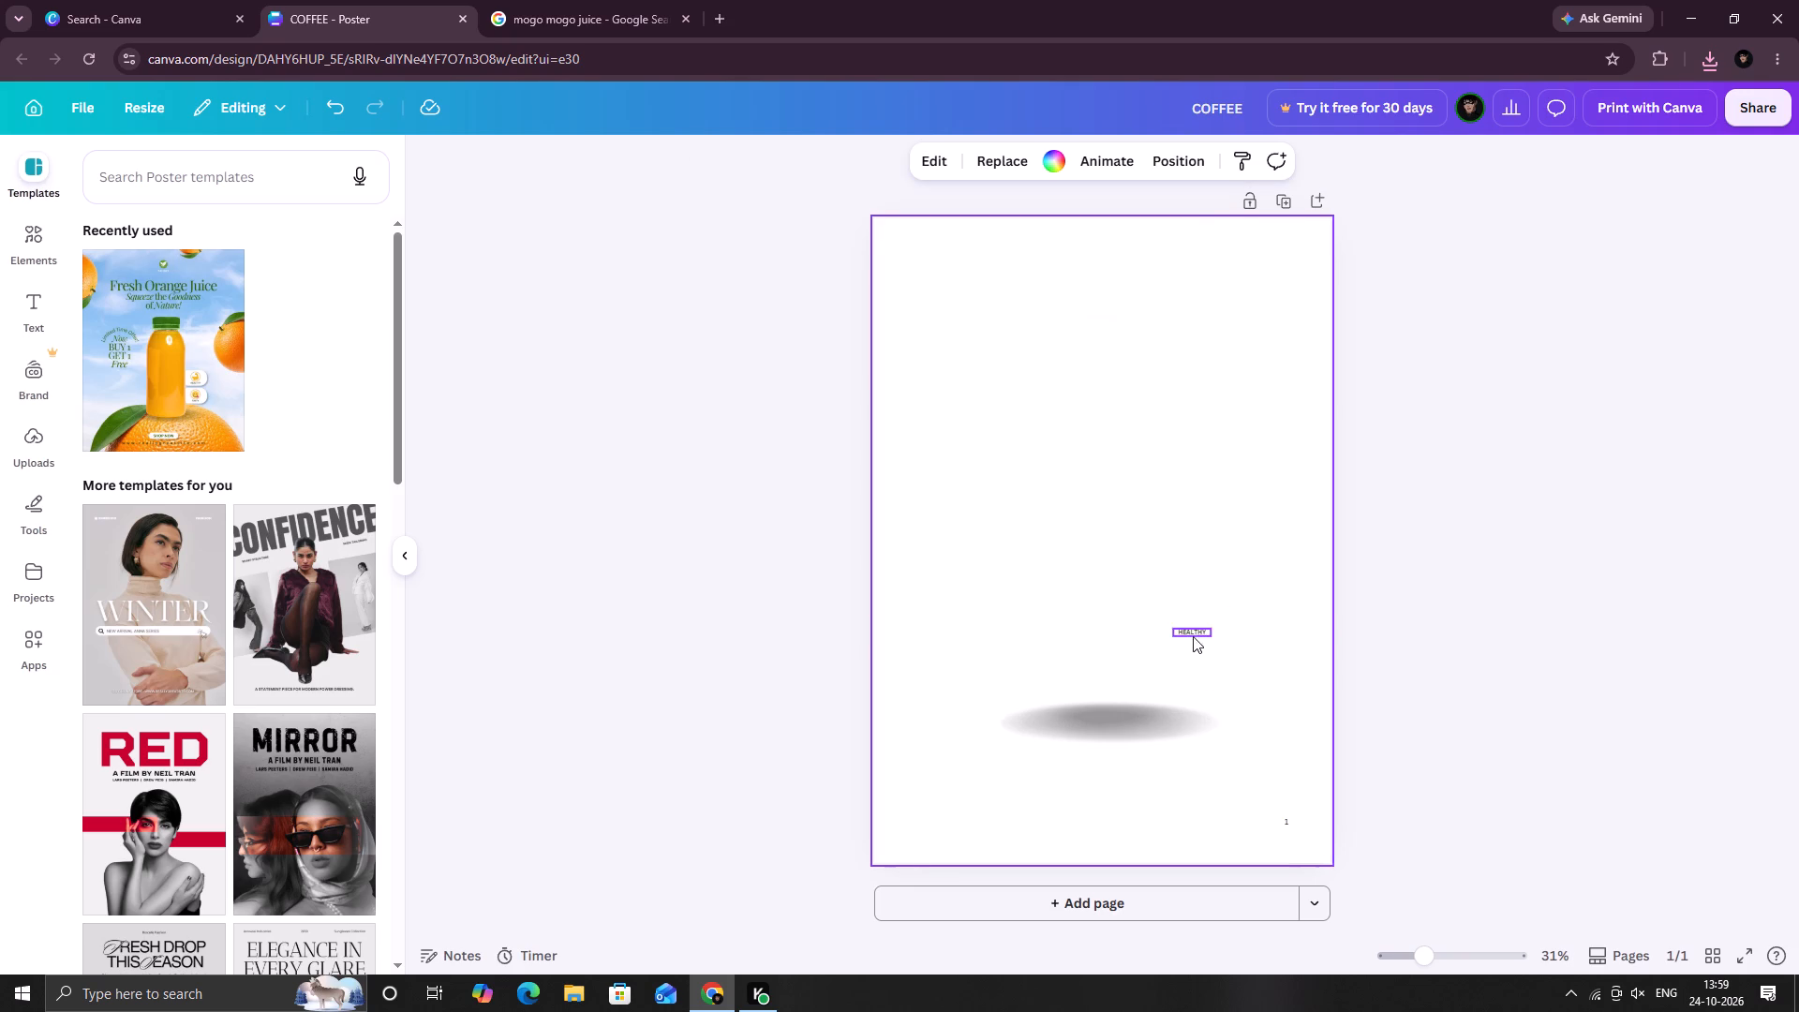
left_click(1193, 636)
left_click(1194, 632)
left_click(1221, 588)
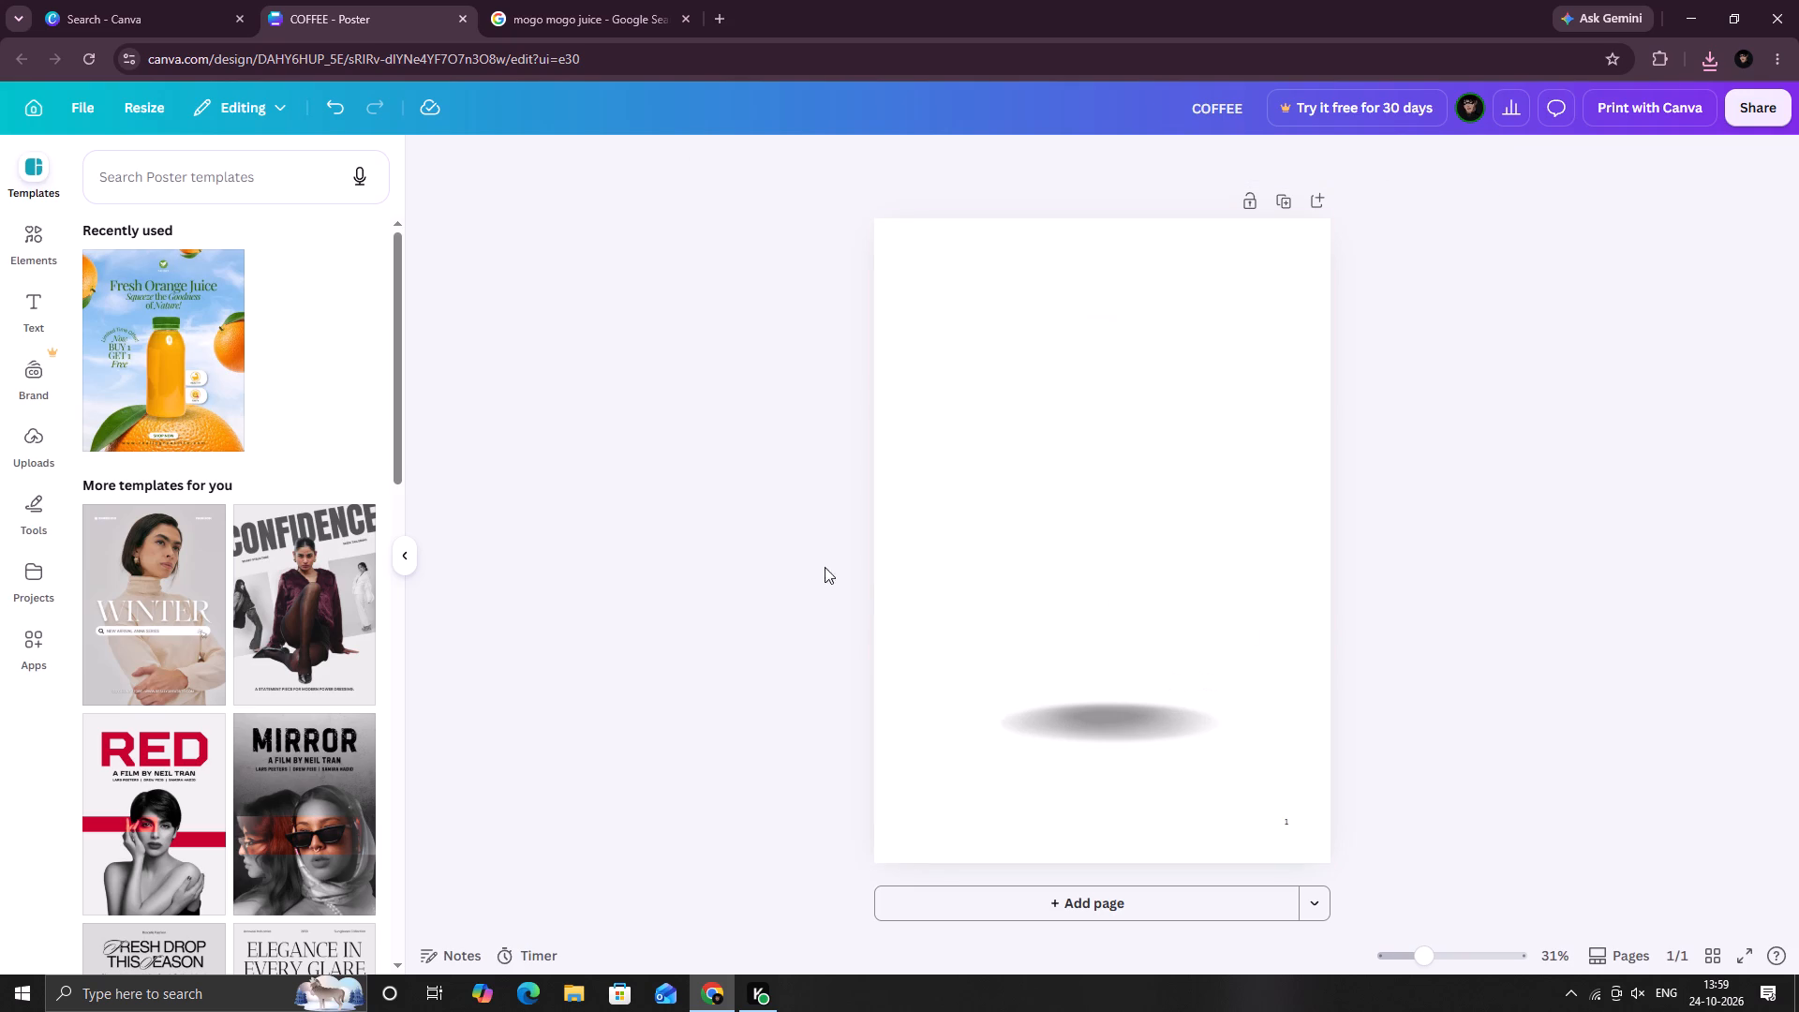
Upload the downloaded Mogu Mogu strawberry bottle image to Canva.
left_click(39, 655)
left_click(37, 513)
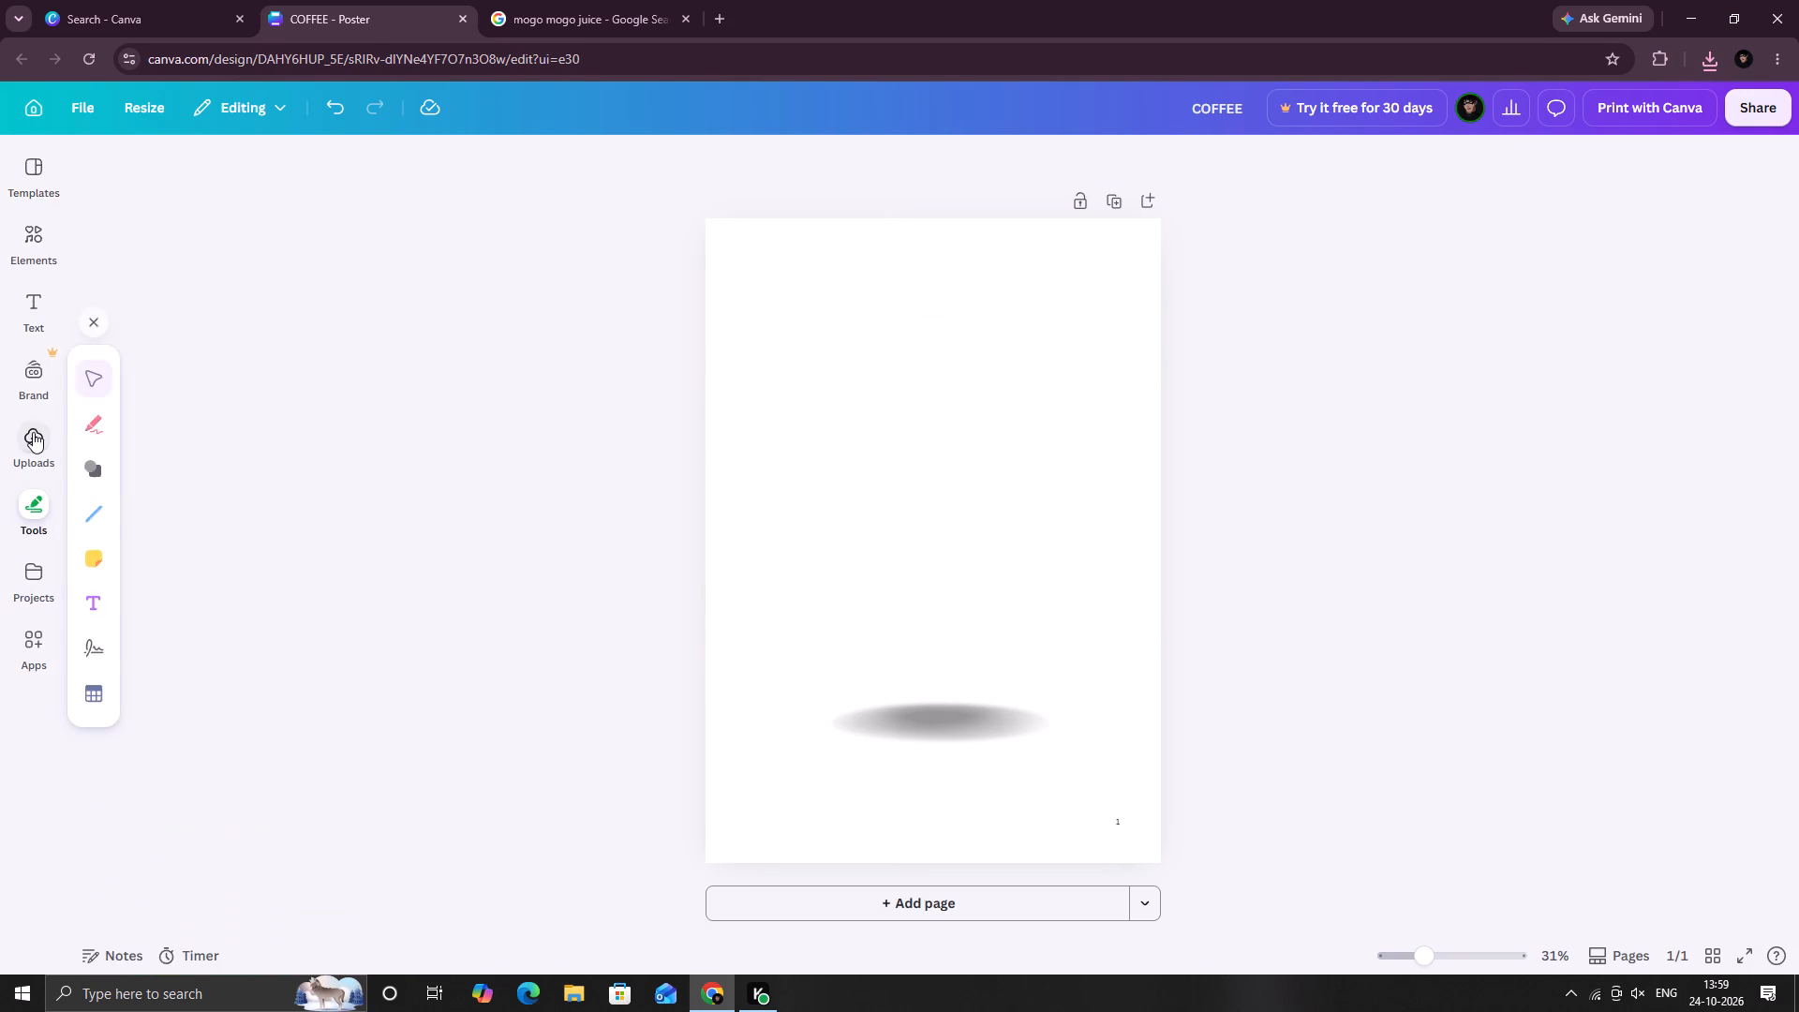
left_click(32, 431)
left_click(230, 223)
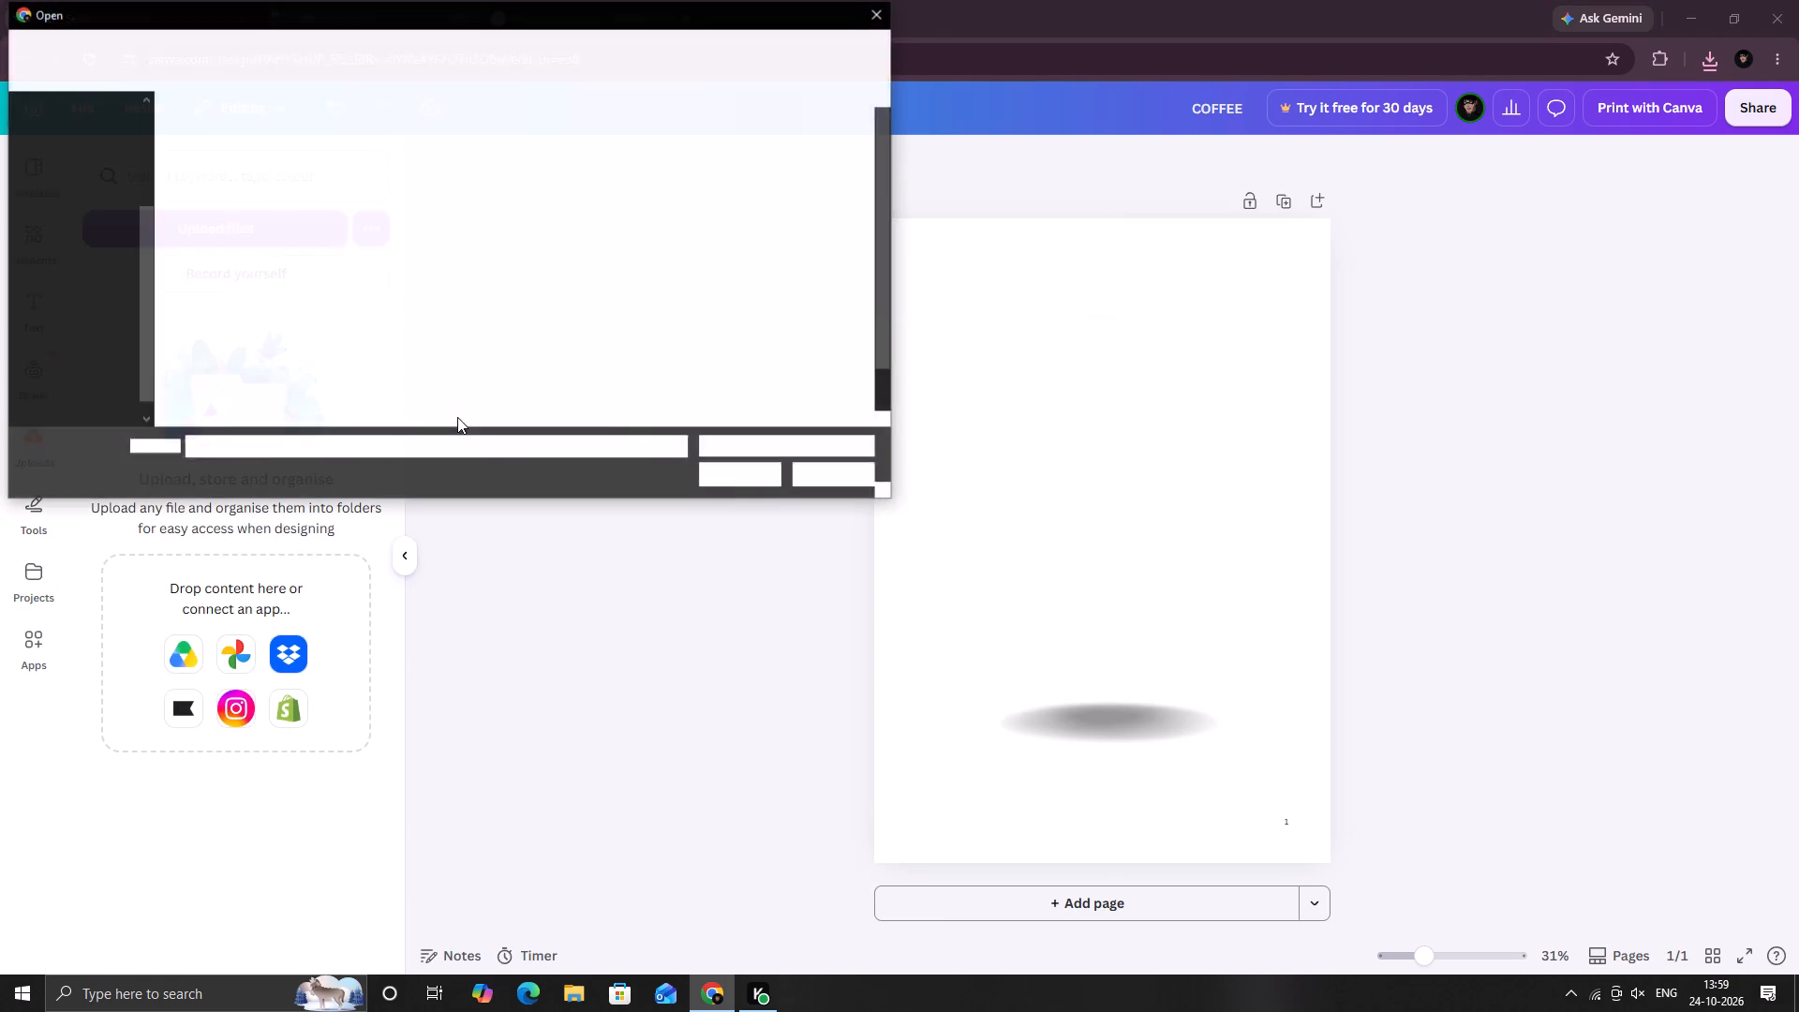
double_click(723, 179)
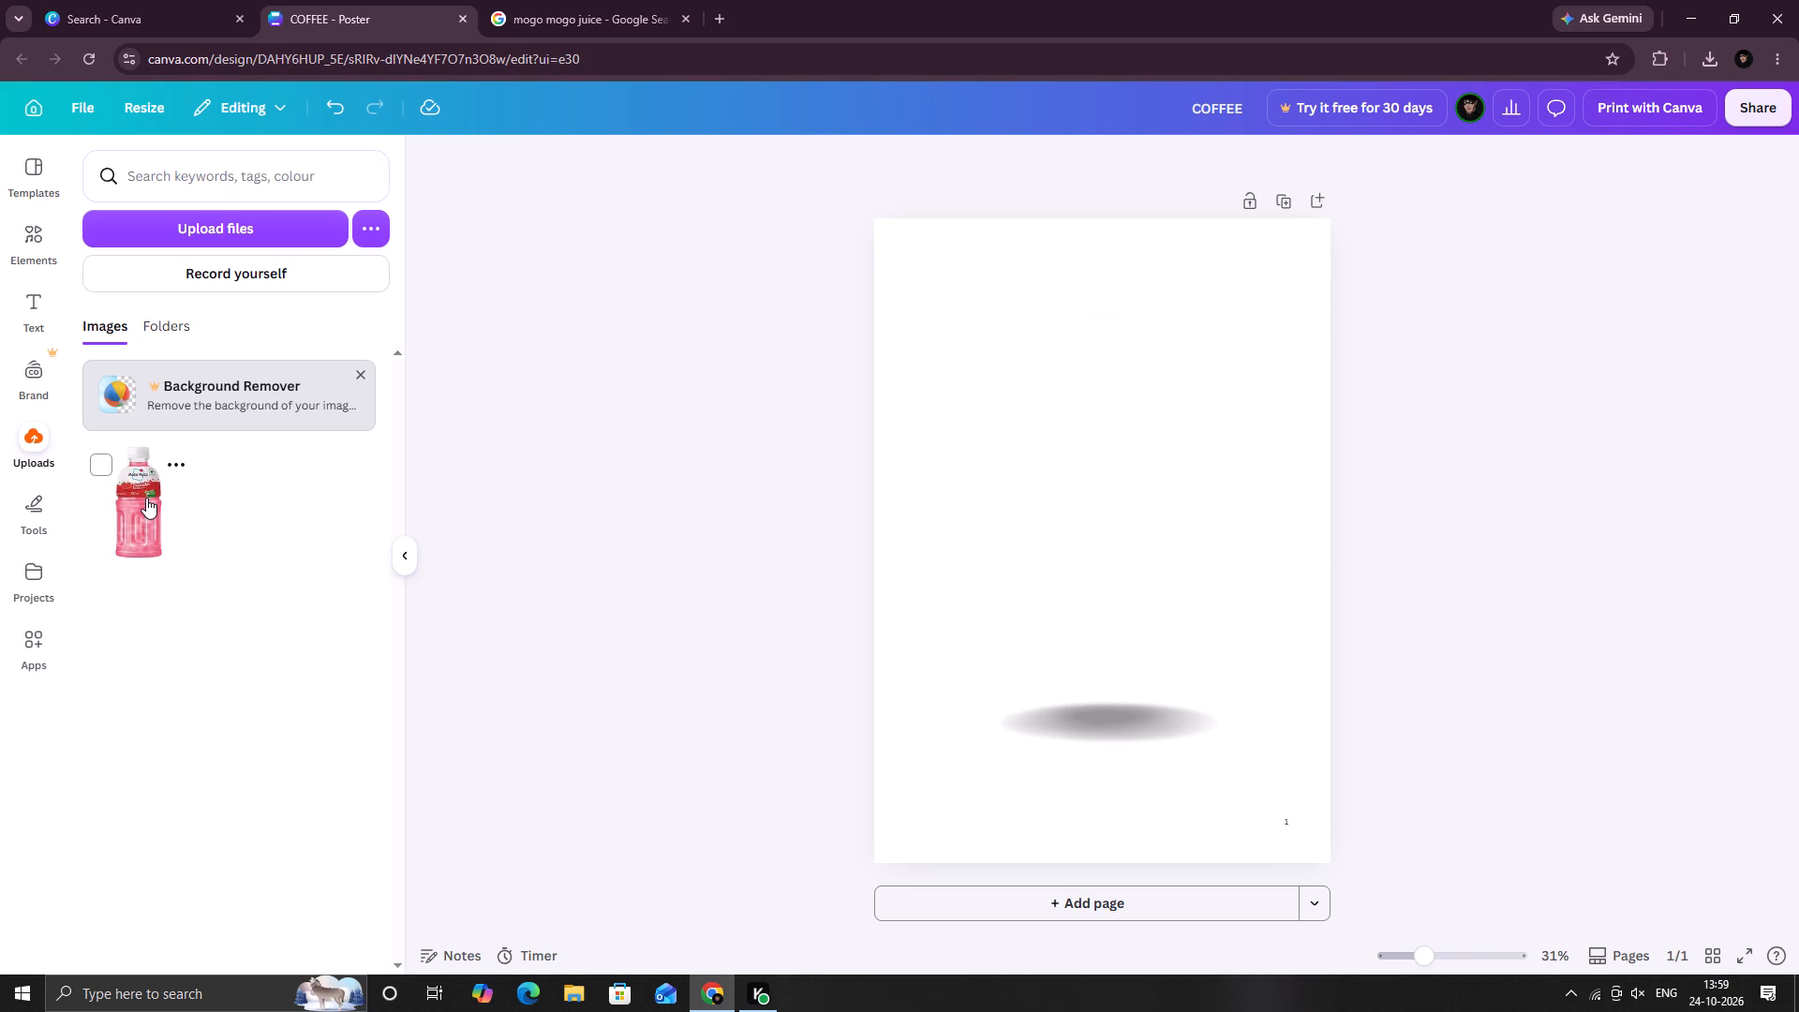
Add the uploaded bottle image to the poster, enlarge it to fill most of the page height and centre it horizontally.
left_click(144, 510)
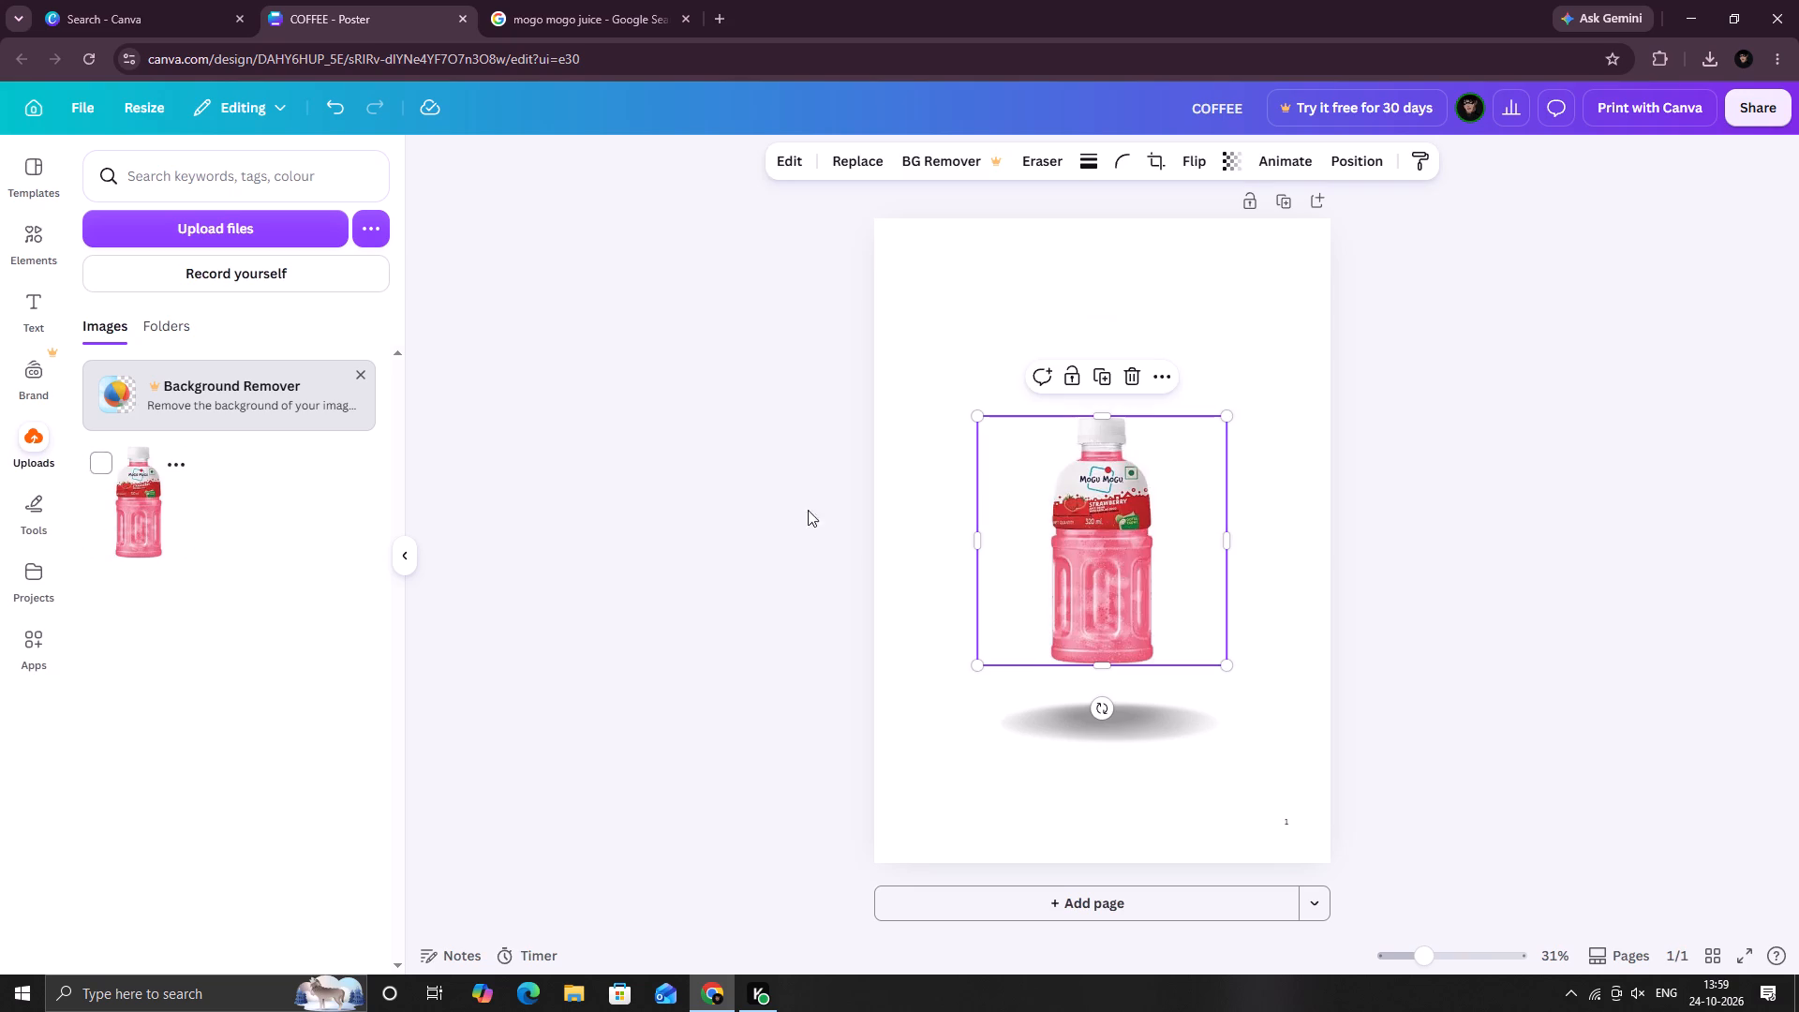
left_click_drag(1104, 662, 1080, 798)
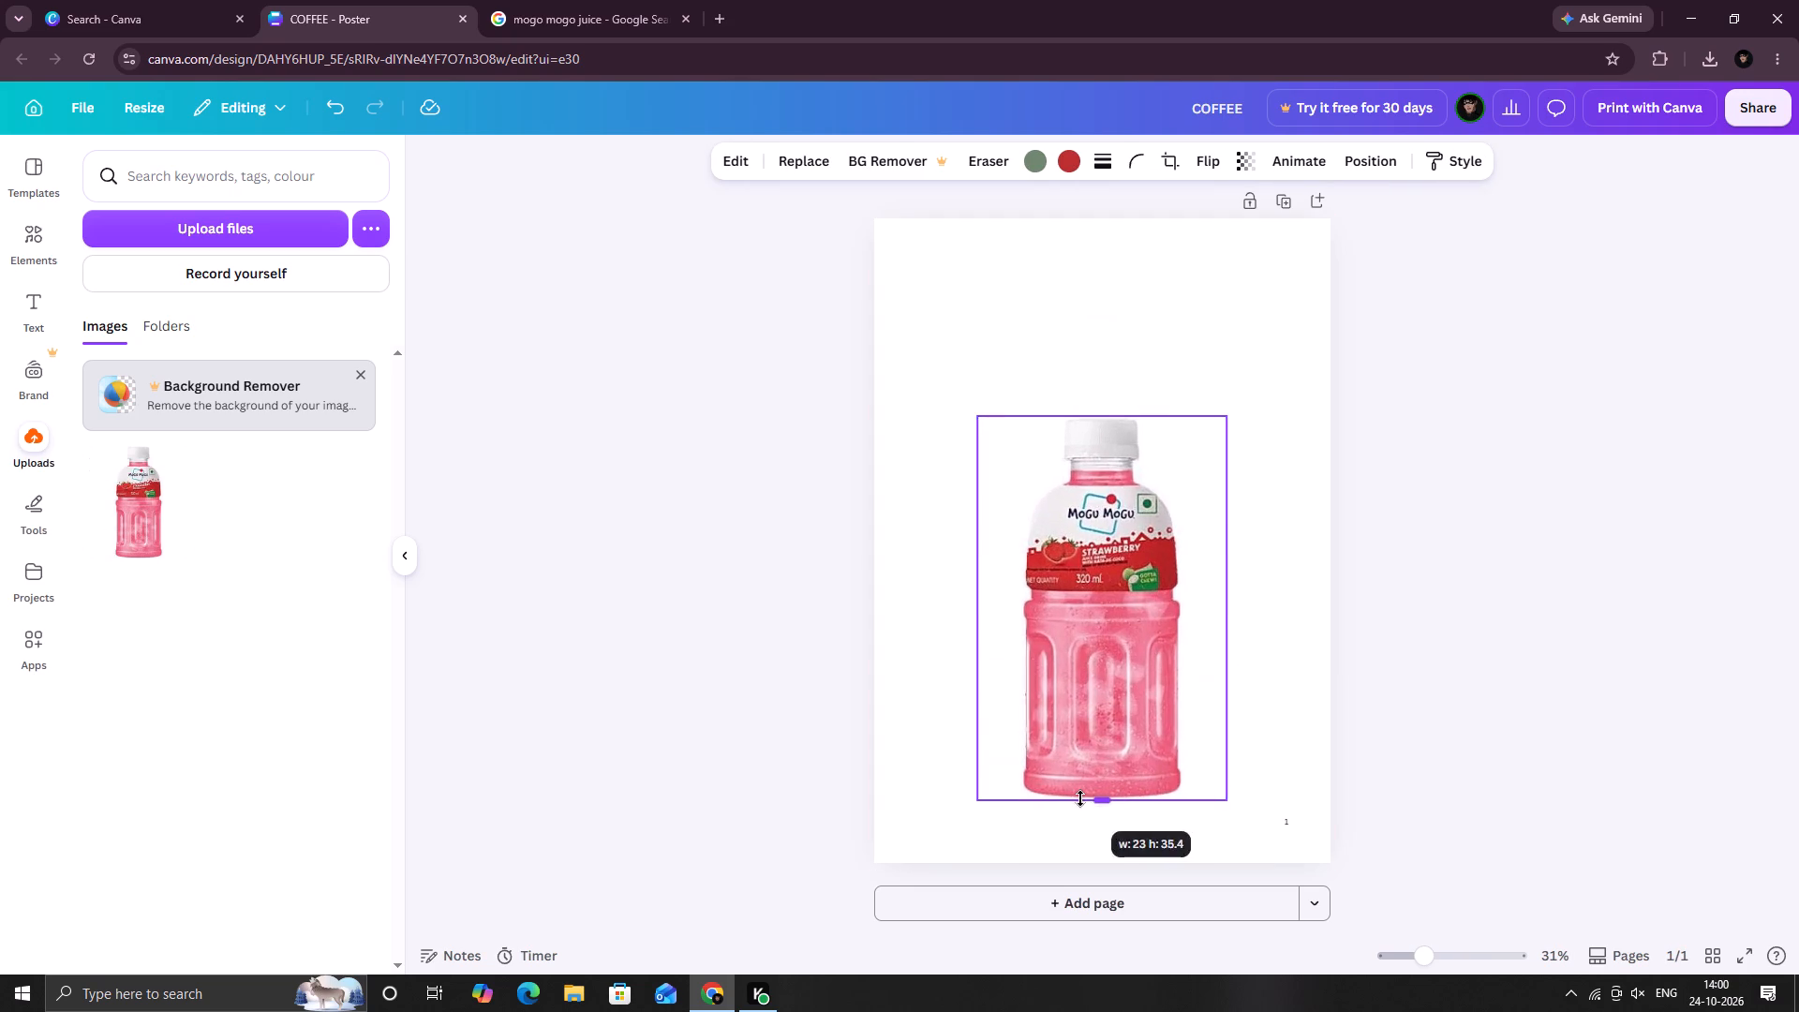
left_click_drag(1080, 798, 1079, 798)
left_click_drag(976, 413, 936, 319)
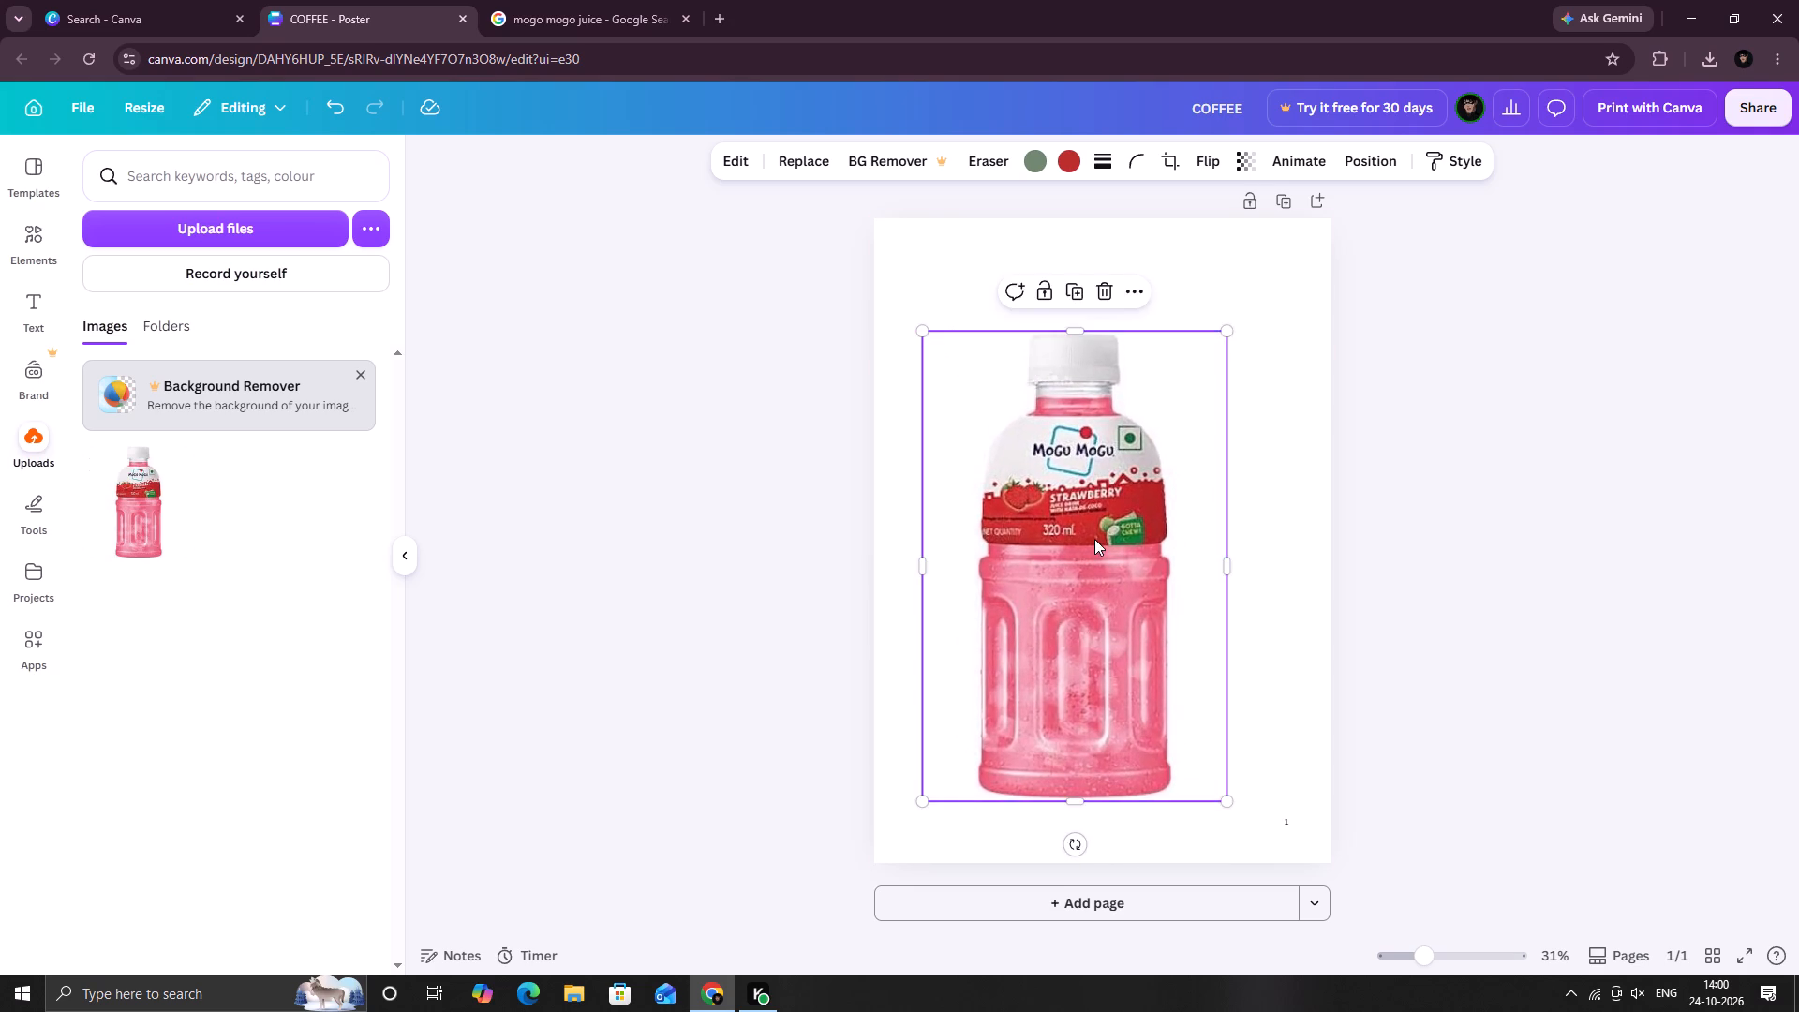
left_click_drag(1093, 540, 1122, 536)
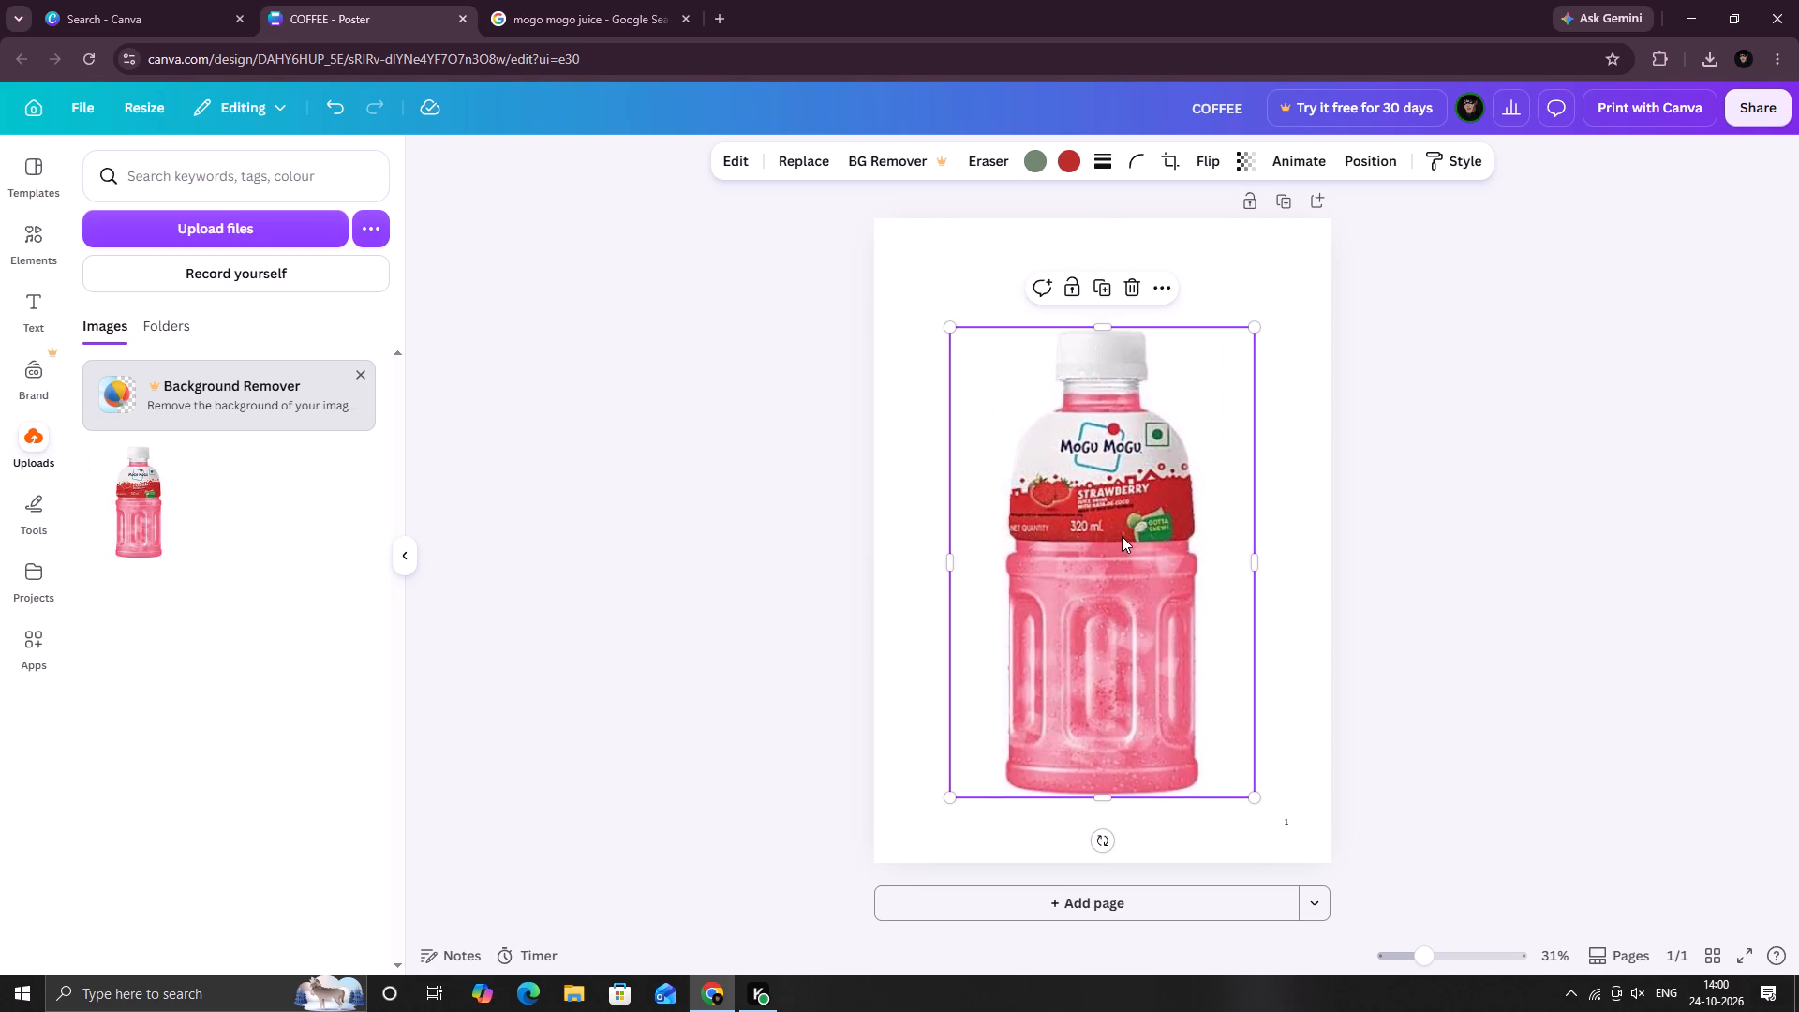
left_click(1239, 543)
left_click(1174, 538)
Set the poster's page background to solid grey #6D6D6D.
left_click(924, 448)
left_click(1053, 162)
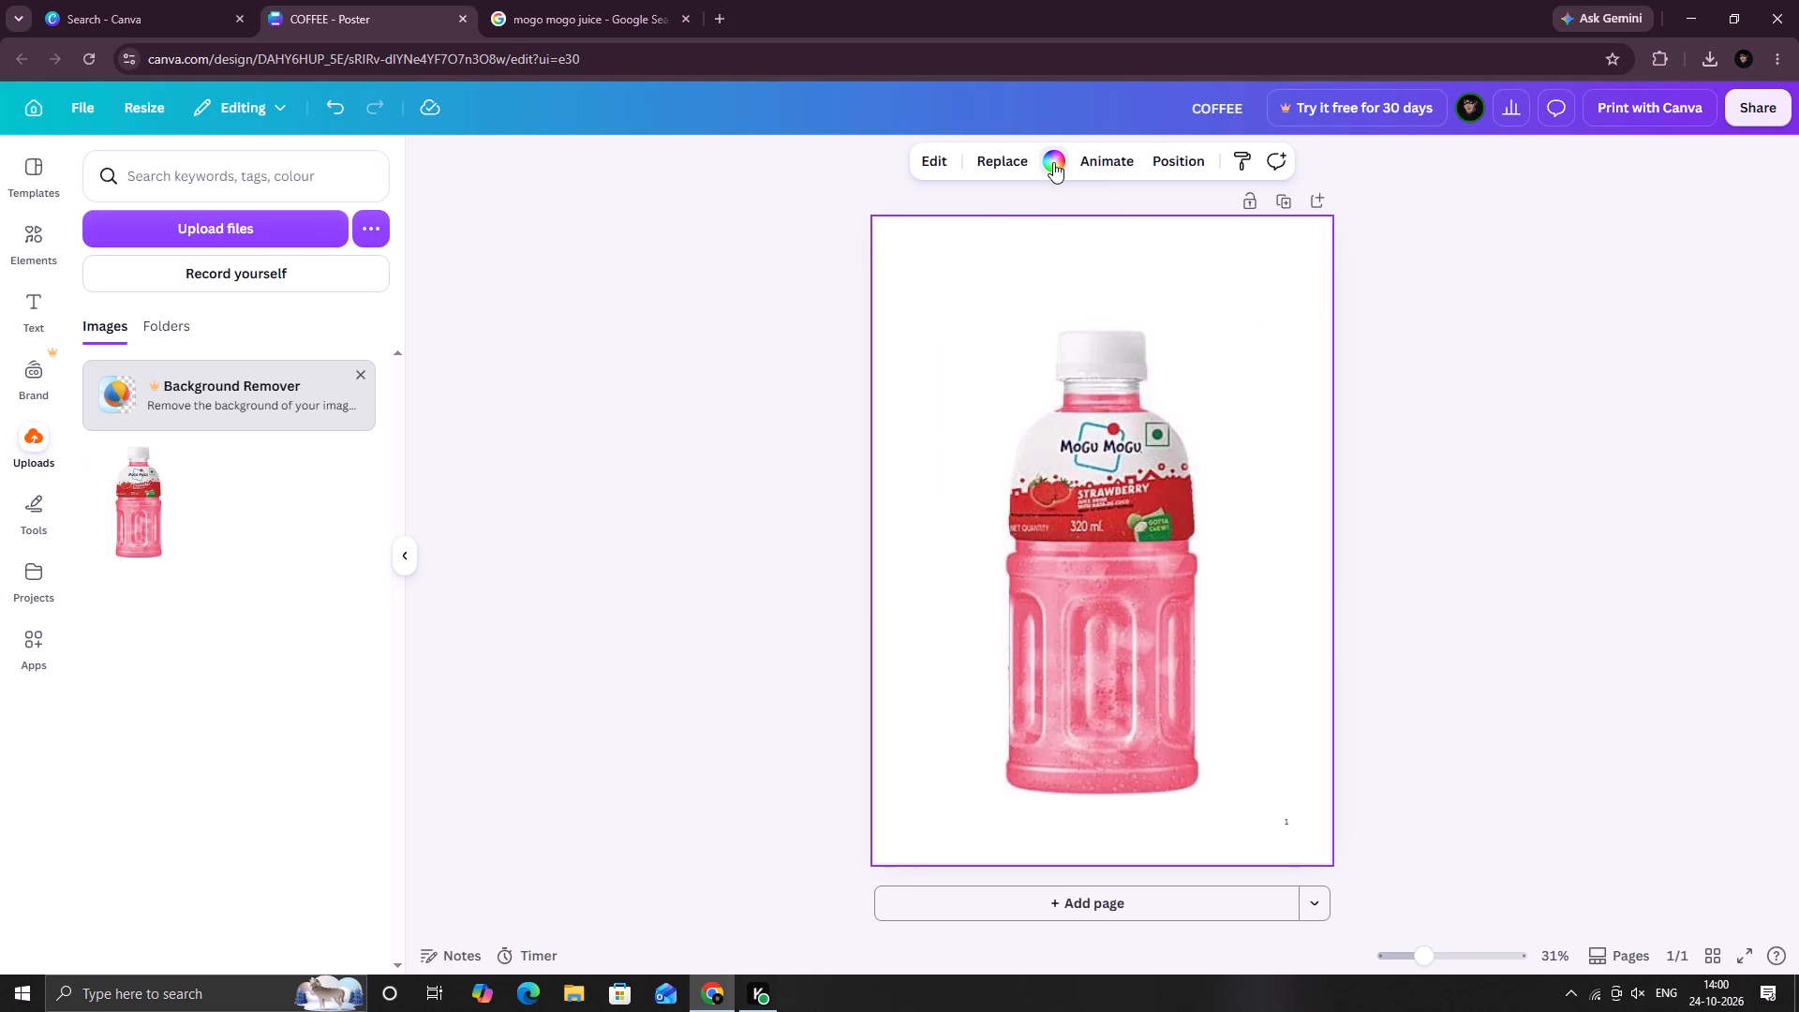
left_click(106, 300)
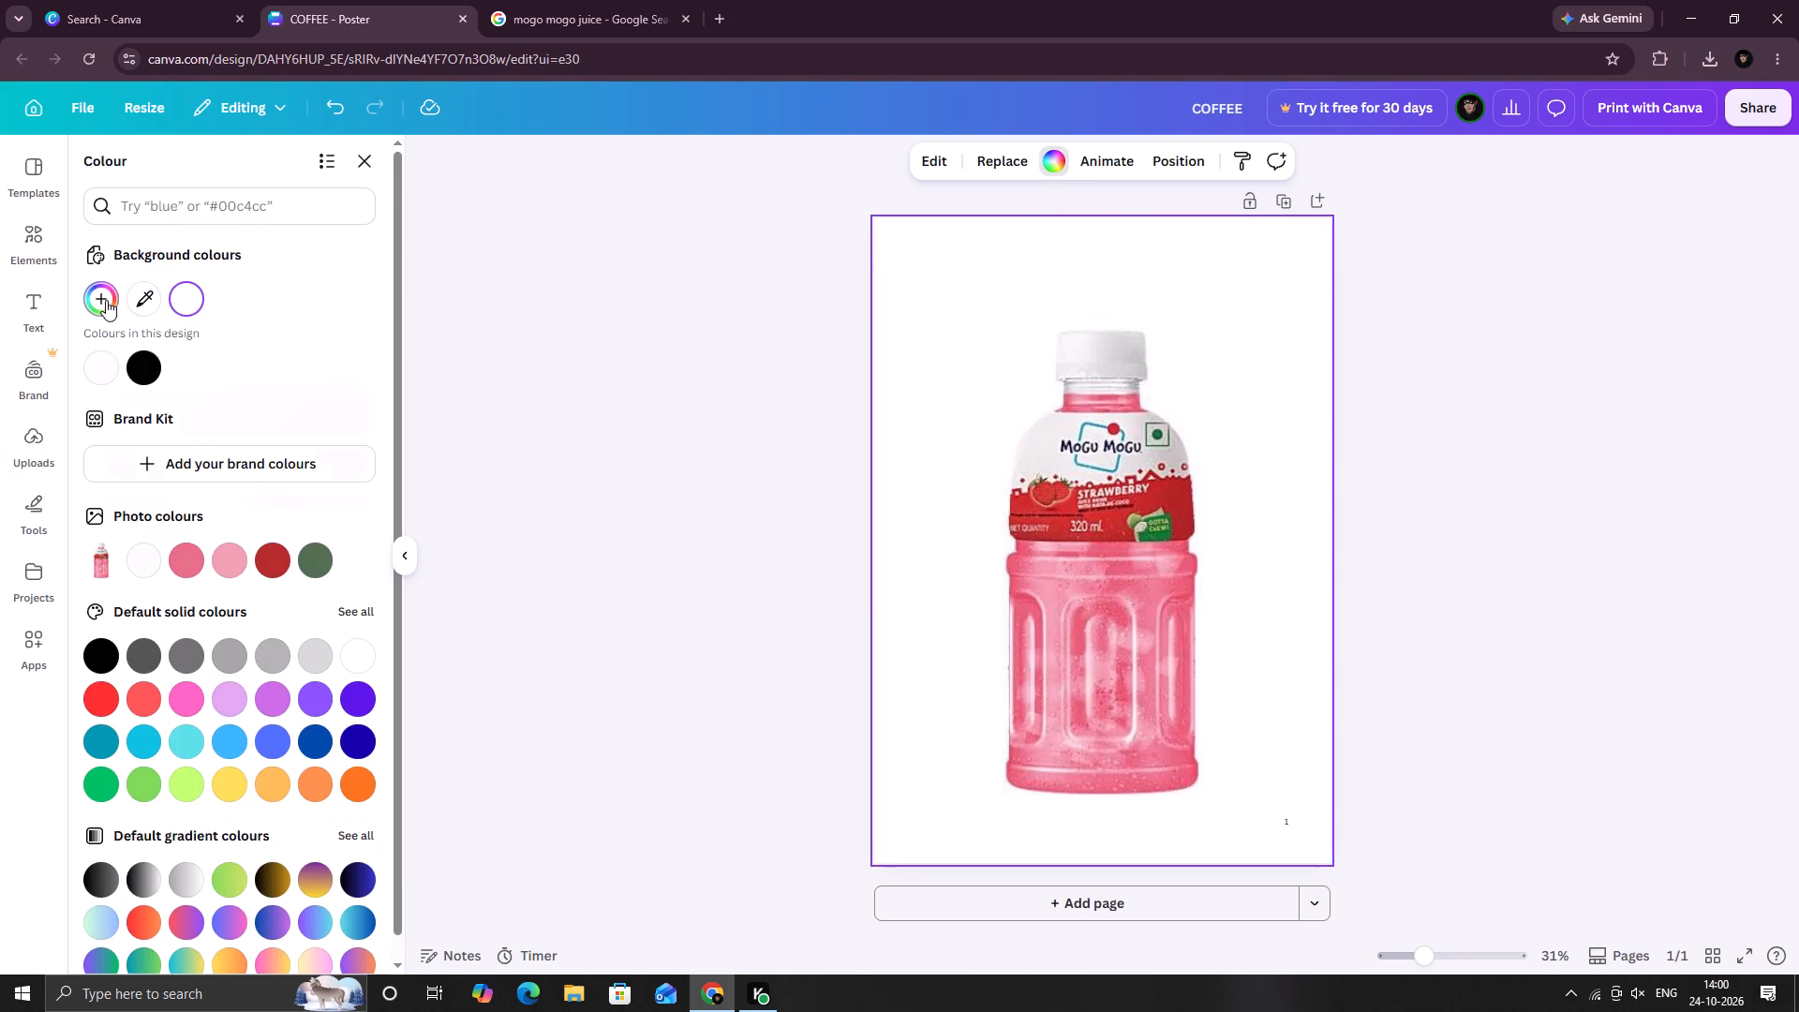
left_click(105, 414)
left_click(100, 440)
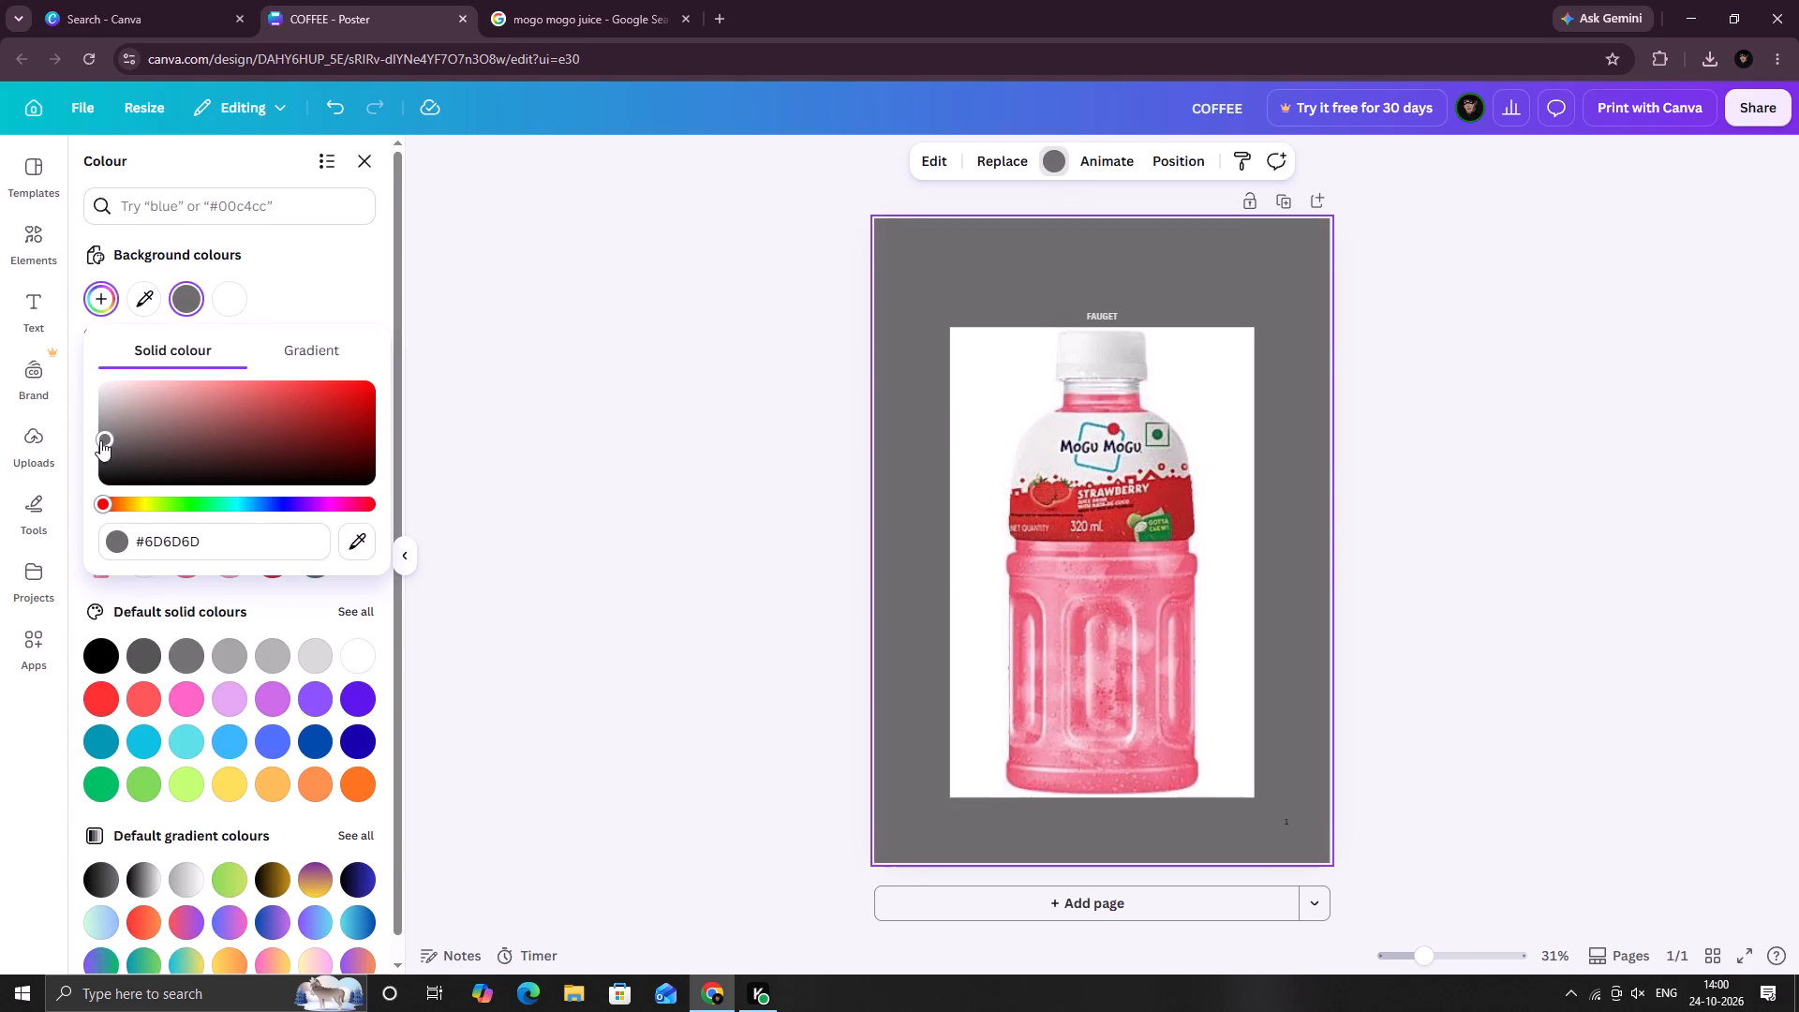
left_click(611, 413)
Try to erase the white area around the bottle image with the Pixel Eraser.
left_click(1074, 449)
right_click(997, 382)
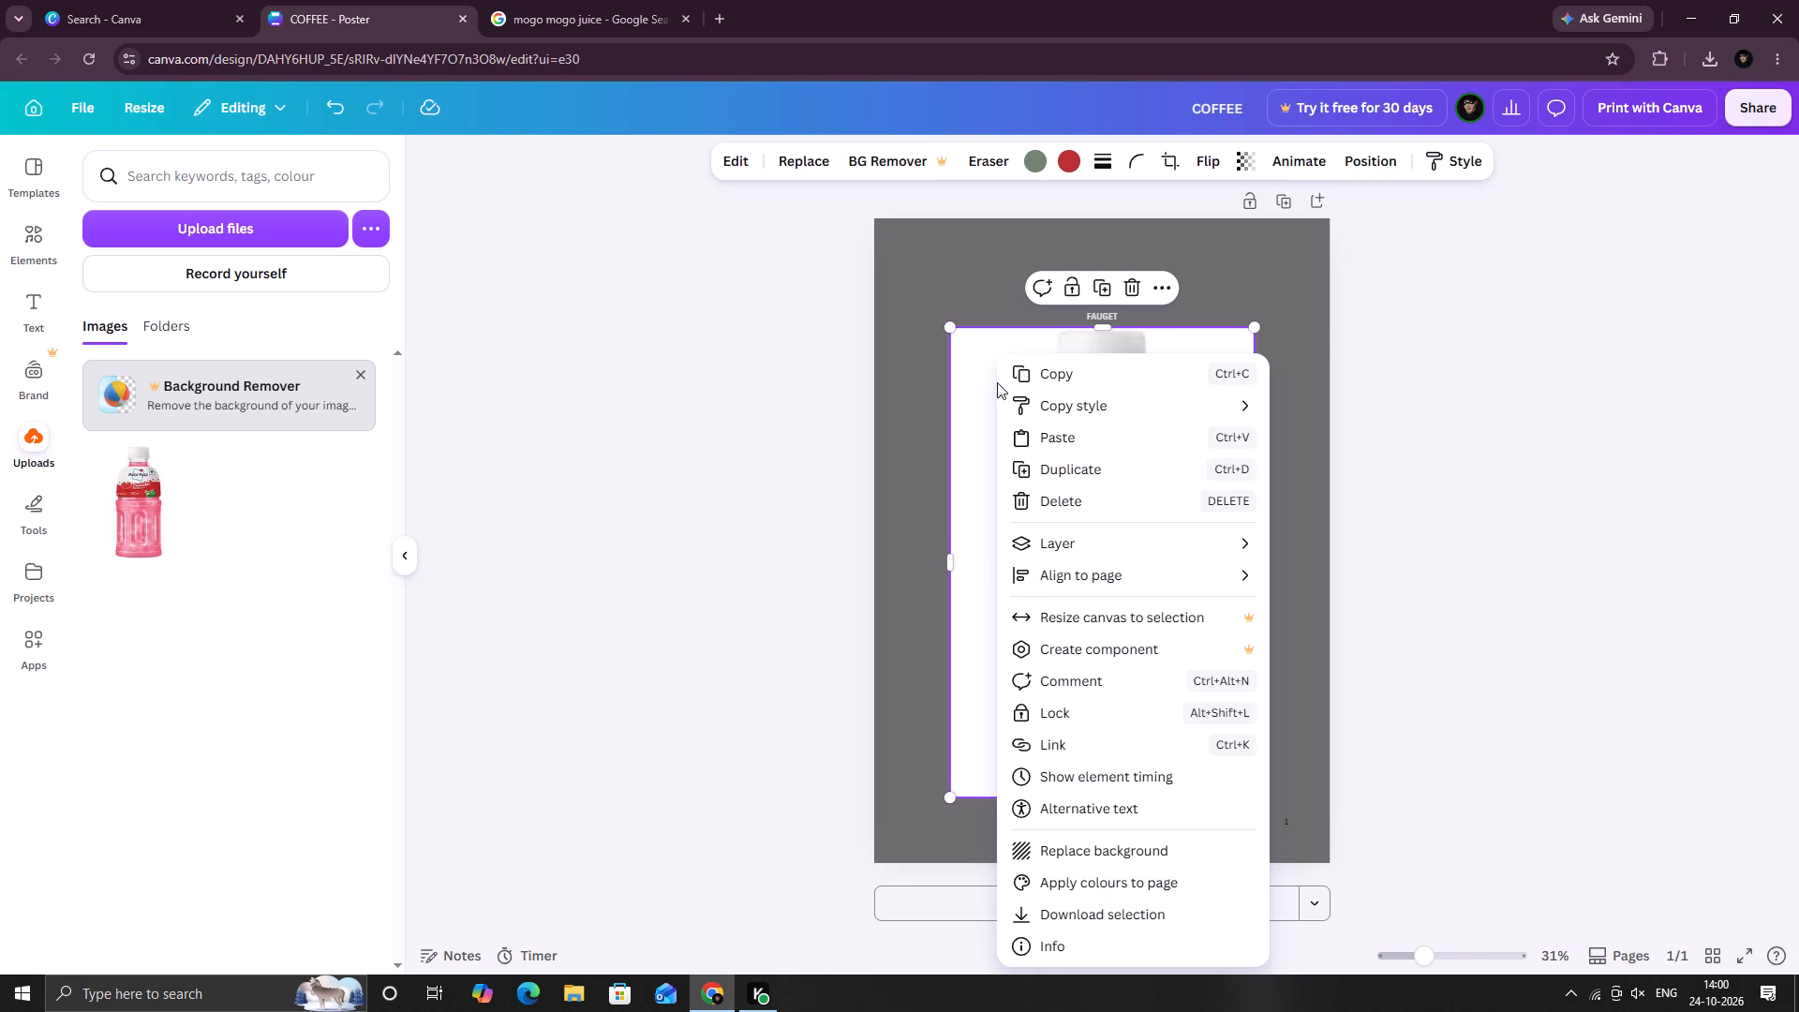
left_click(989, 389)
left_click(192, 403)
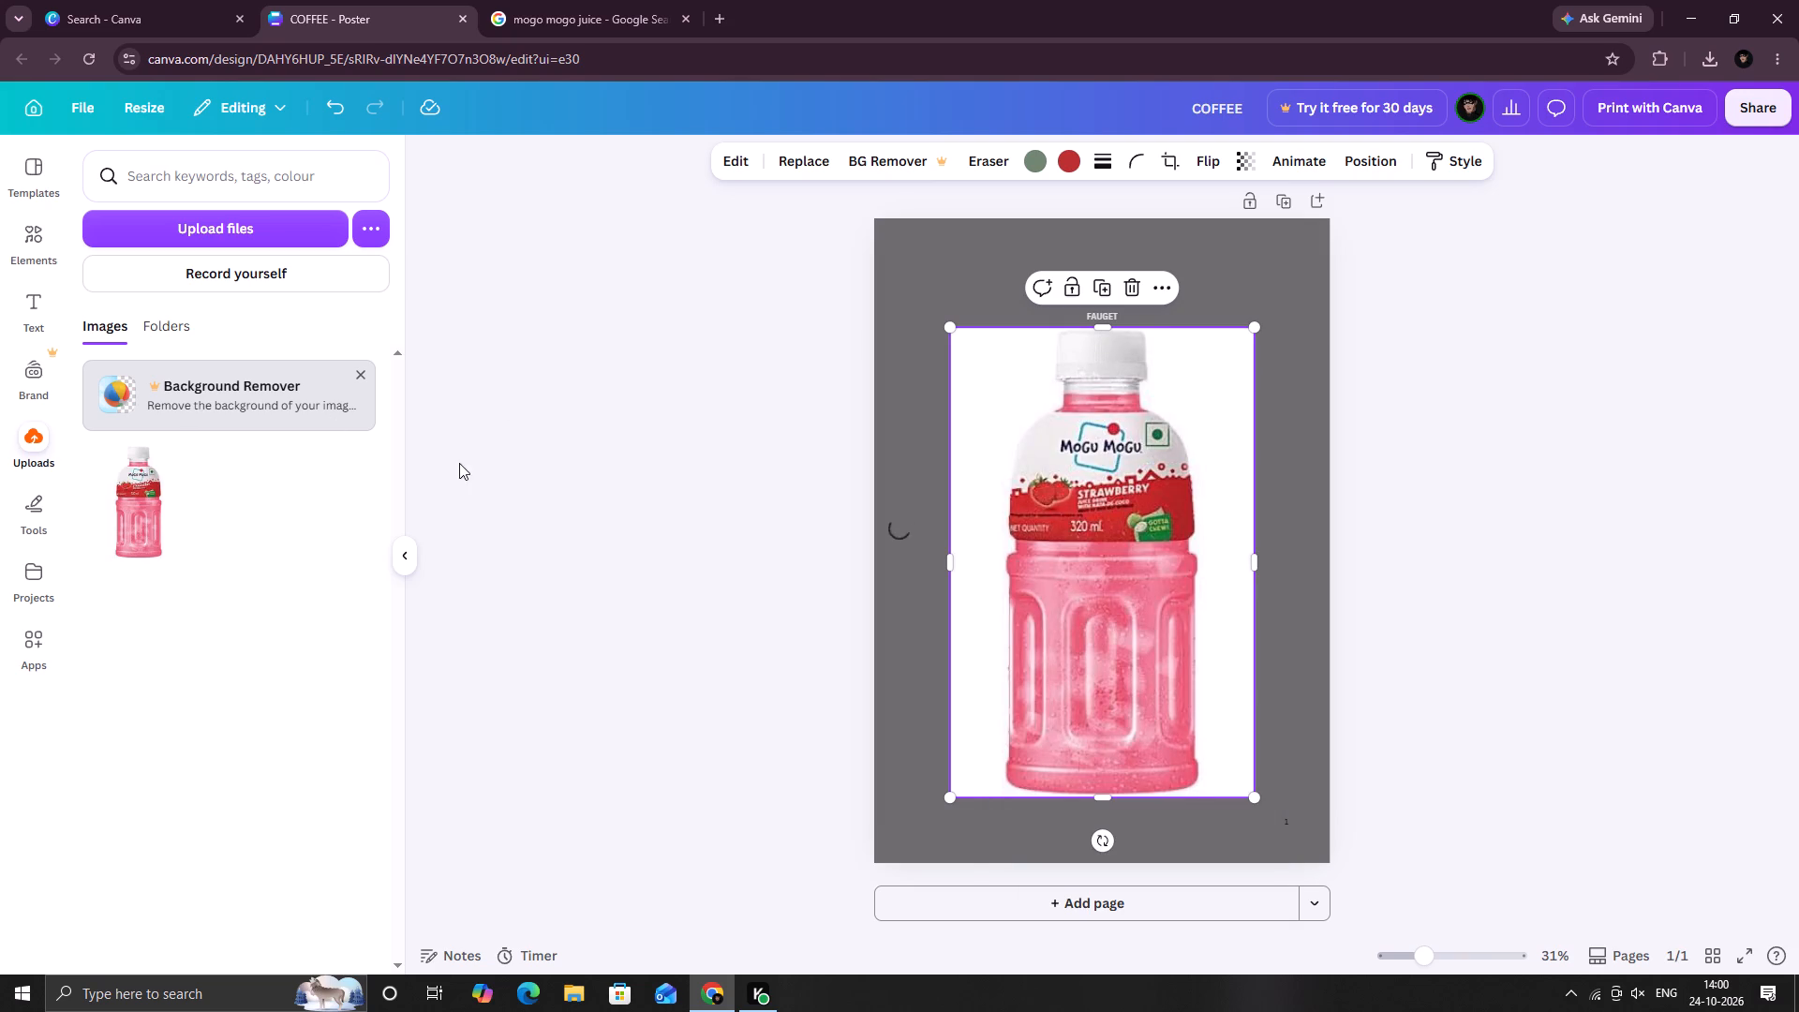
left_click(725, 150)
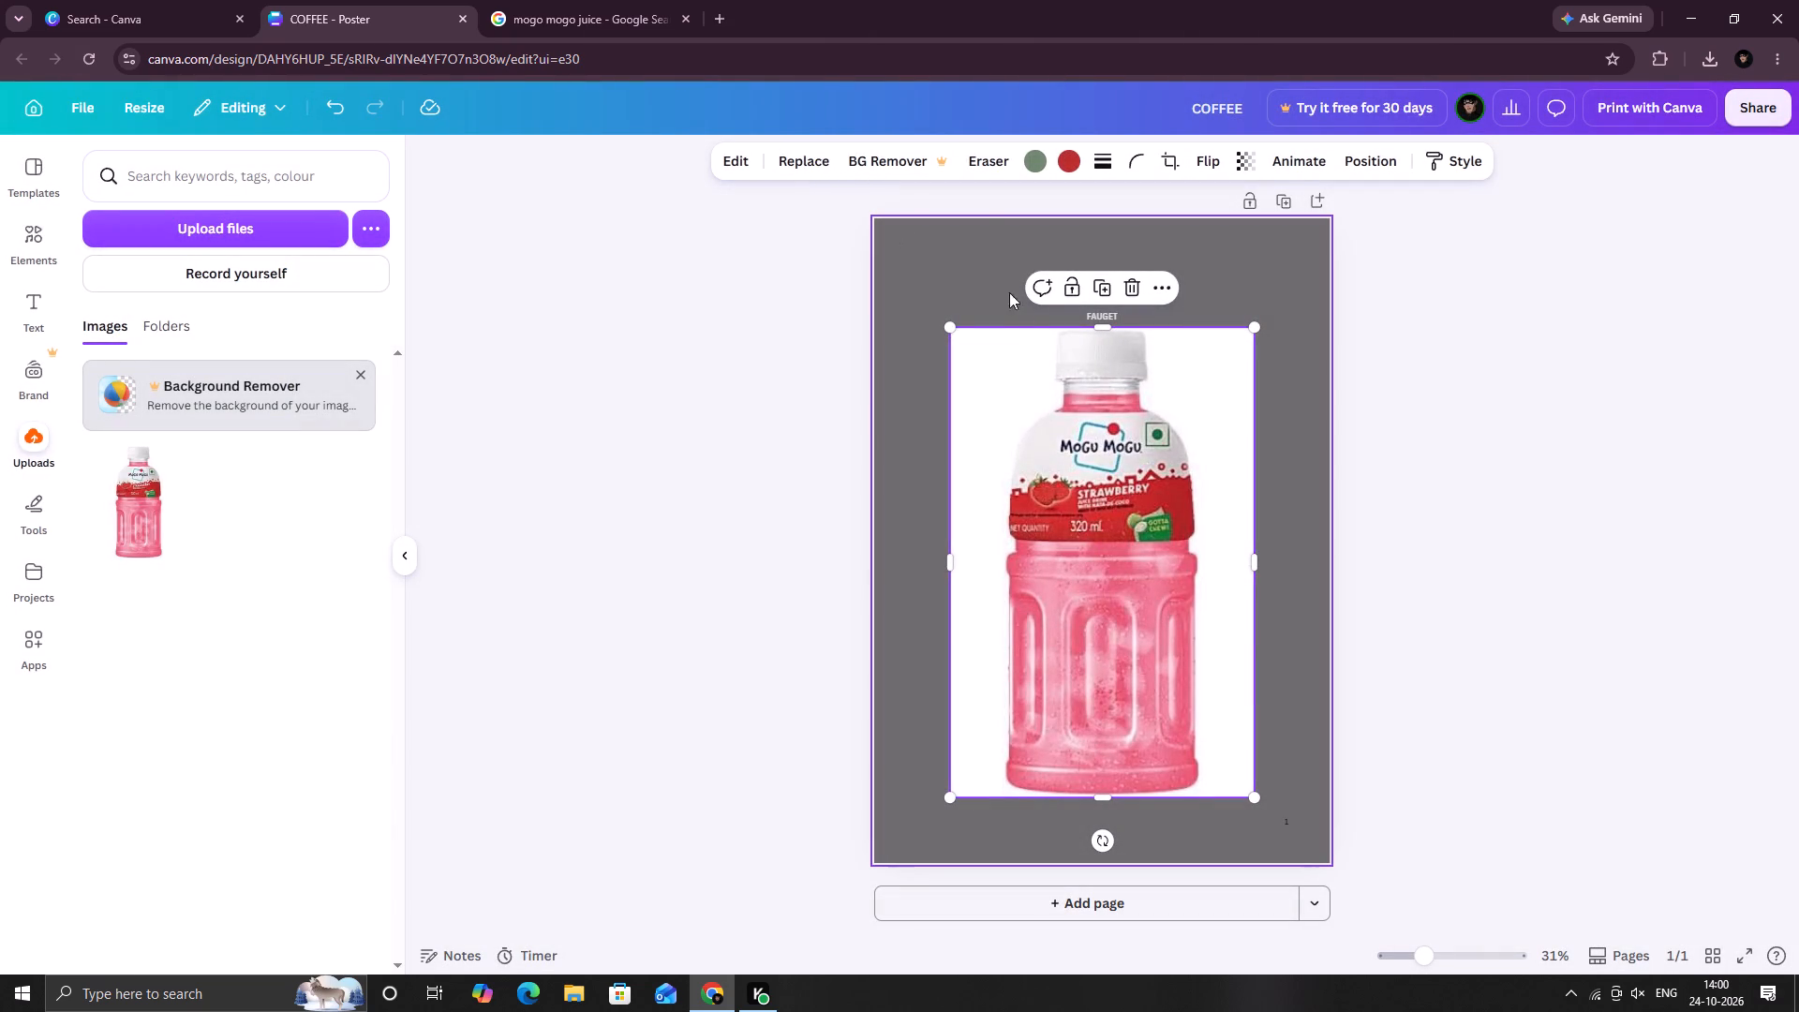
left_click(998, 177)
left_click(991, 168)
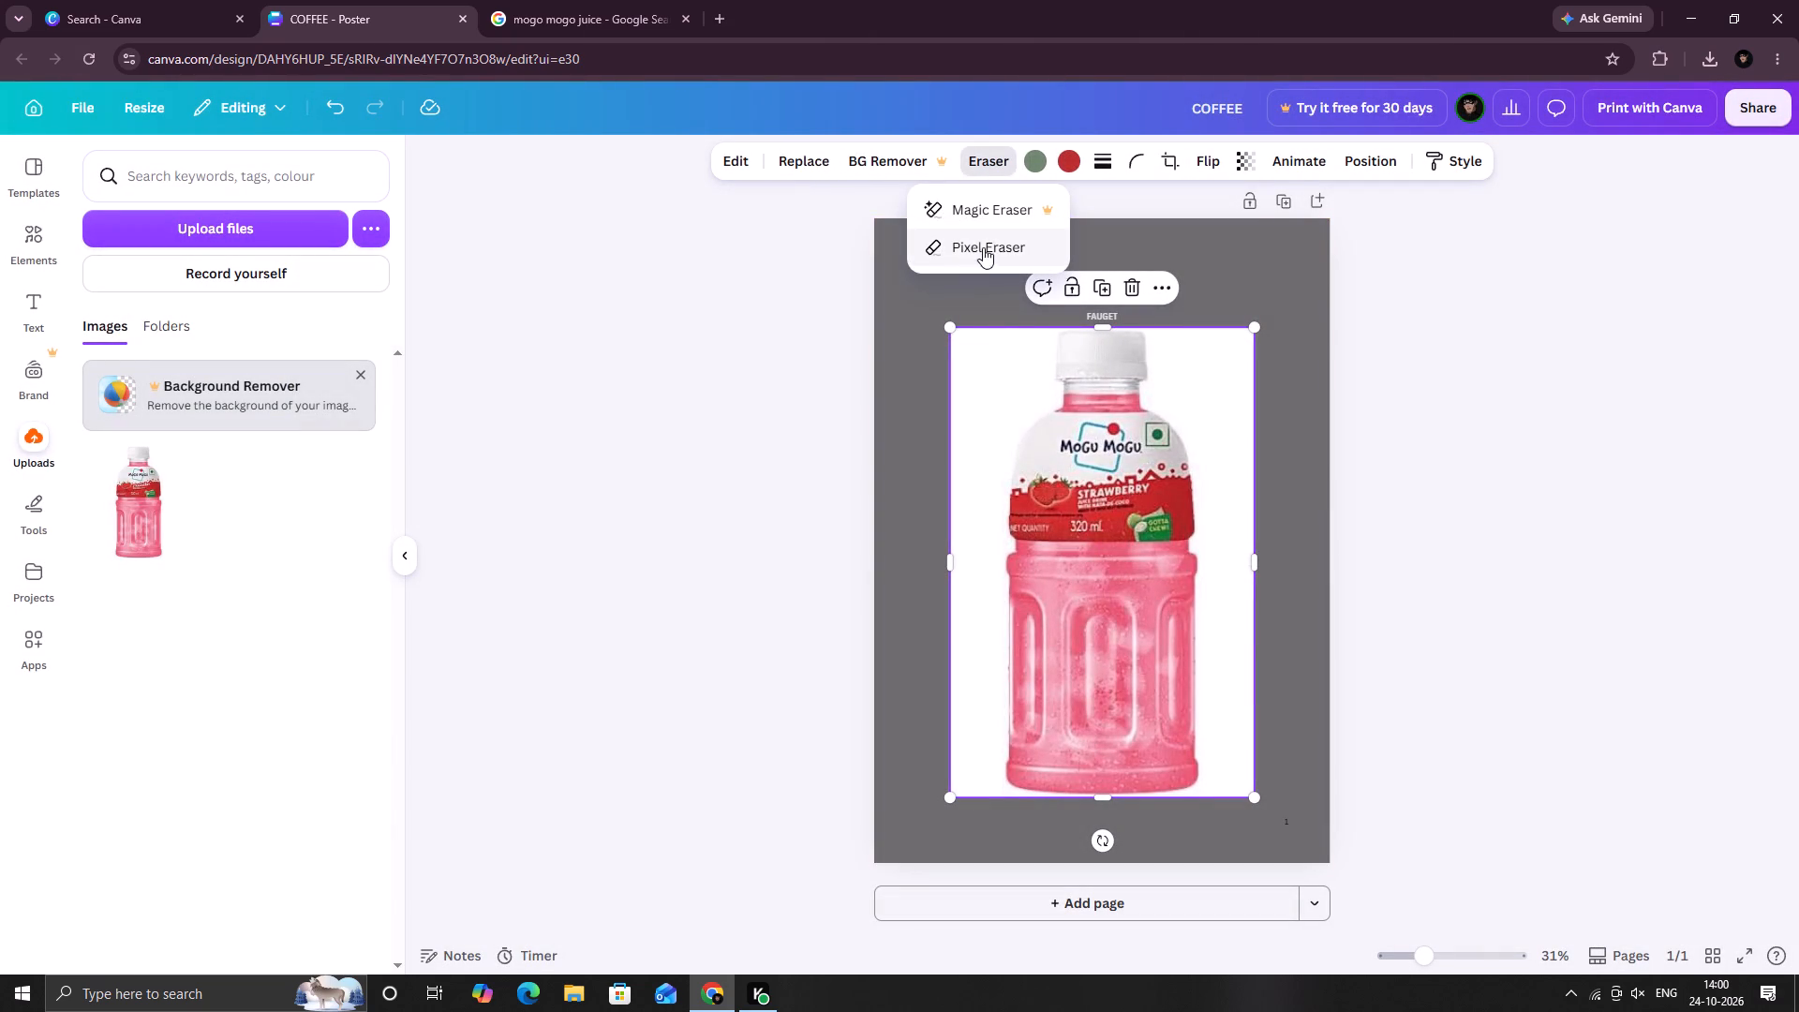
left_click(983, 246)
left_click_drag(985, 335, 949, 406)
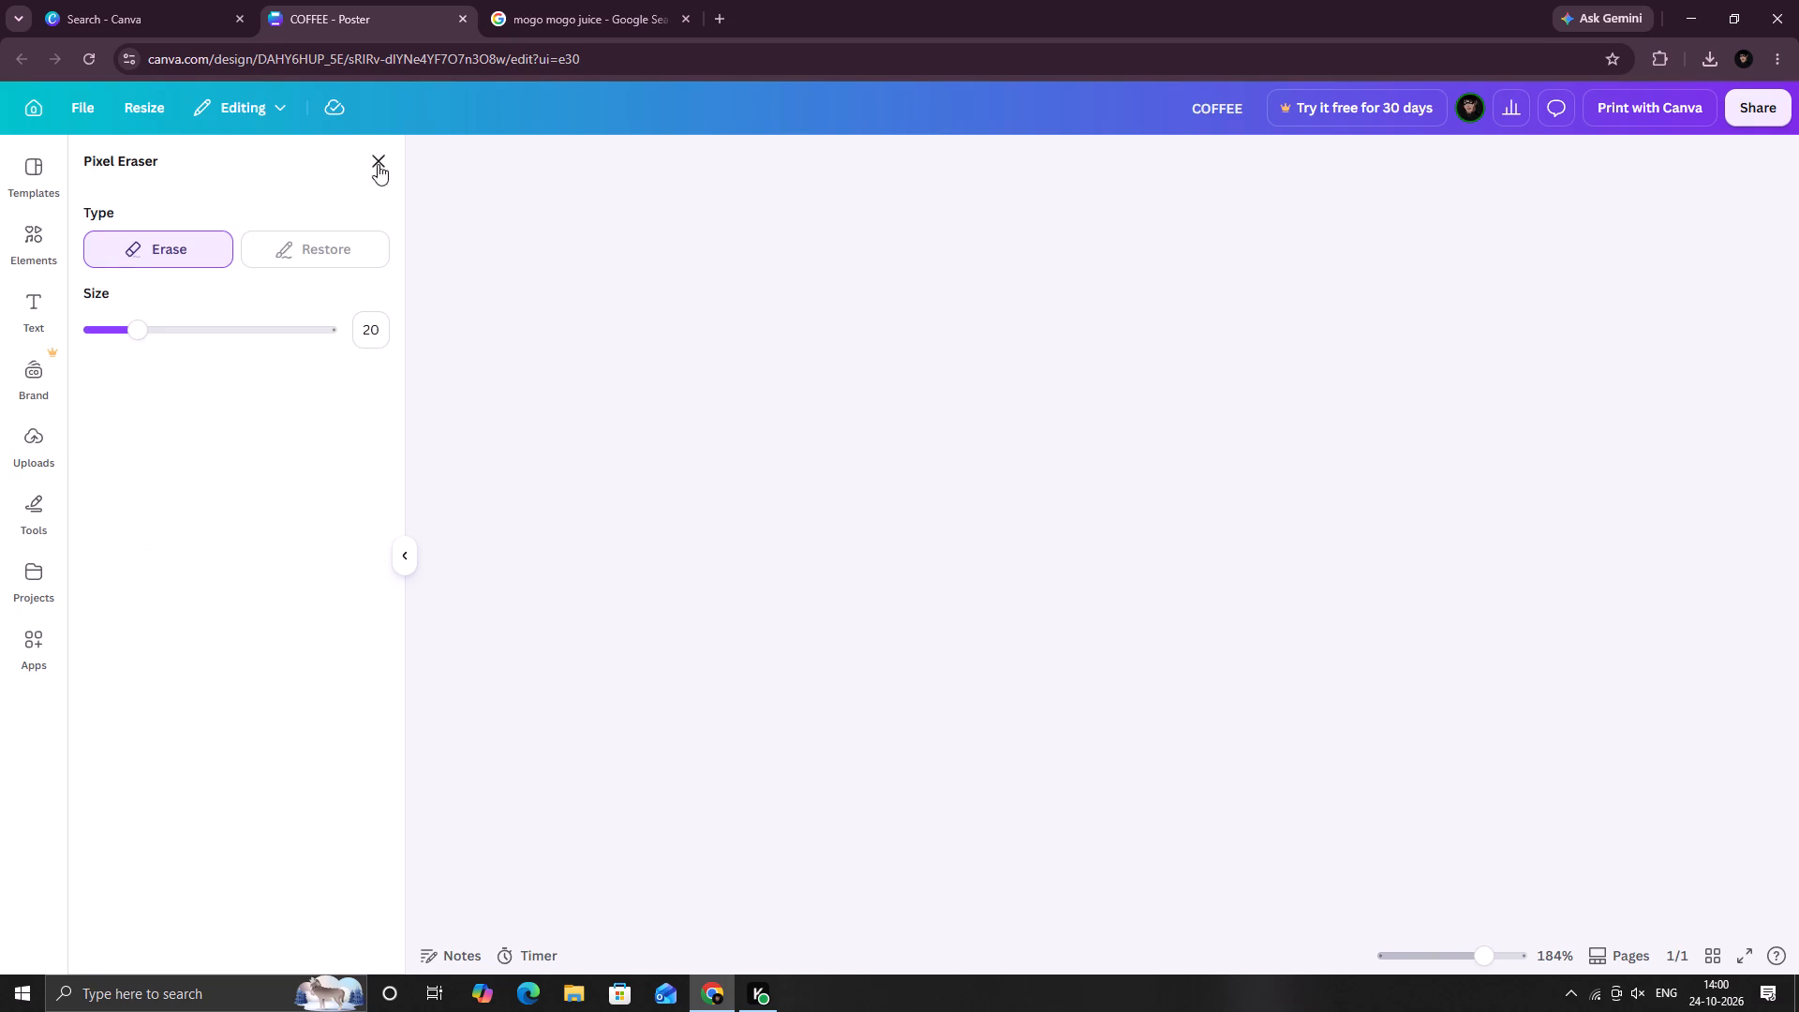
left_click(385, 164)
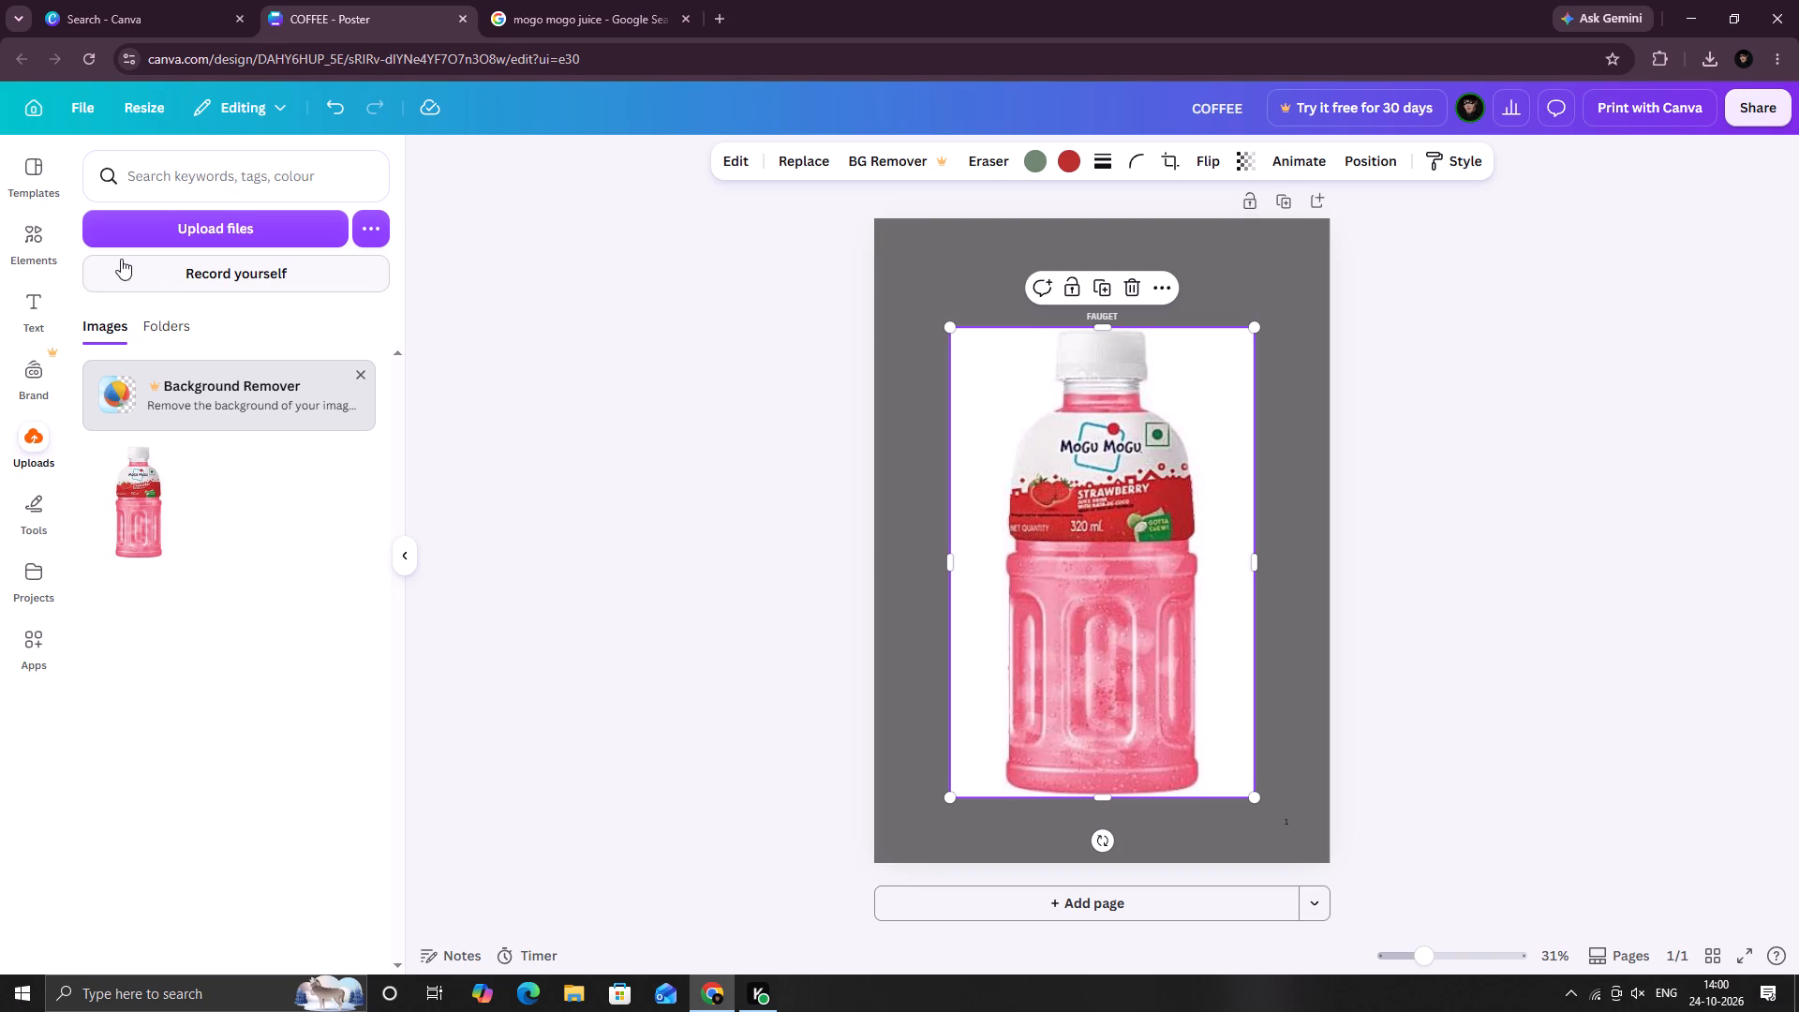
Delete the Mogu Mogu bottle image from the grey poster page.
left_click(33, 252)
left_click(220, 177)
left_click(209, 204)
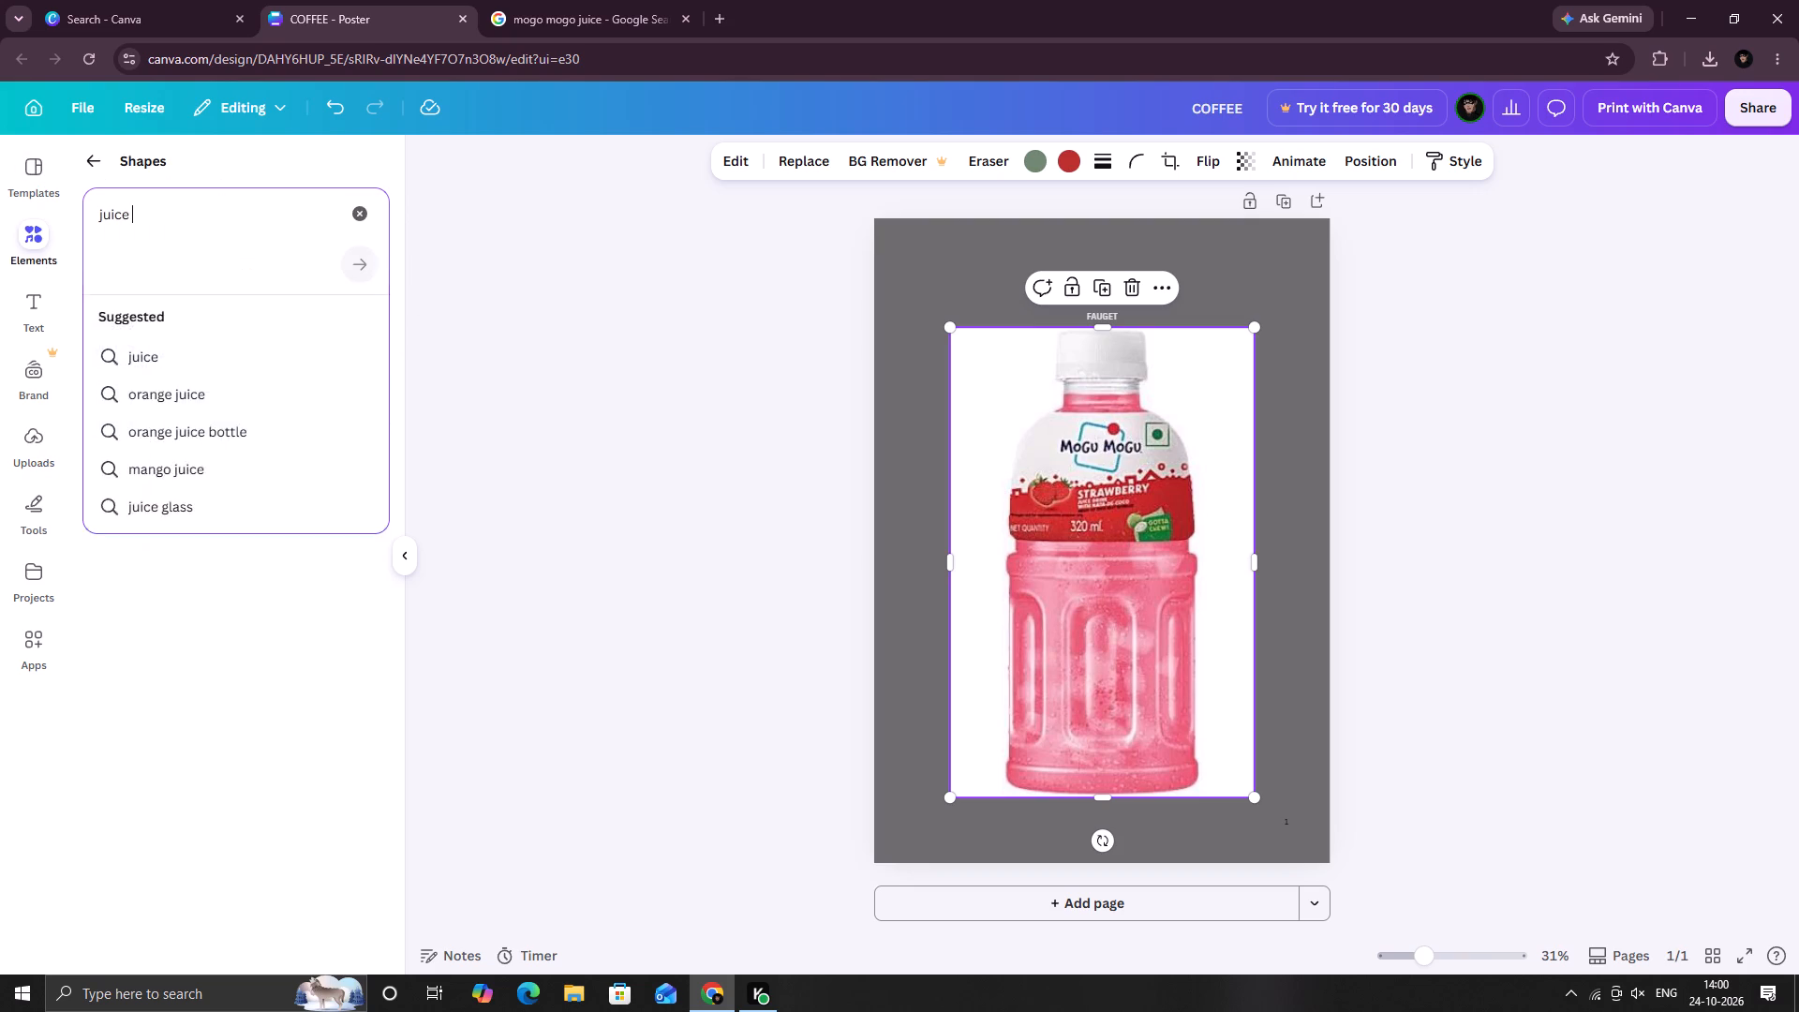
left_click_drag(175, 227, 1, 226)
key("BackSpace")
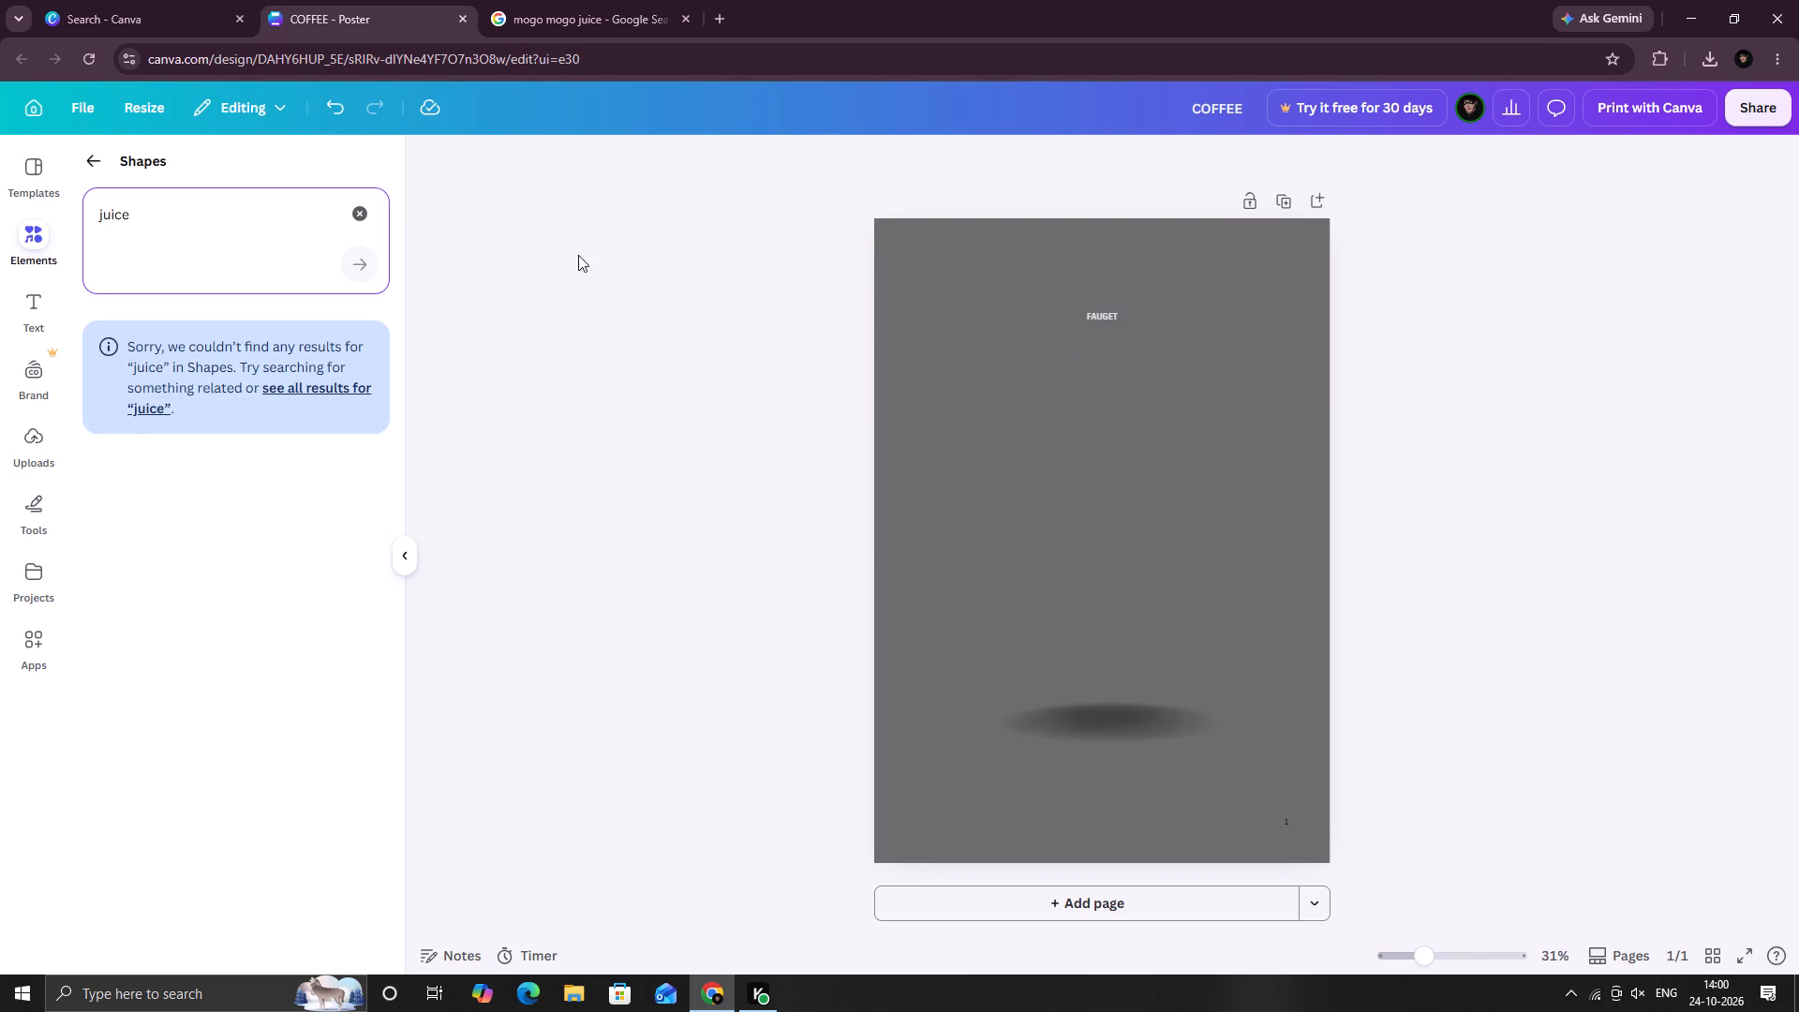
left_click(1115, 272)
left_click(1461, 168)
Search the design elements for "isolated splash", then clear the search.
left_click(146, 218)
left_click_drag(149, 216, 12, 222)
type("isolated")
key("space")
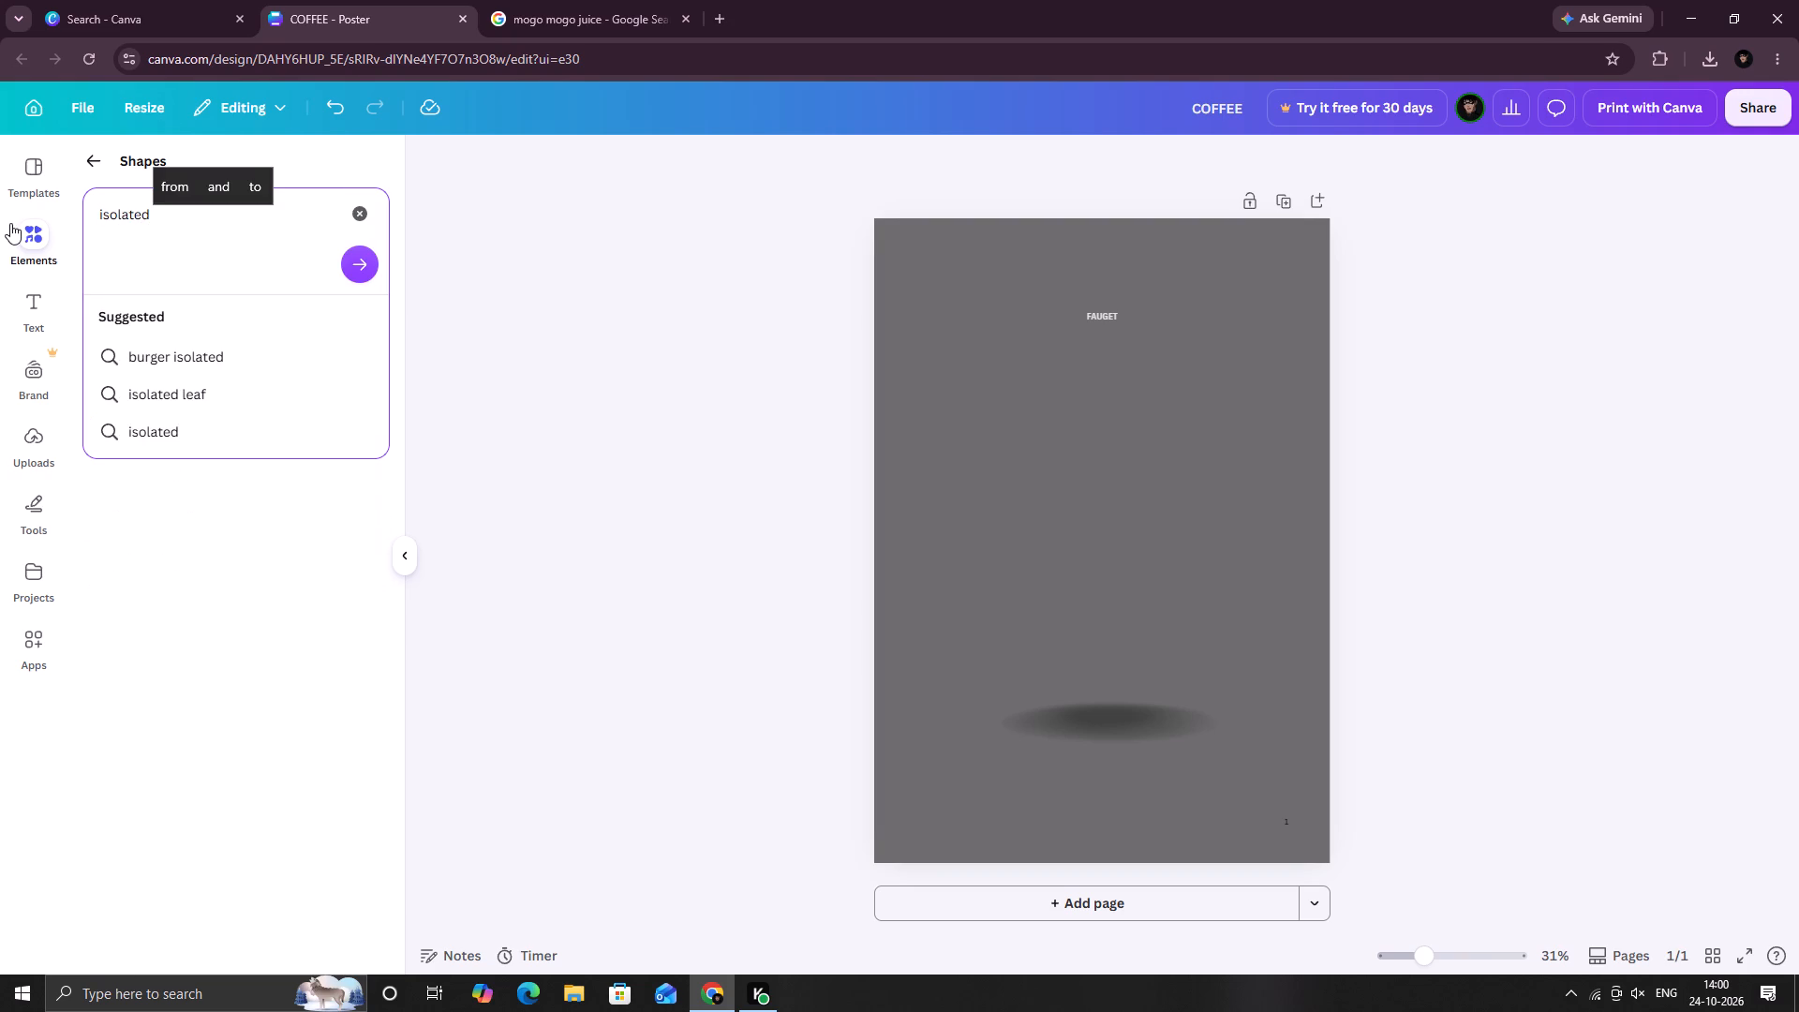
key("s")
key("BackSpace")
type("splash")
key("Return")
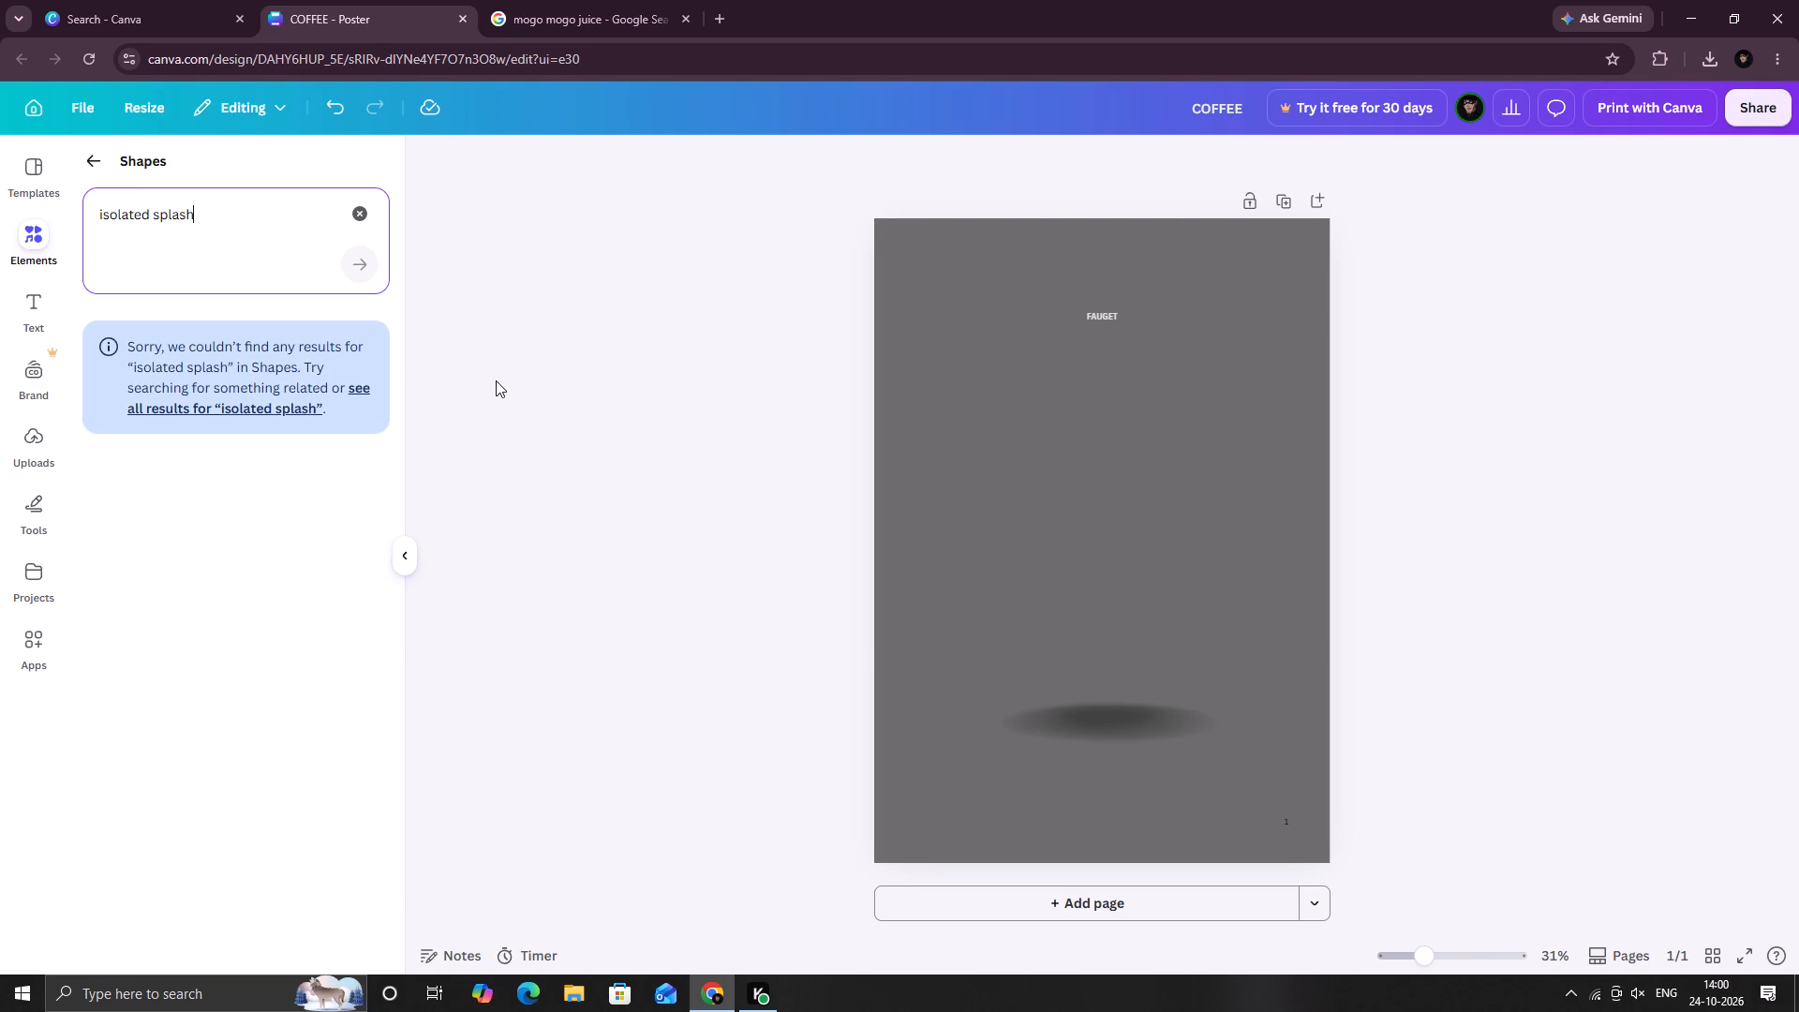
left_click(355, 216)
left_click(99, 152)
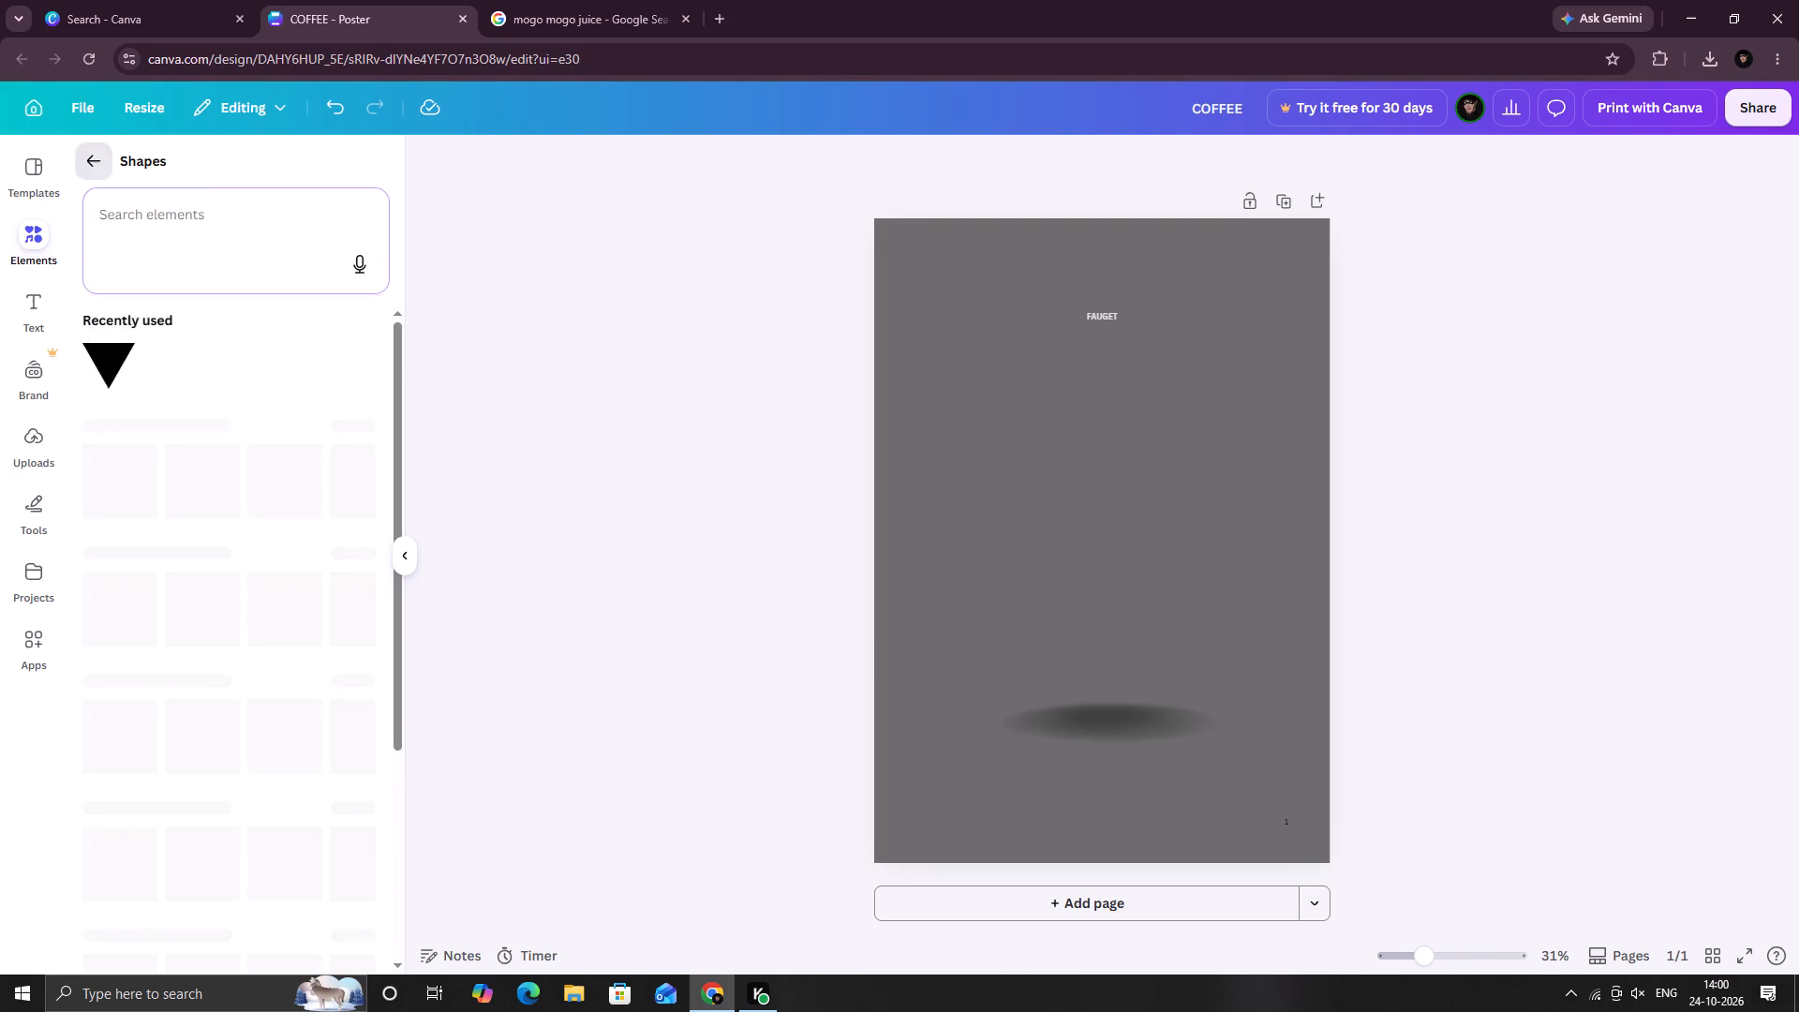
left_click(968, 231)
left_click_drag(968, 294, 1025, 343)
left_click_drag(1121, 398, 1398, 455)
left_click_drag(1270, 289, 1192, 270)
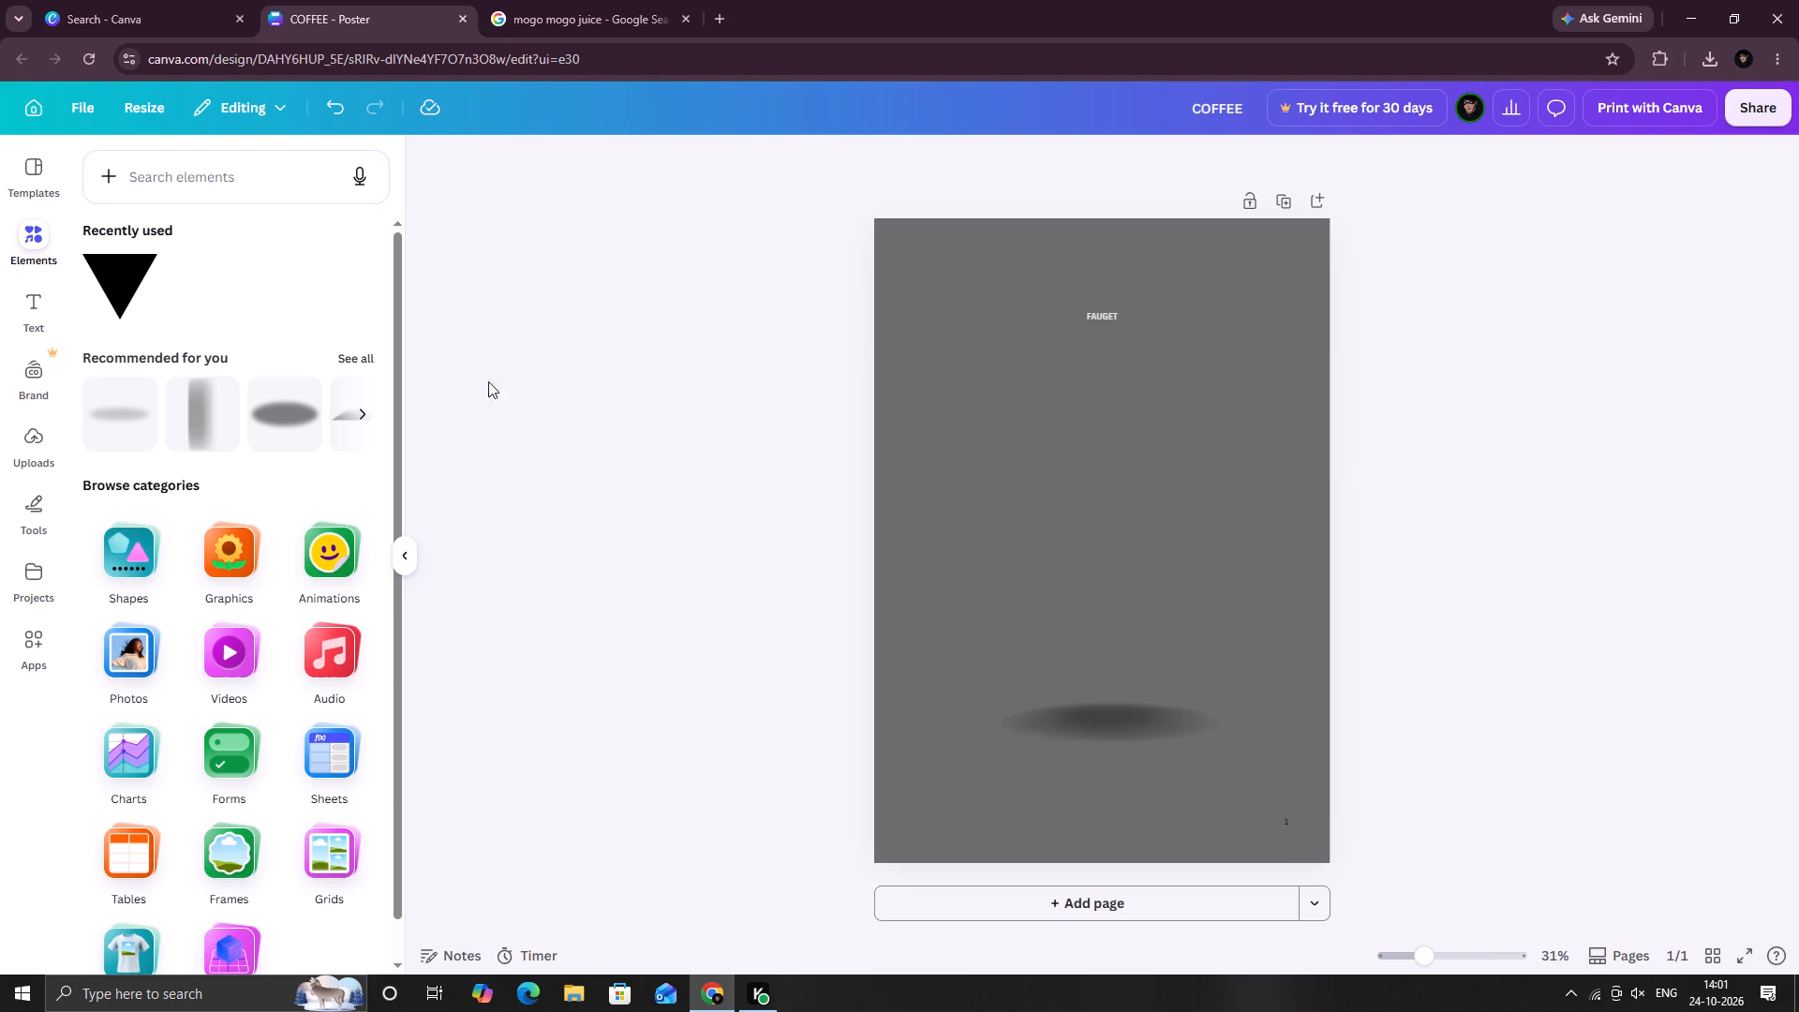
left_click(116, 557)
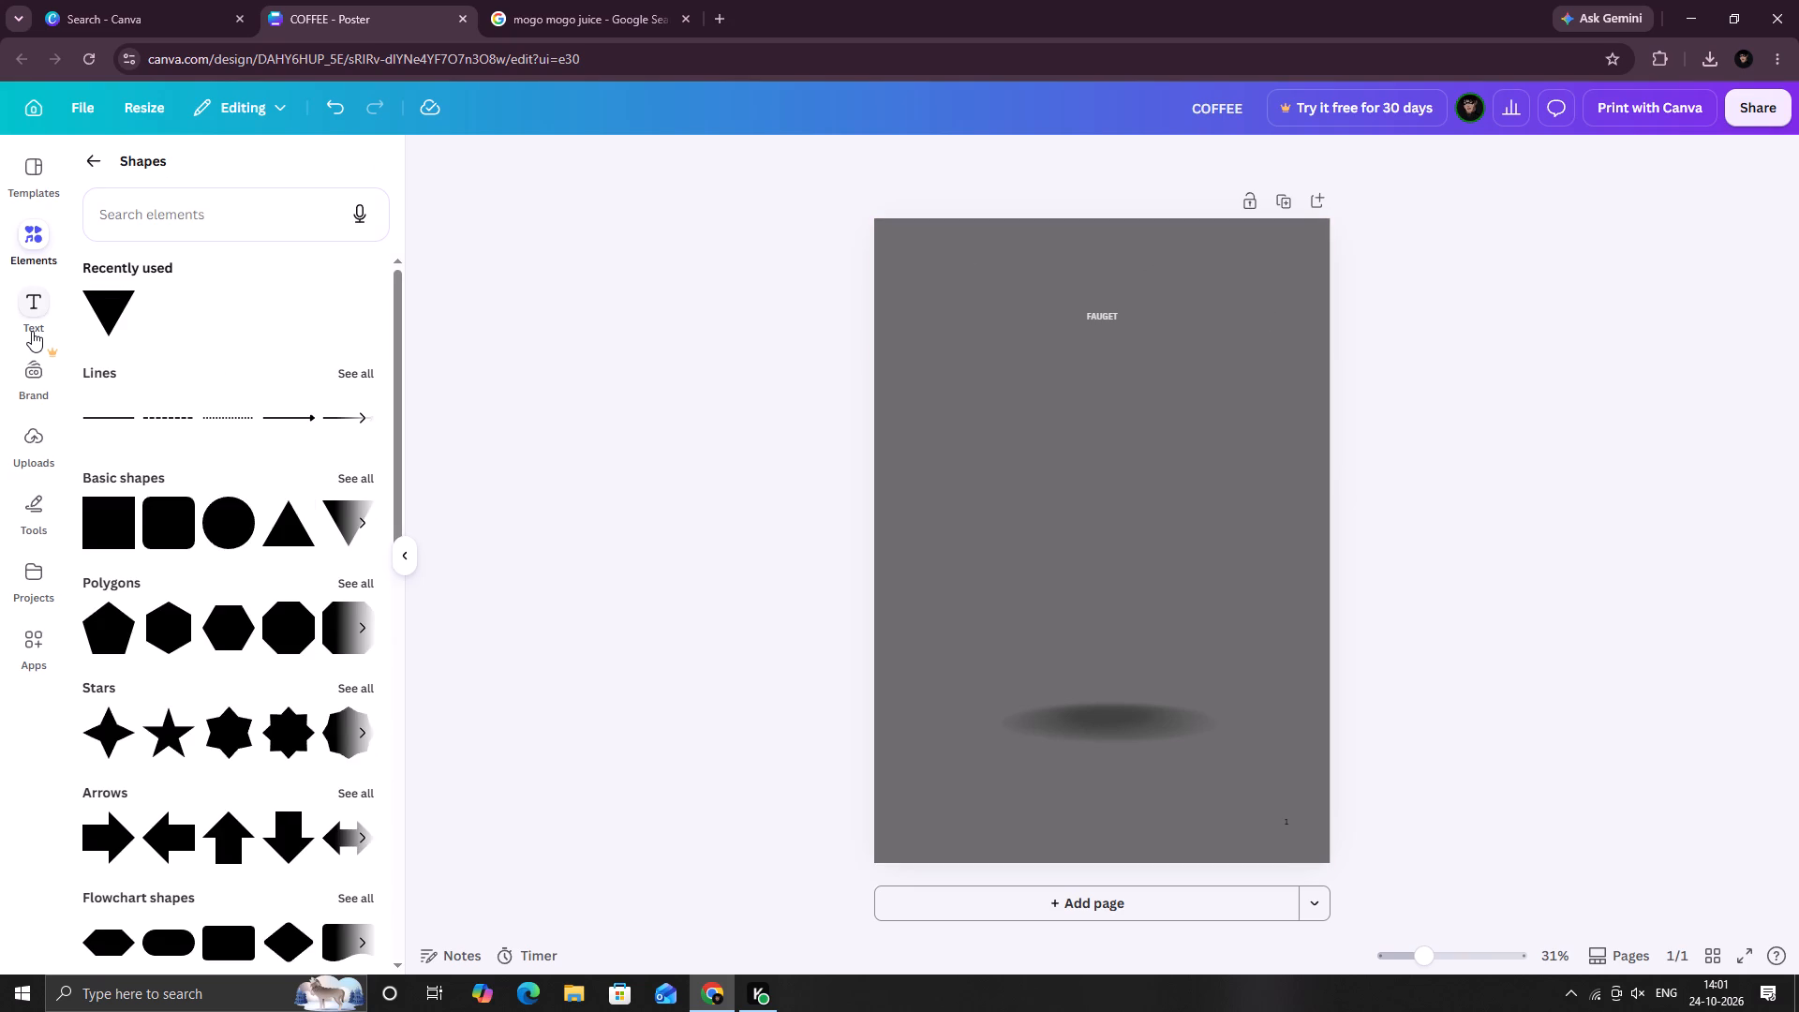
Reapply the recently used Fresh Orange Juice template to the COFFEE poster page.
left_click(37, 178)
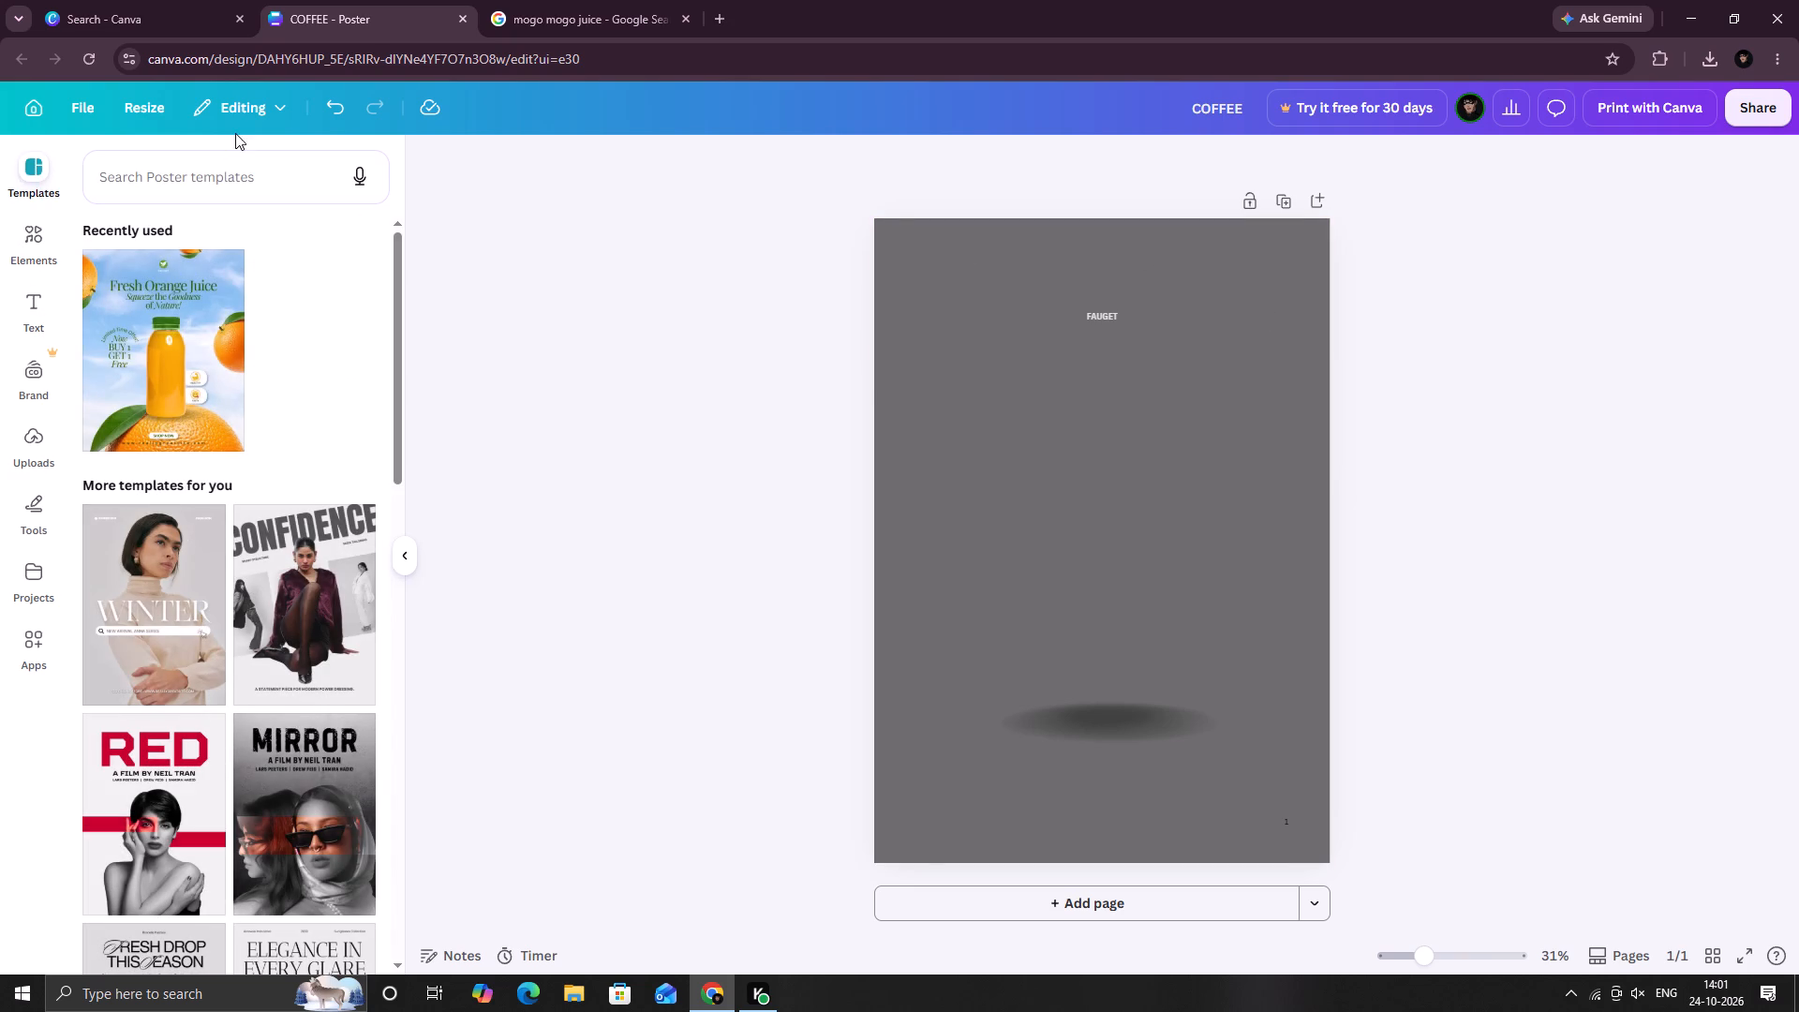
left_click(151, 340)
right_click(1139, 434)
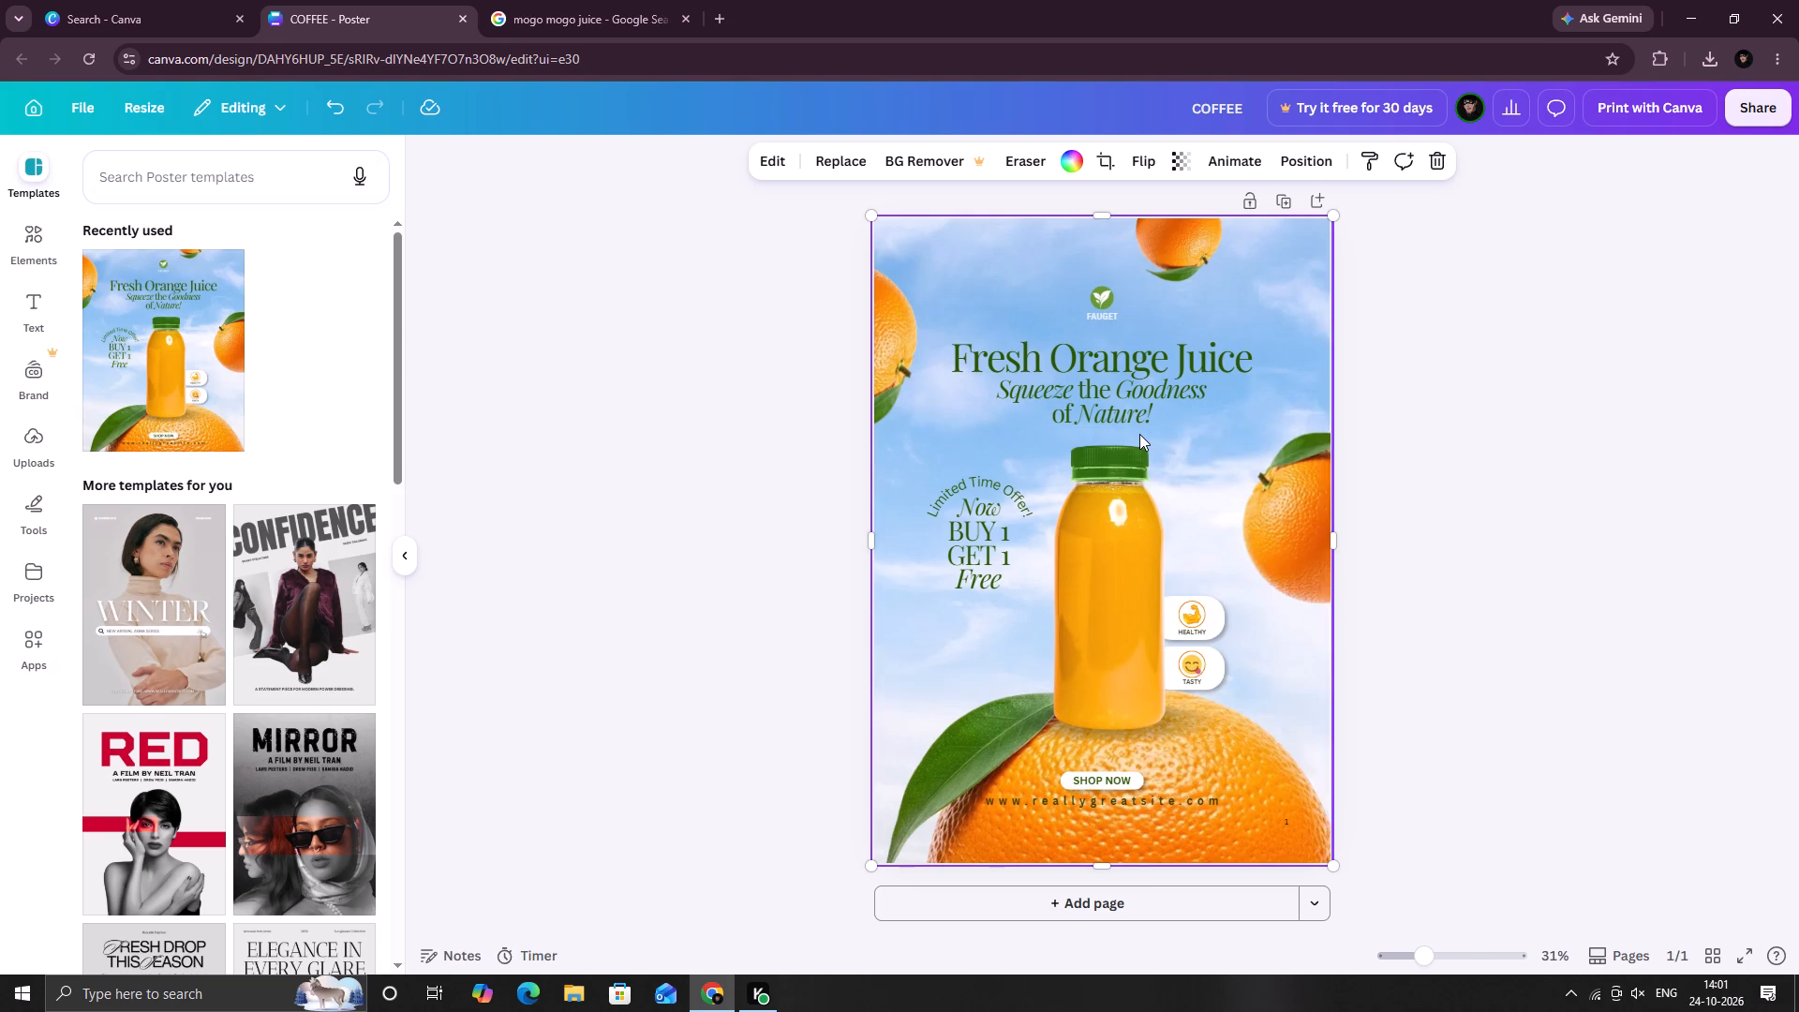
left_click(1310, 260)
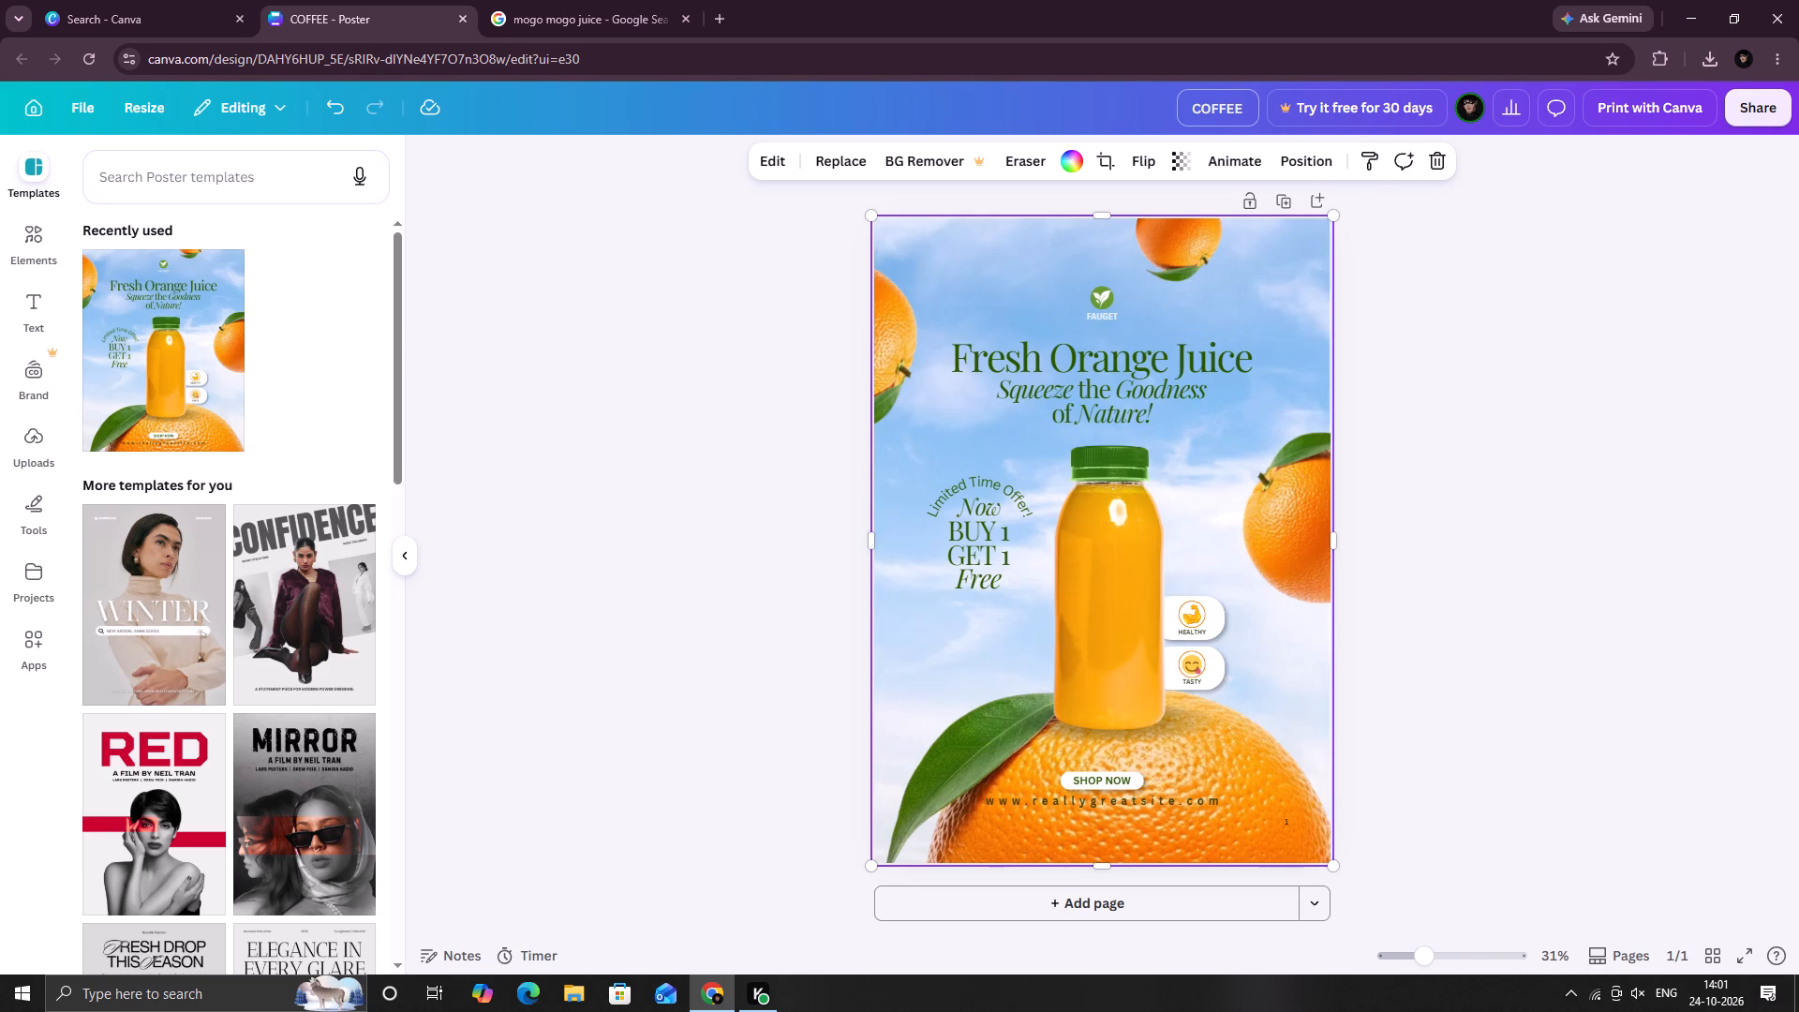
Create a new blank design using the Poster (A2, Portrait) format.
left_click(79, 108)
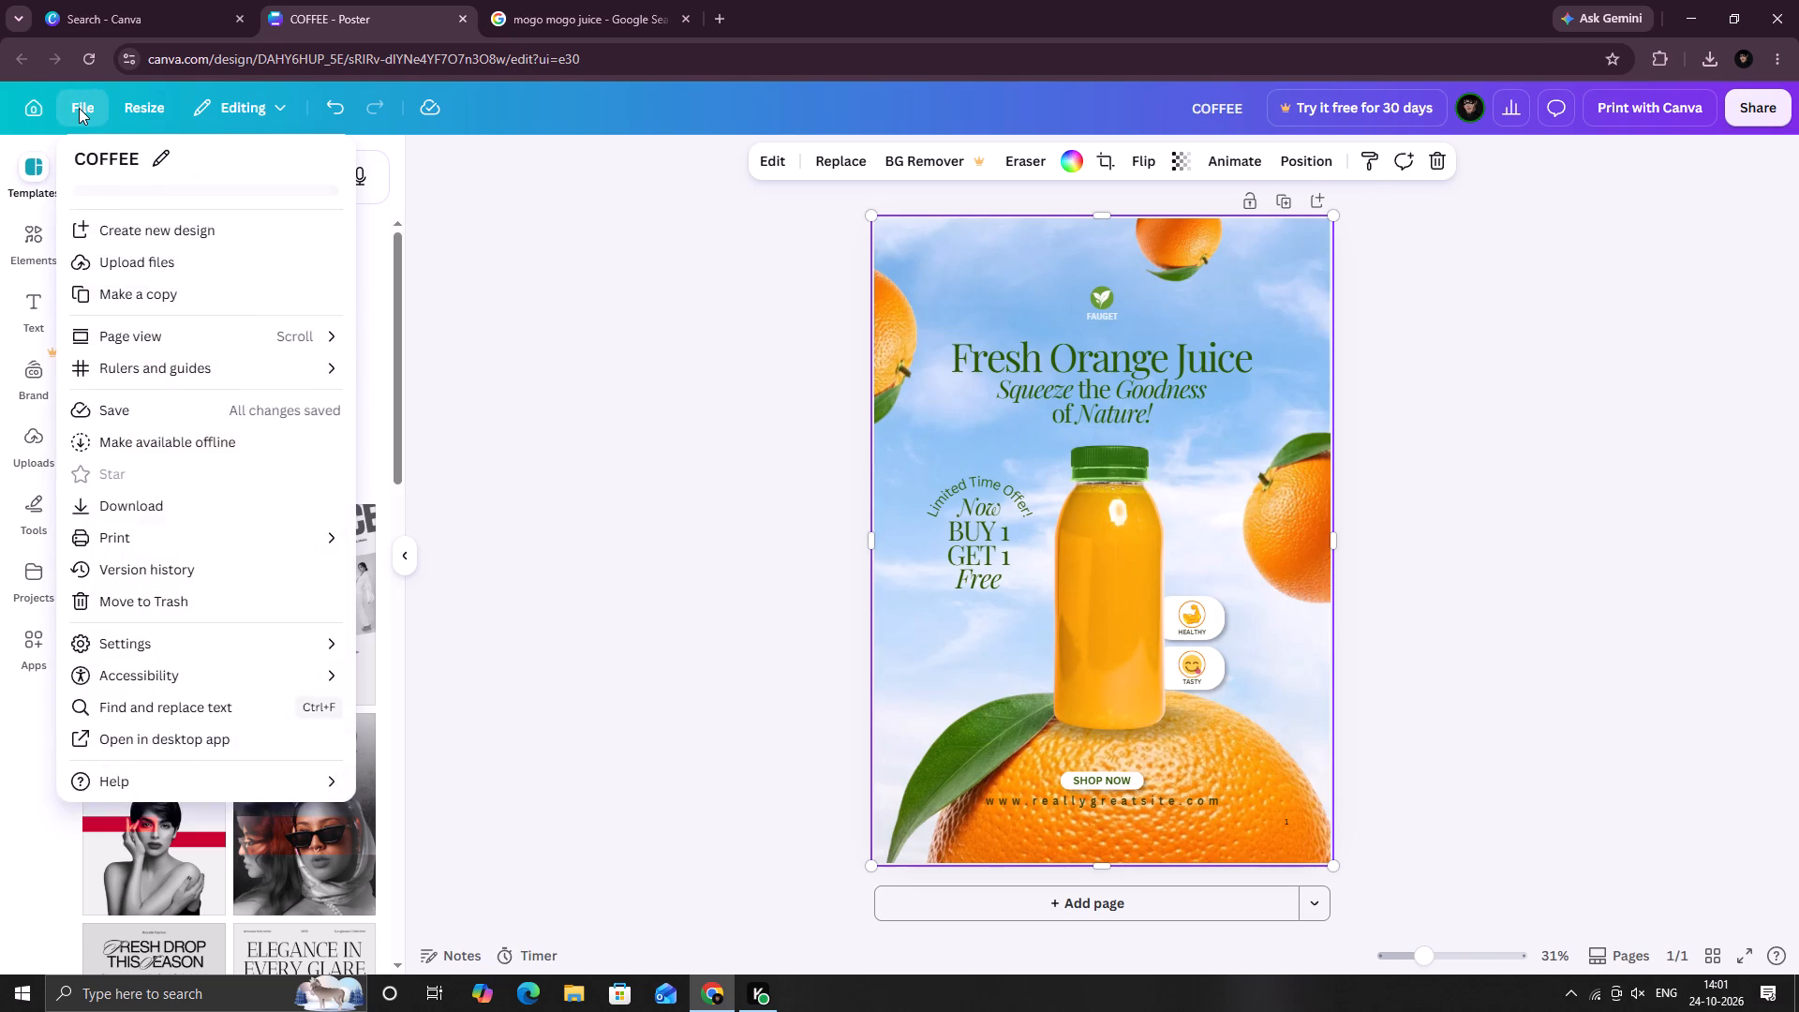
left_click(134, 252)
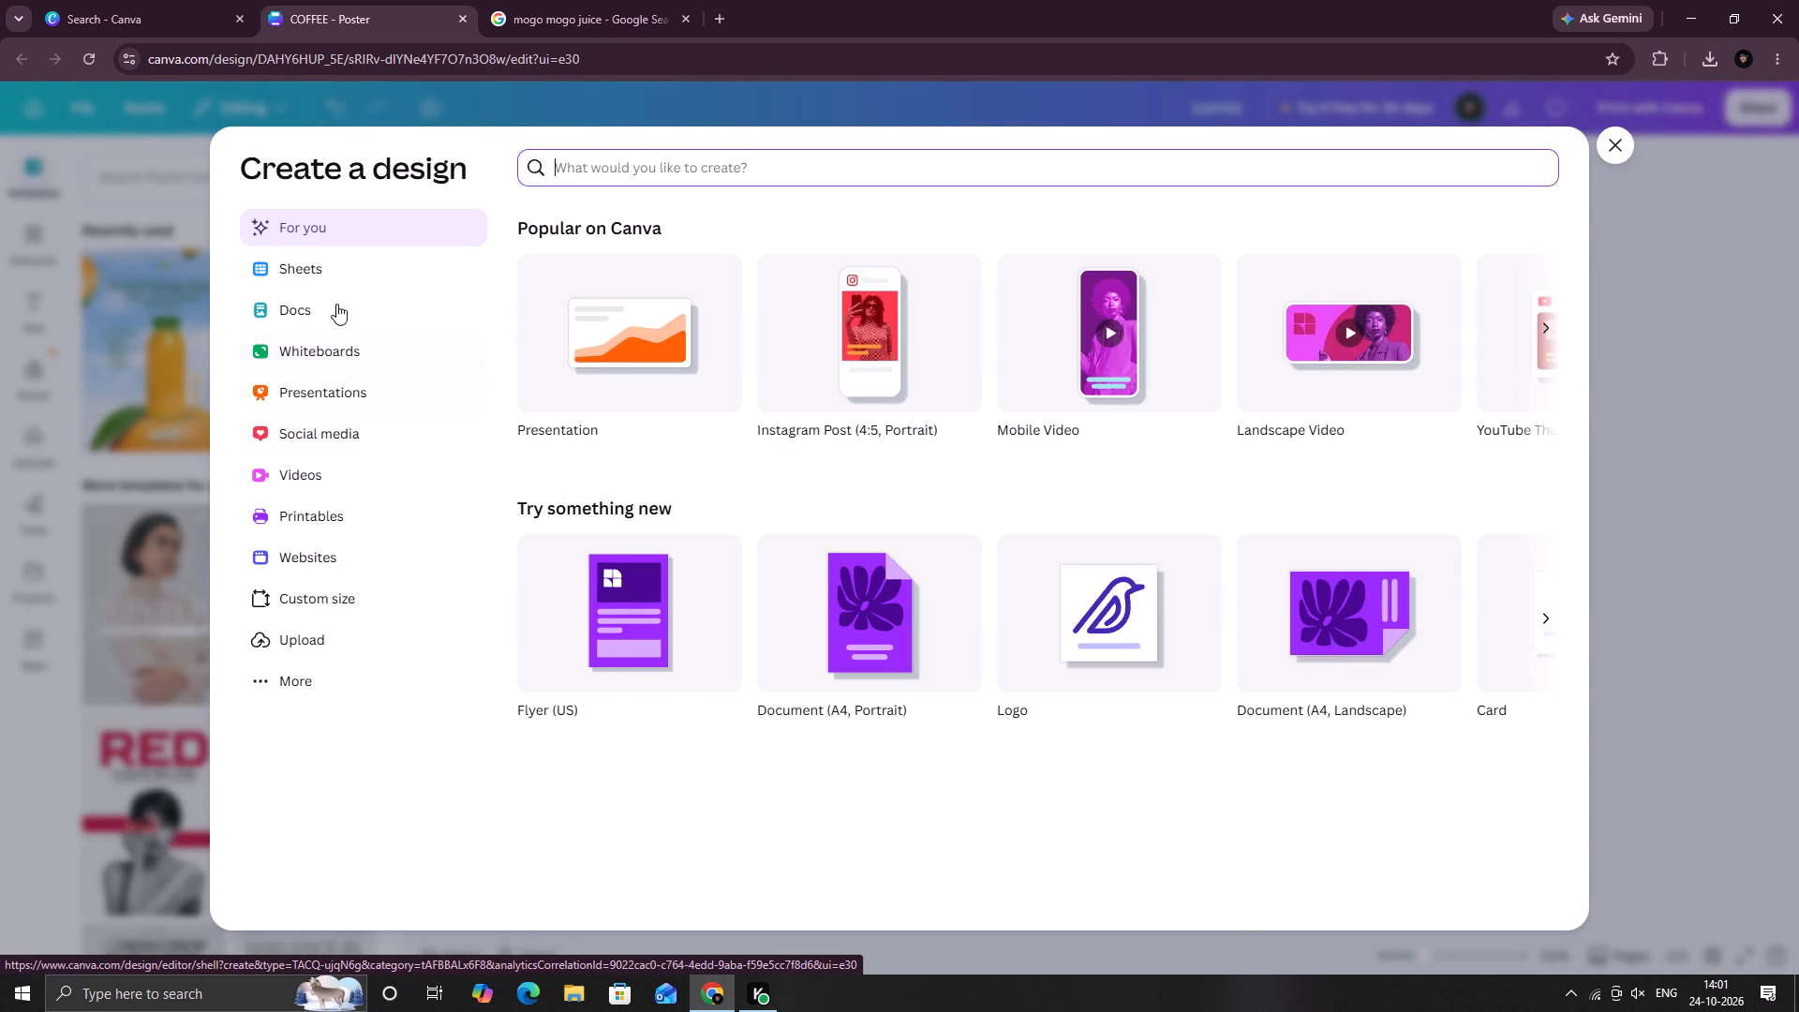
left_click(641, 160)
type("poster")
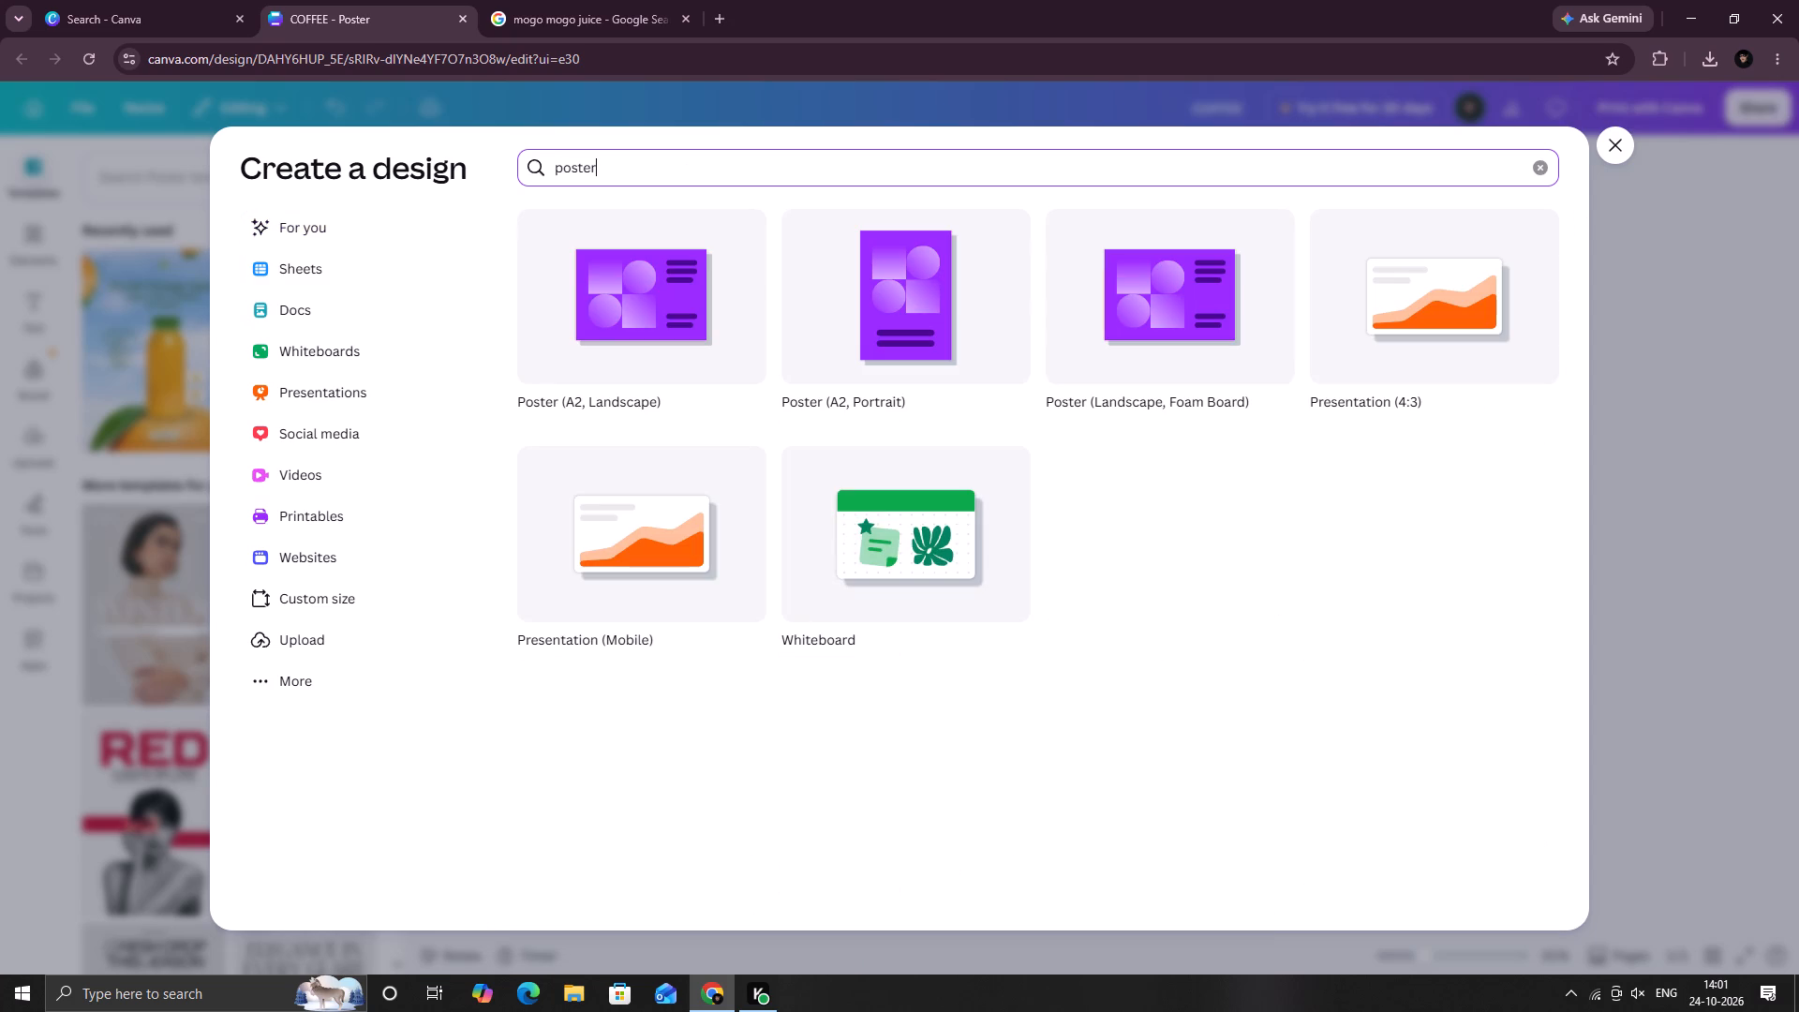
left_click(890, 291)
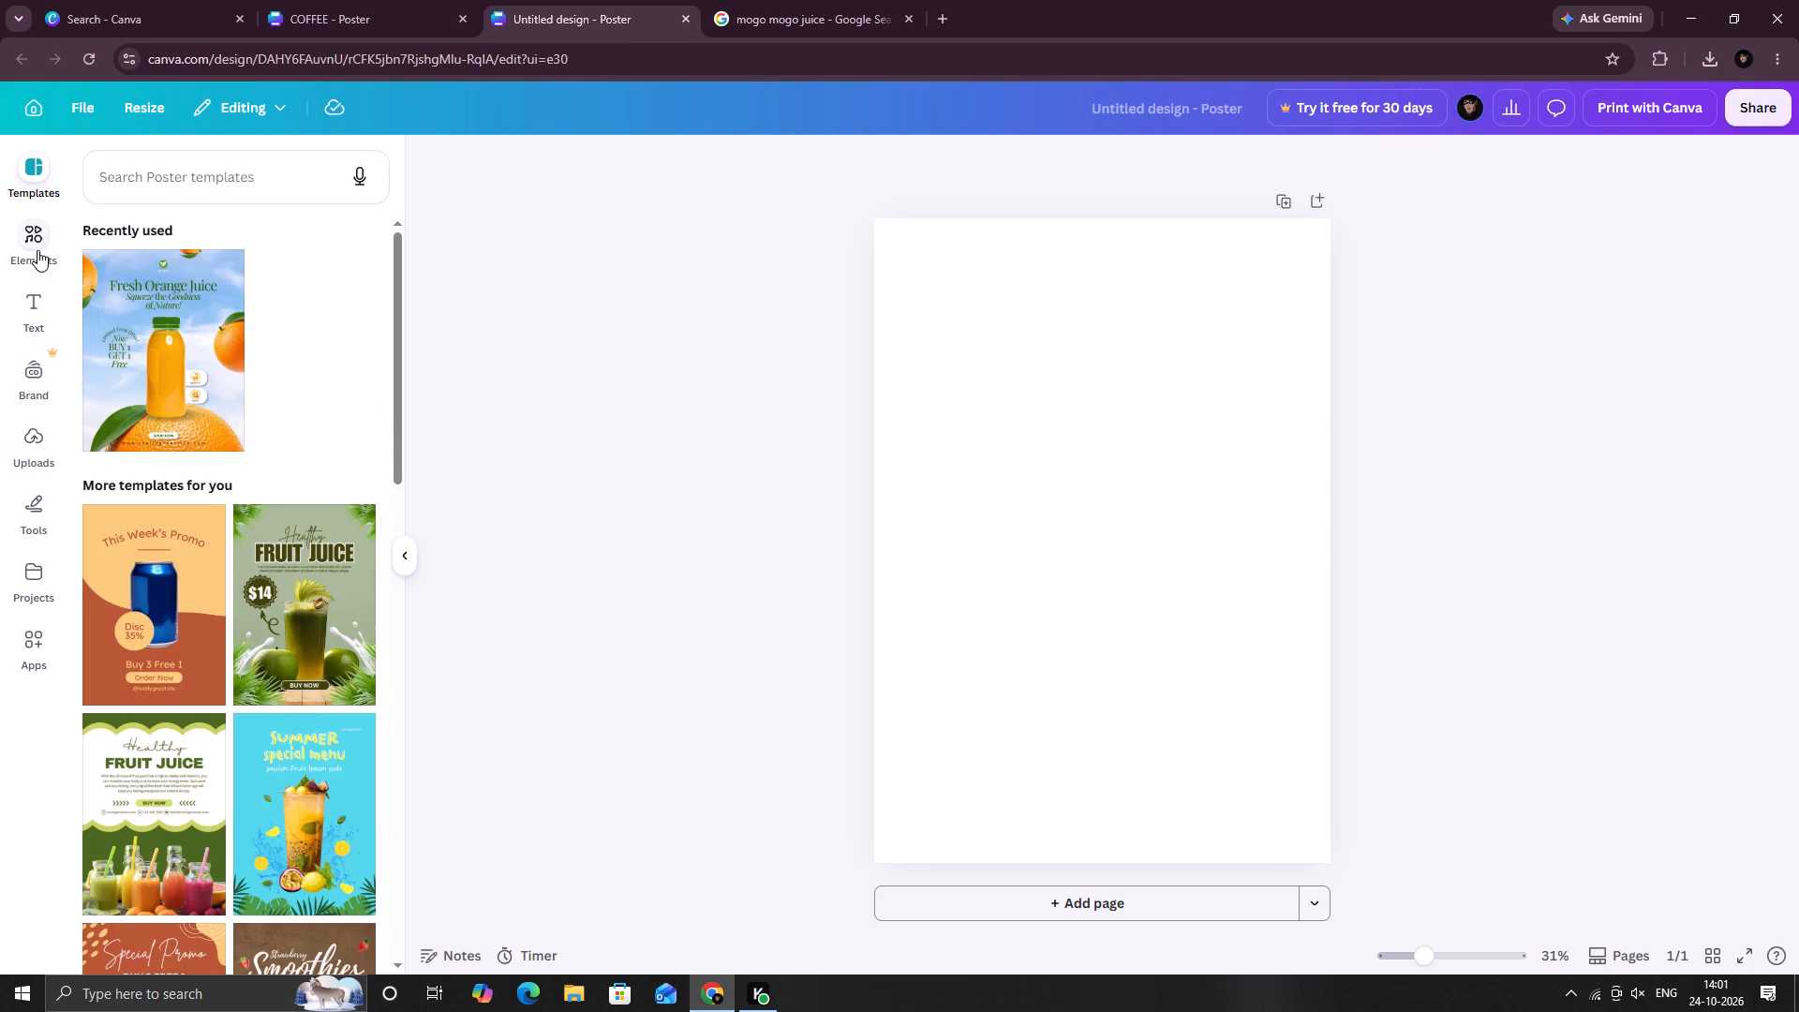
Add the uploaded Mogu Mogu bottle image to the blank poster and enlarge it to about two-thirds of the page height.
left_click(28, 447)
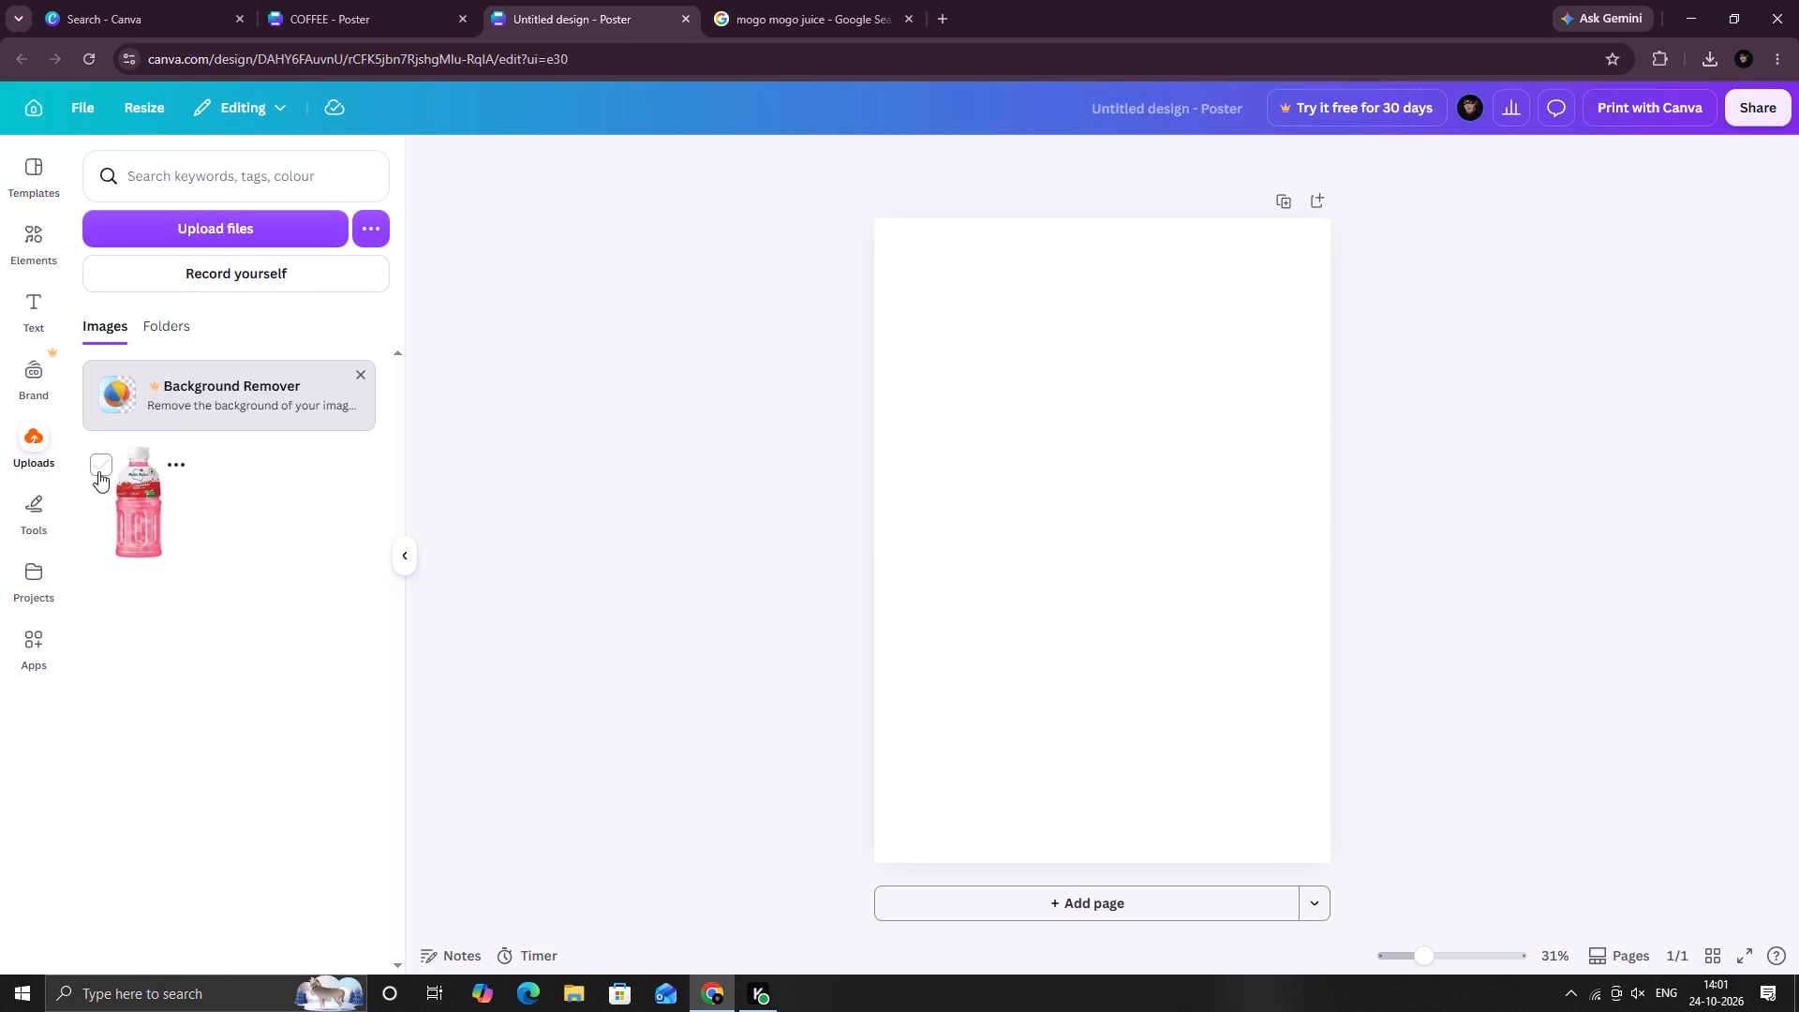
left_click(98, 471)
left_click(140, 513)
left_click(140, 513)
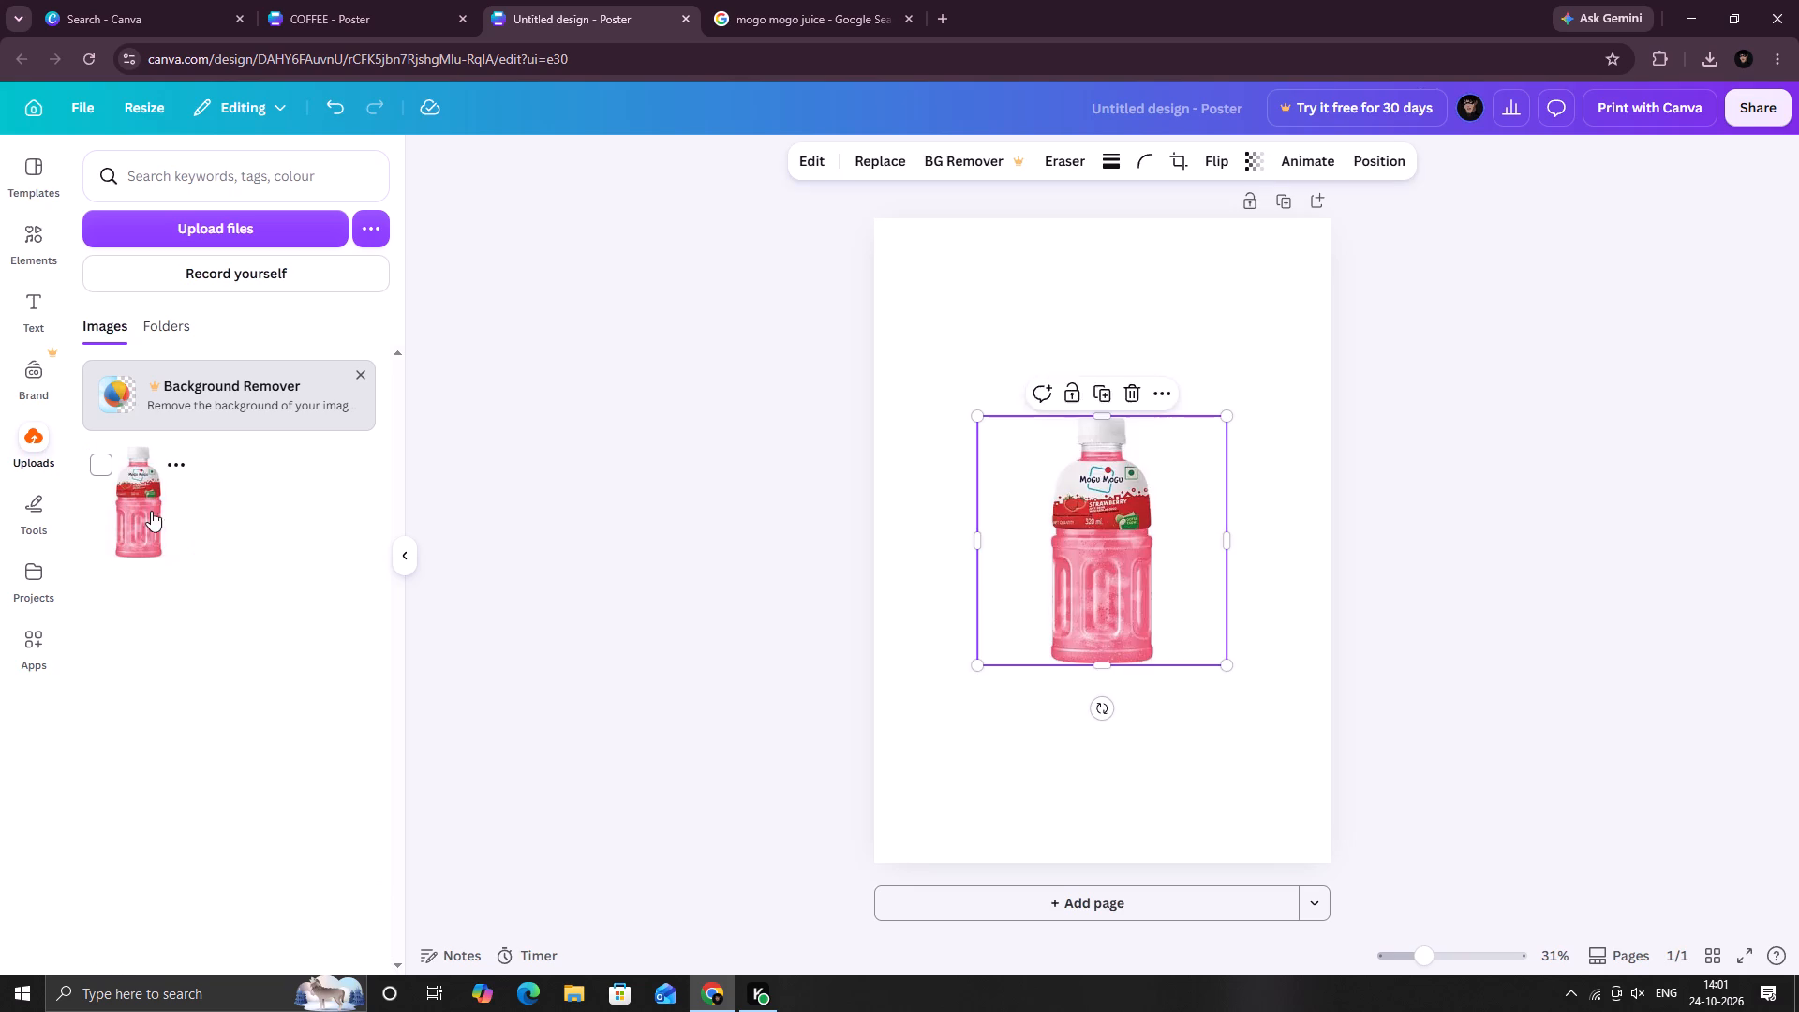
left_click_drag(1099, 662, 1105, 771)
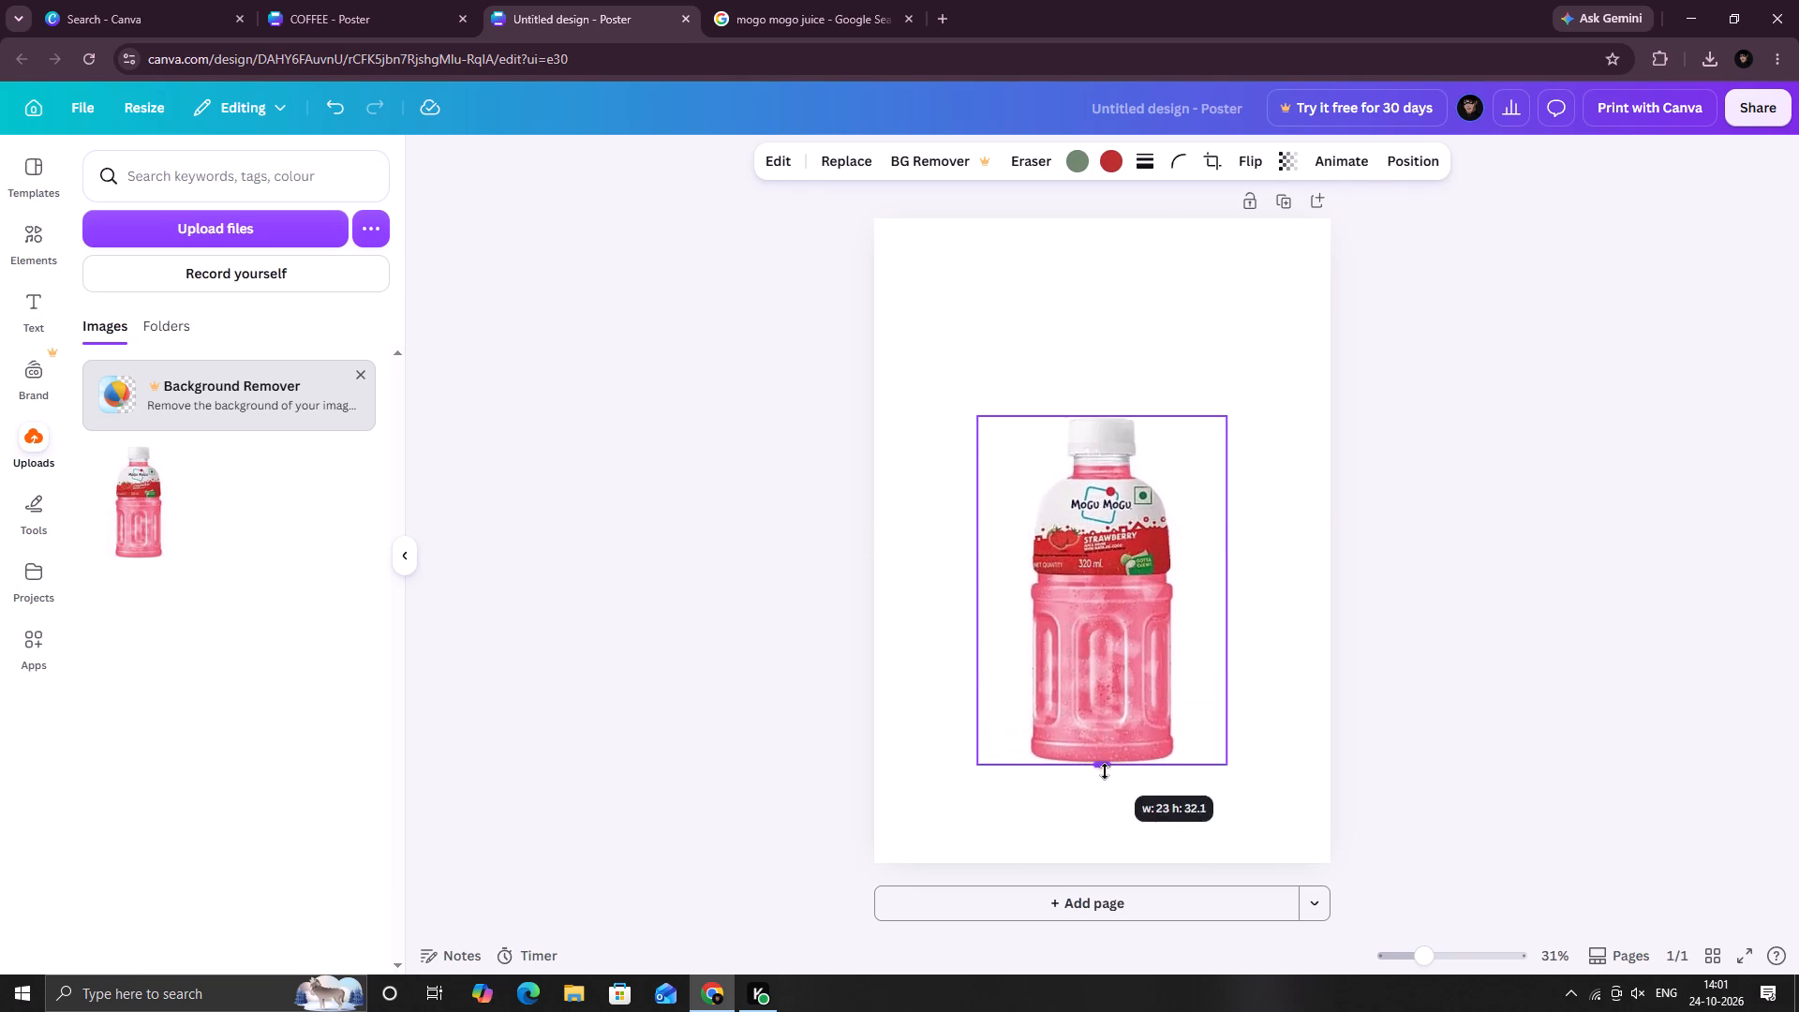
left_click_drag(1105, 771, 1105, 796)
left_click_drag(978, 420, 949, 365)
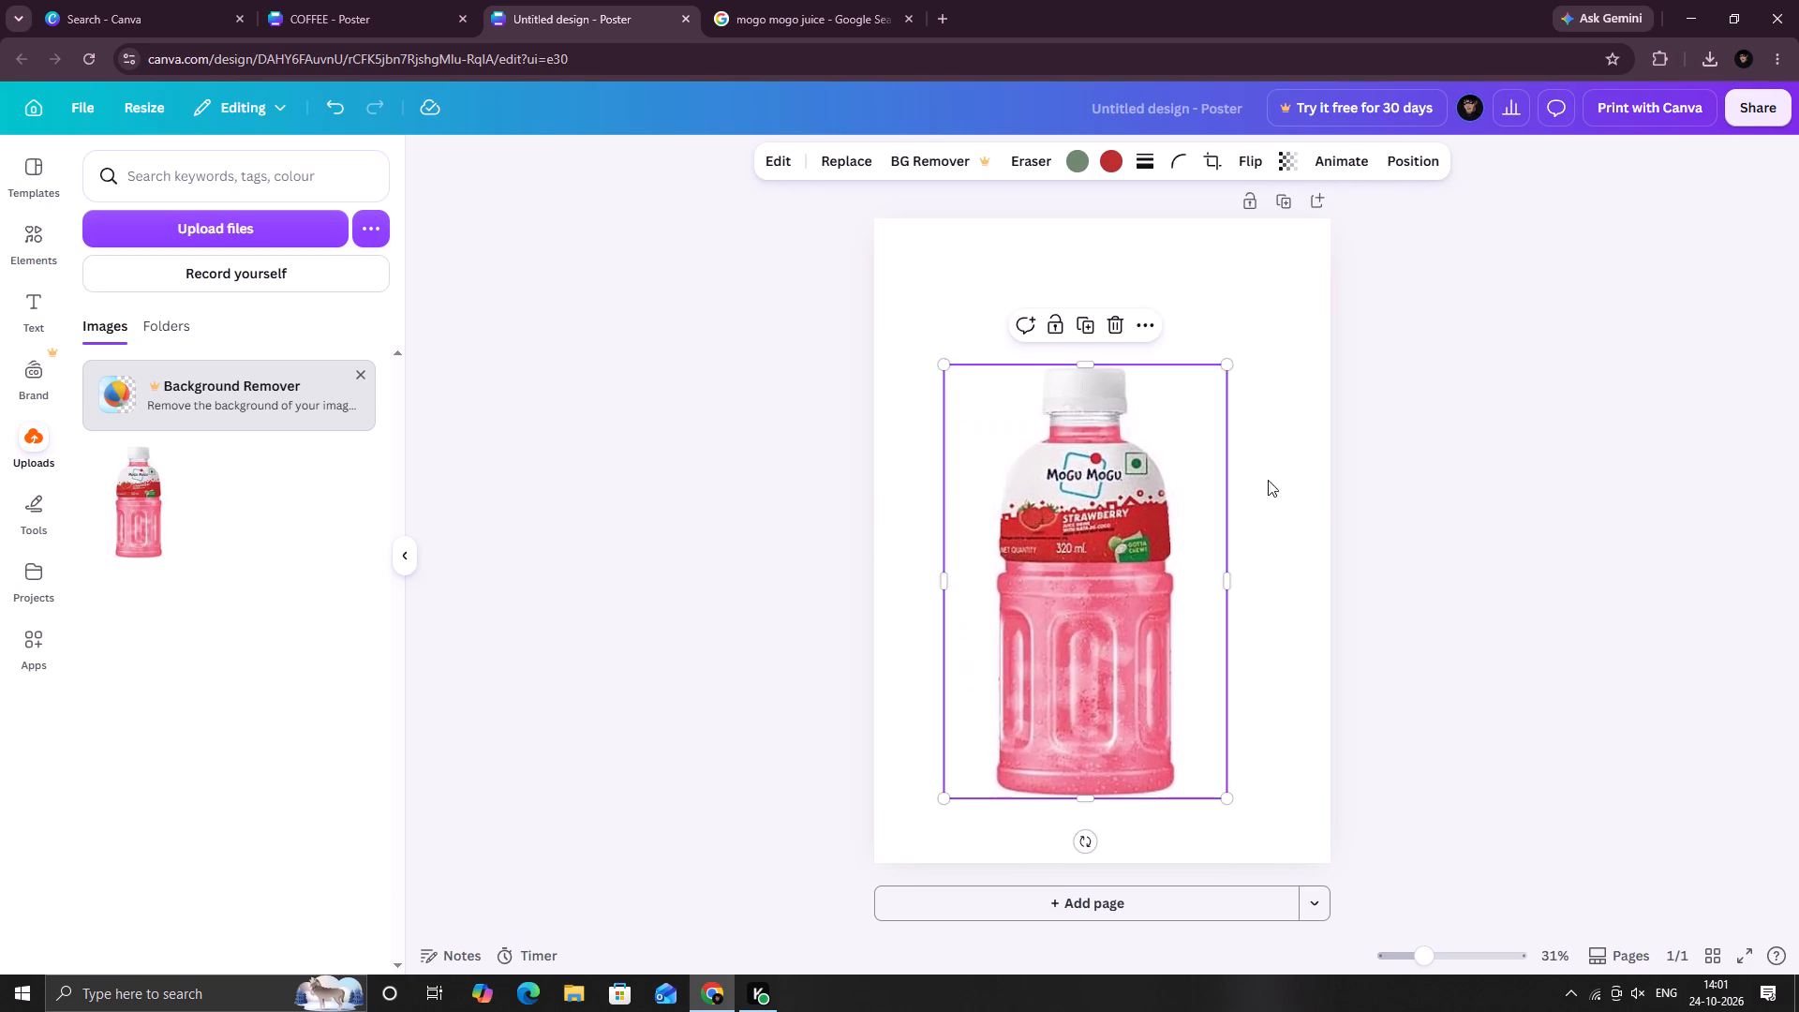
left_click(1519, 491)
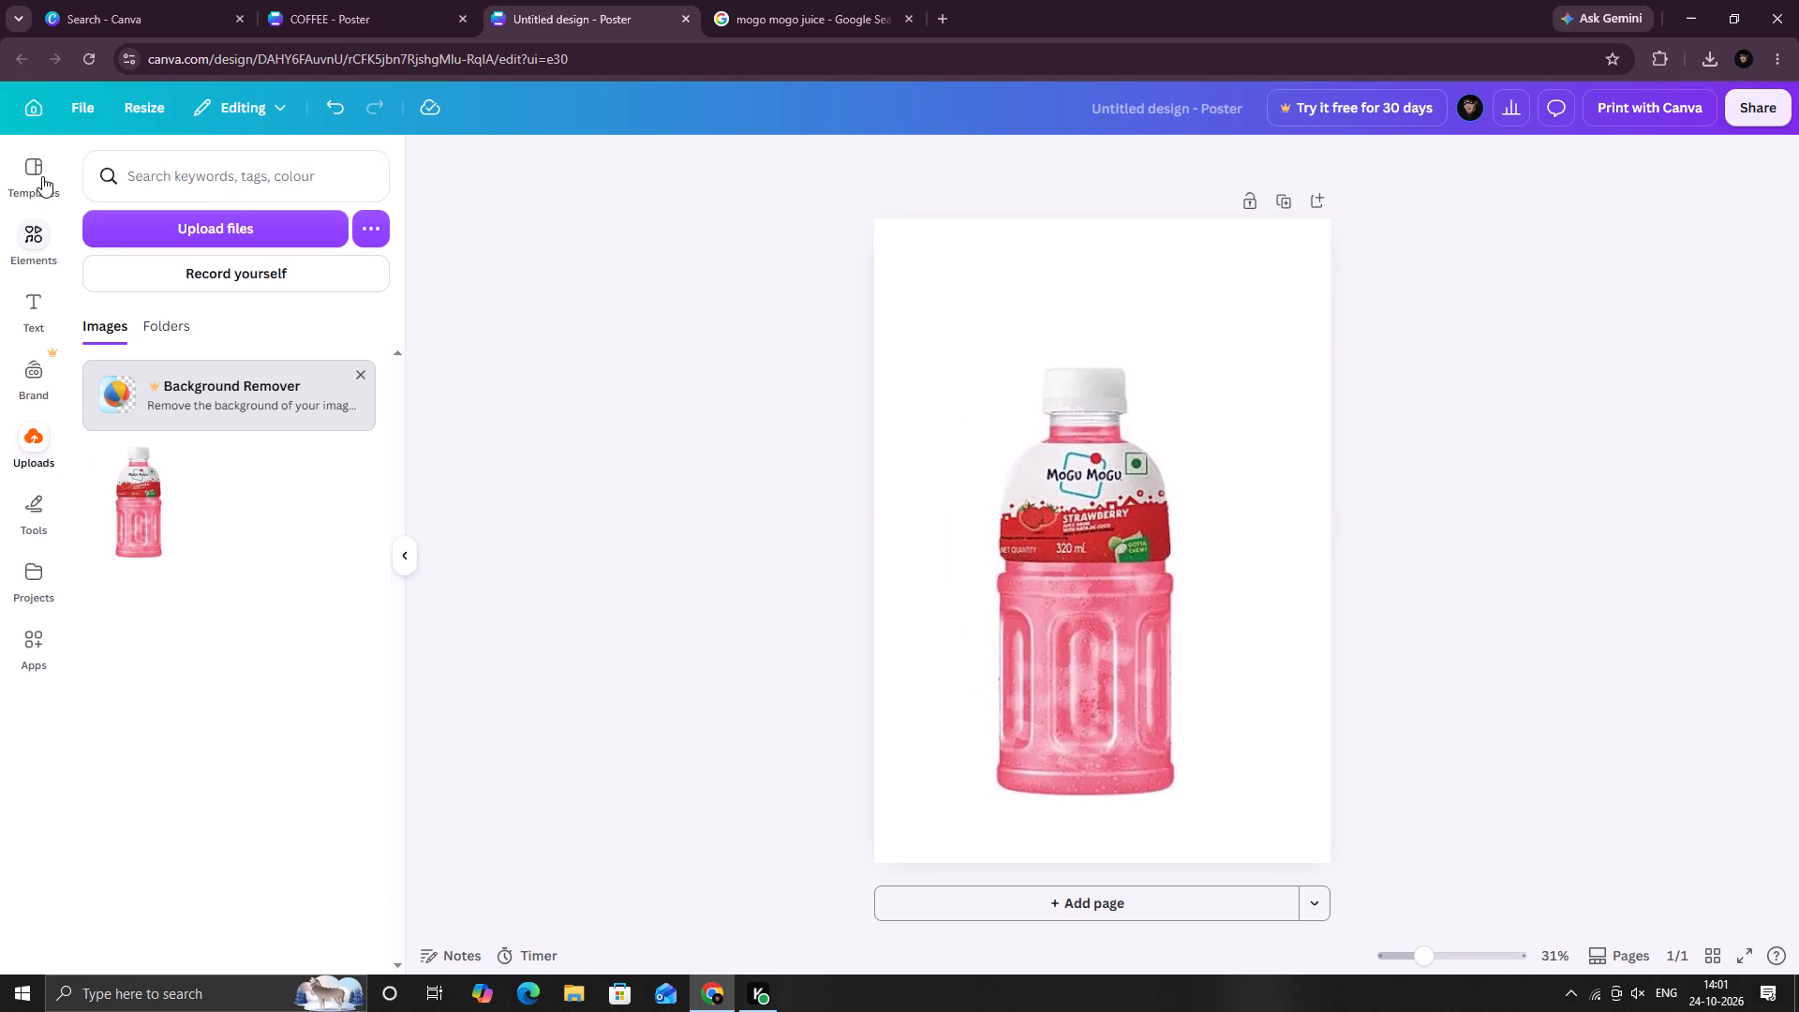
Shrink the bottle image to a height of about 33.7.
left_click(36, 247)
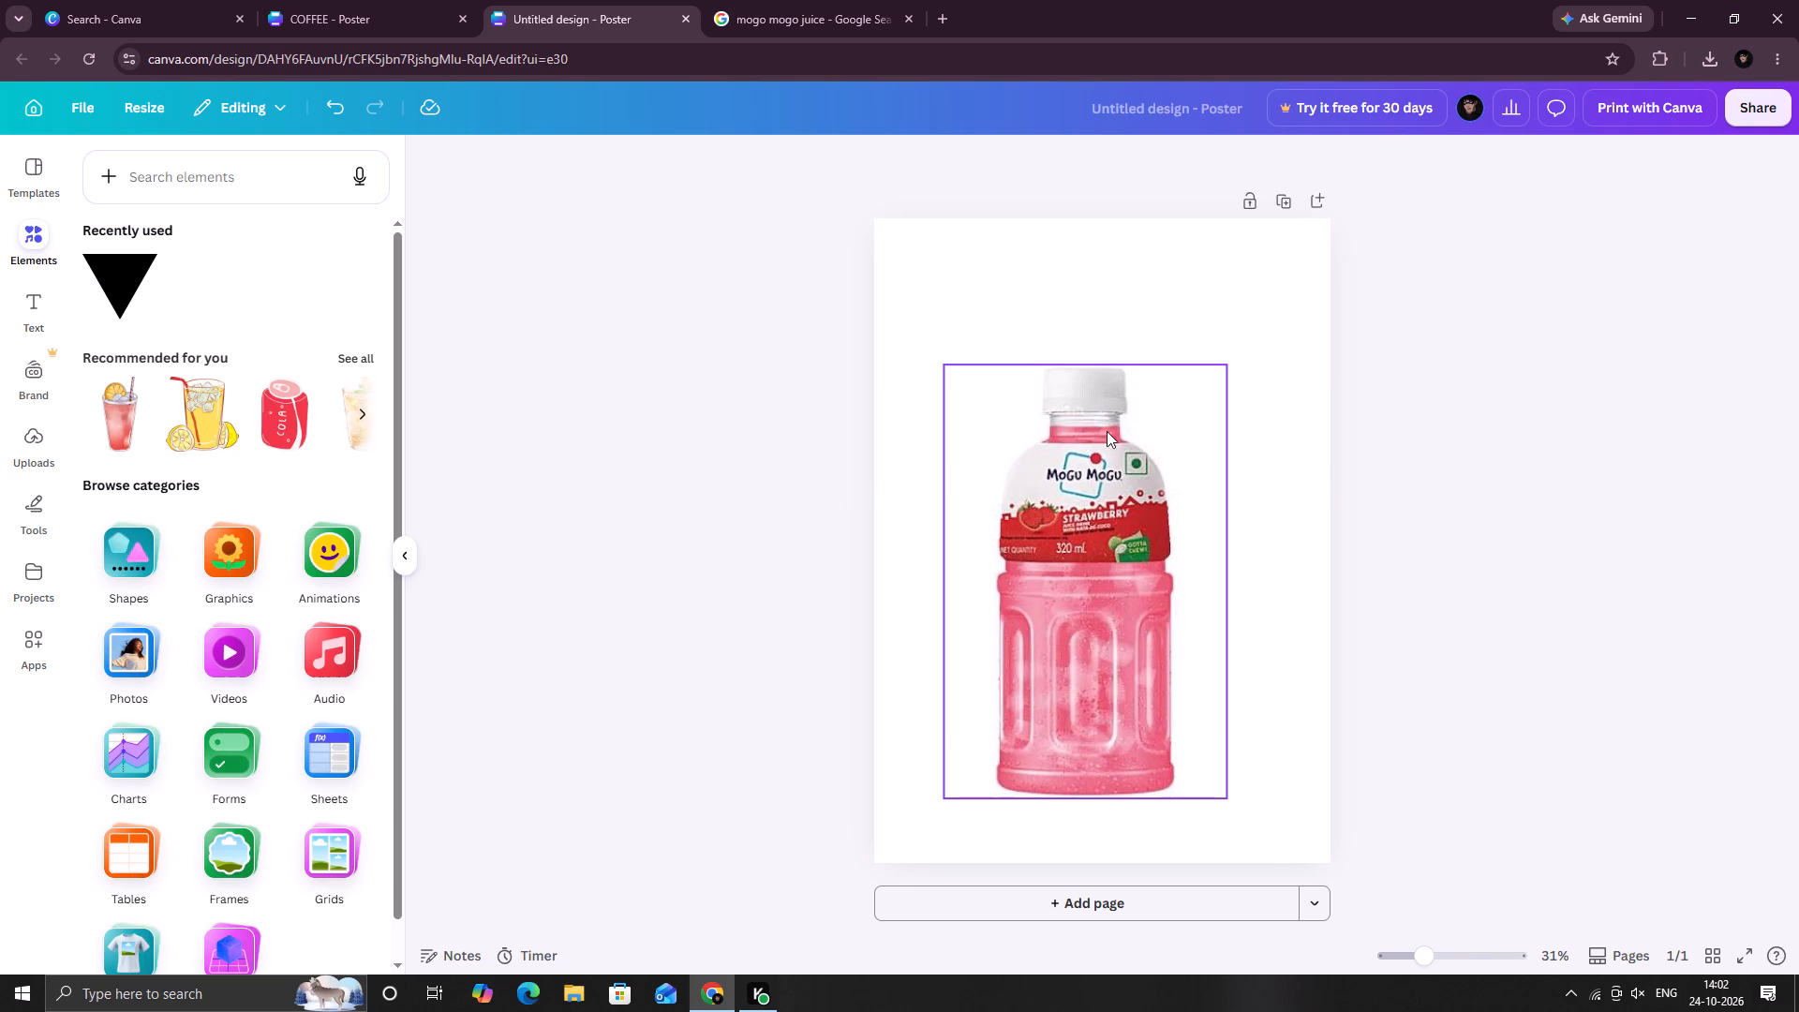
left_click(1202, 394)
left_click_drag(1221, 363, 1167, 369)
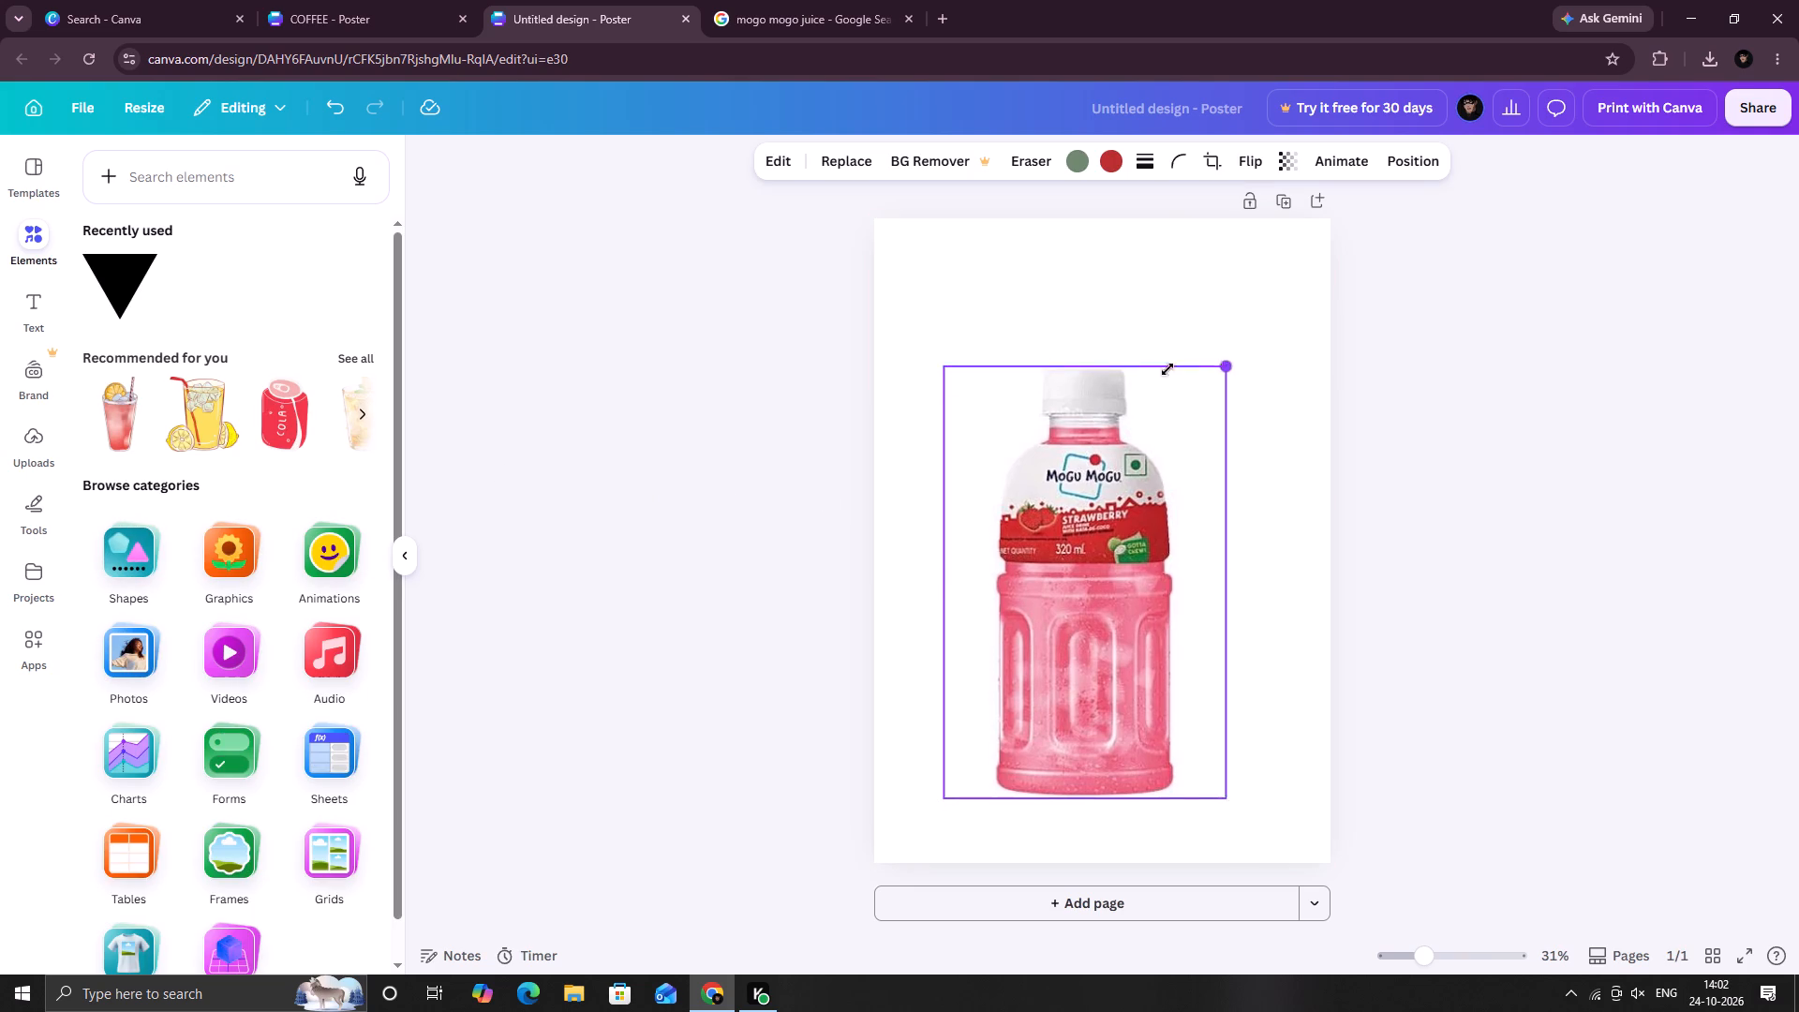
left_click_drag(1167, 369, 1069, 361)
Crop the white margins on both sides of the bottle and move the image to the page's lower-right area.
left_click_drag(1182, 617, 1100, 617)
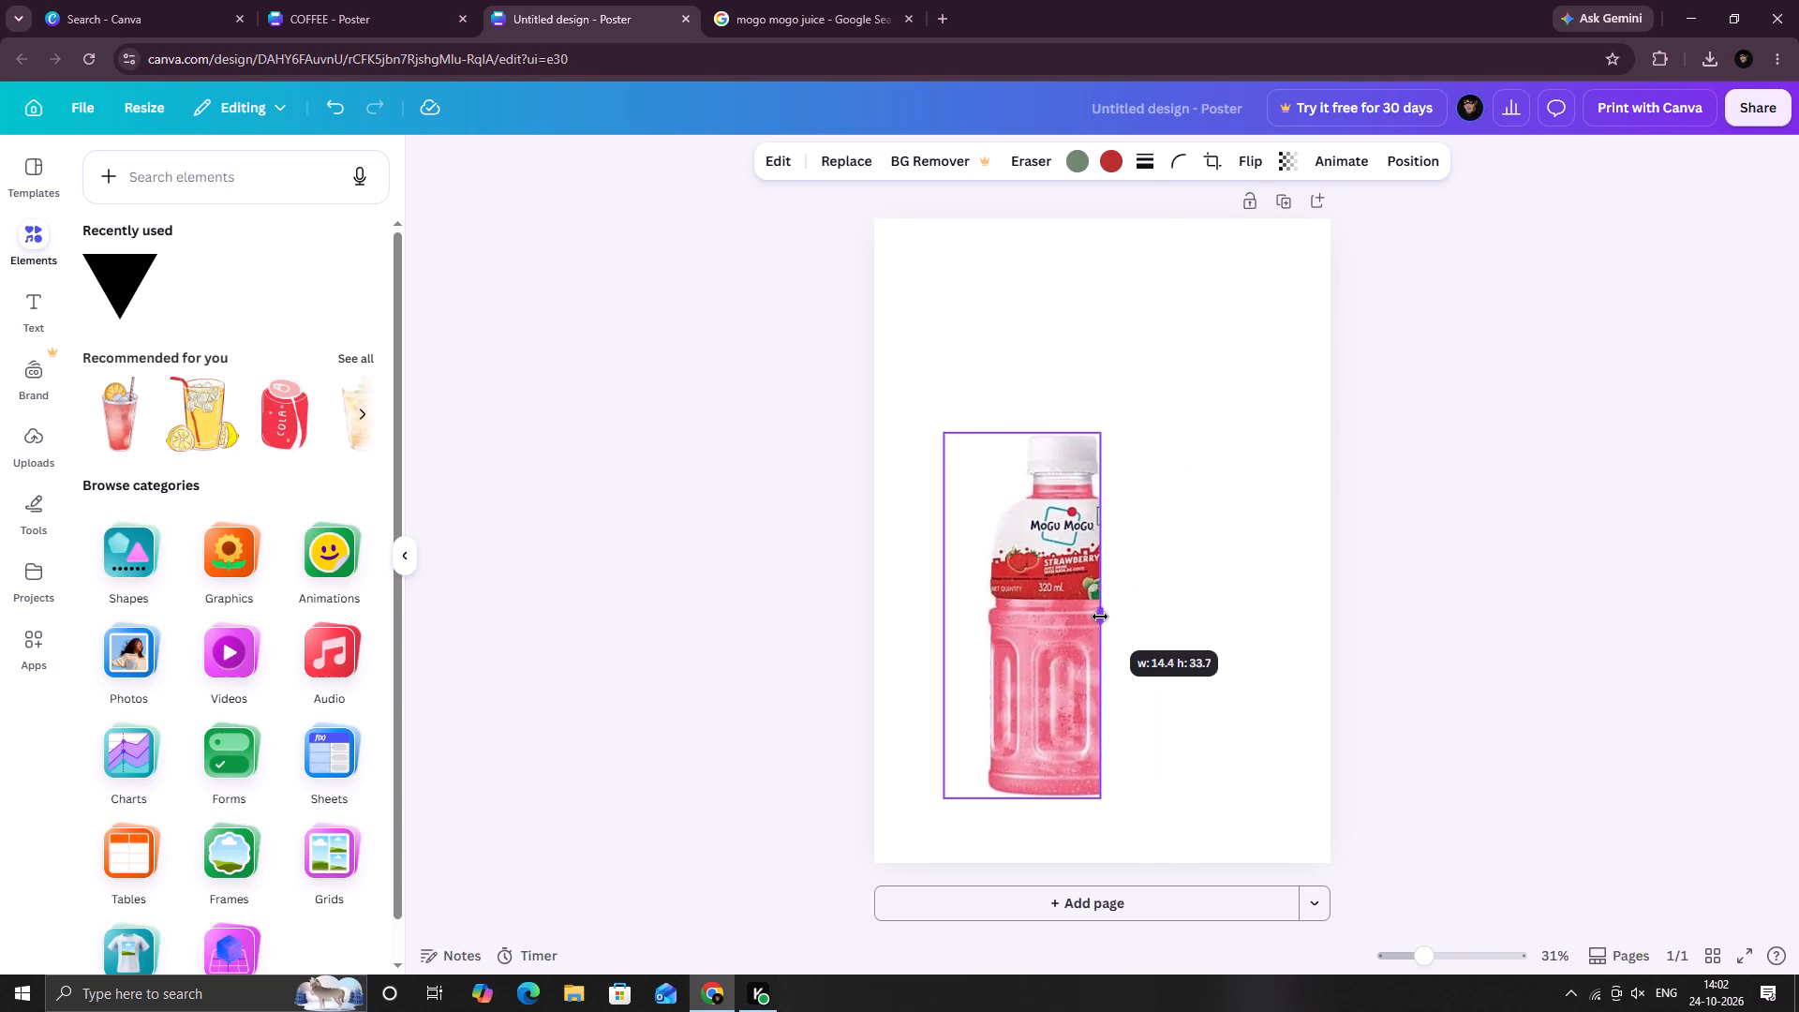
left_click_drag(1100, 617, 1072, 617)
left_click_drag(1072, 617, 1156, 618)
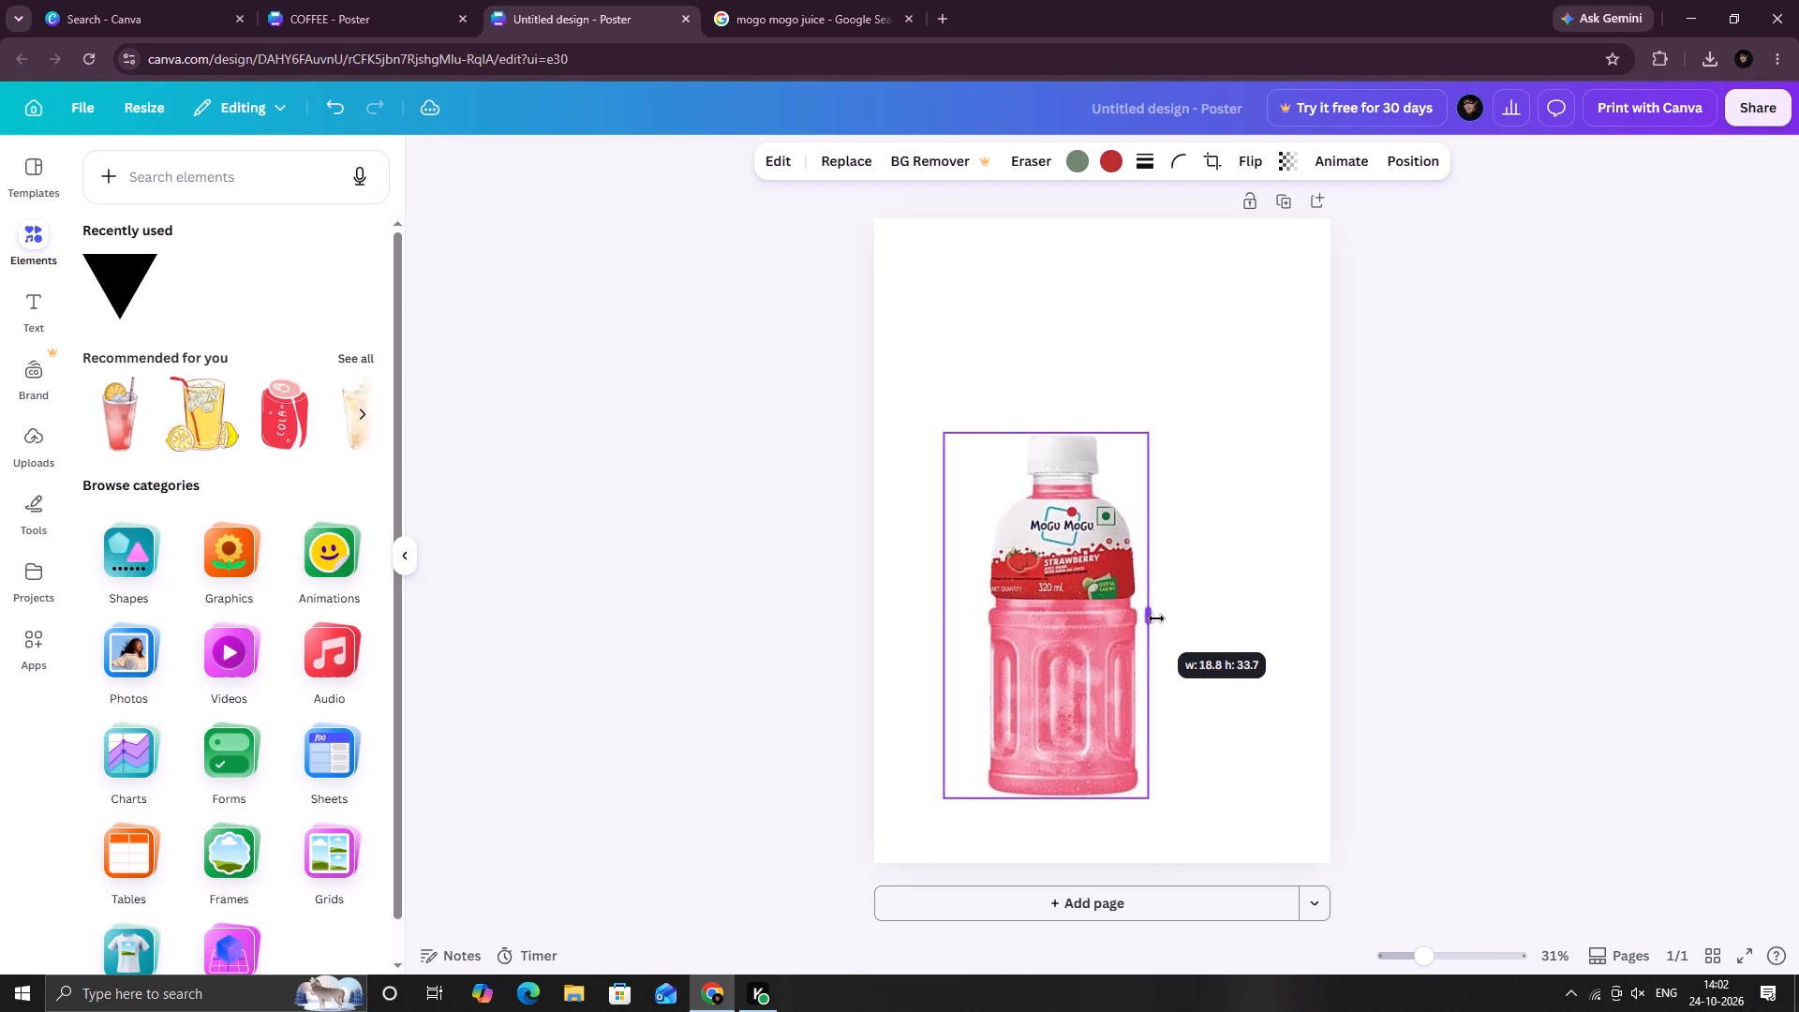
left_click_drag(1156, 618, 1151, 618)
left_click_drag(943, 610, 983, 610)
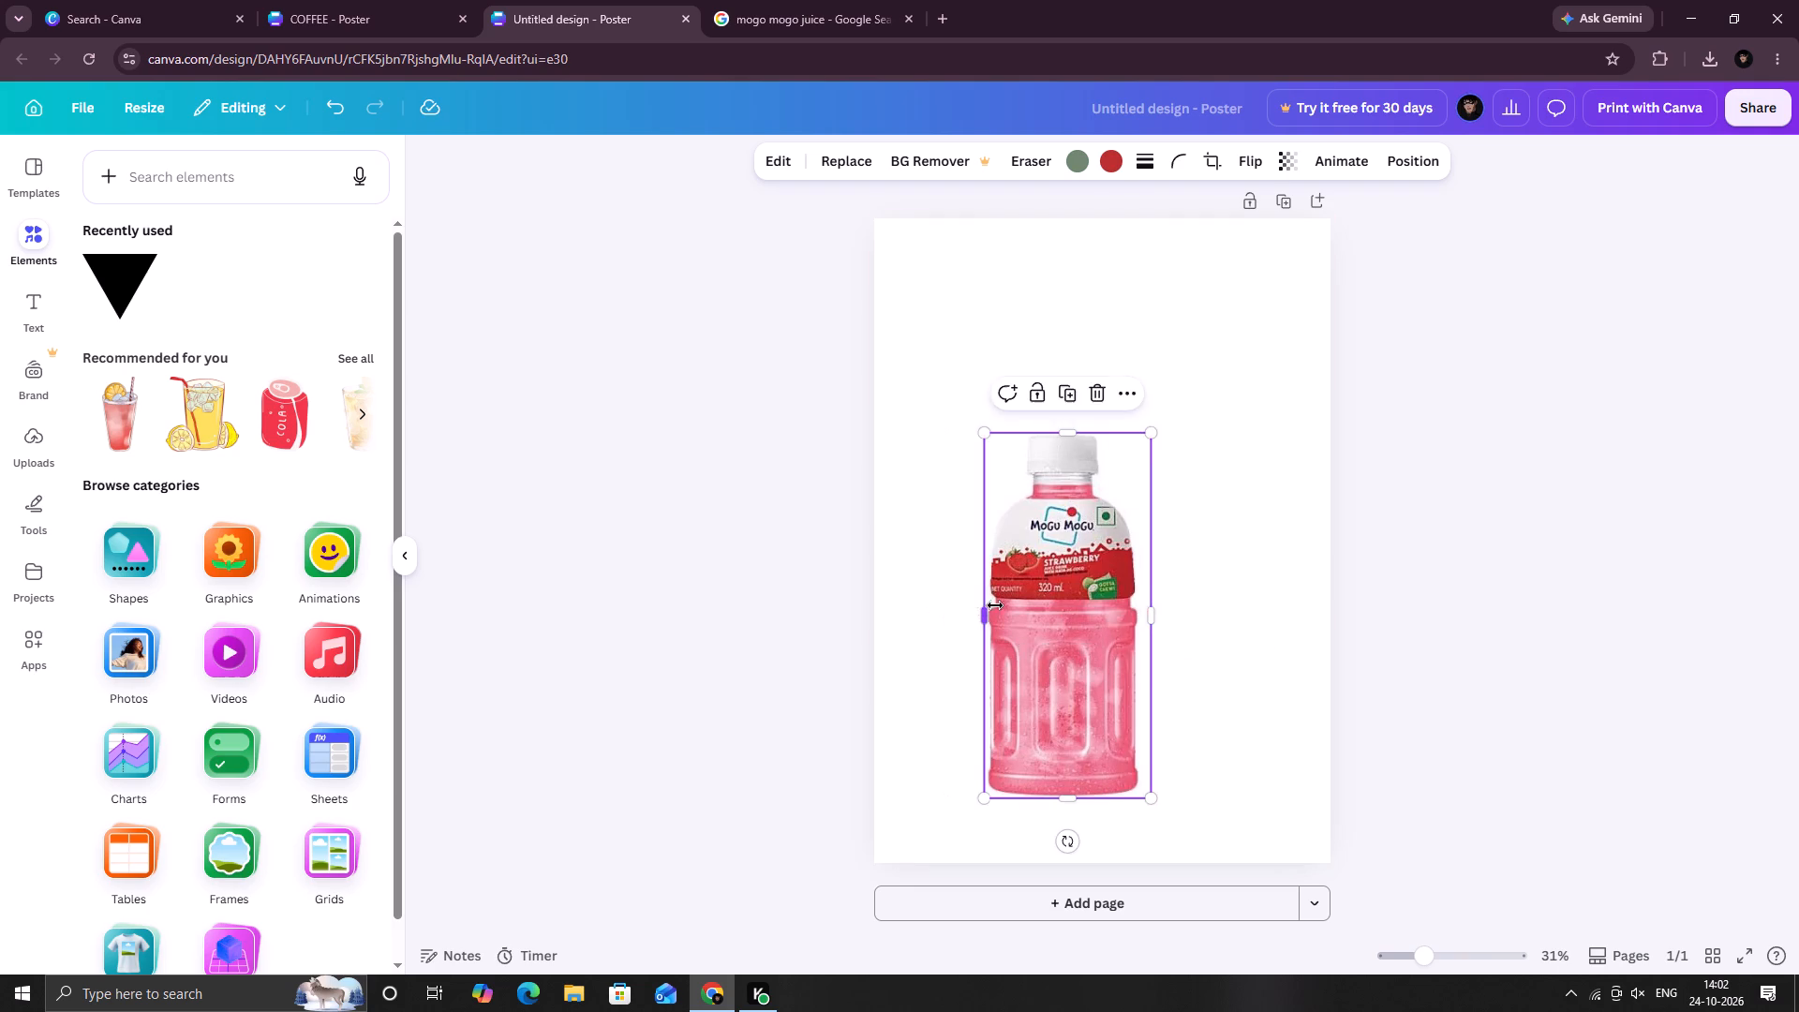
left_click_drag(1046, 585, 1180, 612)
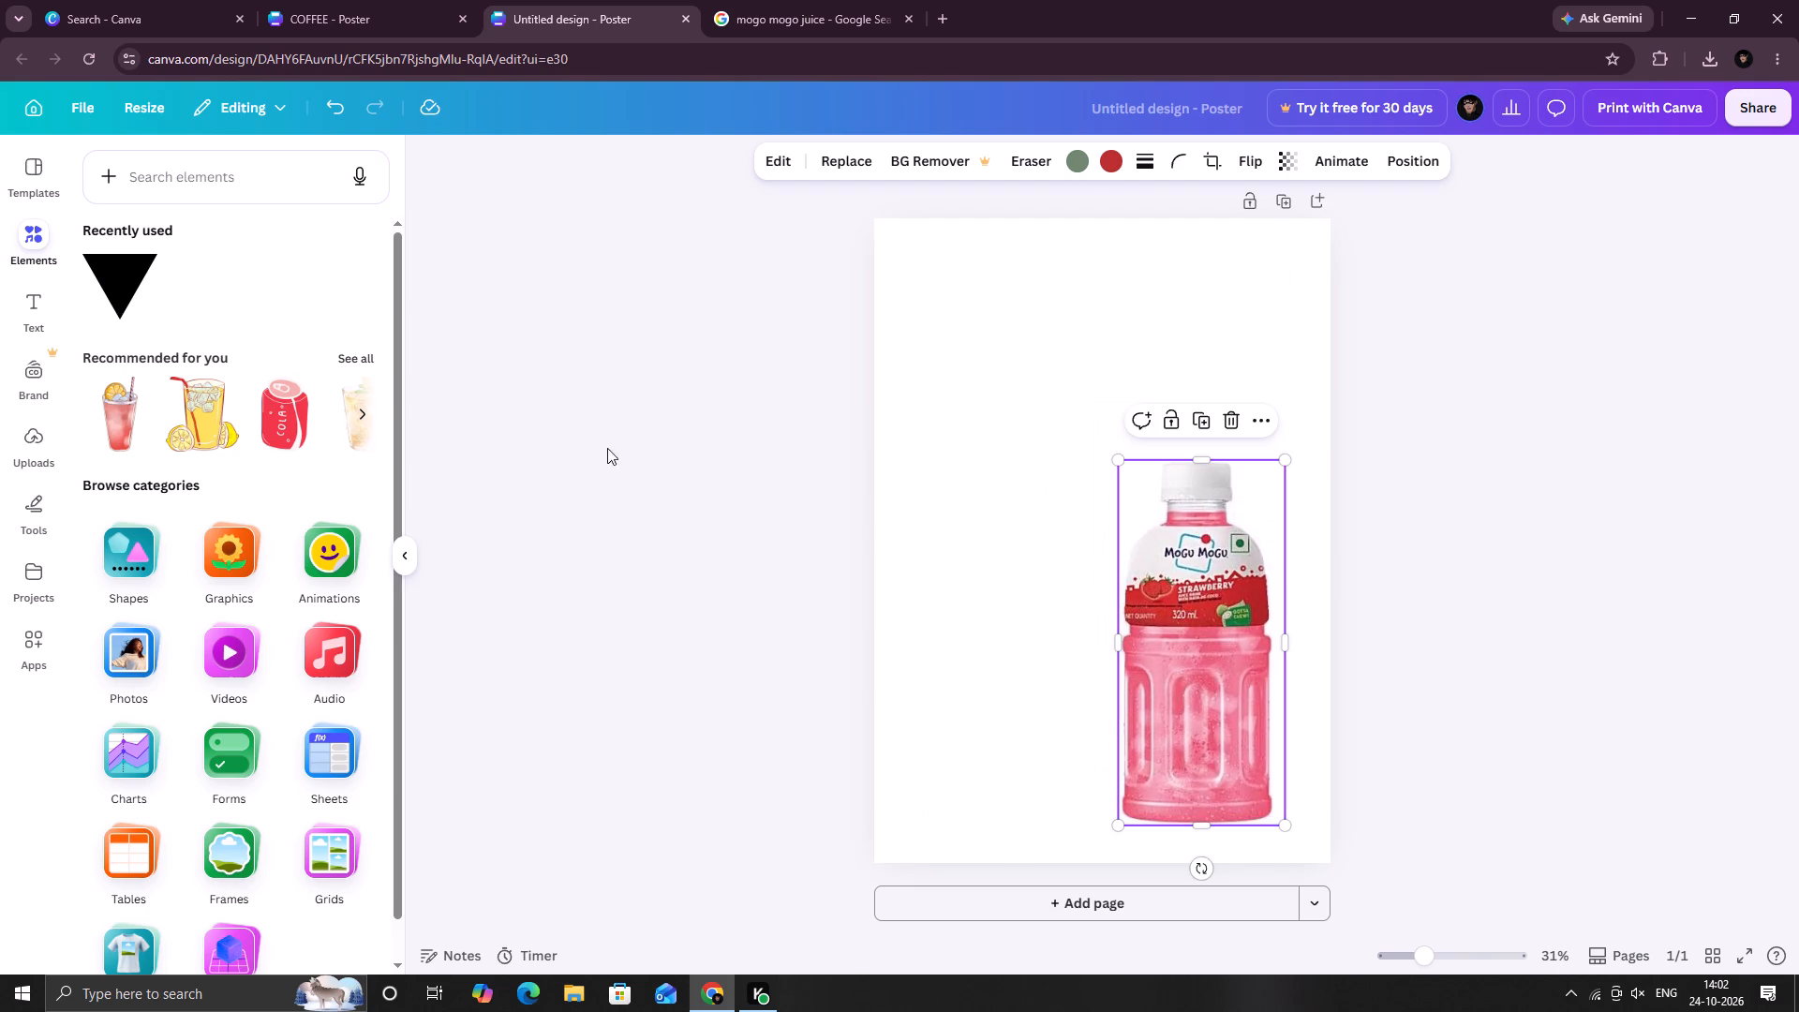
Search the elements library for "isolated splash" and narrow the results to graphics.
left_click(191, 186)
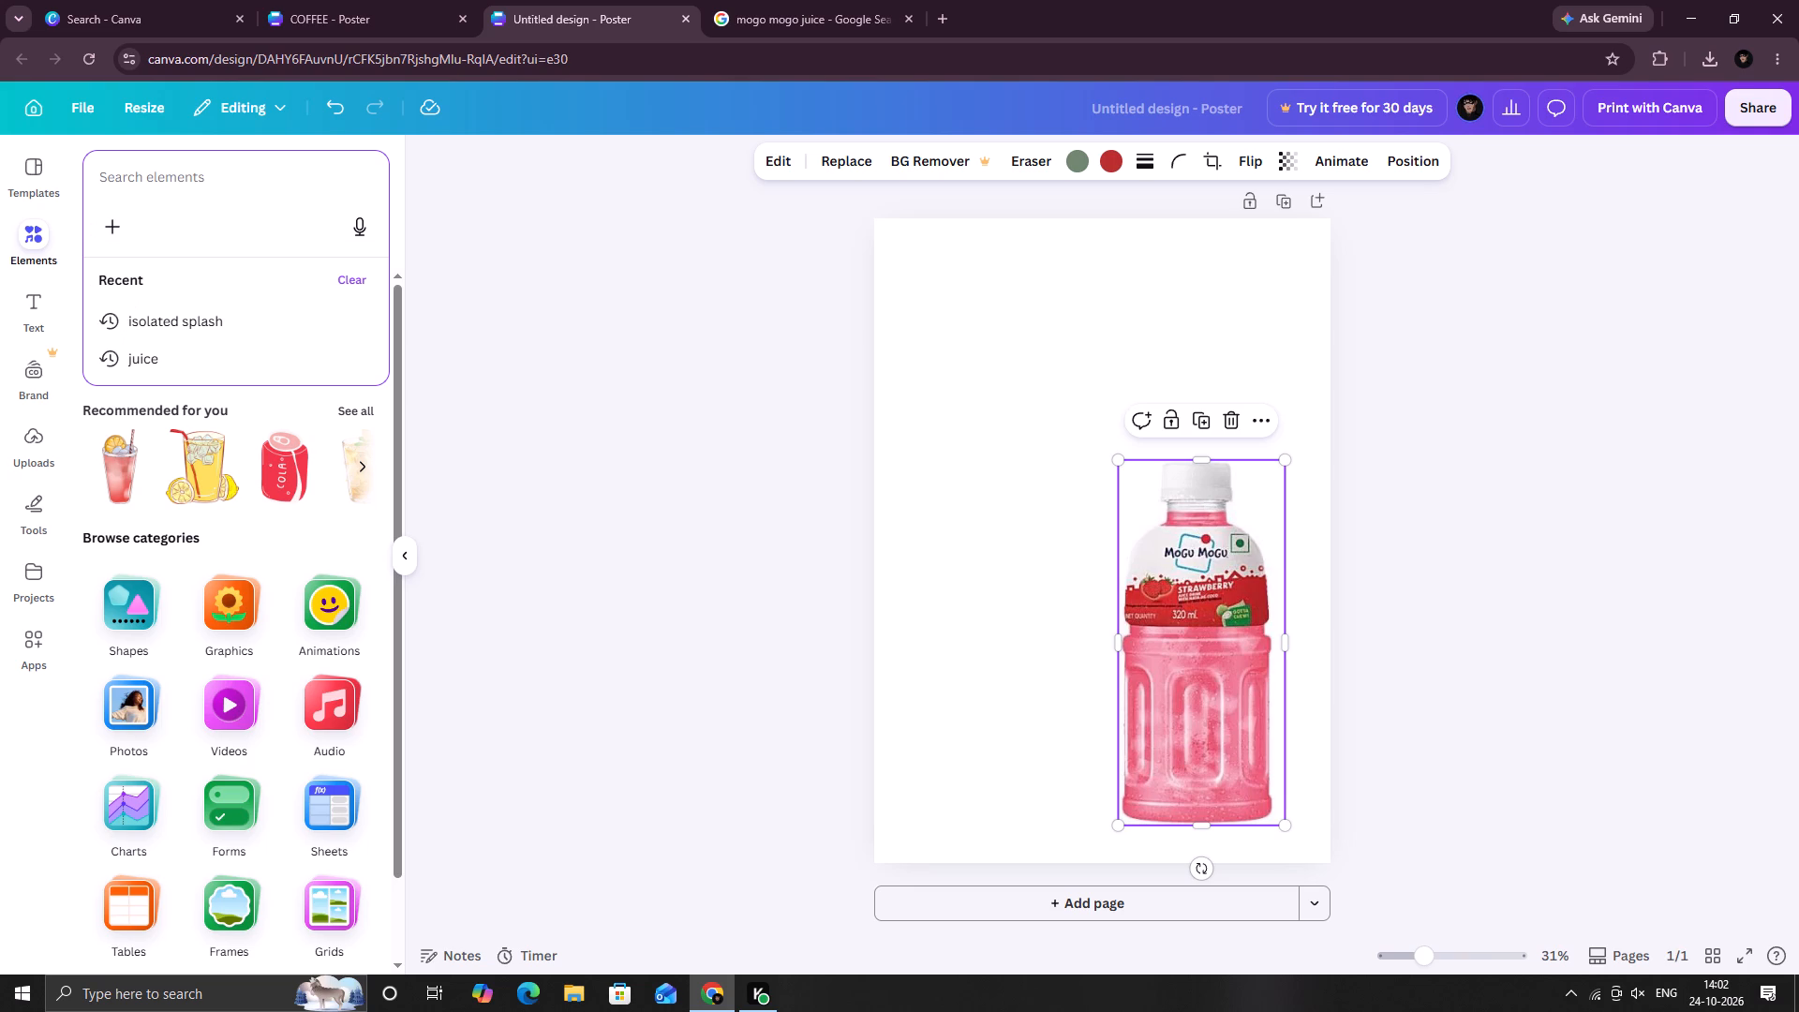
key("i")
type("solated splash")
key("Return")
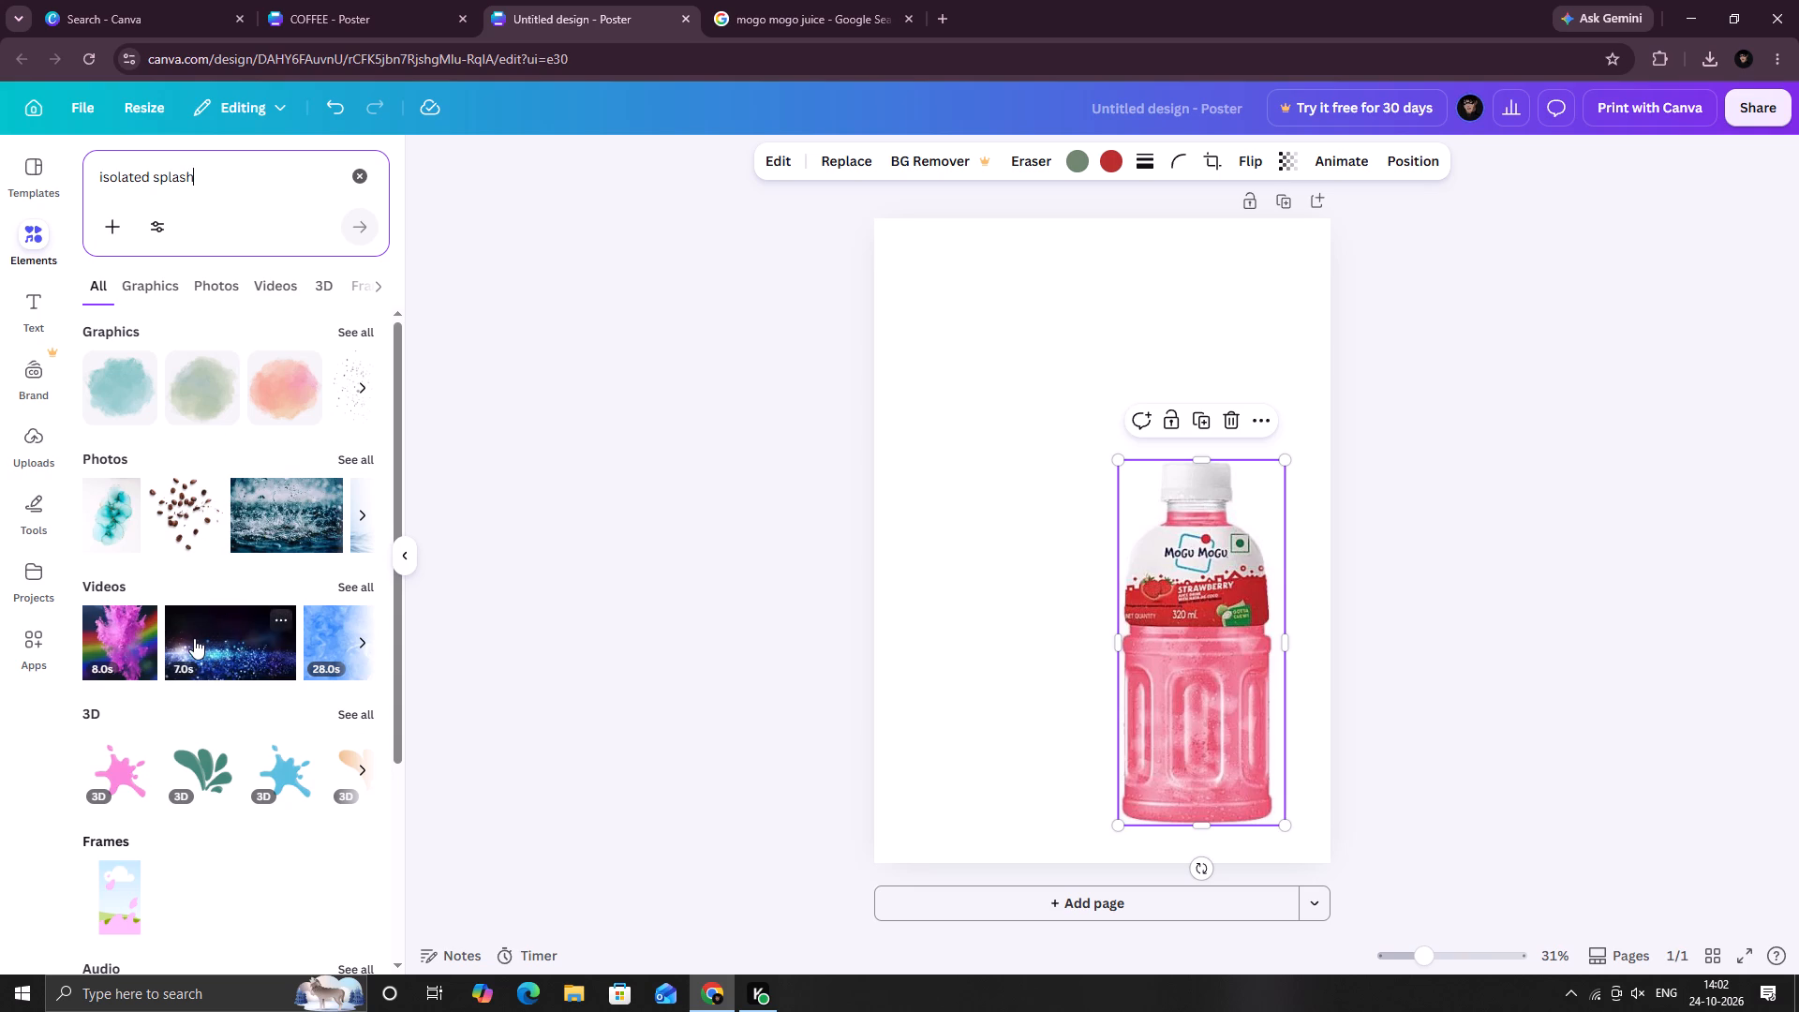
scroll(194, 638, "down", 5)
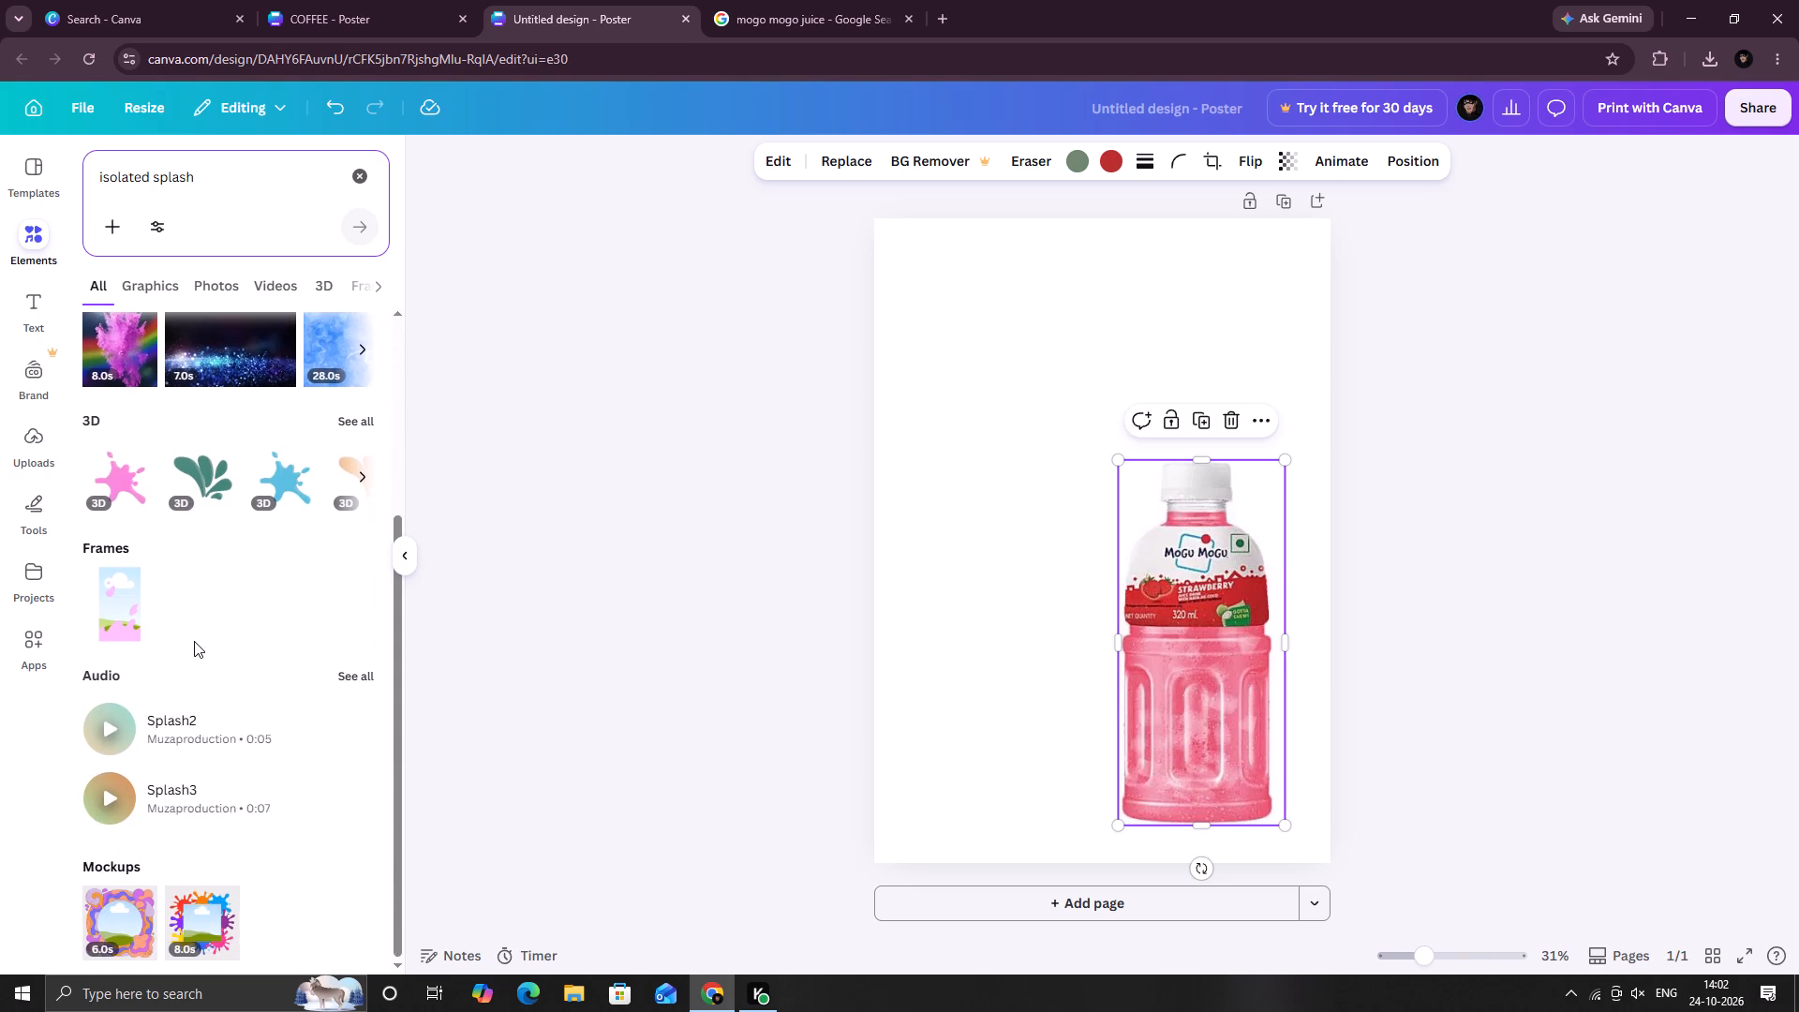
scroll(194, 641, "up", 1)
scroll(194, 641, "down", 1)
scroll(194, 641, "up", 1)
scroll(194, 641, "down", 1)
scroll(194, 641, "up", 1)
scroll(243, 509, "up", 2)
left_click(146, 294)
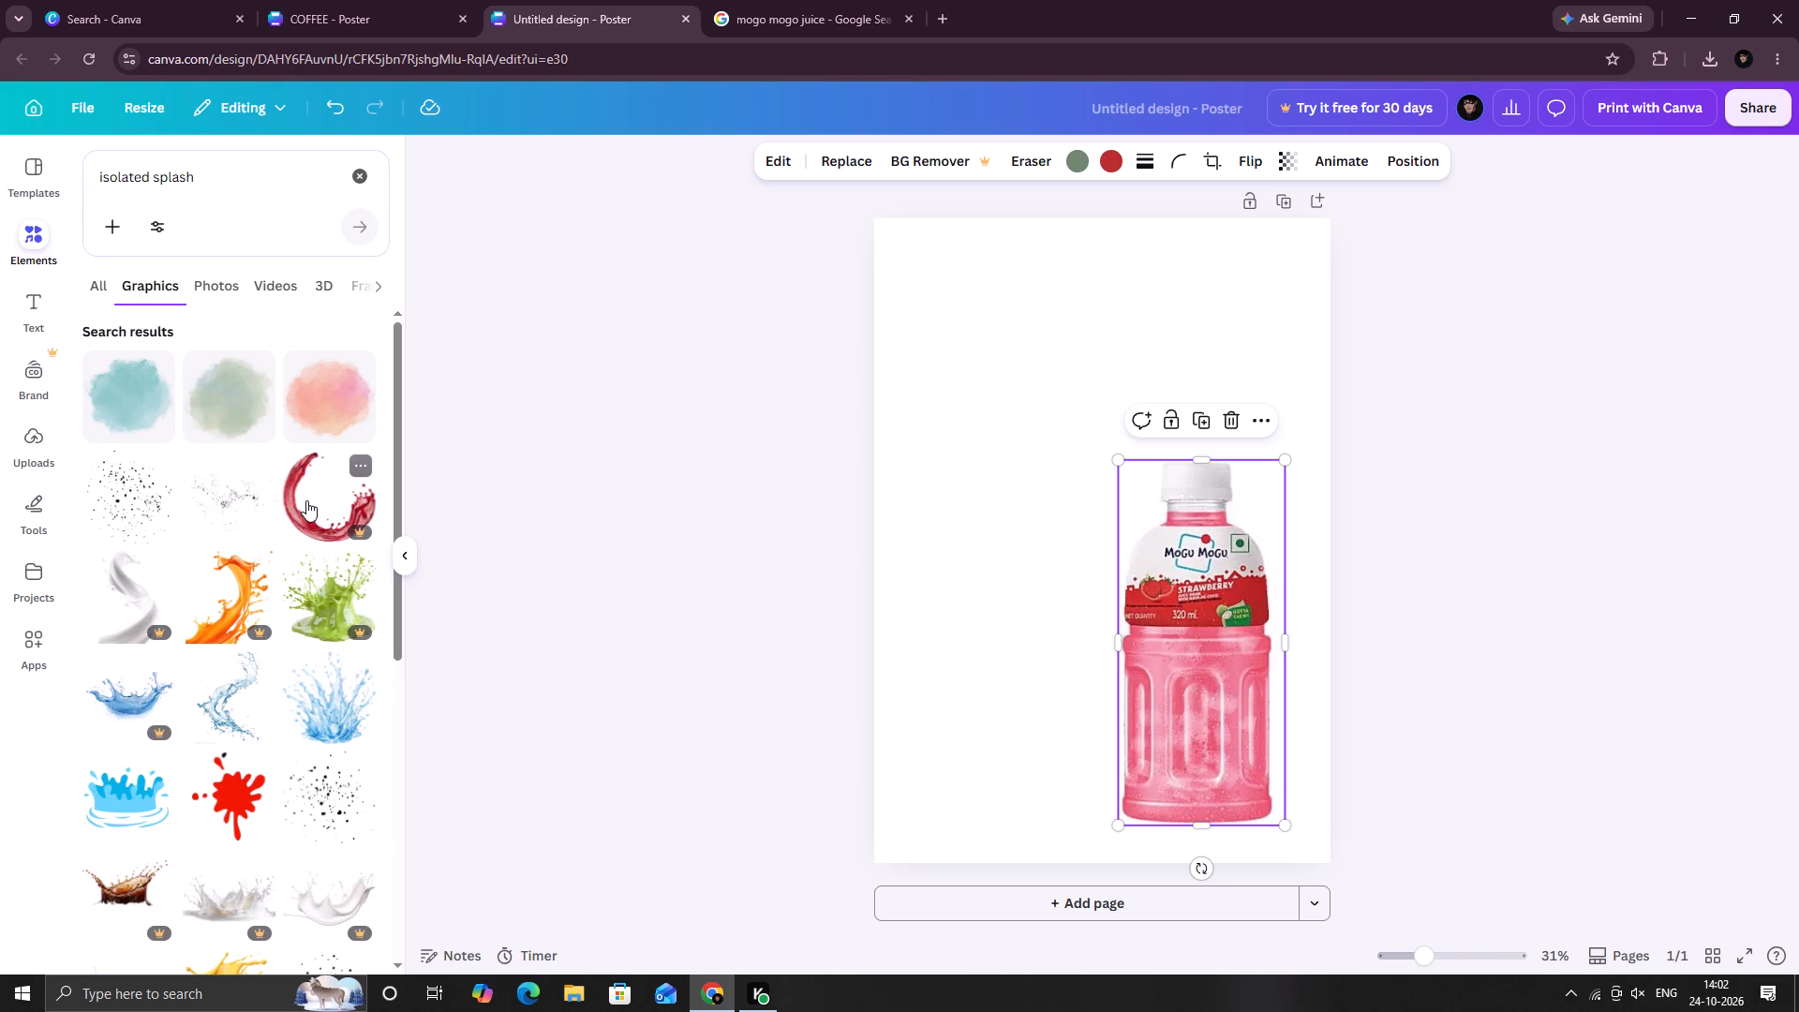
Add the diagonal blue water splash graphic from the results and place it across the lower half of the bottle.
scroll(145, 496, "down", 2)
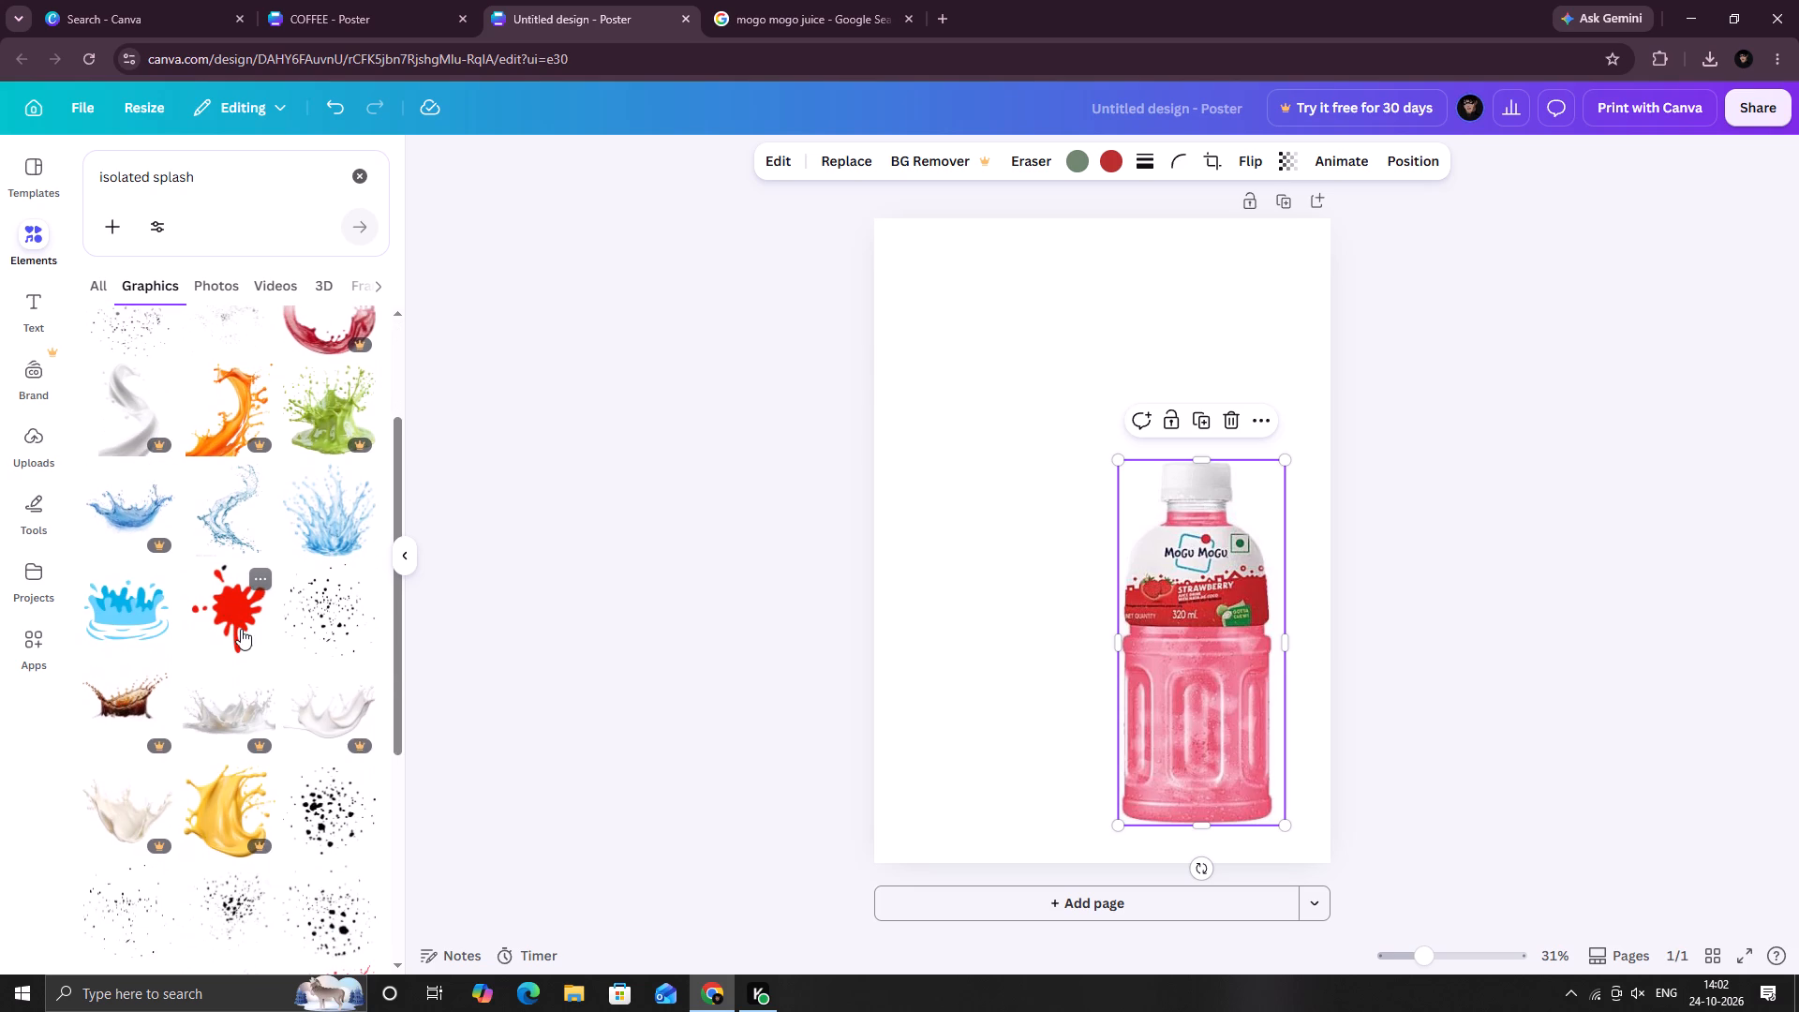
scroll(241, 634, "down", 5)
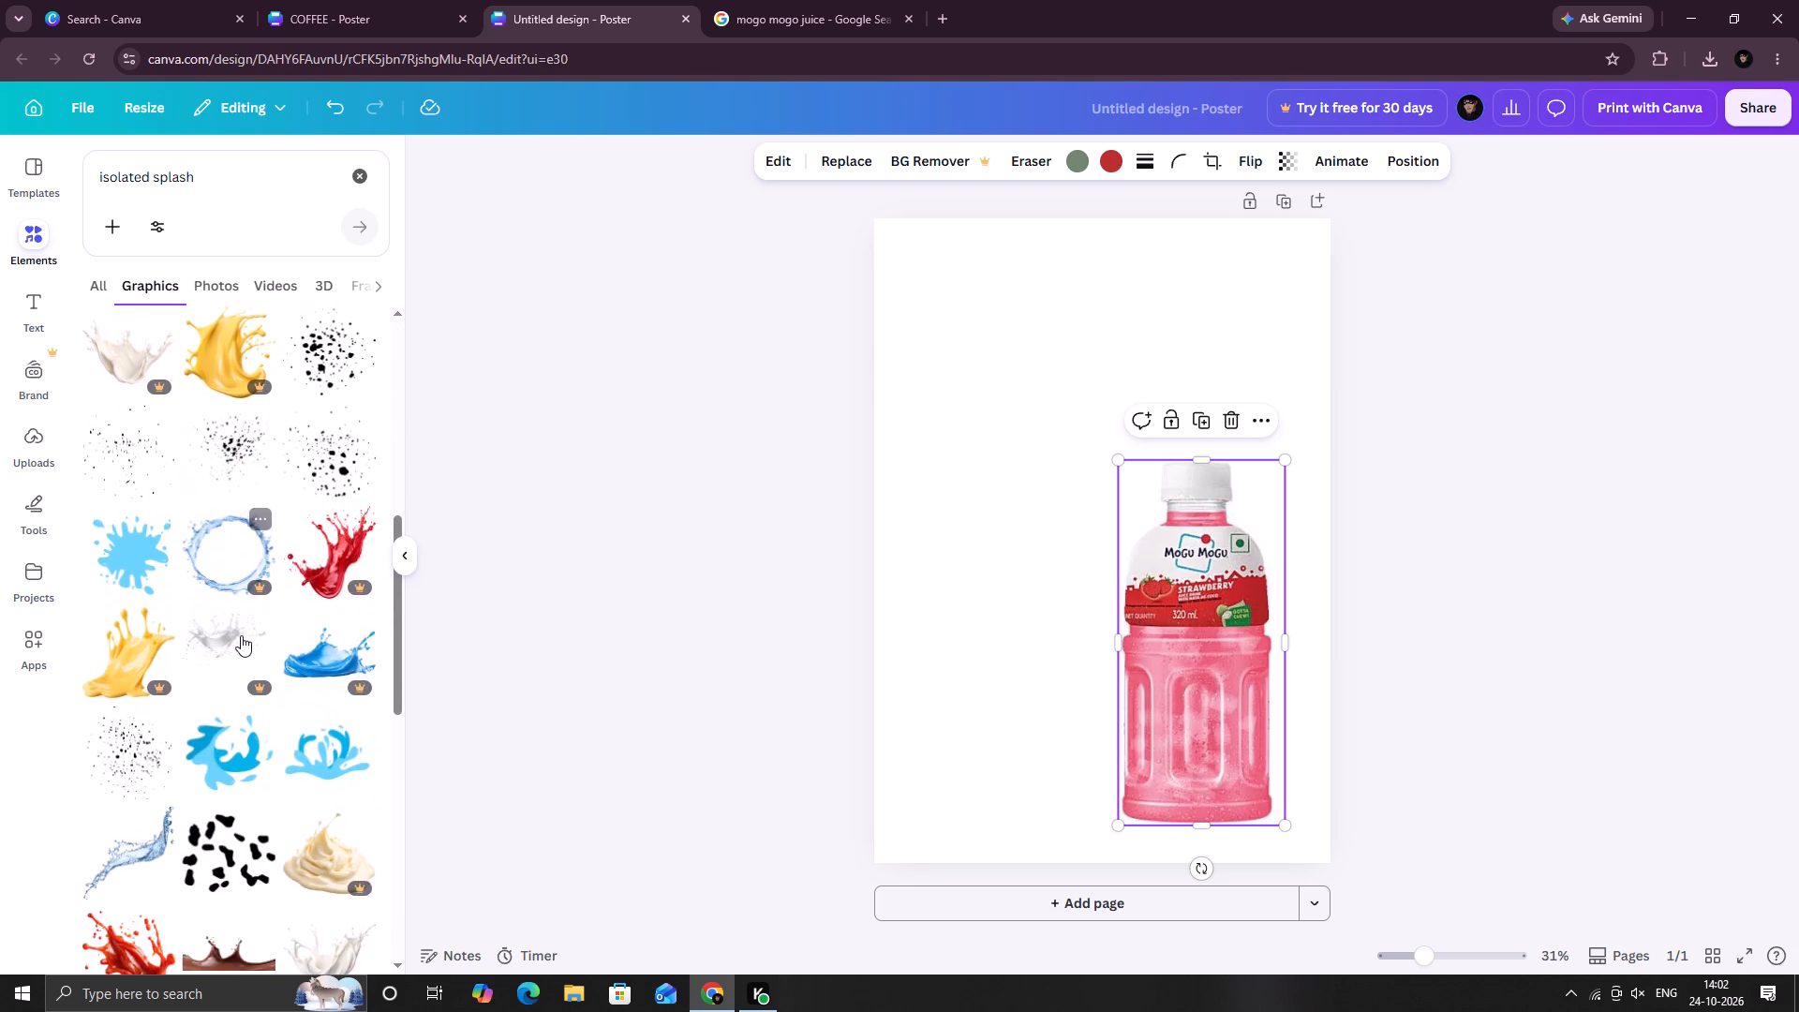
scroll(241, 635, "down", 3)
left_click(133, 564)
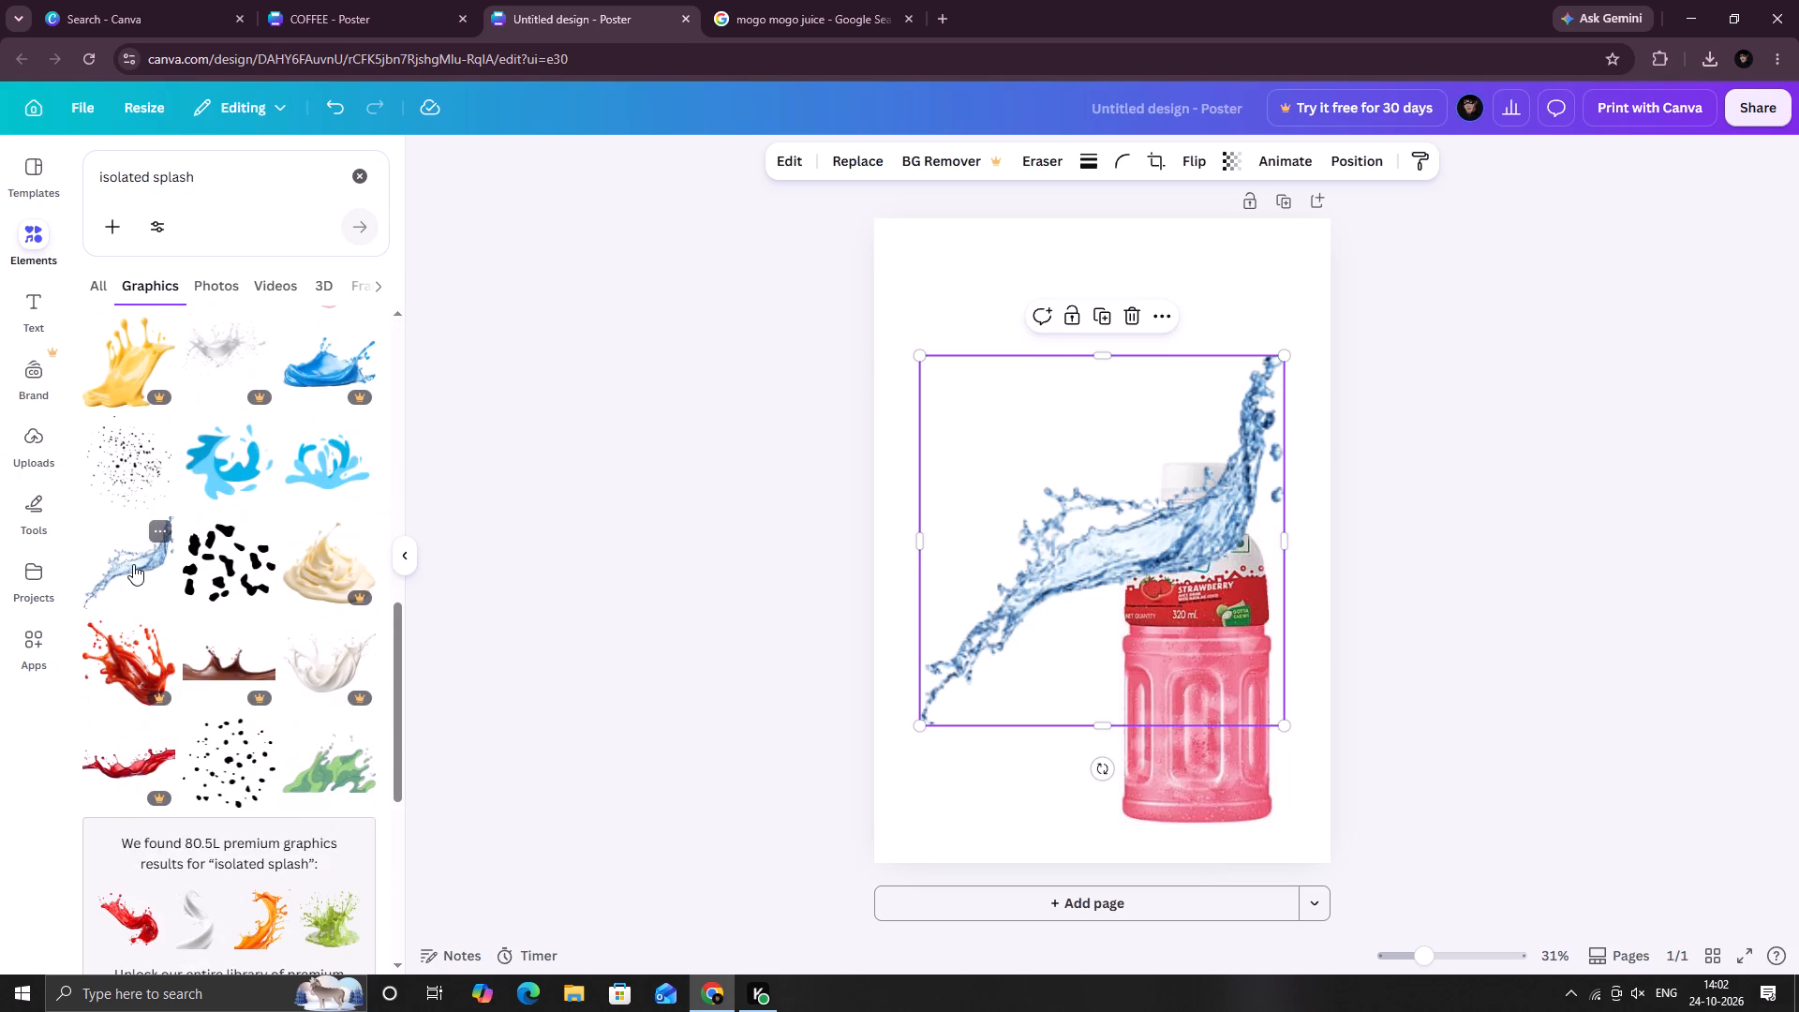
left_click_drag(1136, 542, 1154, 568)
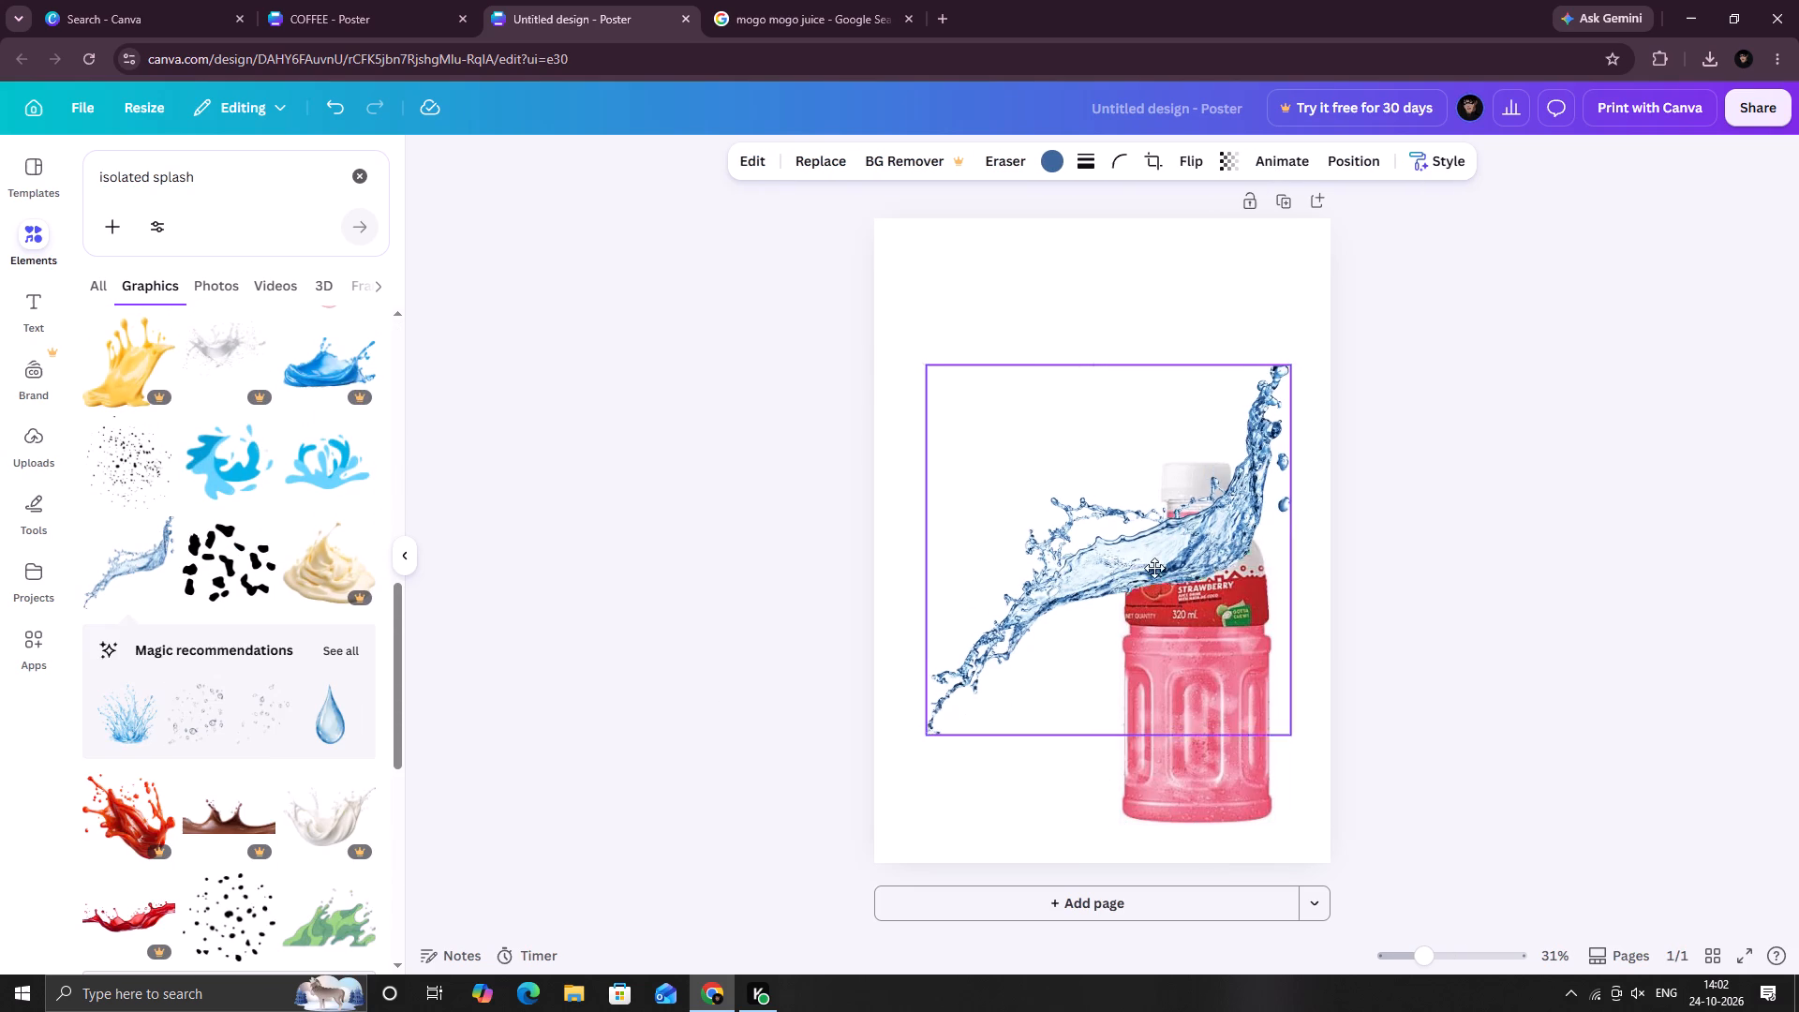
left_click_drag(1154, 568, 1215, 644)
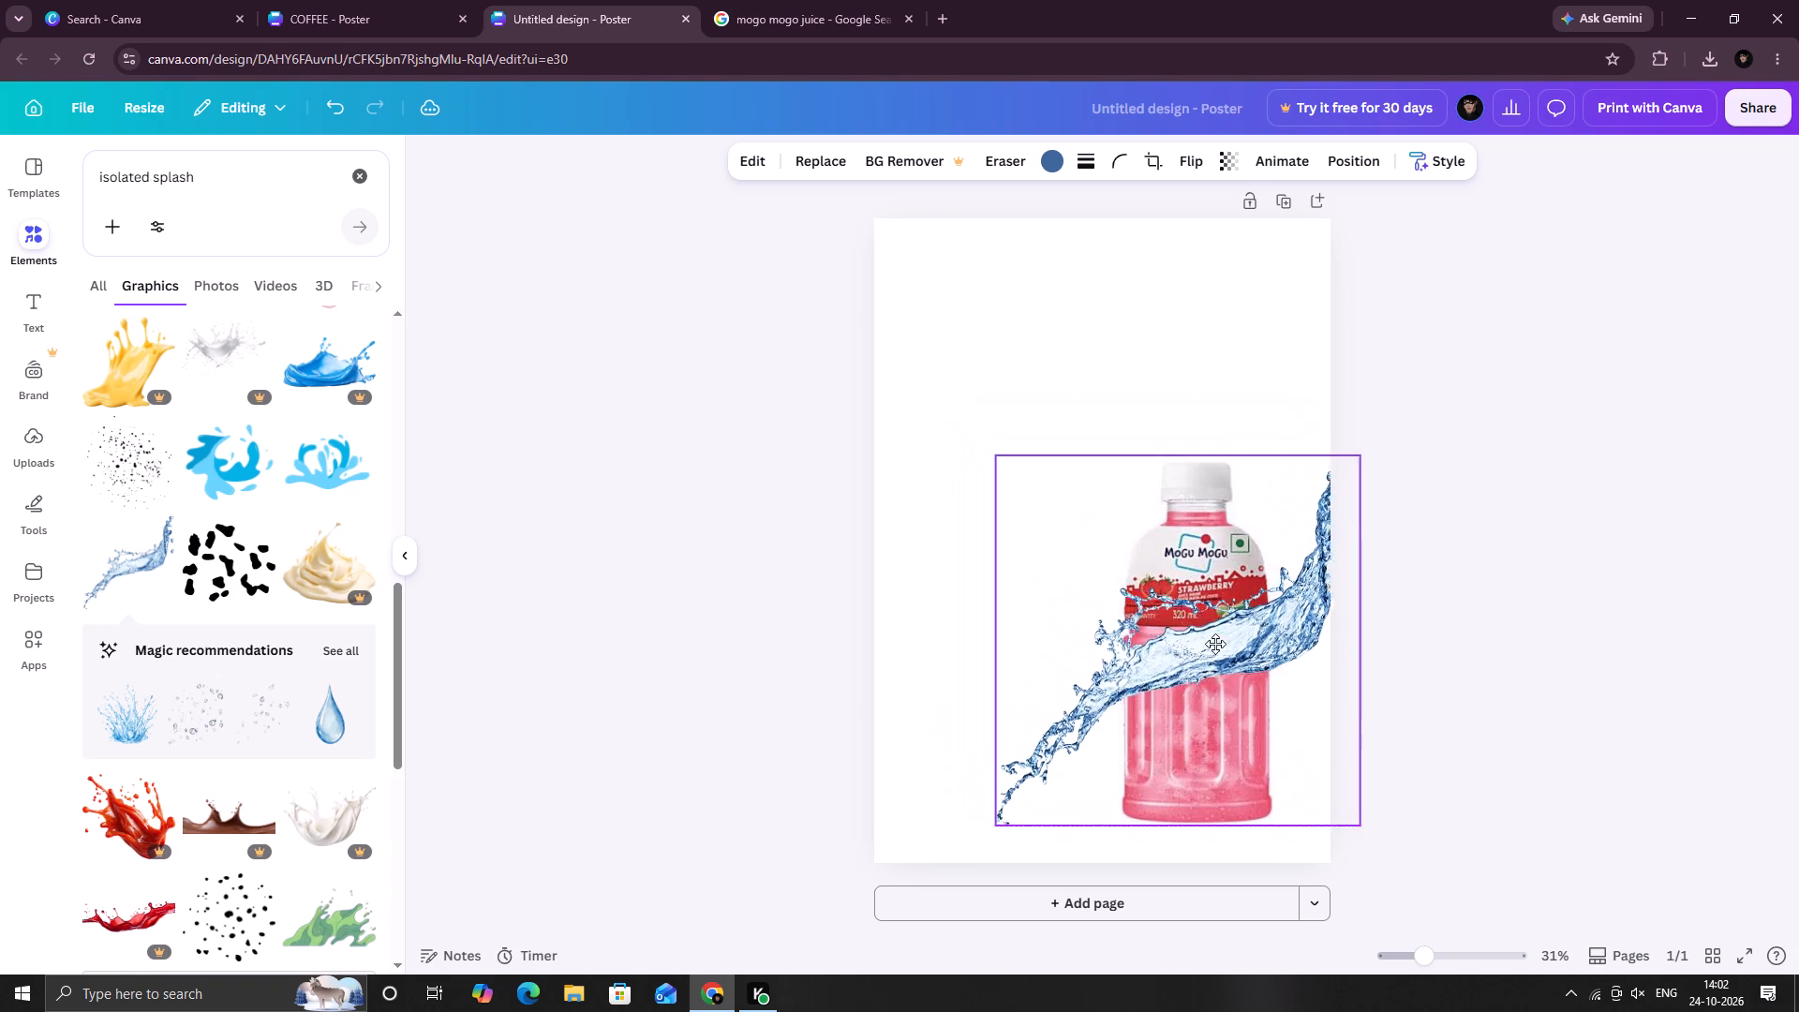
left_click_drag(1215, 644, 1191, 676)
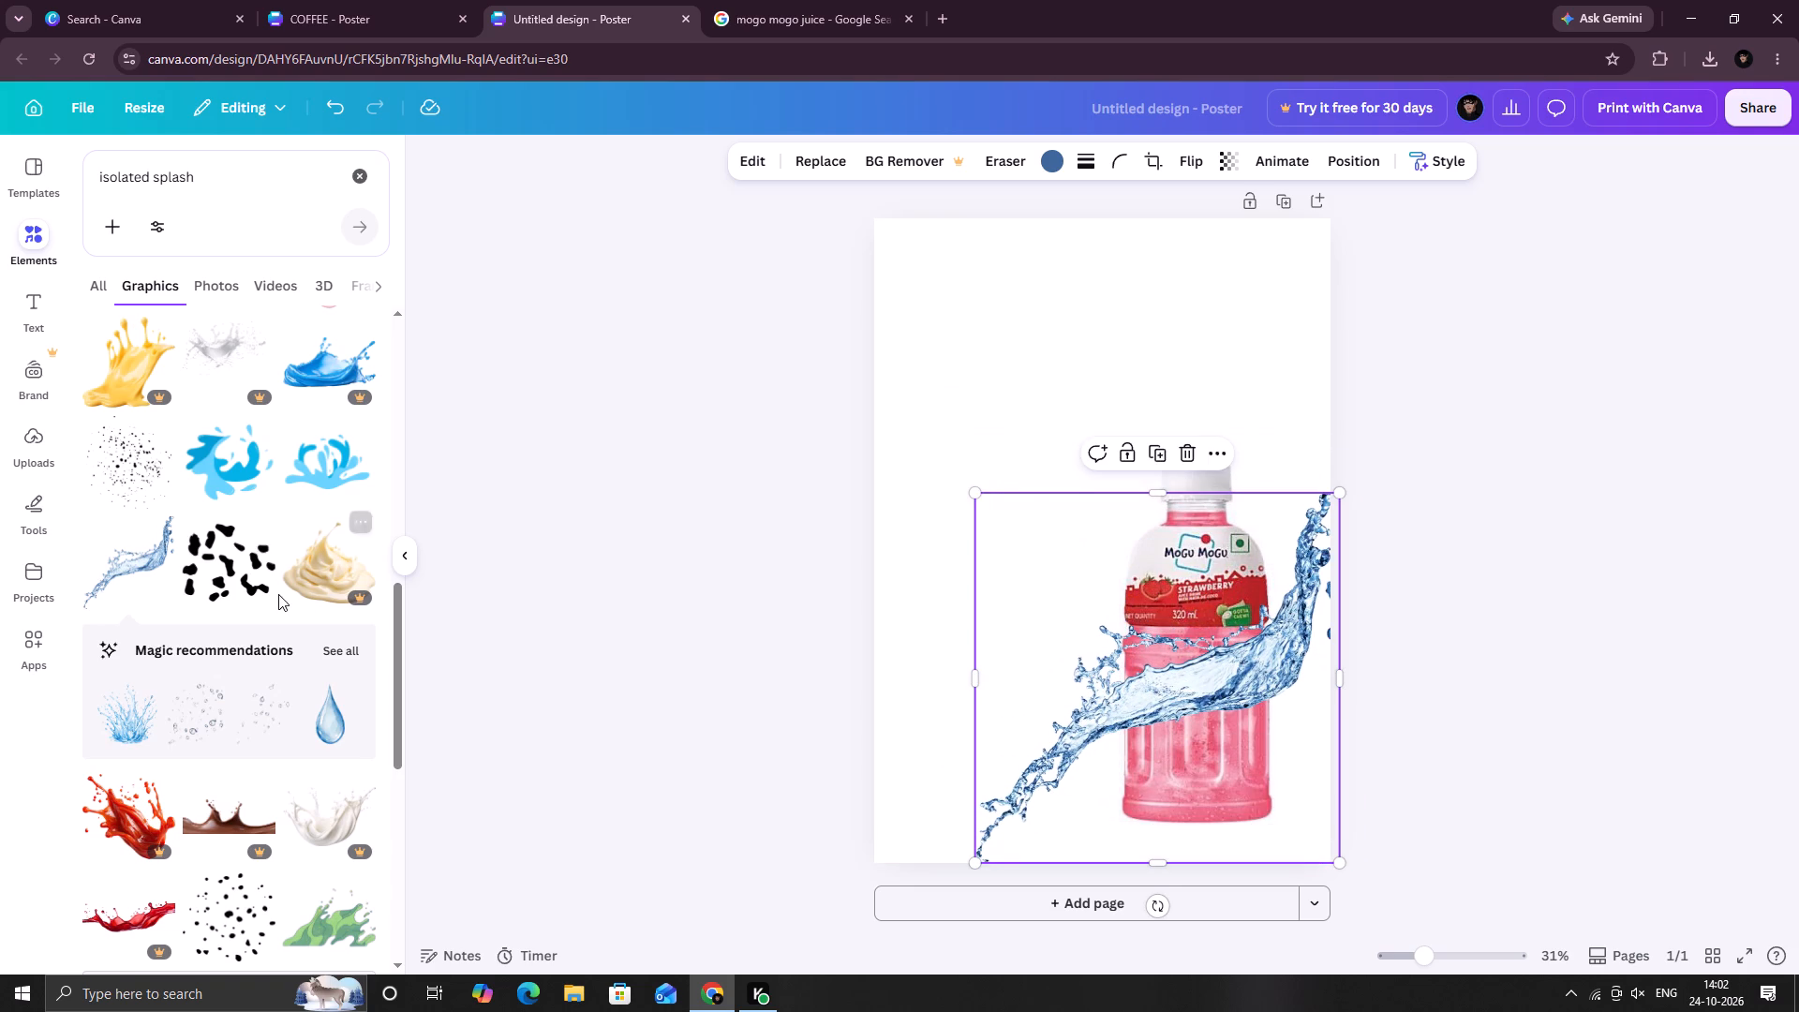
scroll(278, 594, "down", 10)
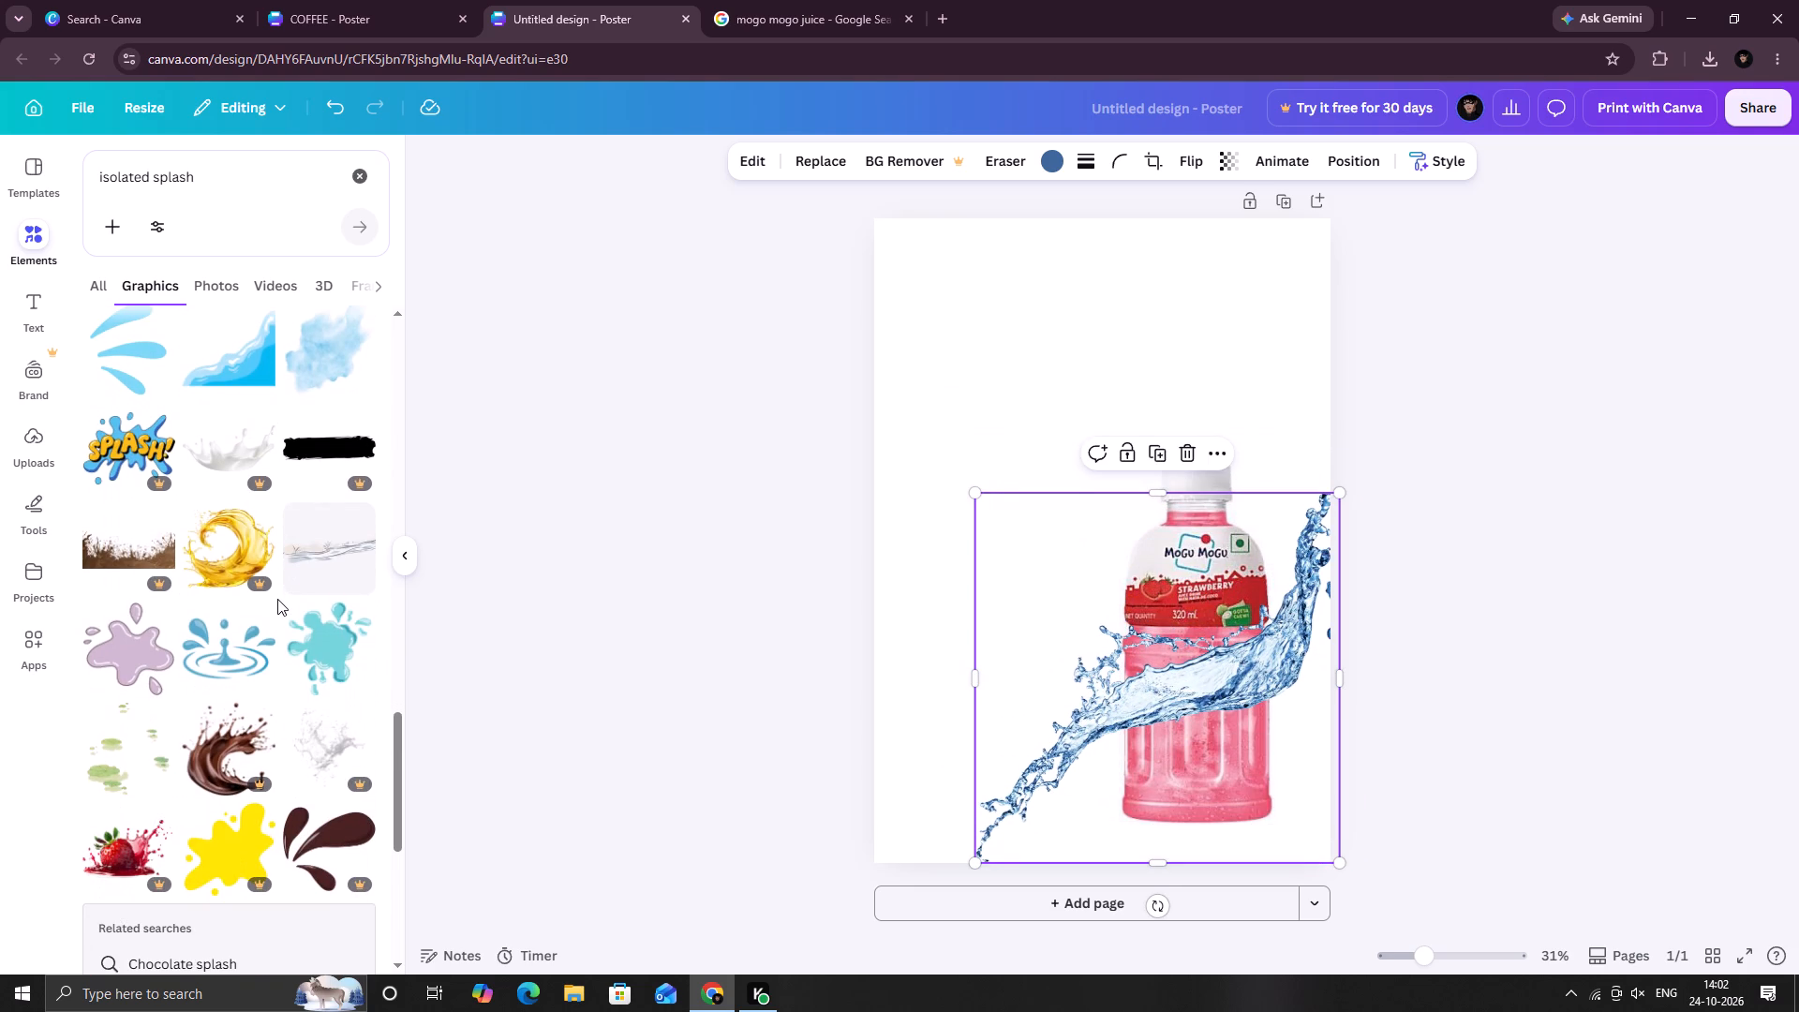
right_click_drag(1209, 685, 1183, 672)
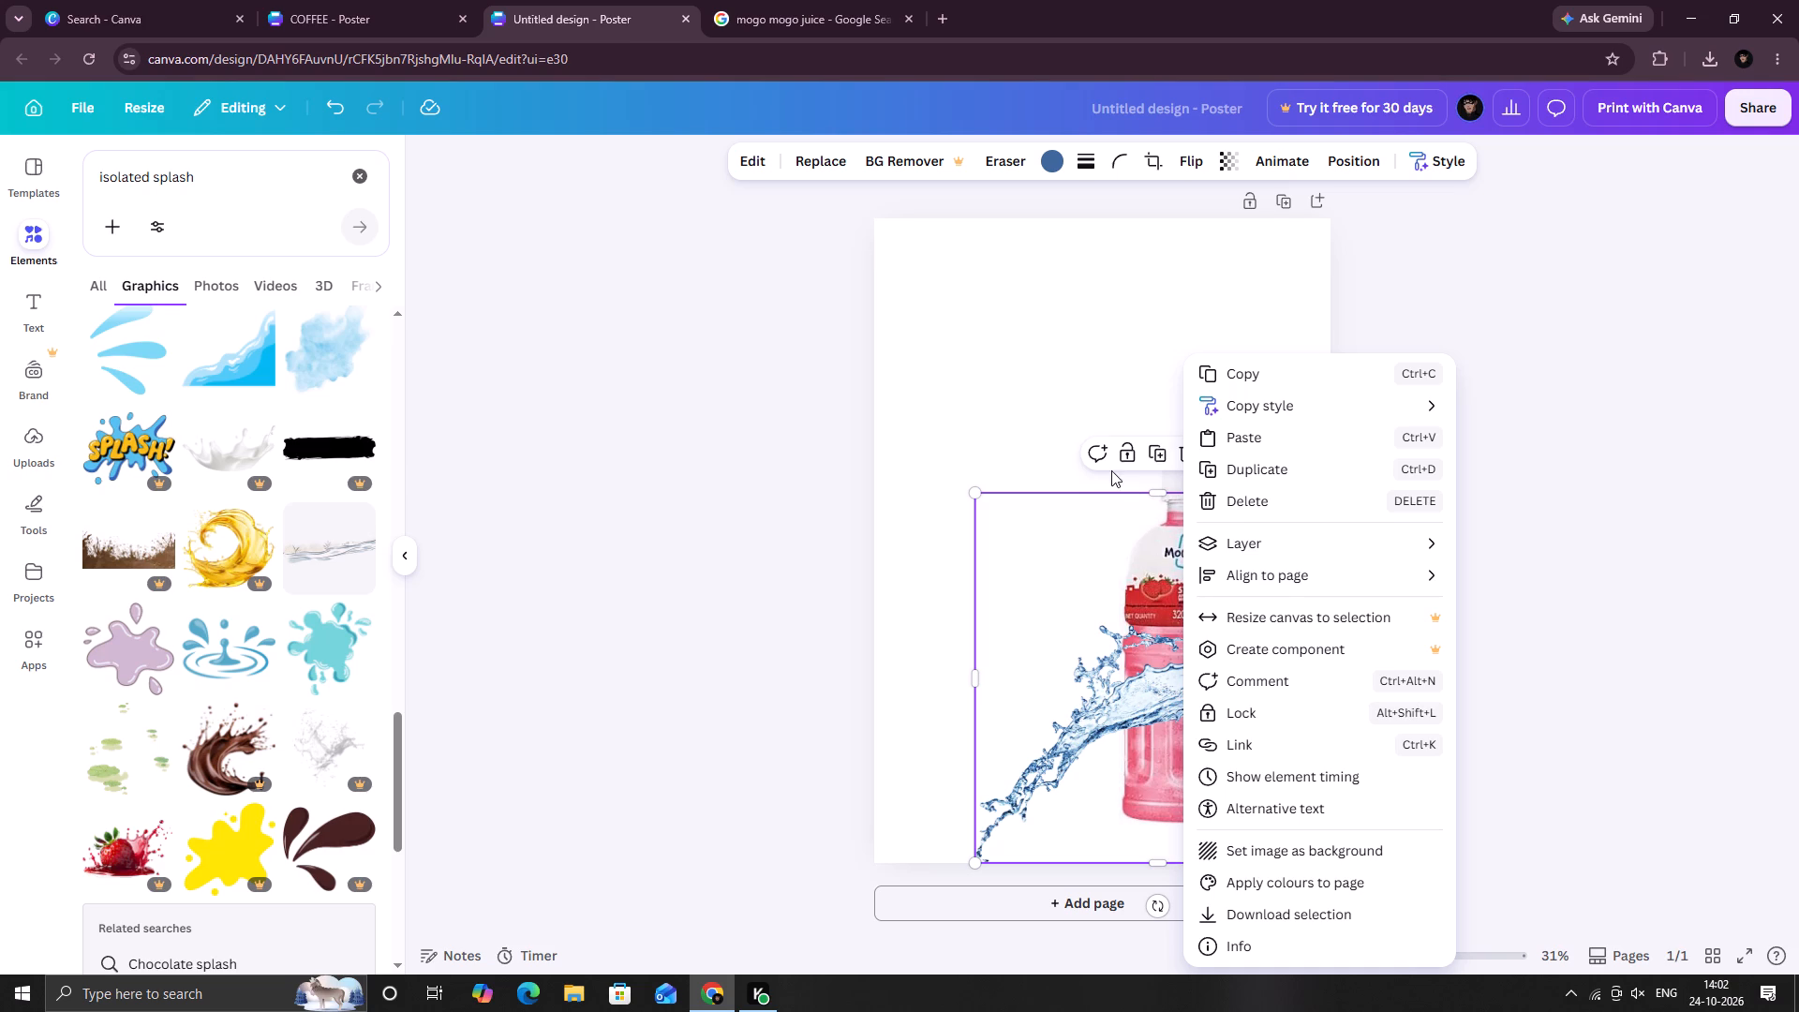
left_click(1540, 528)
Shrink the water splash to about 26 wide and reposition it across the bottle's lower half, within the page's right edge.
left_click(1163, 685)
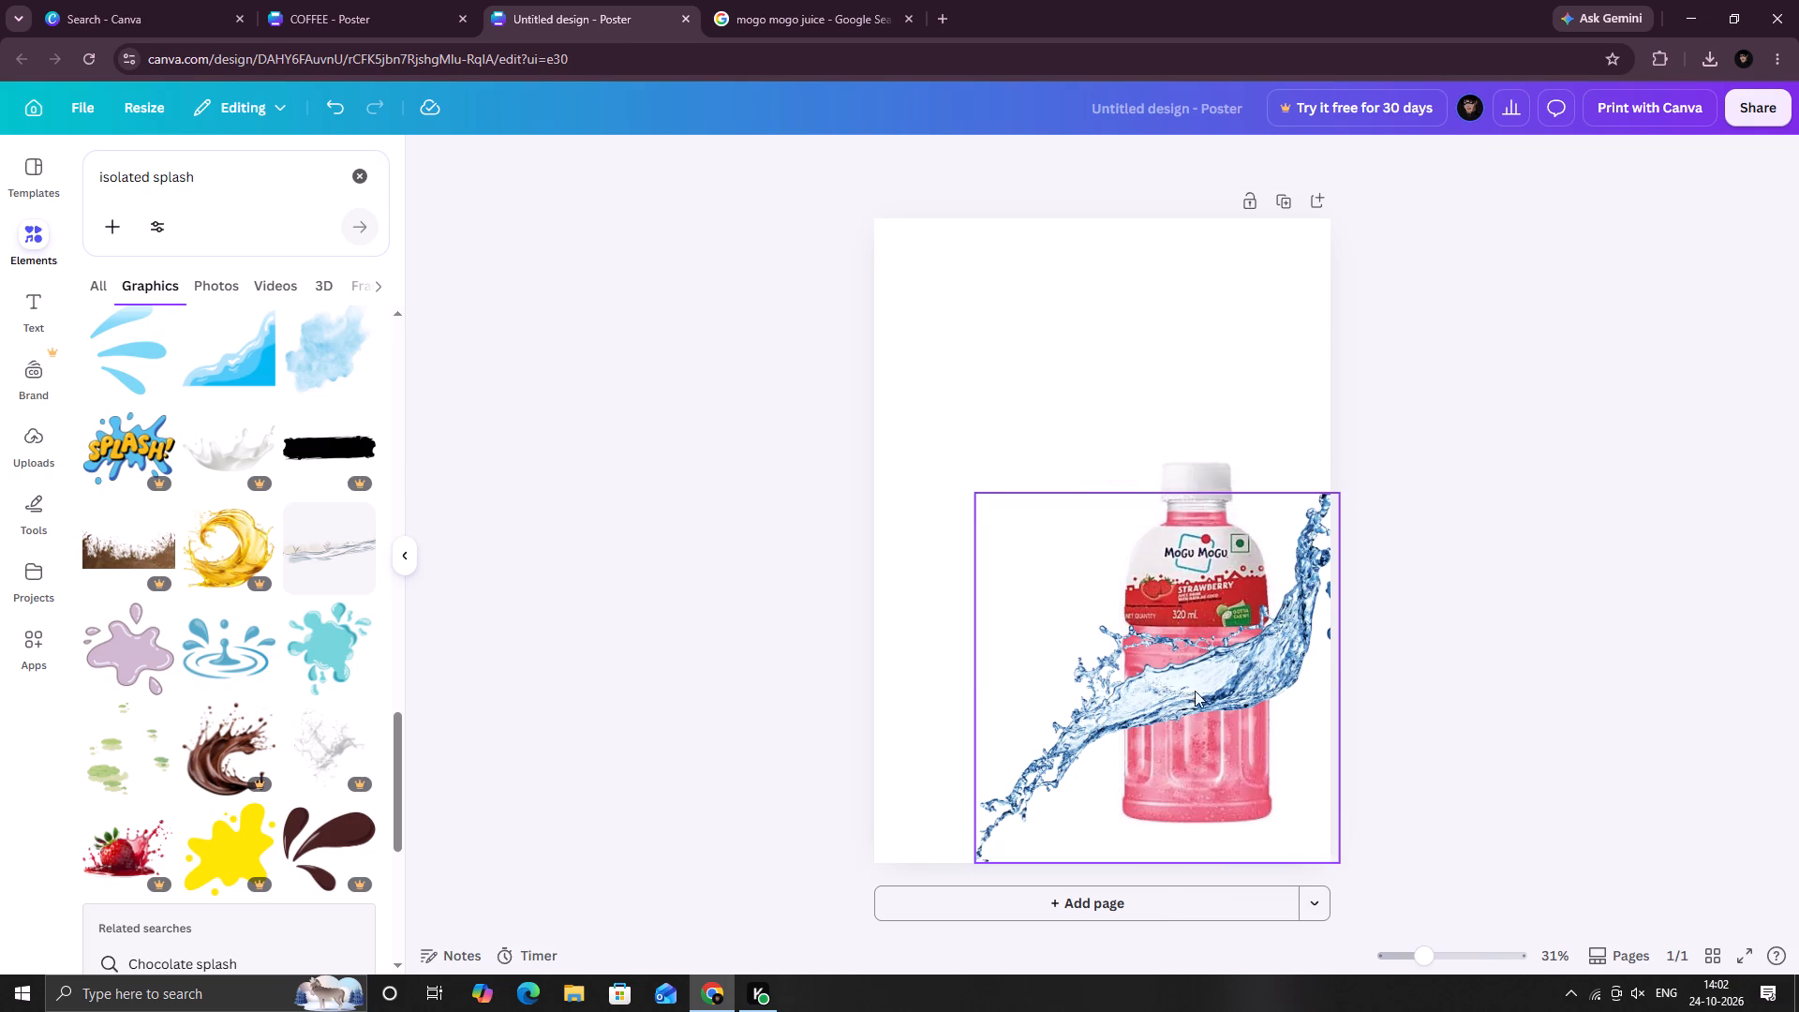
left_click(1011, 786)
left_click_drag(974, 859, 1068, 781)
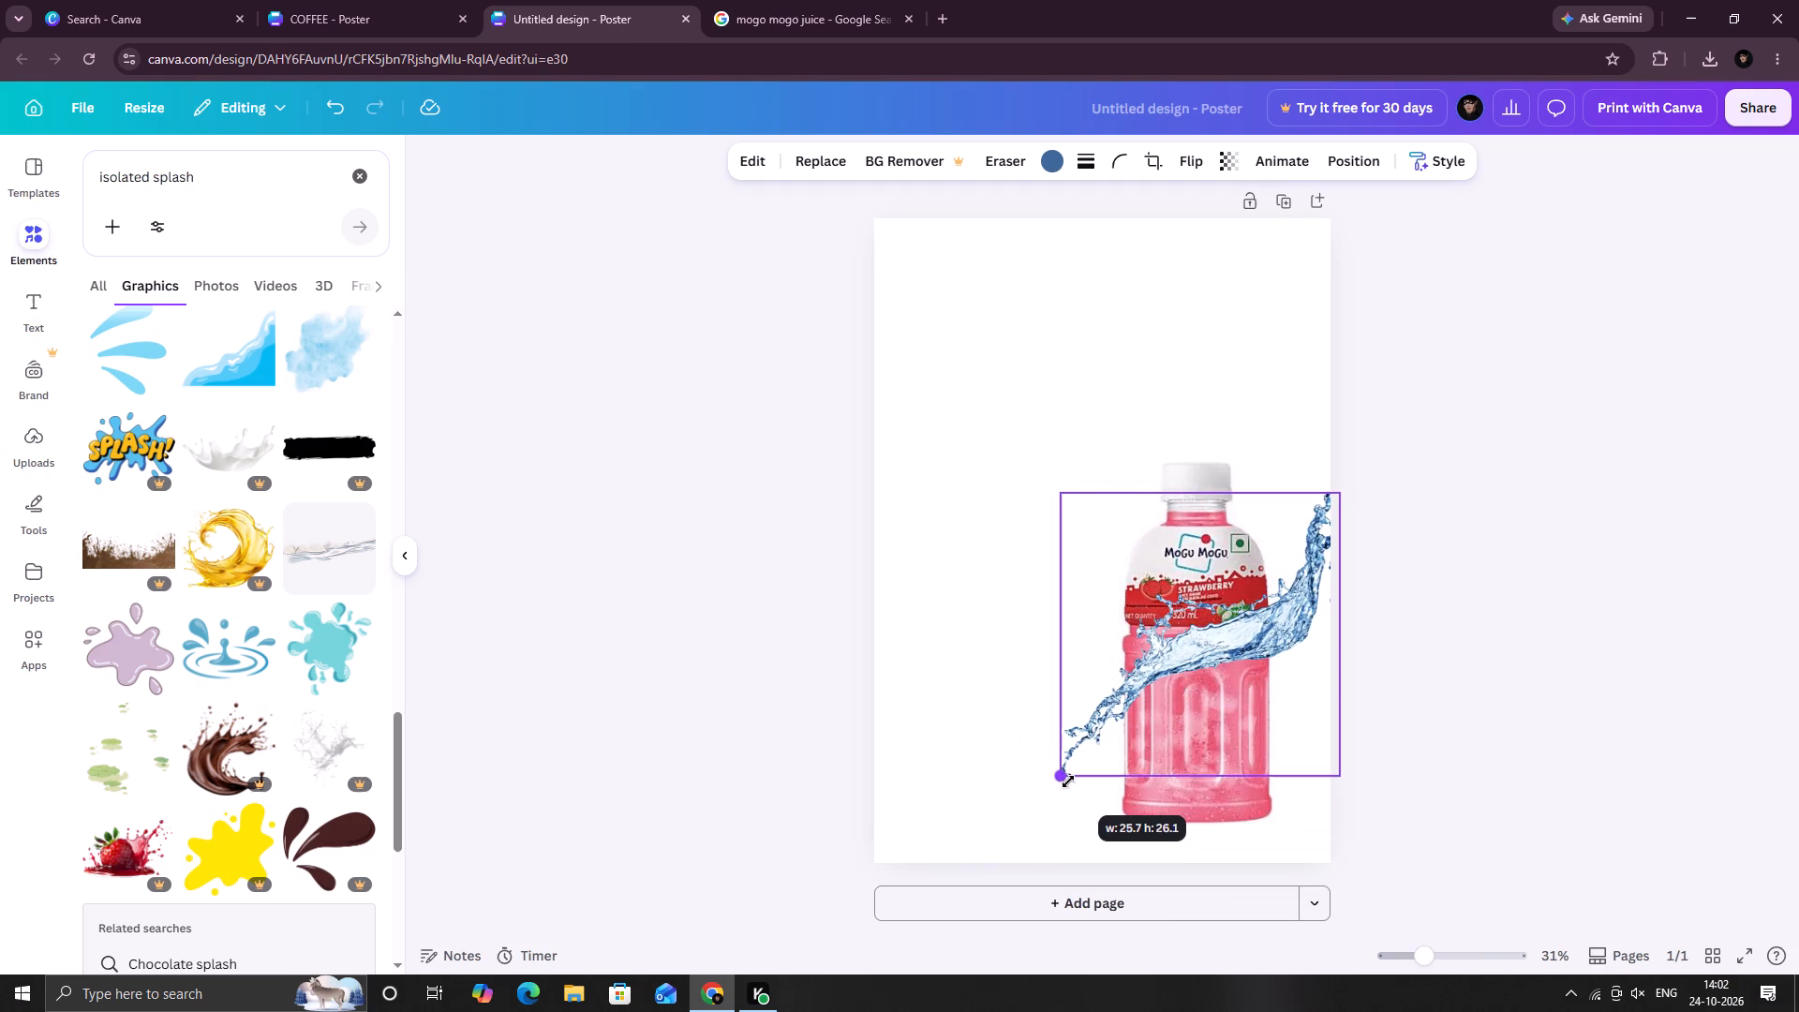
left_click_drag(1068, 781, 1076, 802)
left_click_drag(1203, 646, 1197, 686)
left_click(1458, 531)
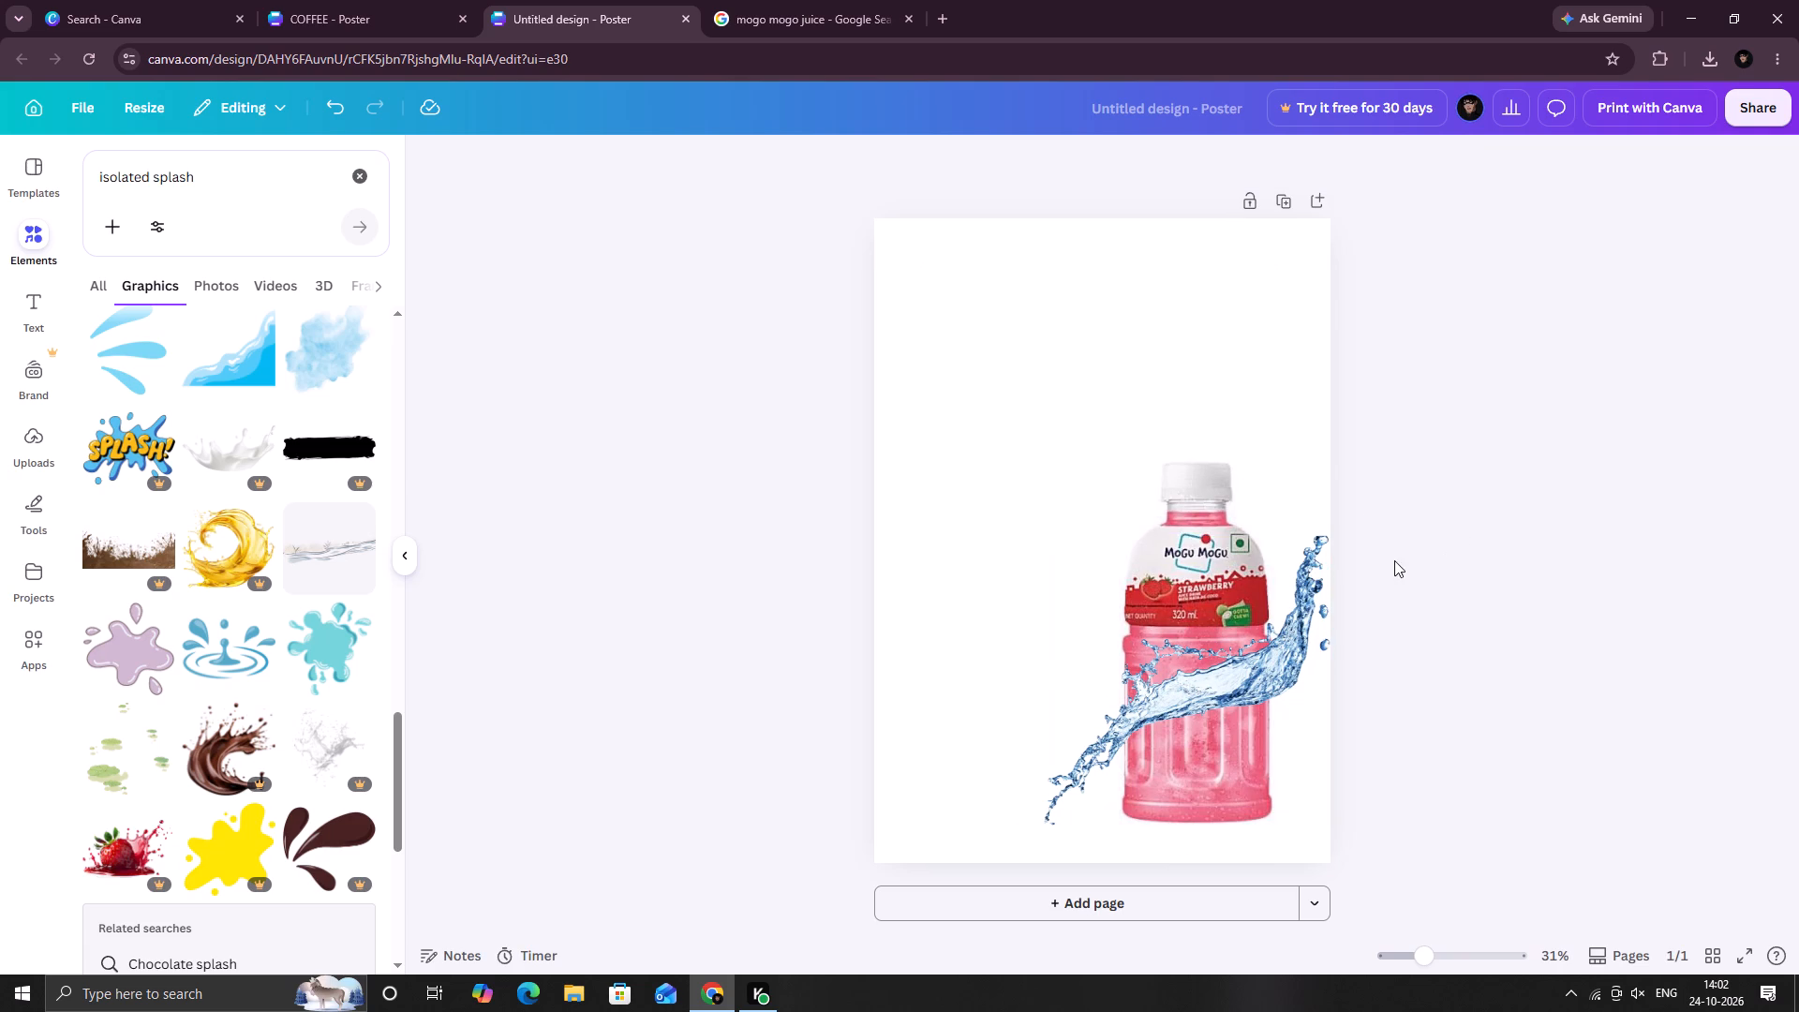
Browse the isolated splash graphics for other splash options to go with the bottle.
scroll(326, 604, "down", 4)
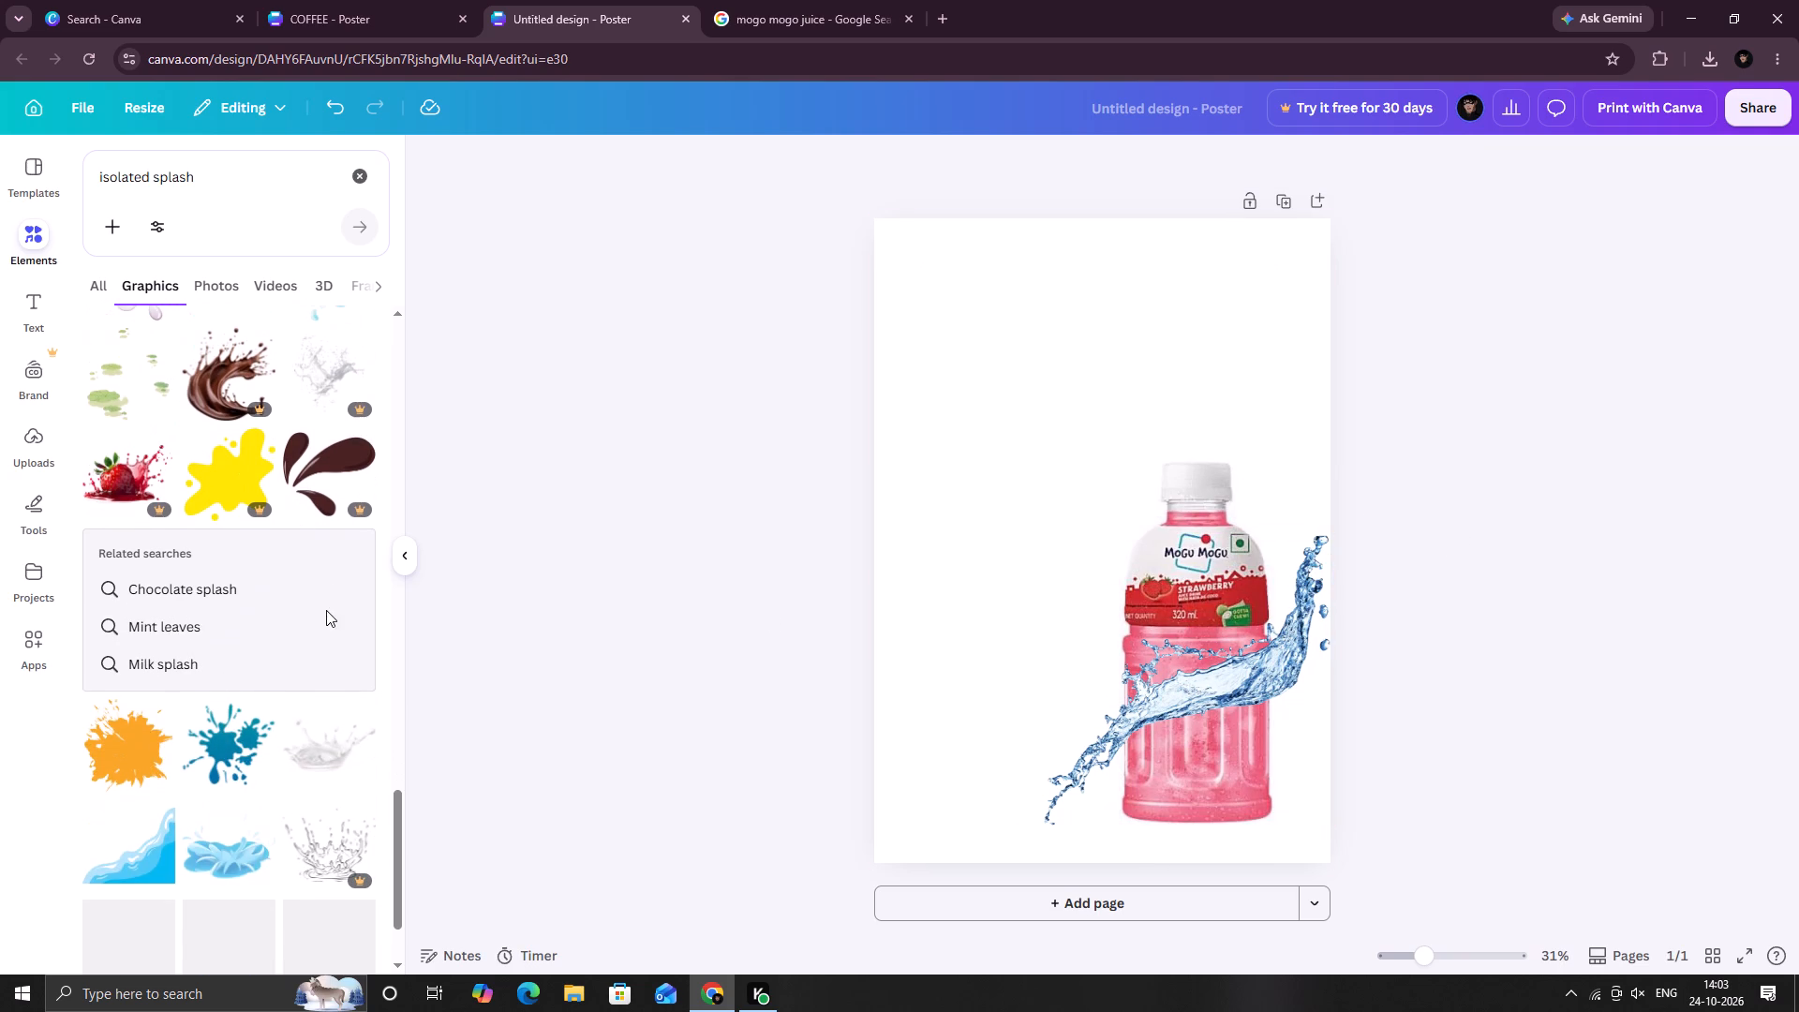
scroll(328, 627, "down", 5)
scroll(330, 630, "up", 5)
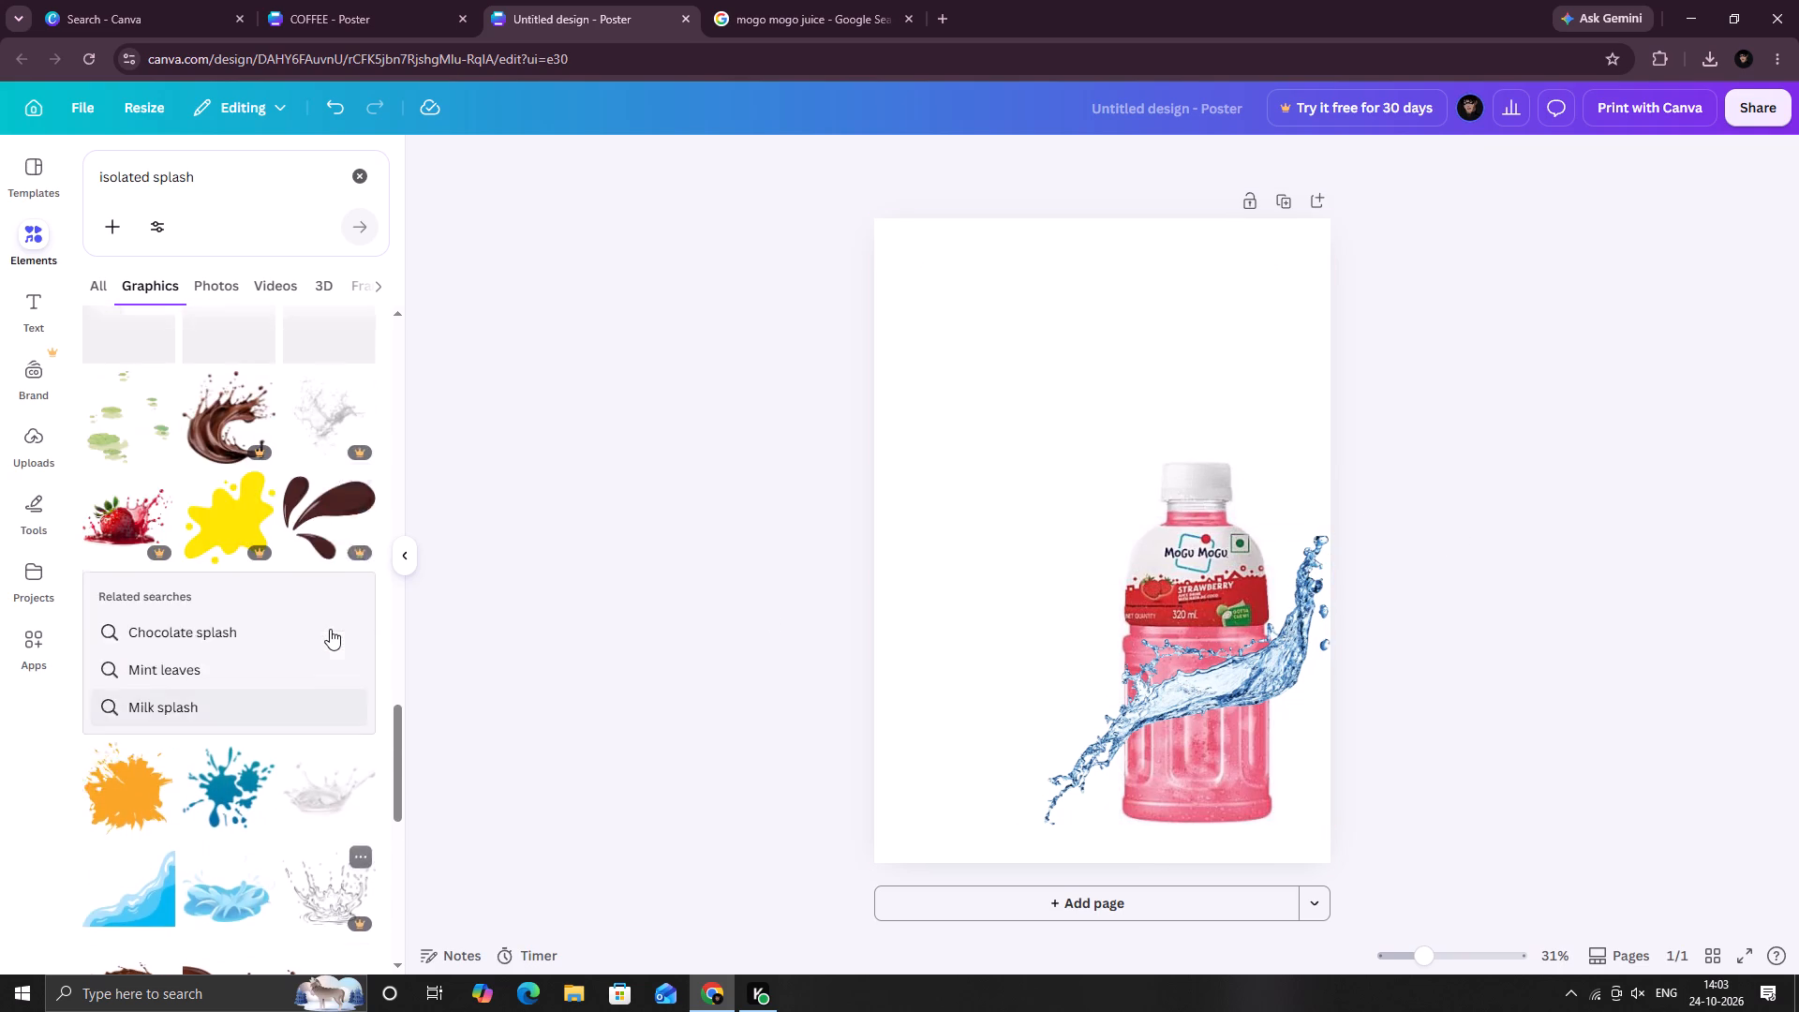
scroll(330, 632, "up", 3)
scroll(330, 630, "down", 1)
scroll(330, 630, "up", 12)
scroll(330, 632, "down", 1)
scroll(330, 632, "up", 3)
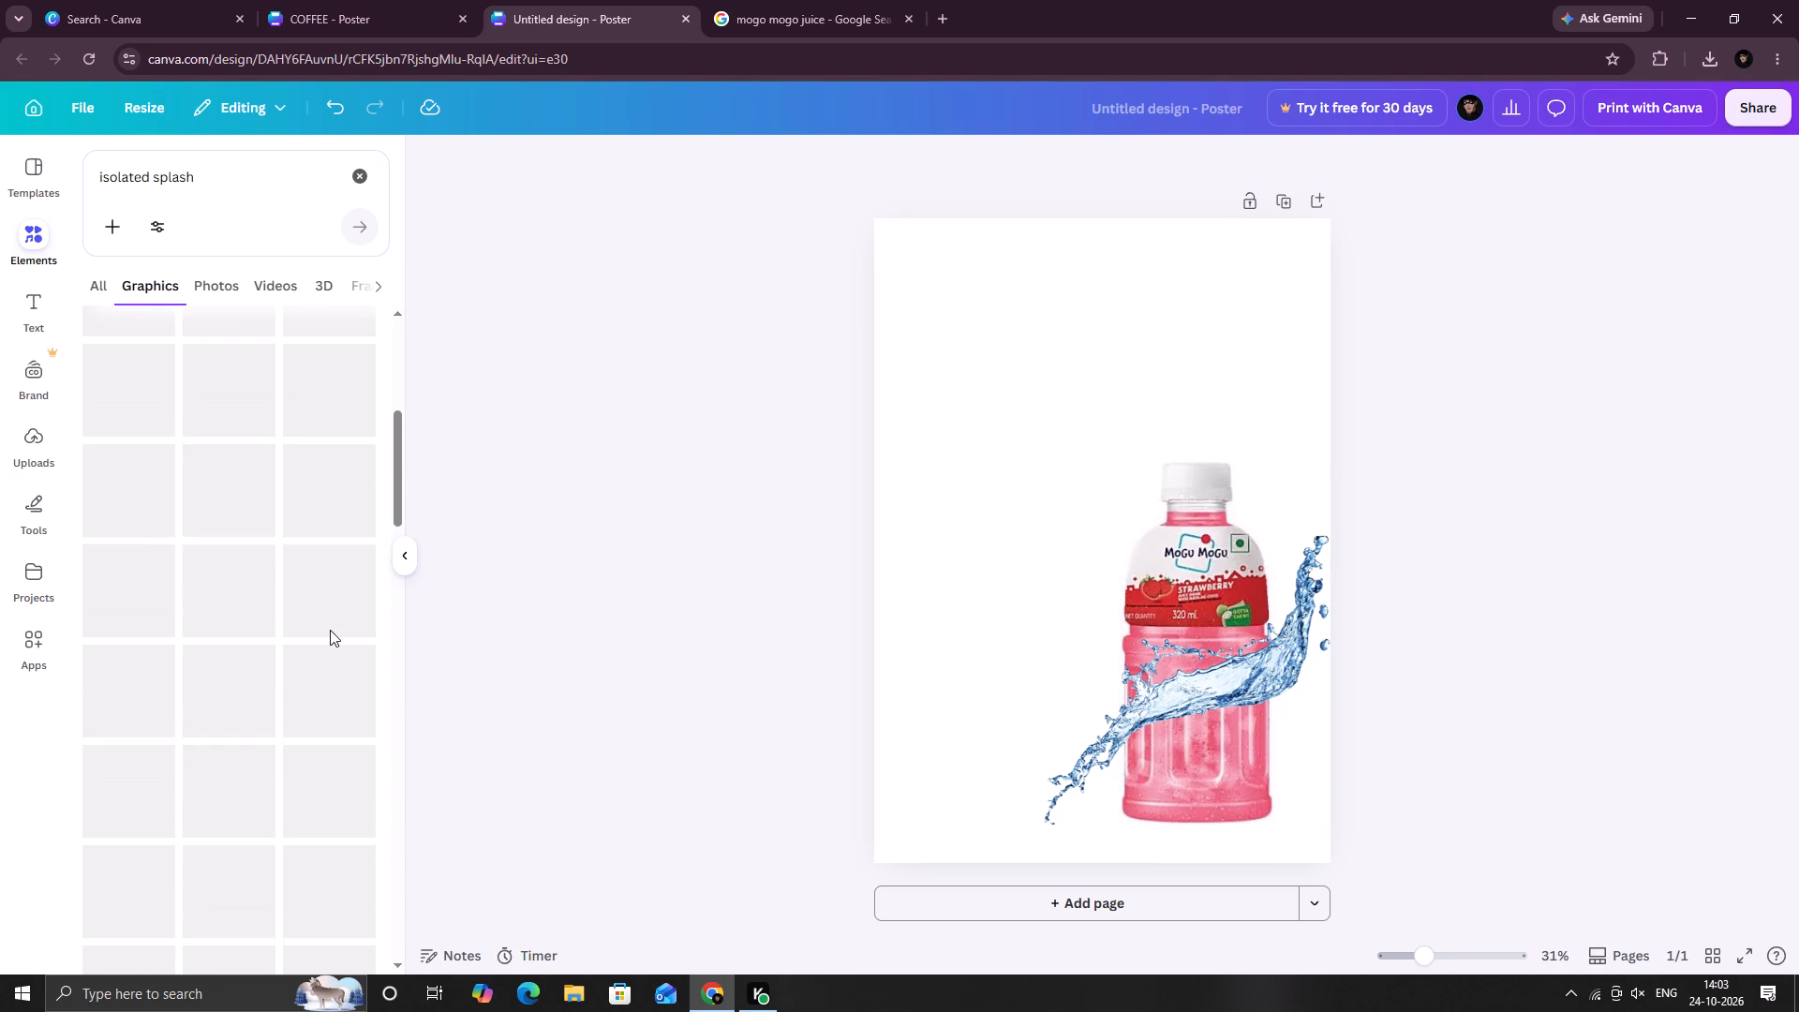
scroll(327, 625, "up", 1)
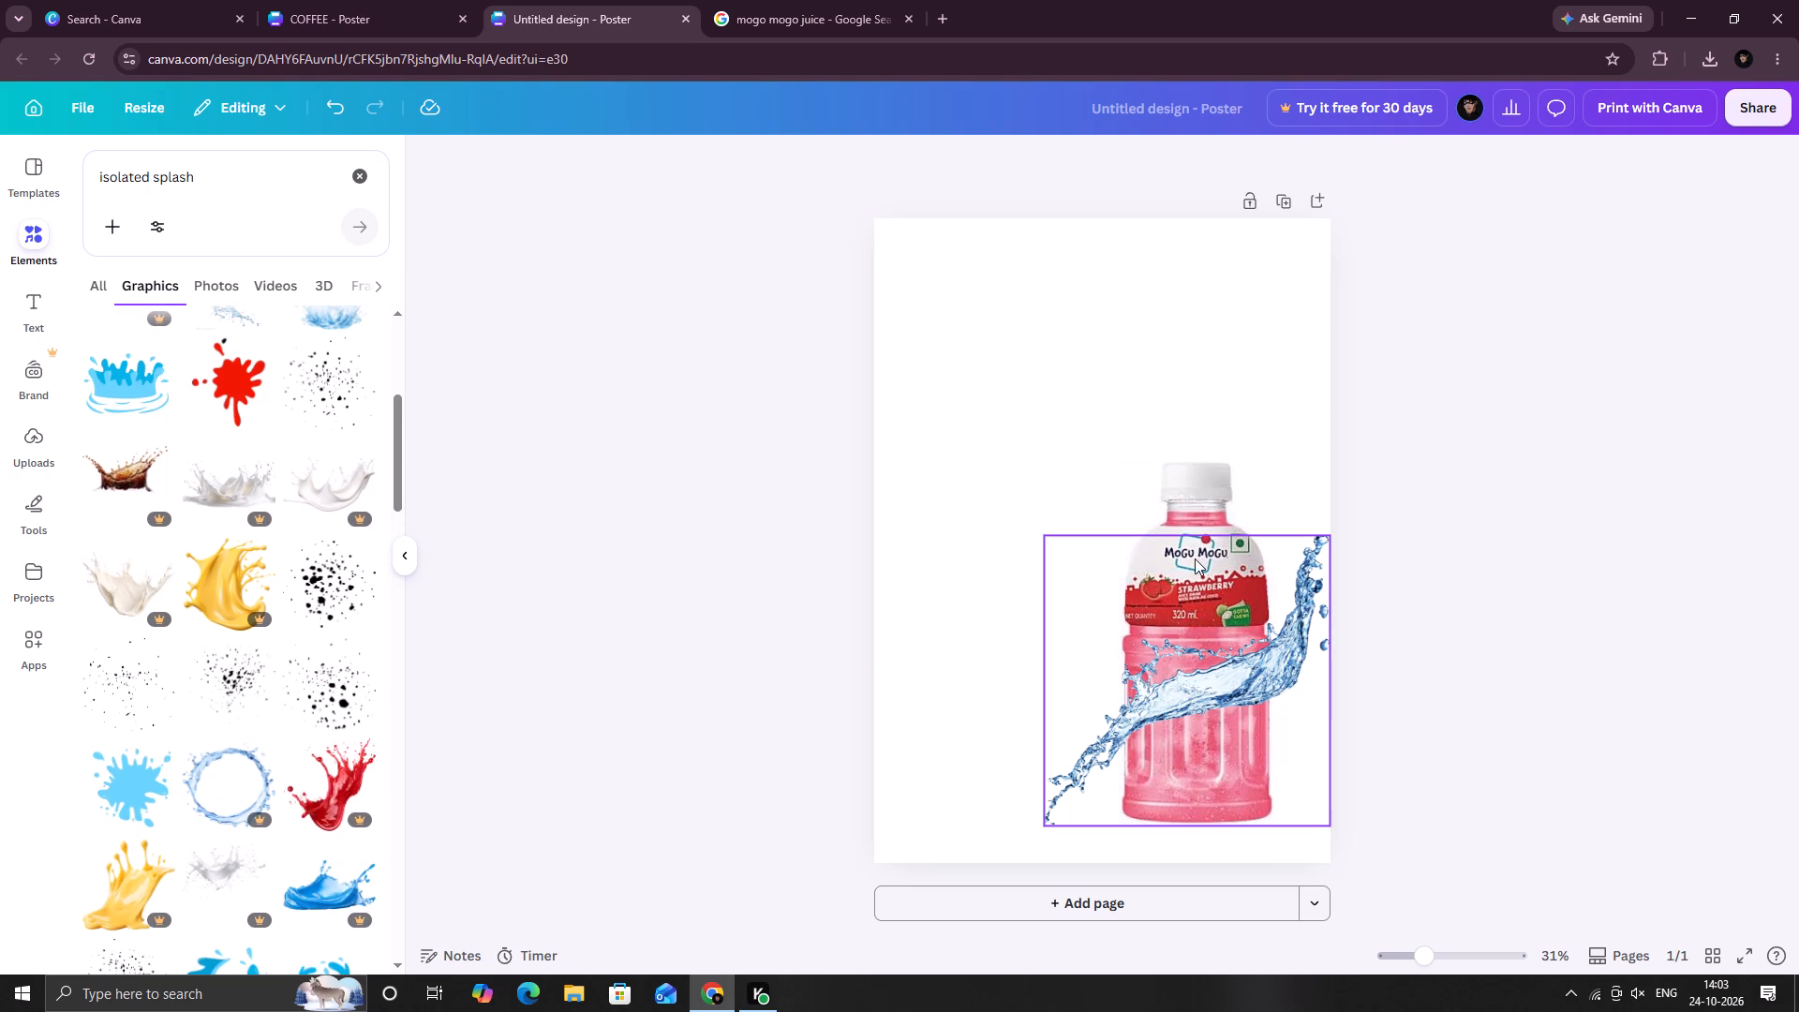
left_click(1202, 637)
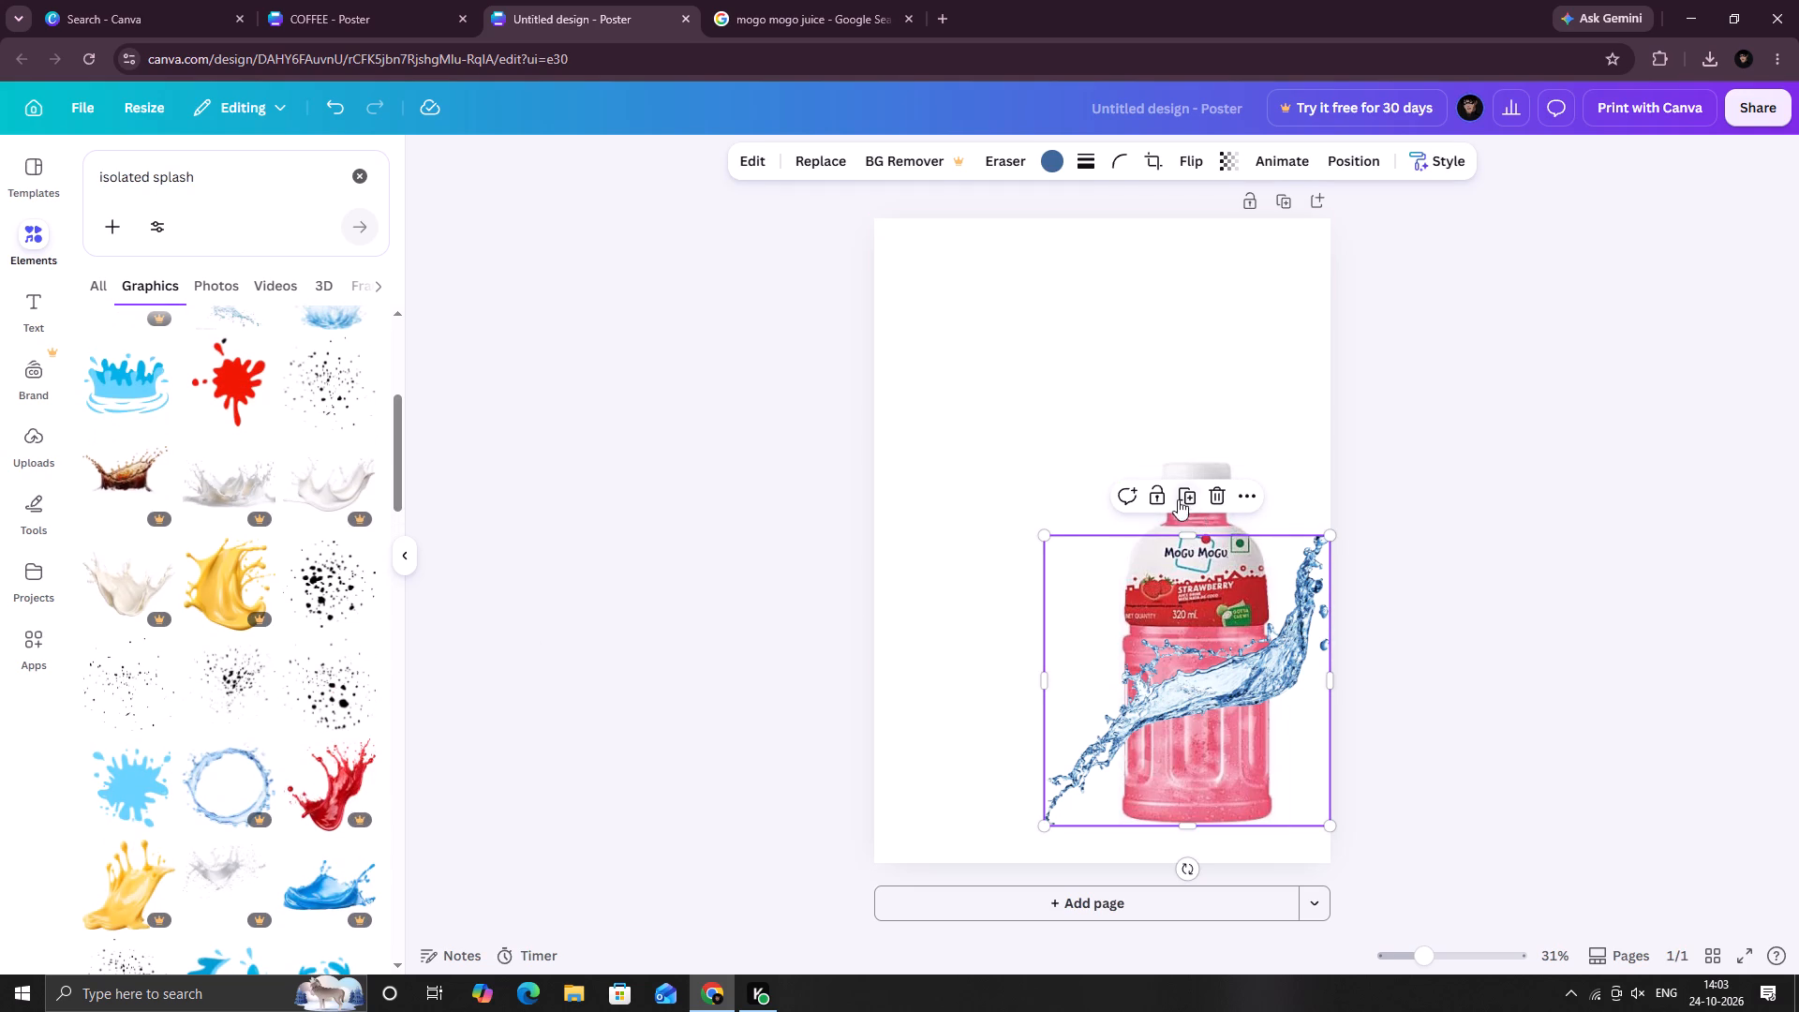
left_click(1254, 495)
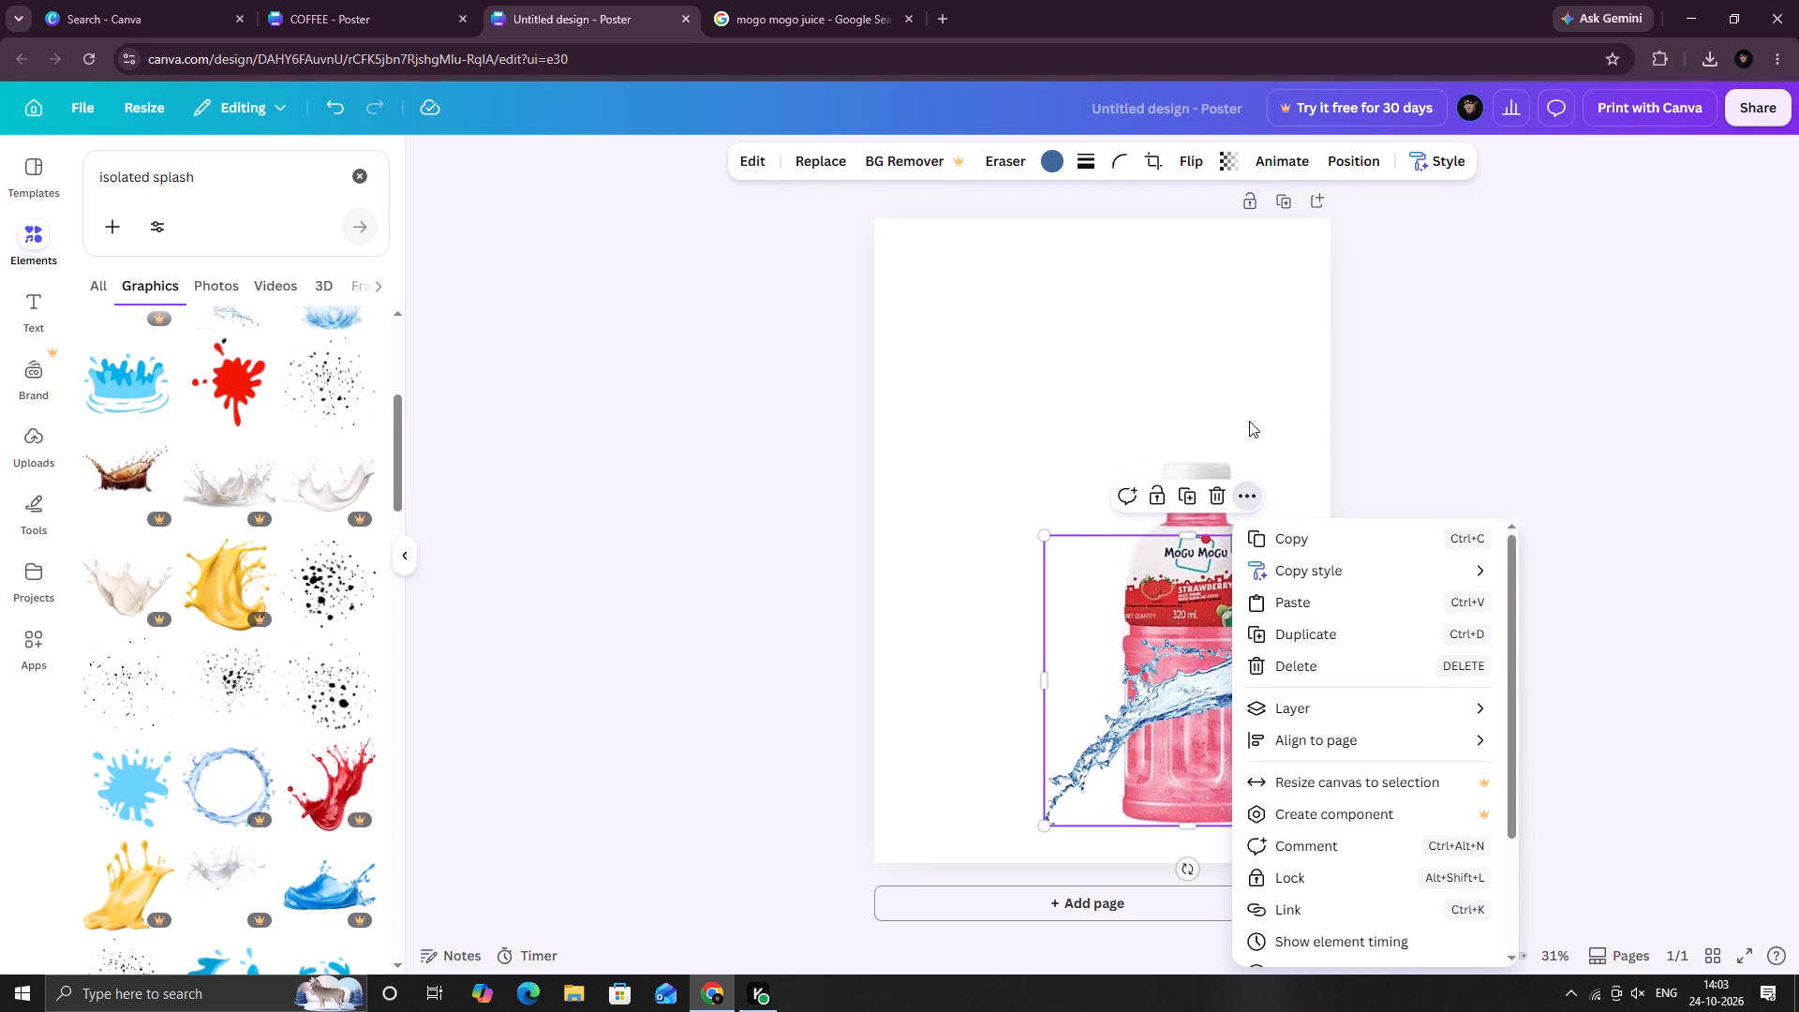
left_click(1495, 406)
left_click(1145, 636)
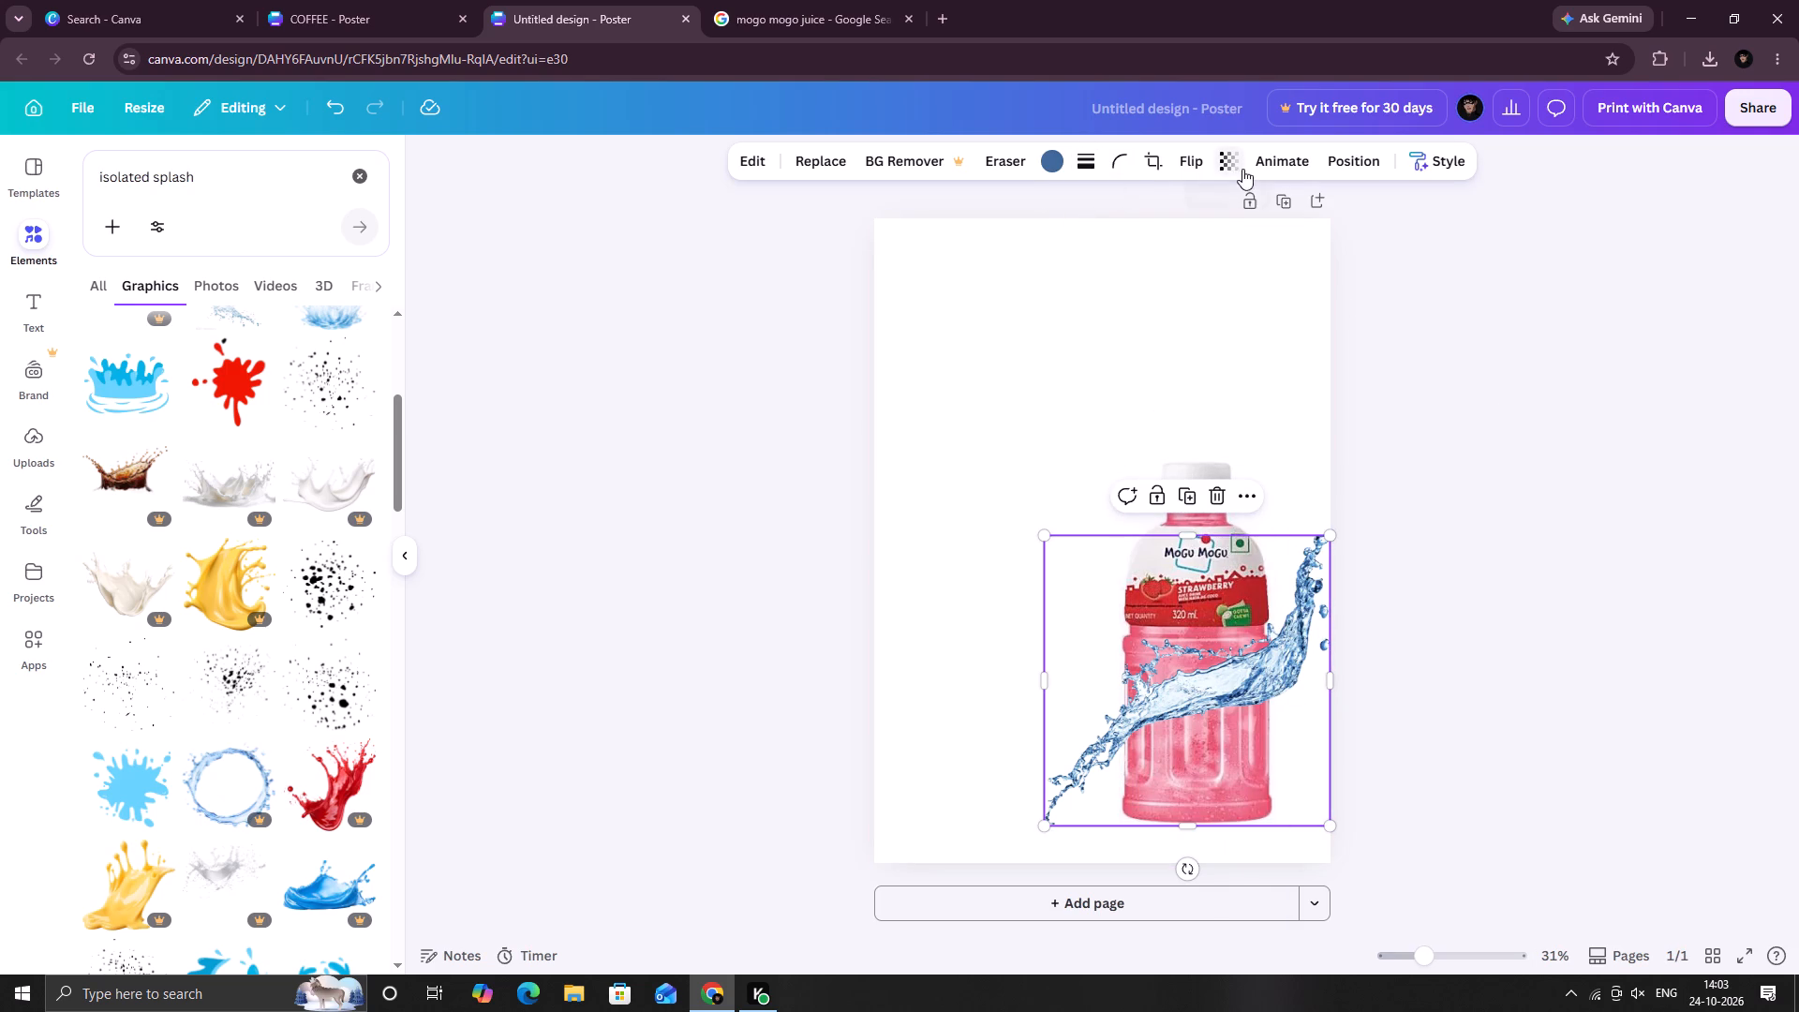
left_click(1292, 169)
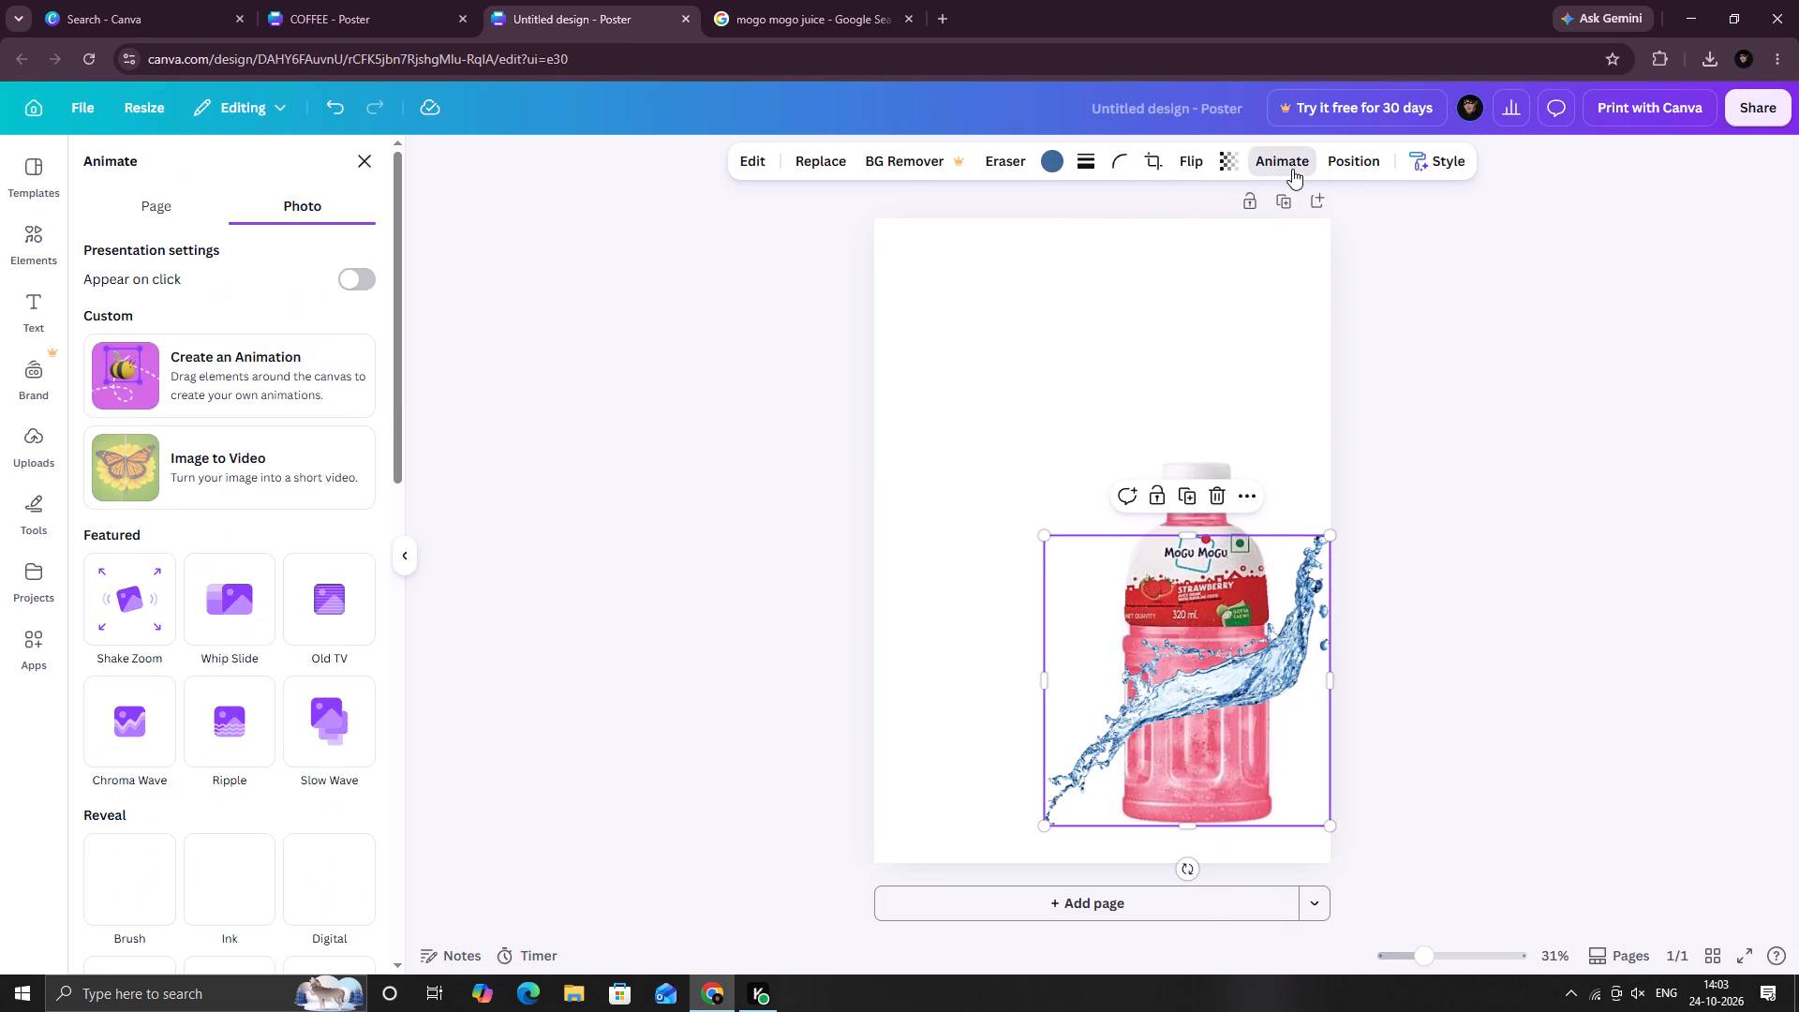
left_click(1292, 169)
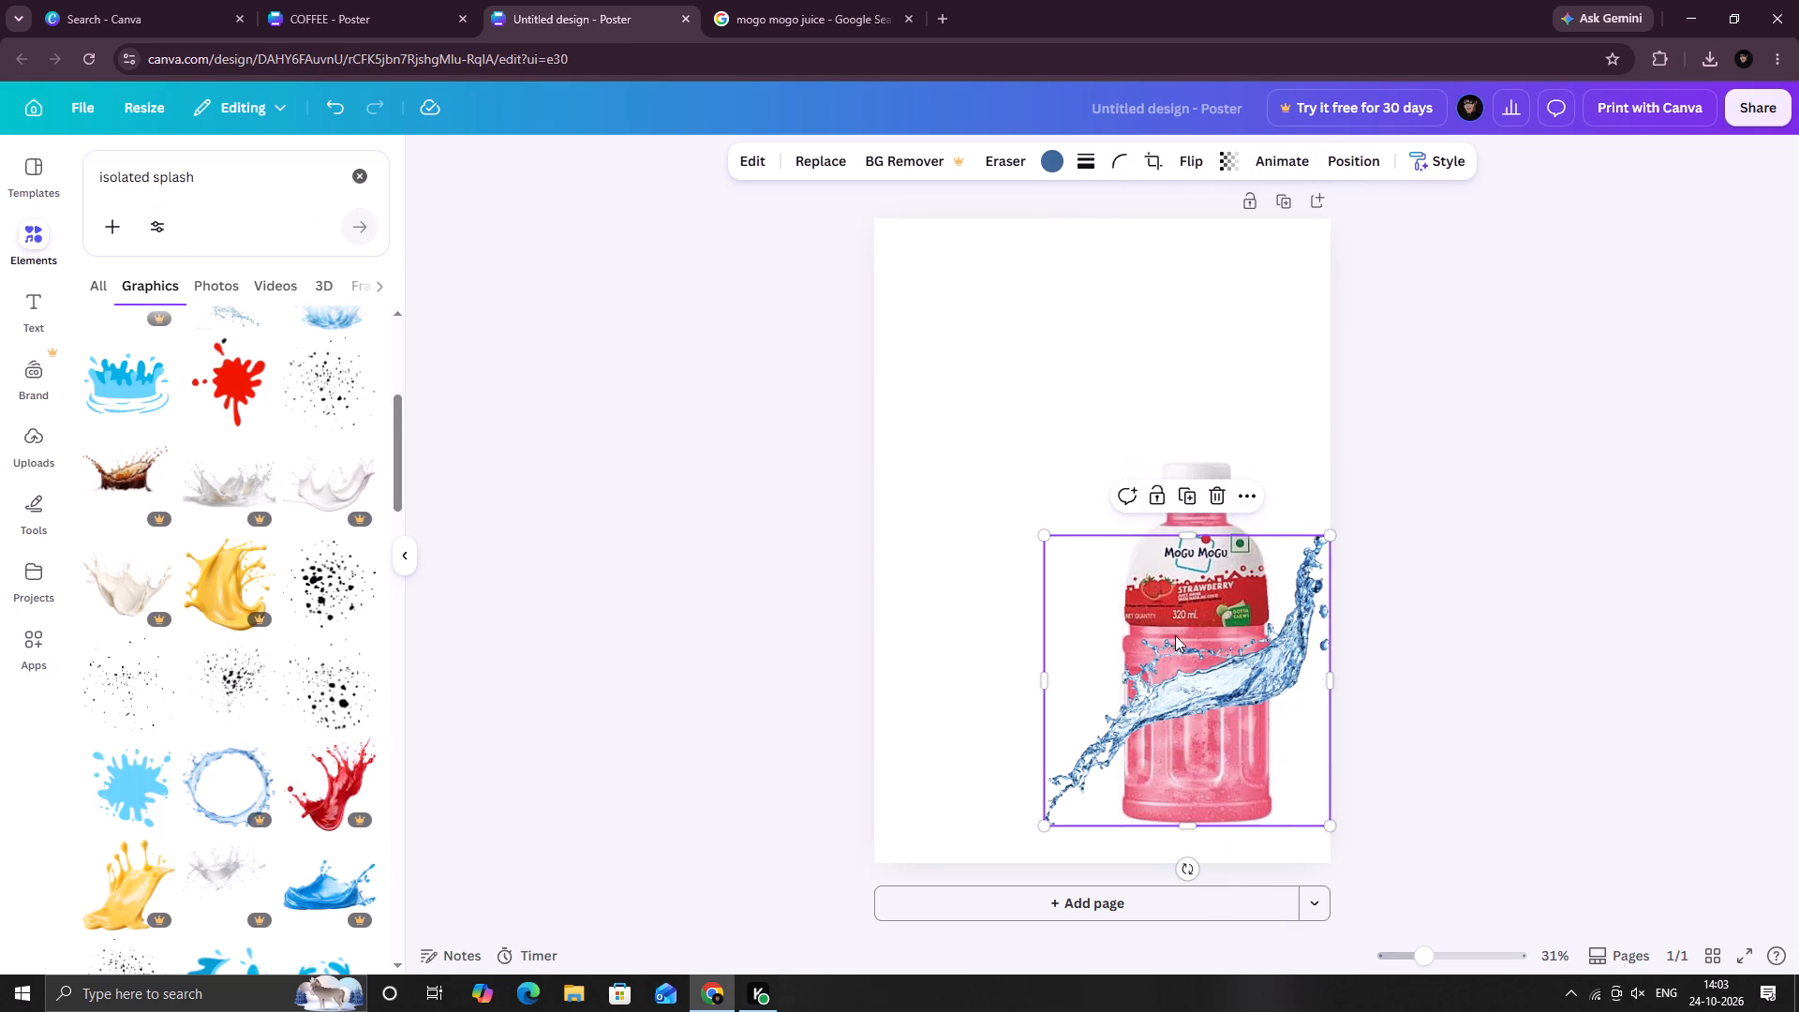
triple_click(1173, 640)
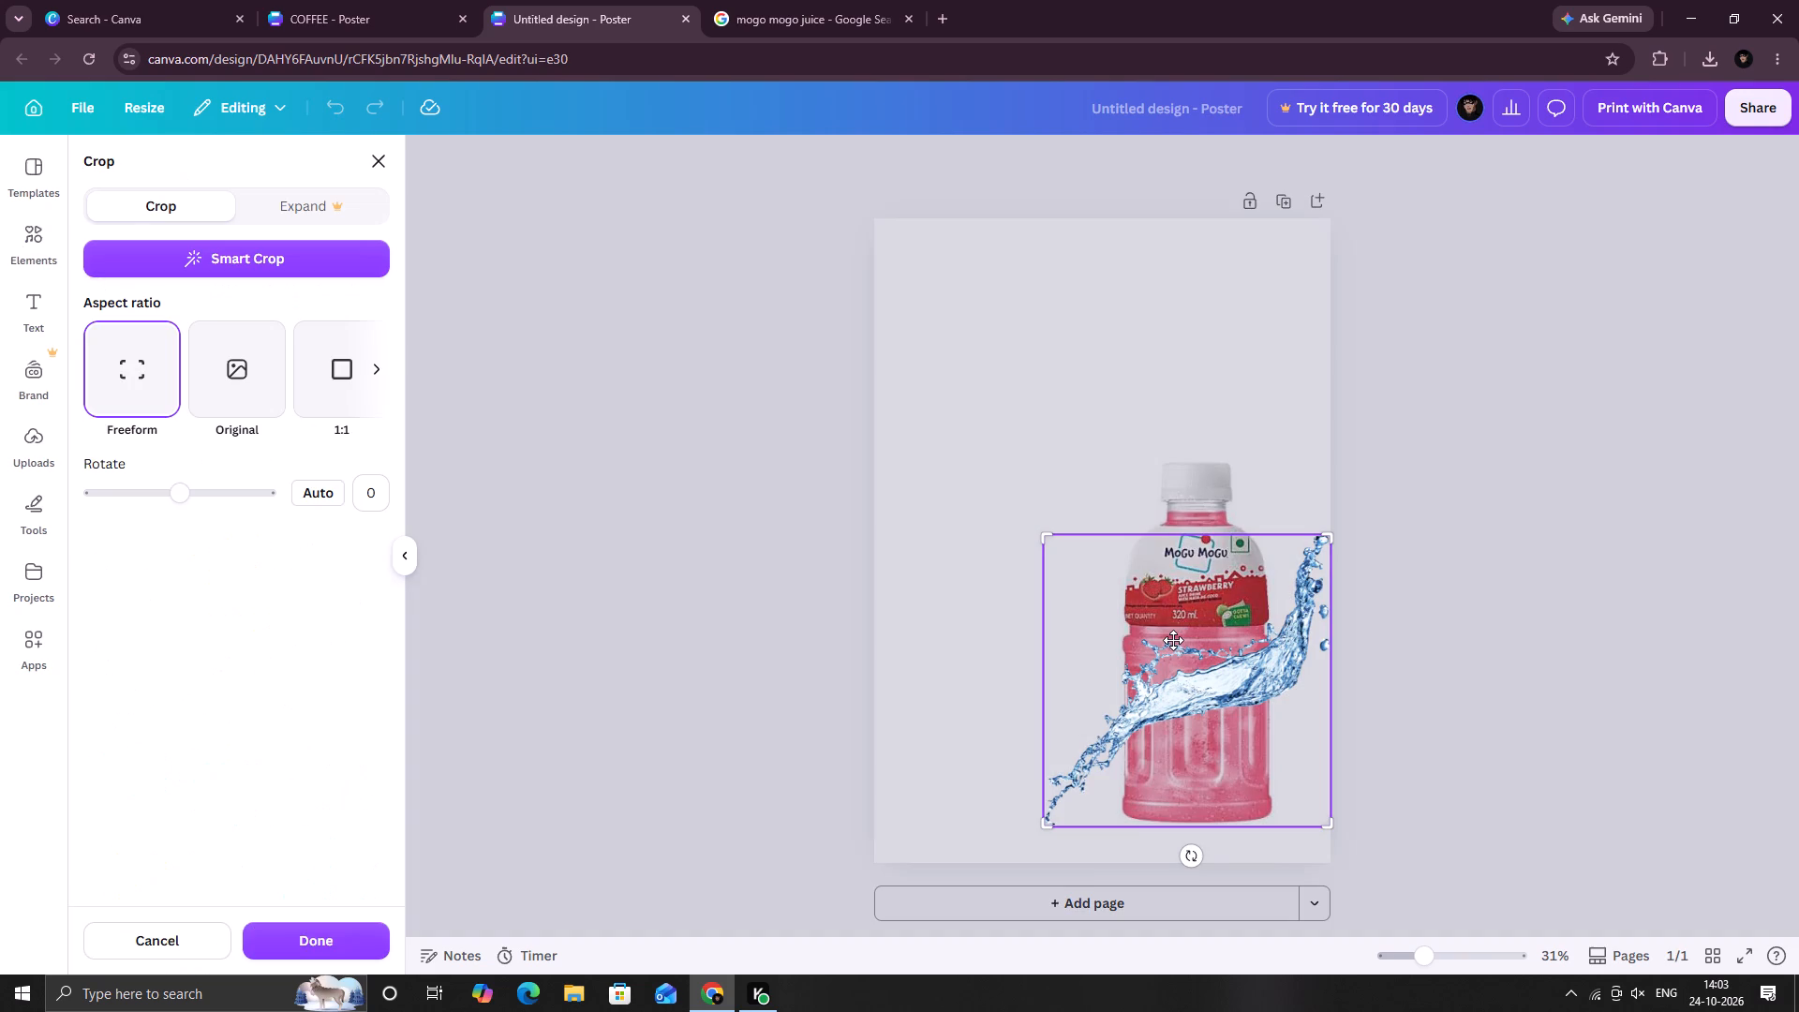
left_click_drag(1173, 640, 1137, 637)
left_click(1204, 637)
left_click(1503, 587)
Move the splash and the bottle up and toward the page's centre, keeping the splash across the bottle's middle.
left_click_drag(1176, 659, 1123, 618)
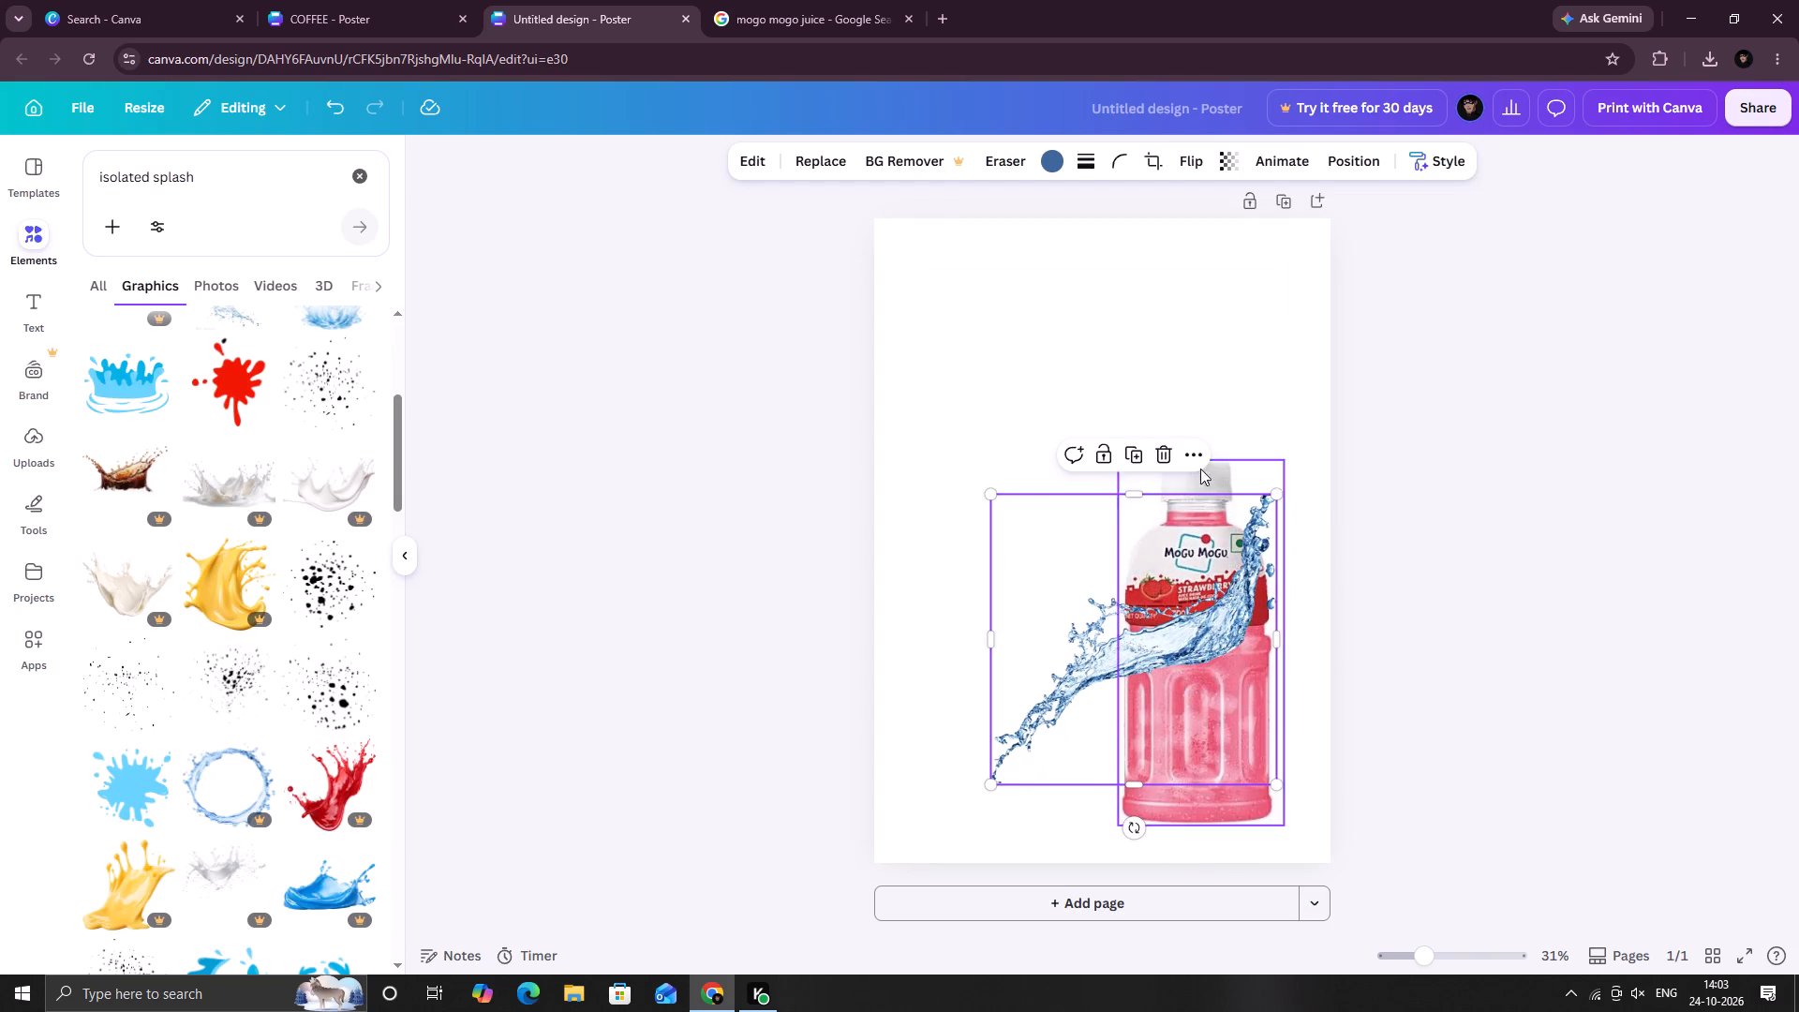
left_click(1200, 468)
left_click(1261, 436)
left_click_drag(1206, 479, 1144, 458)
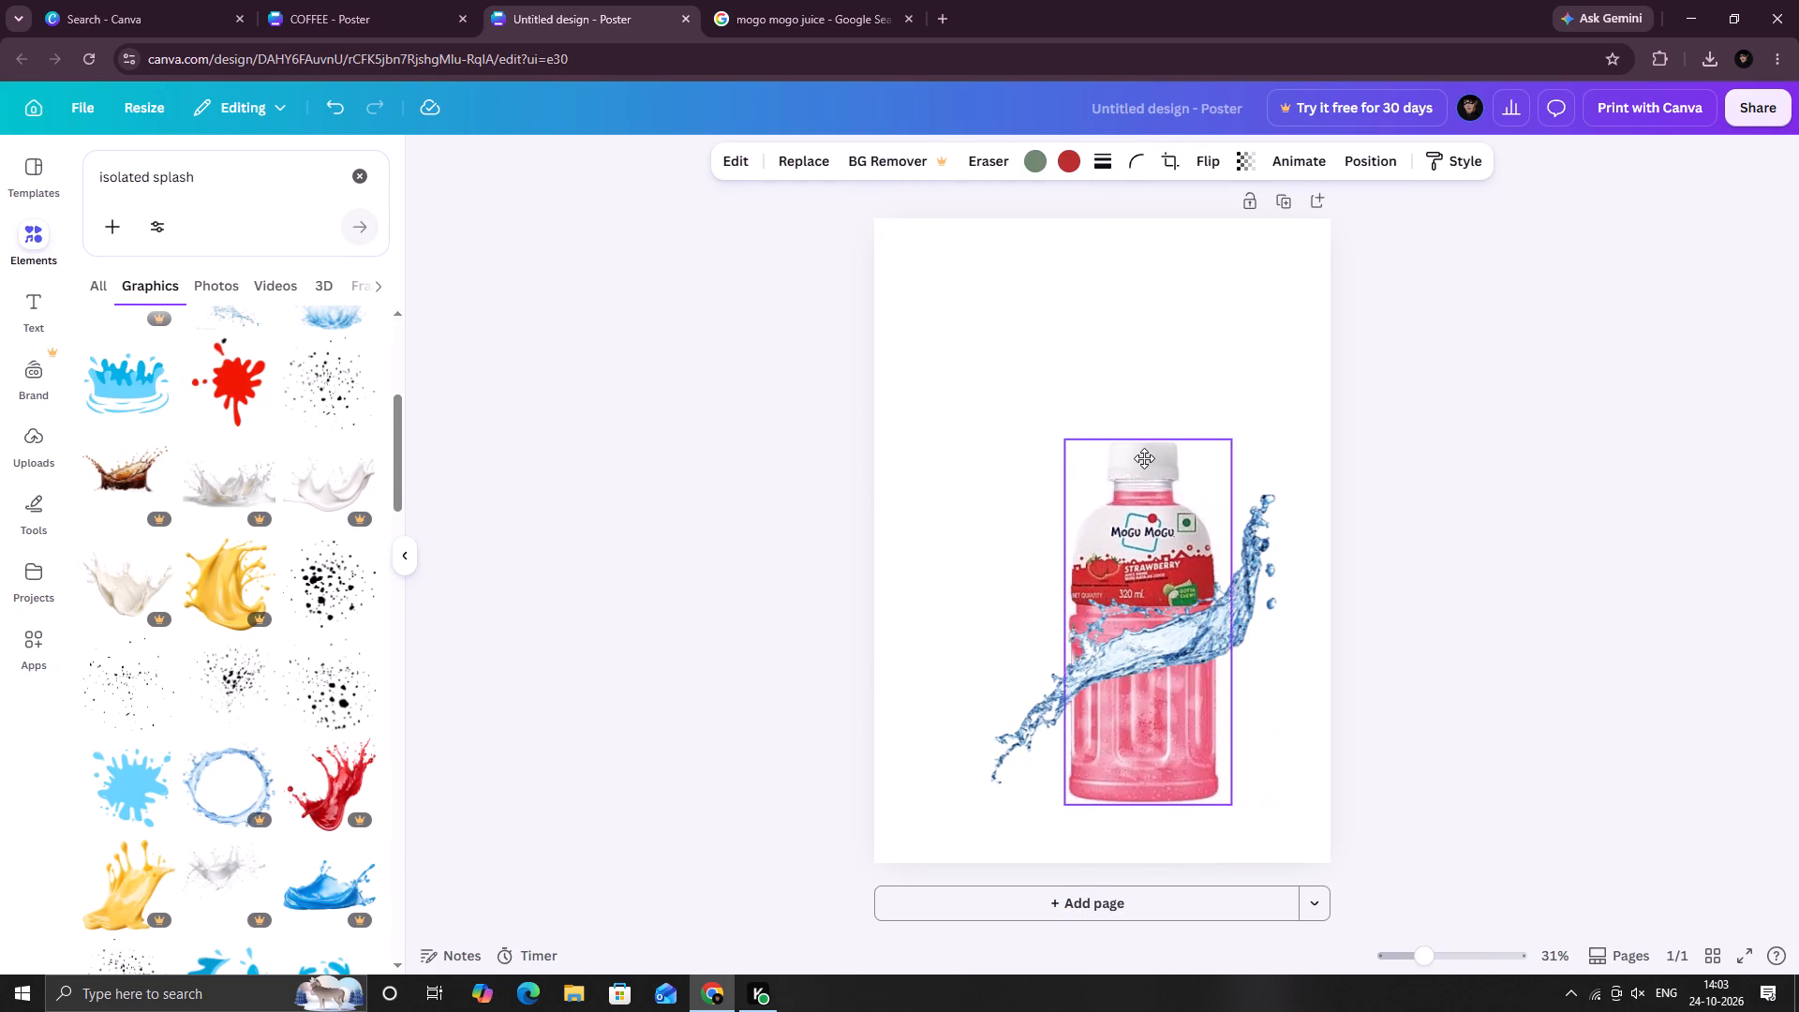
left_click_drag(1144, 458, 1159, 484)
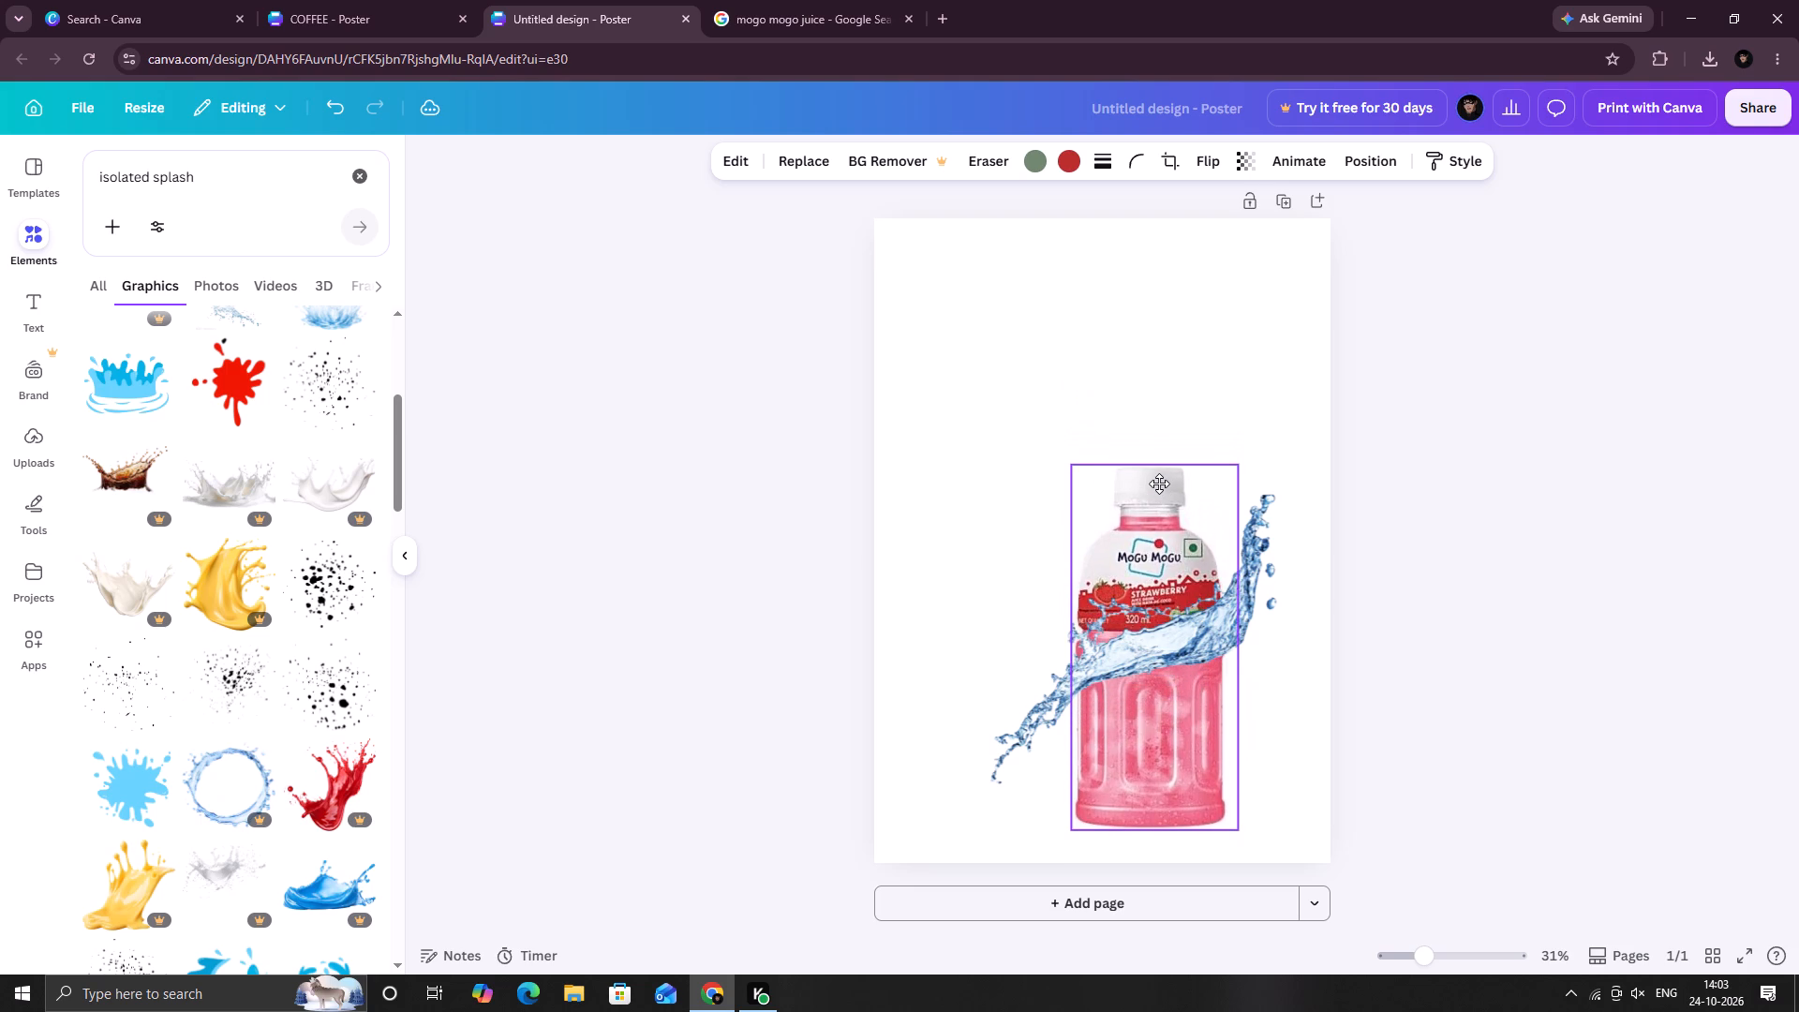
left_click_drag(1159, 484, 1167, 459)
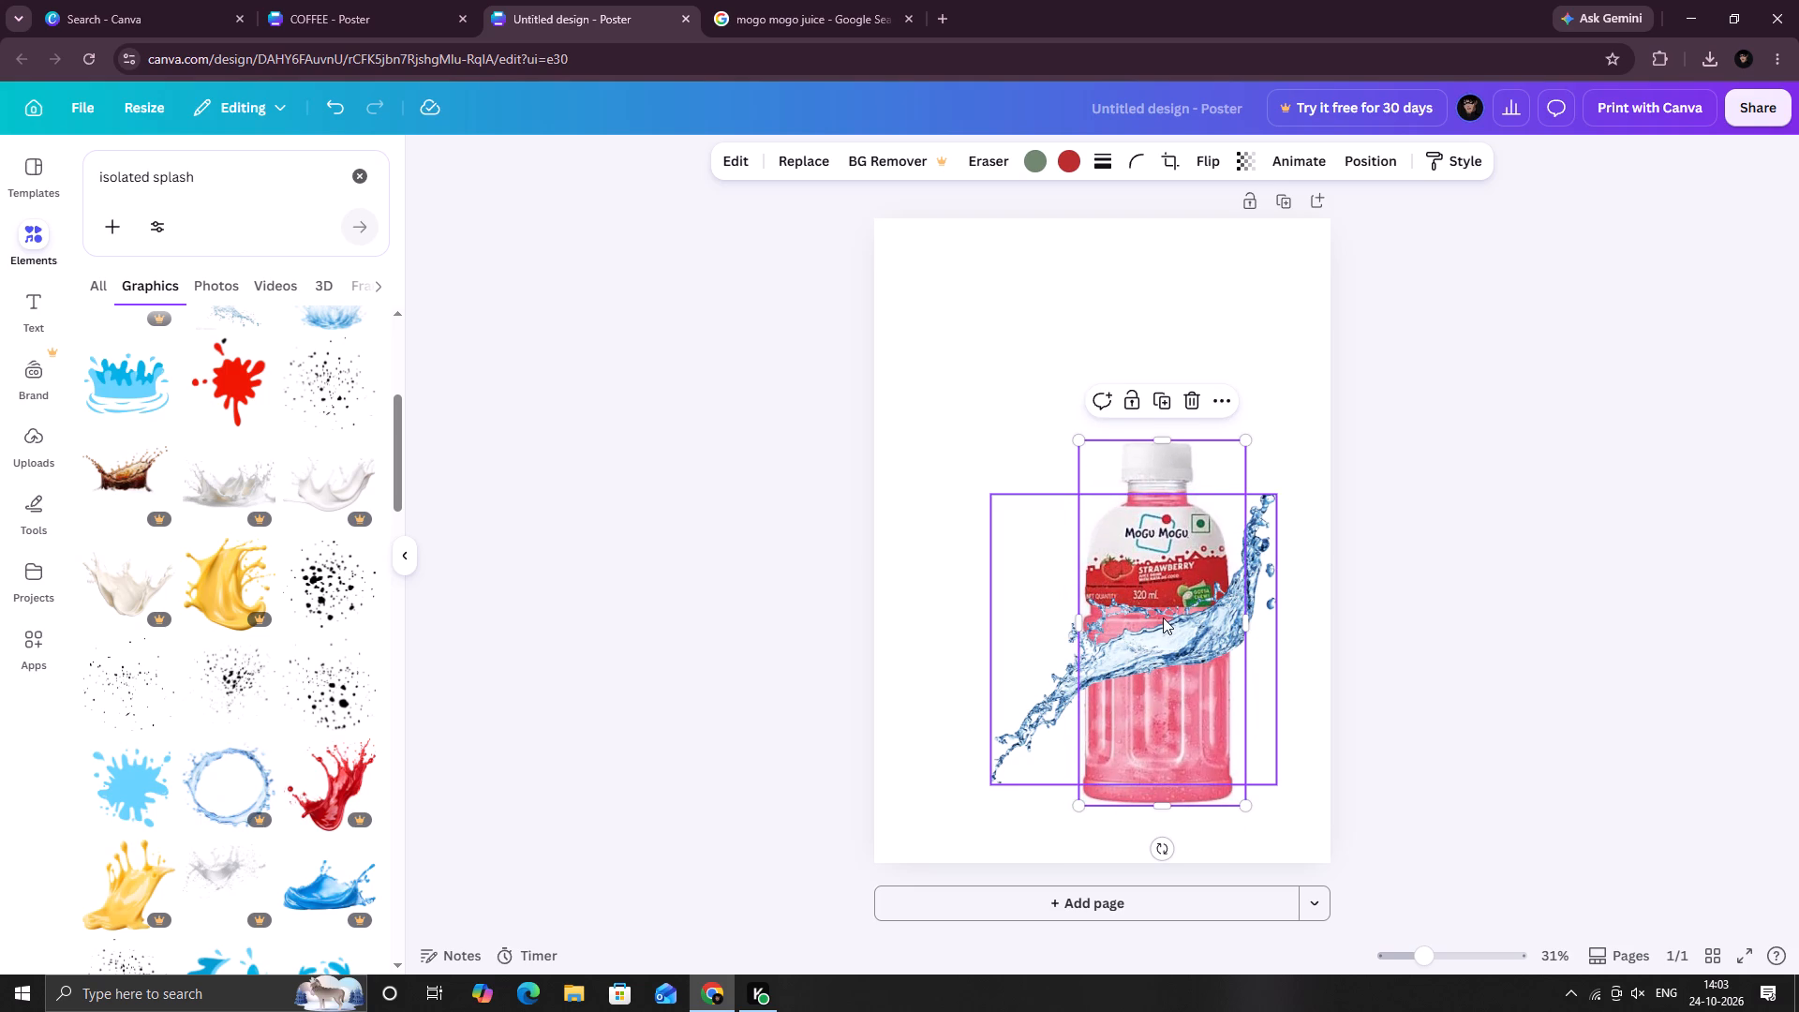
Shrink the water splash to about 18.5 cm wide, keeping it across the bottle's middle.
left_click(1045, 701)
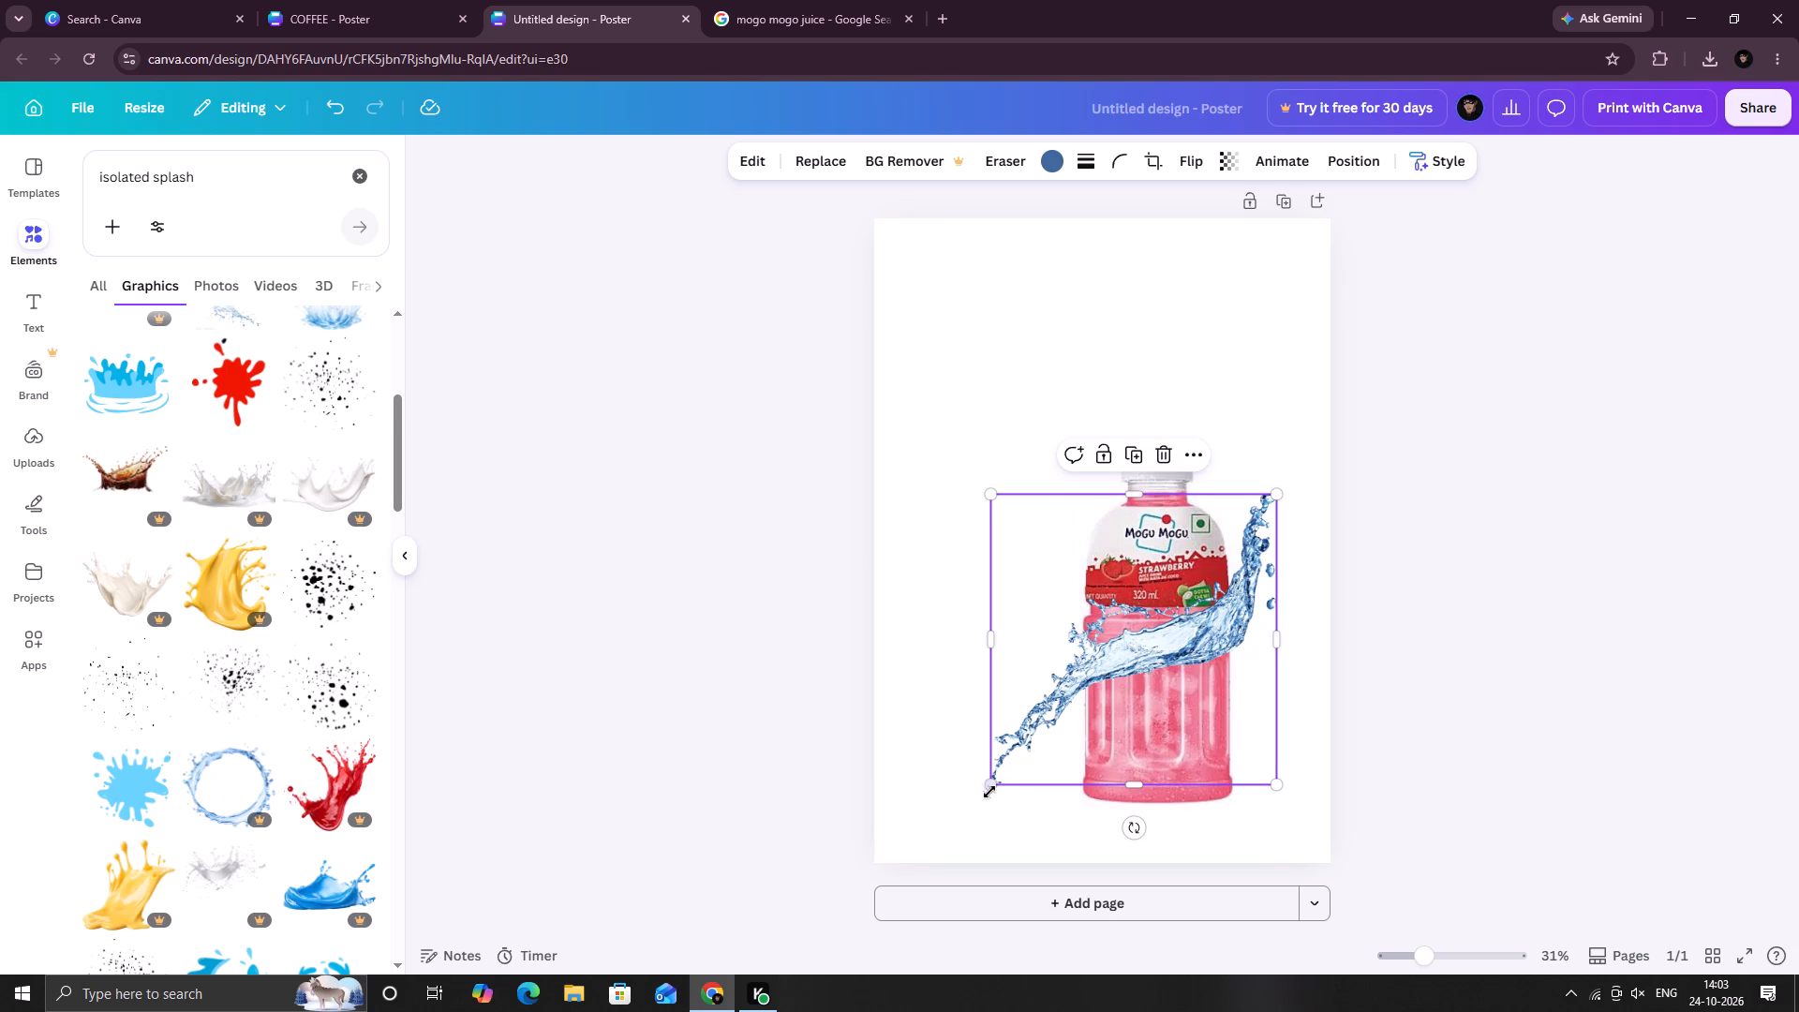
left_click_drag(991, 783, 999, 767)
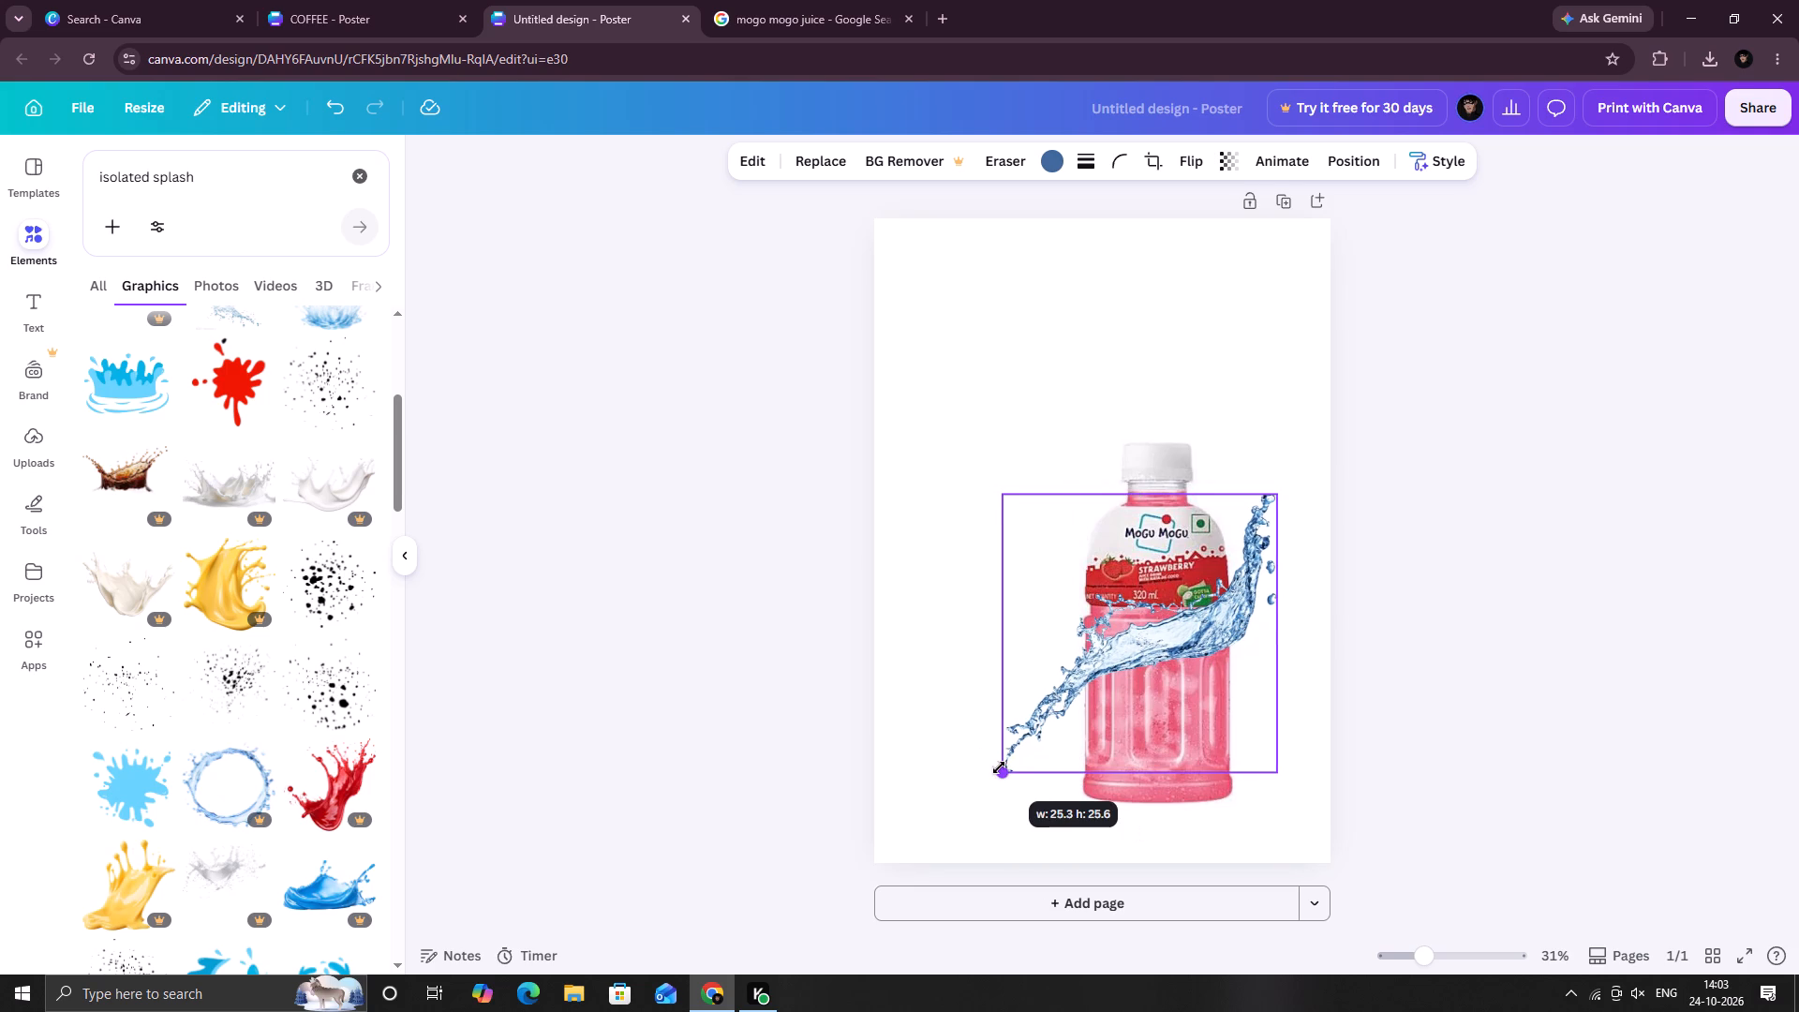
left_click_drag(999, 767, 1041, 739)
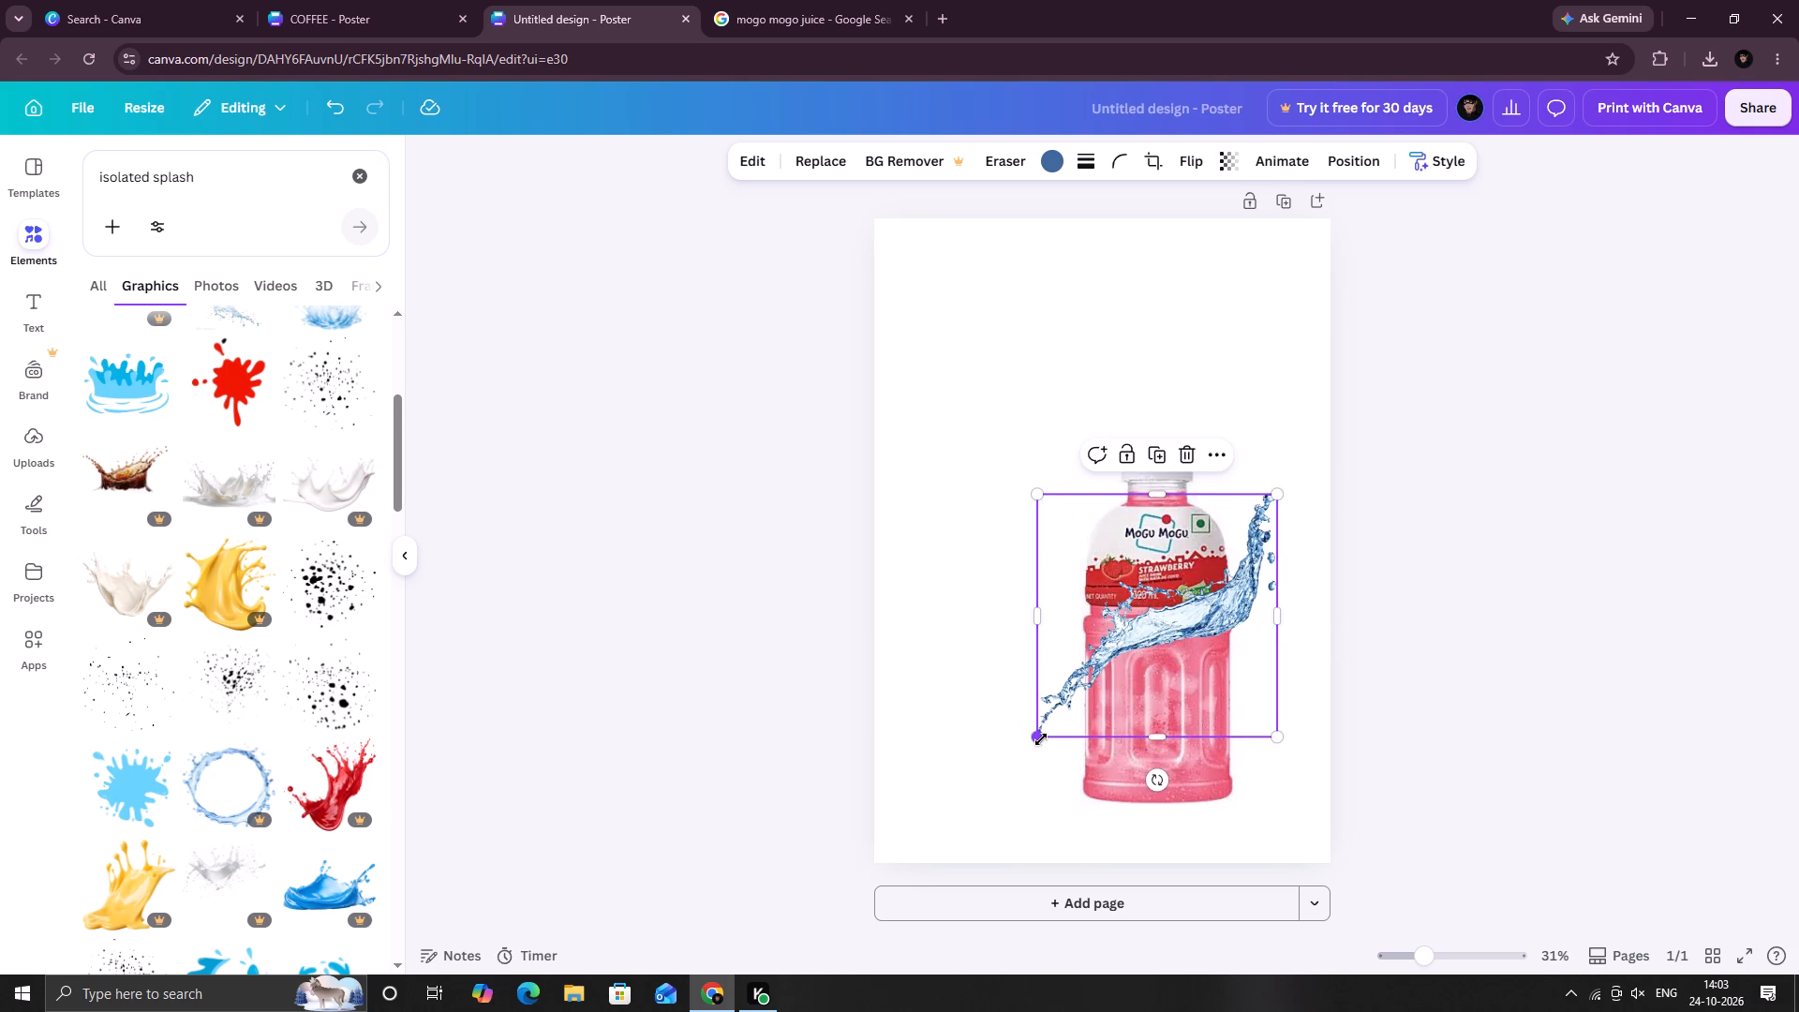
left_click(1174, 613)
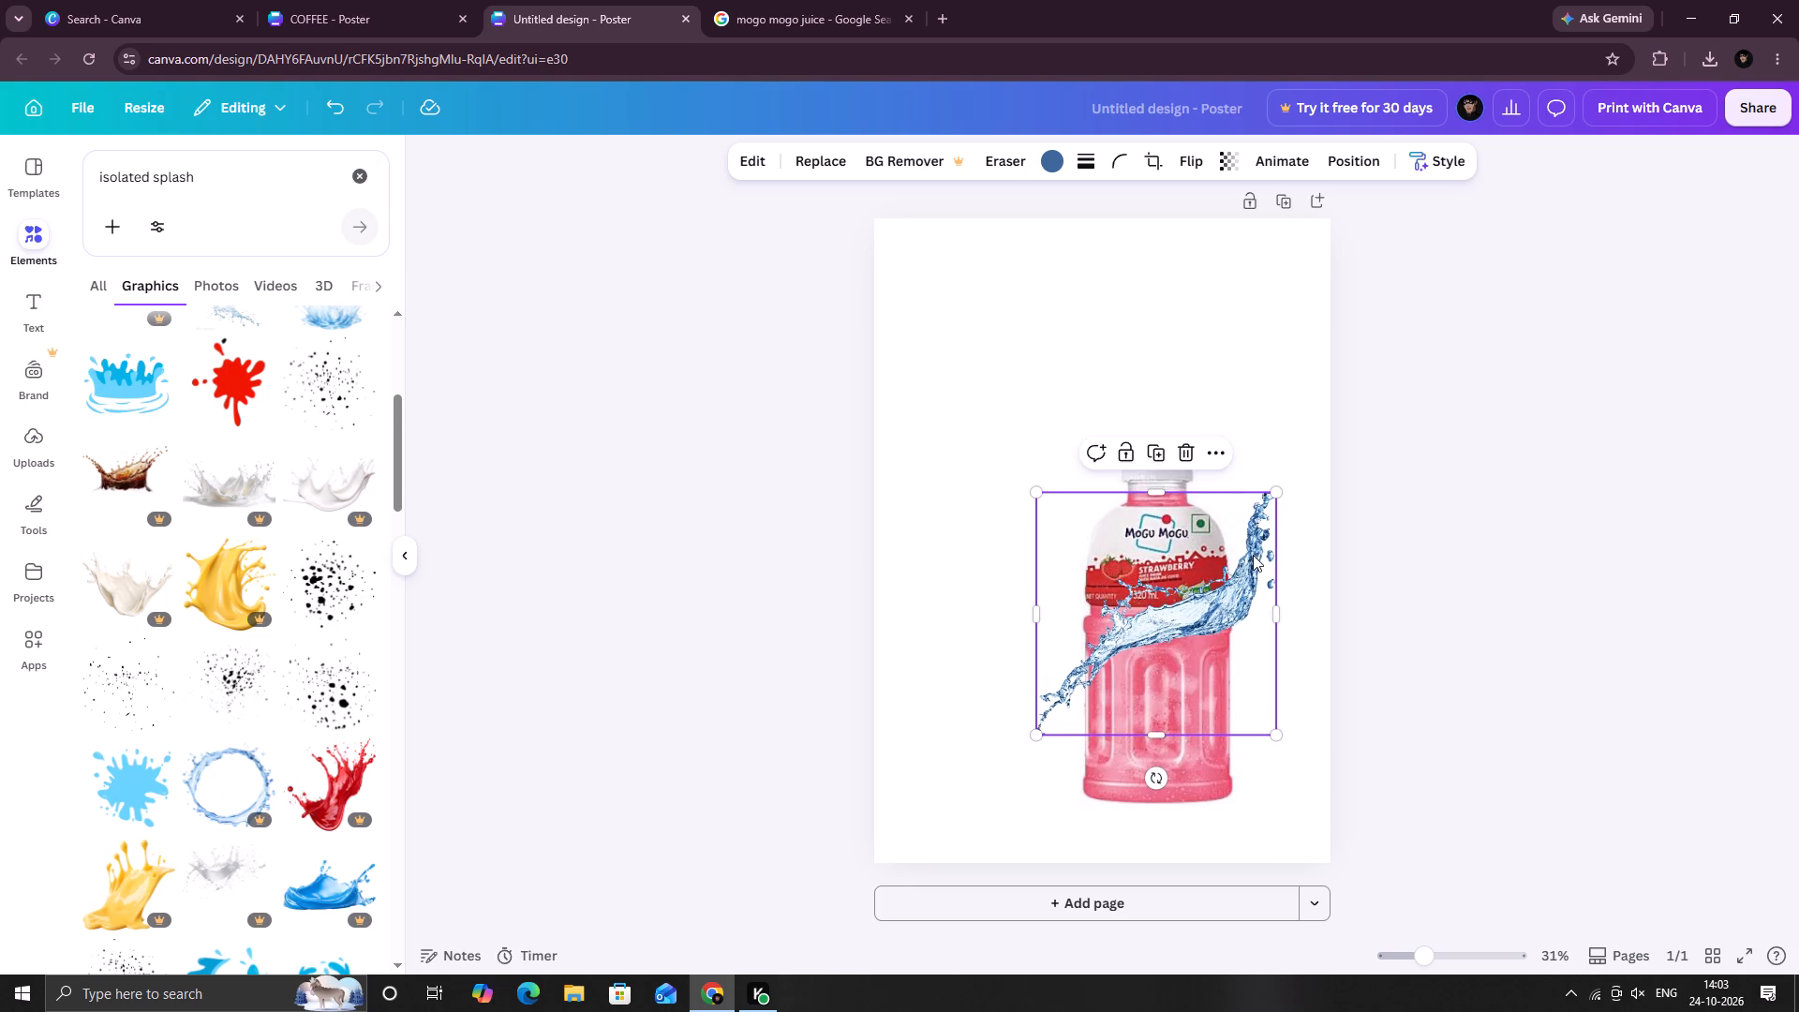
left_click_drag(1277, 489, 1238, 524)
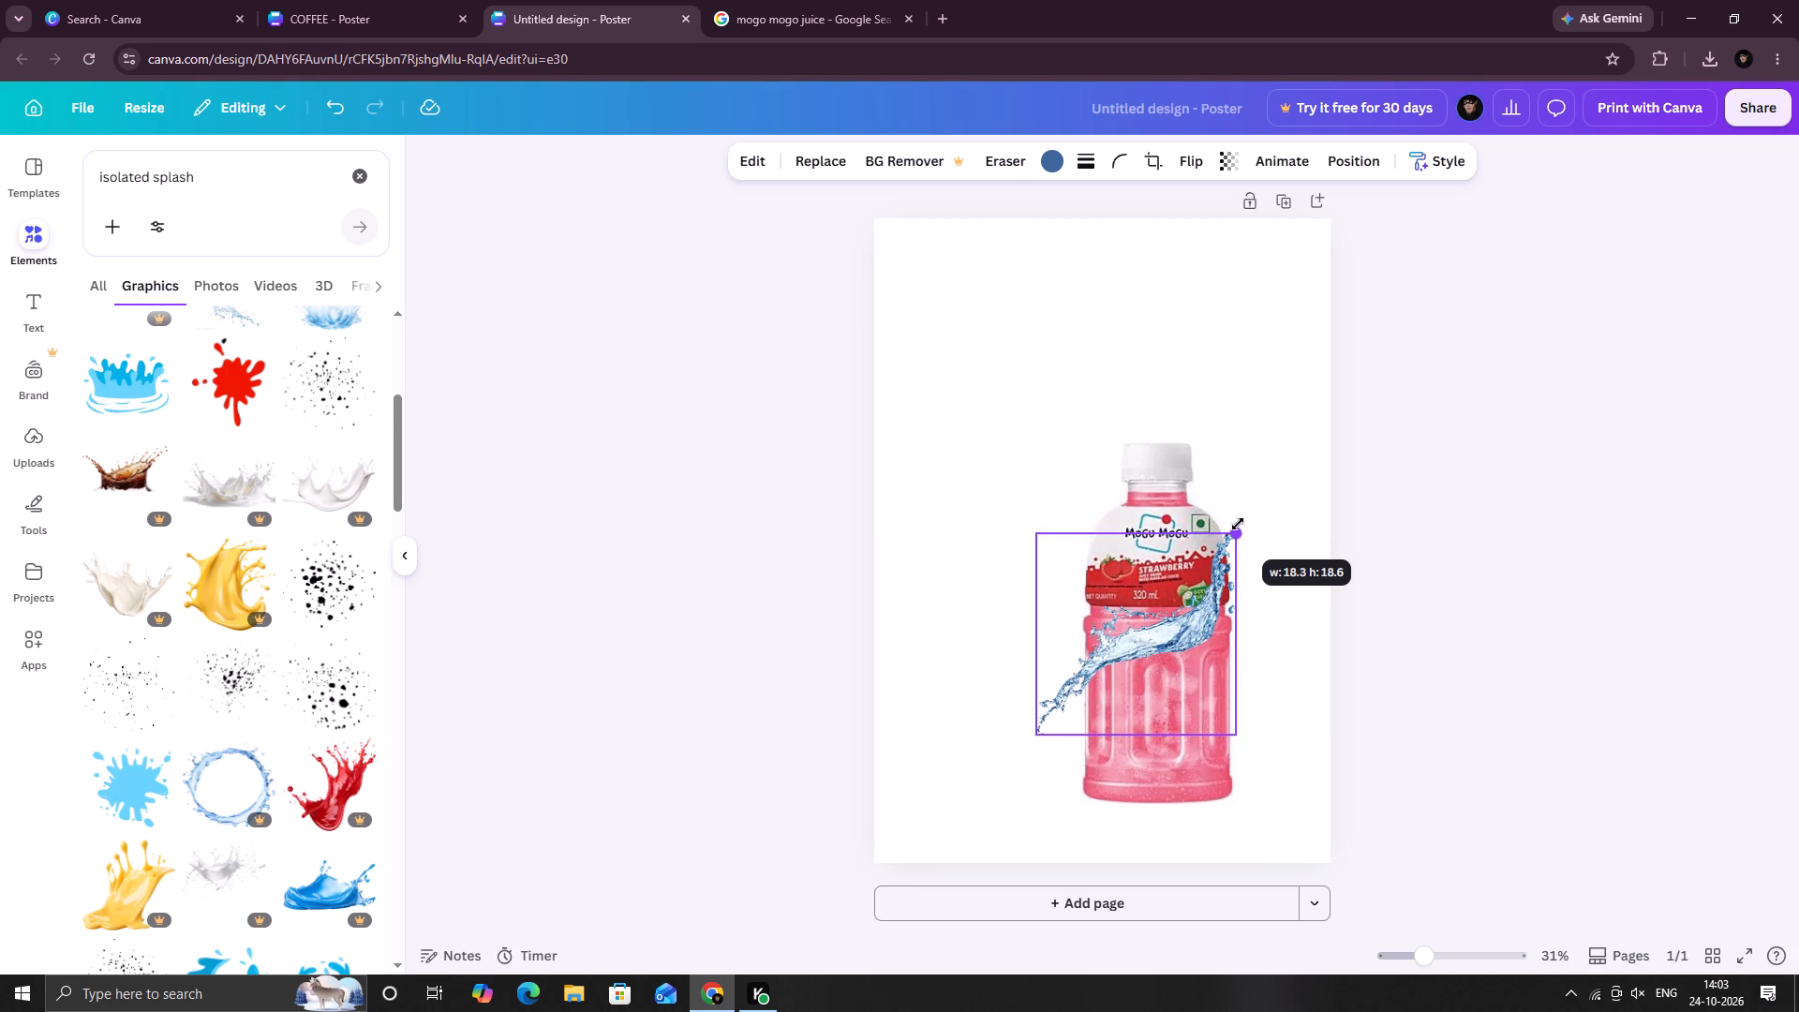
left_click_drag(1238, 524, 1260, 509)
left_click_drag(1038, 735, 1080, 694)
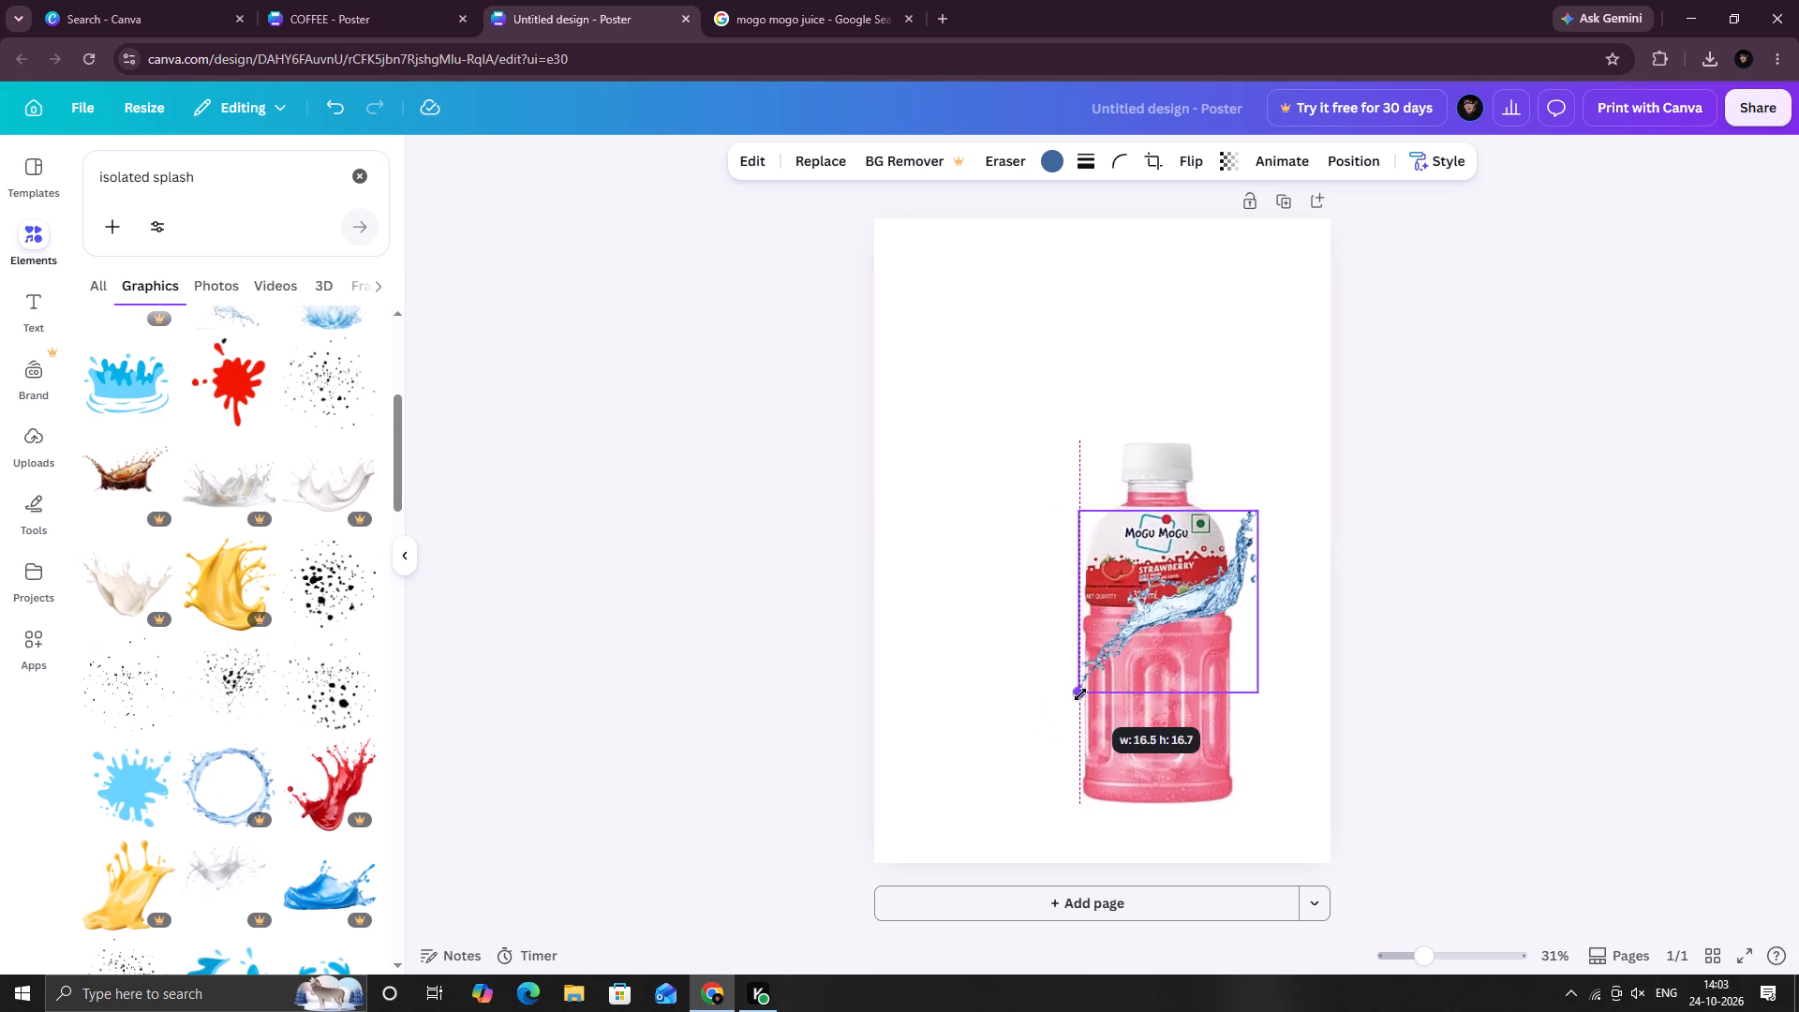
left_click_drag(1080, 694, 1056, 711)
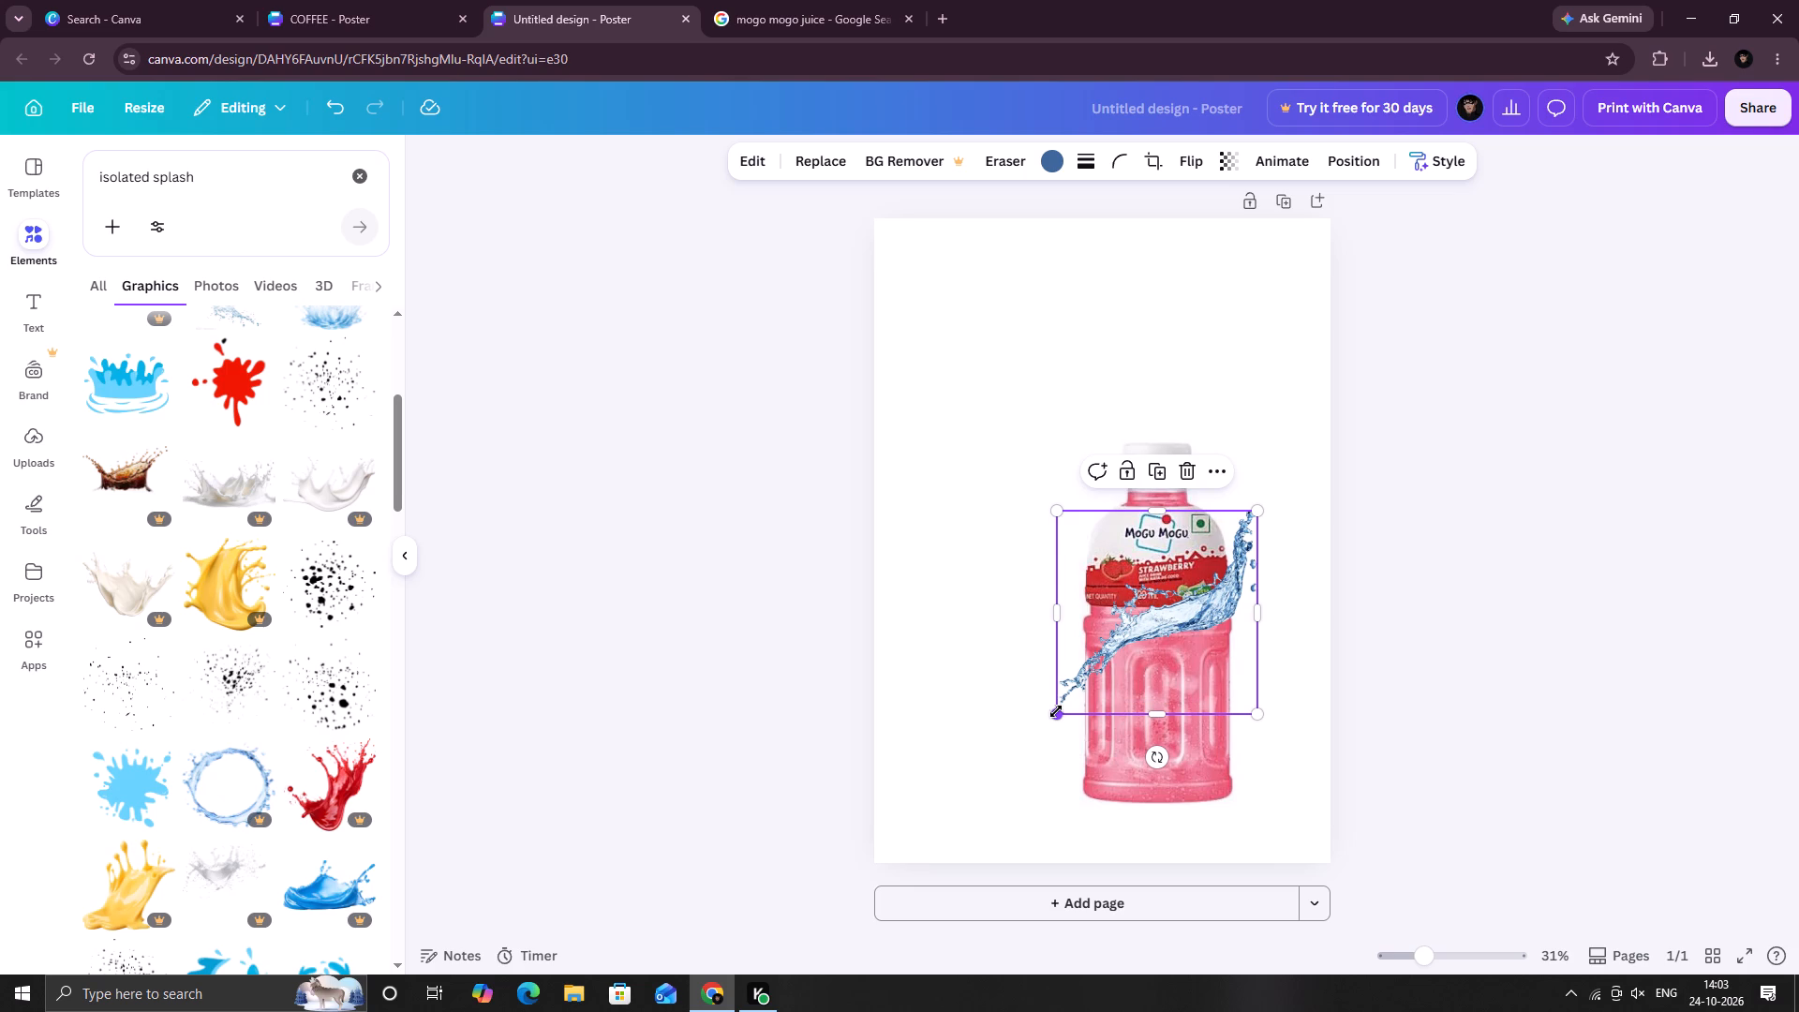
Send the water splash to the back, behind the bottle.
left_click(1354, 165)
left_click(319, 306)
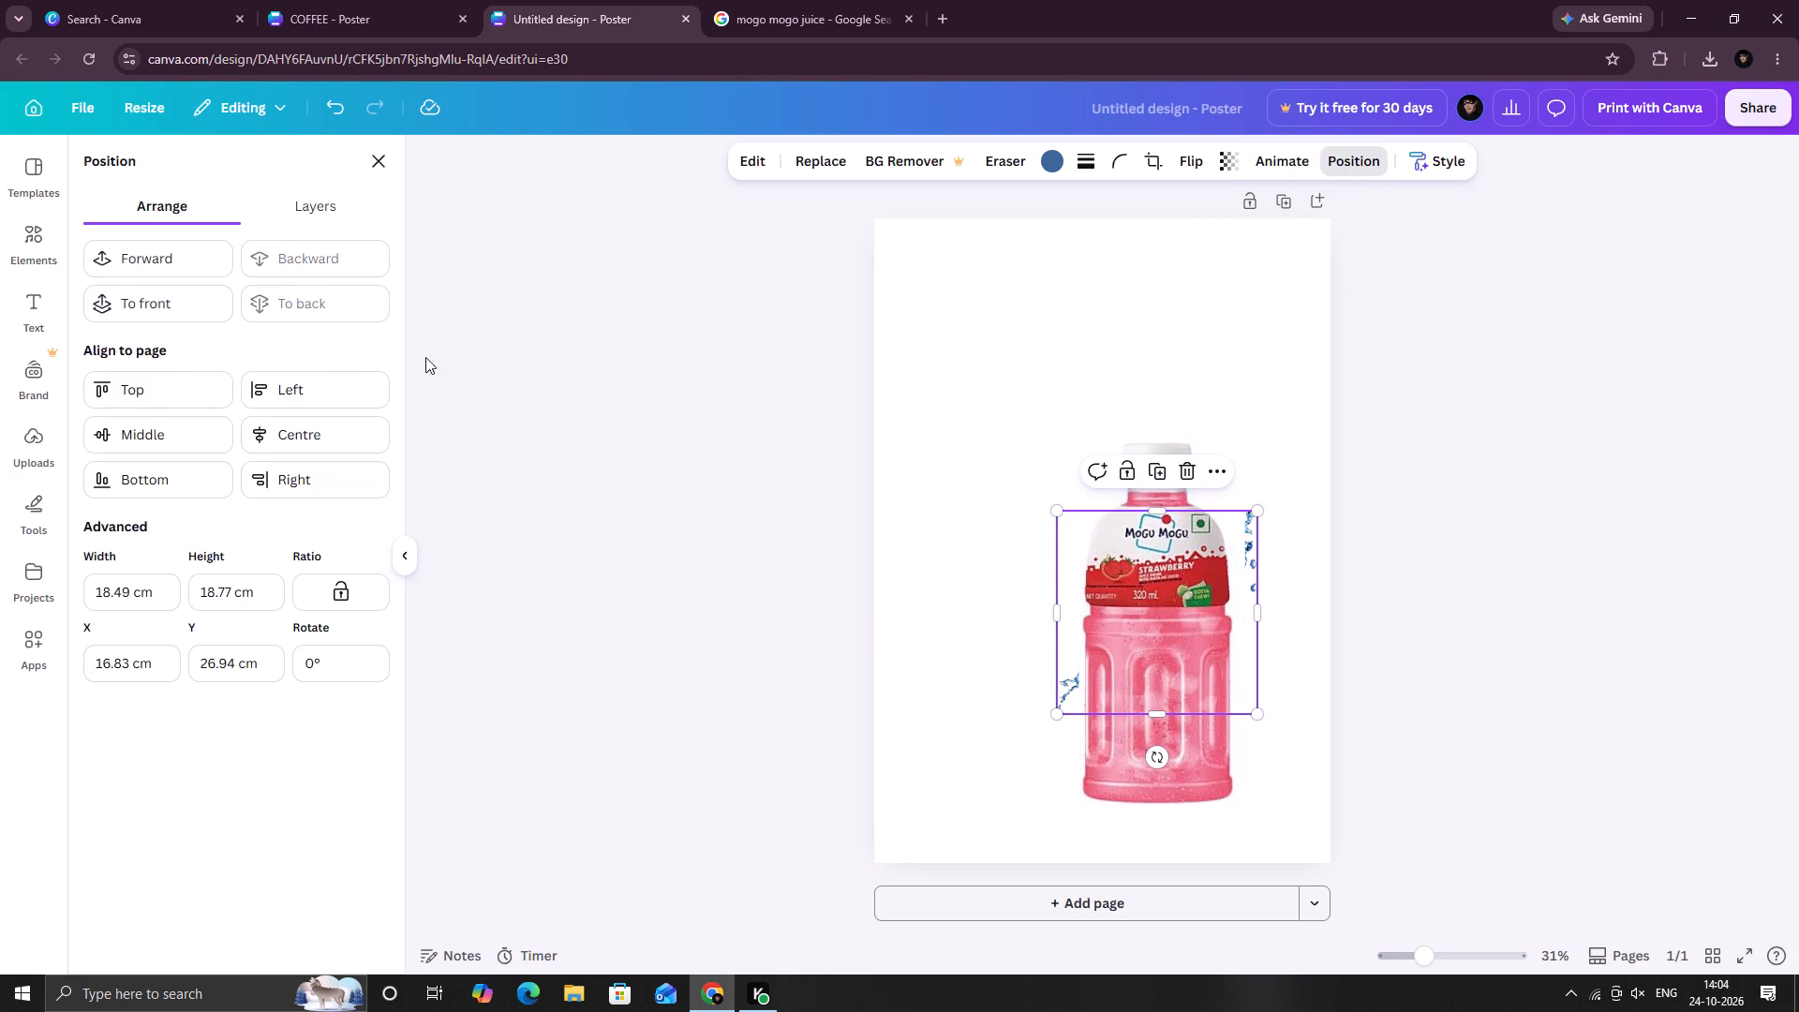
Enlarge the water splash behind the bottle to about 28.7 cm wide so it extends past both sides.
left_click_drag(1054, 712, 988, 771)
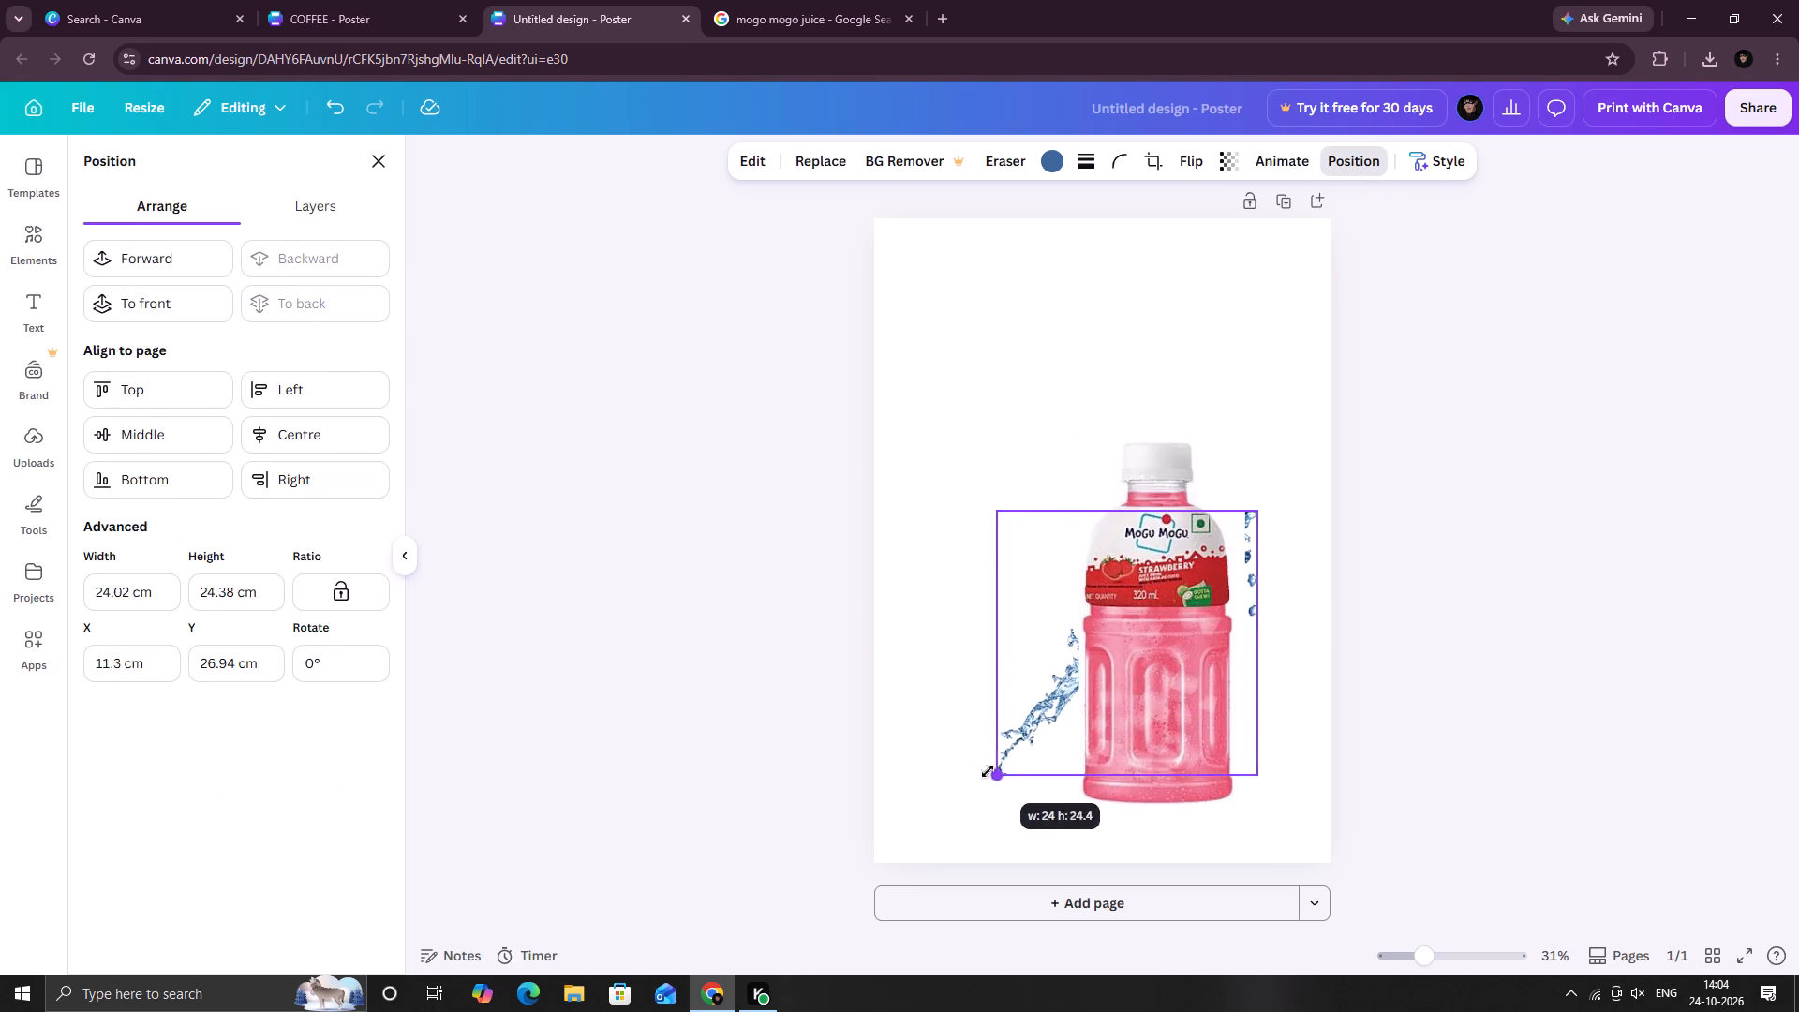
left_click_drag(988, 771, 979, 778)
left_click_drag(1253, 513, 1333, 459)
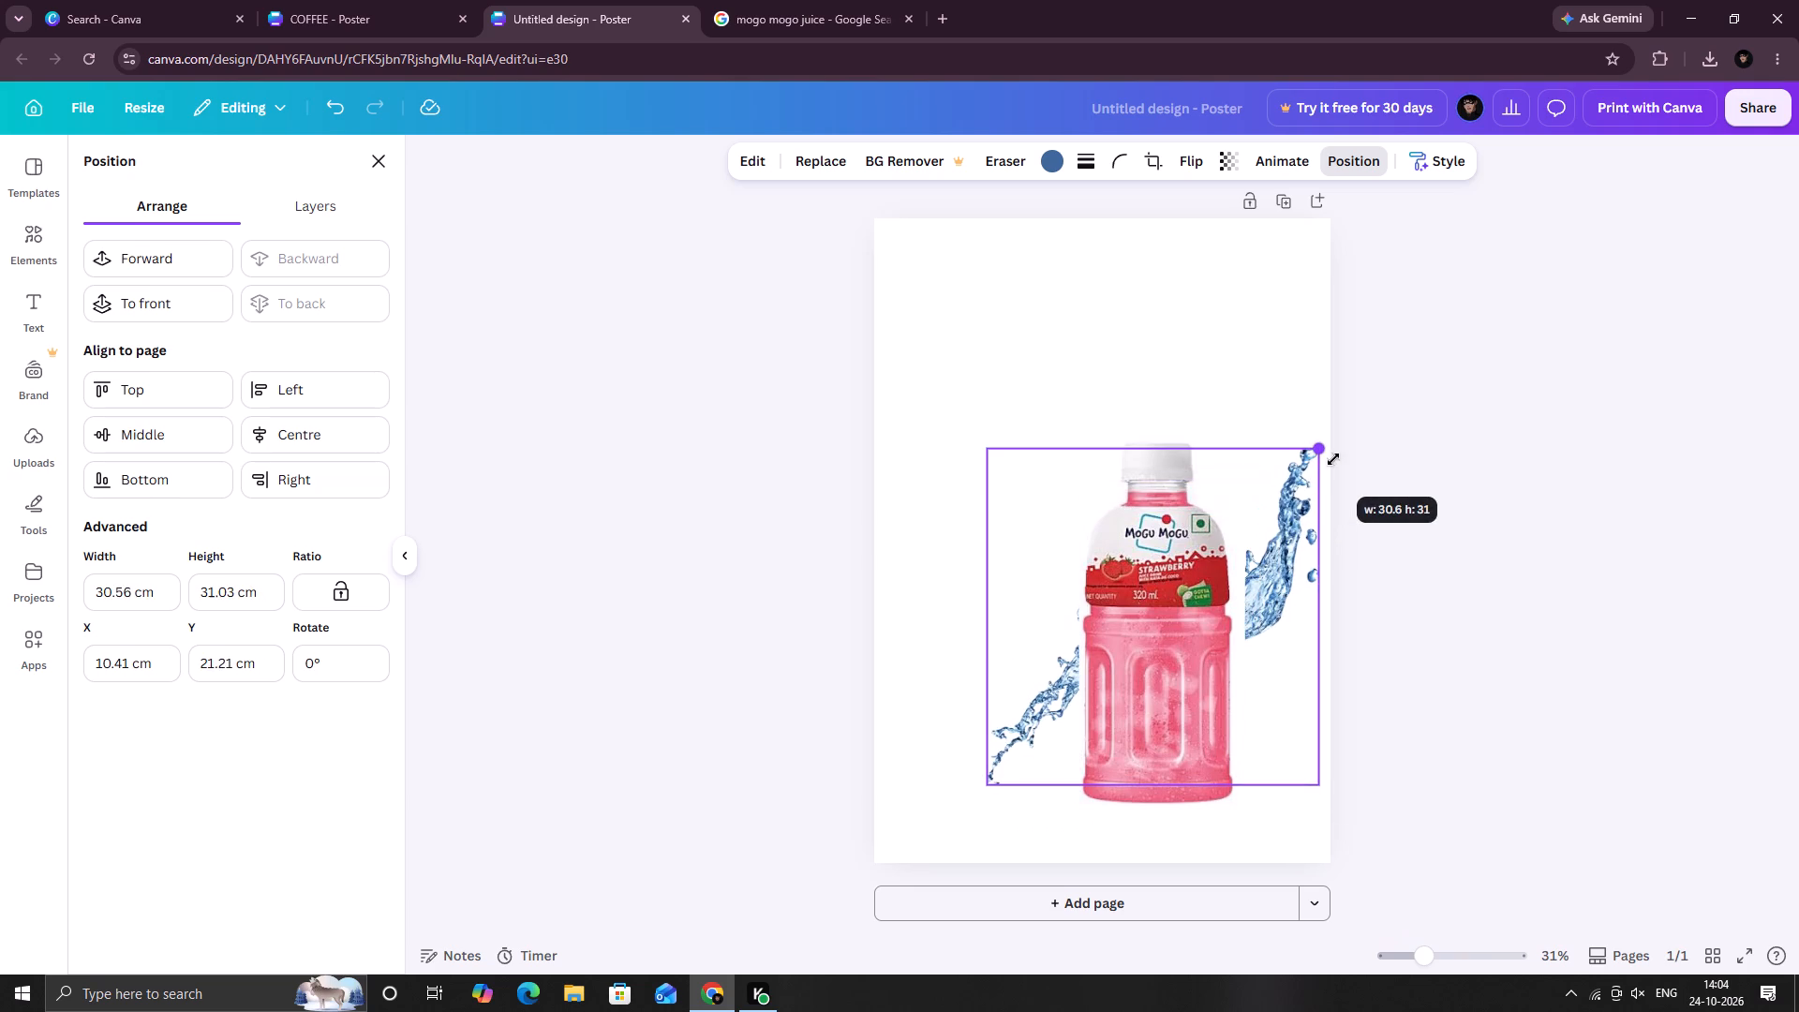
left_click_drag(1333, 459, 1310, 486)
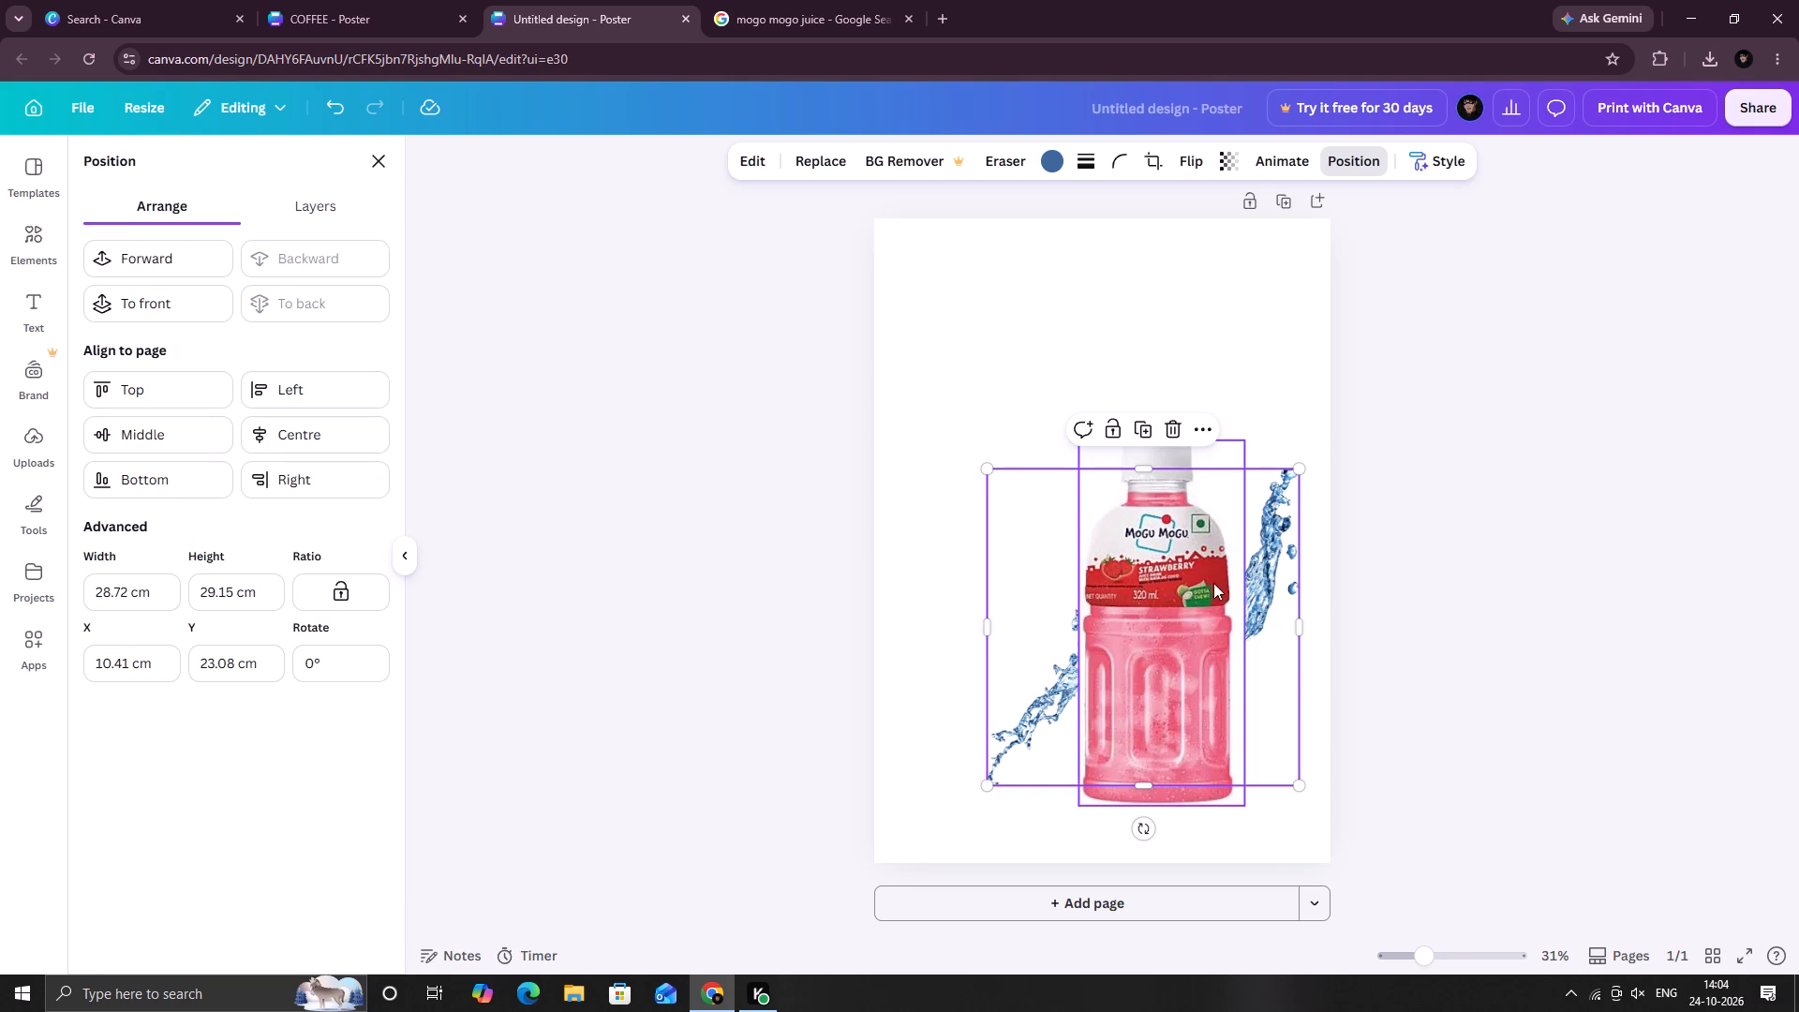
Crop the bottle image's left and right edges close to the bottle, to about 13.2 cm wide.
left_click(1215, 620)
left_click_drag(1243, 616, 1227, 618)
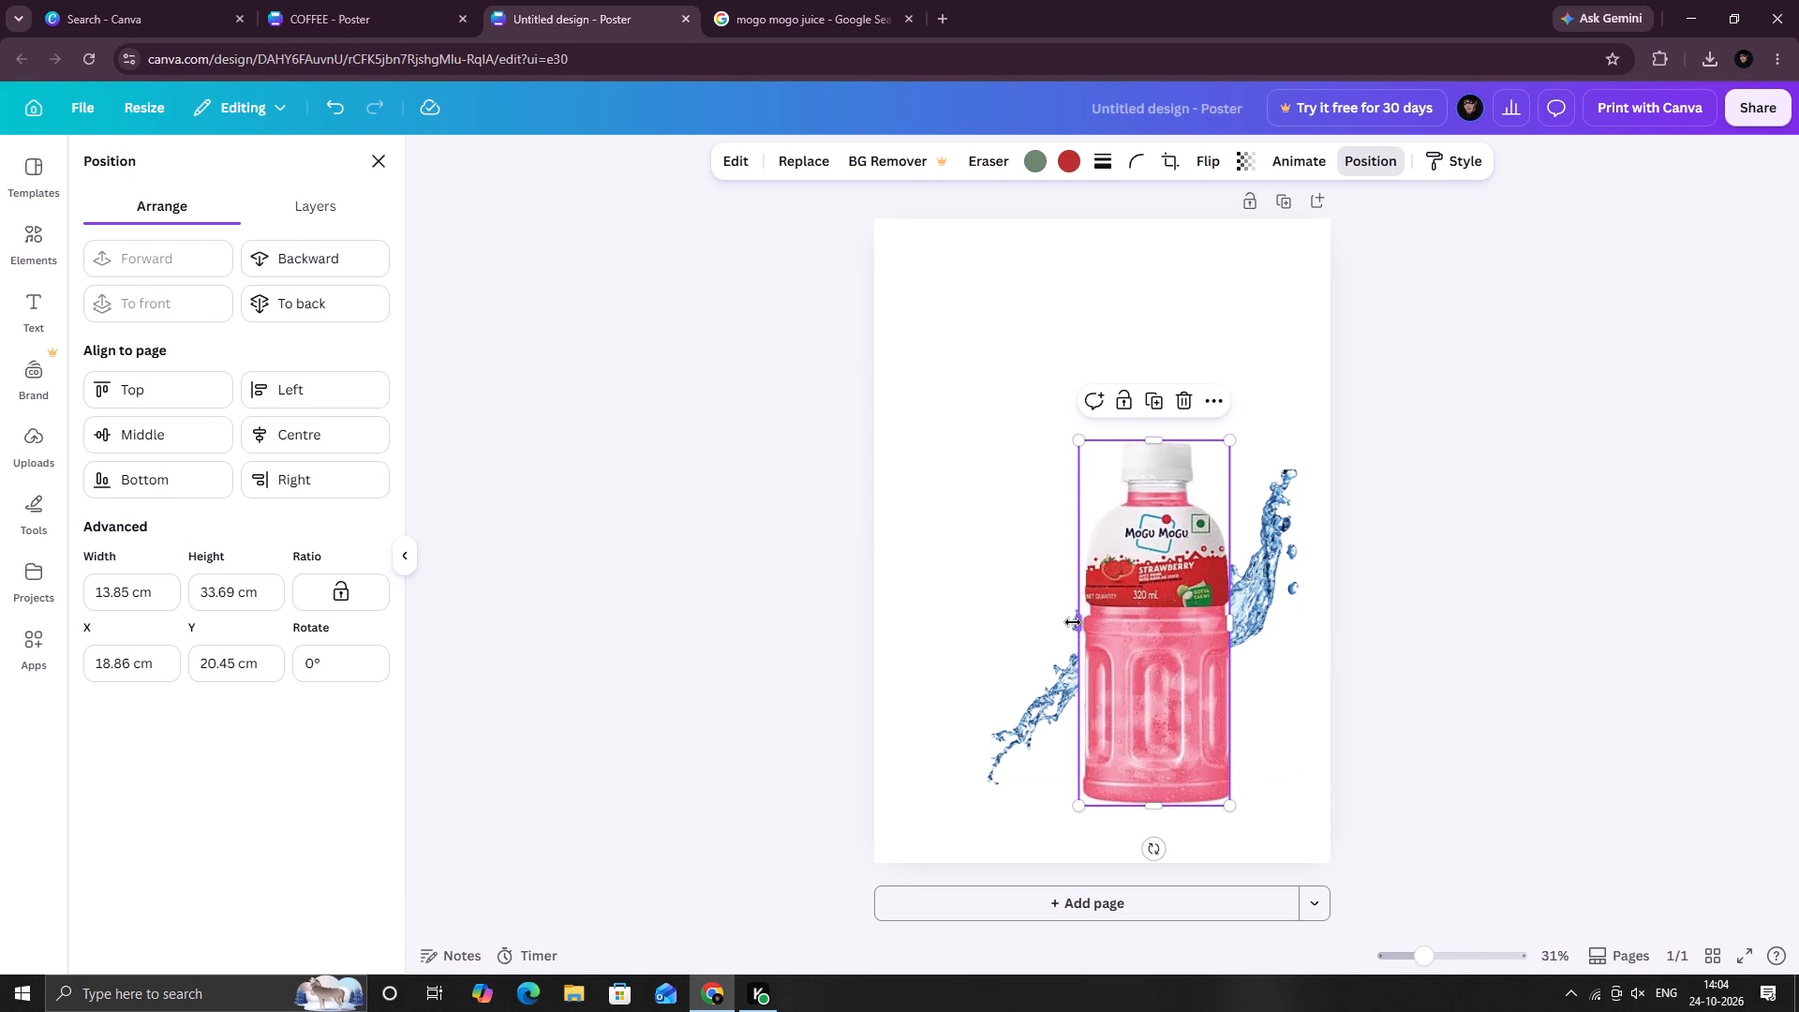
left_click(1073, 622)
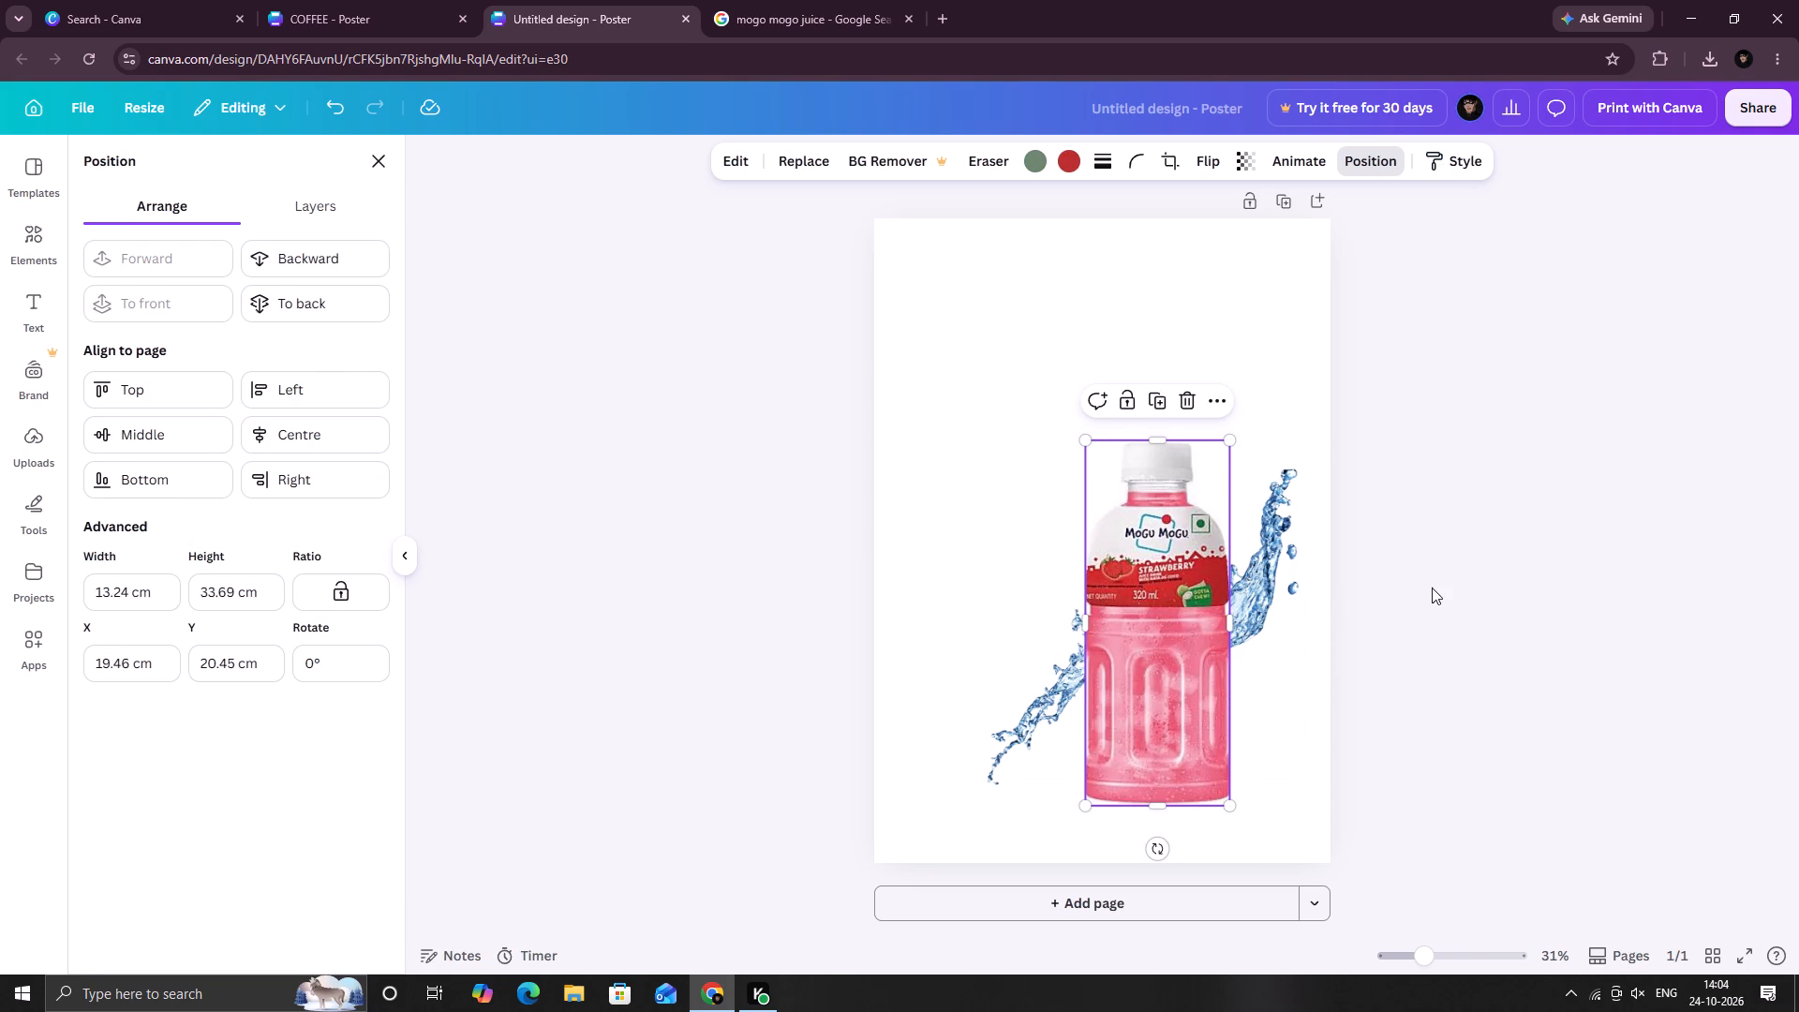
left_click(1432, 588)
left_click(1005, 617)
left_click(939, 469)
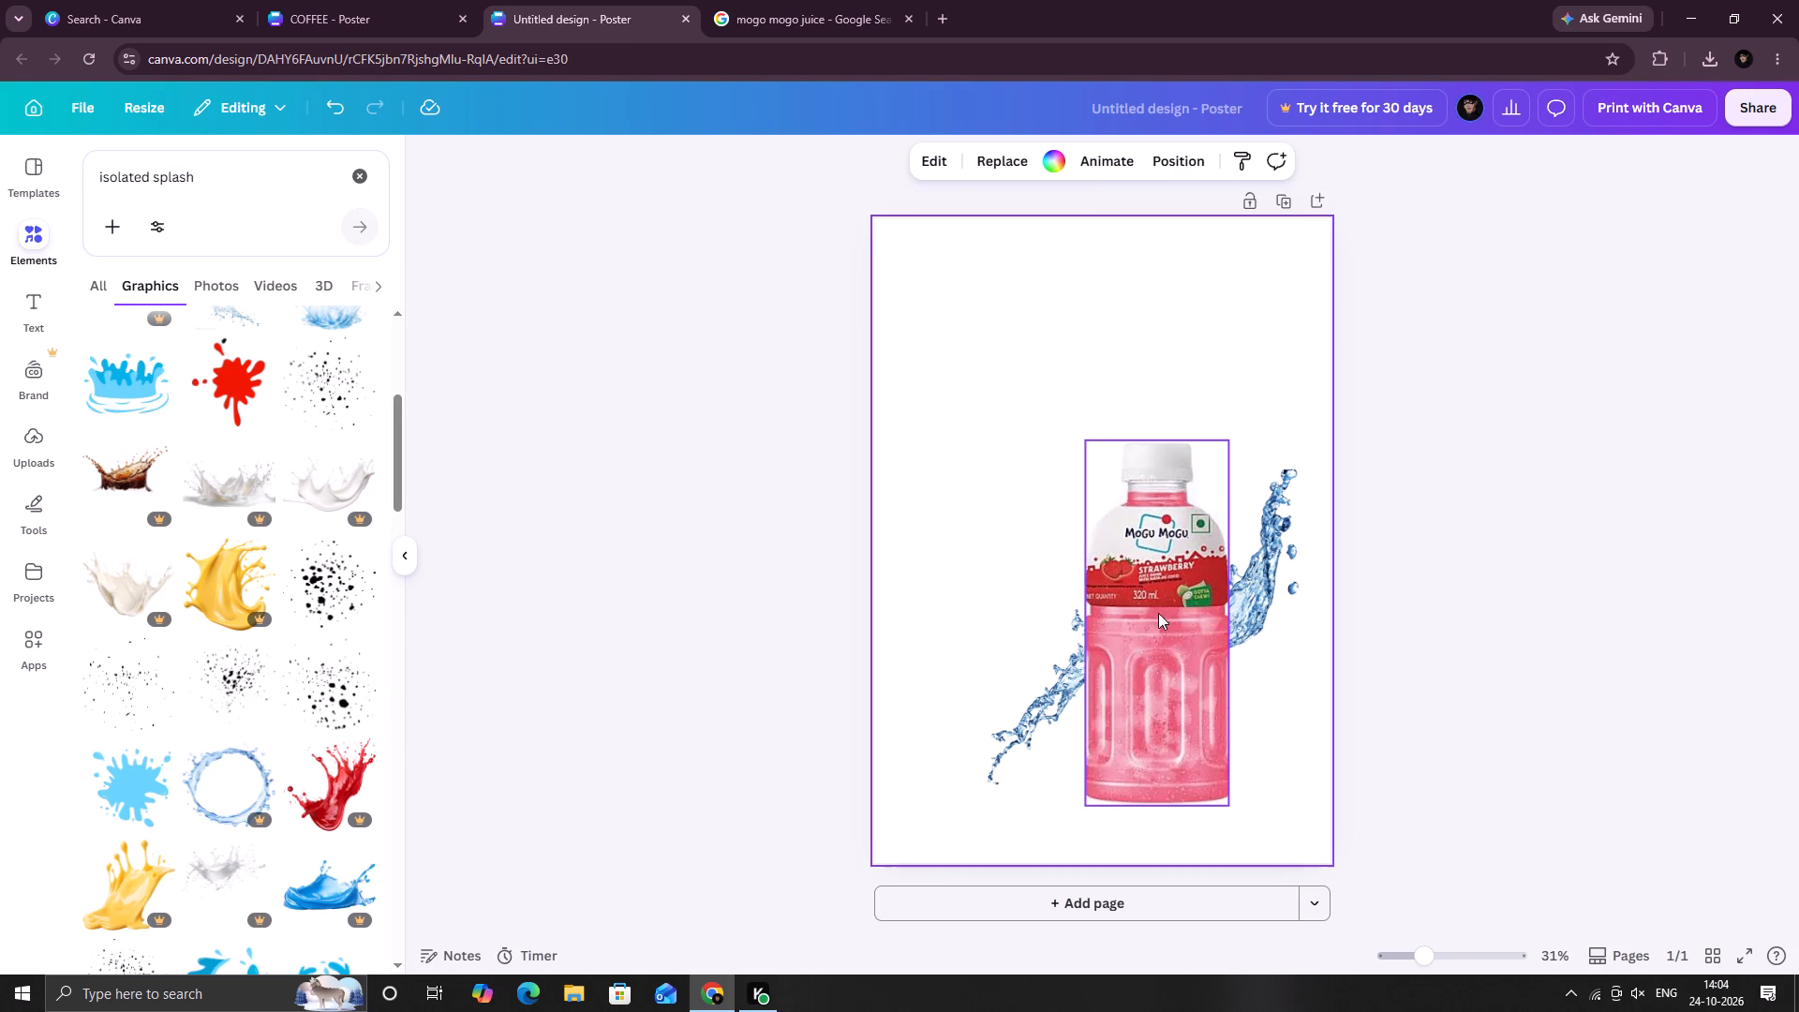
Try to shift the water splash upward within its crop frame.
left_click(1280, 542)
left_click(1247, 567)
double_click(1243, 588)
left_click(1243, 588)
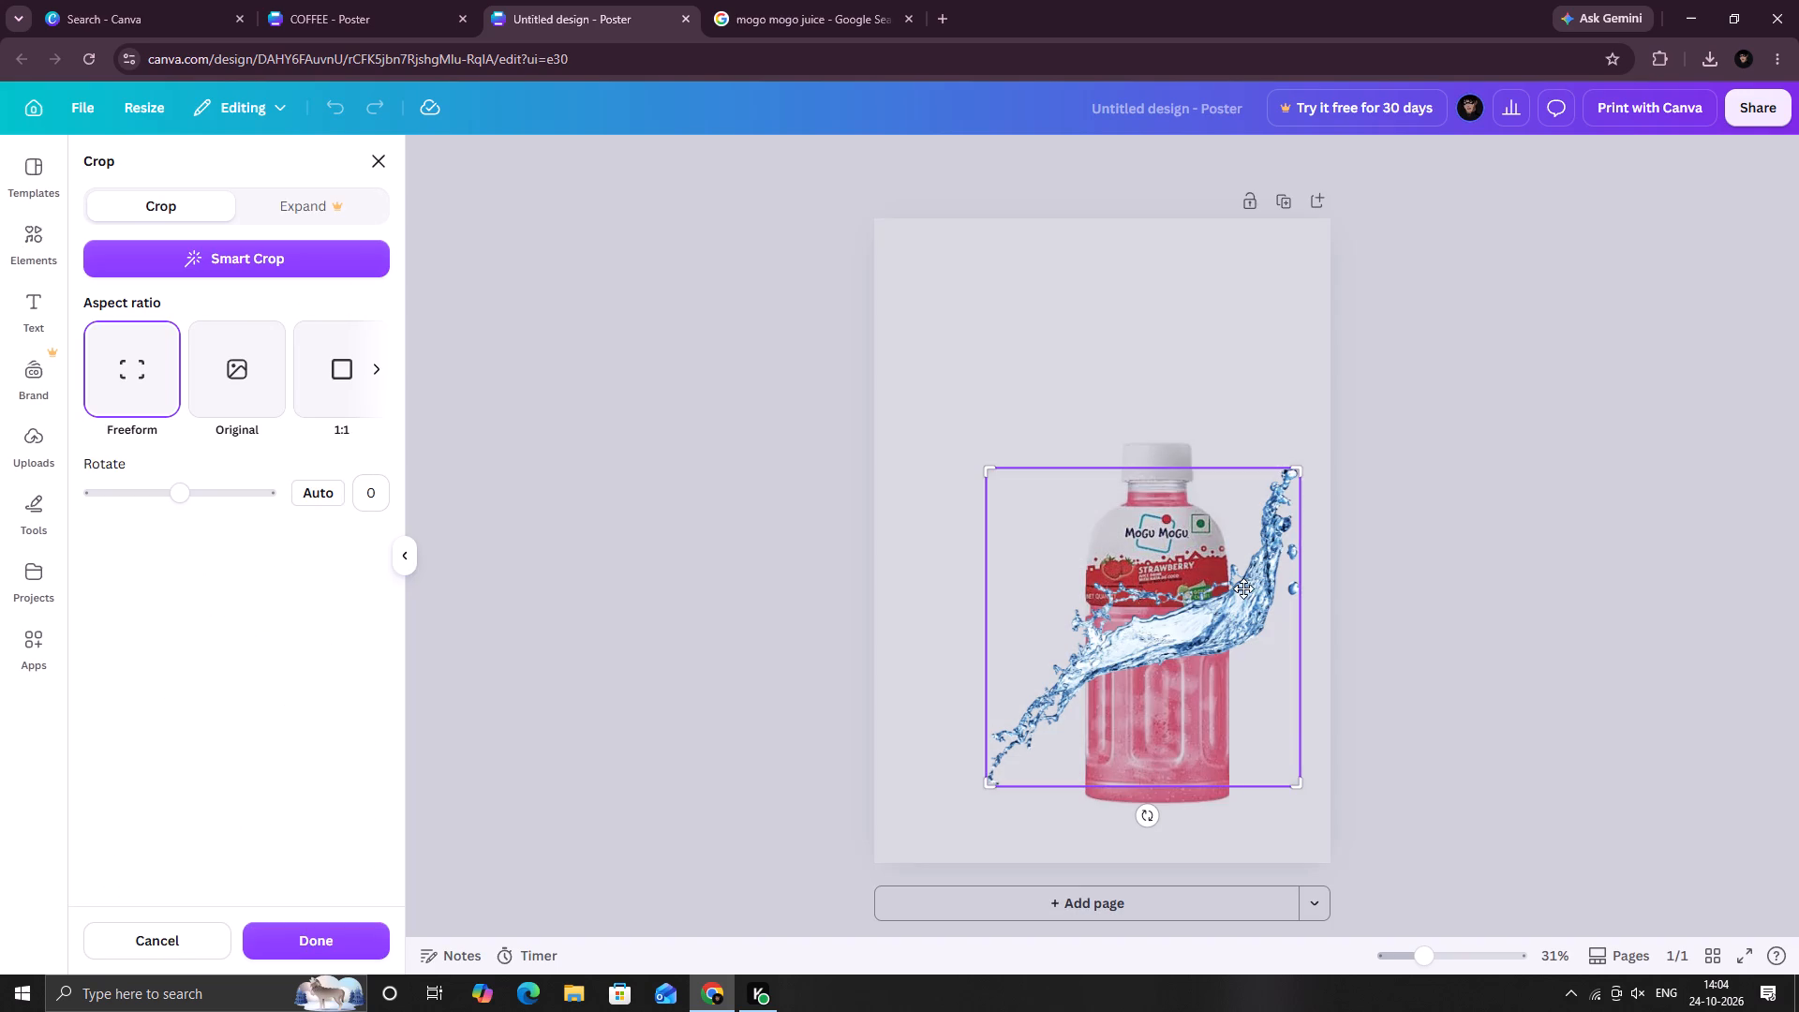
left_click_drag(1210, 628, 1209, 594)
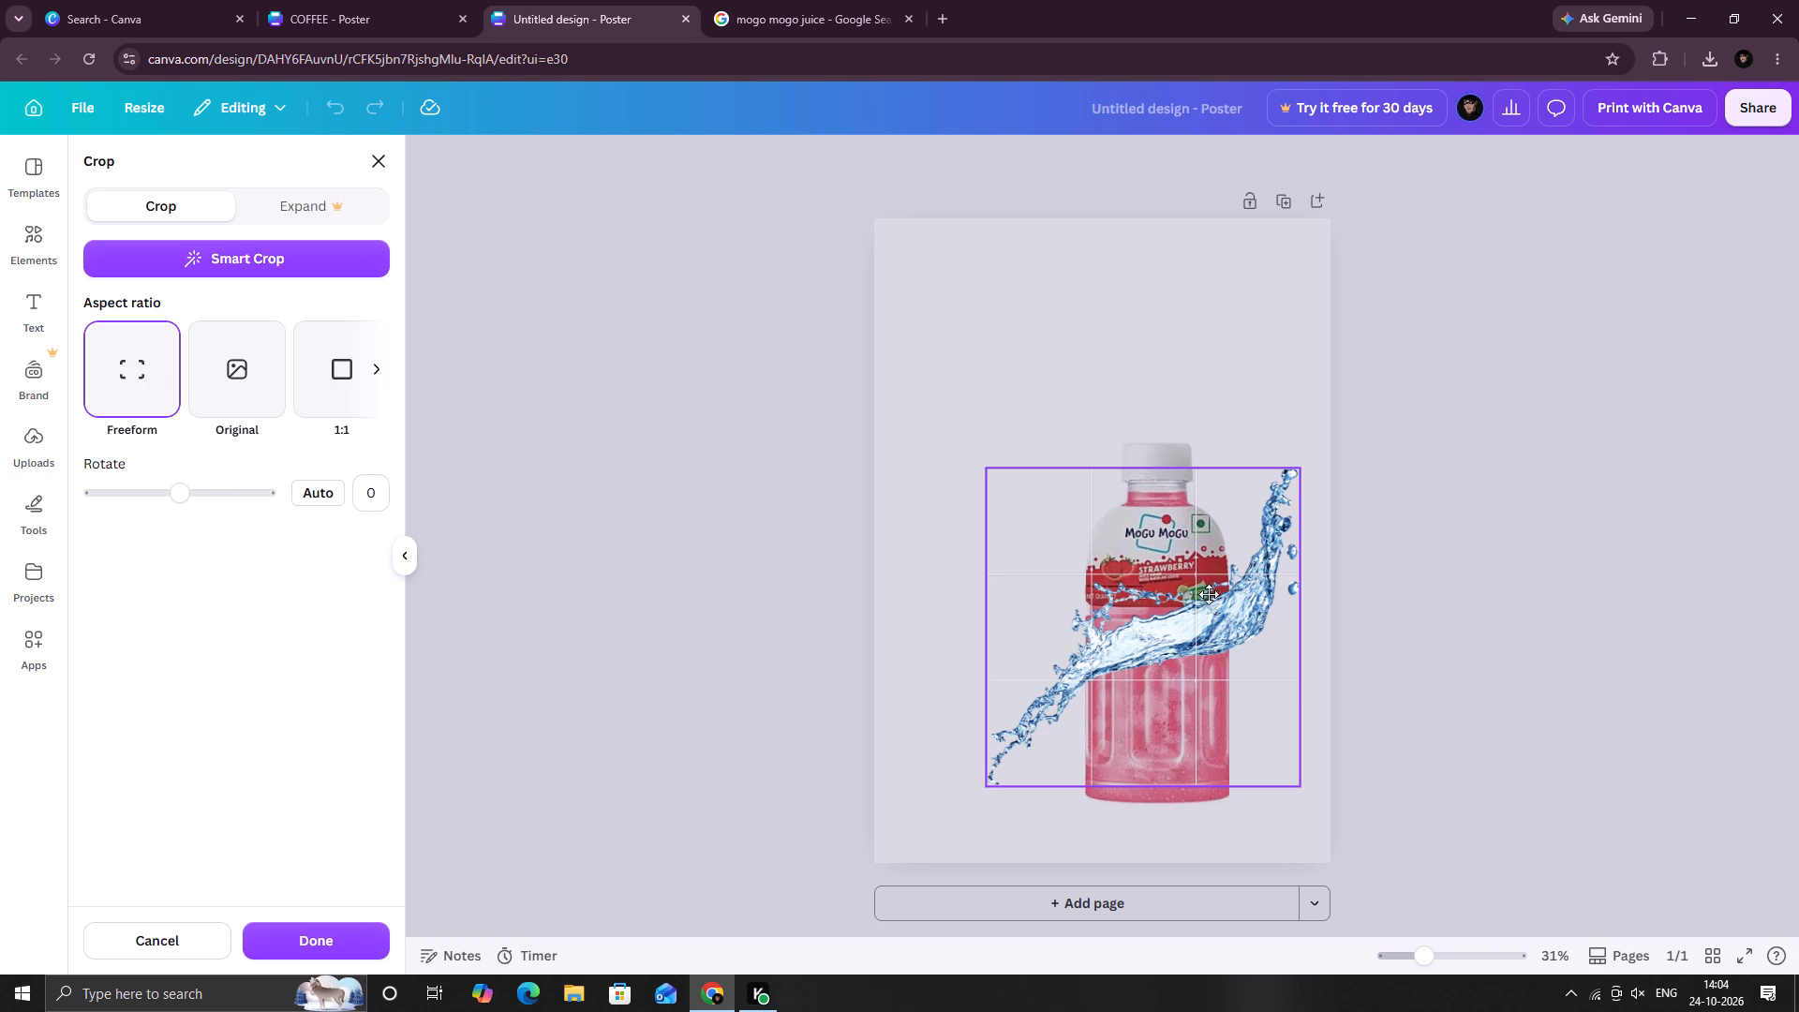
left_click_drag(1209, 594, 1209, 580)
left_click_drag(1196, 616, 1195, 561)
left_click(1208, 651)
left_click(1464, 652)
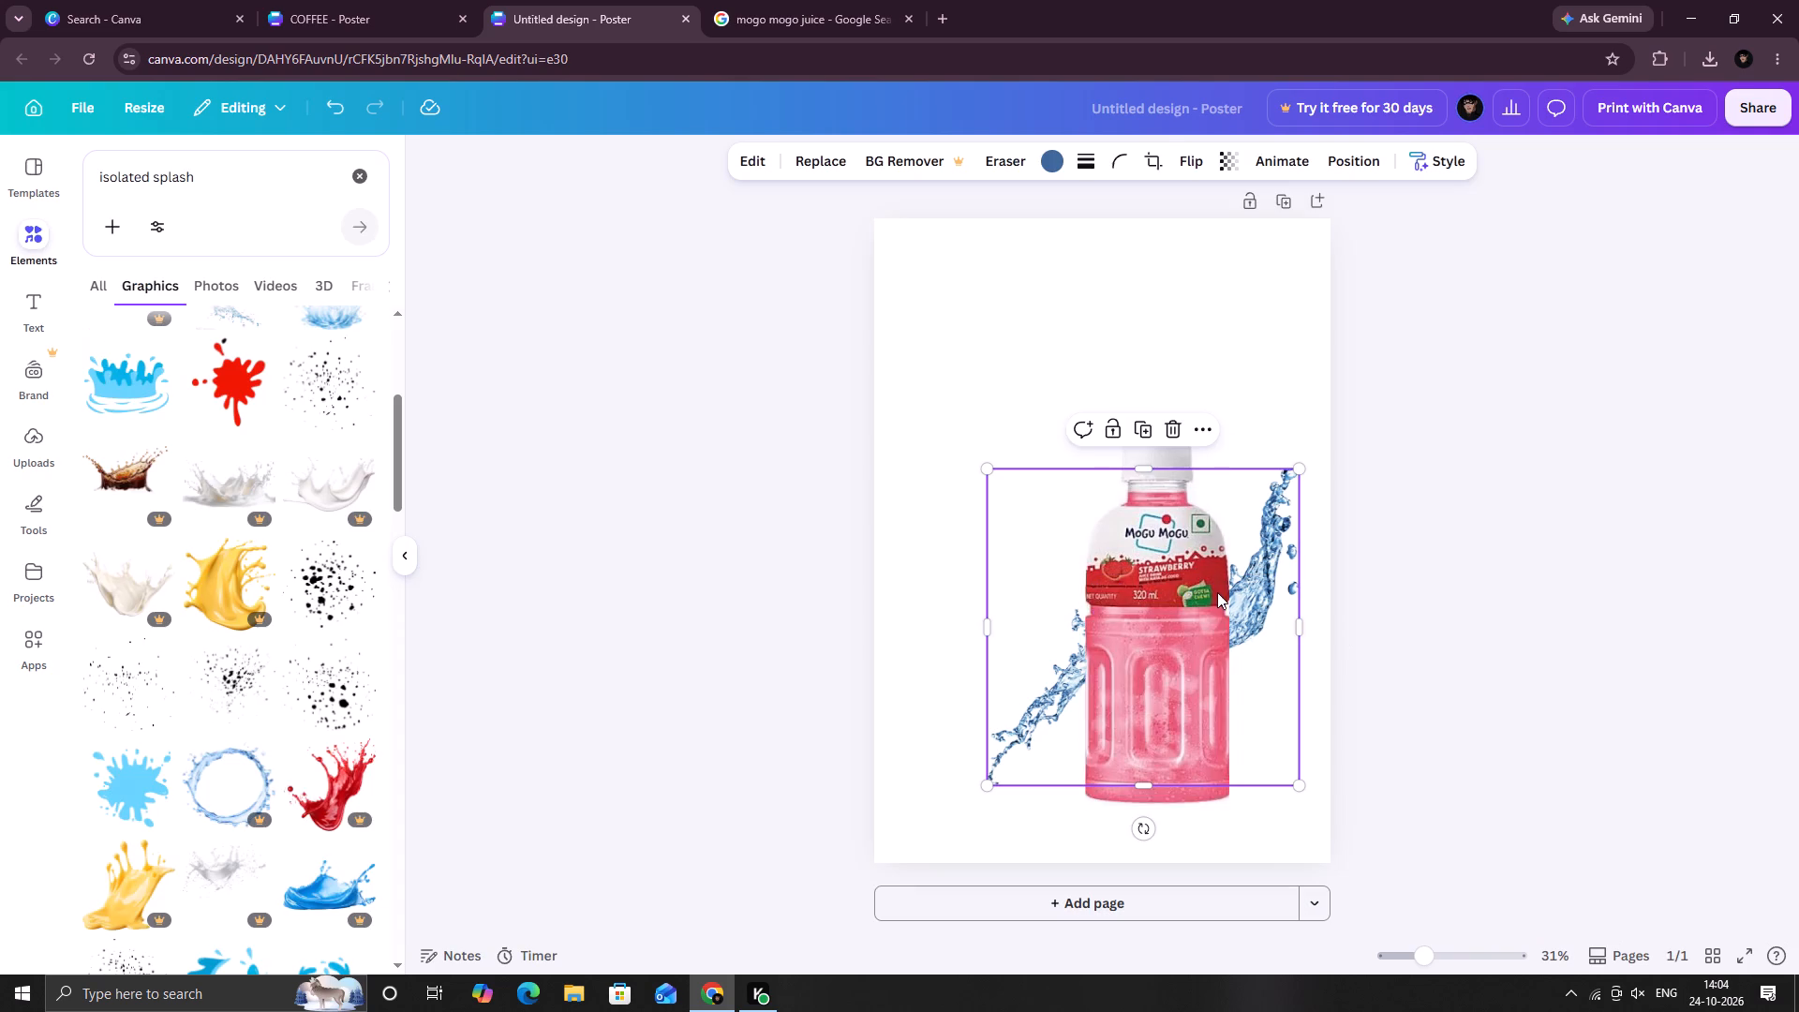
Clear the isolated splash search from the element library.
left_click(223, 161)
left_click(367, 182)
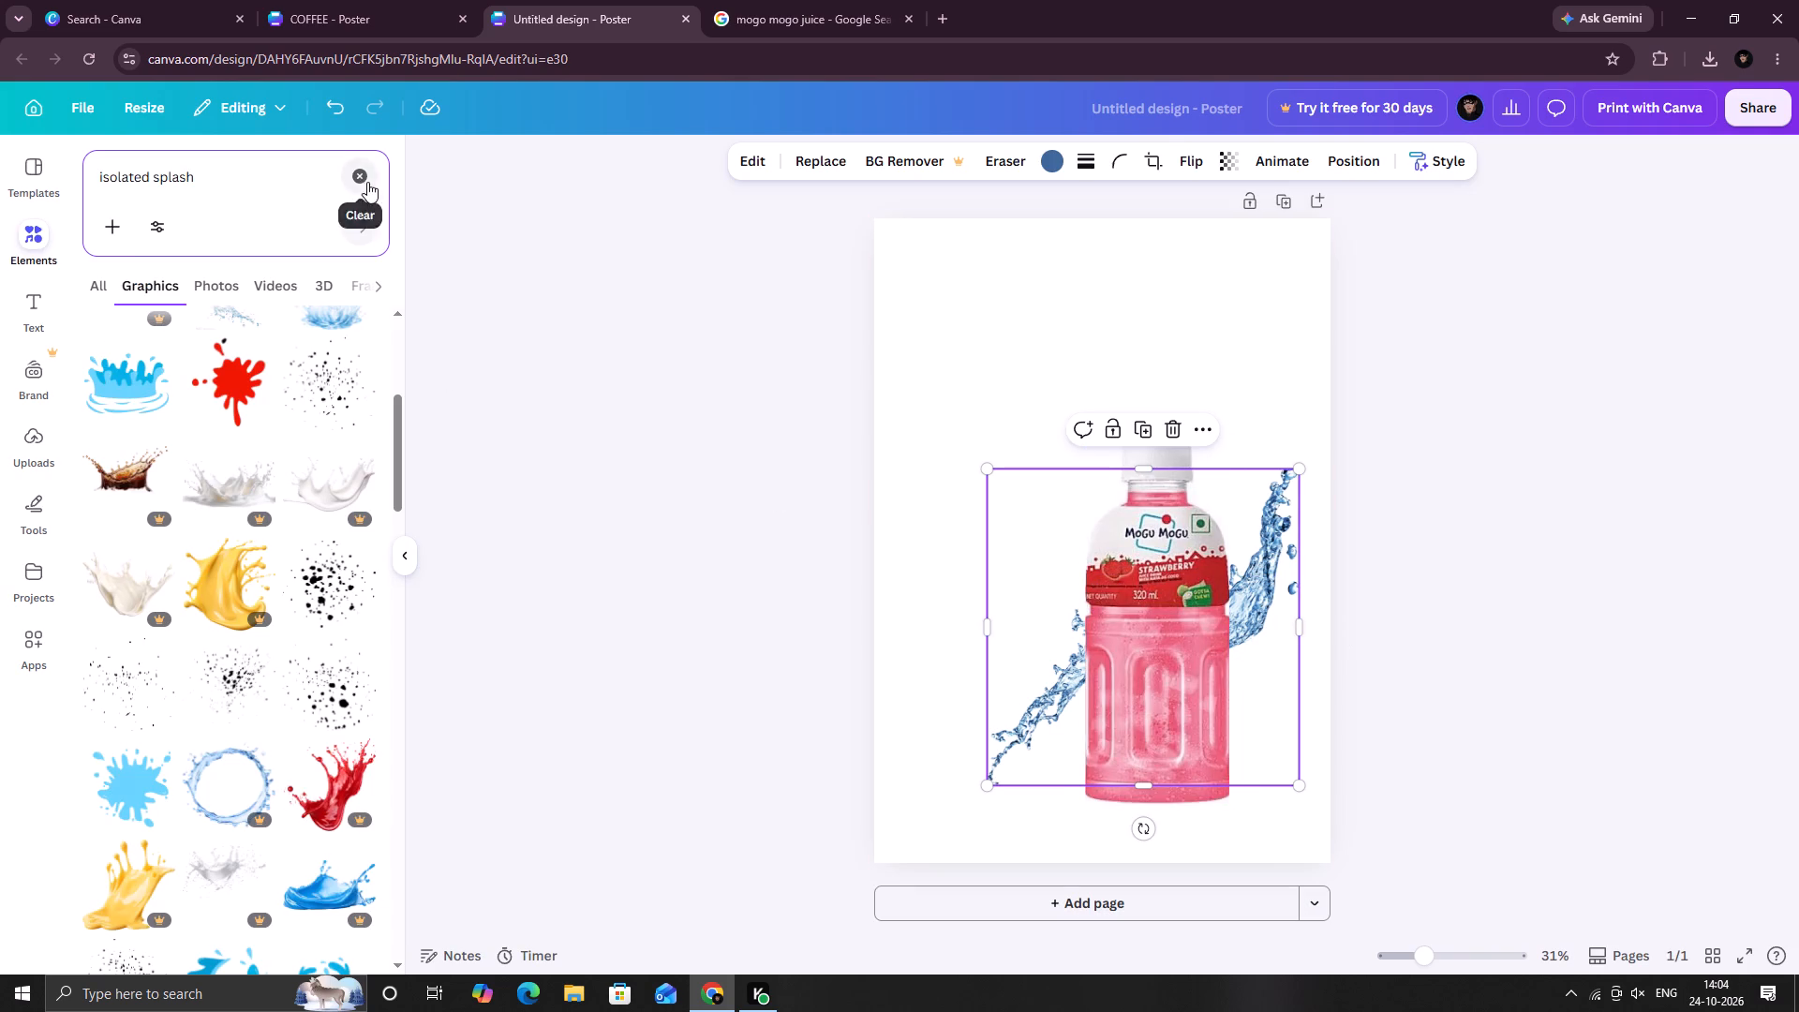
left_click(234, 178)
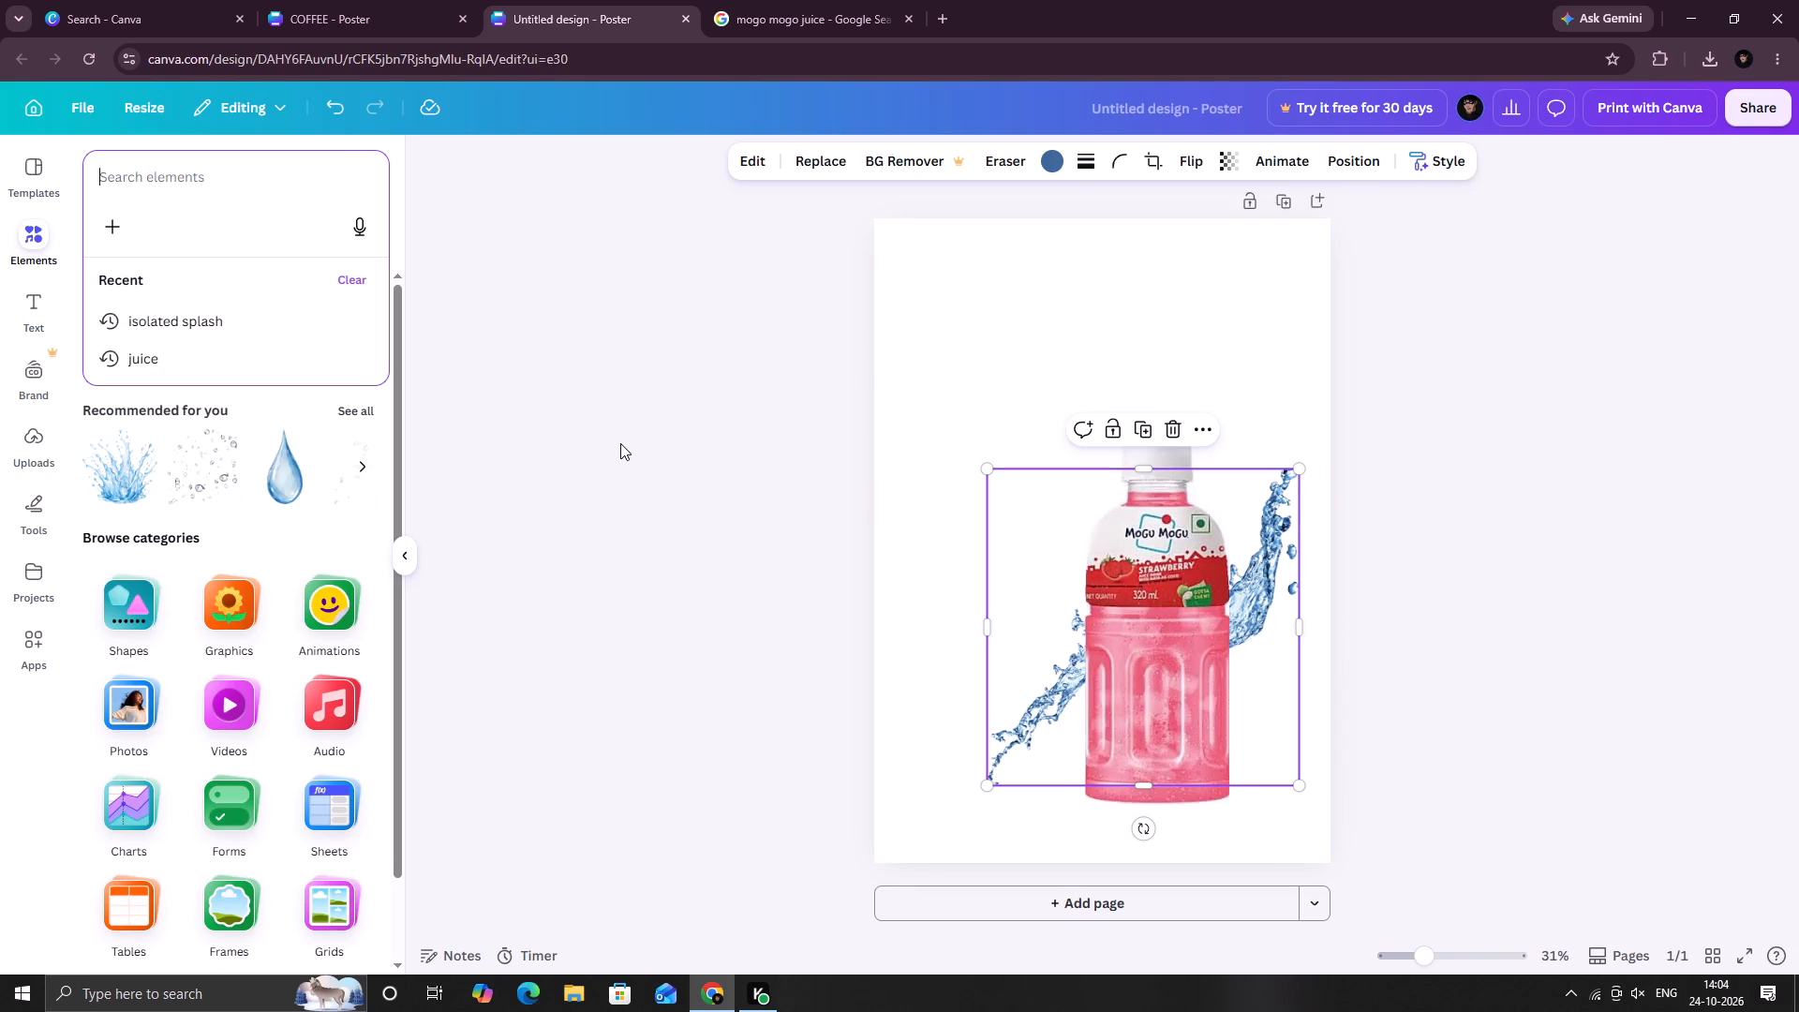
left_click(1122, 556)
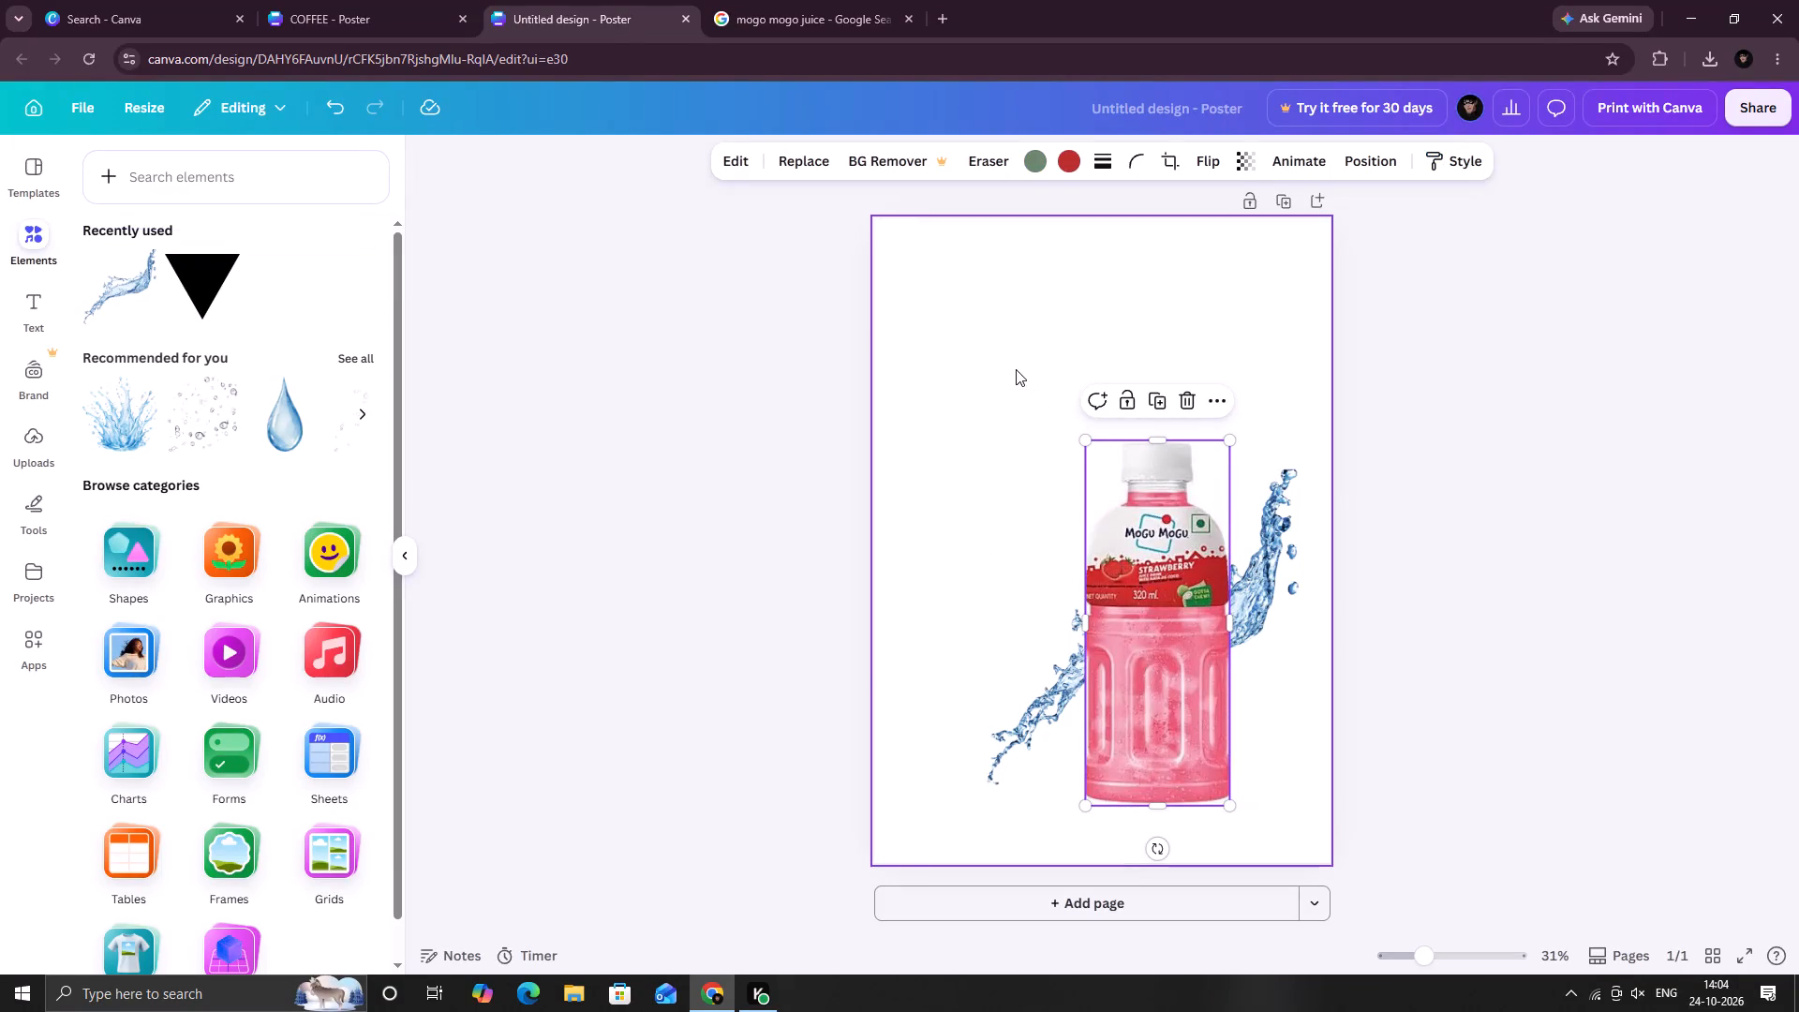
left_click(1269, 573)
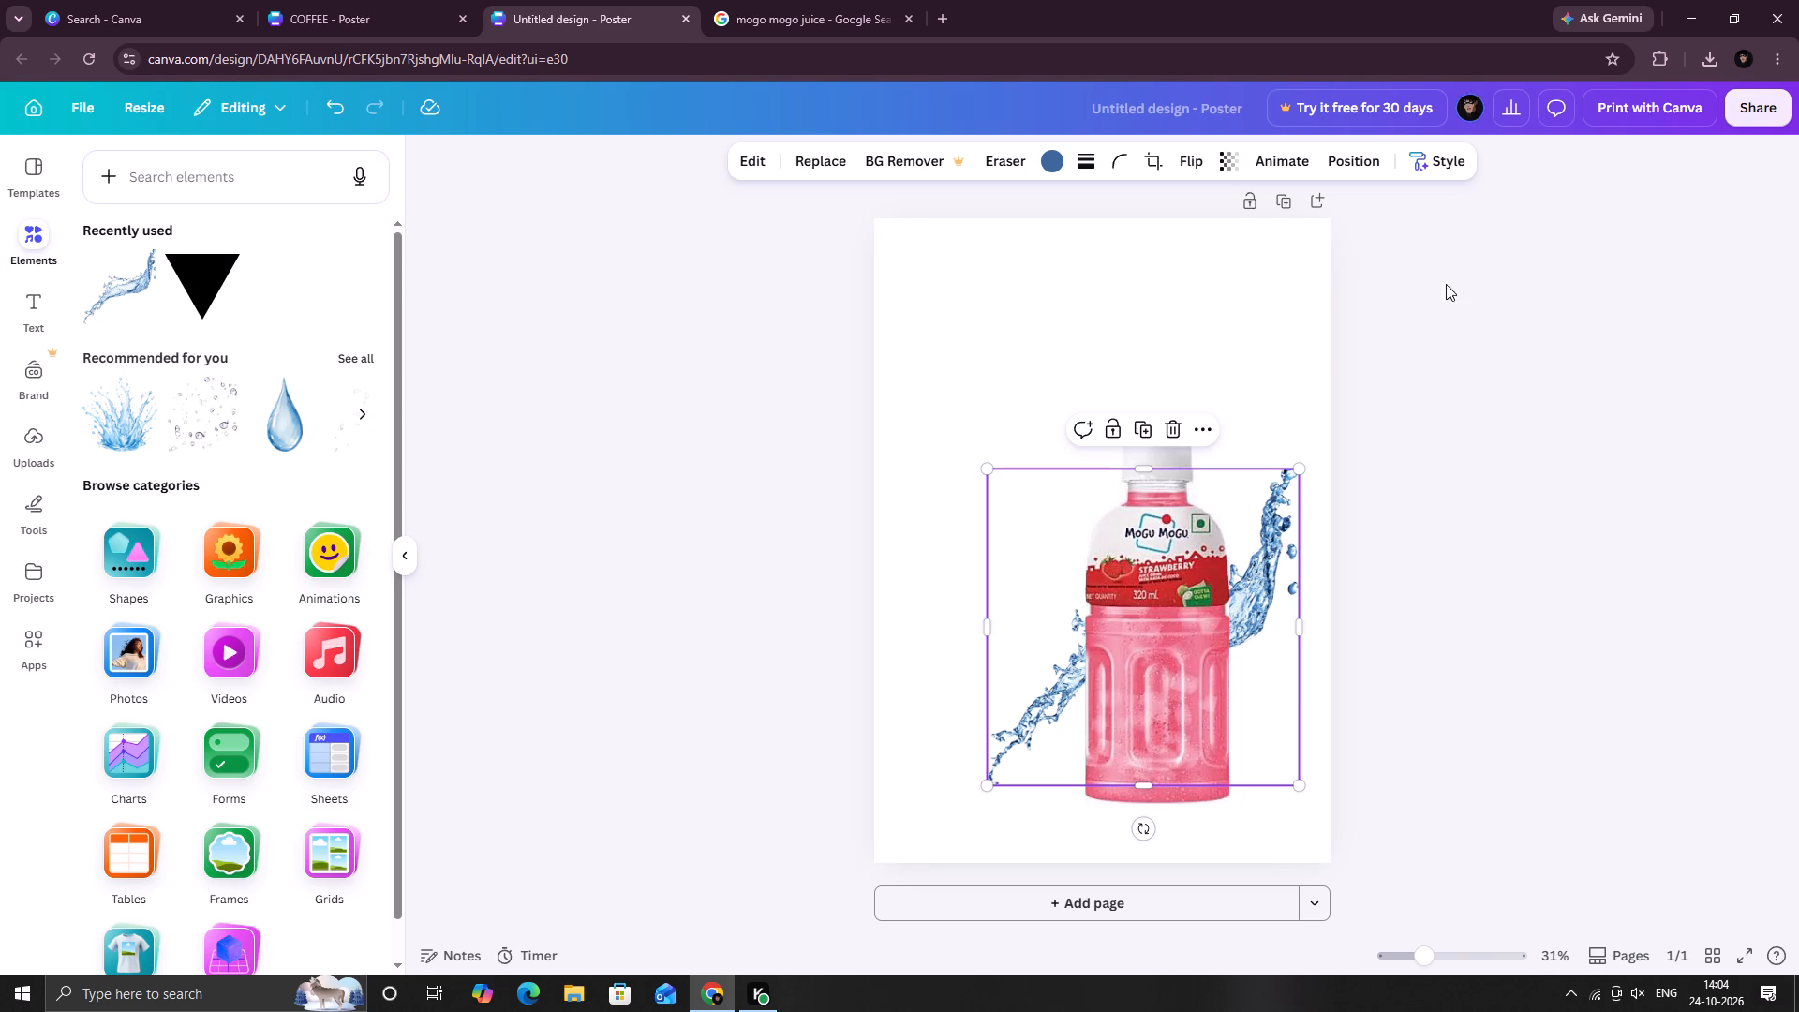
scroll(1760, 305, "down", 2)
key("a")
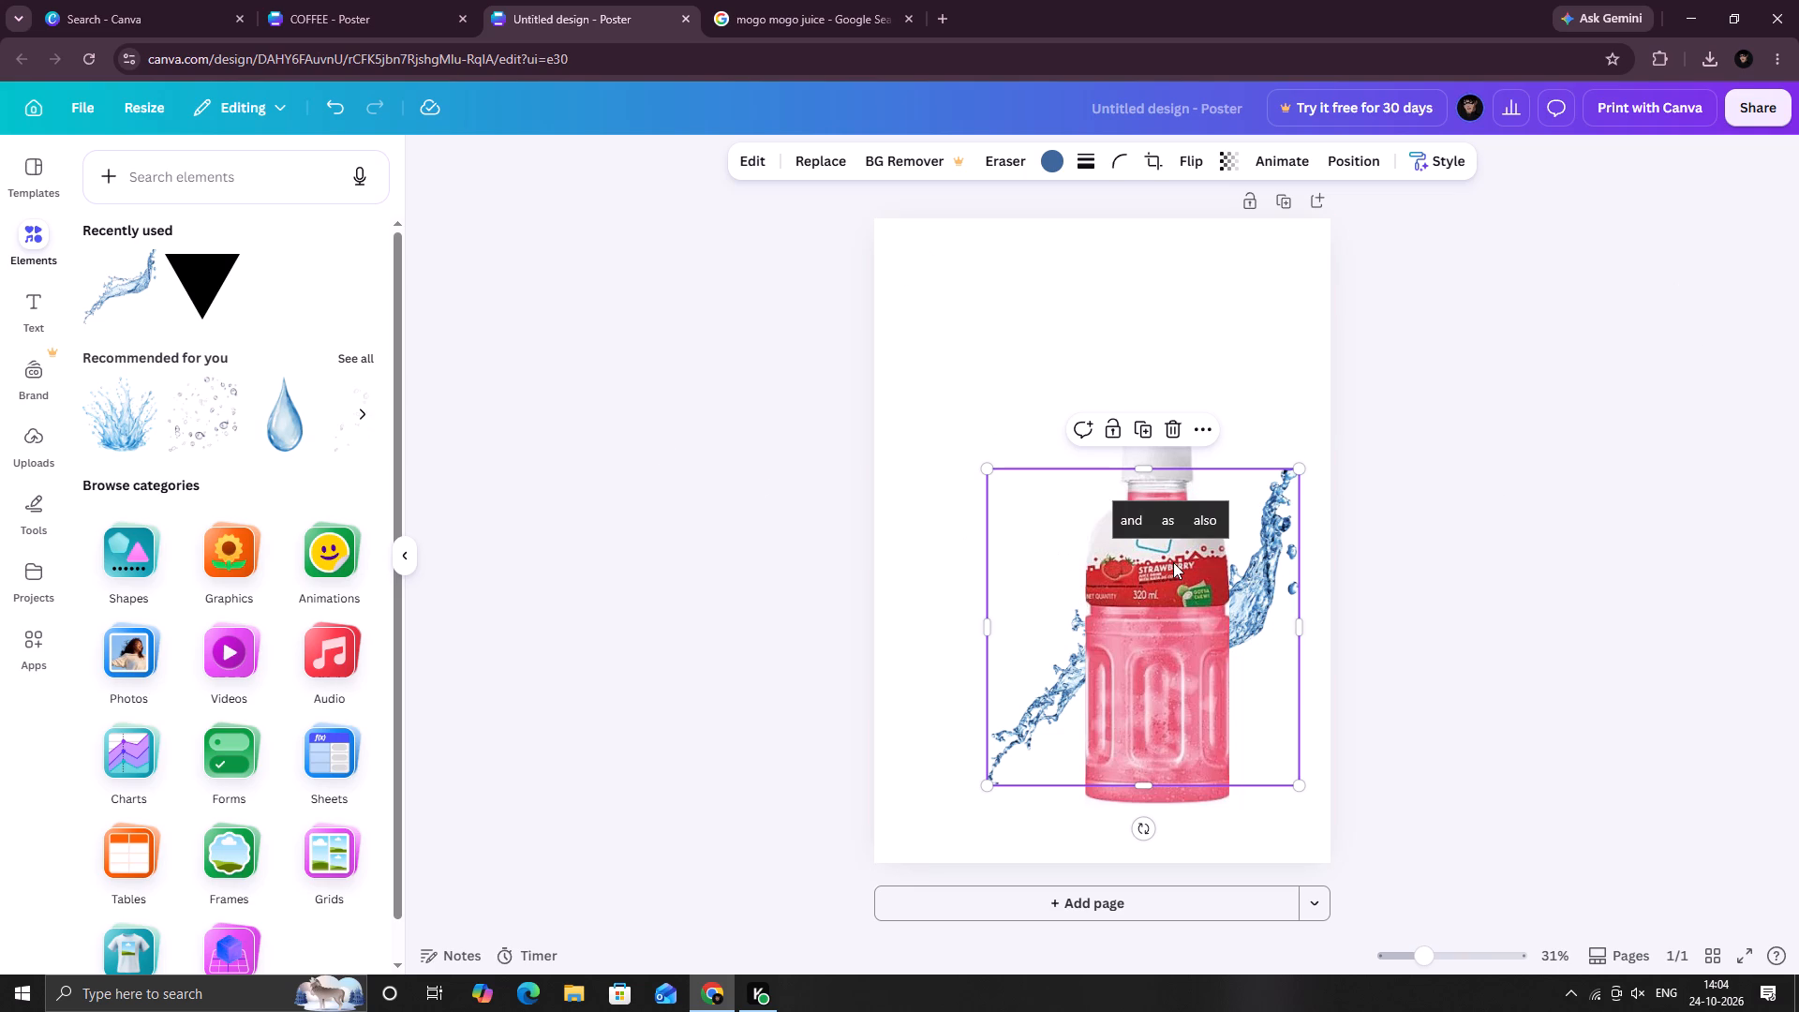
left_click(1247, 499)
Duplicate the water splash and place the copy in front of the bottle's lower half, slightly below and right of the original.
left_click(1279, 598)
left_click(1139, 426)
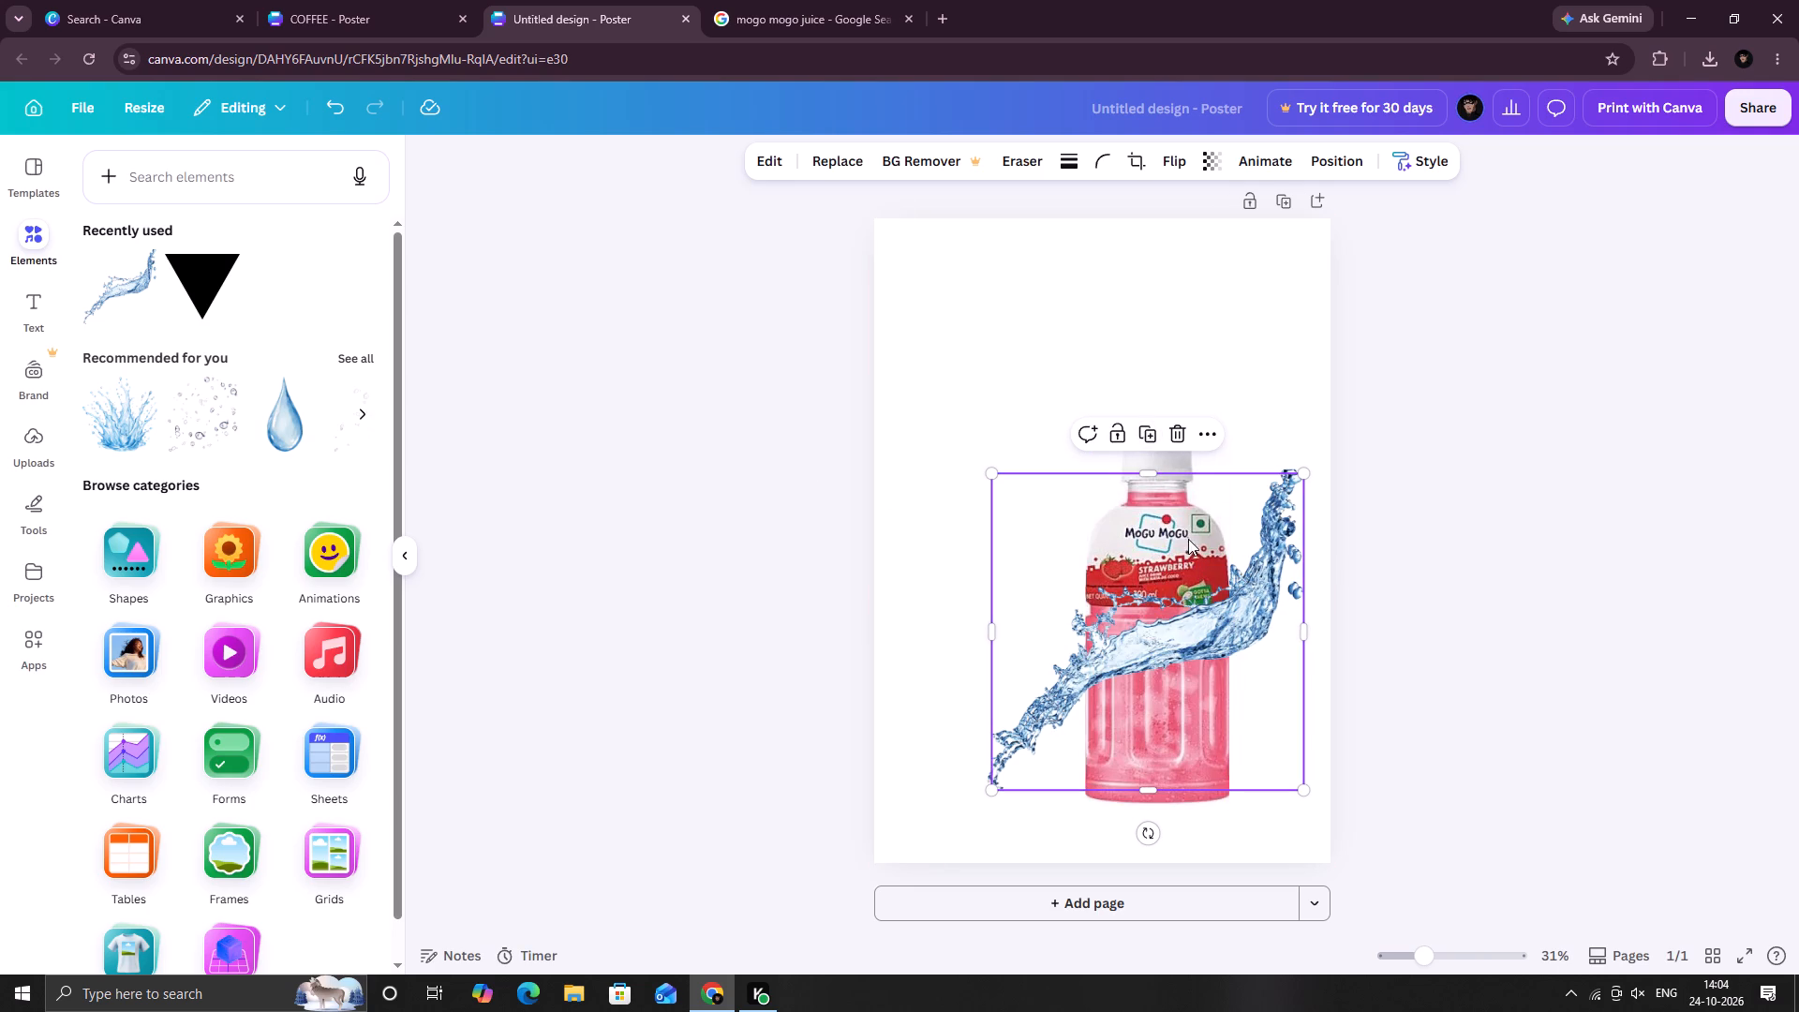
left_click_drag(1176, 635, 1164, 700)
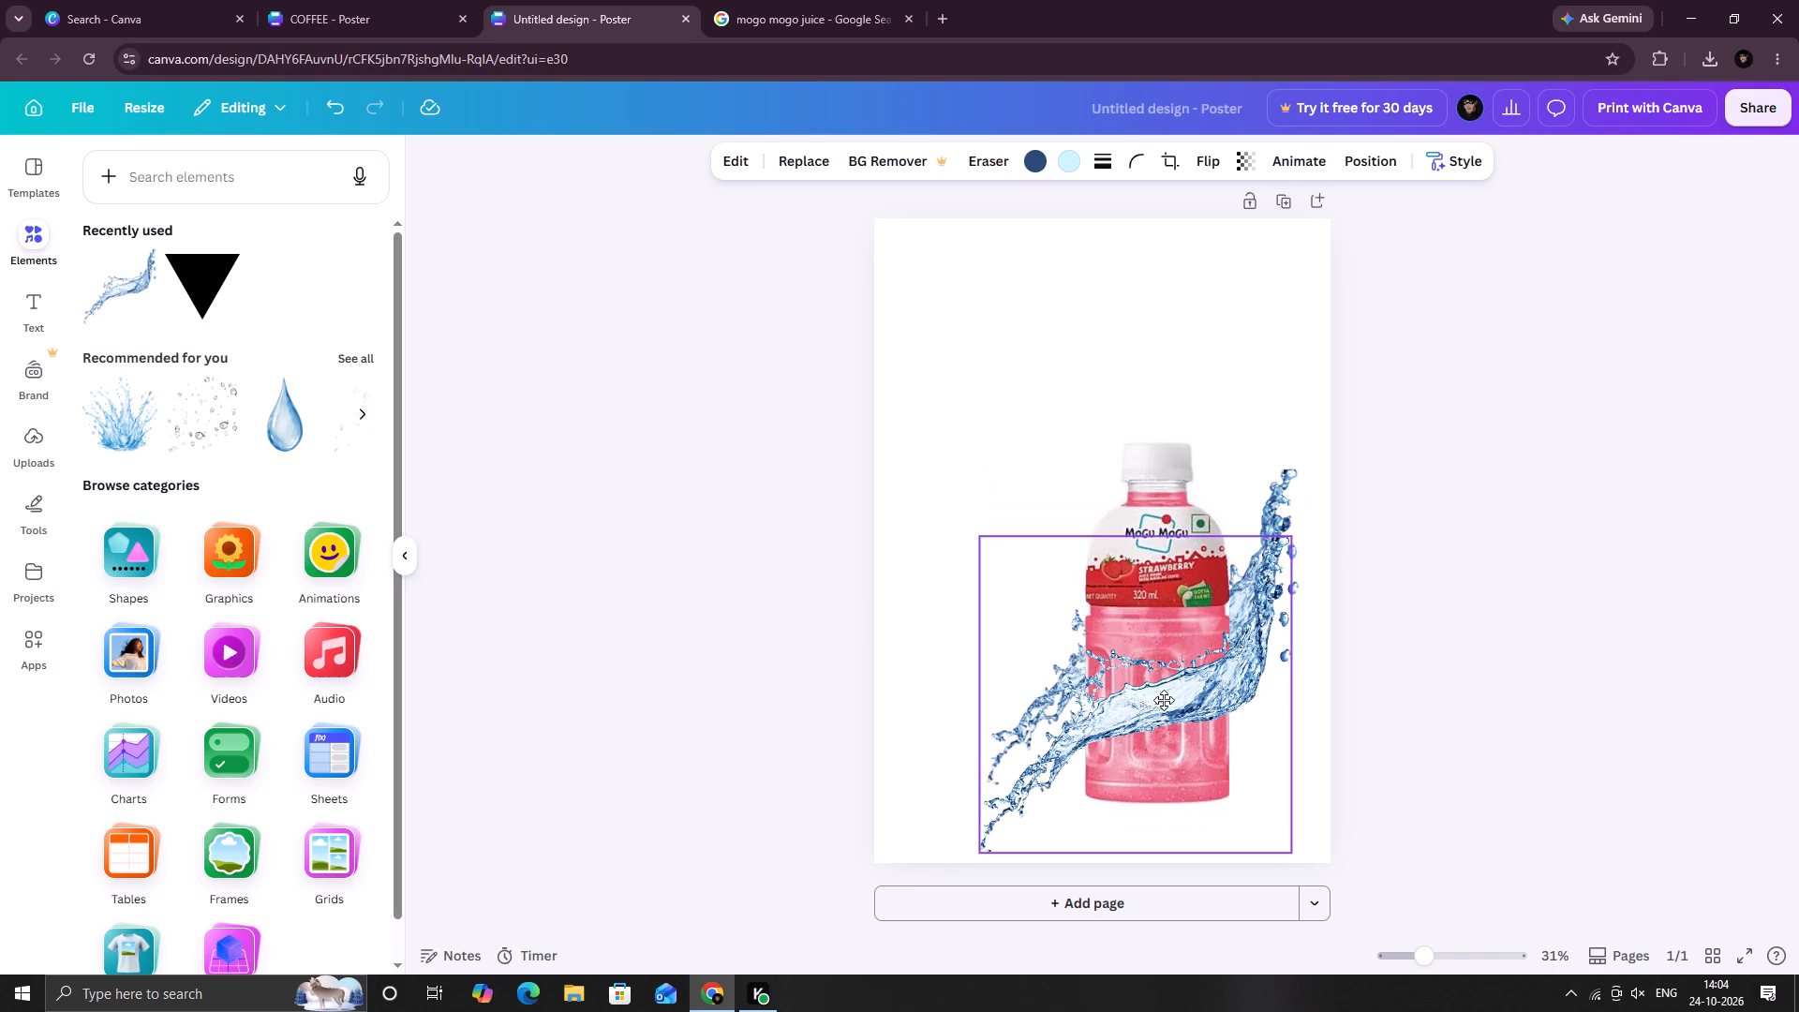
left_click_drag(1164, 700, 1194, 698)
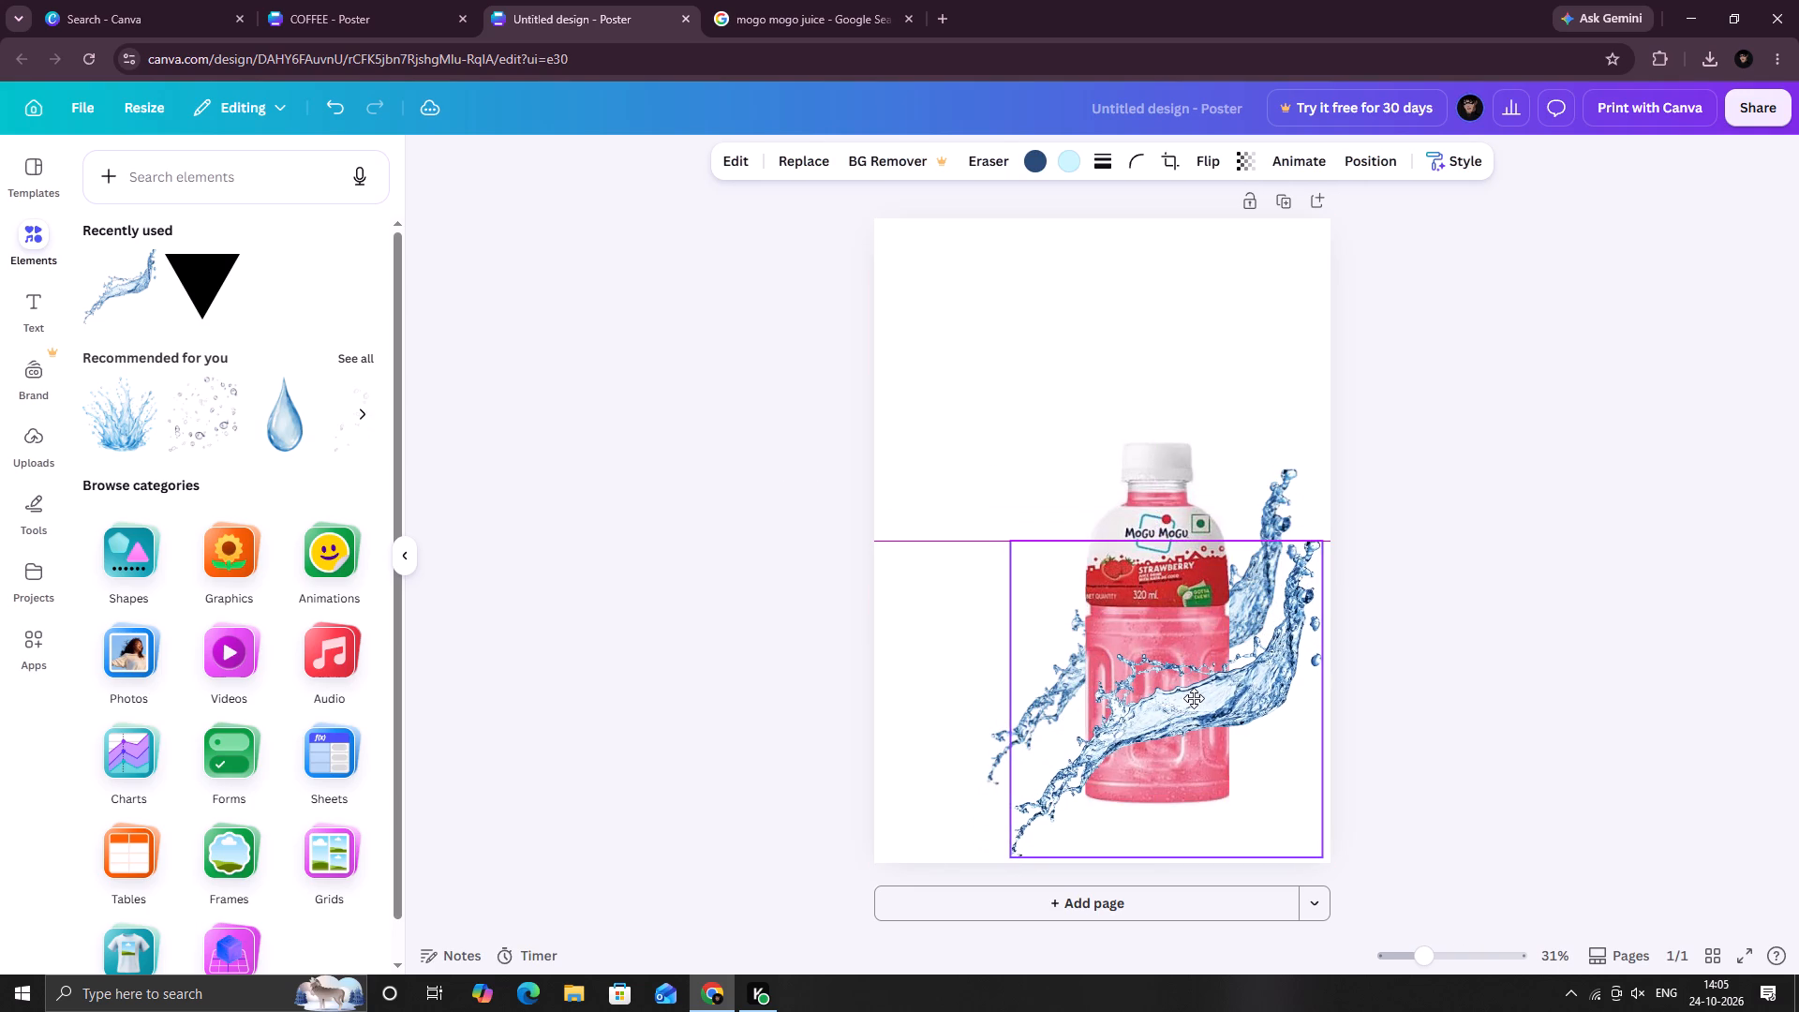
left_click_drag(1194, 698, 1192, 693)
left_click(1496, 611)
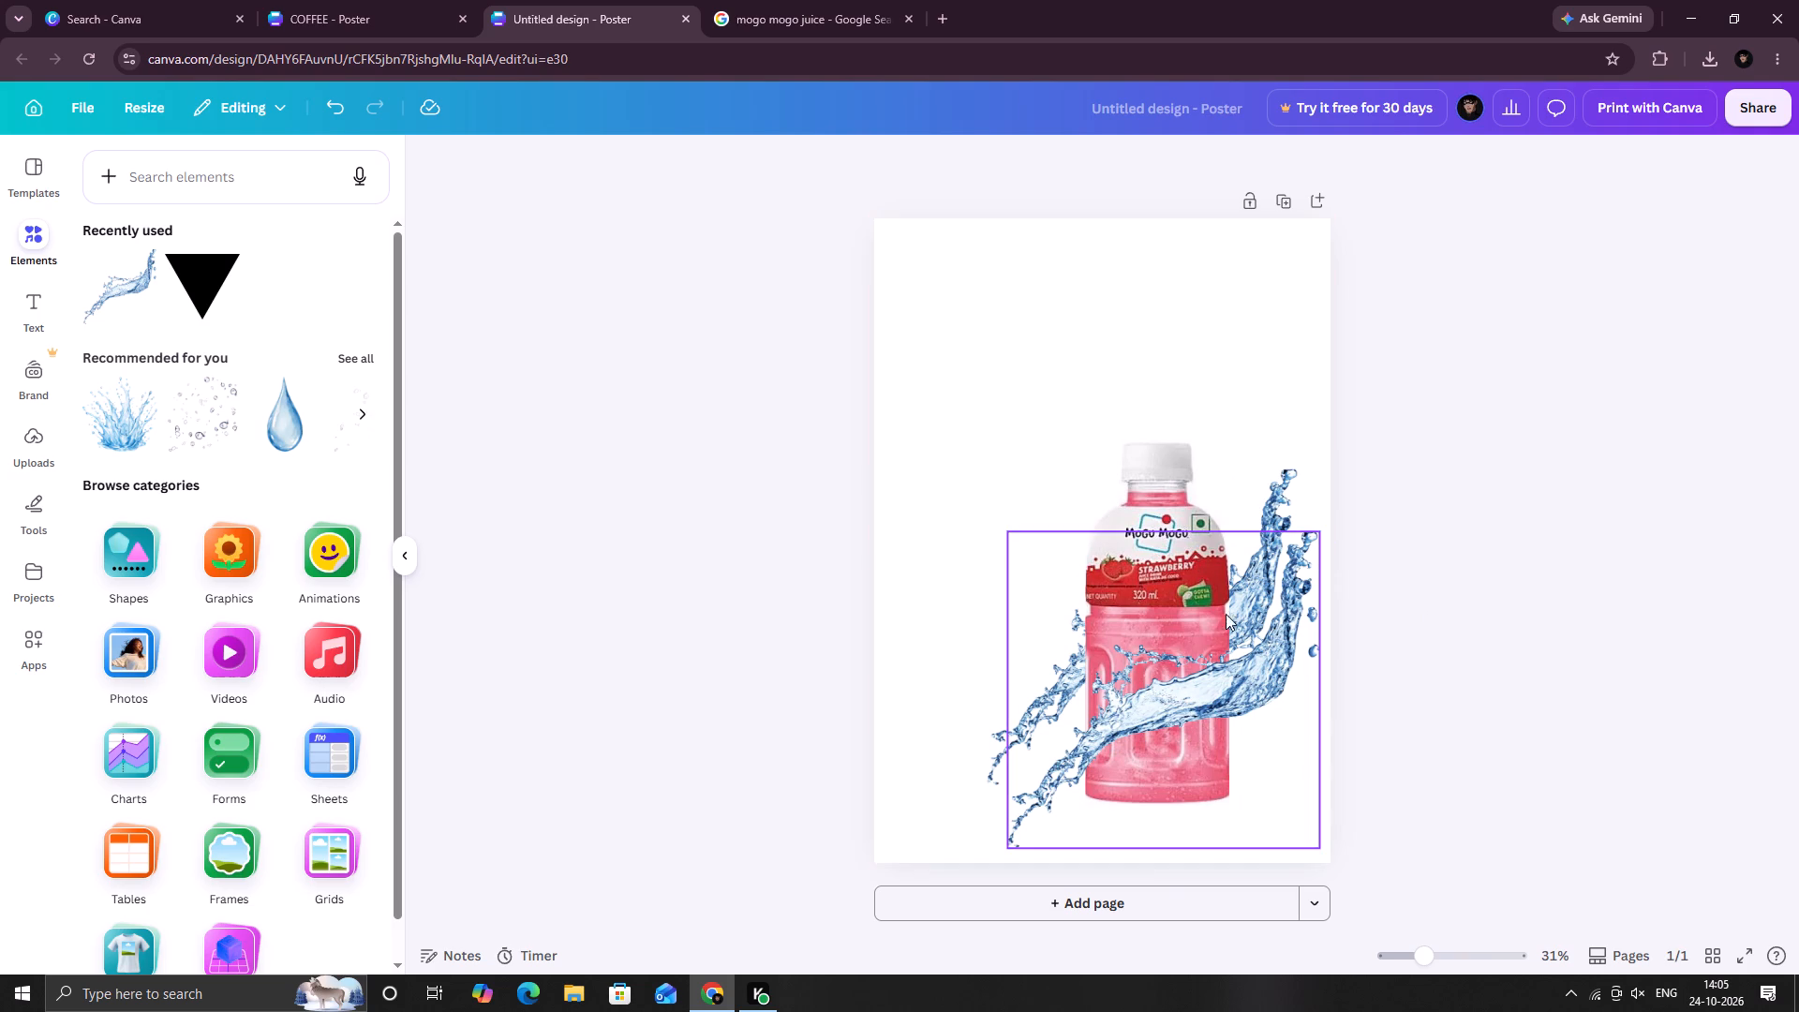
left_click(1435, 513)
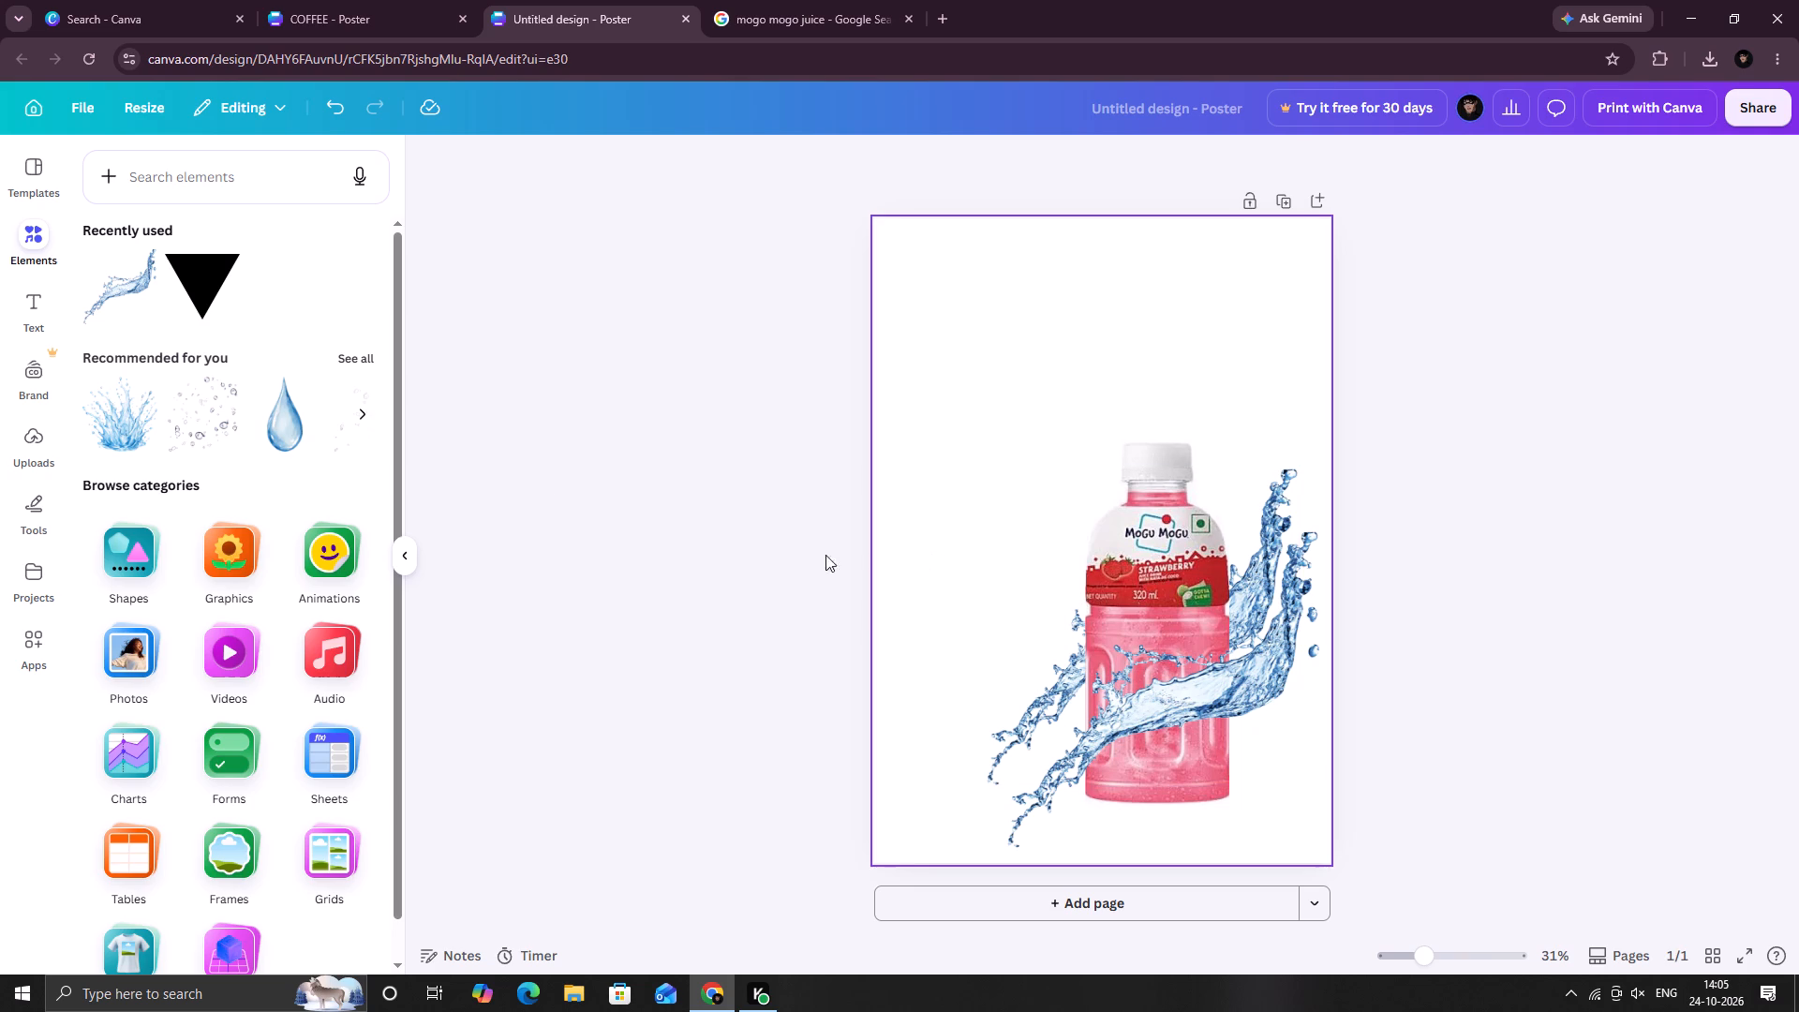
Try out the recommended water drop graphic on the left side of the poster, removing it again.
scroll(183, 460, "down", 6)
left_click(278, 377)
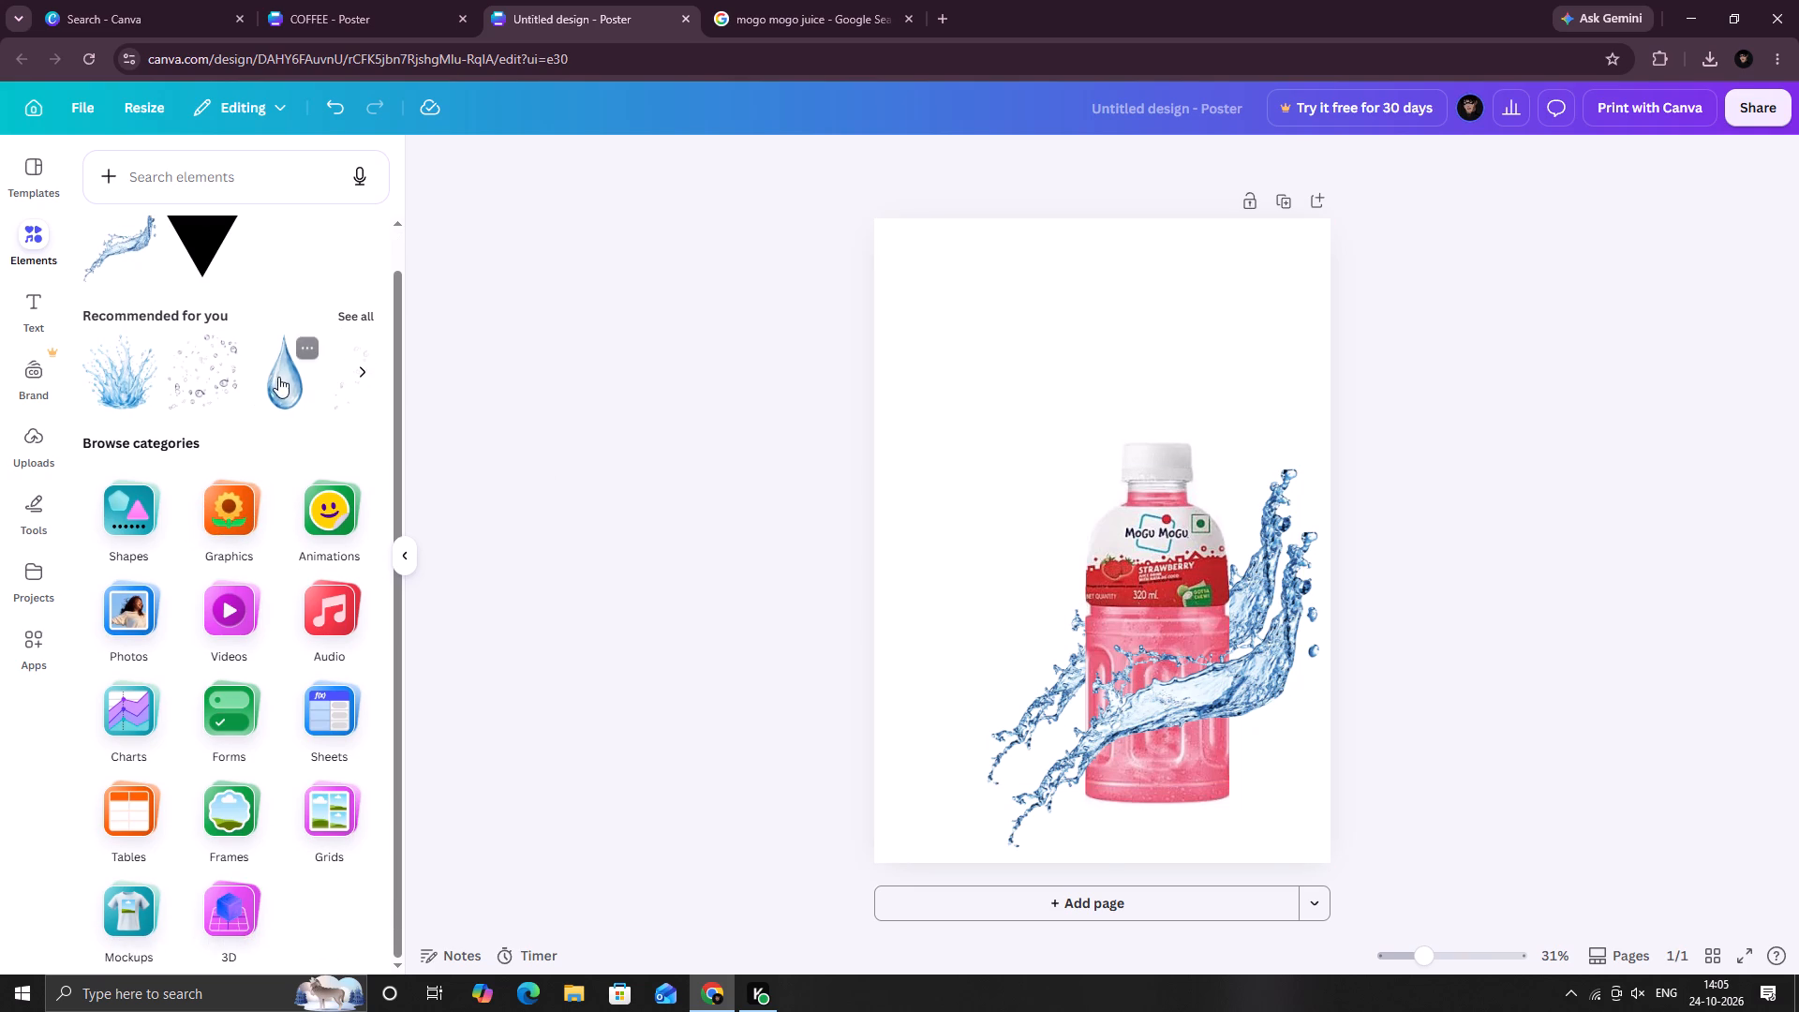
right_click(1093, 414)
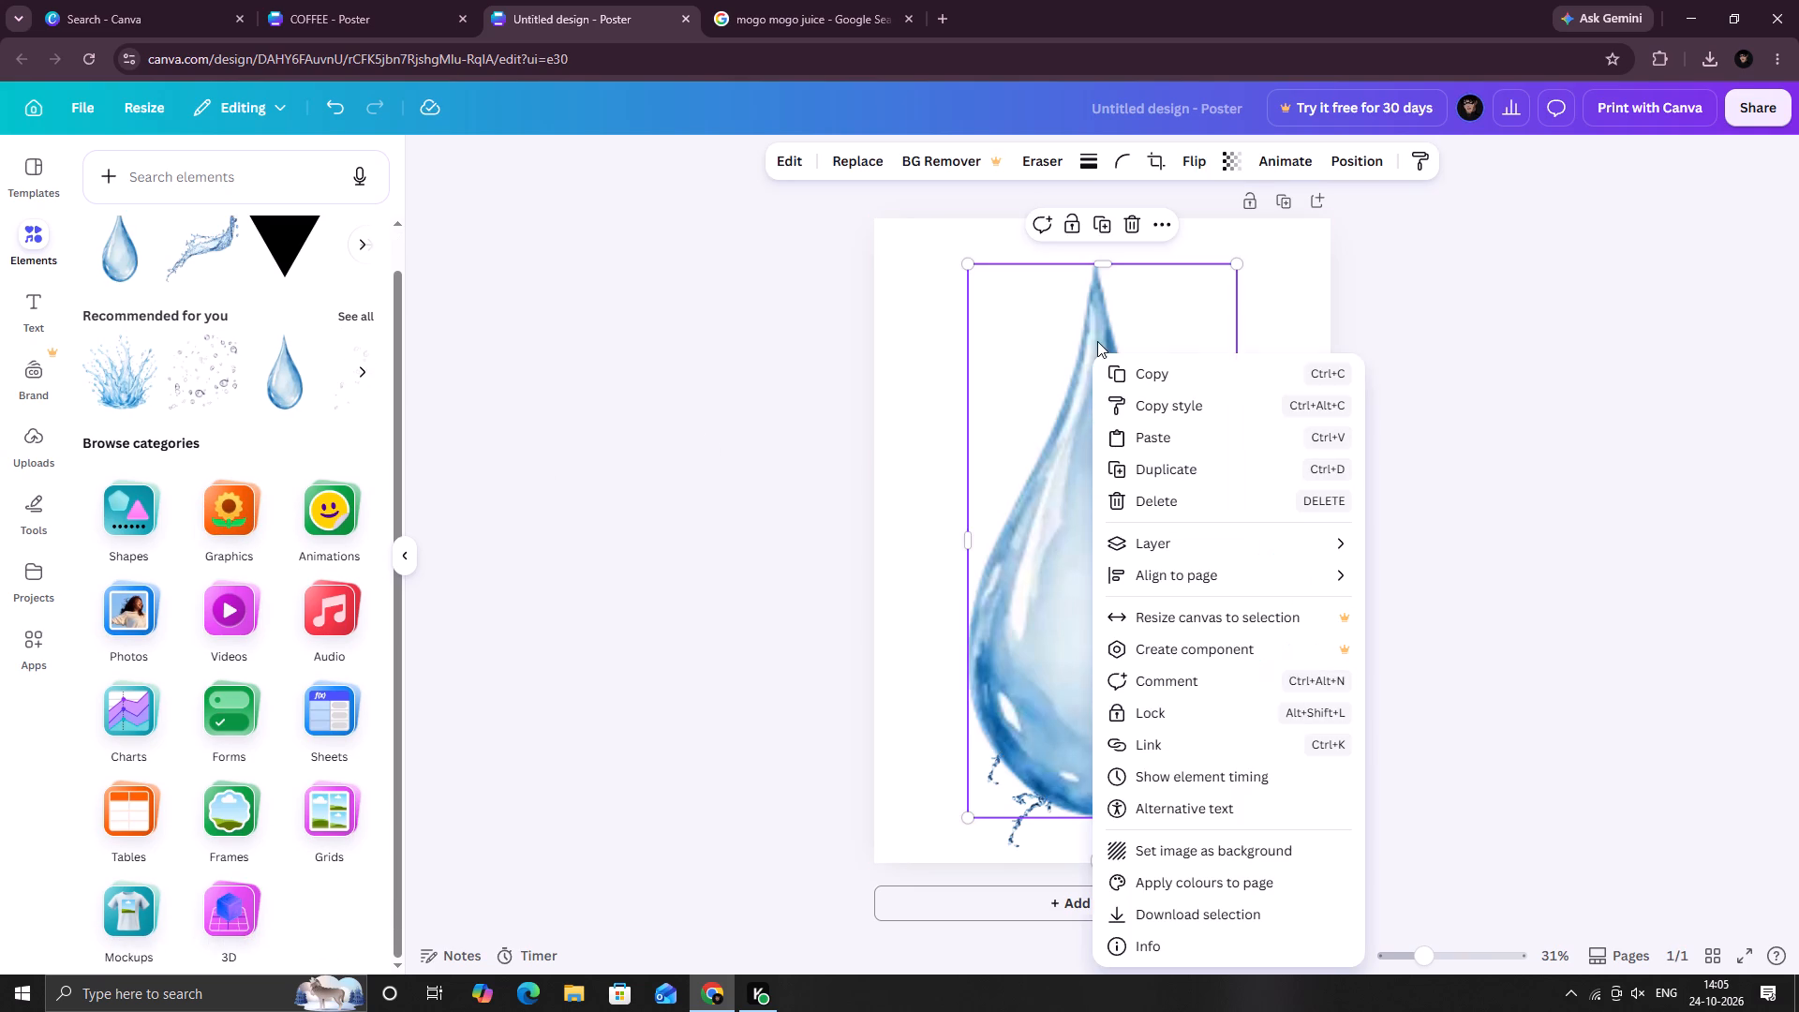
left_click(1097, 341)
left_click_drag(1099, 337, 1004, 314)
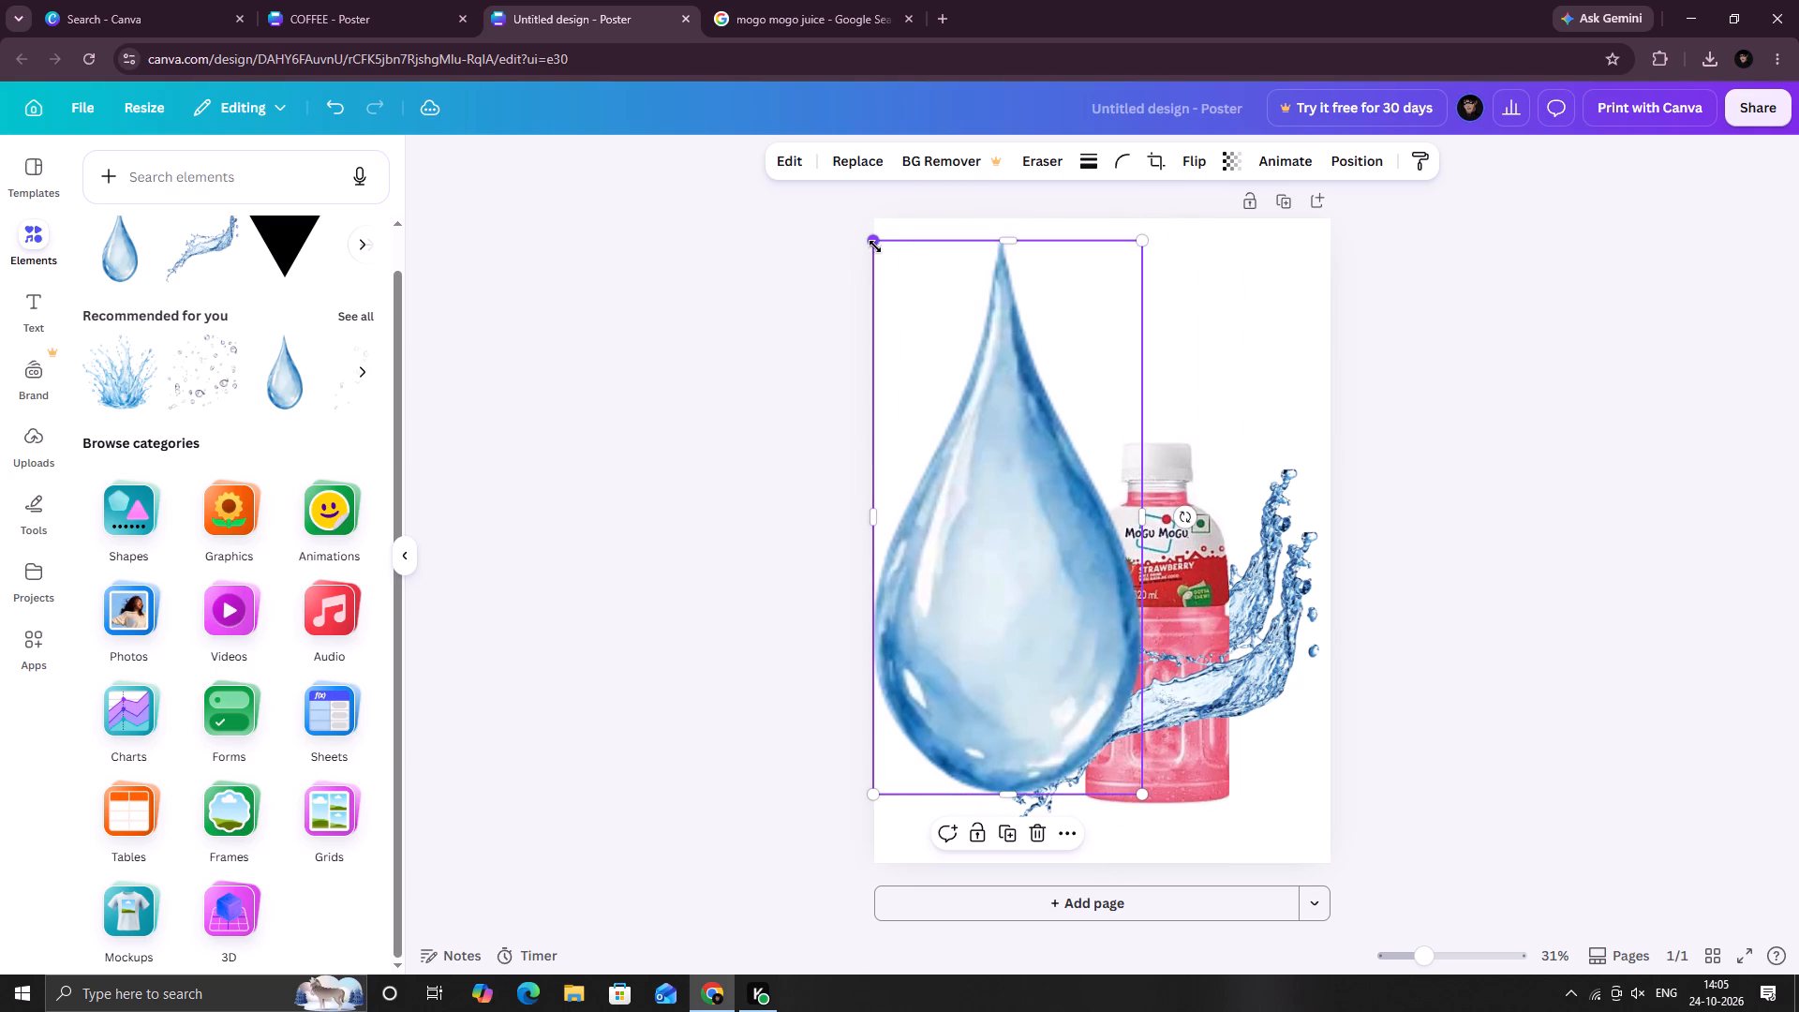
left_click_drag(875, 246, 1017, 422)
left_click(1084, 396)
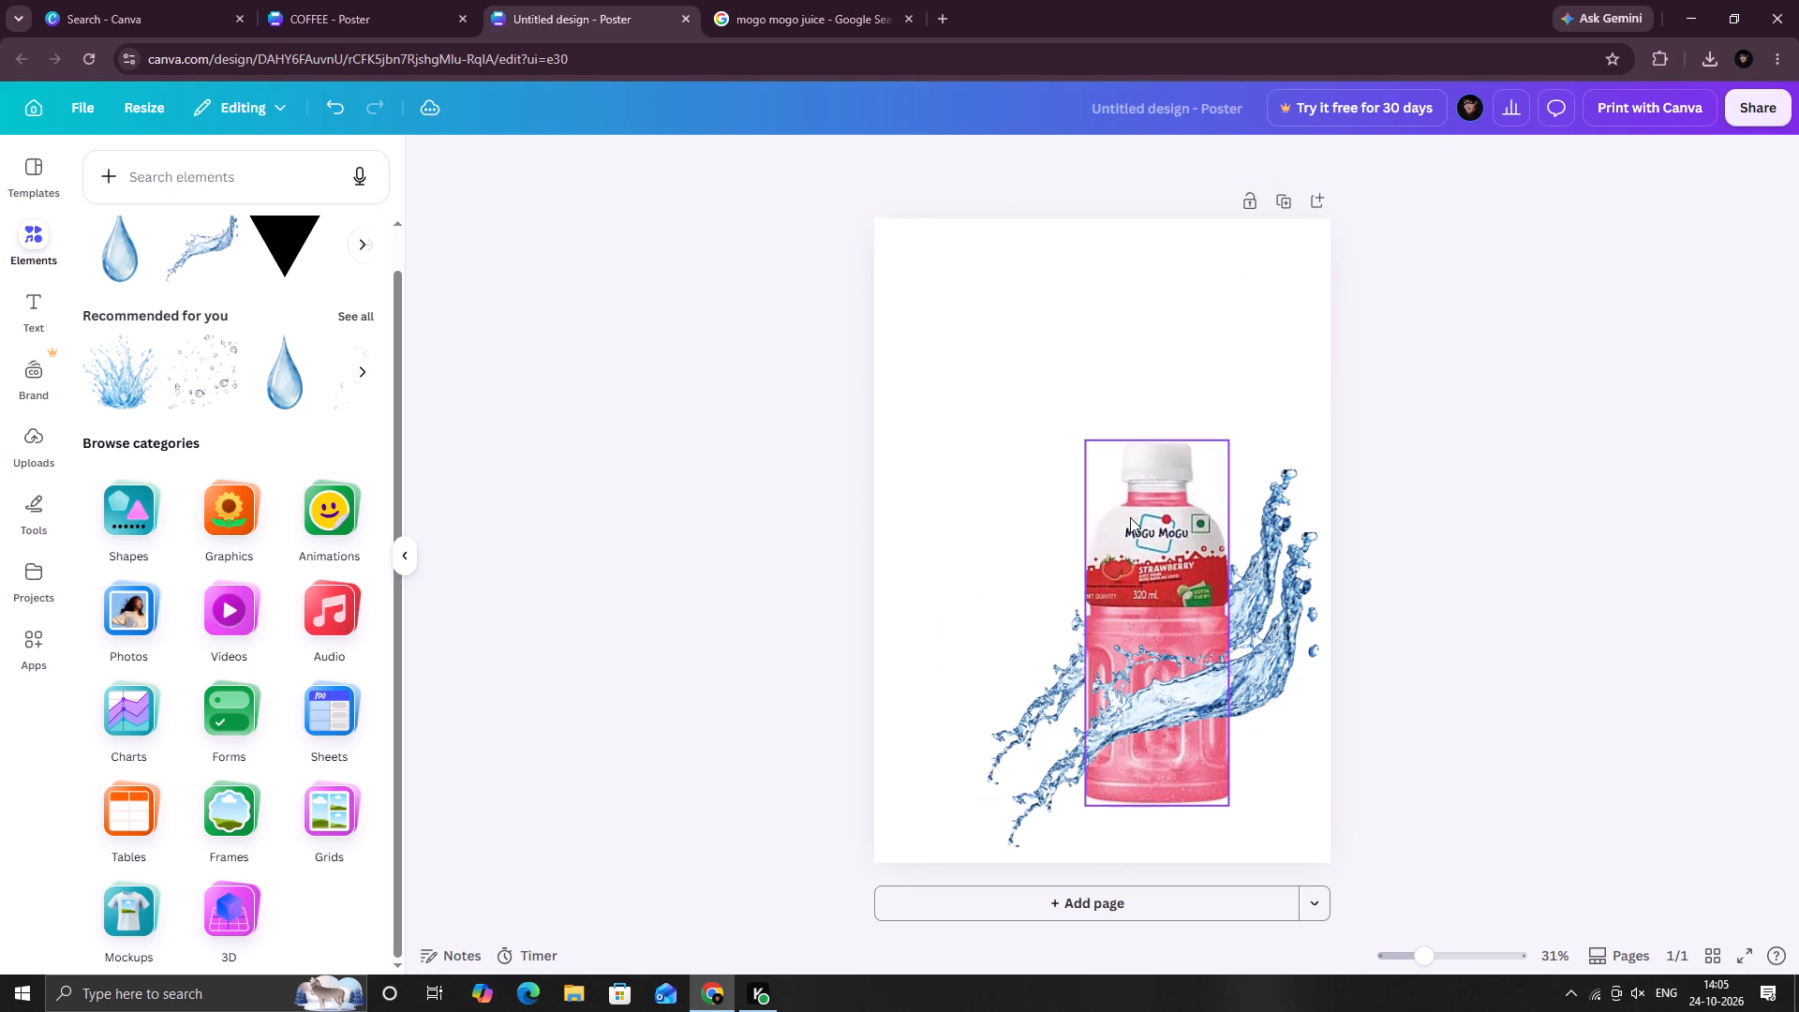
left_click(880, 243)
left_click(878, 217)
Move the bottle up and centre it horizontally on the page, slightly above the page's middle.
left_click_drag(1126, 527, 1086, 410)
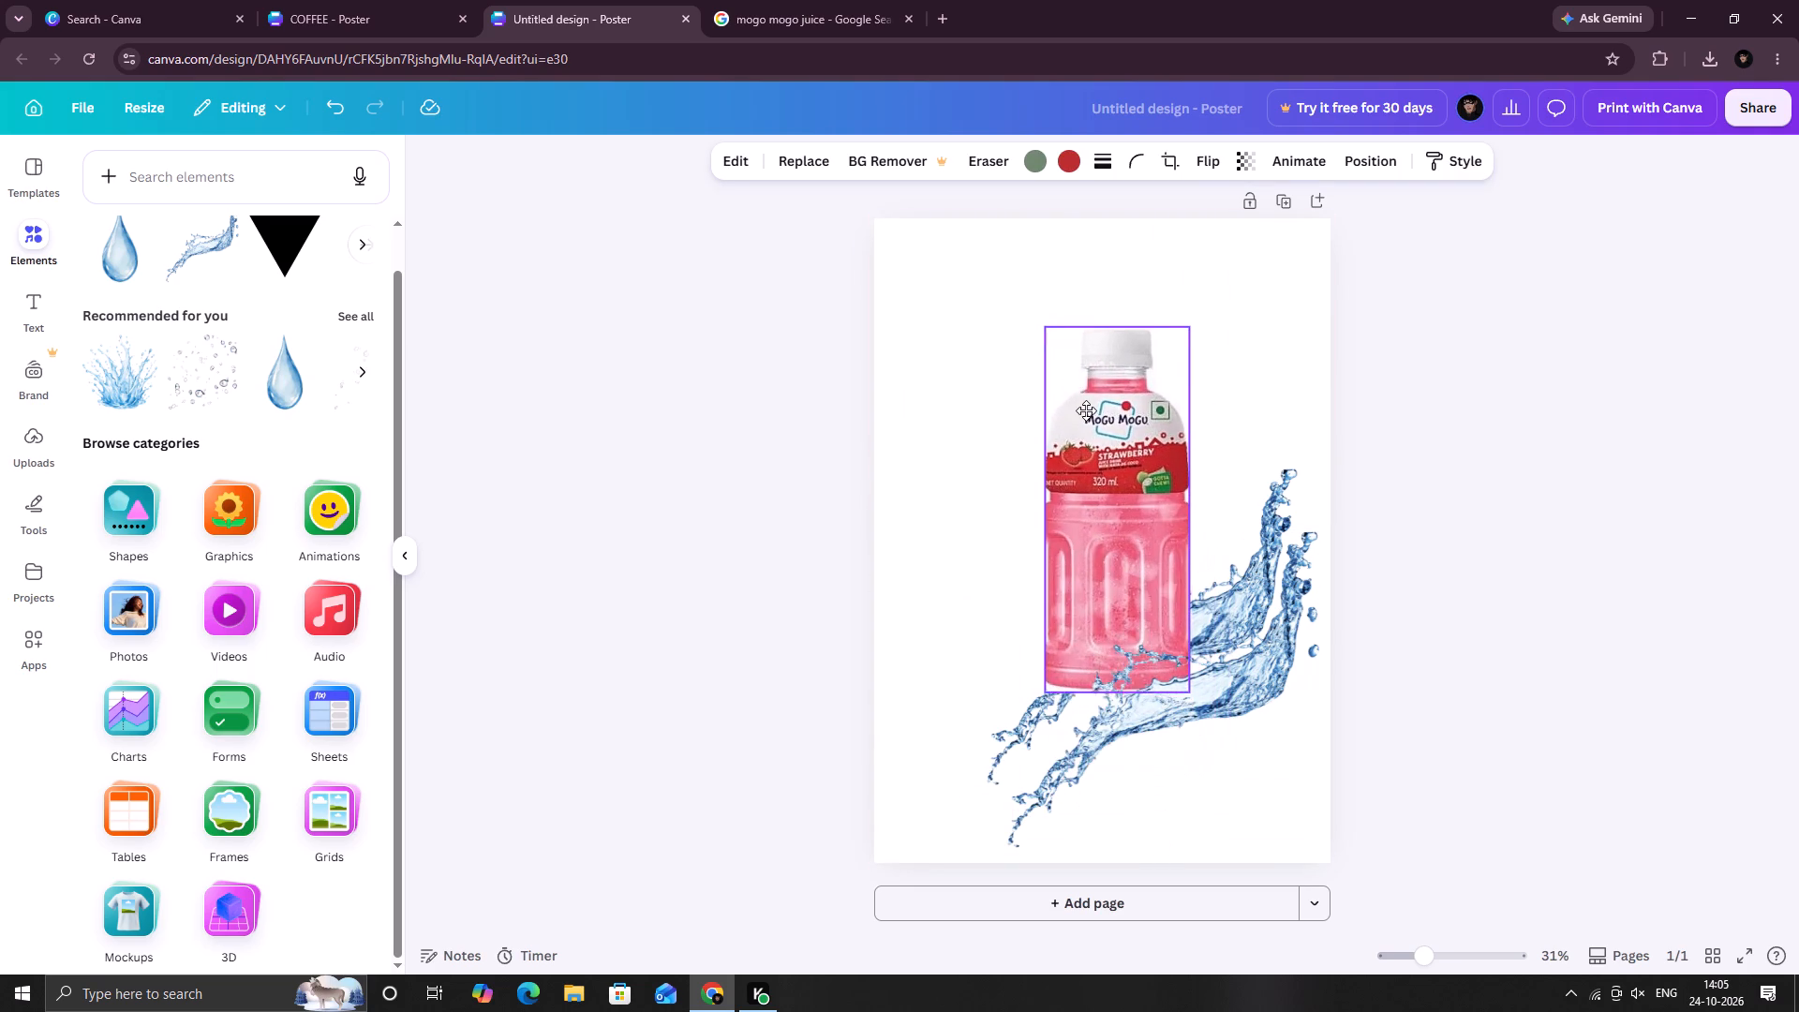
left_click_drag(1086, 410, 1077, 404)
Move both water splashes up so they sweep around the middle of the bottle, slightly offset from each other.
left_click(1230, 600)
left_click_drag(1230, 600, 1187, 536)
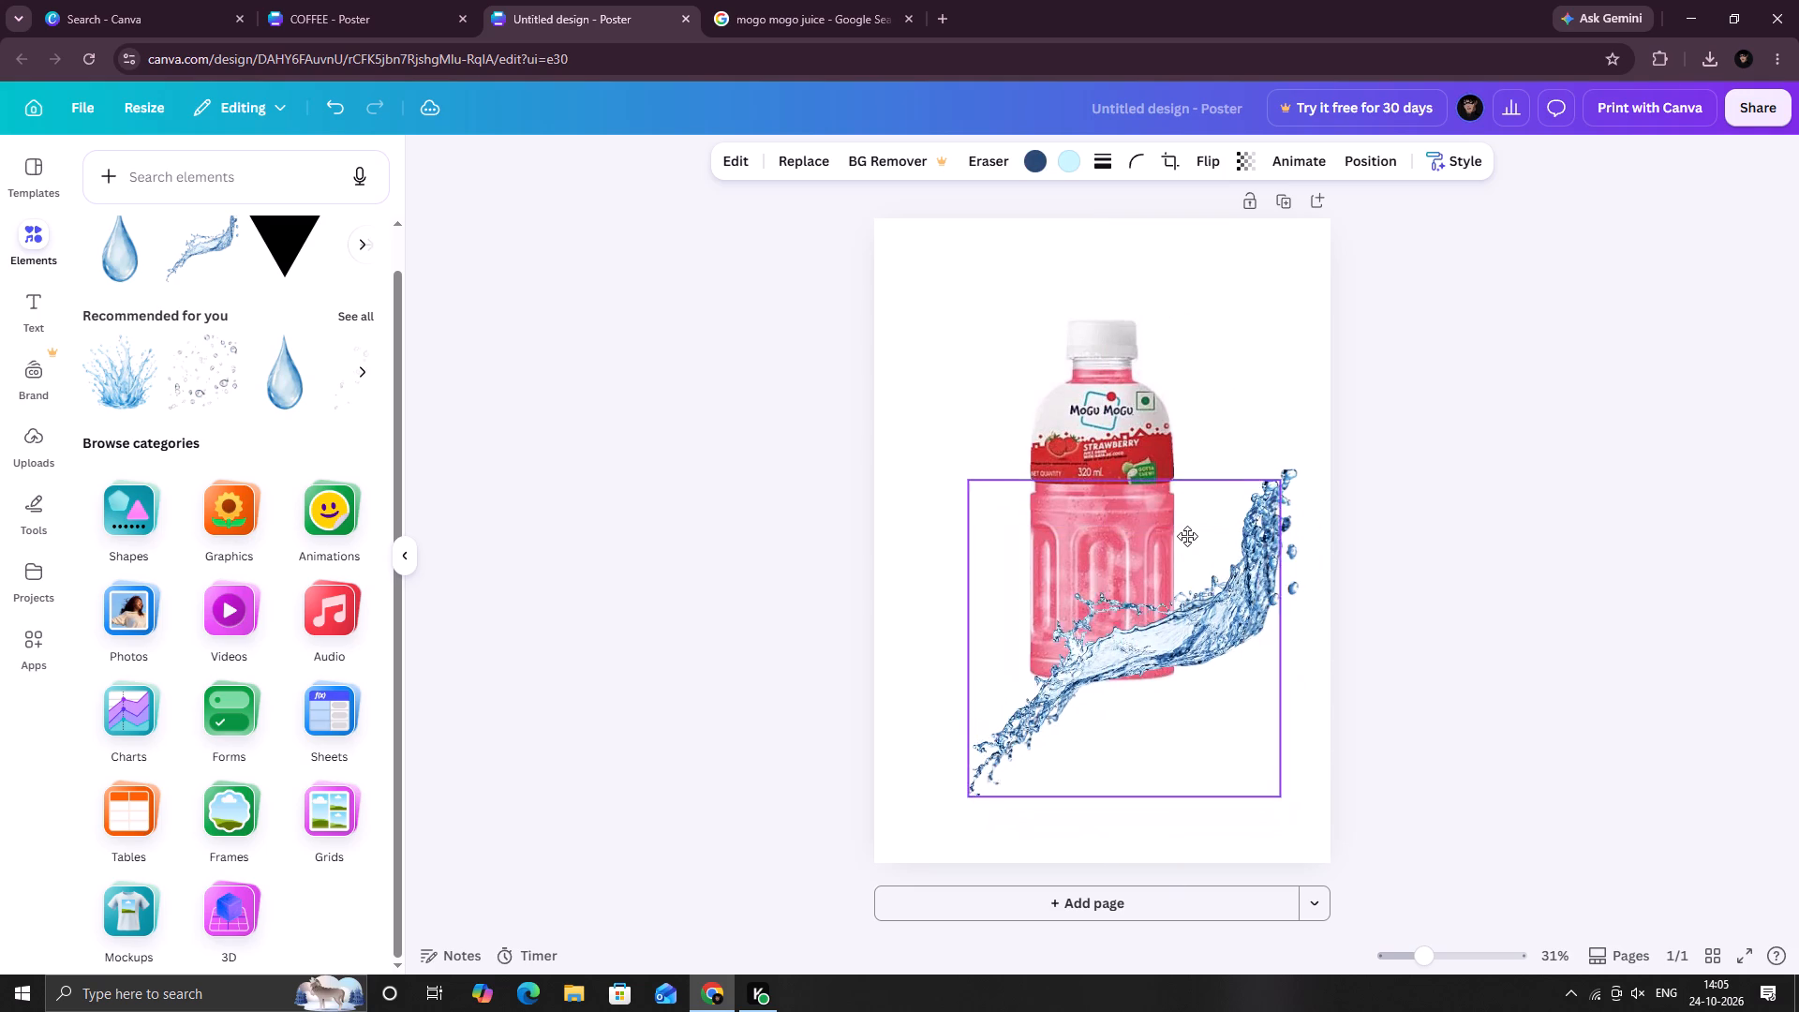
left_click_drag(1187, 536, 1162, 467)
left_click(1280, 557)
left_click_drag(1280, 557, 1228, 458)
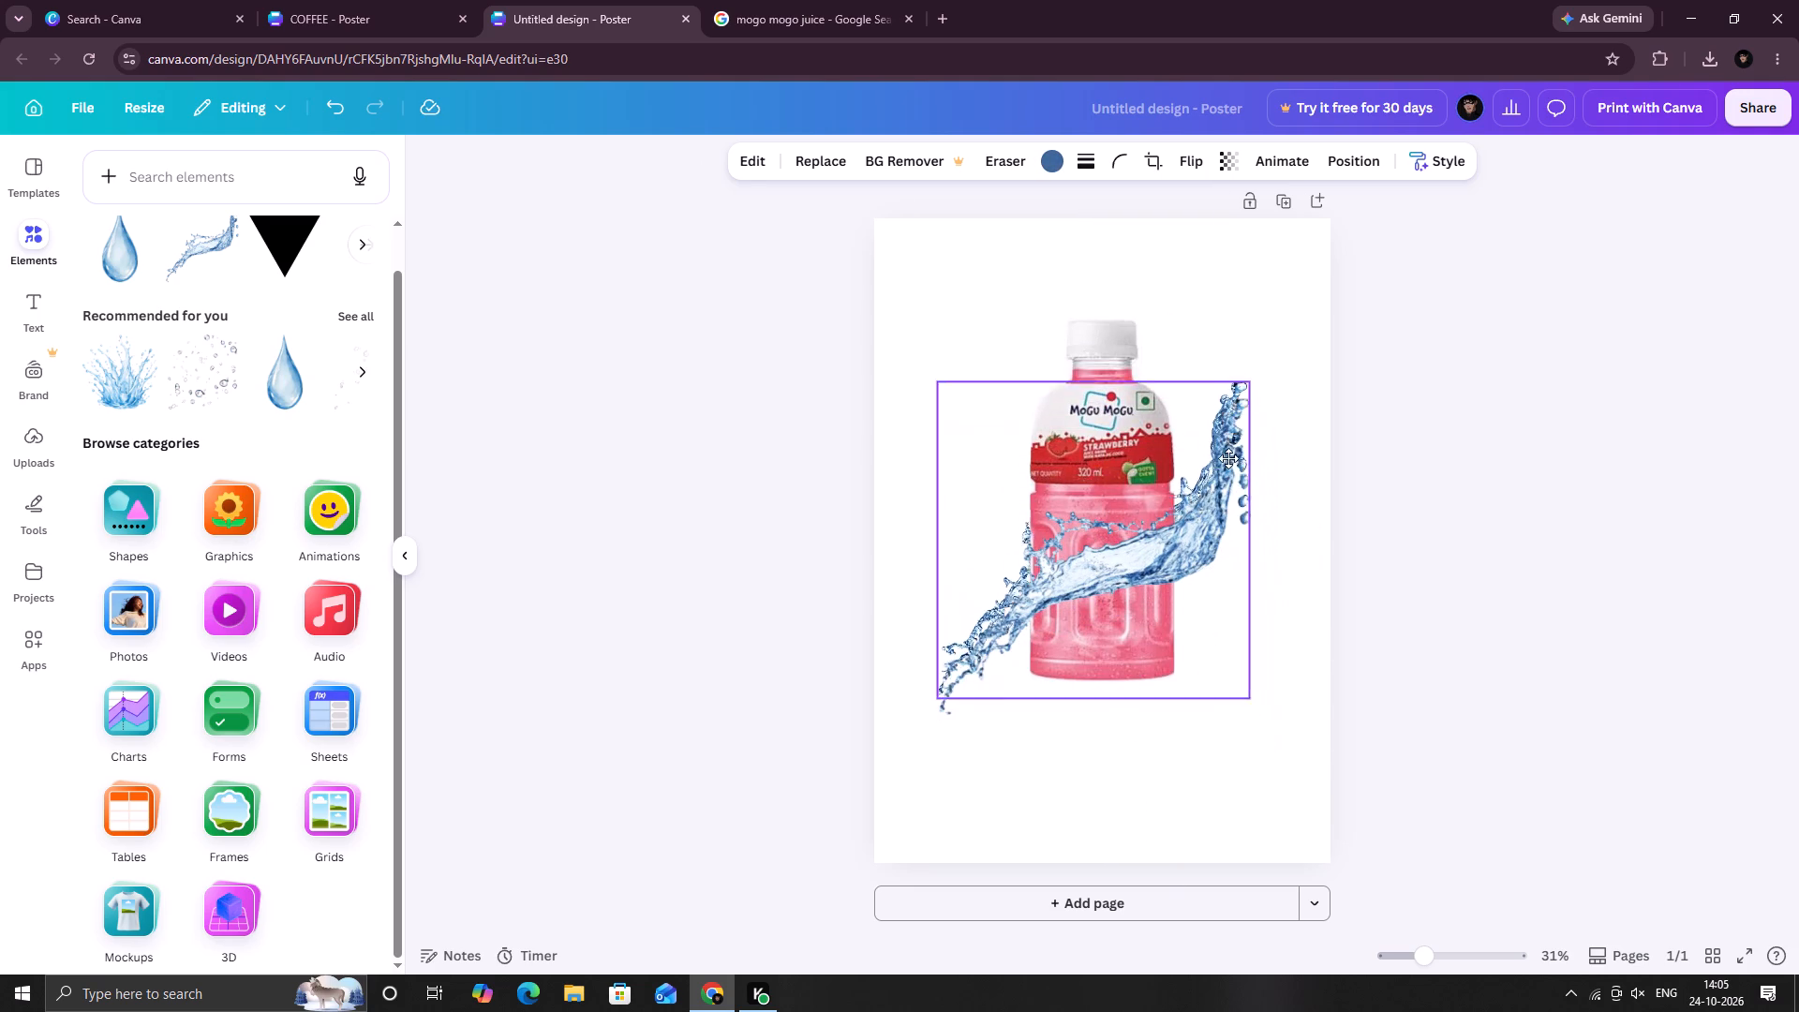
left_click_drag(1228, 458, 1213, 469)
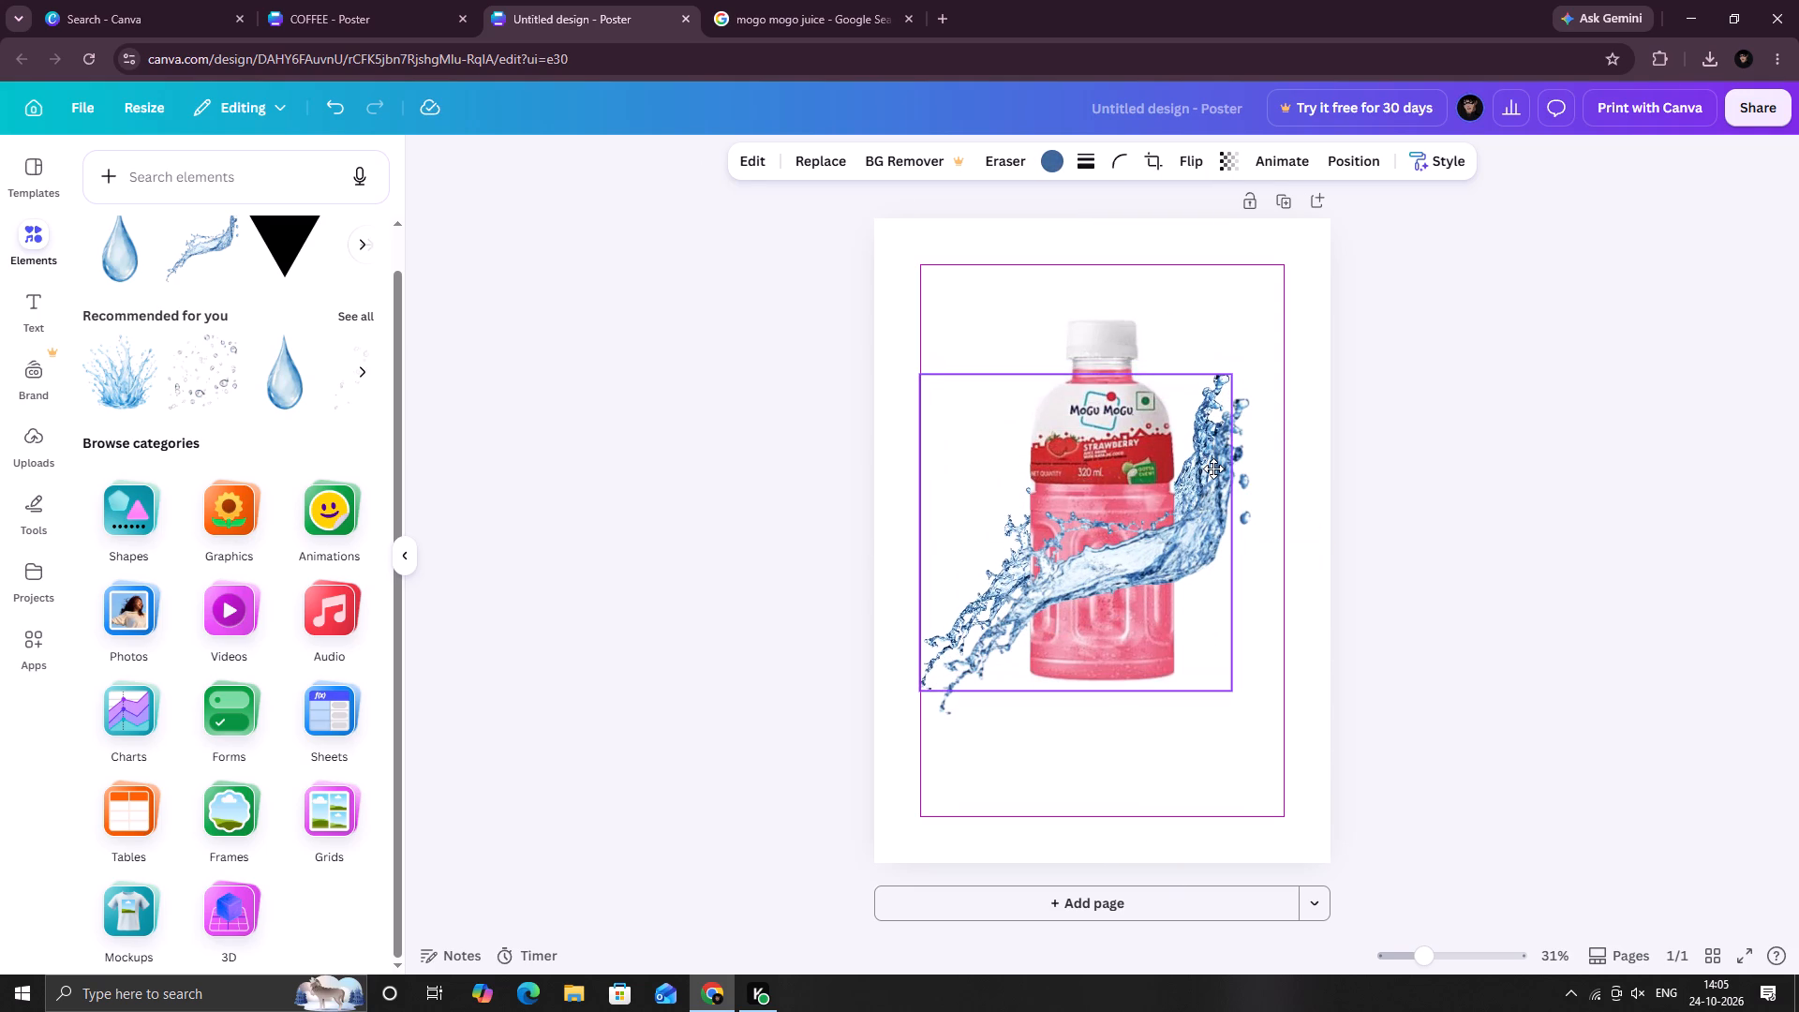
left_click_drag(1213, 469, 1253, 474)
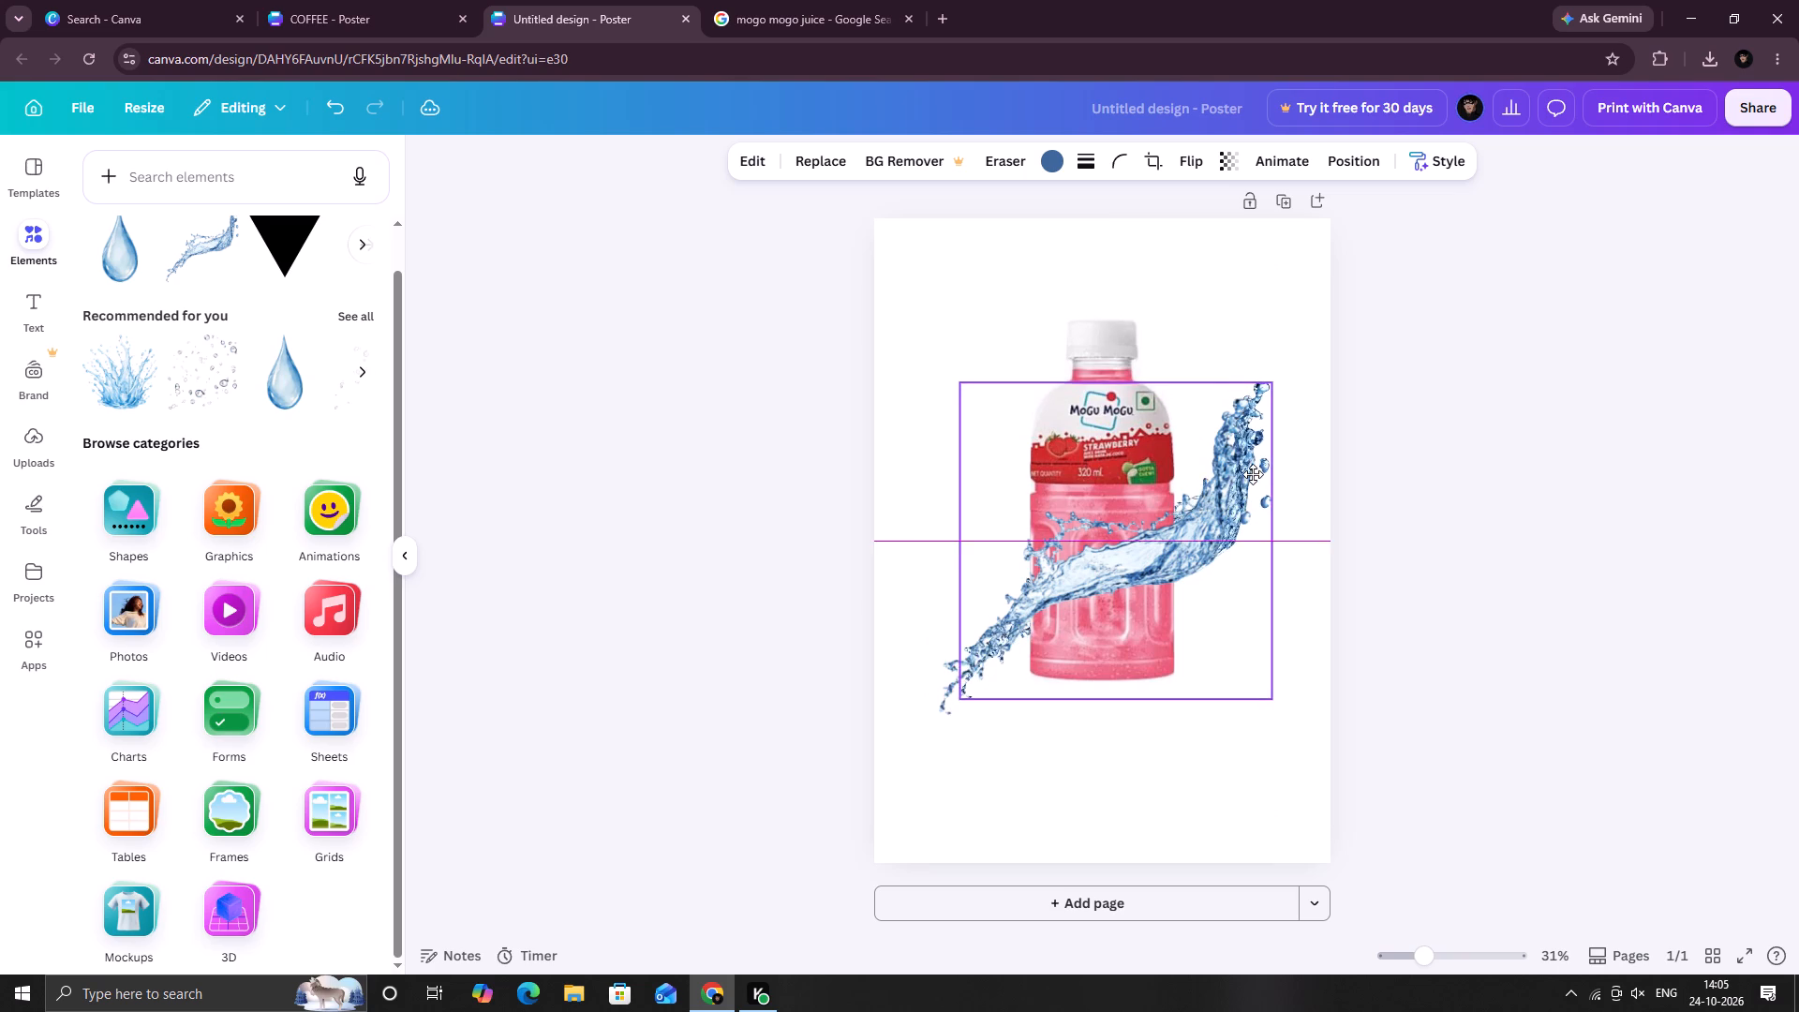
left_click_drag(1253, 474, 1226, 454)
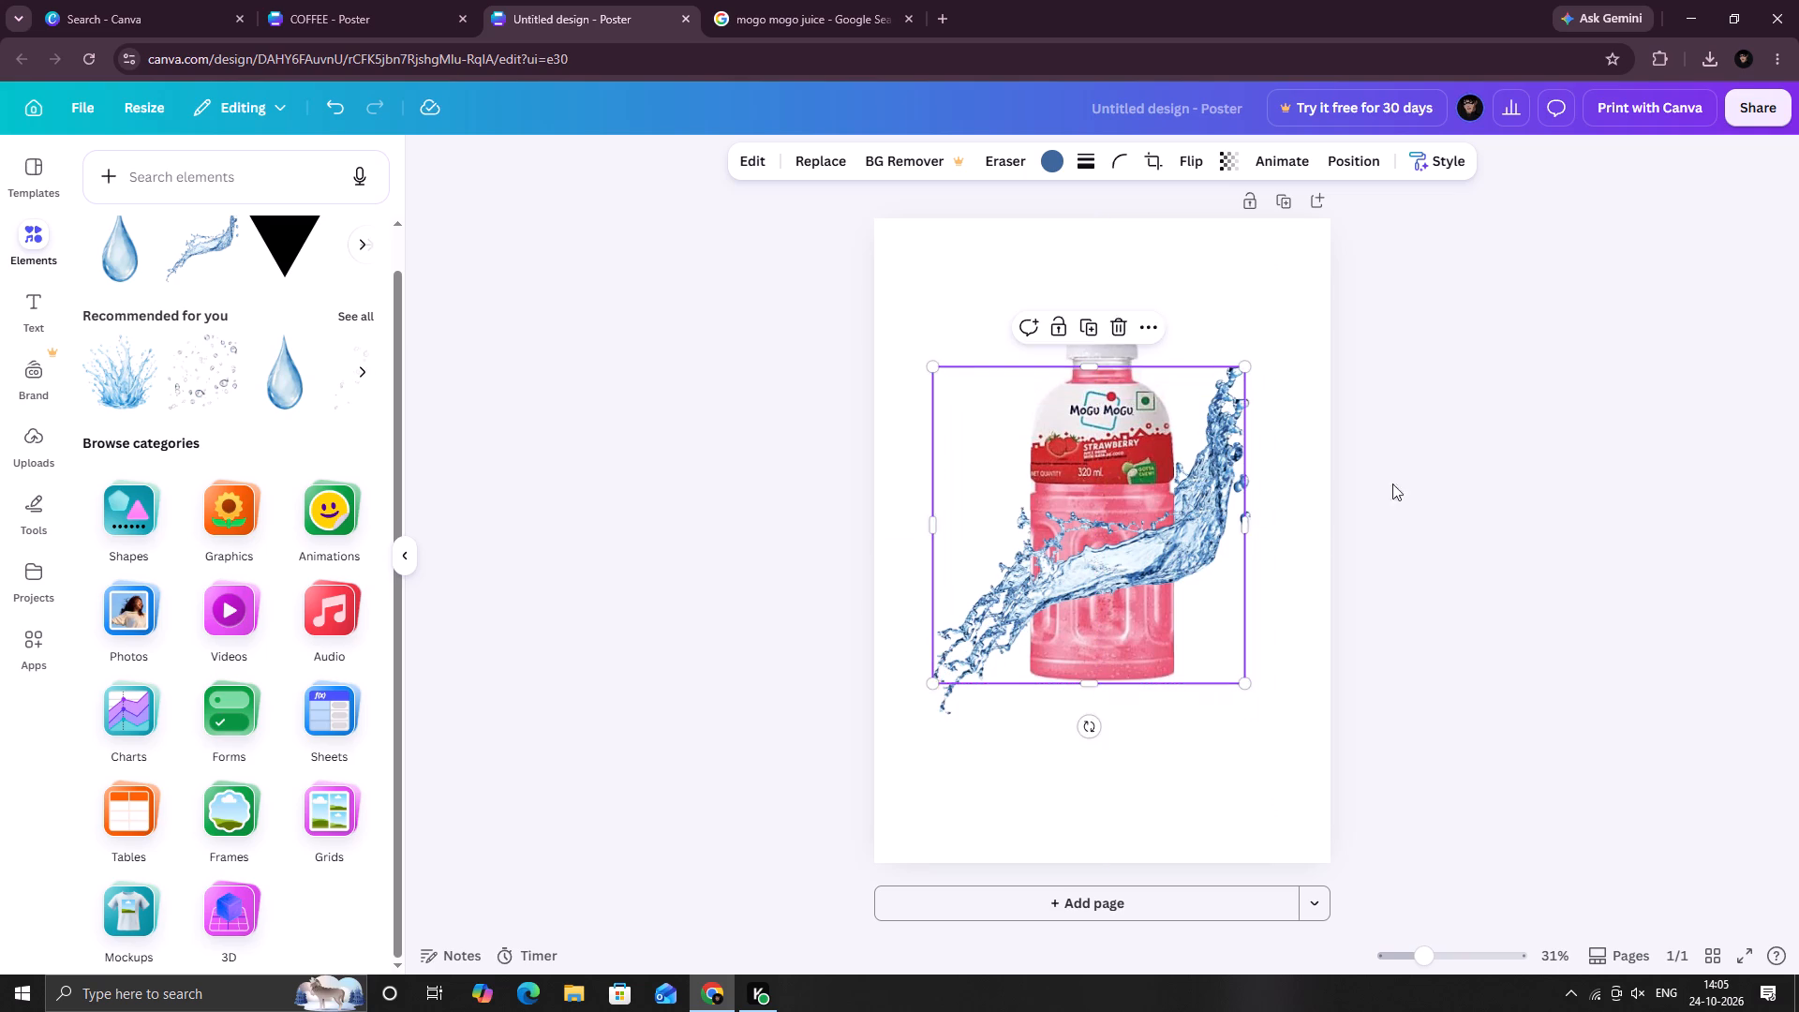
left_click(1475, 505)
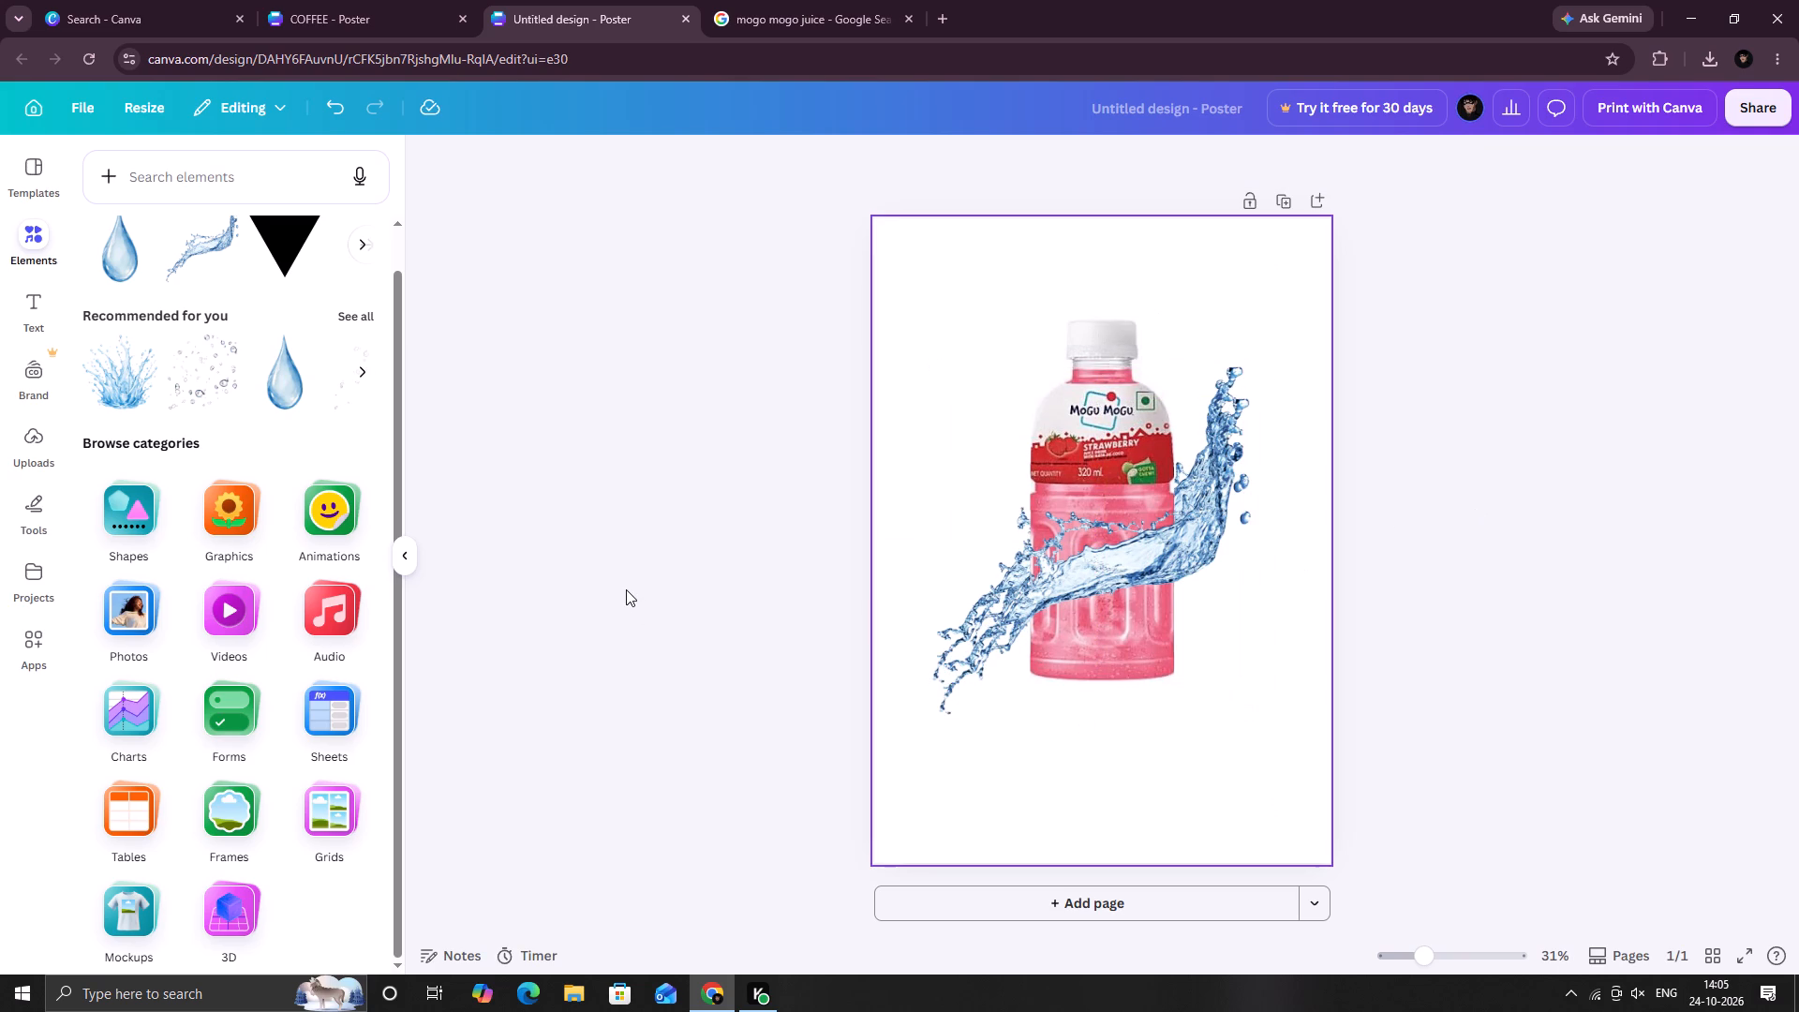
Search elements for strawberry, add the graphic of three strawberries, and scale it to about 16.8 × 15.5 cm beside the bottle's lower right.
scroll(261, 591, "down", 2)
scroll(261, 591, "up", 6)
left_click(247, 177)
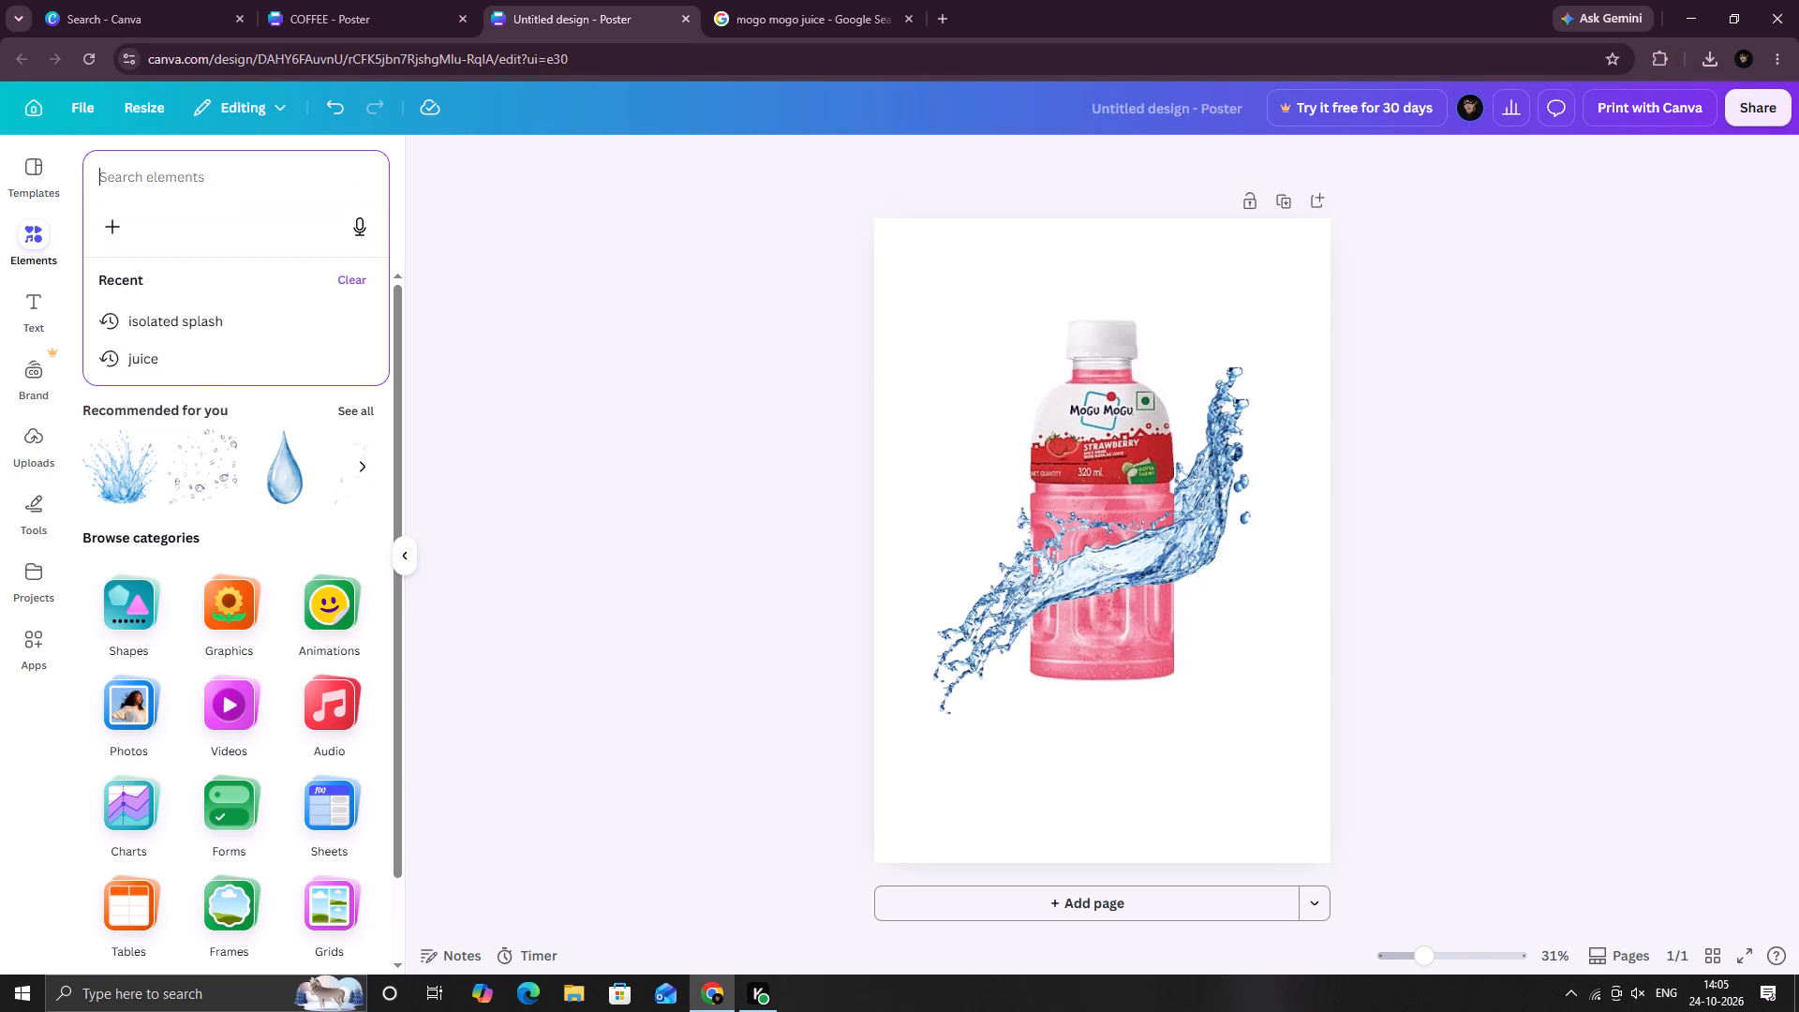
type("strawberry")
key("Return")
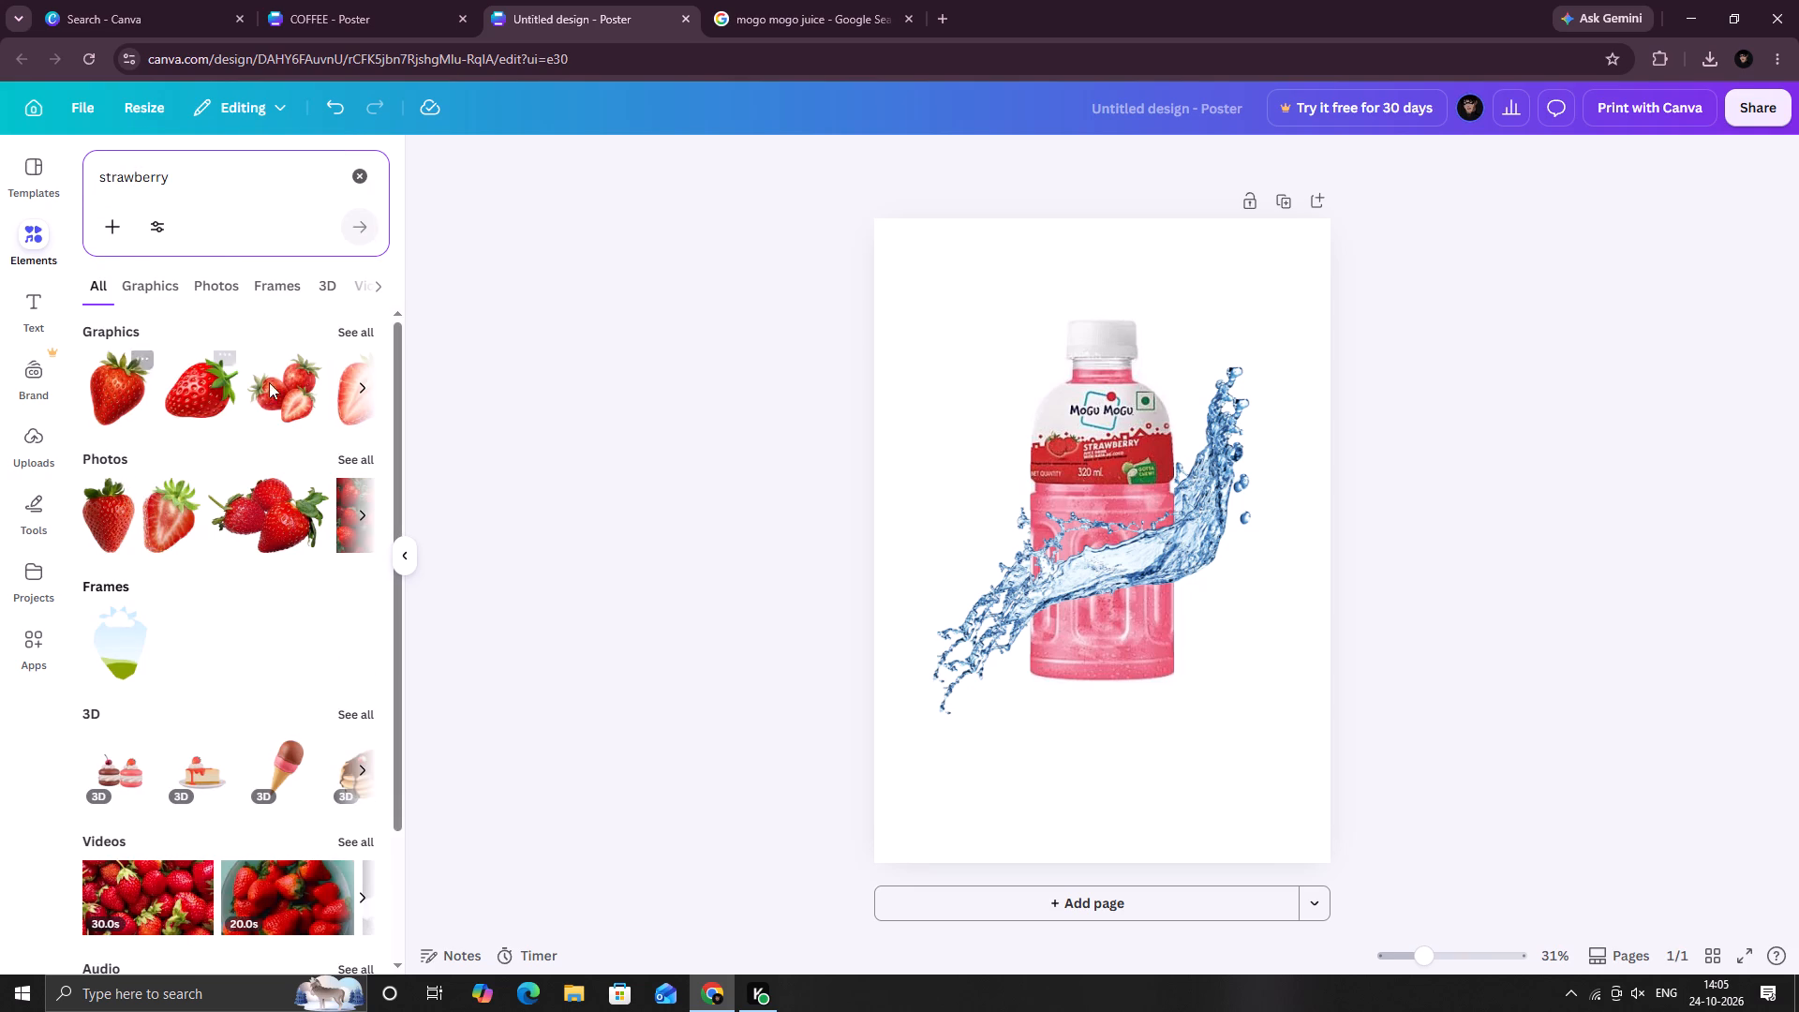
left_click(276, 399)
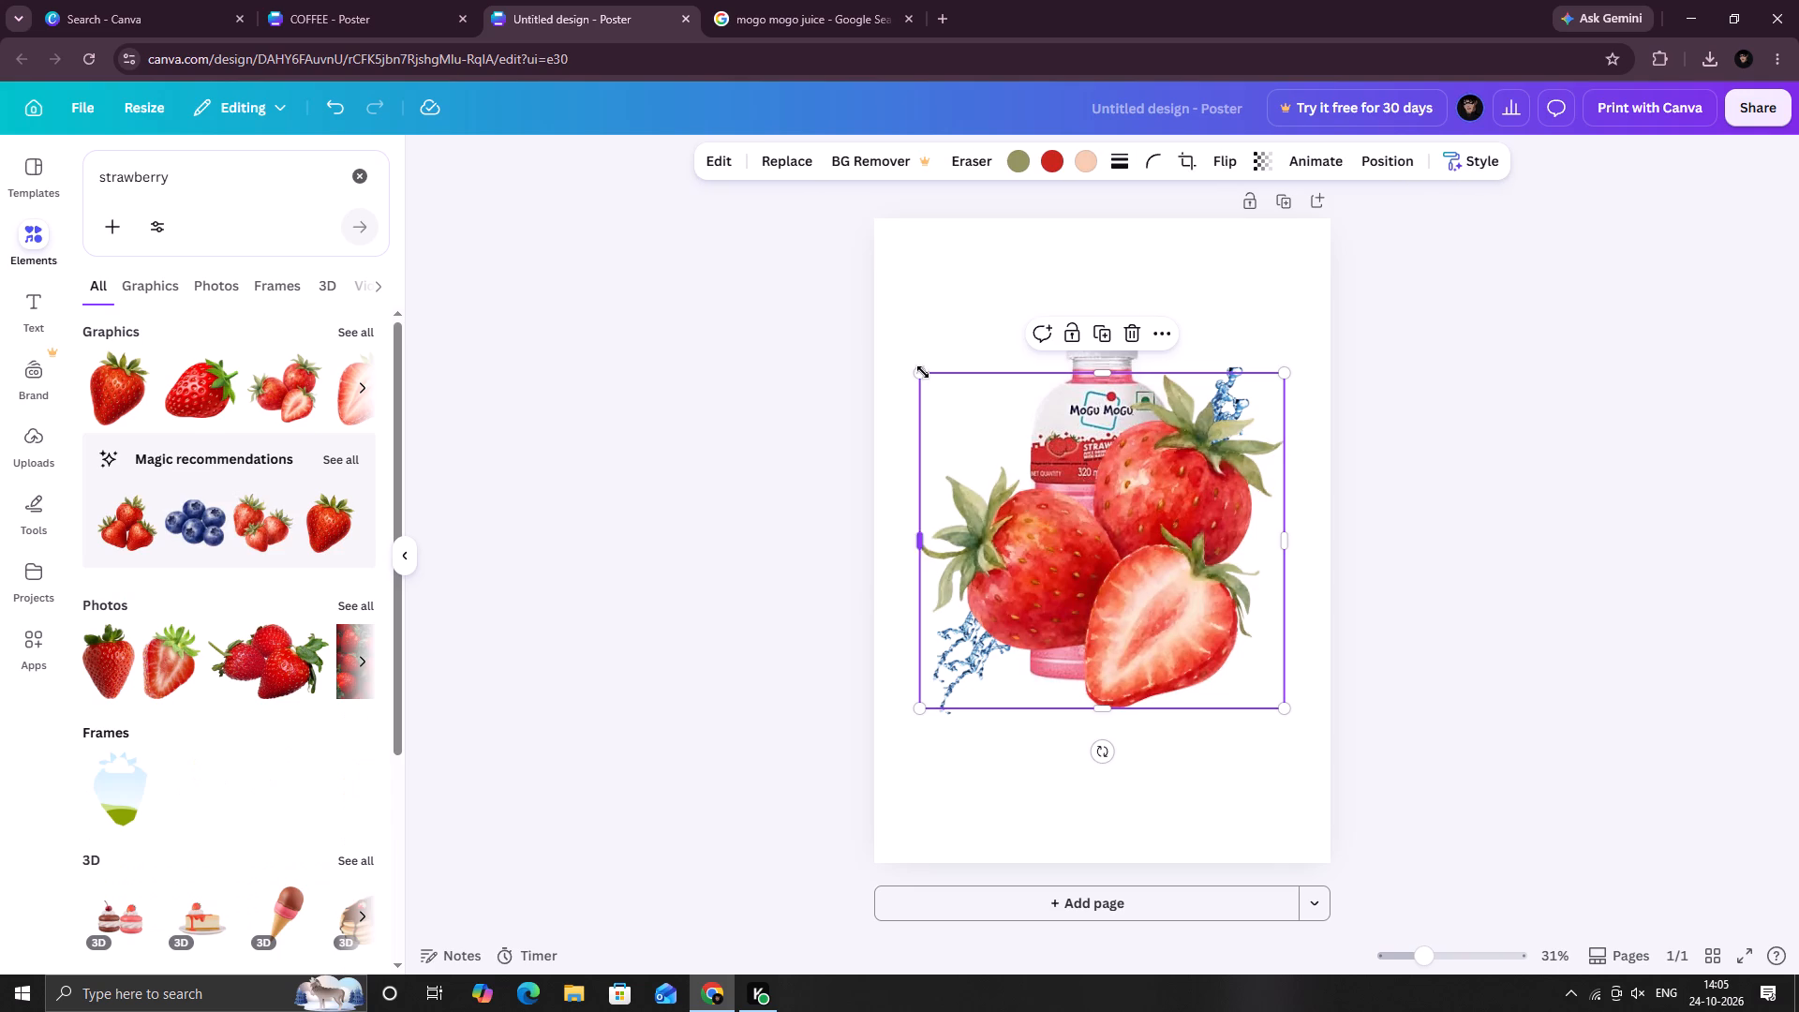
left_click_drag(924, 370, 1130, 519)
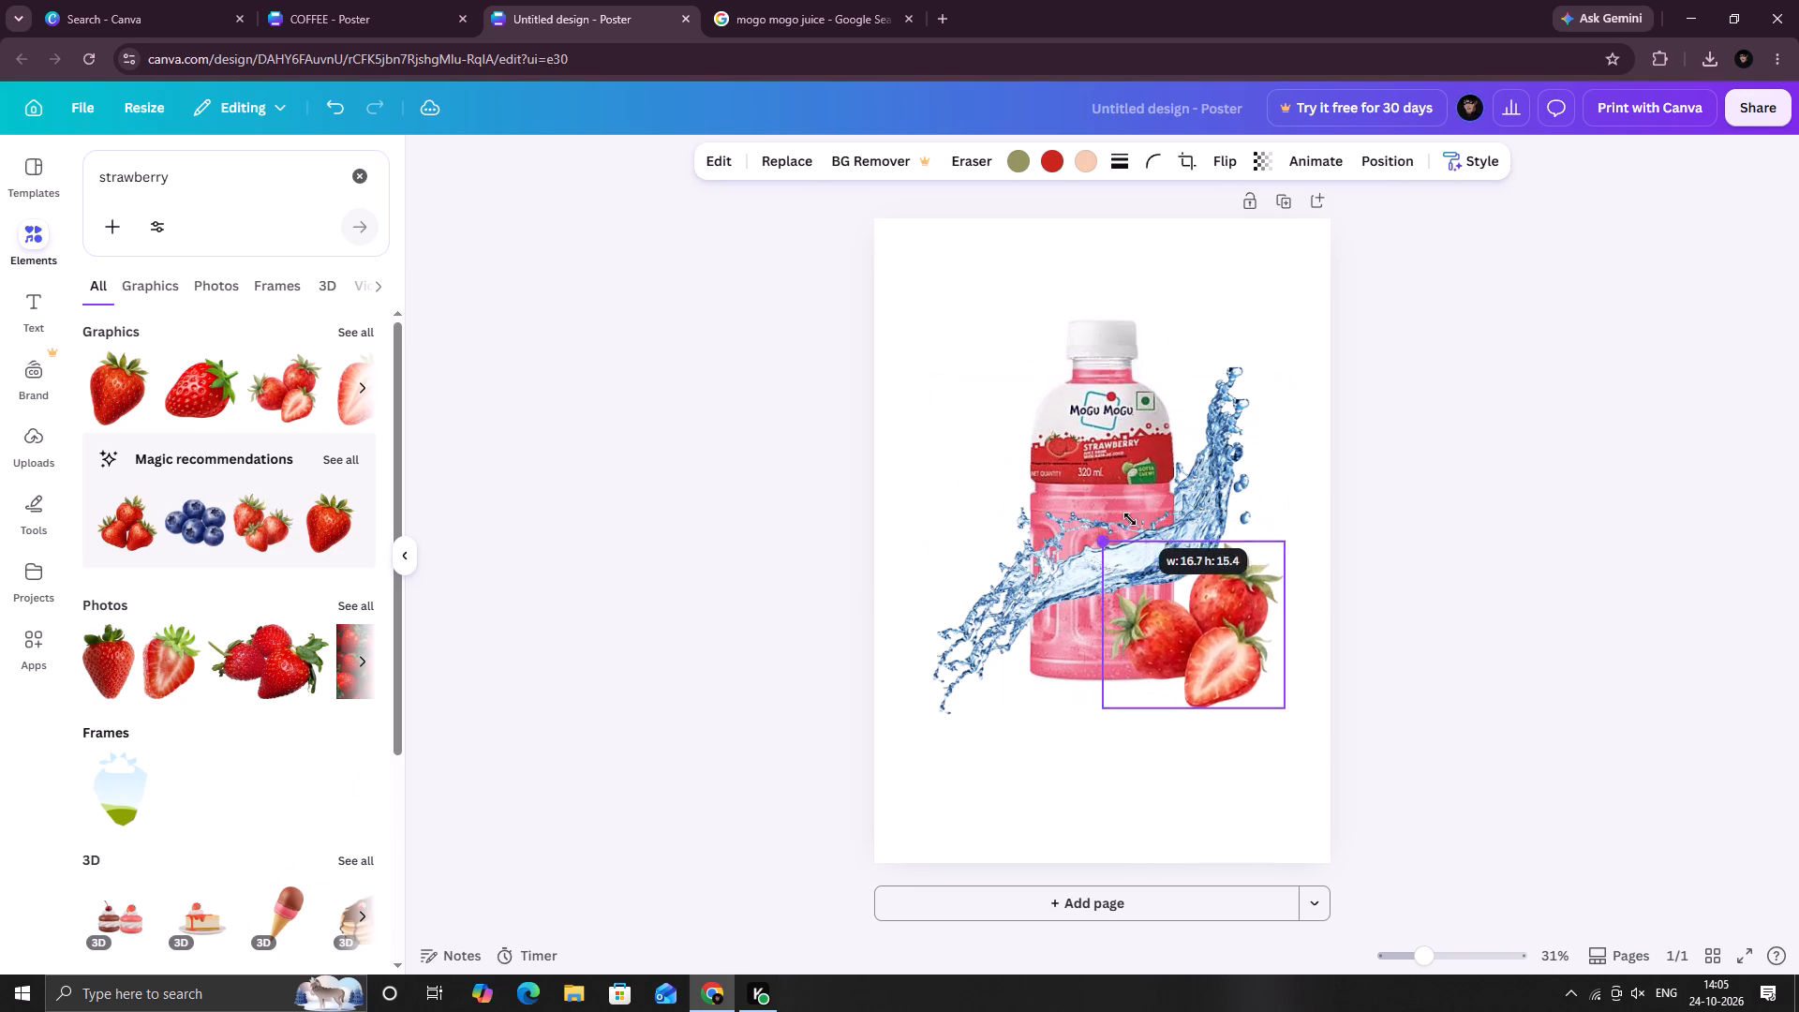
left_click_drag(1130, 519, 1128, 513)
left_click_drag(1214, 652, 1241, 631)
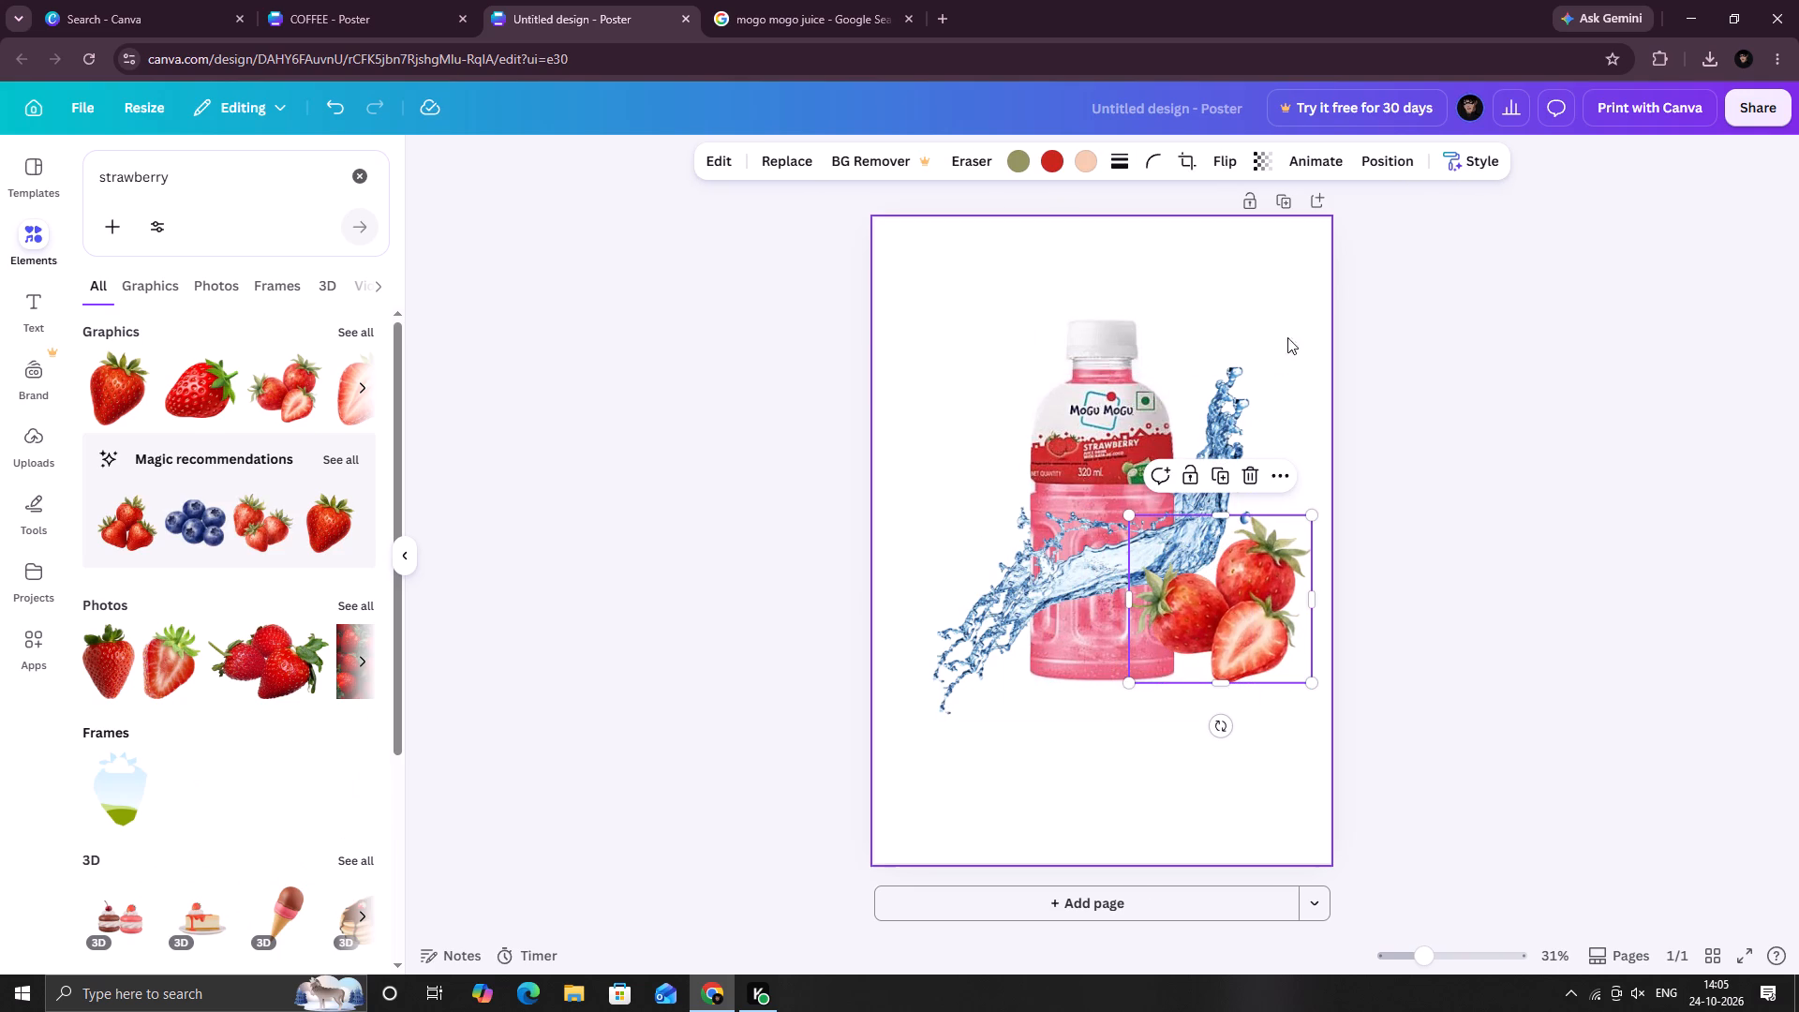
Send the strawberry cluster to the back, behind the bottle and splashes.
left_click(1415, 155)
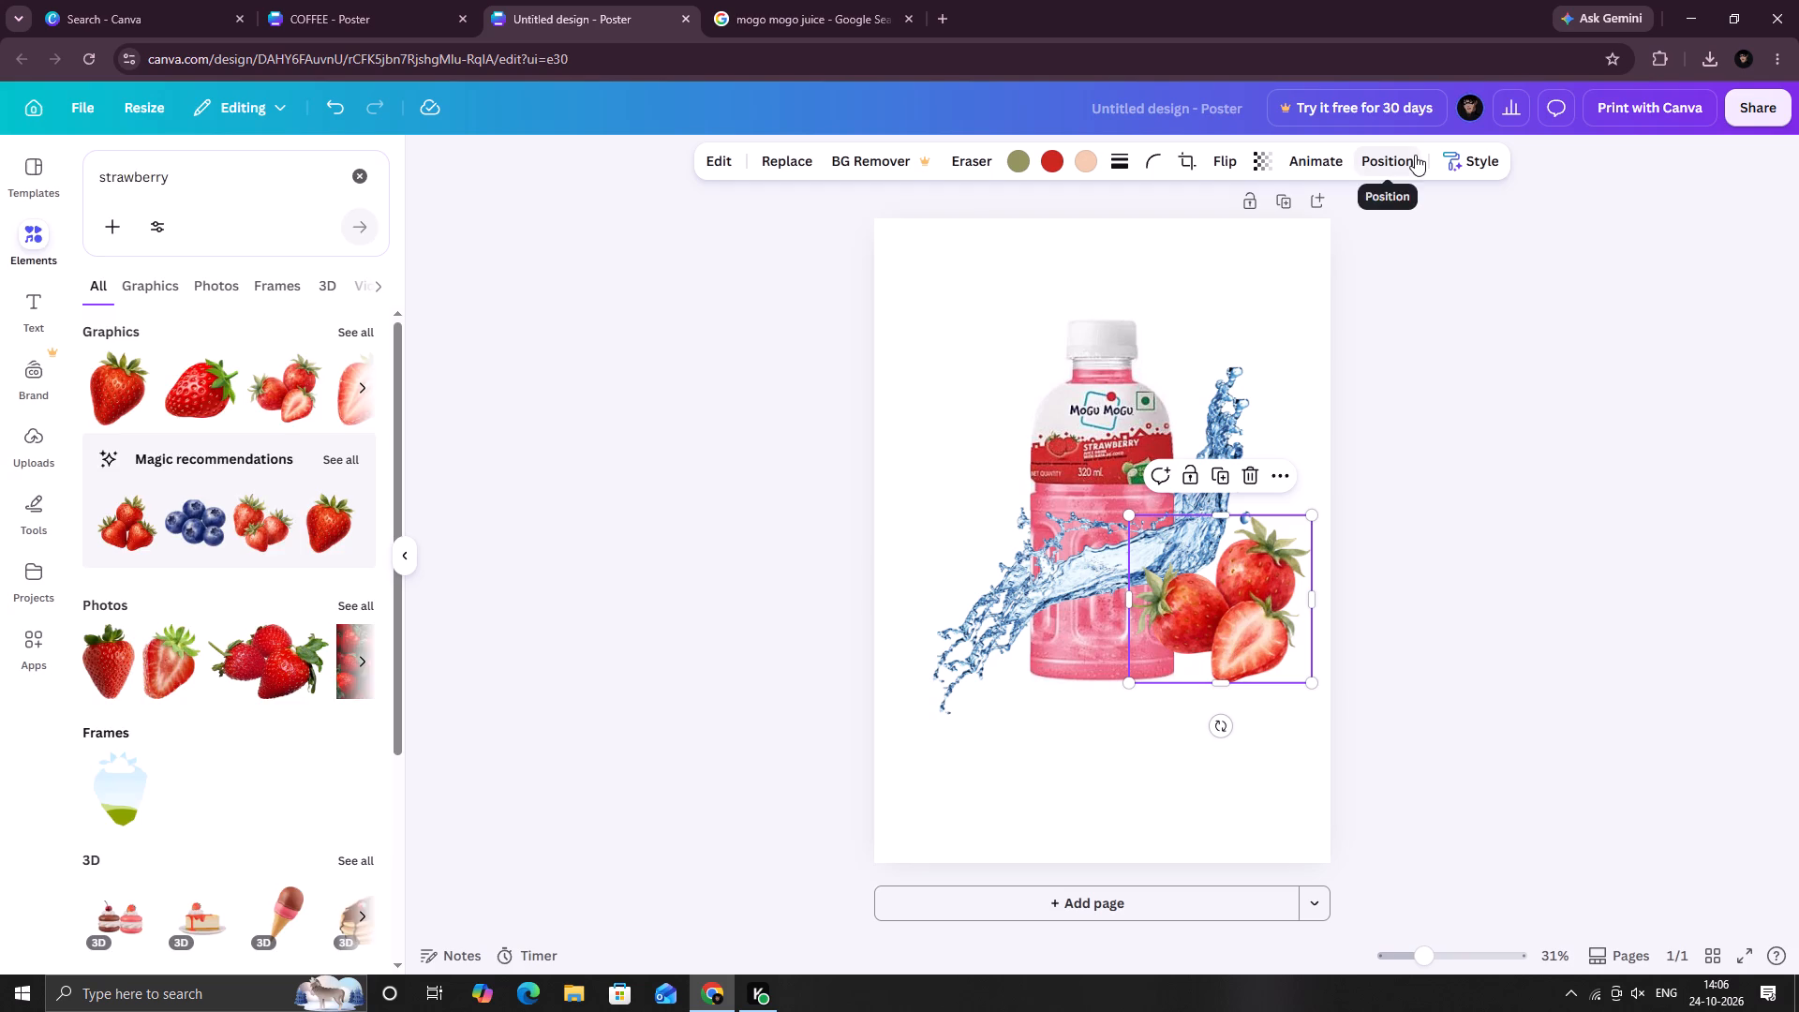
left_click(300, 311)
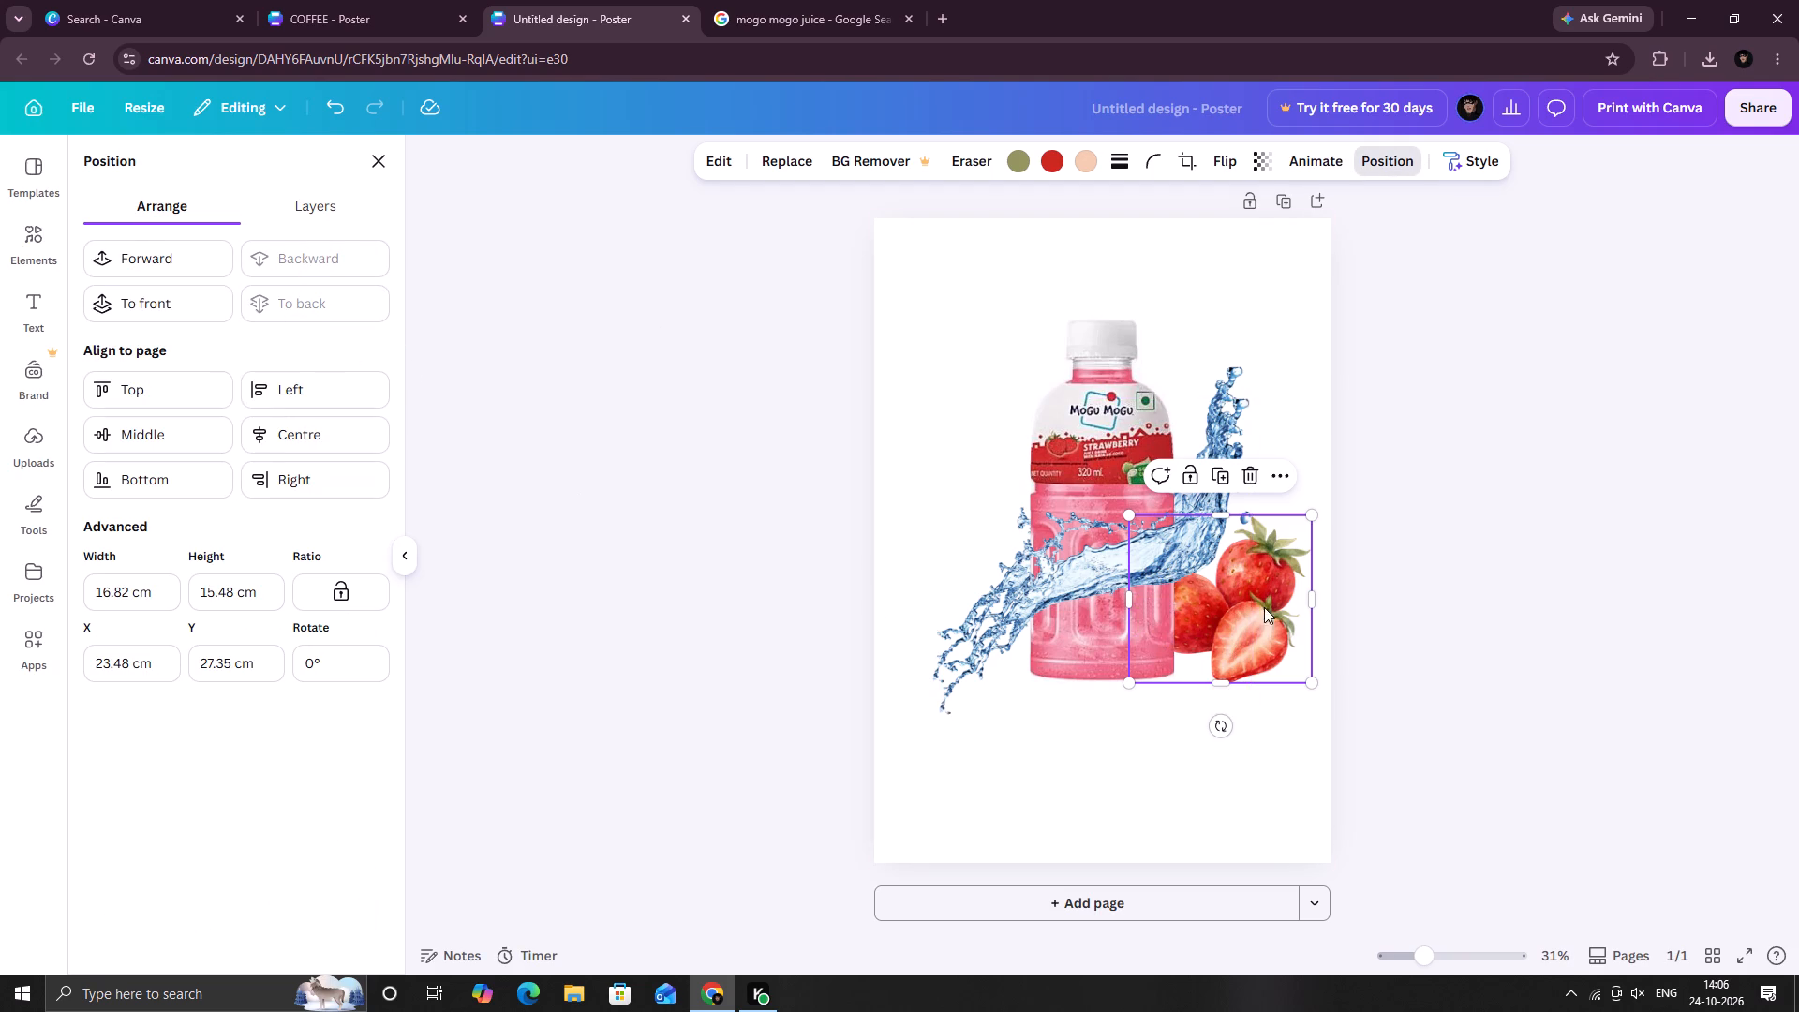
Duplicate the strawberry cluster, place the copy at the same height left of the bottle, and send it to the back.
left_click(1224, 473)
left_click_drag(1227, 616, 989, 608)
left_click_drag(989, 608, 1017, 609)
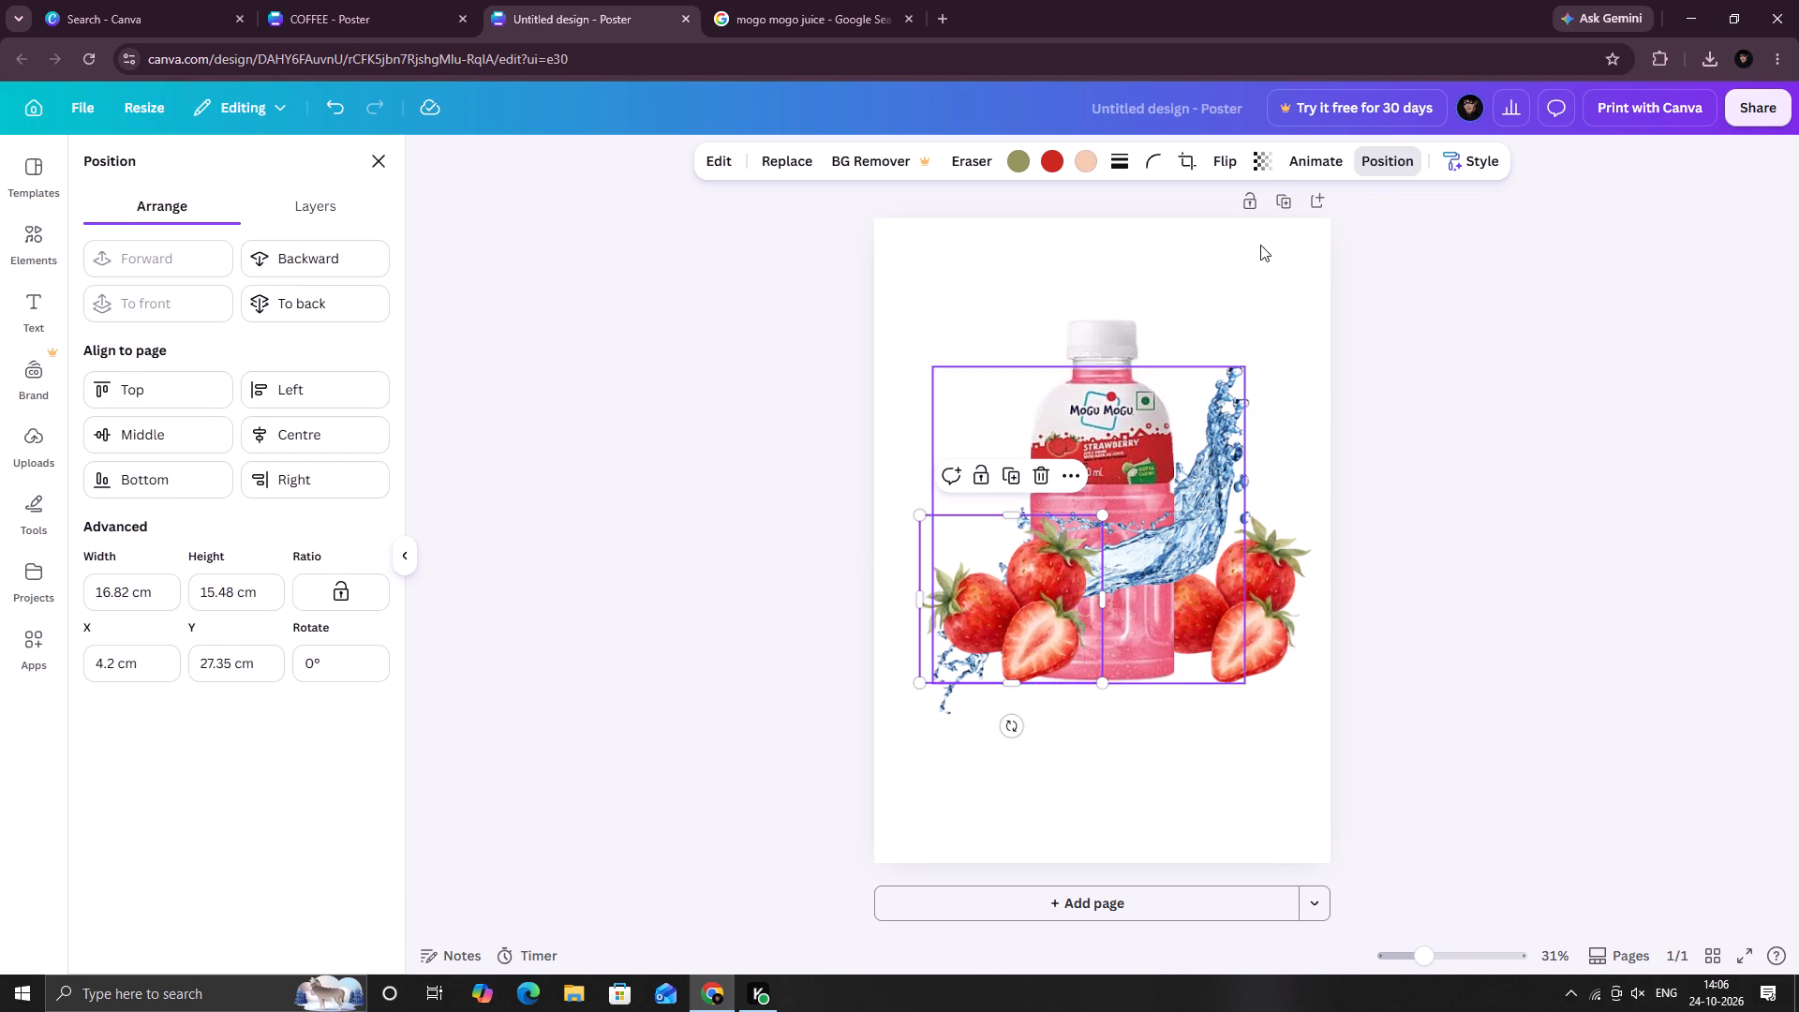
left_click(1385, 153)
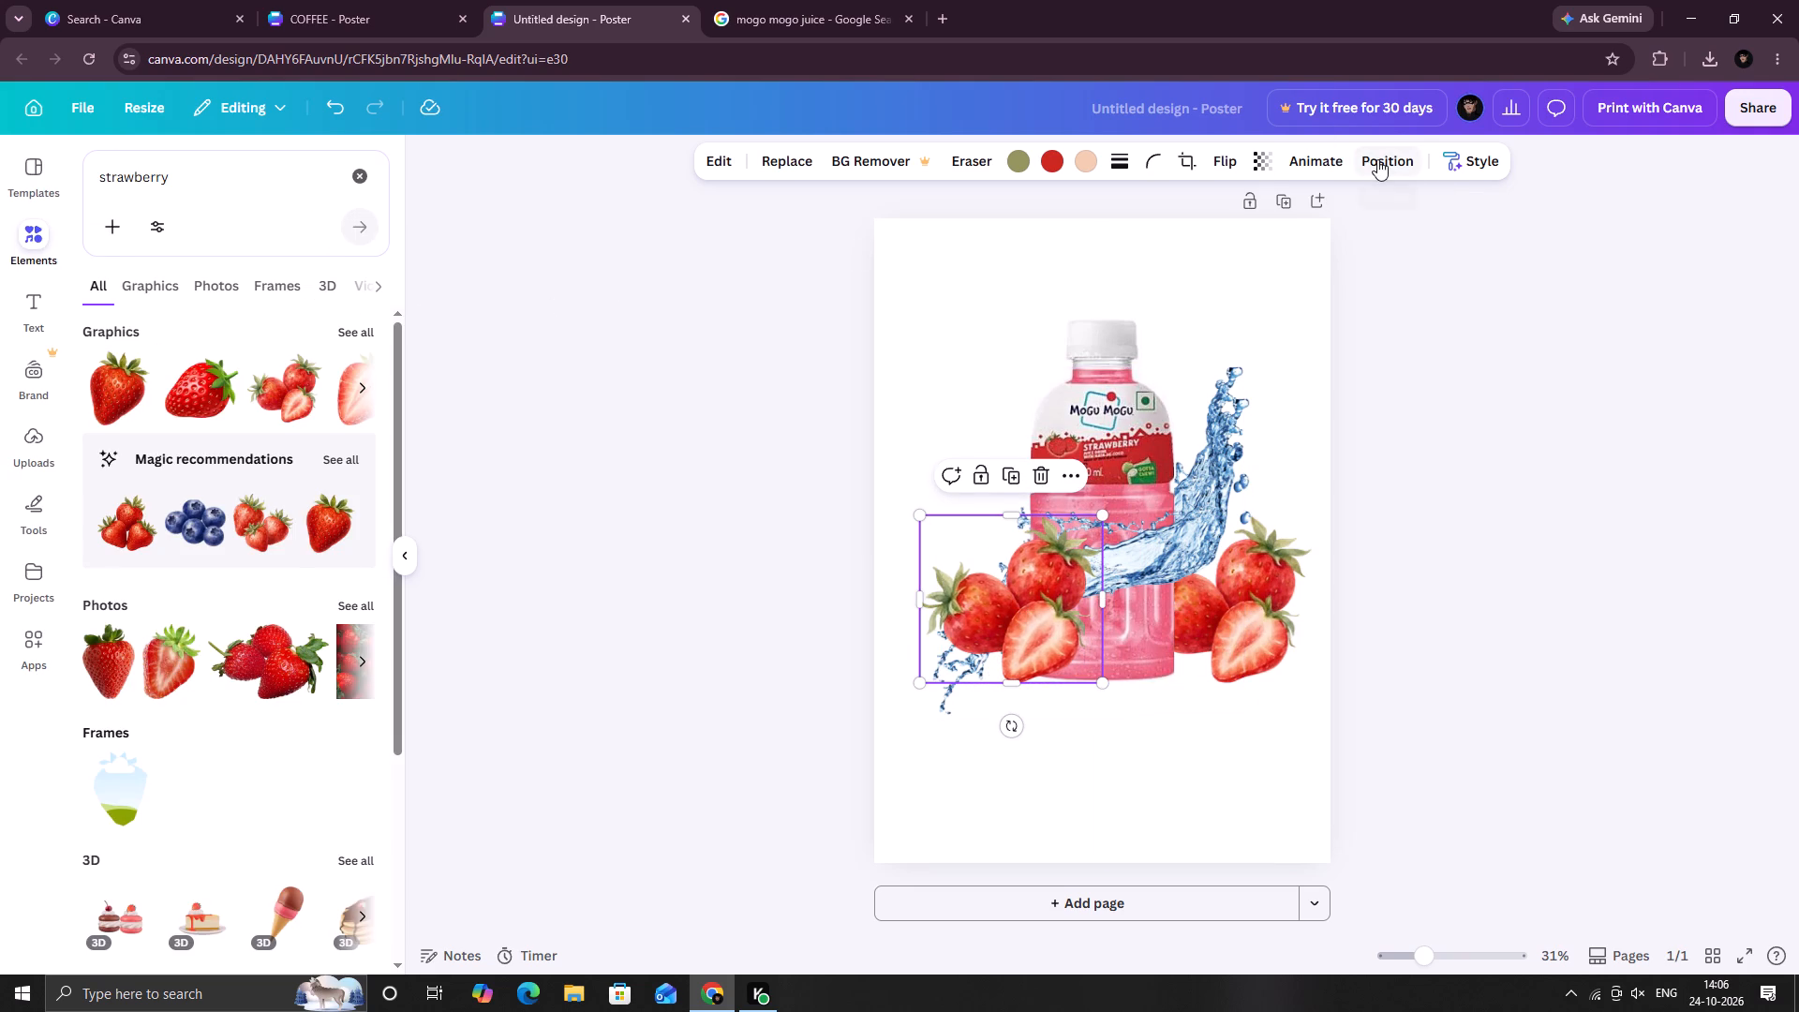
left_click(1377, 159)
left_click(308, 307)
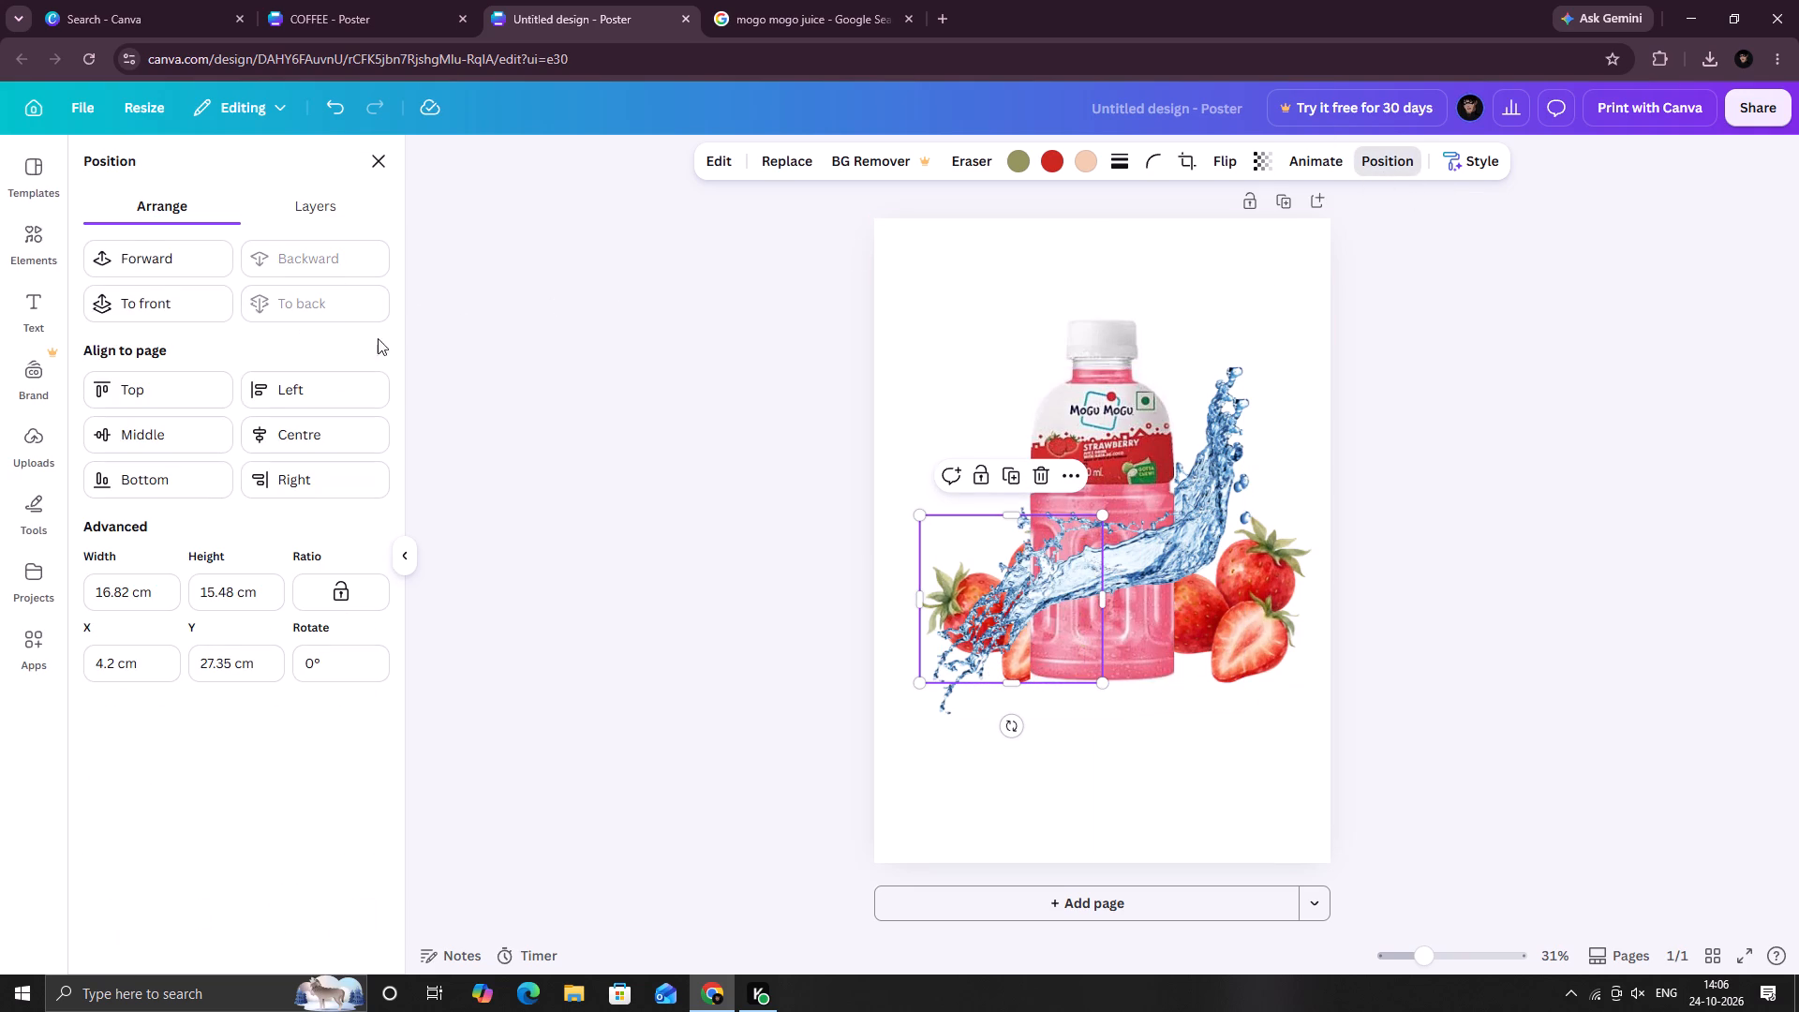
left_click(1615, 581)
left_click(735, 318)
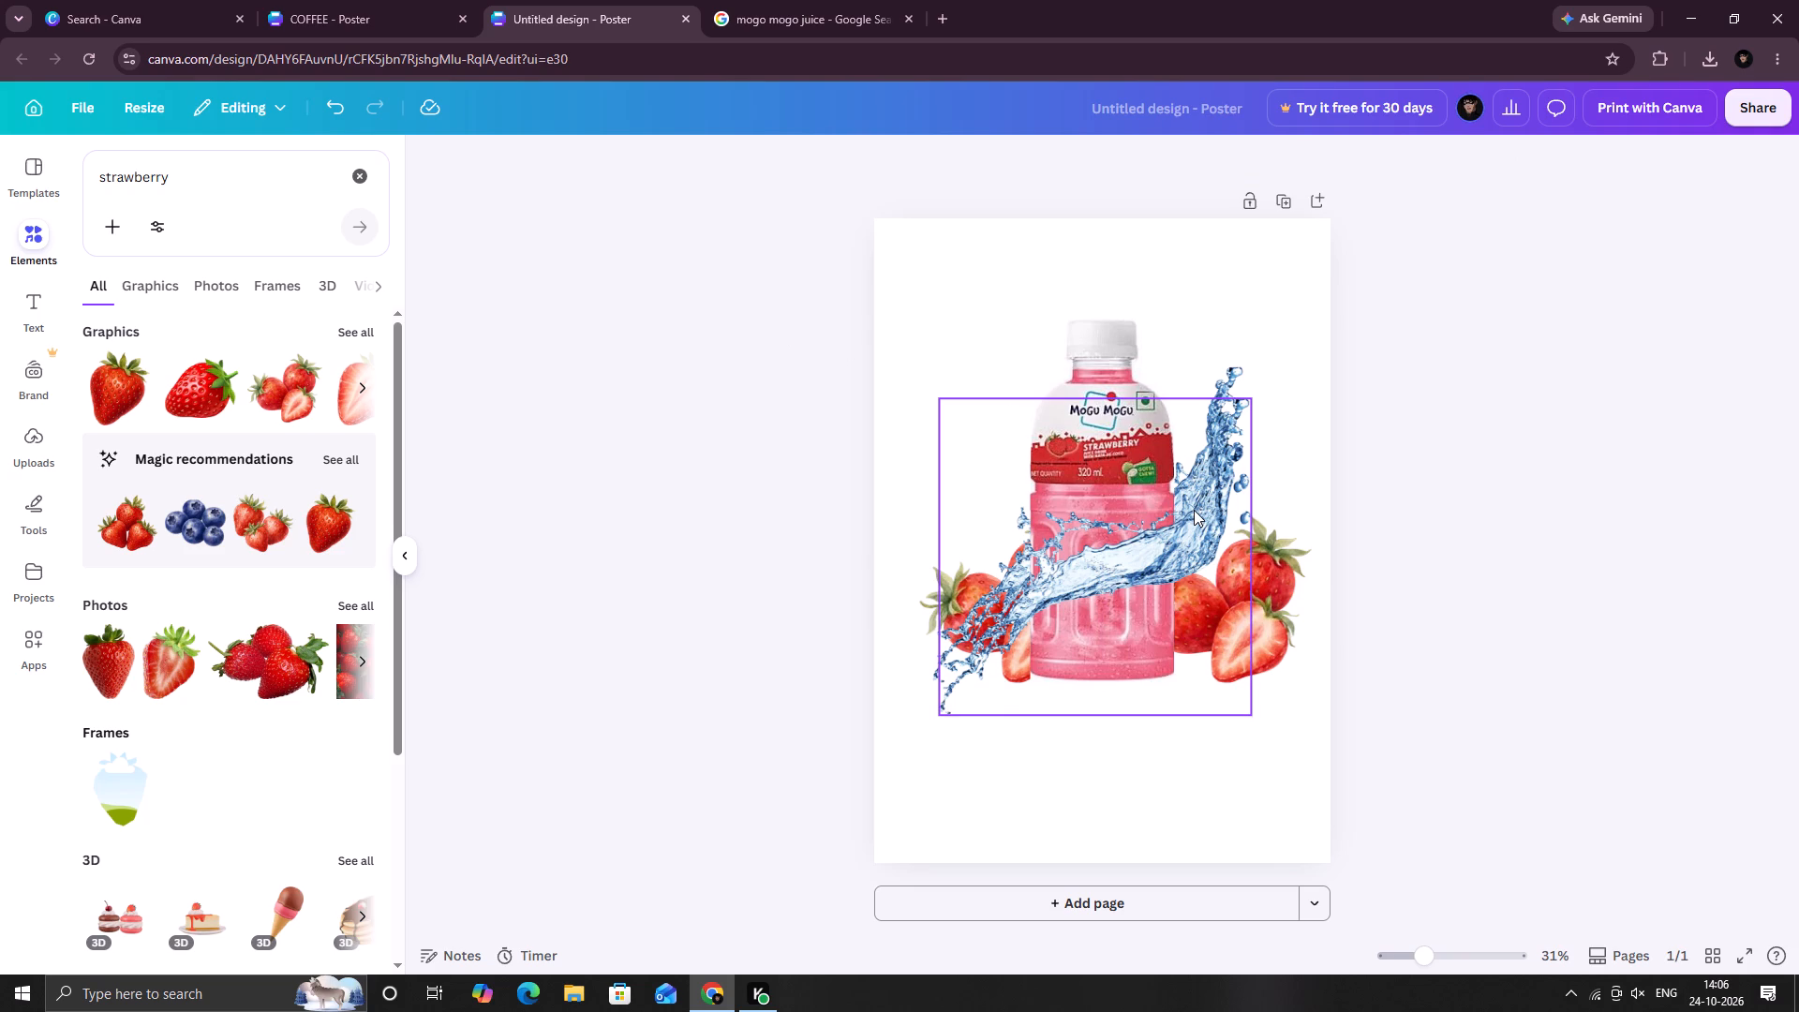
Shrink the right strawberry cluster slightly and set it close to the bottle, level with the bottle's base.
left_click(1251, 605)
left_click(1287, 591)
left_click_drag(1311, 683, 1273, 674)
left_click(1250, 596)
left_click_drag(1266, 595, 1263, 619)
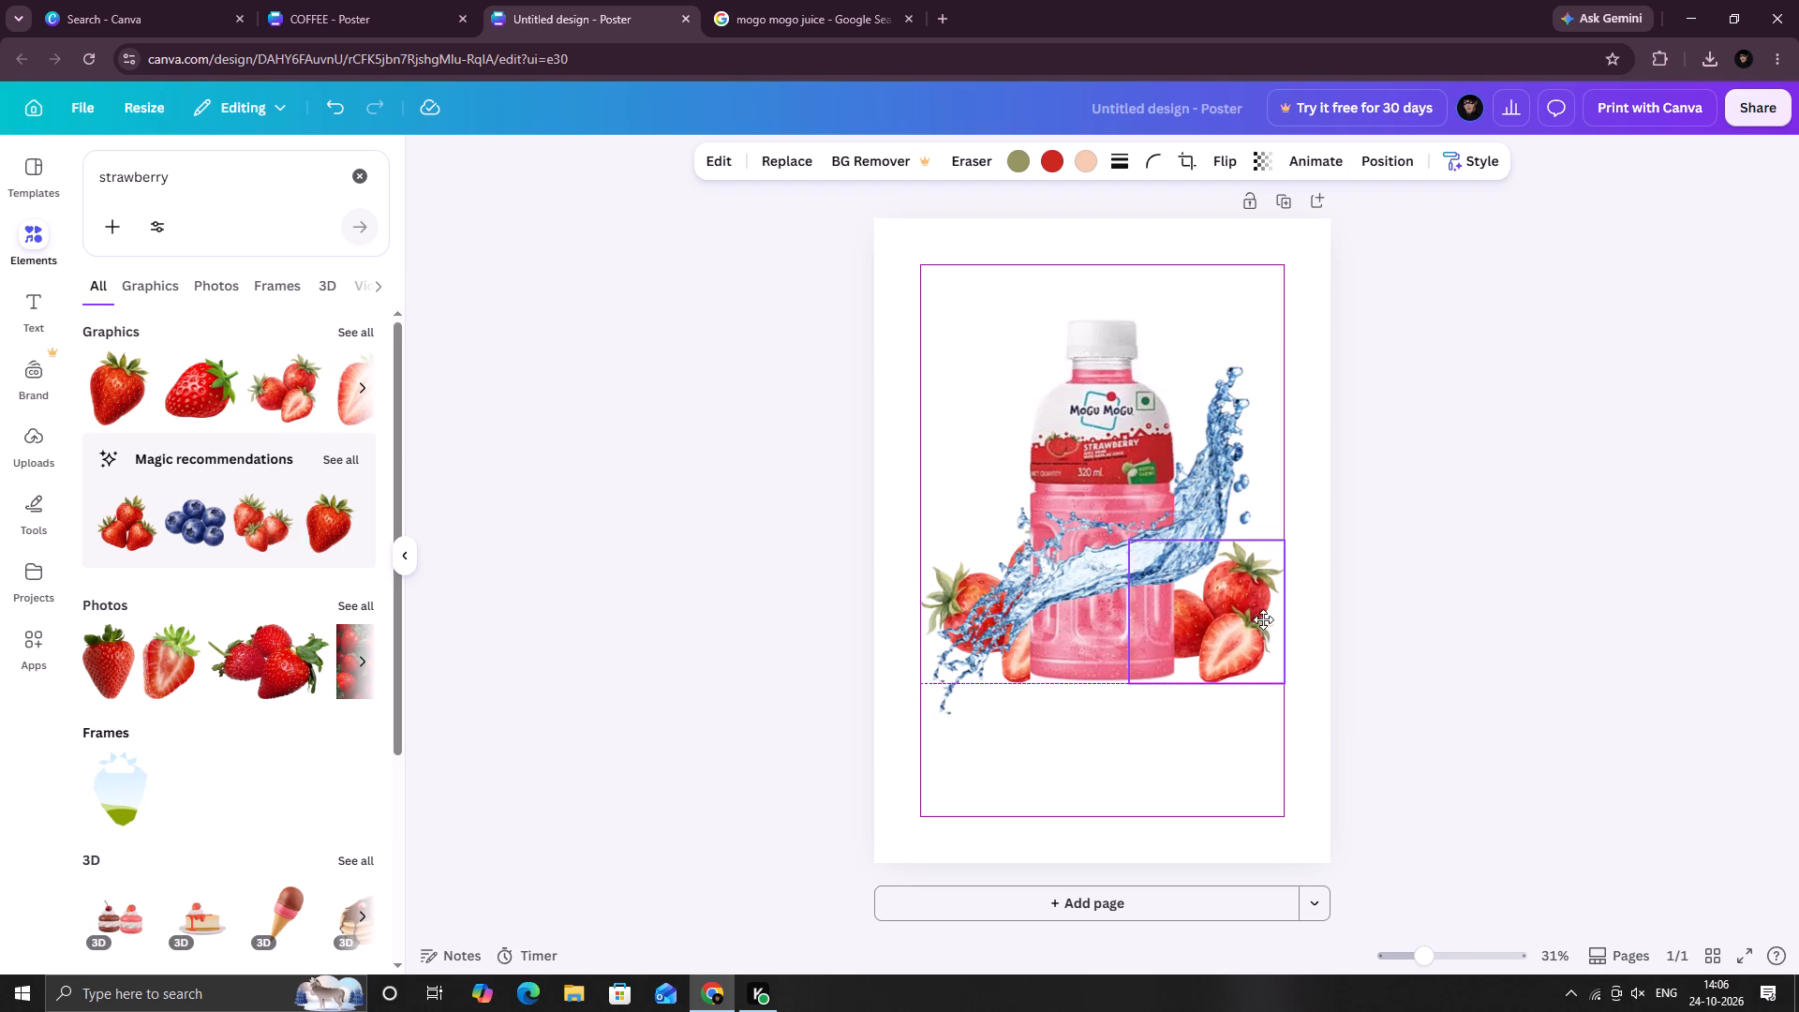
left_click_drag(1263, 619, 1261, 617)
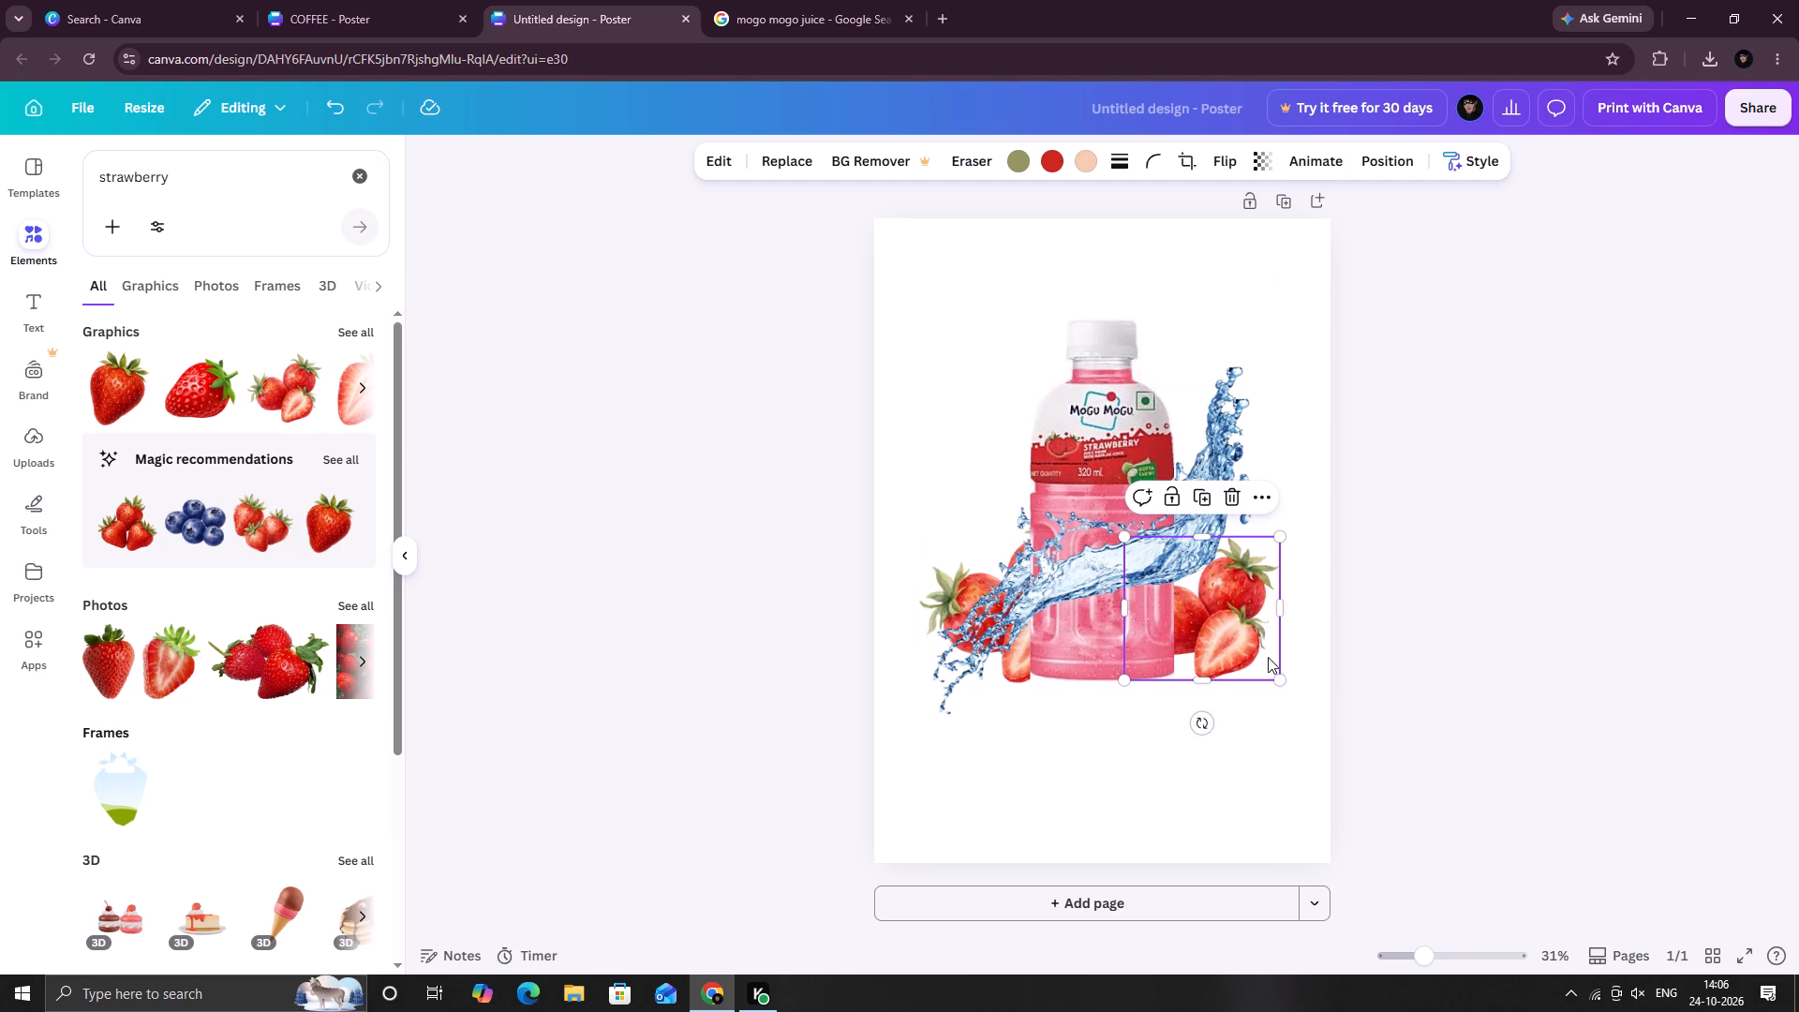
Shrink the left strawberry cluster slightly from its upper outer corner, keeping it tucked behind the bottle.
left_click(961, 593)
left_click(956, 584)
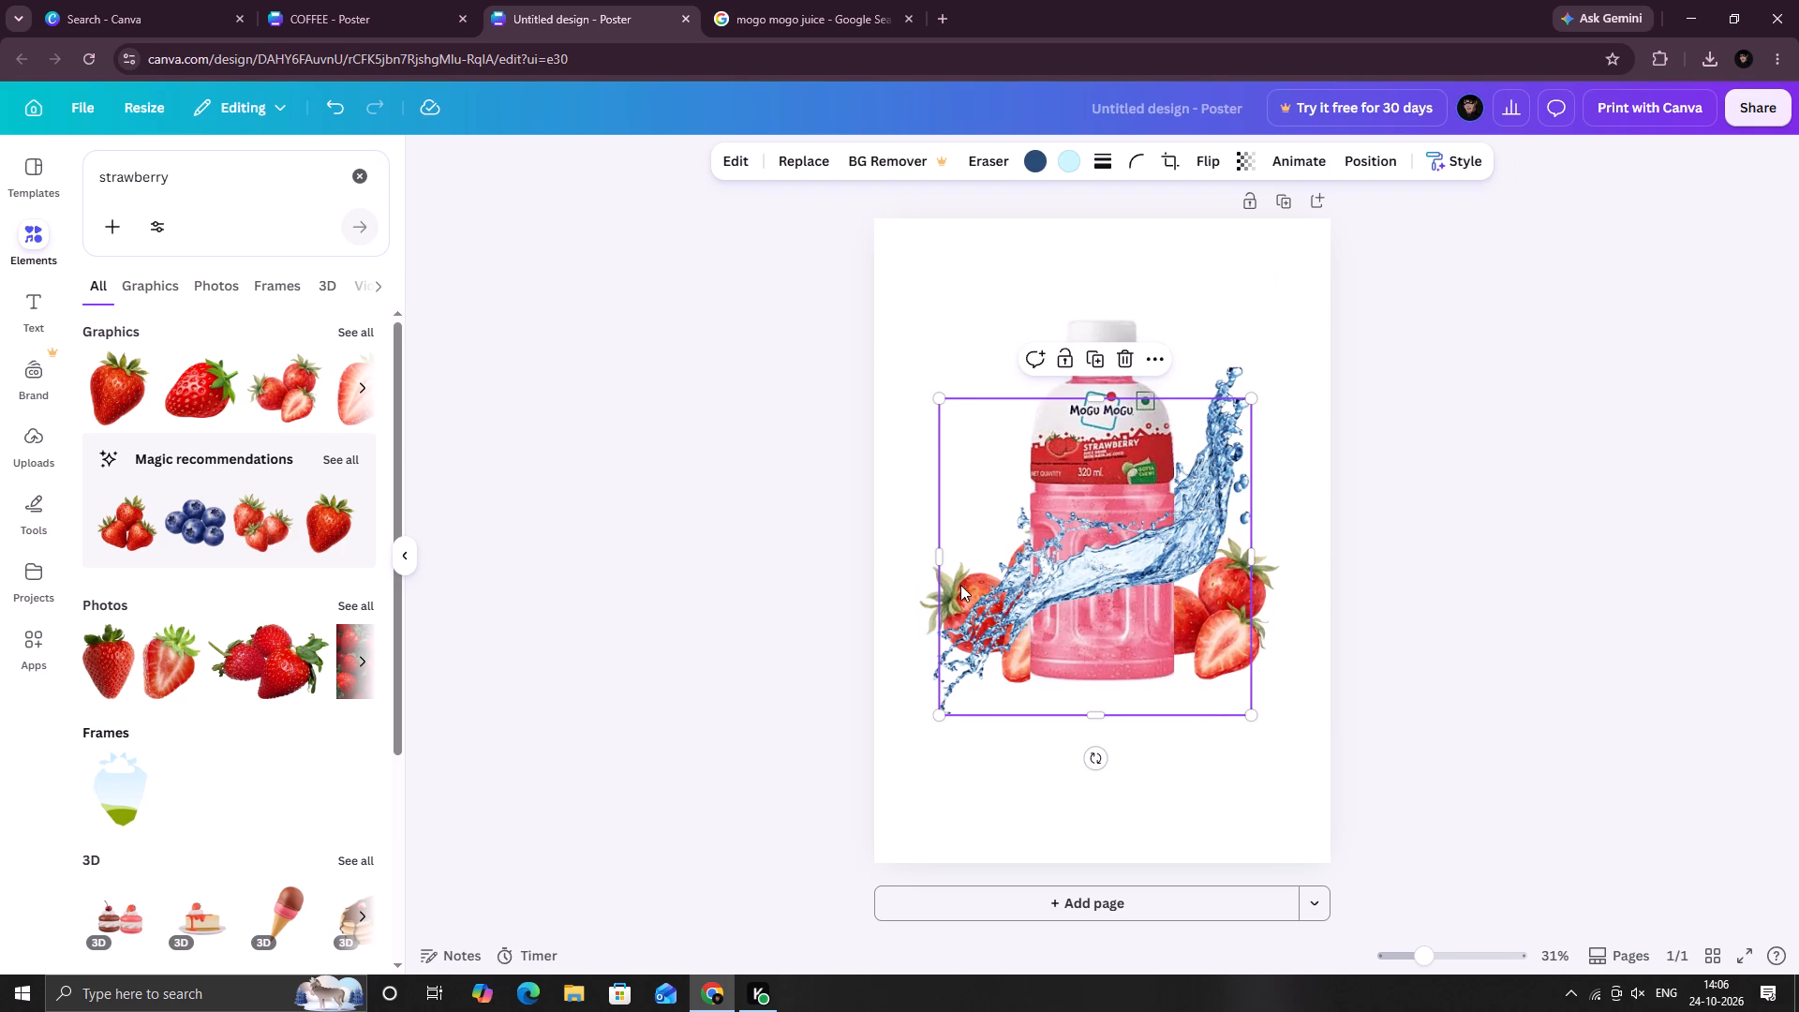
left_click(950, 609)
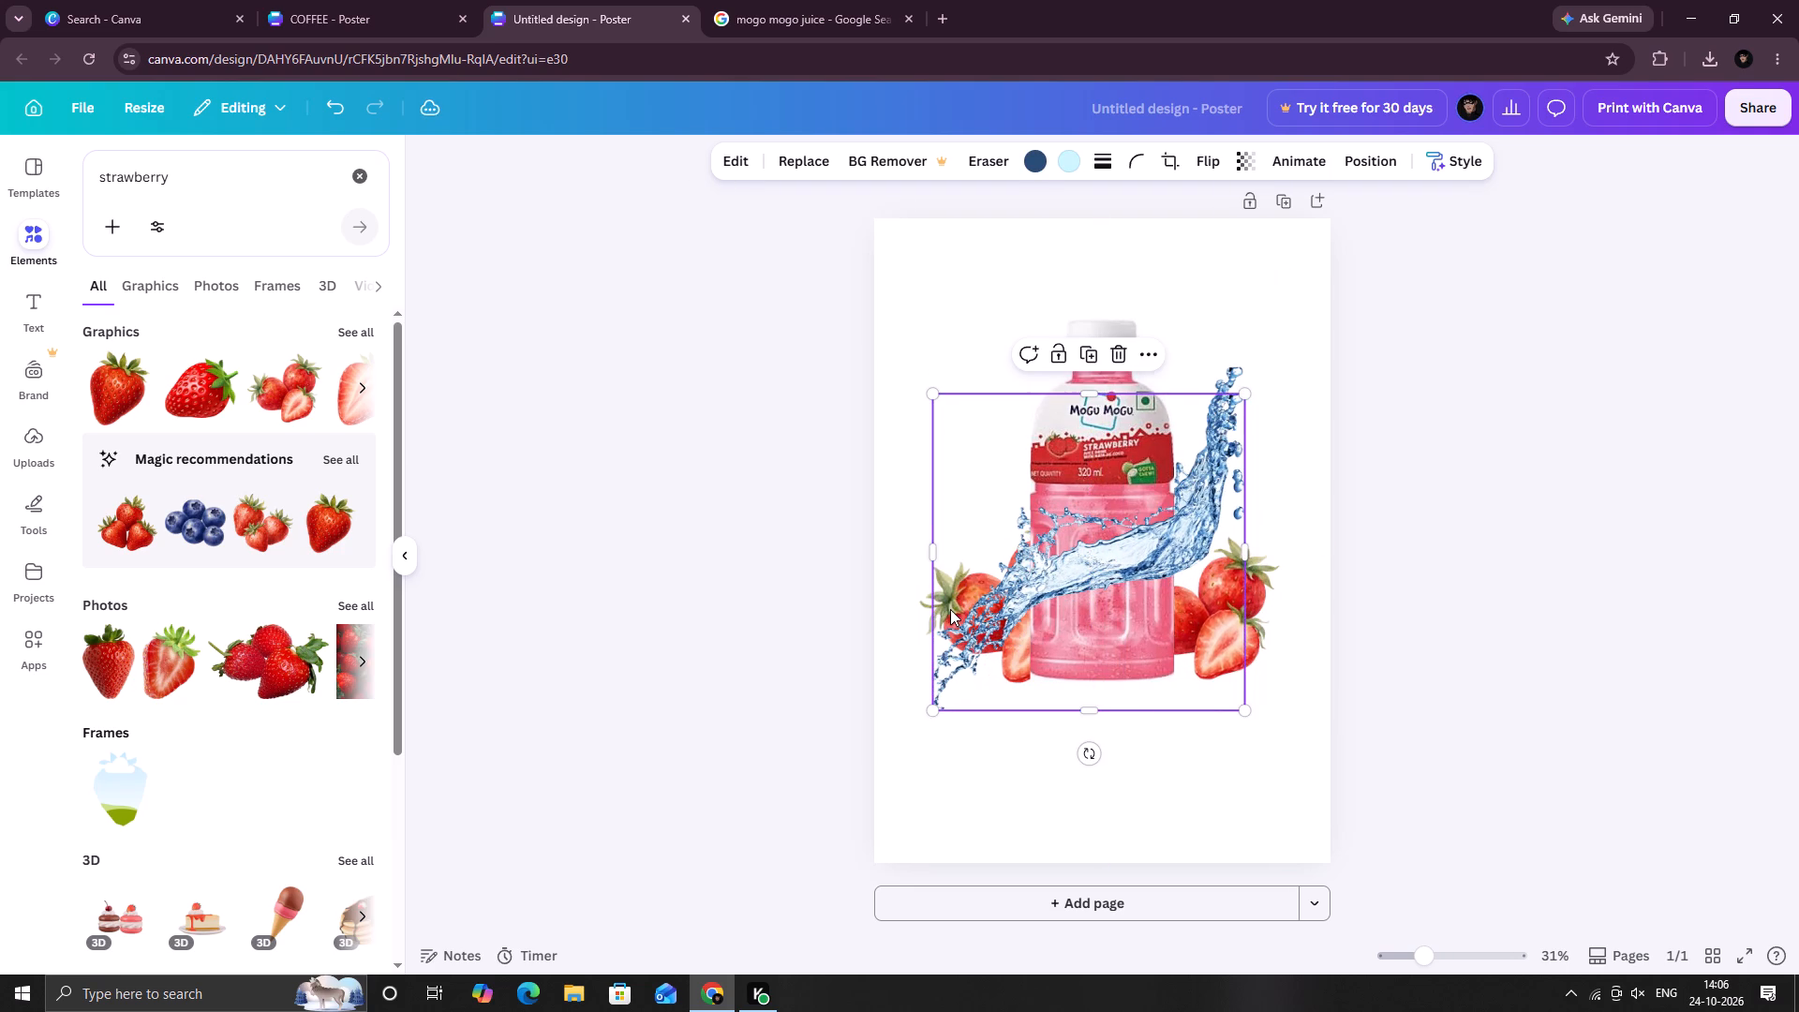
left_click(925, 614)
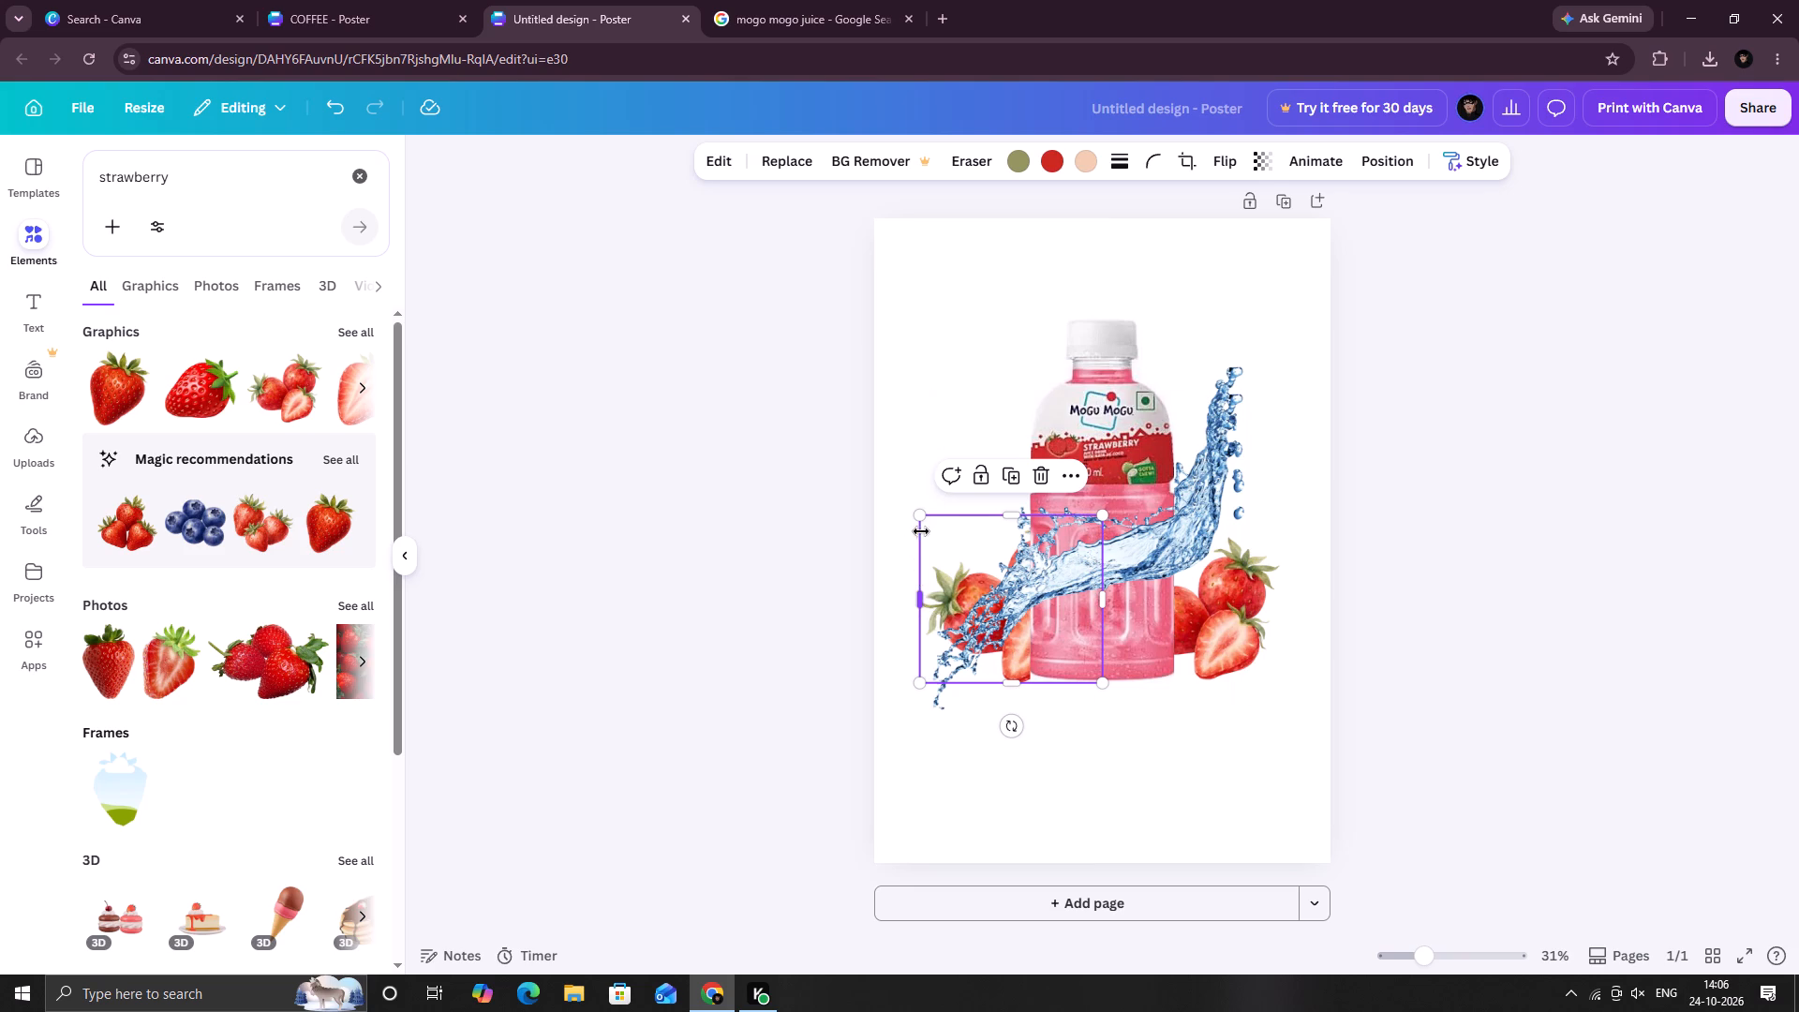
left_click_drag(924, 519, 926, 539)
left_click(1098, 741)
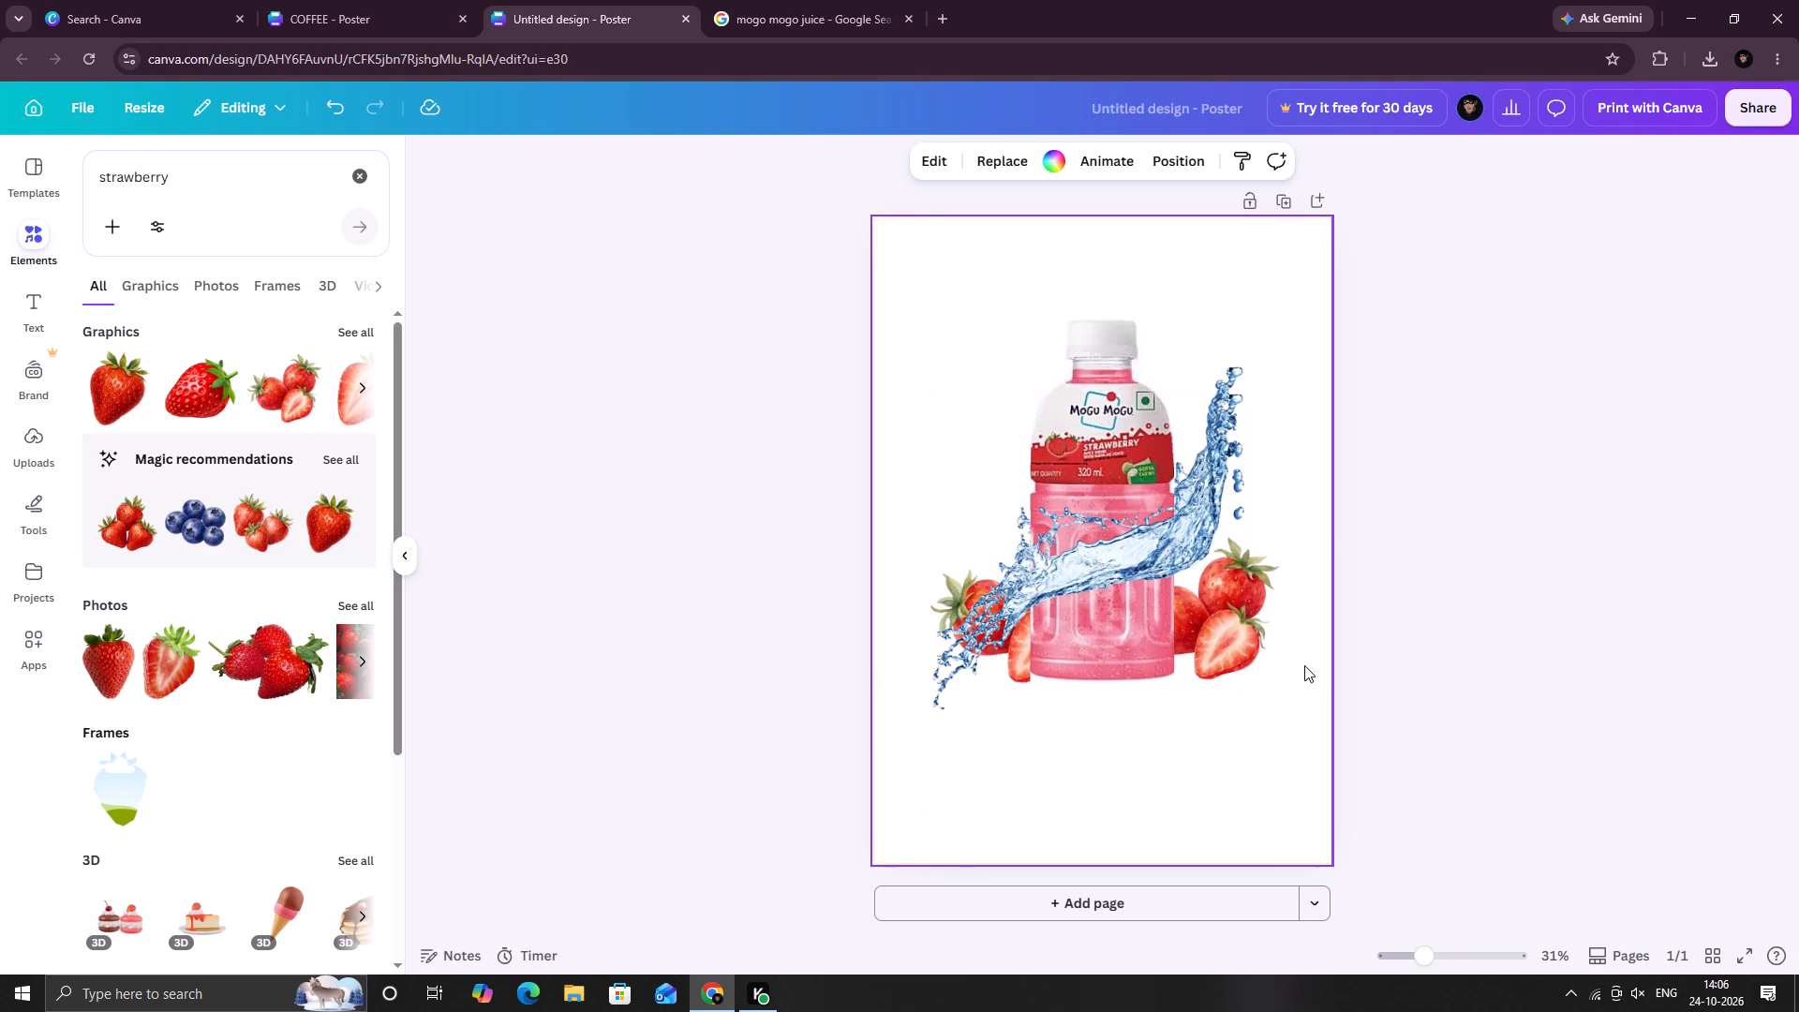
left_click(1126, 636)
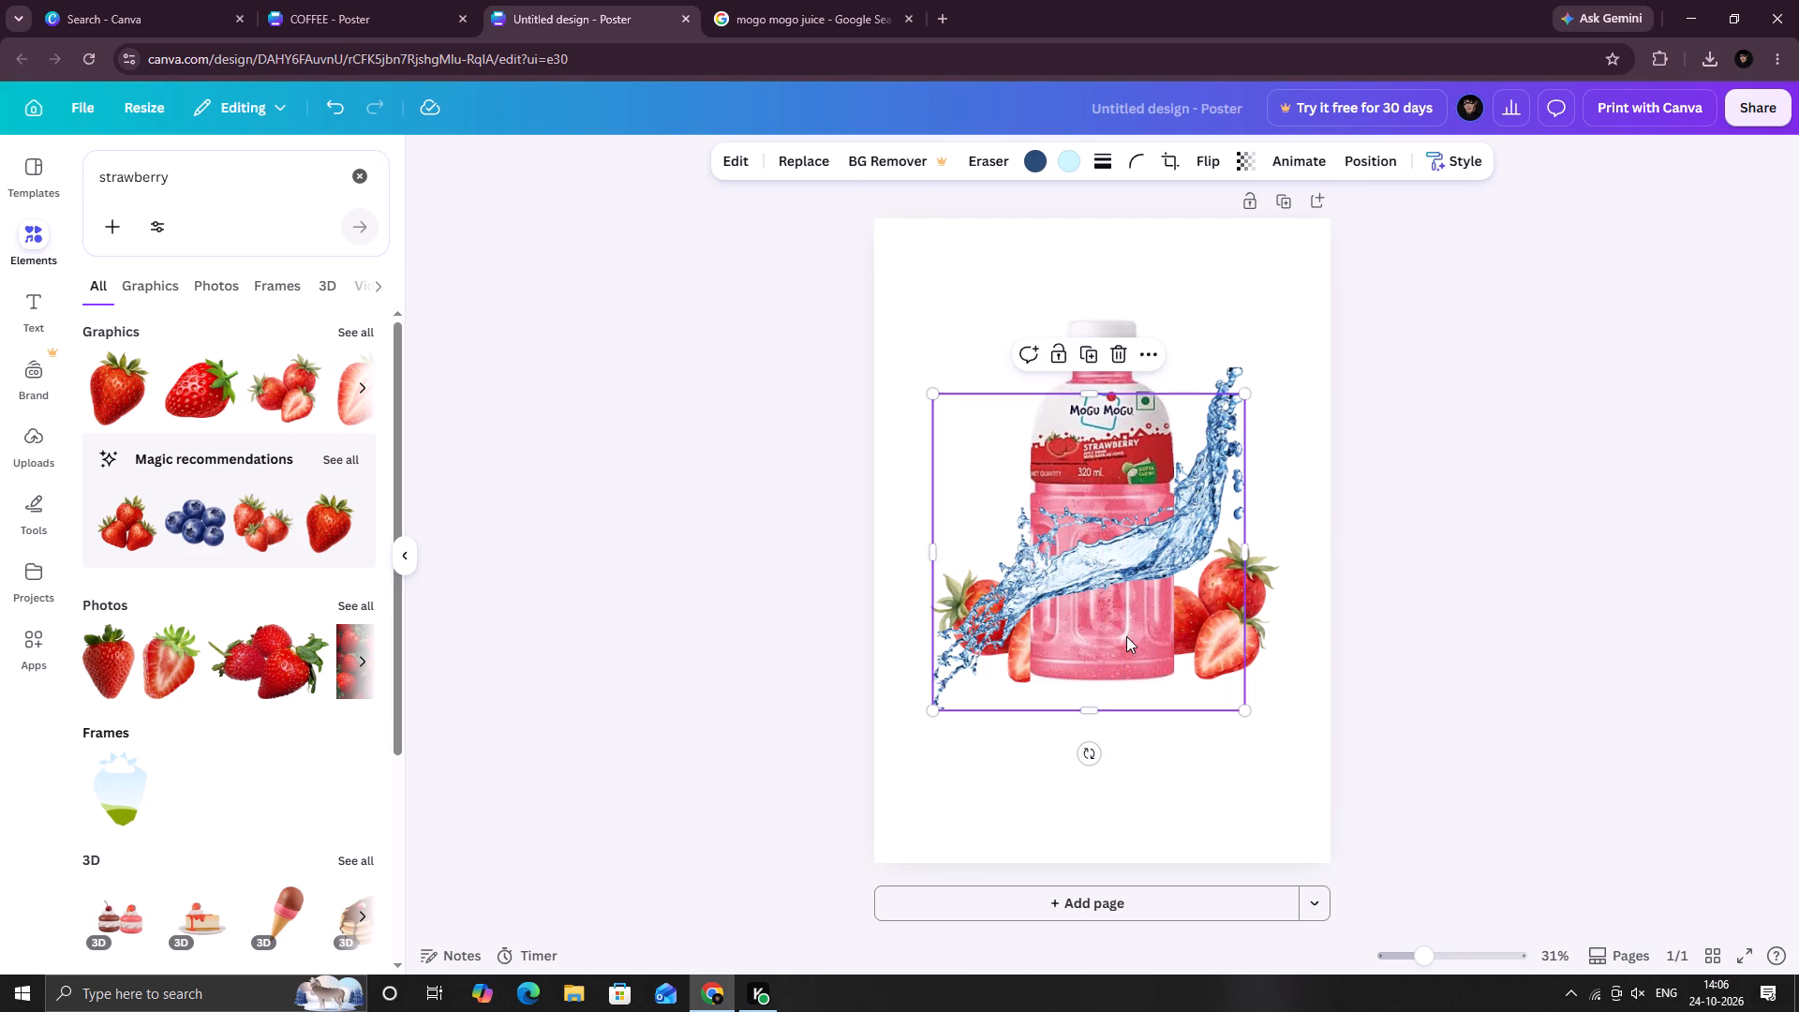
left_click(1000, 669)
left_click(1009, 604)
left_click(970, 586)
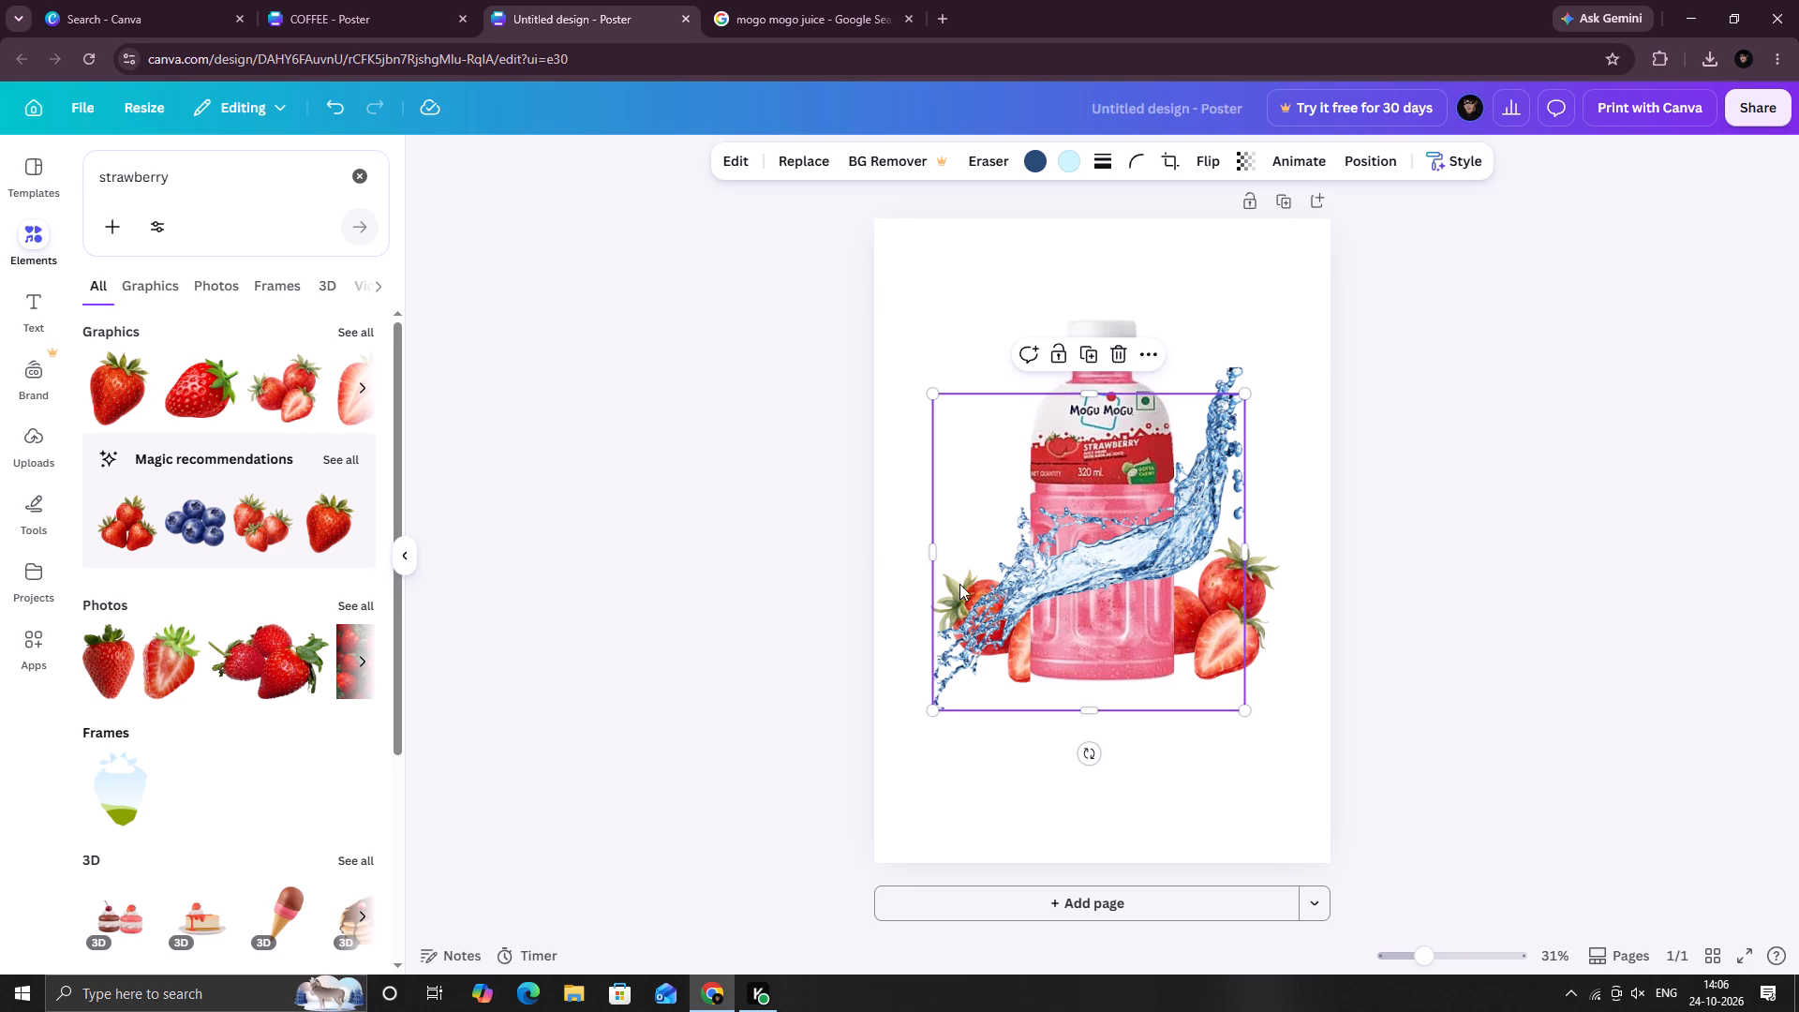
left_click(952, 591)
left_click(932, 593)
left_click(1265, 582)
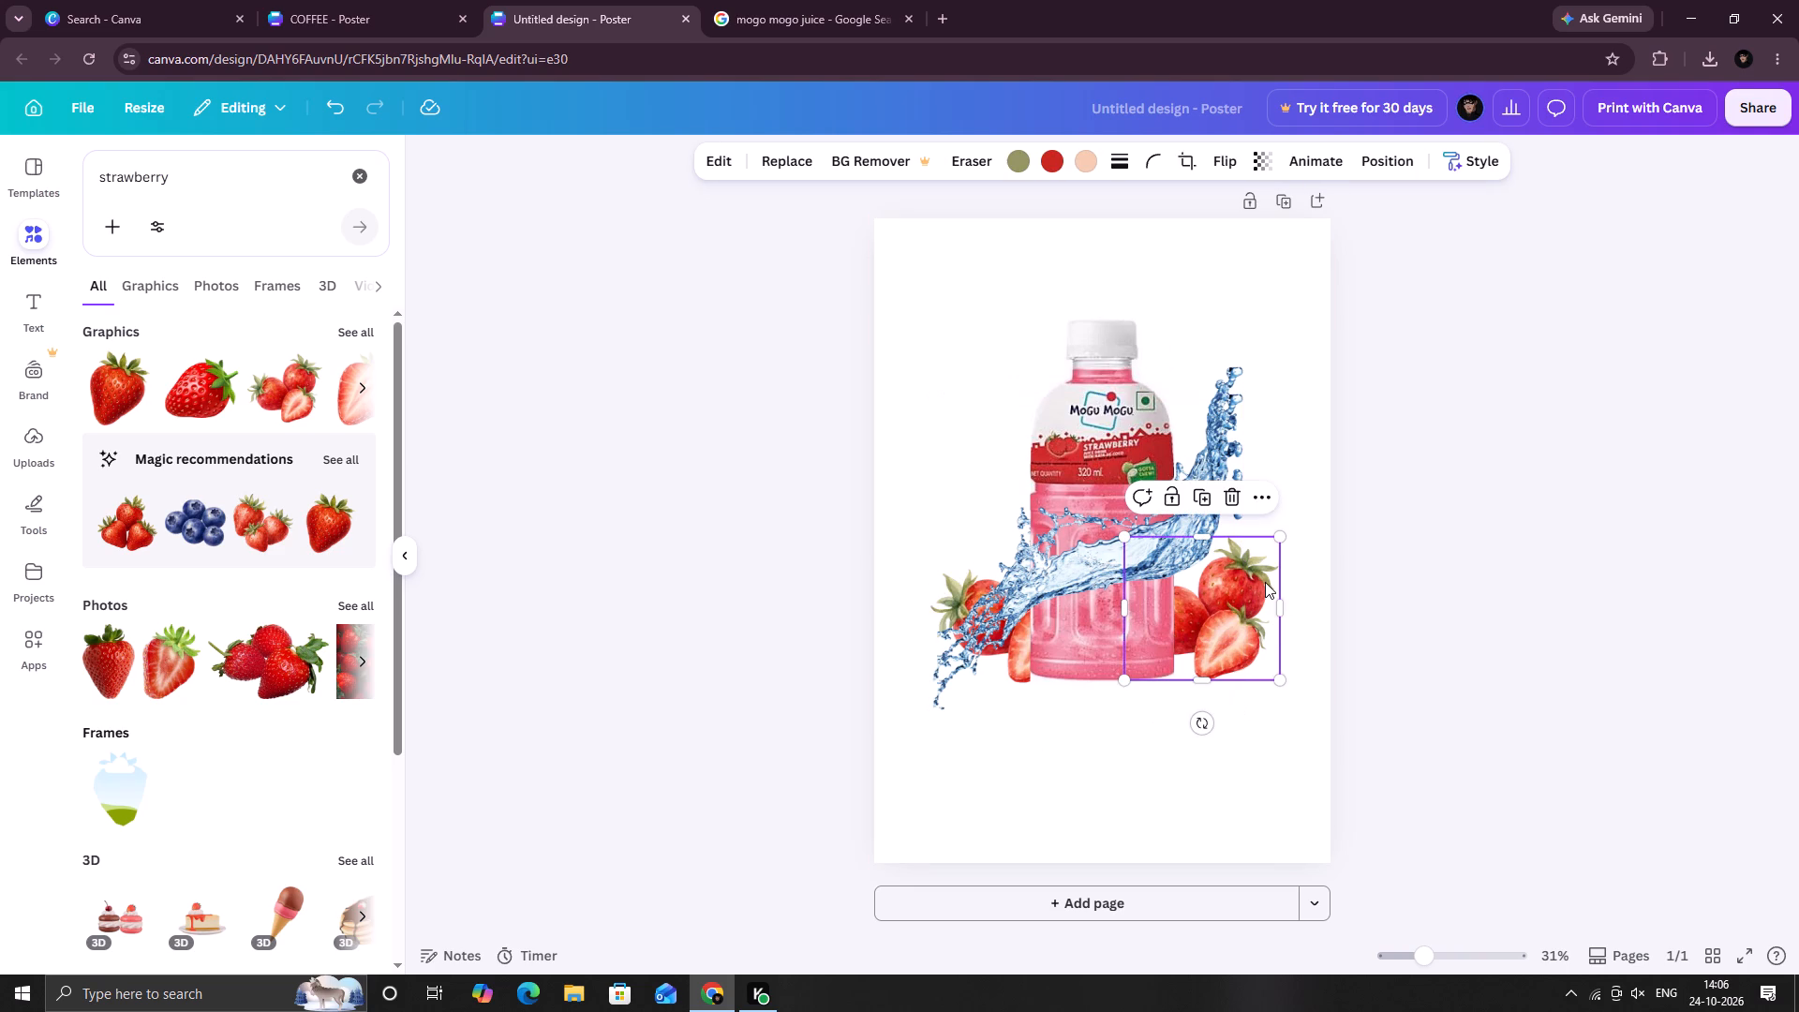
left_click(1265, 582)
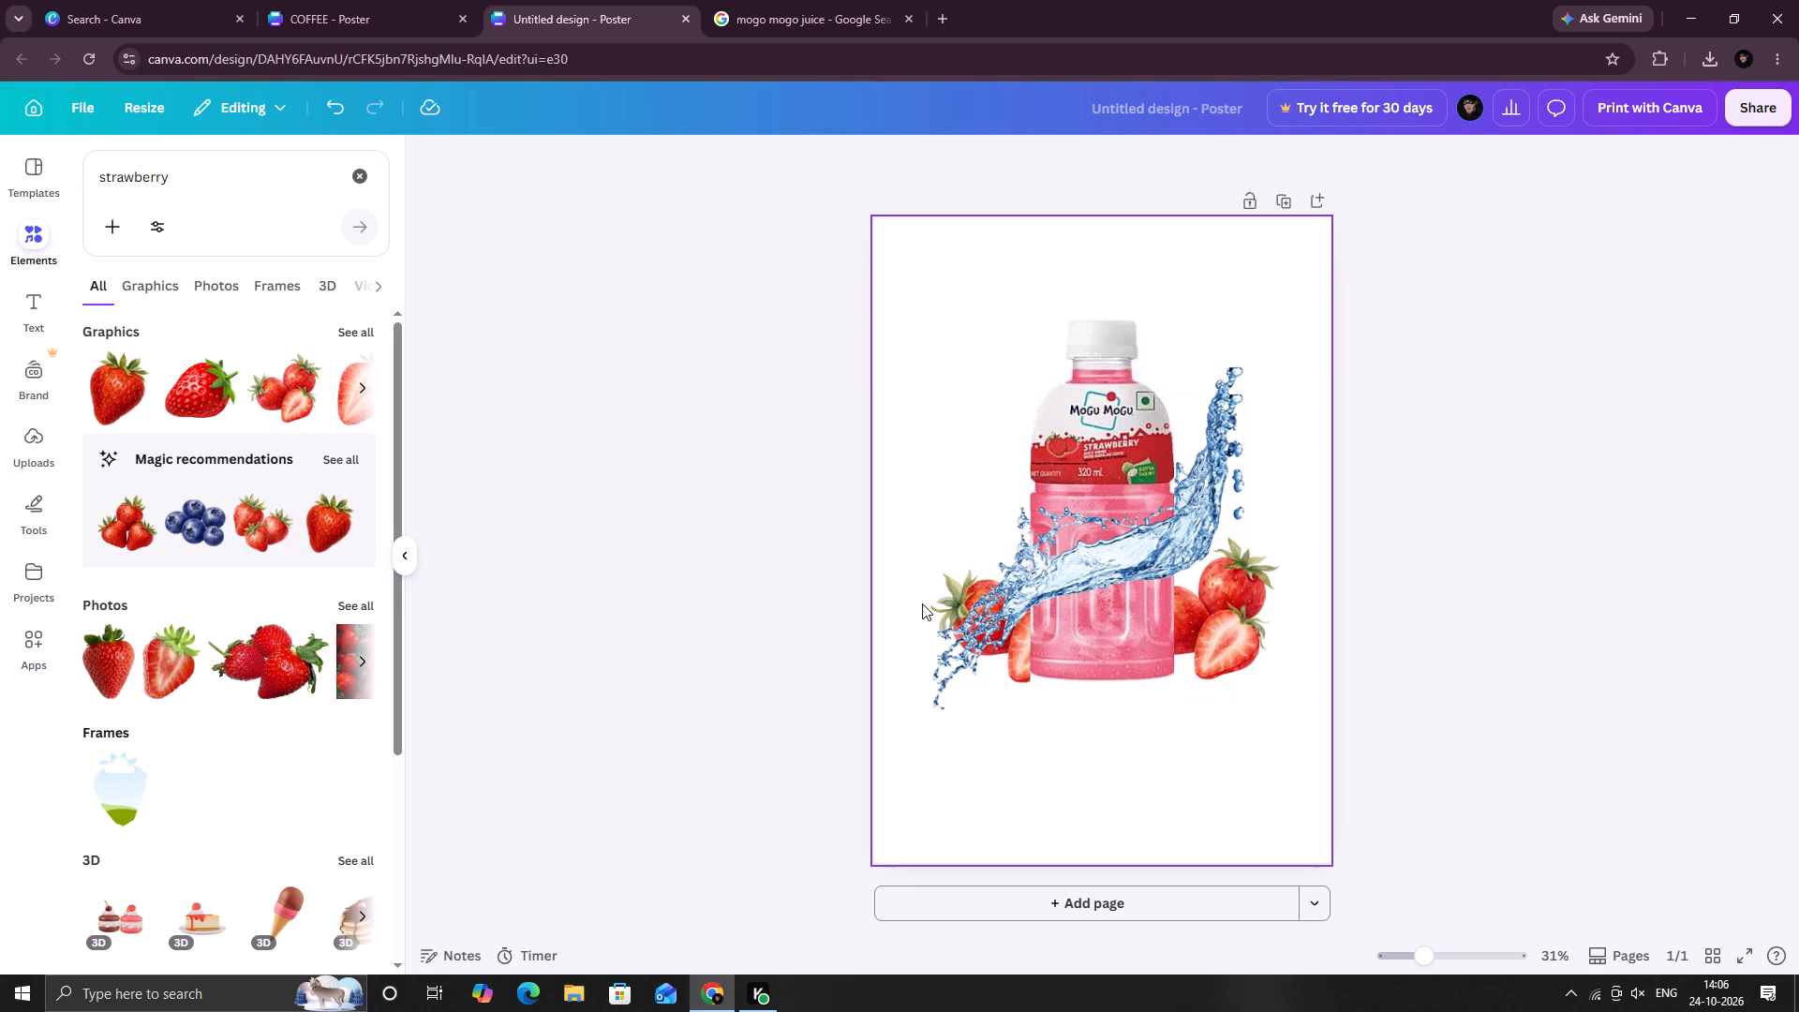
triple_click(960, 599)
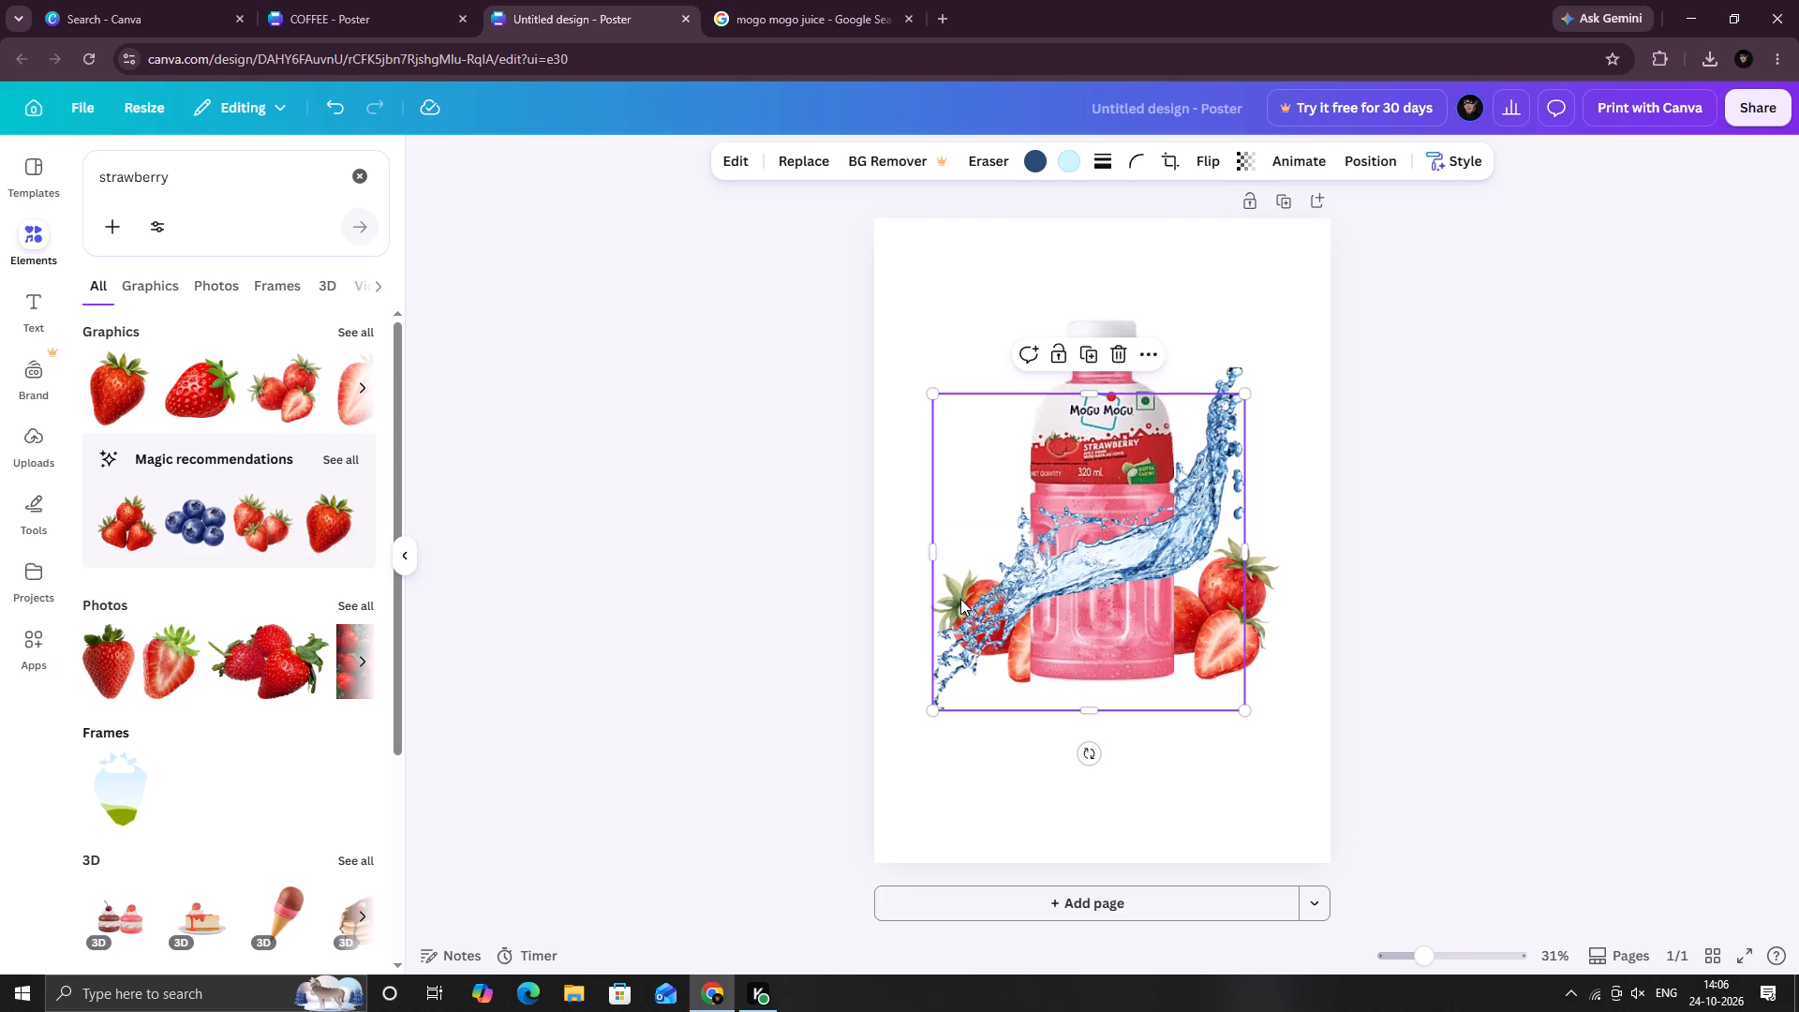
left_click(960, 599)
Look through the strawberry search results and narrow them to graphics.
scroll(280, 661, "down", 6)
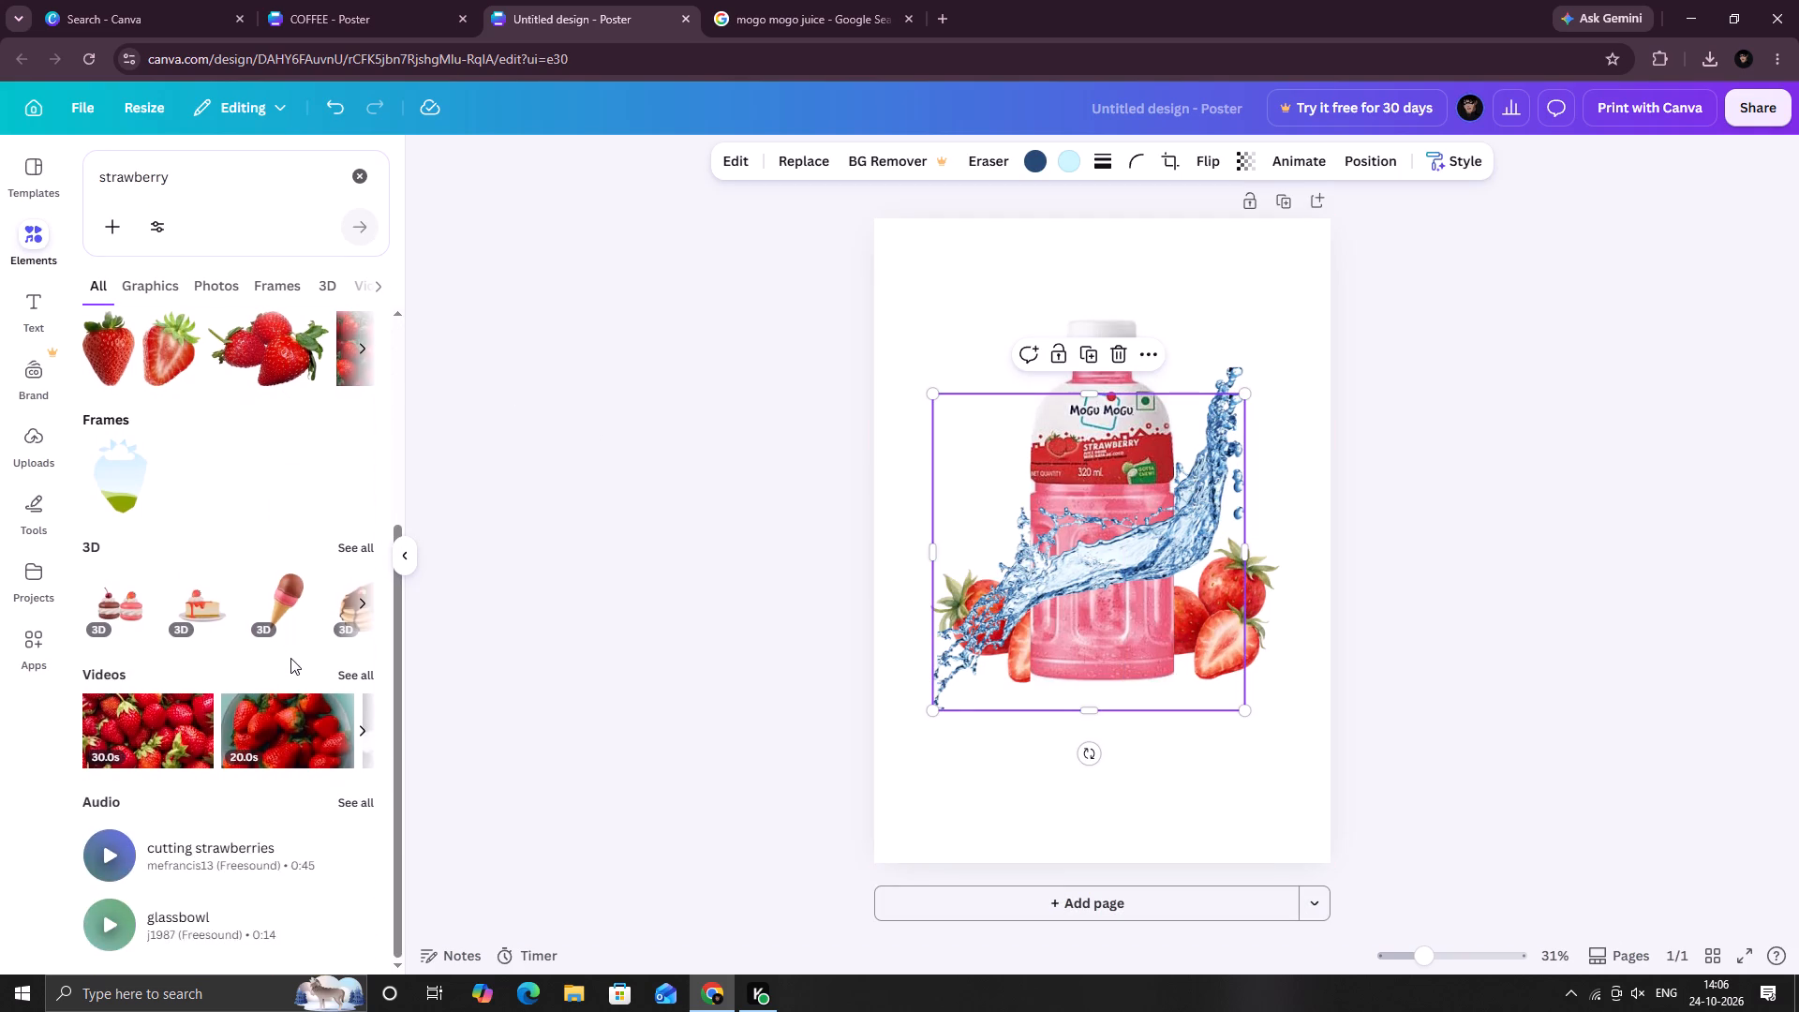
scroll(291, 658, "up", 6)
left_click(154, 287)
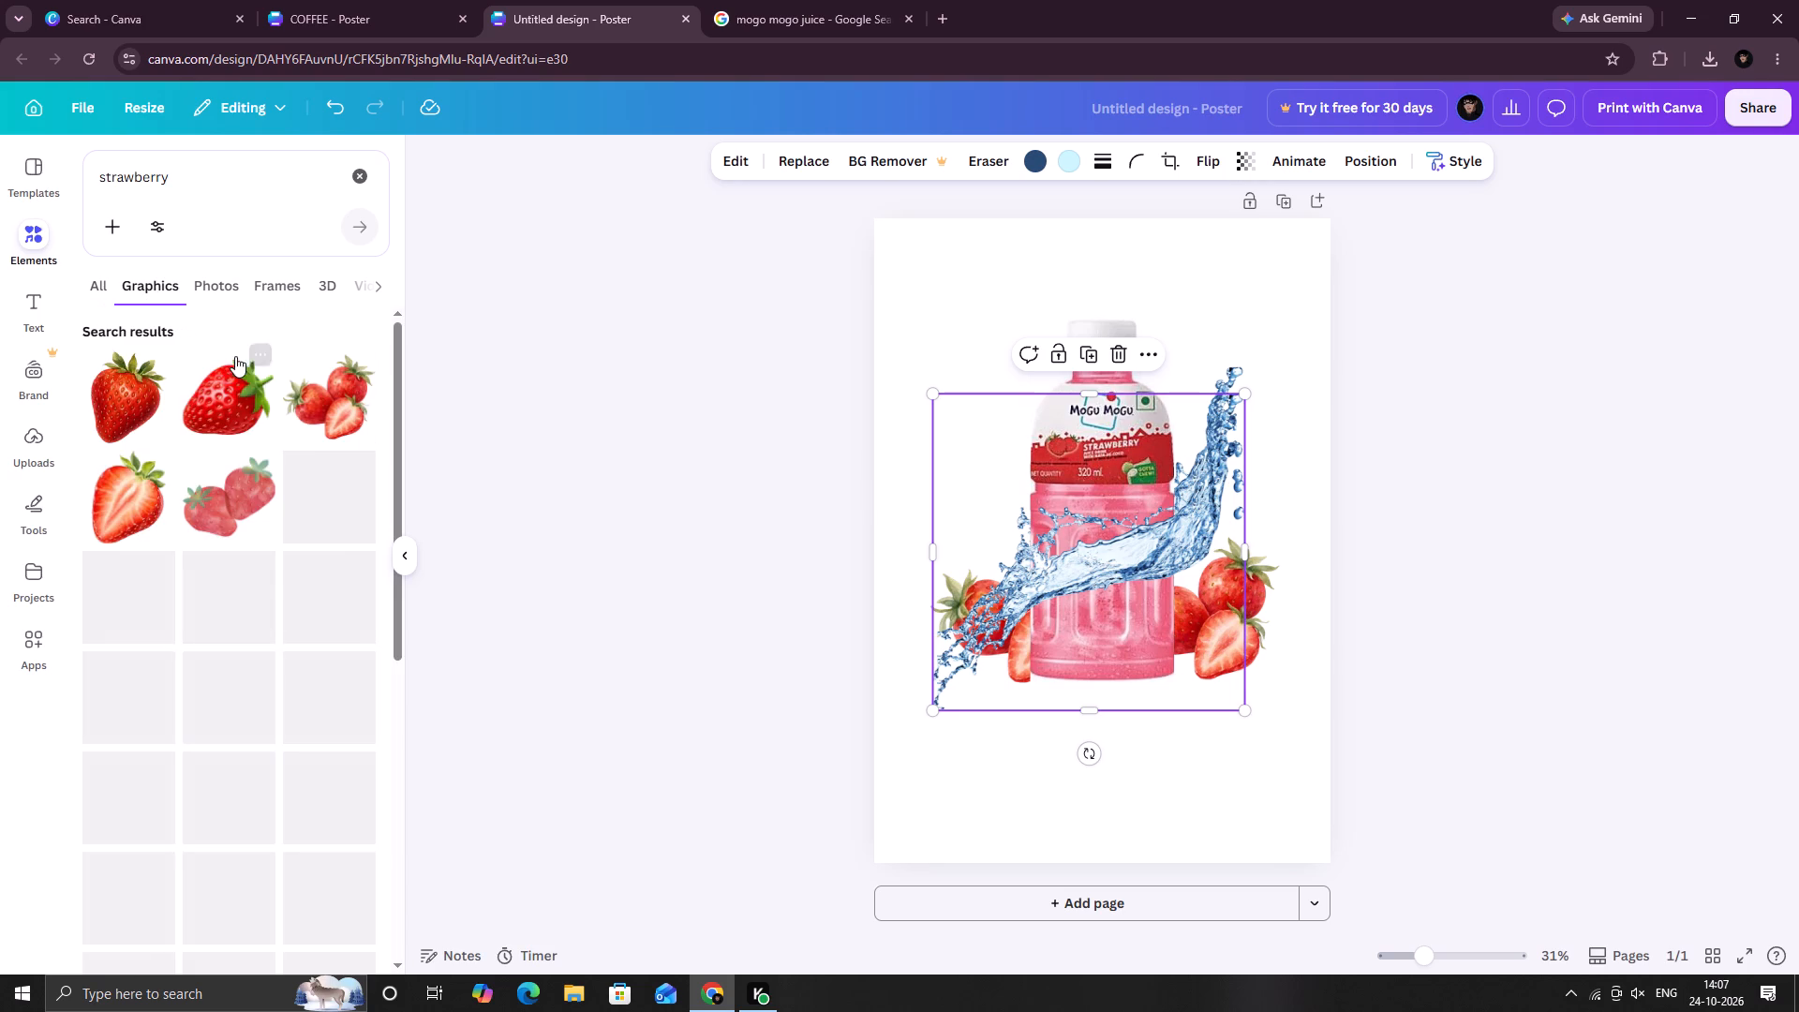
left_click(217, 295)
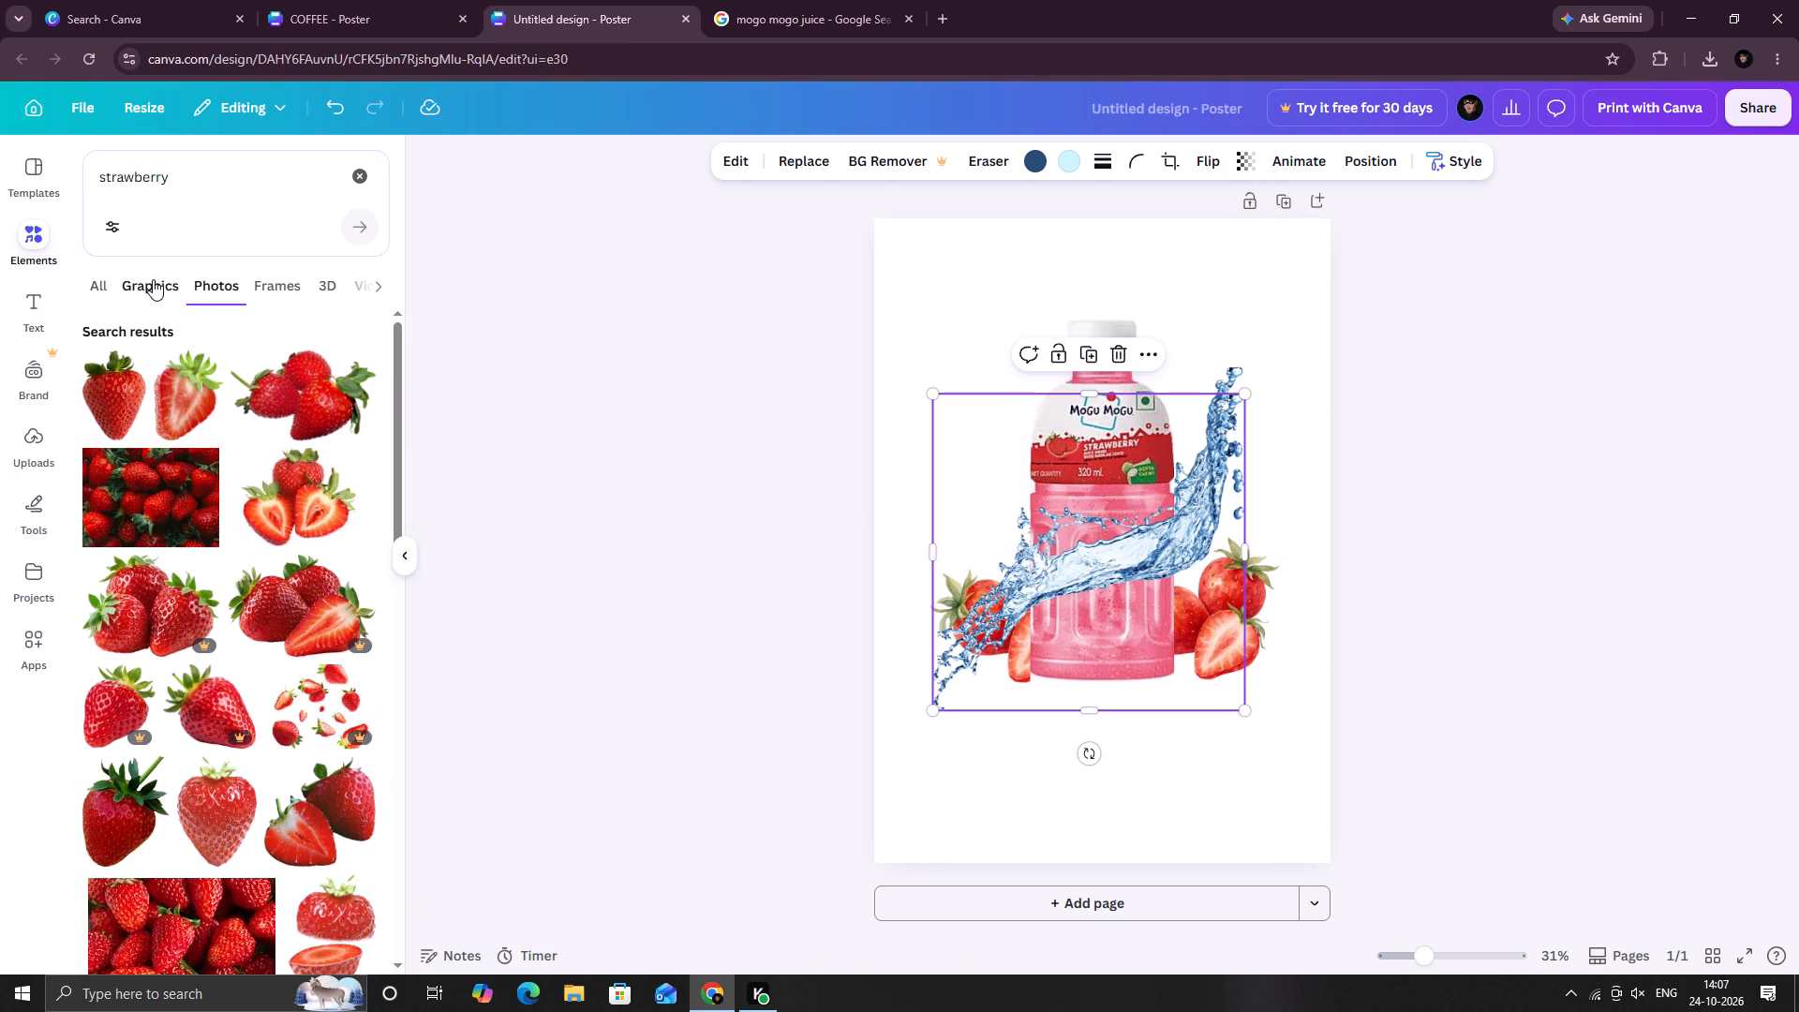
left_click(152, 280)
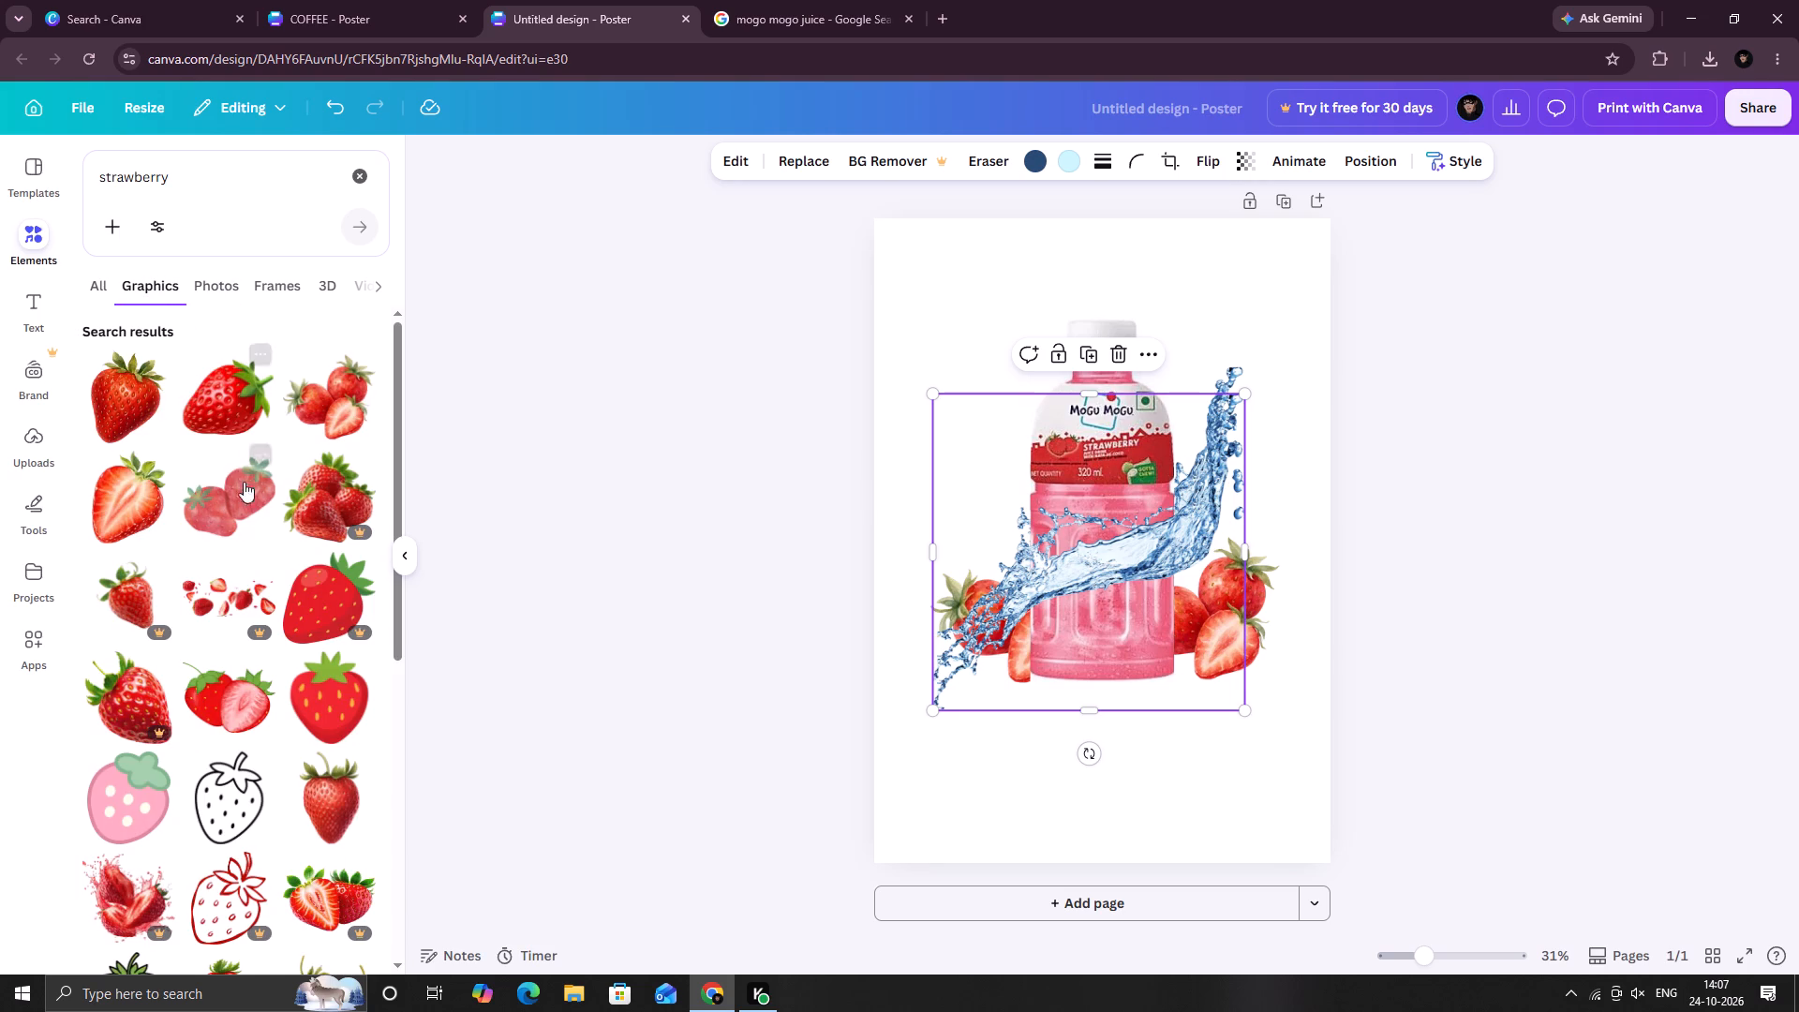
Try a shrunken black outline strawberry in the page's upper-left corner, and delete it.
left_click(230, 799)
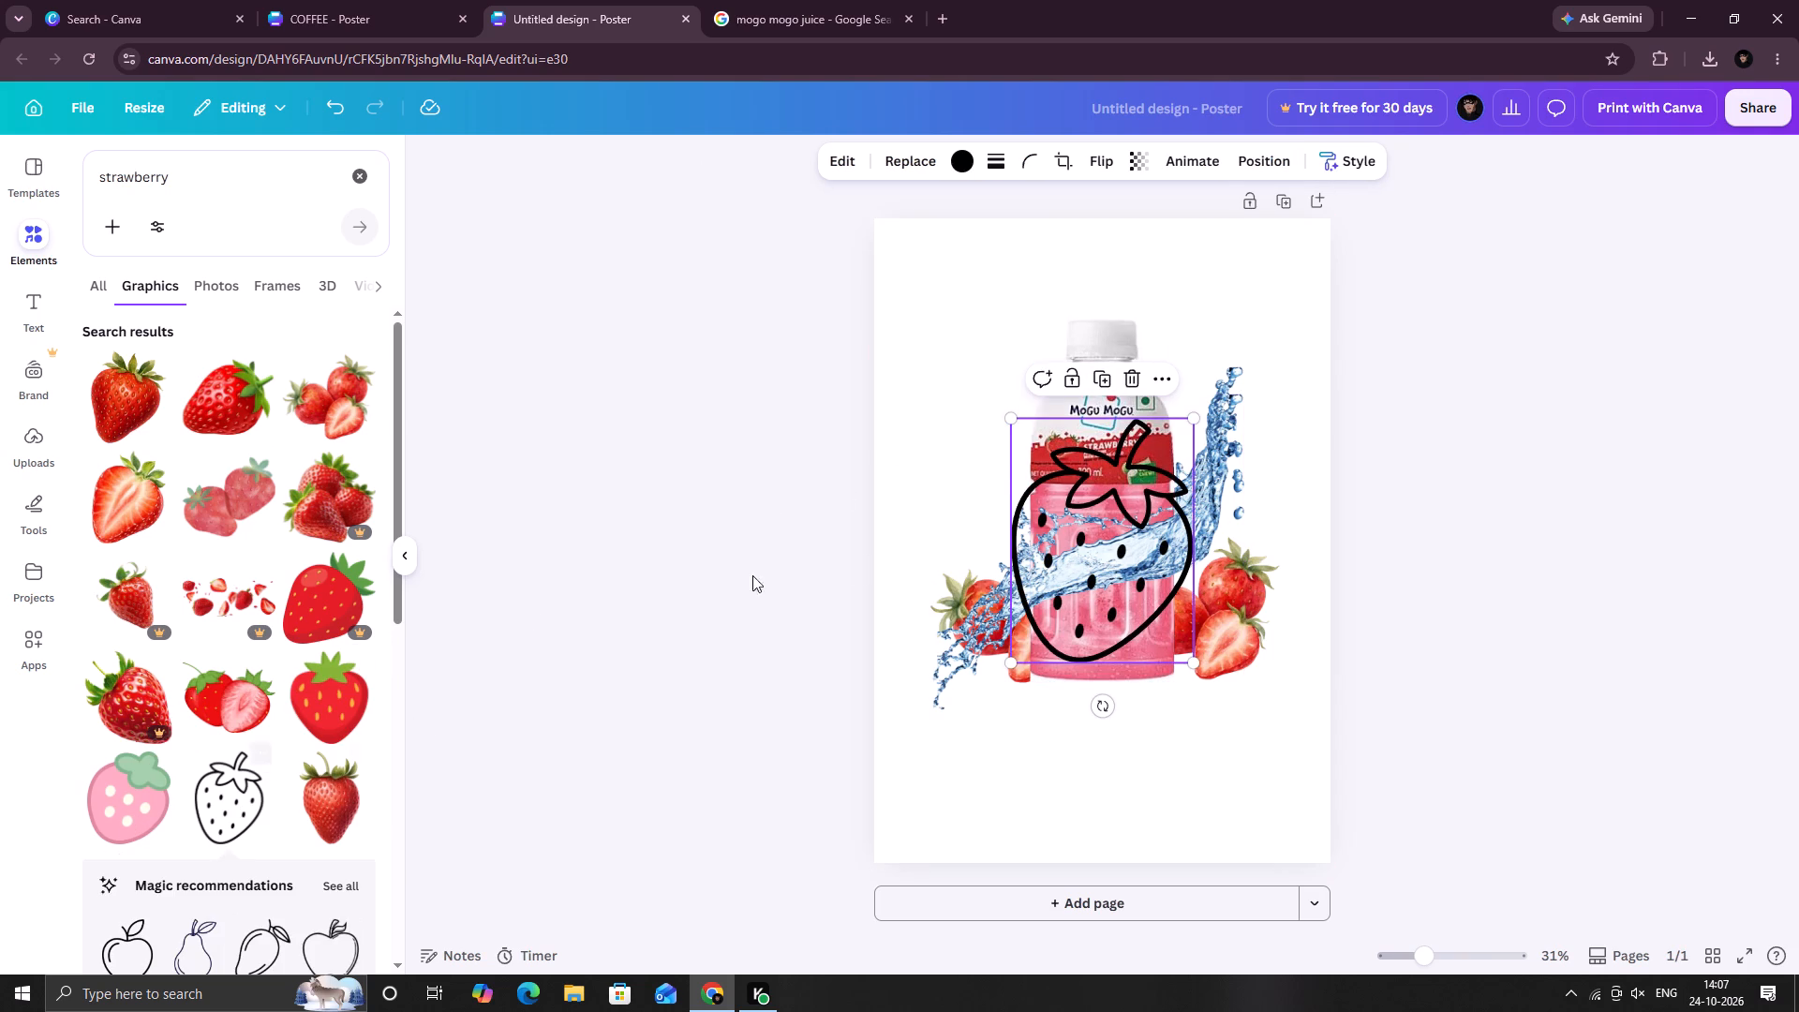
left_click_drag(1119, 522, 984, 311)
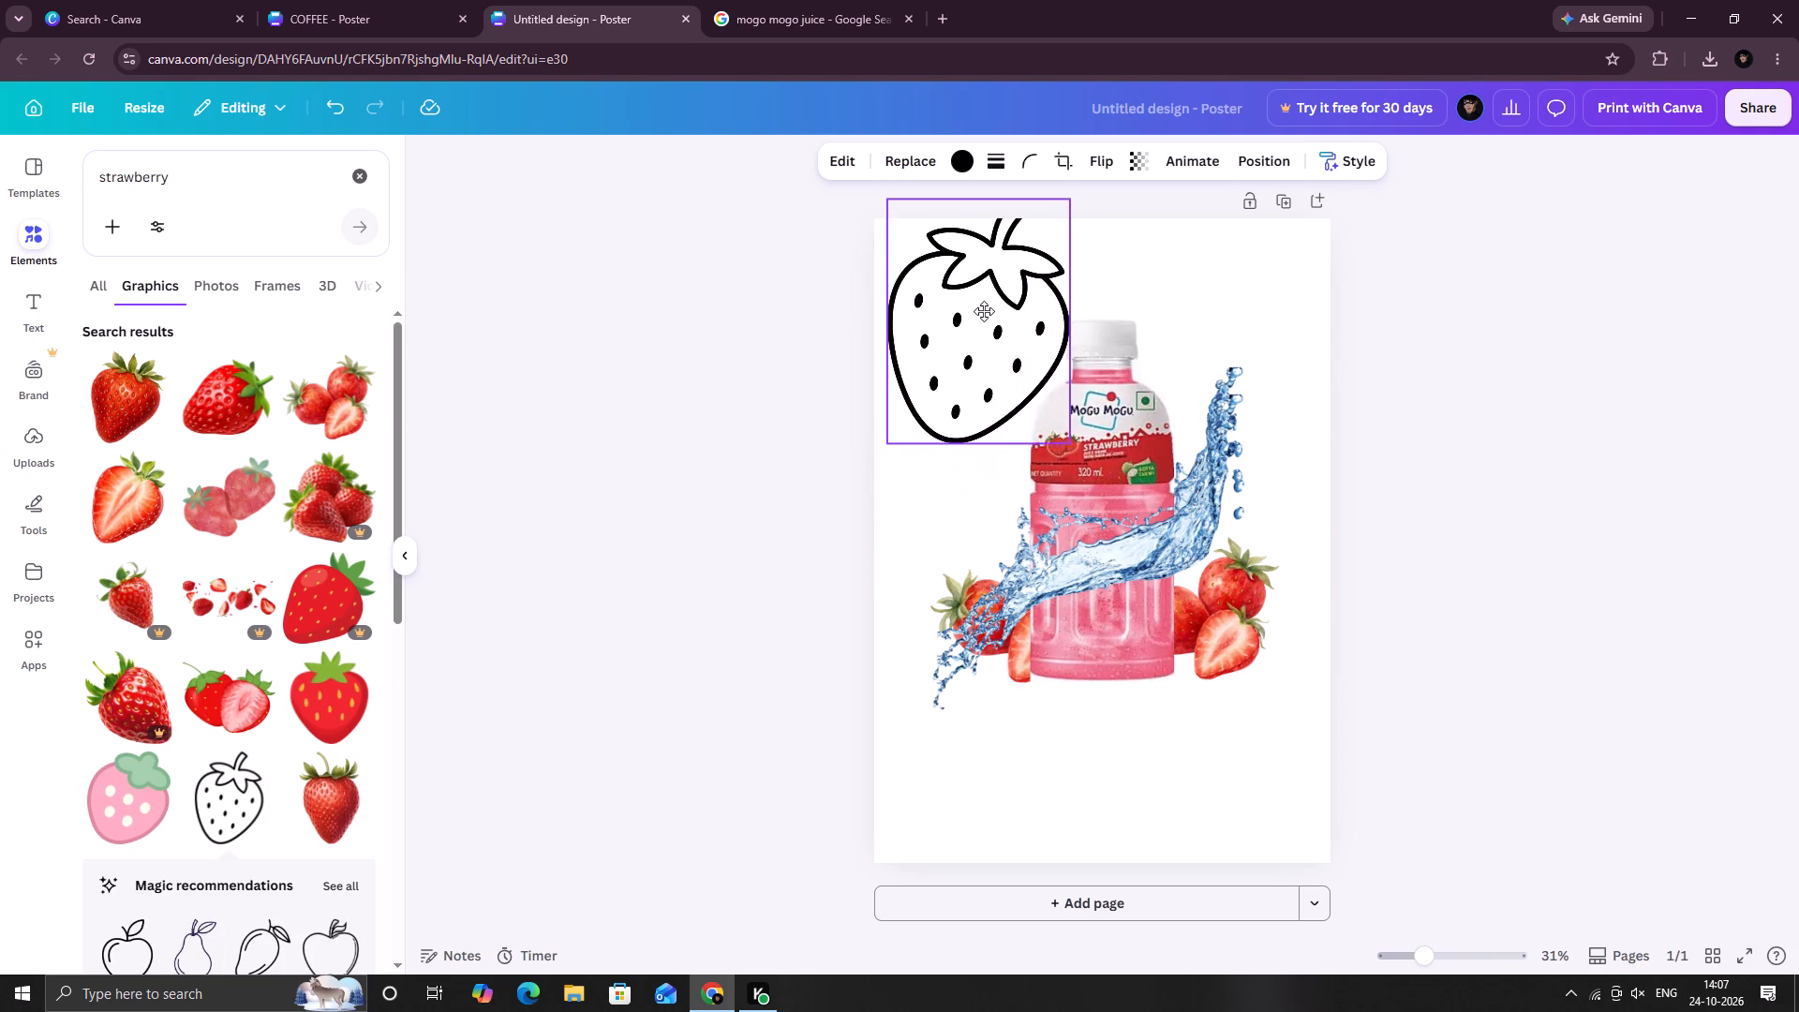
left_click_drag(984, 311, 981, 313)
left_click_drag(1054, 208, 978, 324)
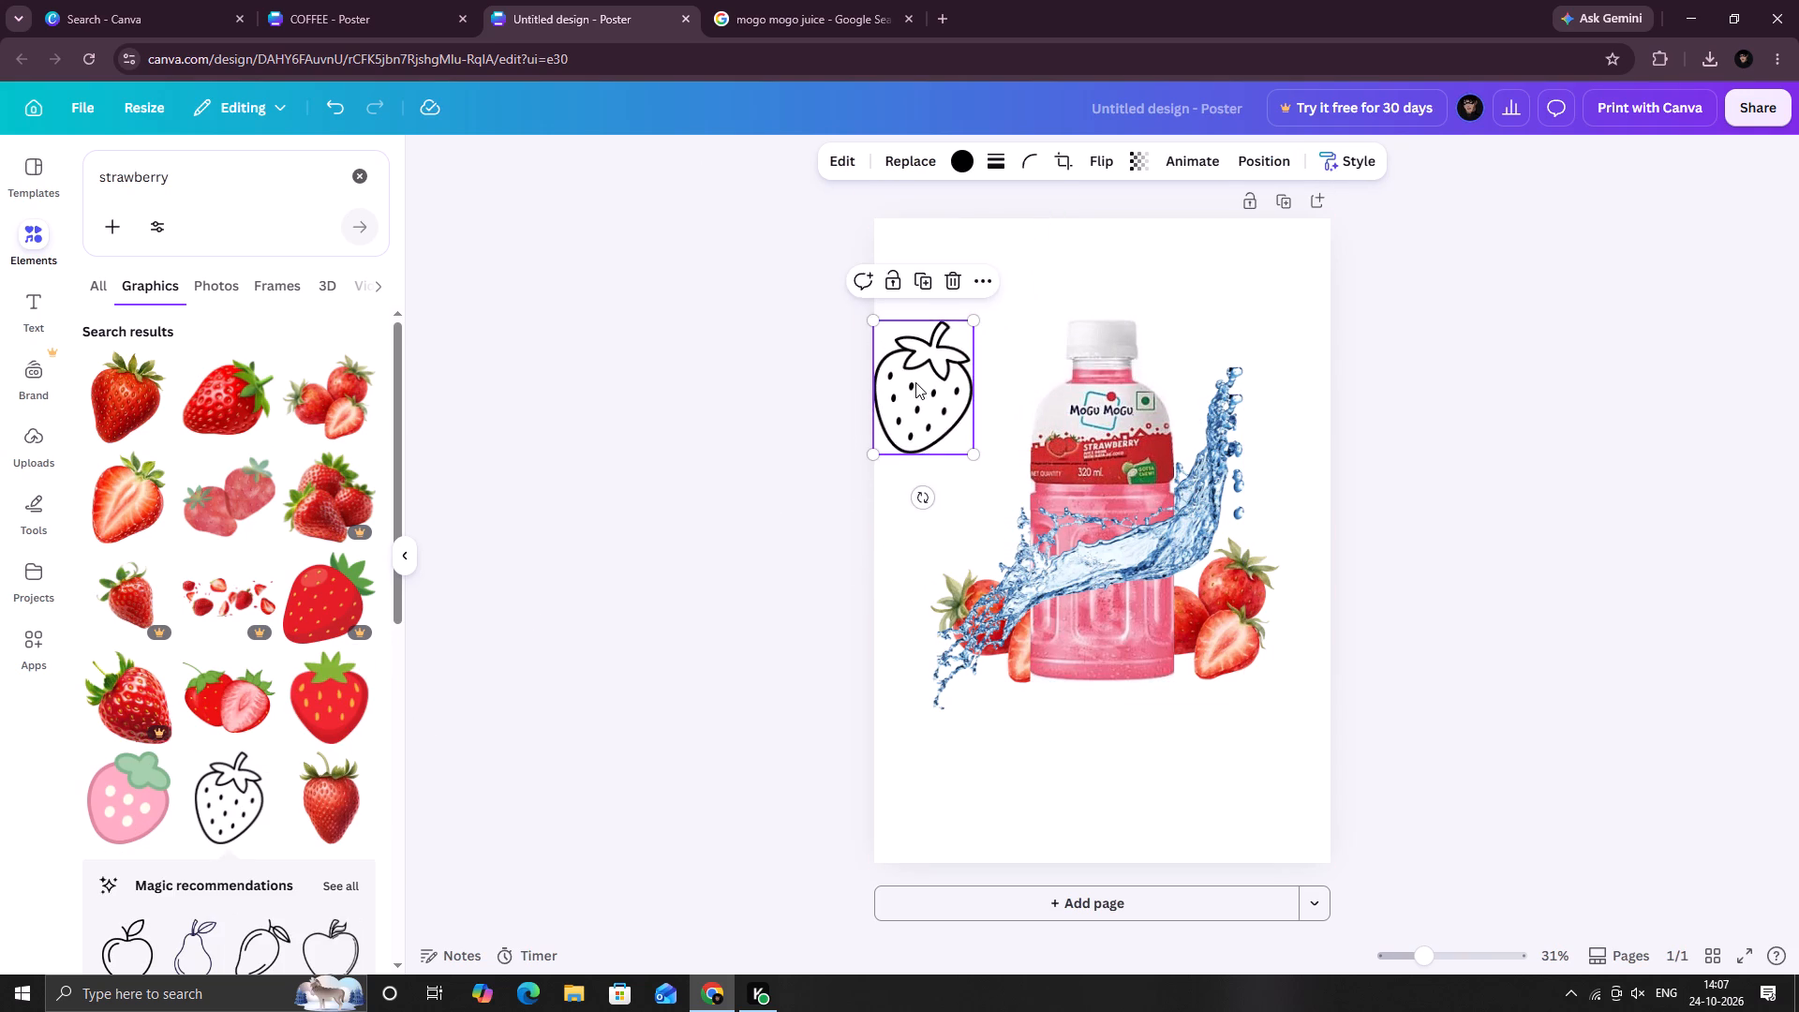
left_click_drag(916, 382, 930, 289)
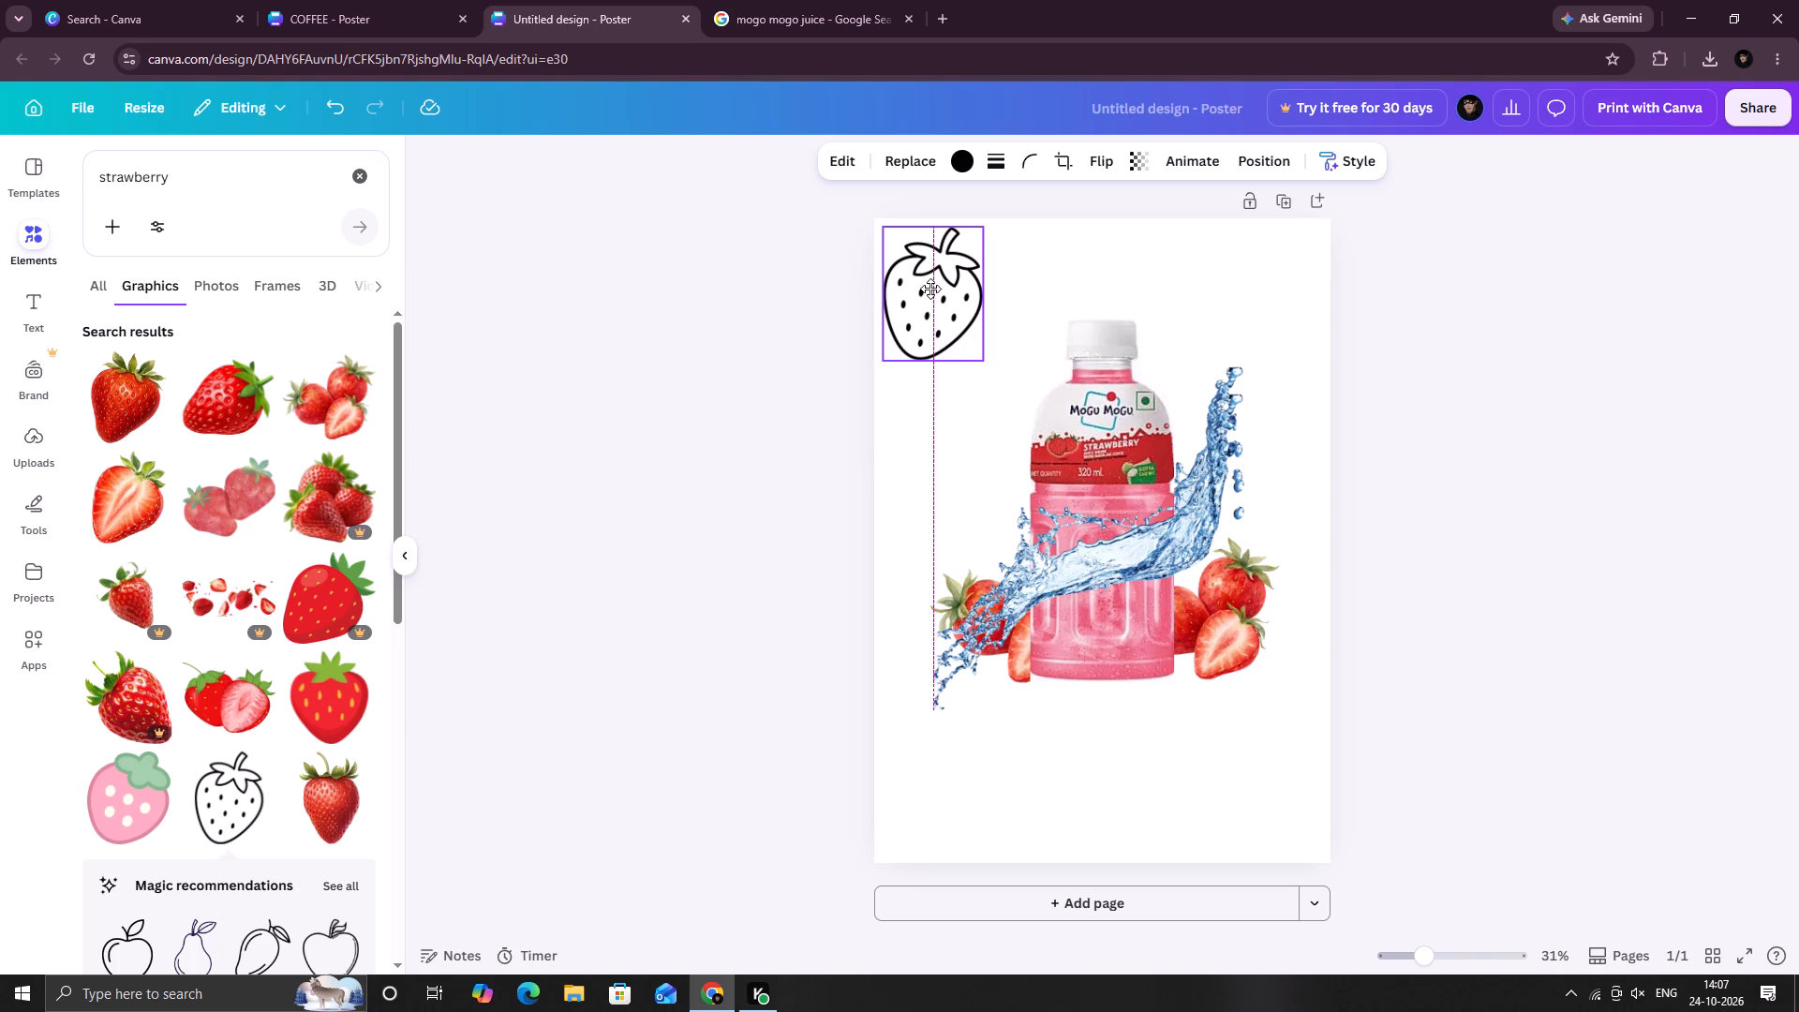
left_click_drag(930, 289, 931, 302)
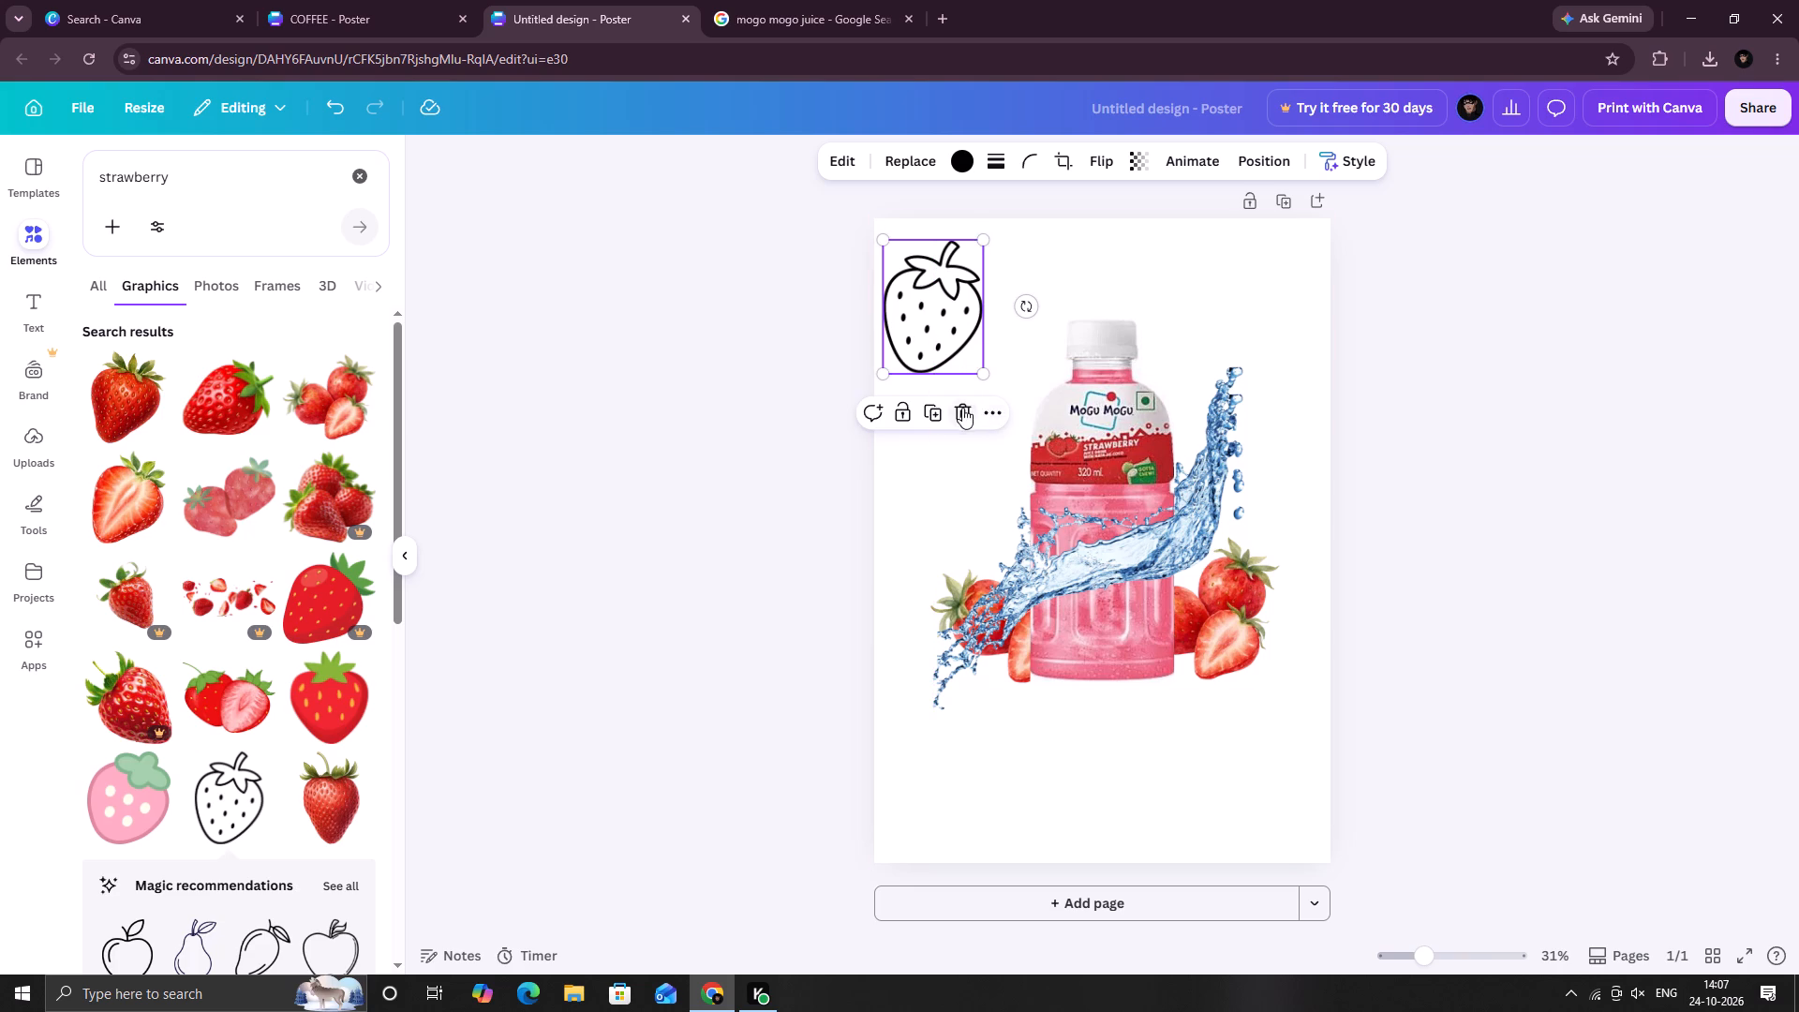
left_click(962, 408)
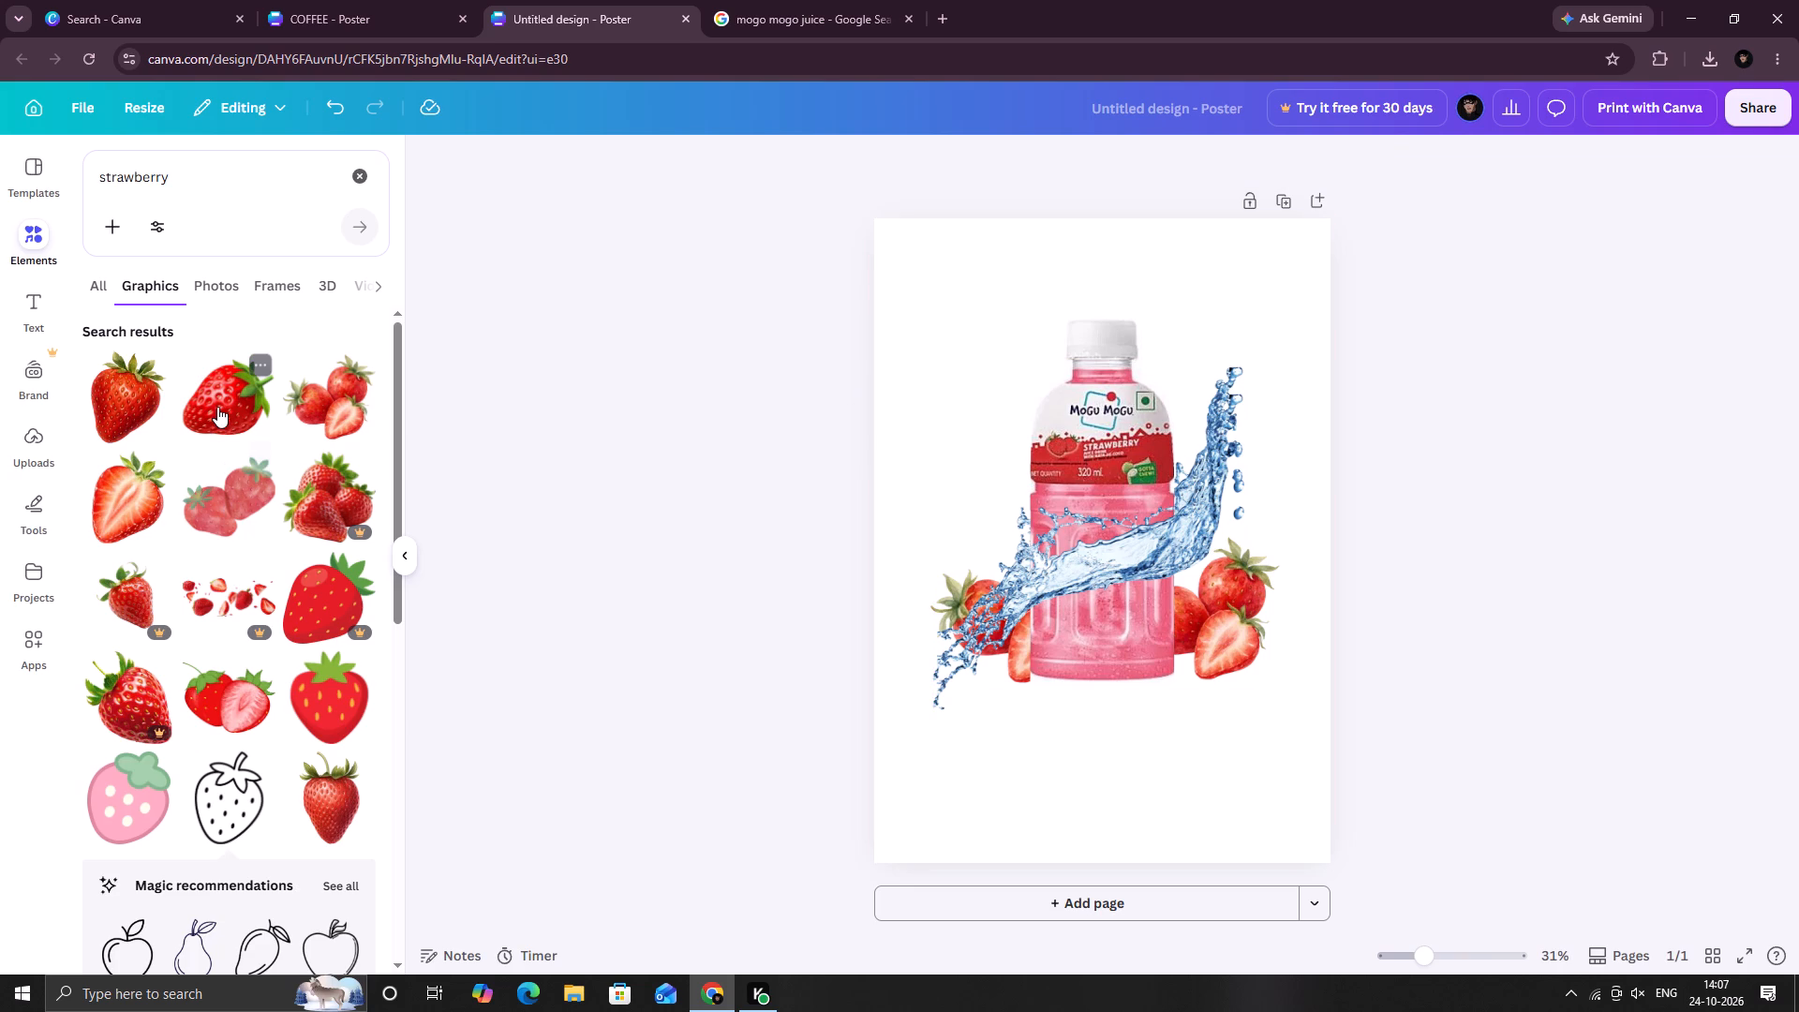
Add the glossy whole red strawberry graphic, shrink it, and place it above the splash, overlapping the page's right edge.
left_click(217, 405)
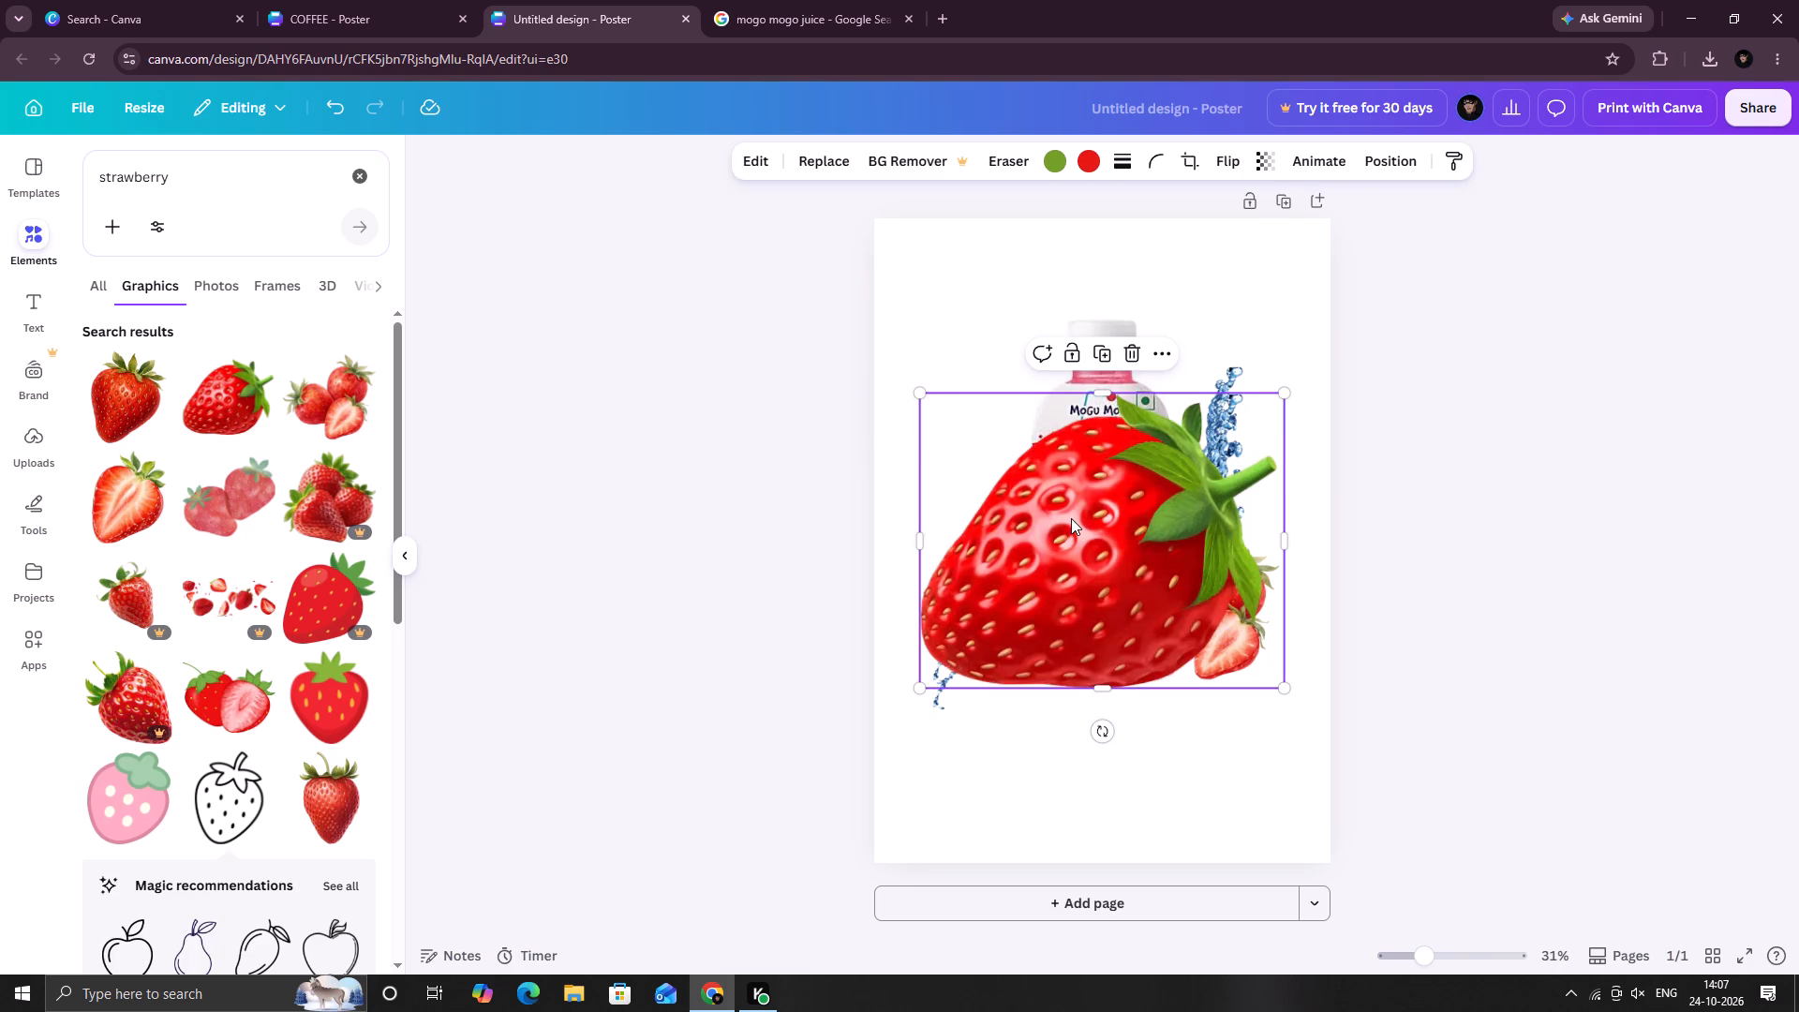
left_click_drag(1071, 518, 1063, 388)
left_click_drag(916, 262, 1005, 333)
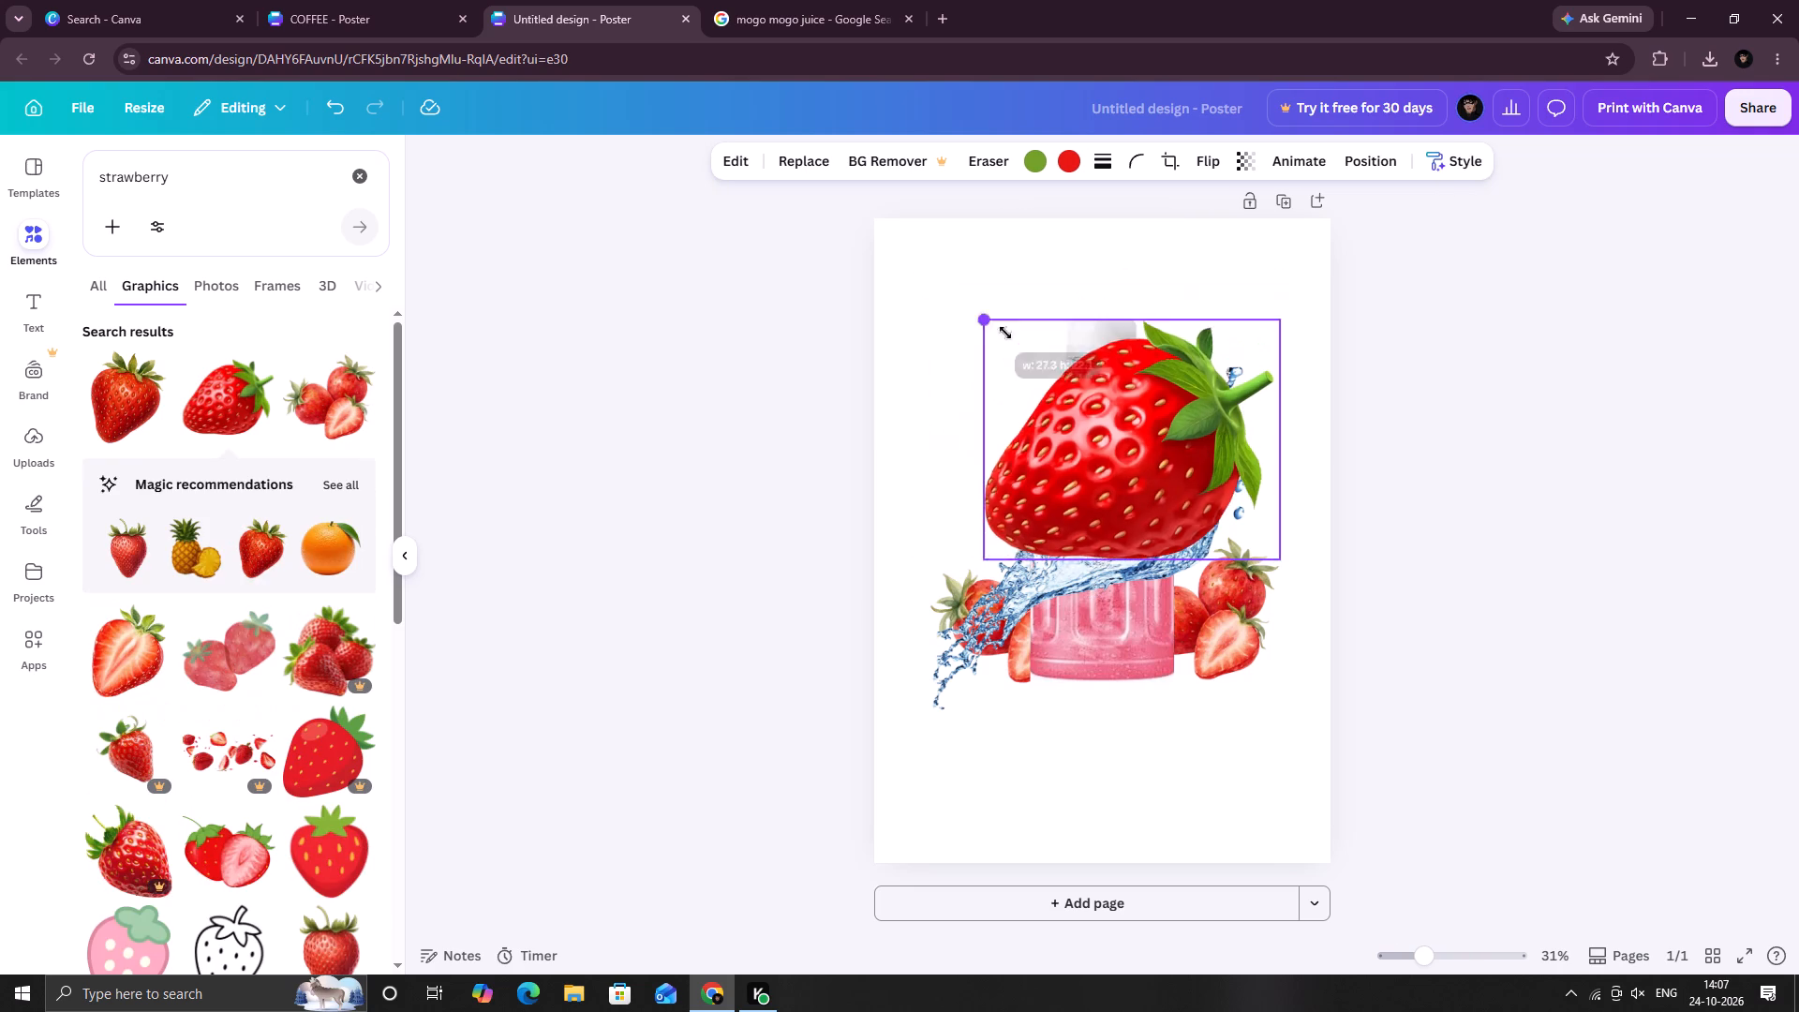
left_click_drag(1005, 333, 1028, 349)
left_click_drag(1128, 452, 1223, 315)
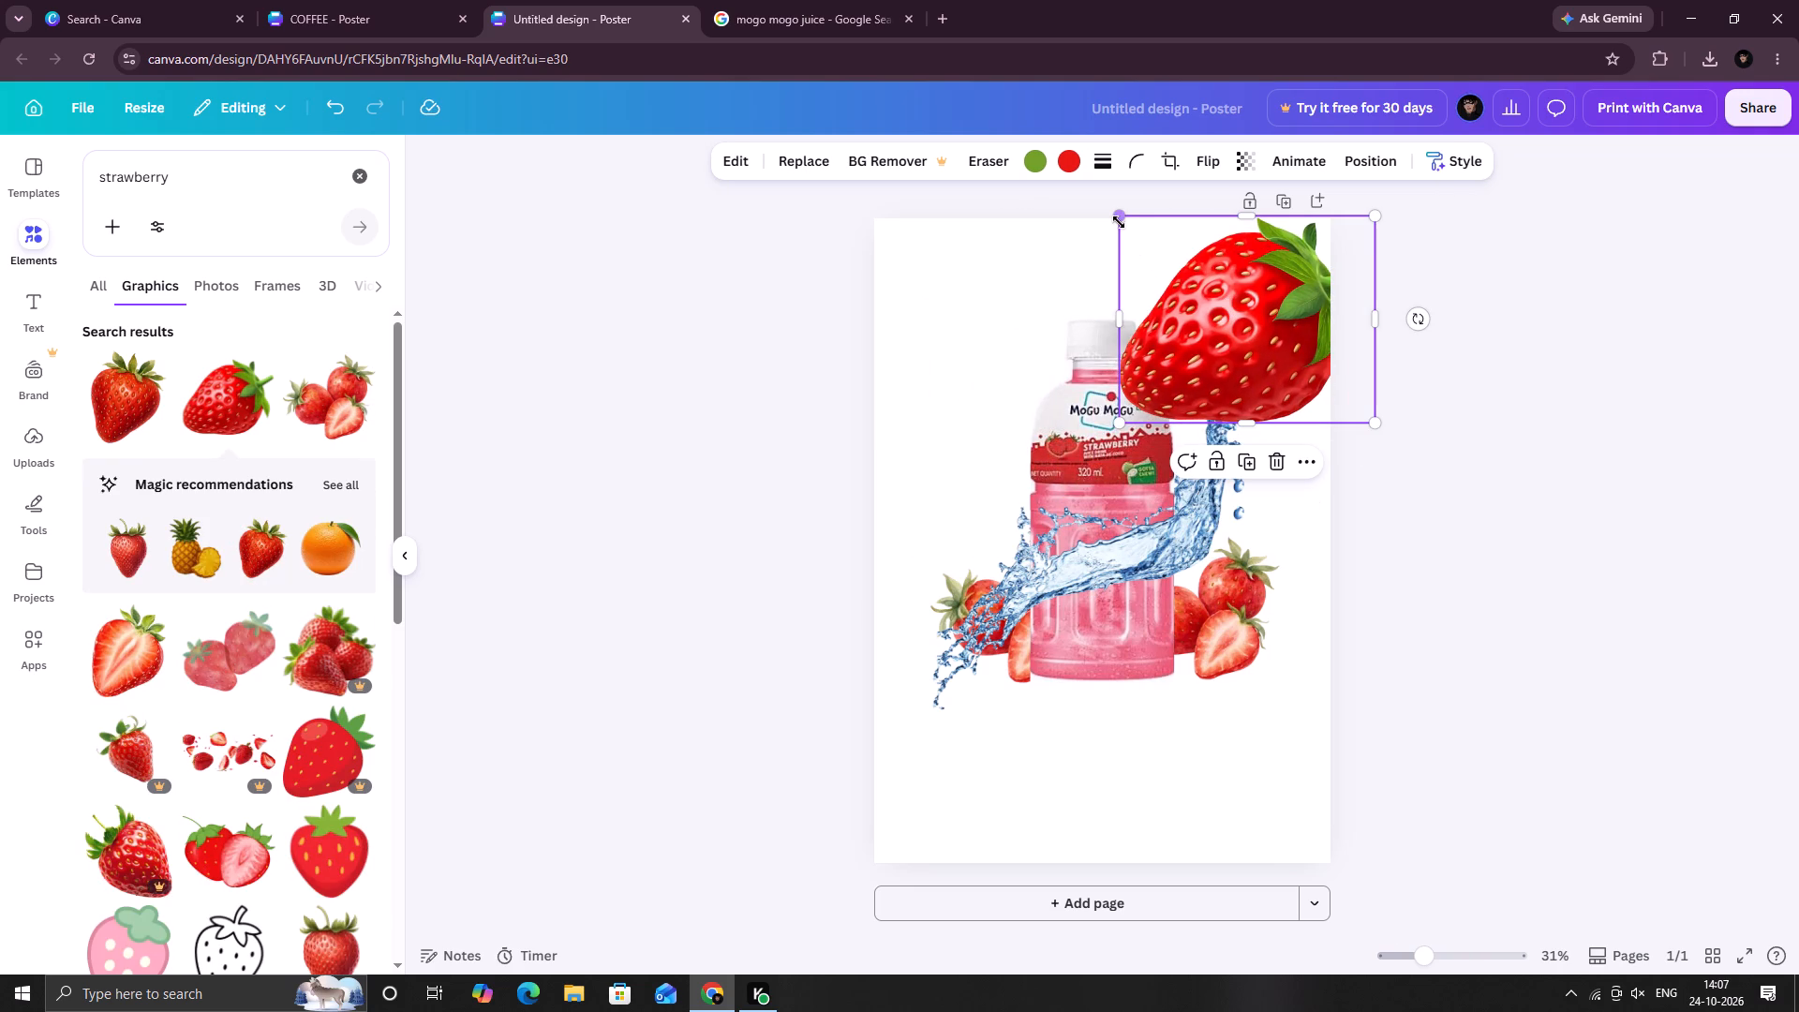
left_click_drag(1119, 219, 1179, 313)
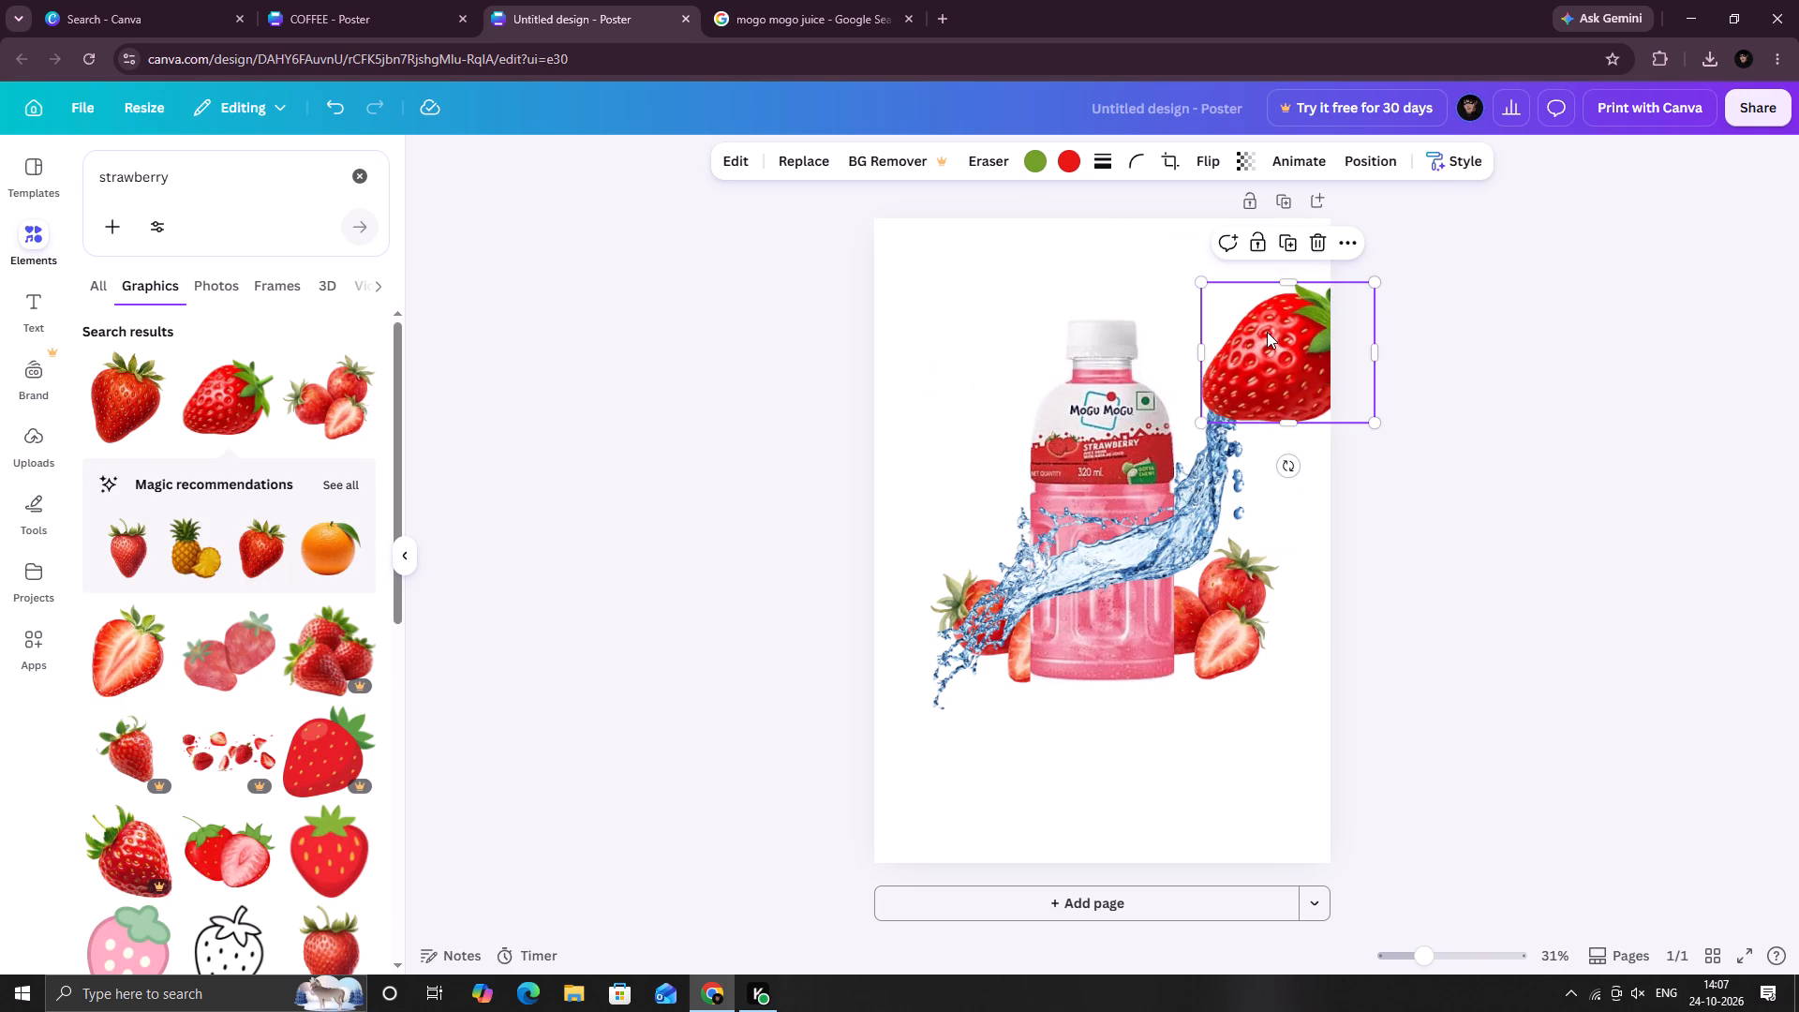
right_click_drag(1267, 332, 1267, 430)
left_click(1236, 331)
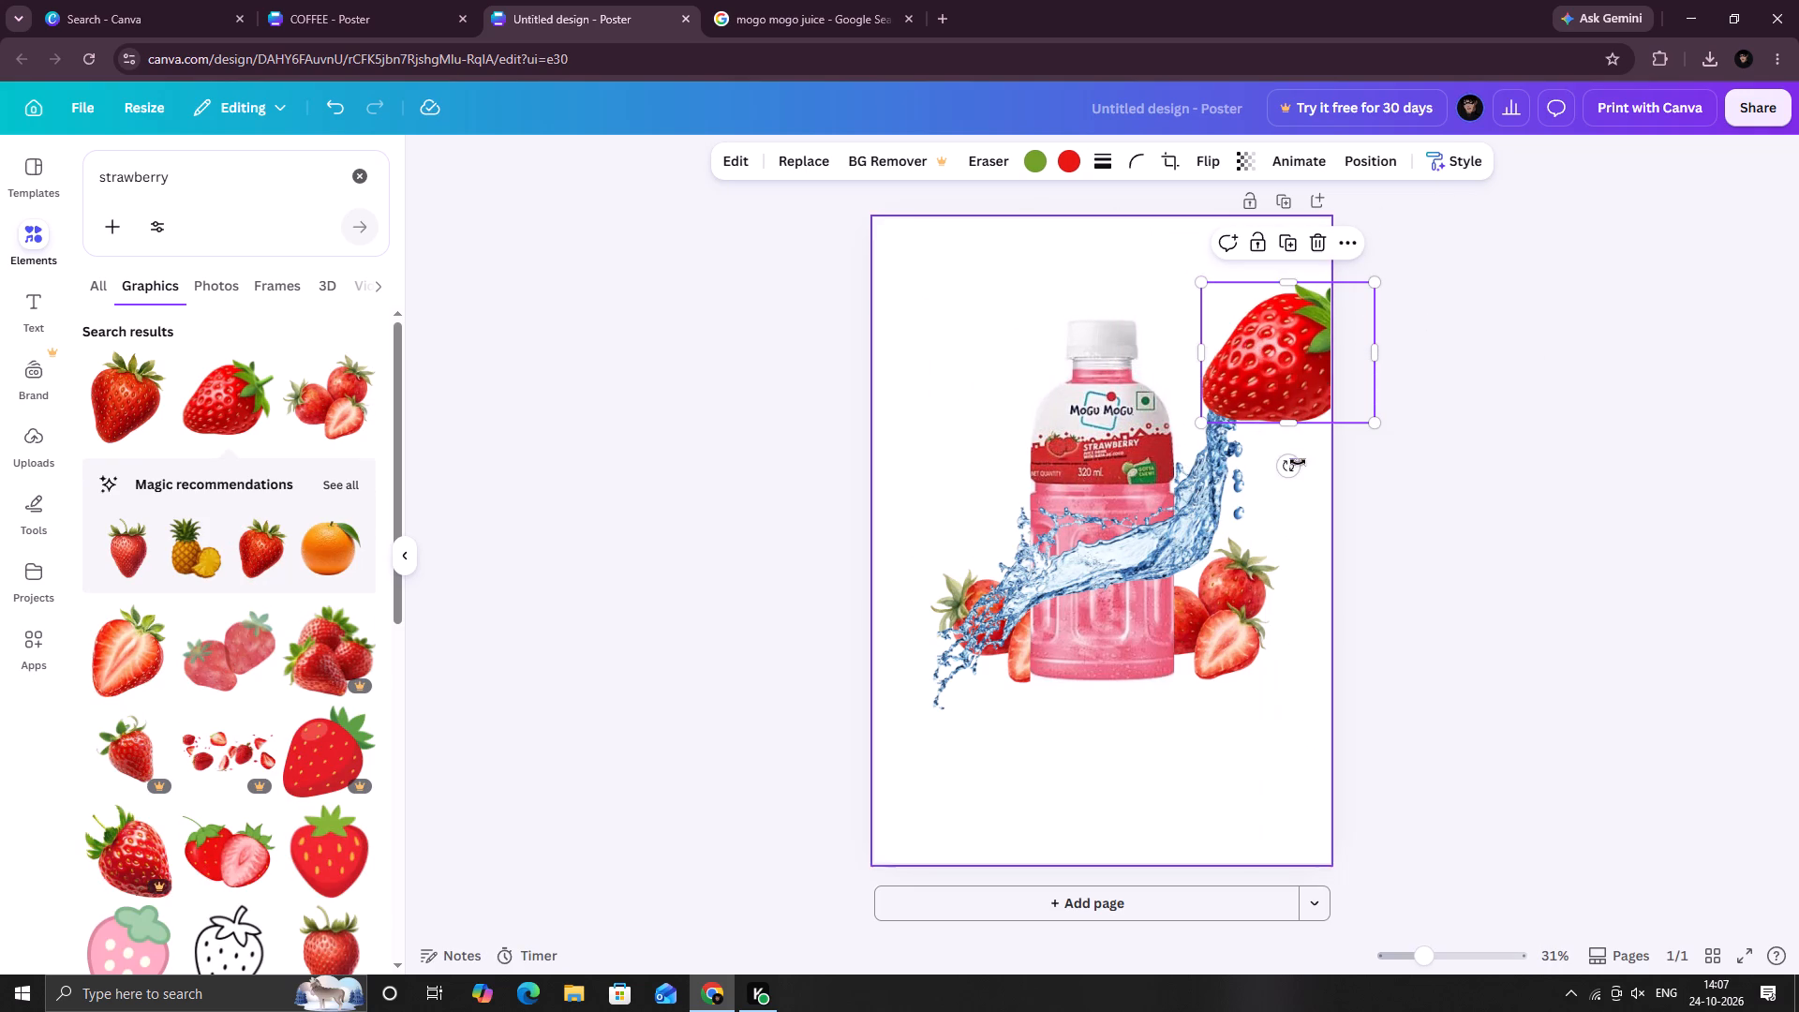
Rotate the strawberry so its leaves face inward, shrink it further, and tuck it partly off the page's upper-right corner.
left_click_drag(1294, 465, 1289, 297)
left_click_drag(1274, 359, 1292, 285)
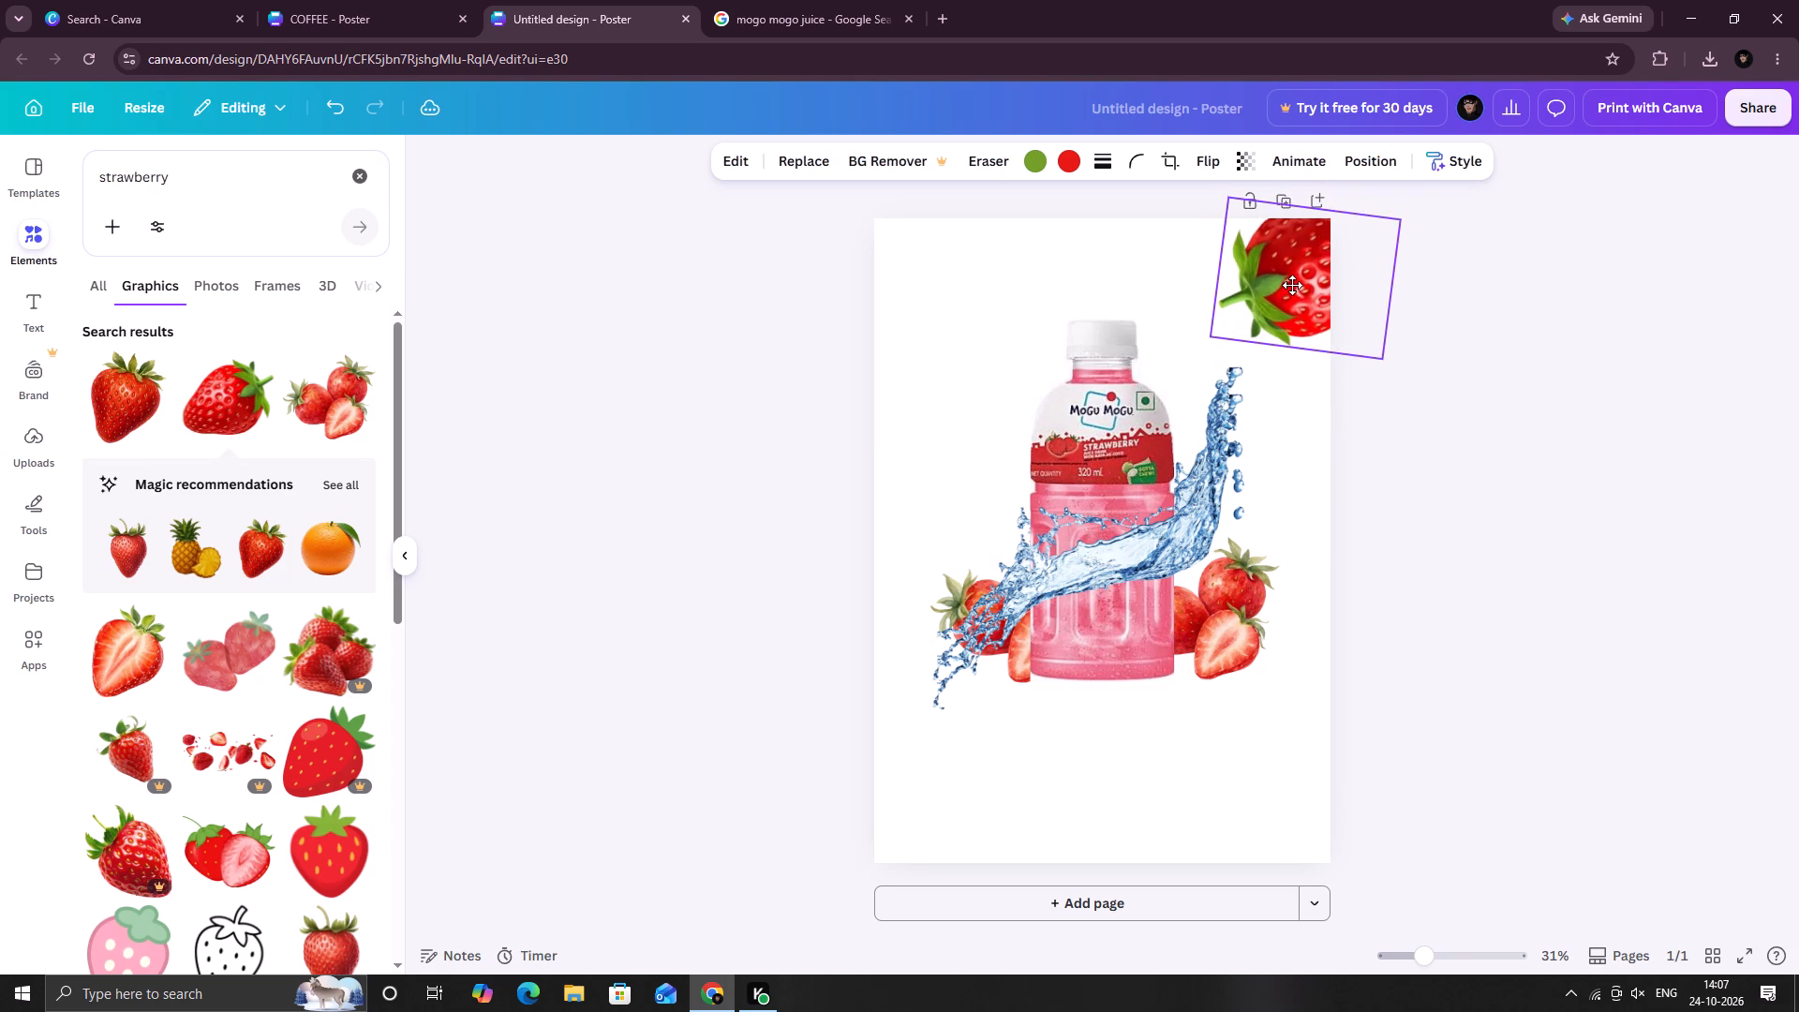
left_click_drag(1292, 285, 1287, 288)
left_click_drag(1375, 367, 1368, 335)
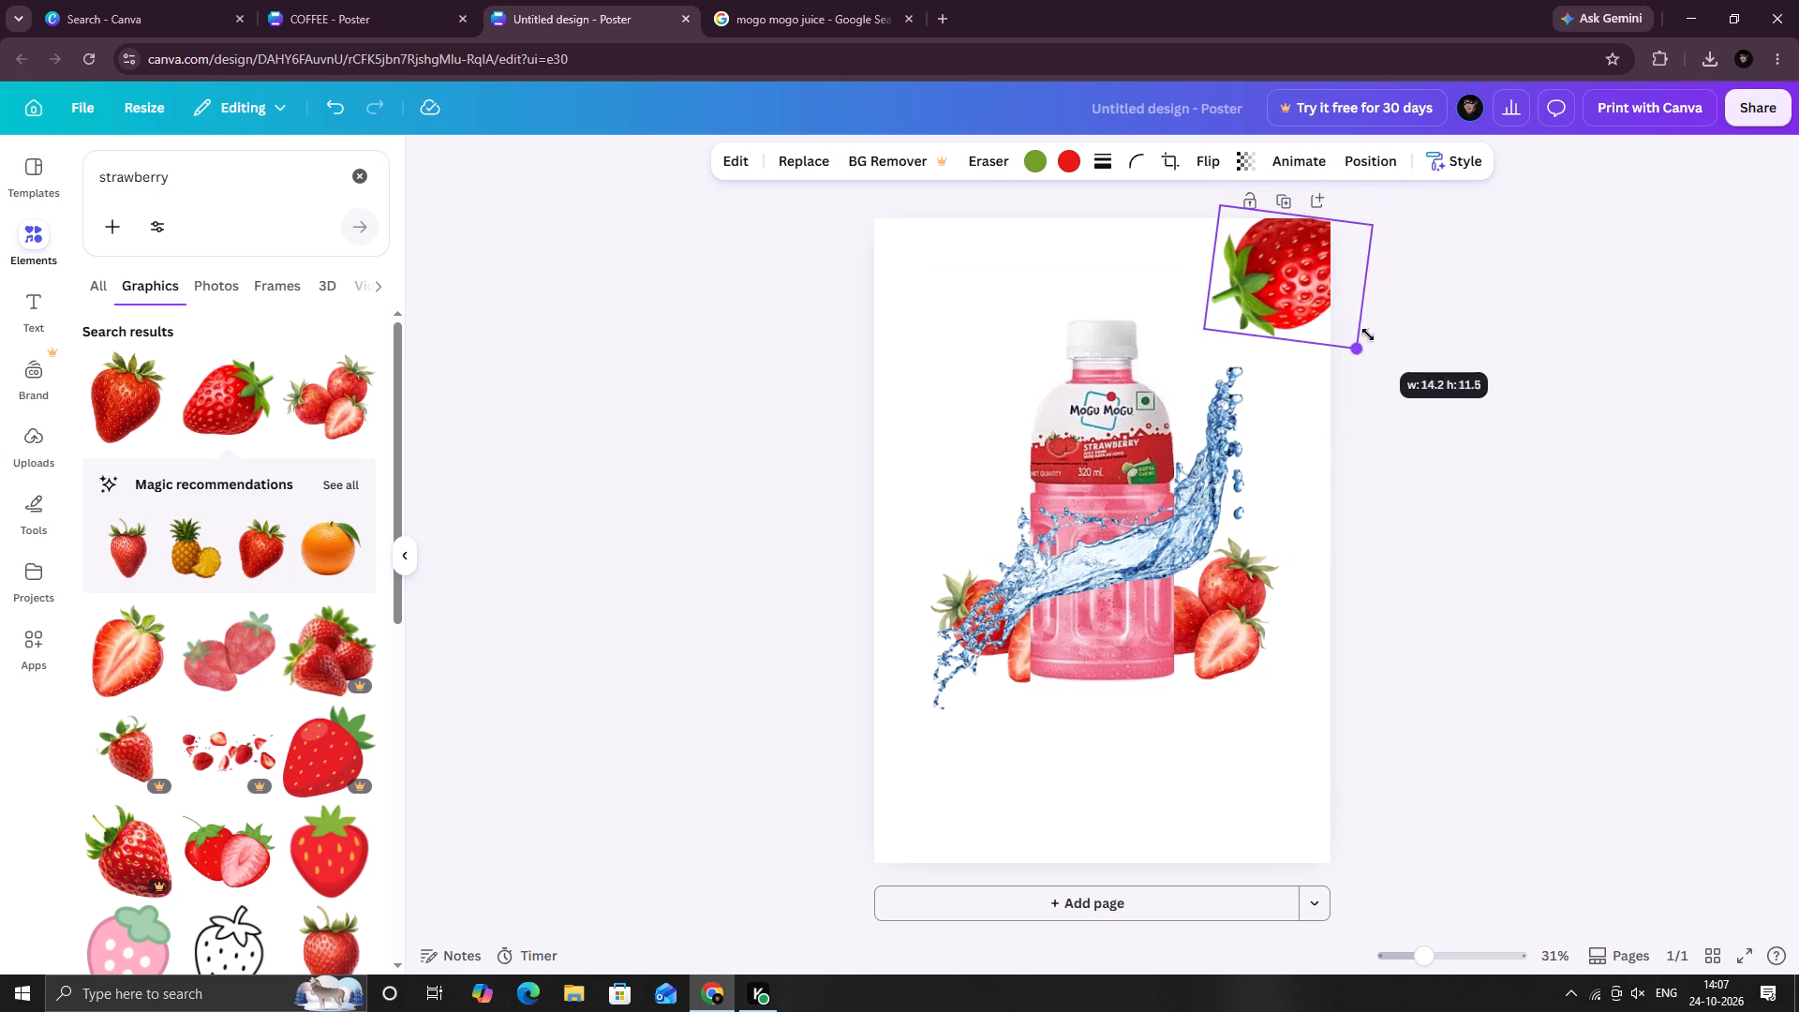
left_click_drag(1368, 335, 1358, 285)
left_click_drag(1273, 274, 1306, 283)
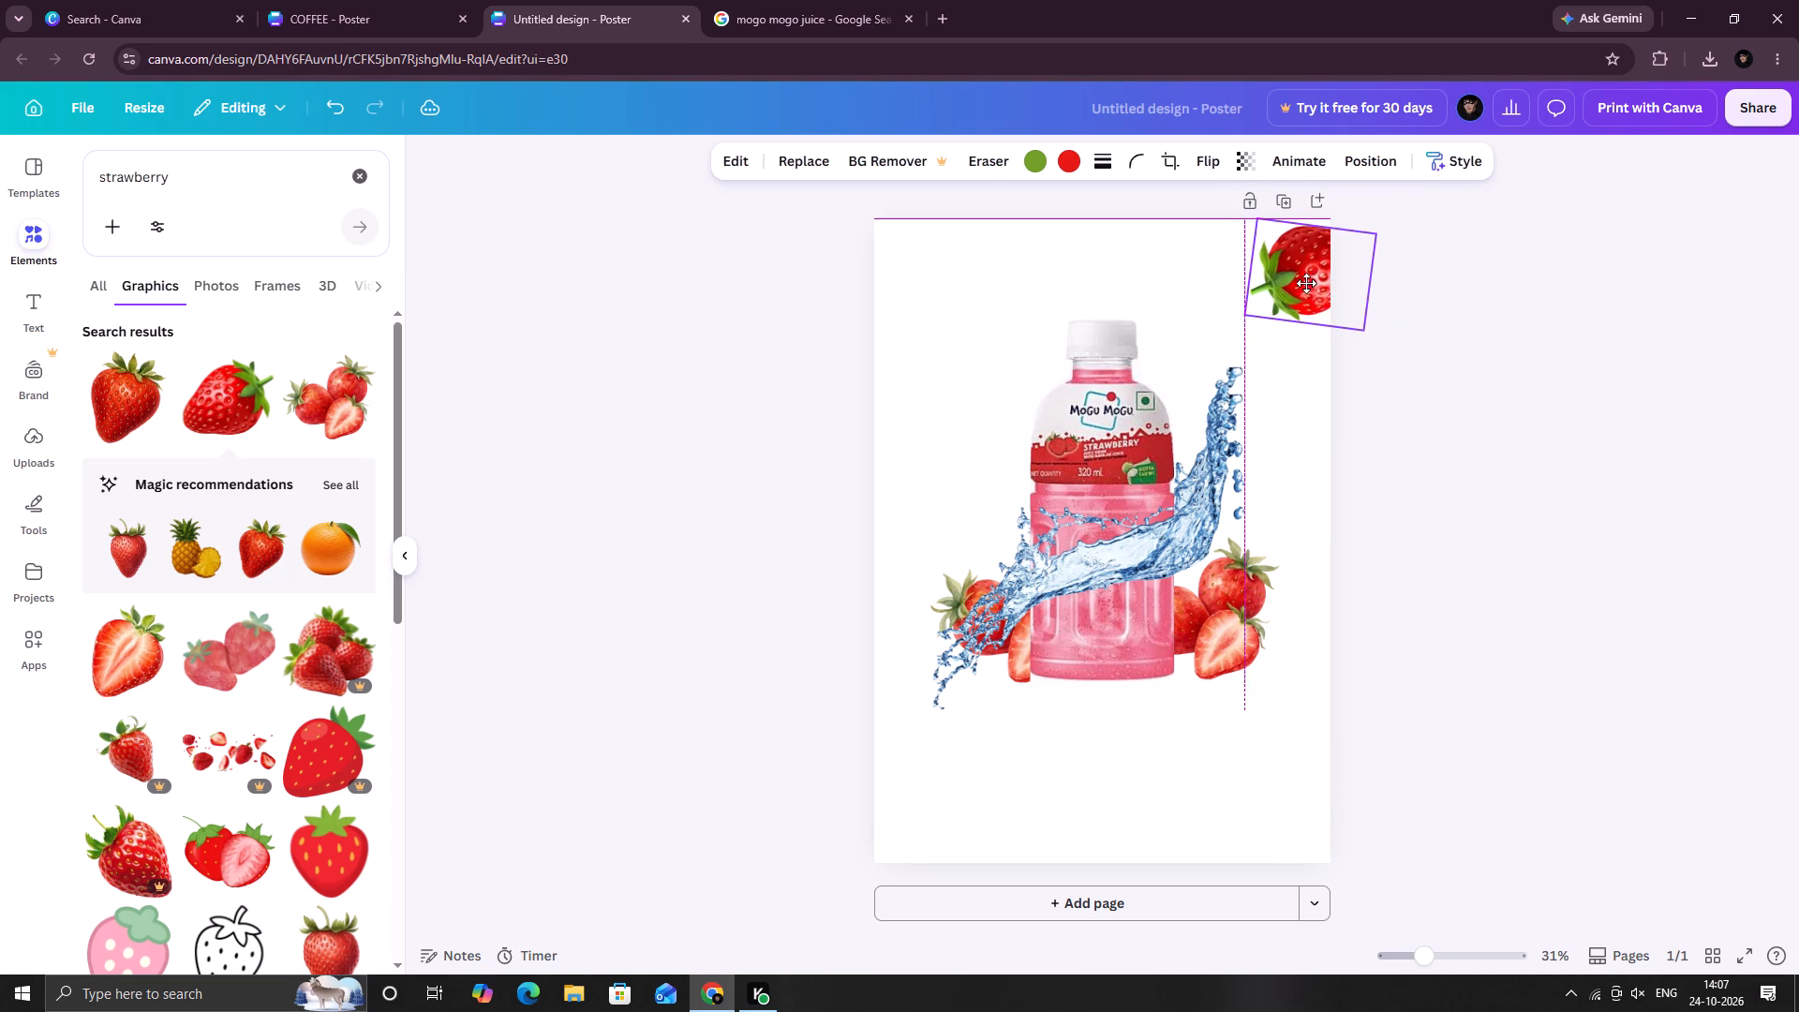
left_click_drag(1306, 283, 1301, 275)
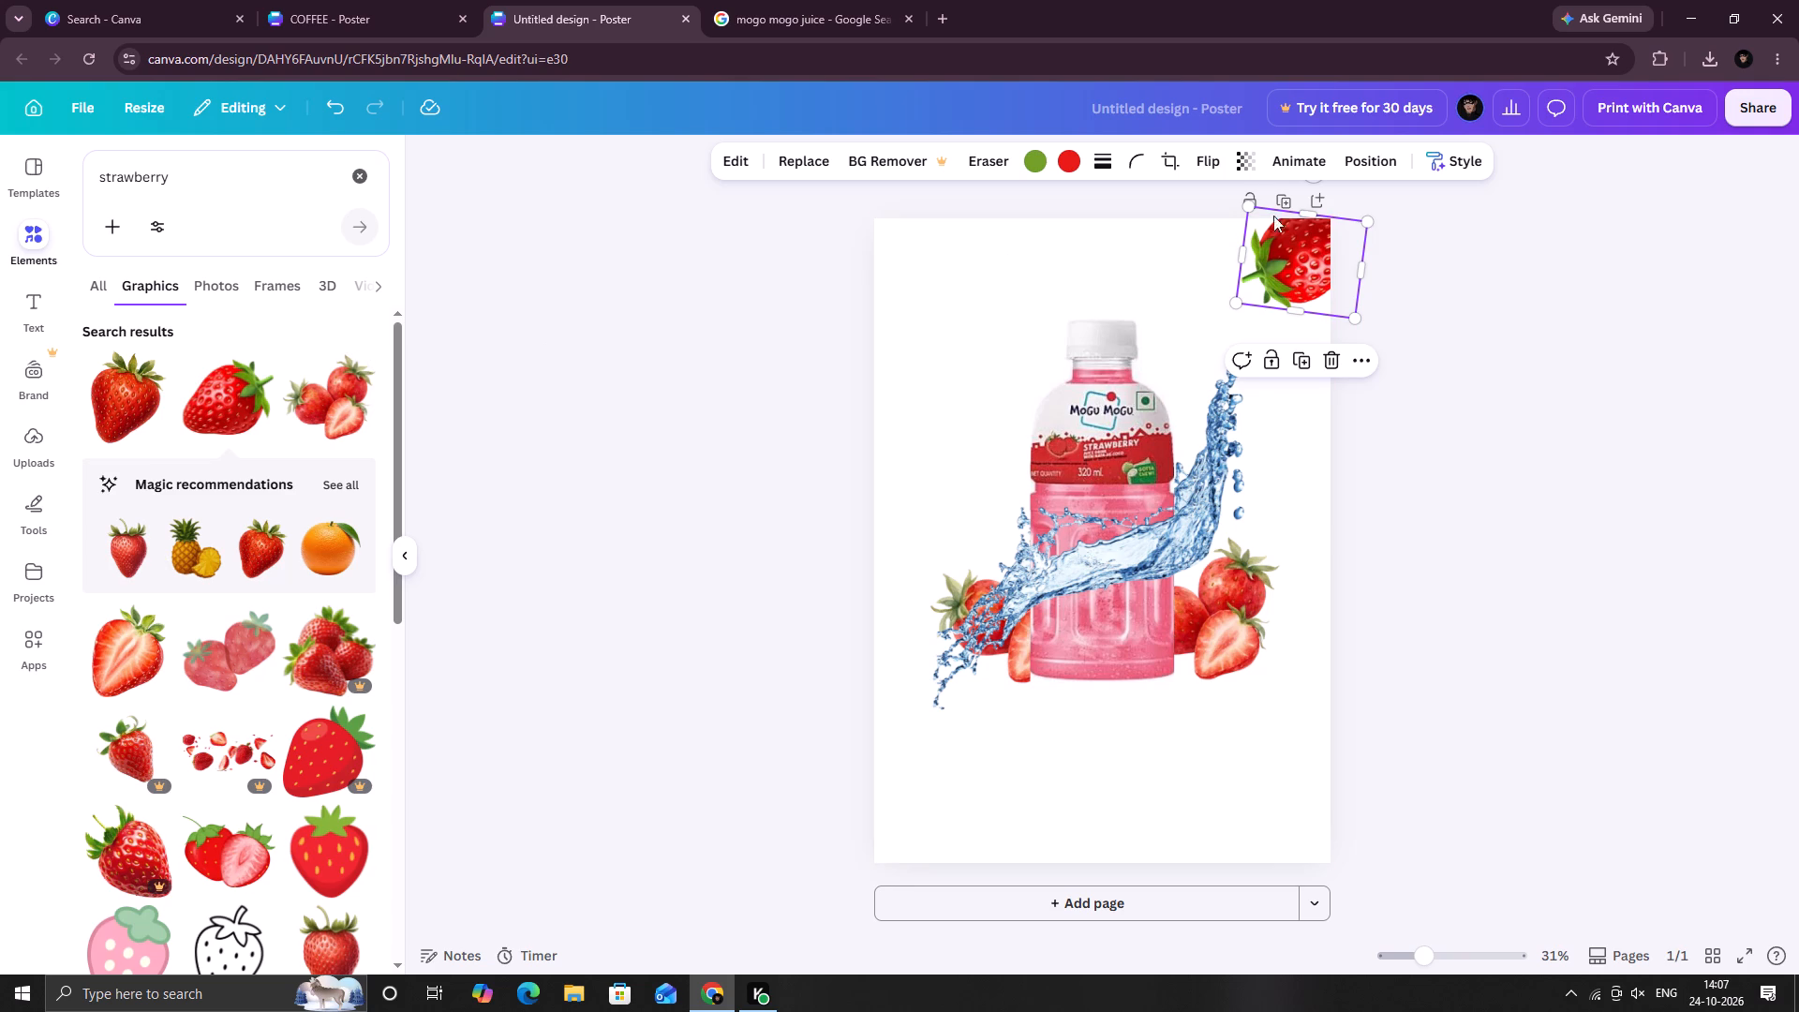
Duplicate the corner strawberry, place the copy partly off the page's lower-left corner, and rotate it so its leaves face inward.
left_click(1310, 360)
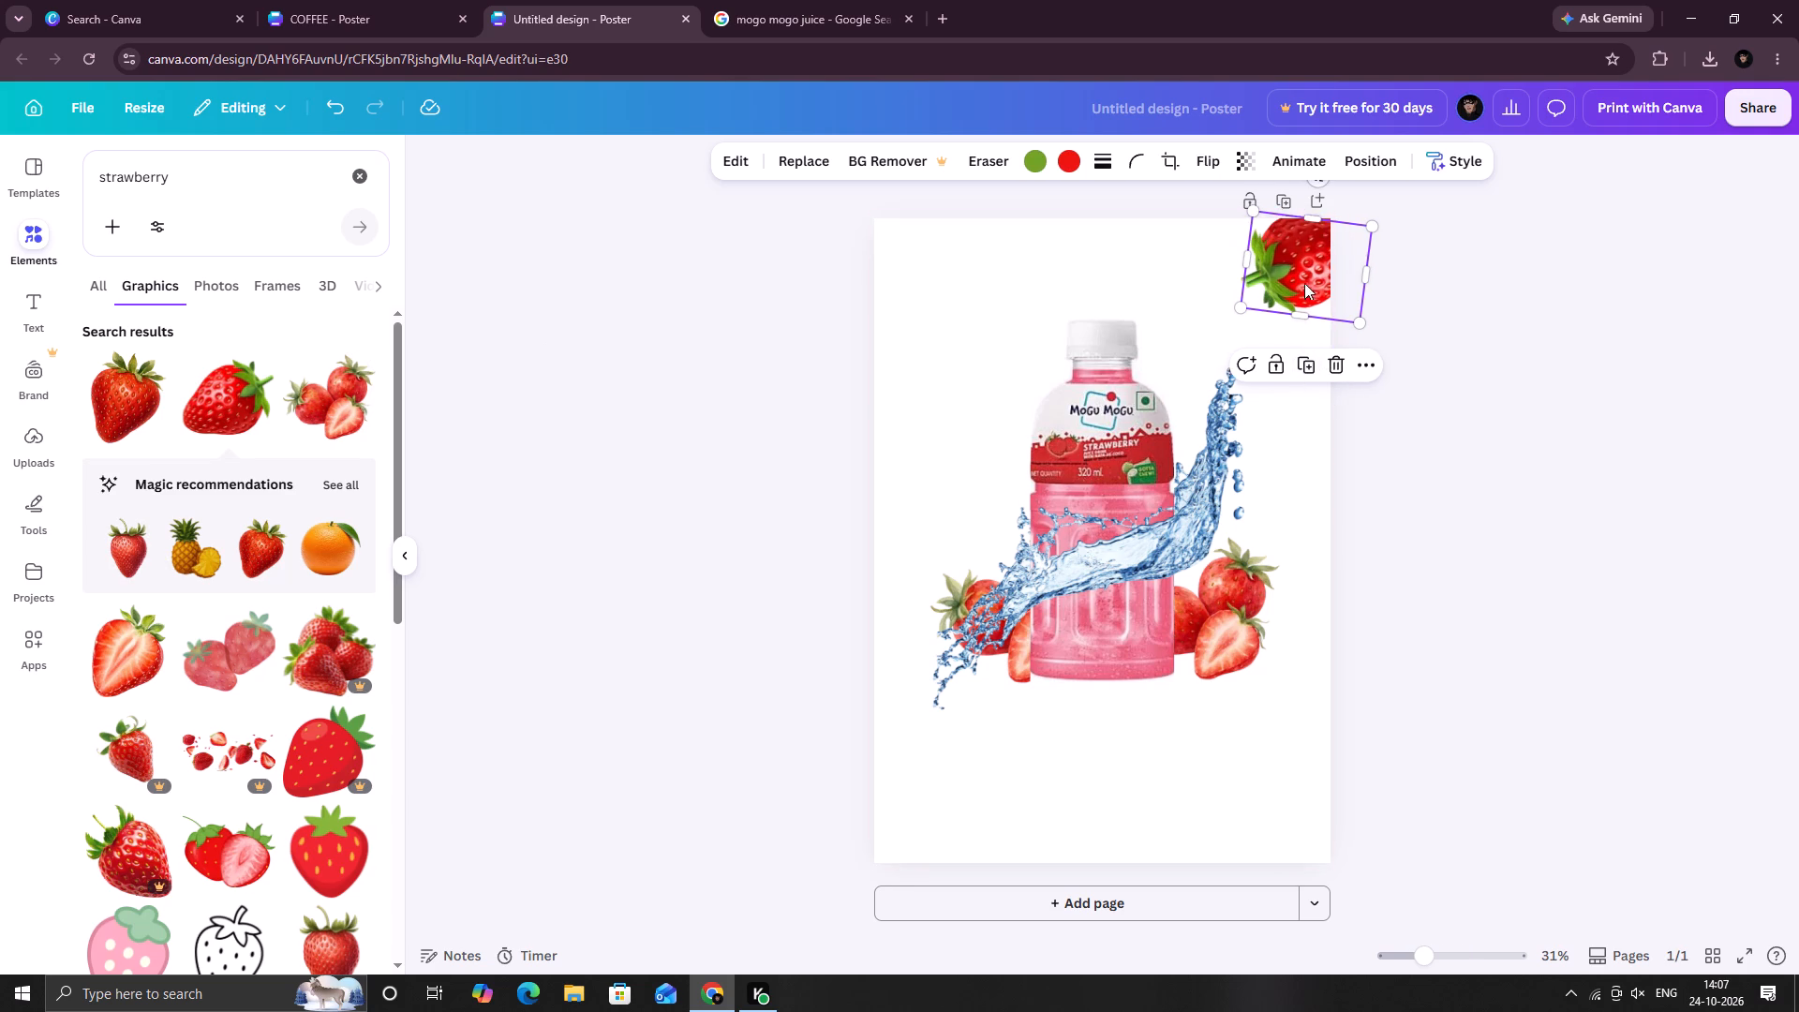
left_click_drag(1308, 260, 918, 807)
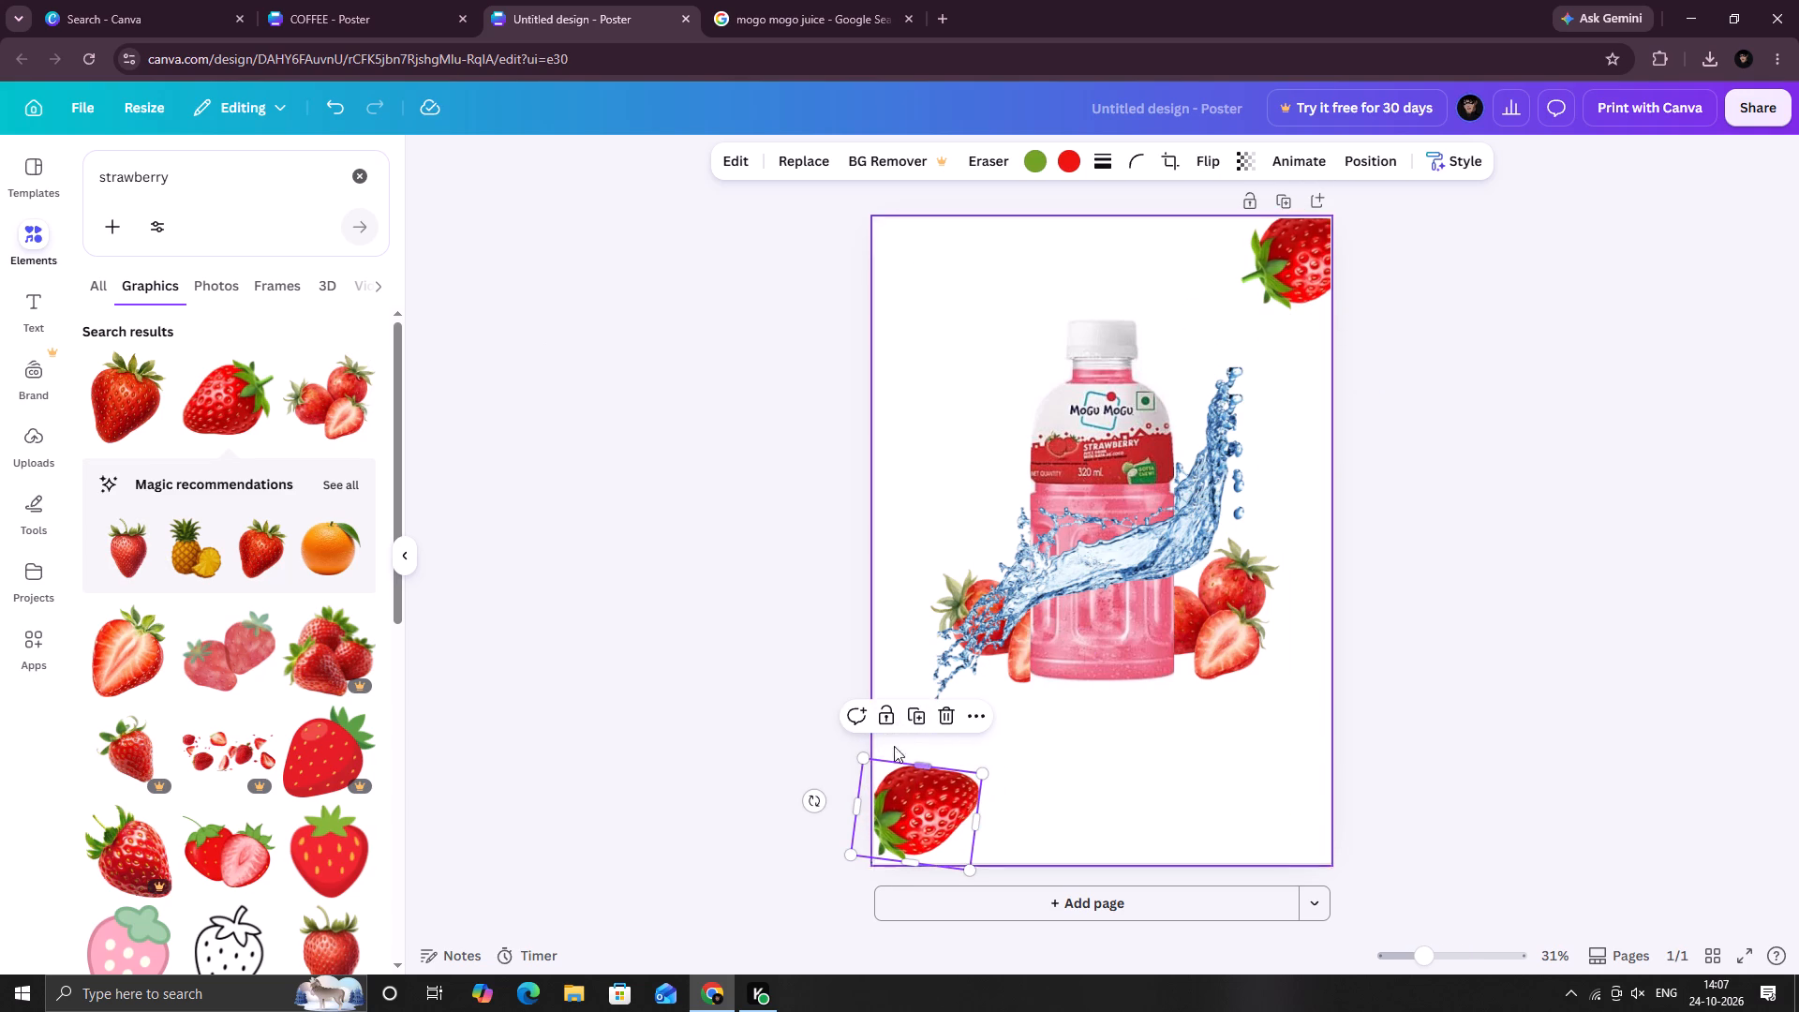
left_click_drag(807, 801, 1008, 749)
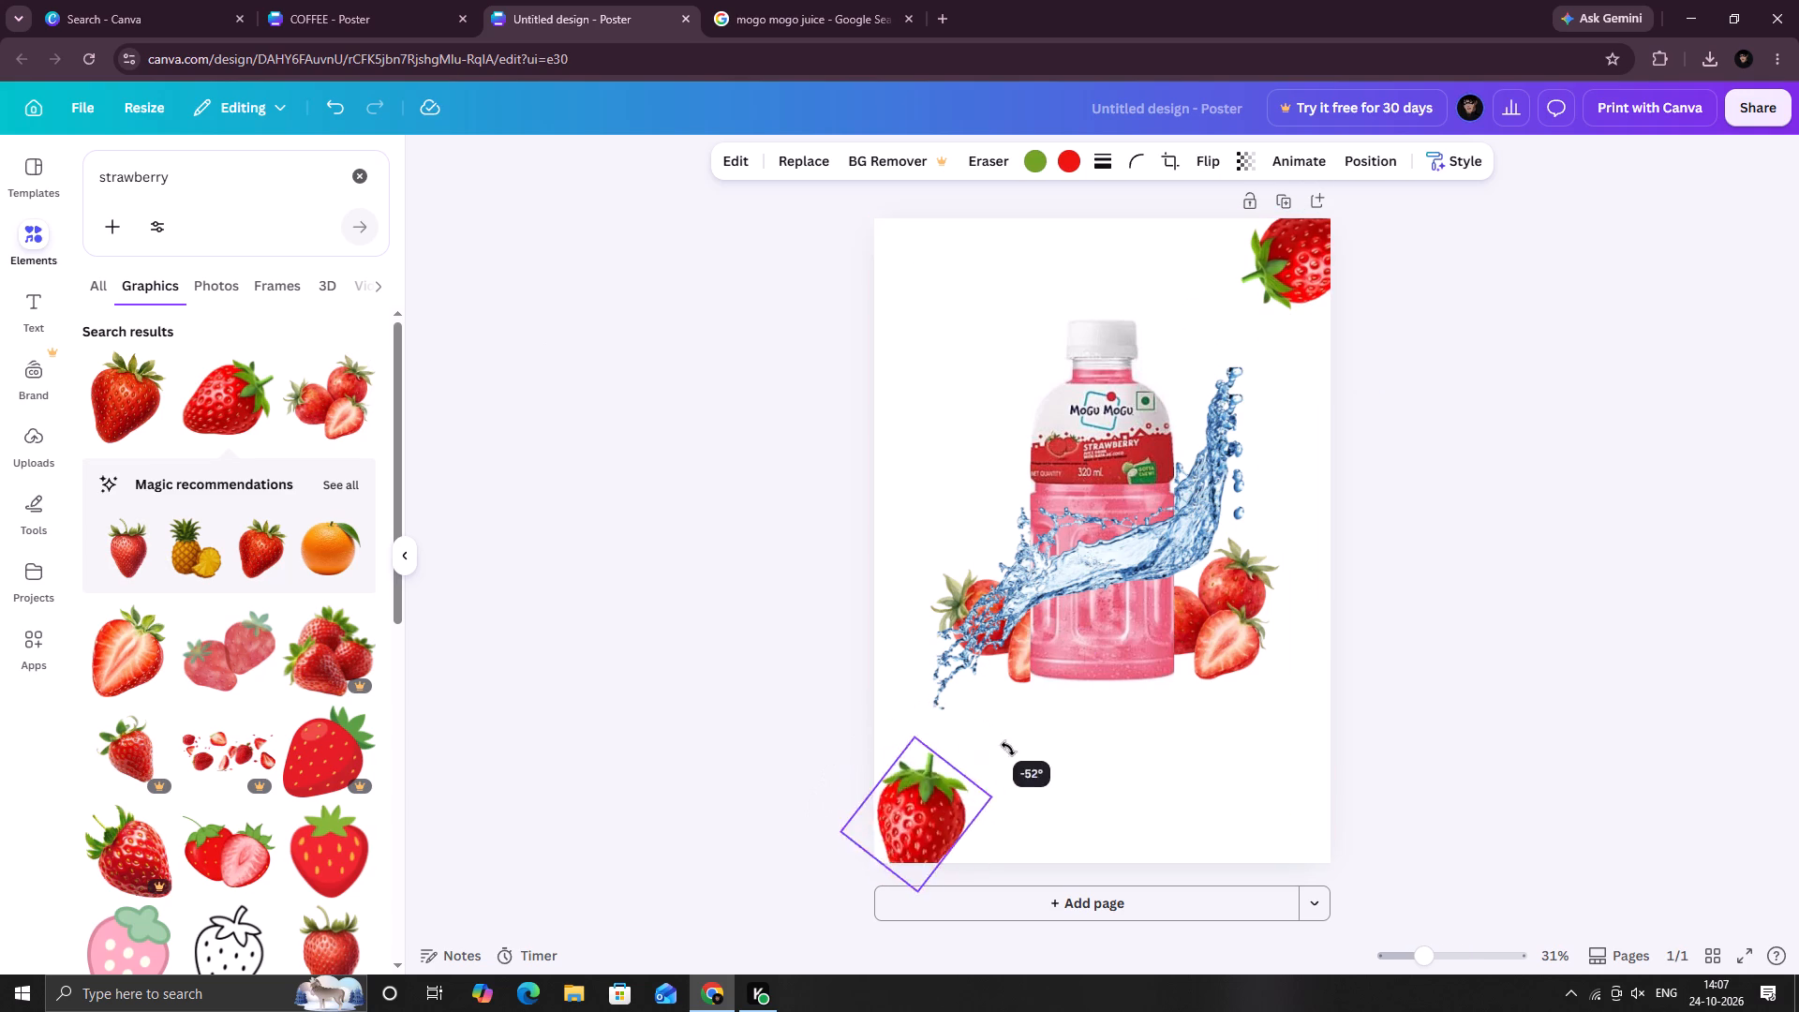
left_click_drag(1008, 749, 1022, 795)
left_click_drag(931, 817, 909, 830)
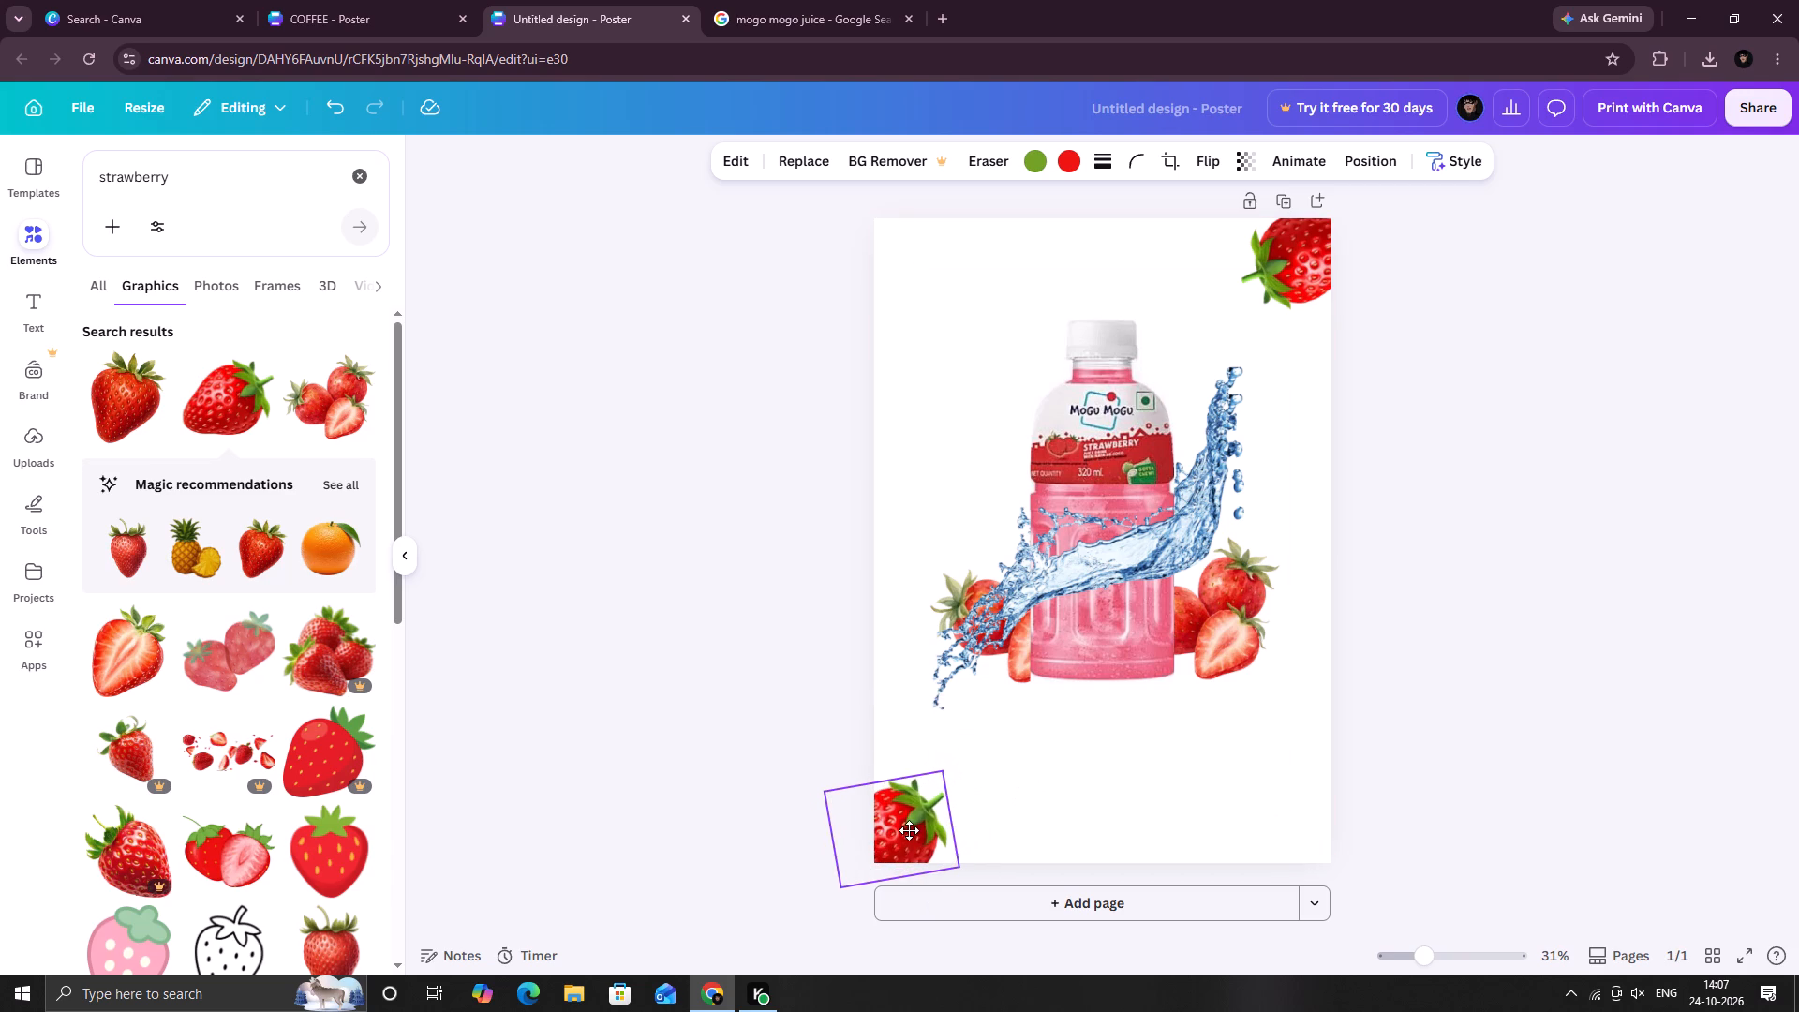
left_click_drag(909, 830, 911, 829)
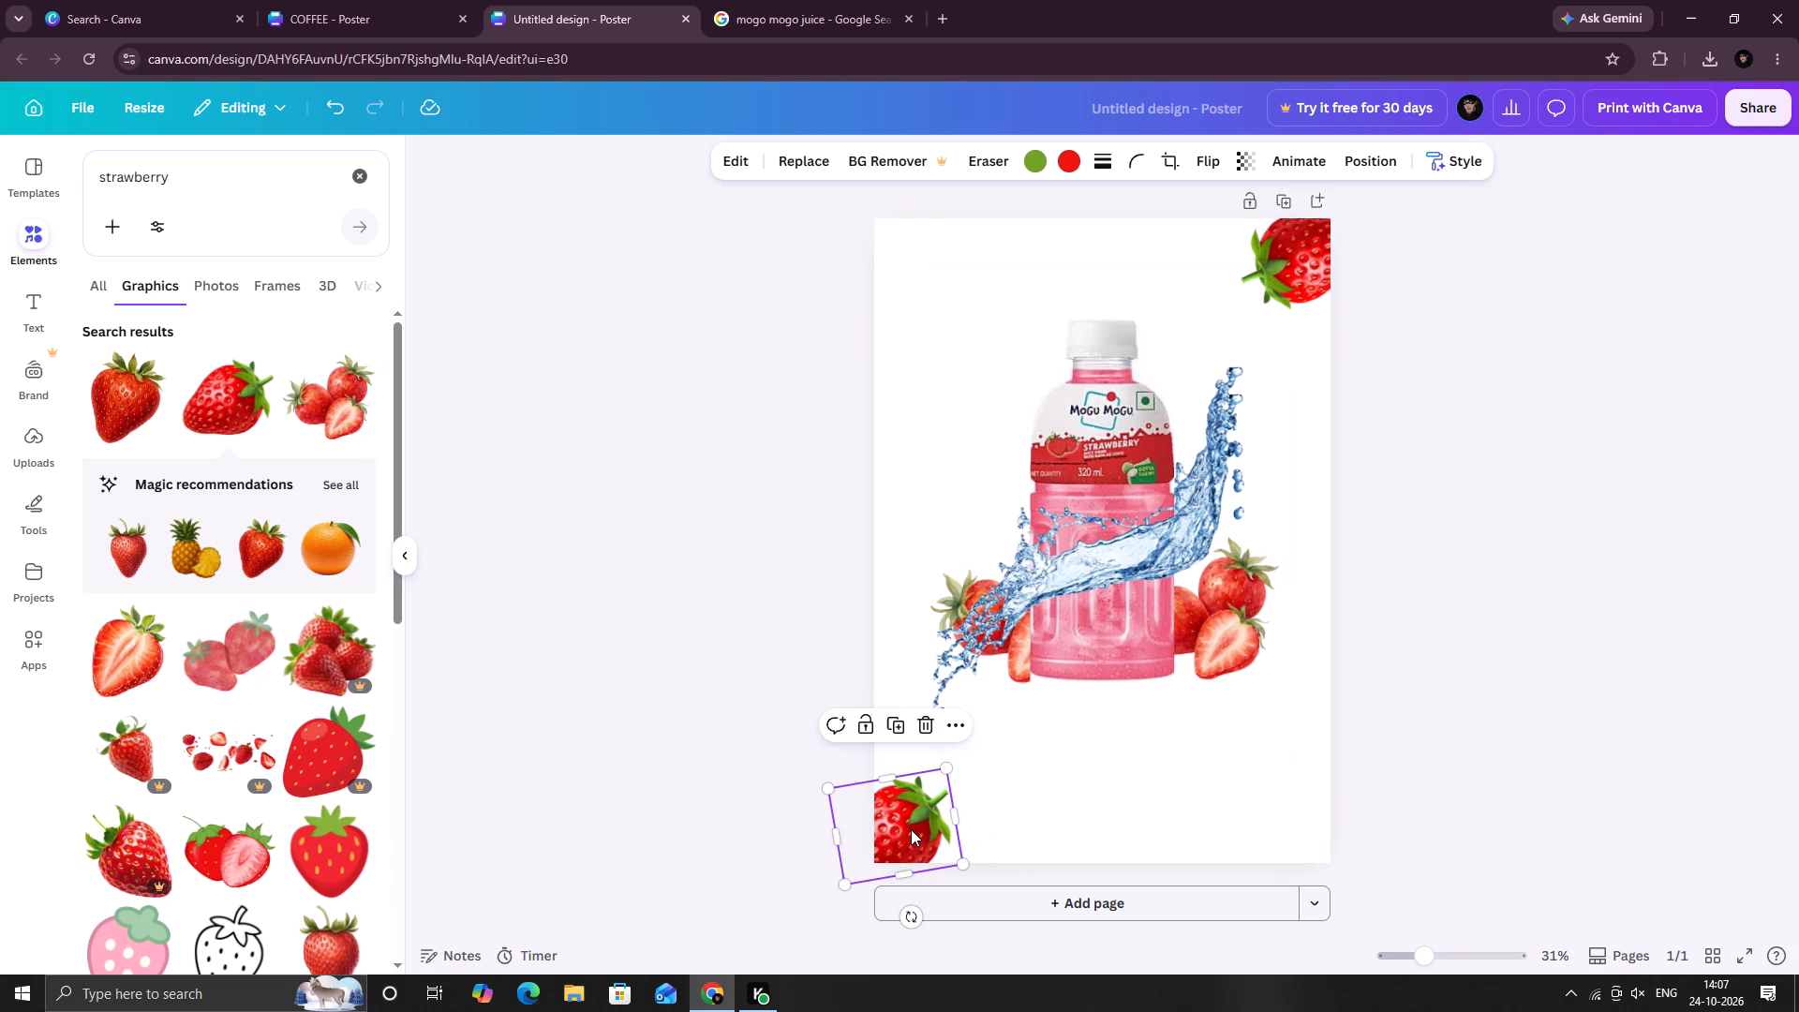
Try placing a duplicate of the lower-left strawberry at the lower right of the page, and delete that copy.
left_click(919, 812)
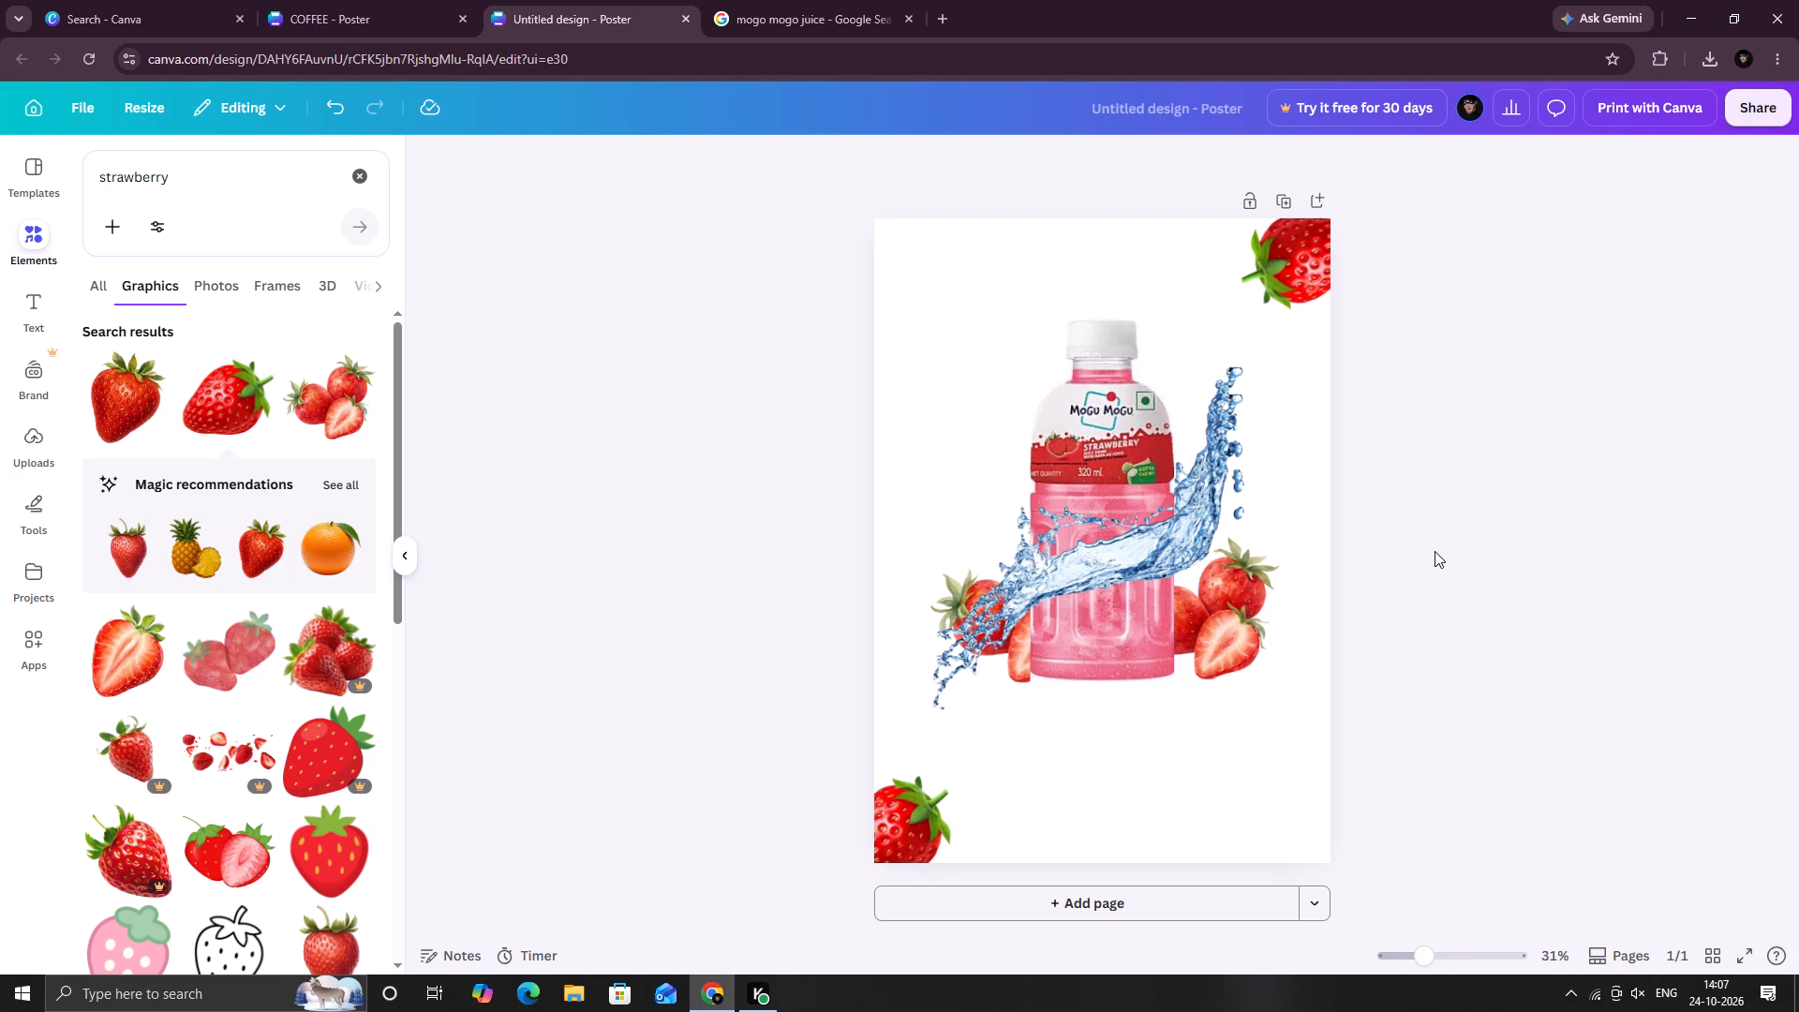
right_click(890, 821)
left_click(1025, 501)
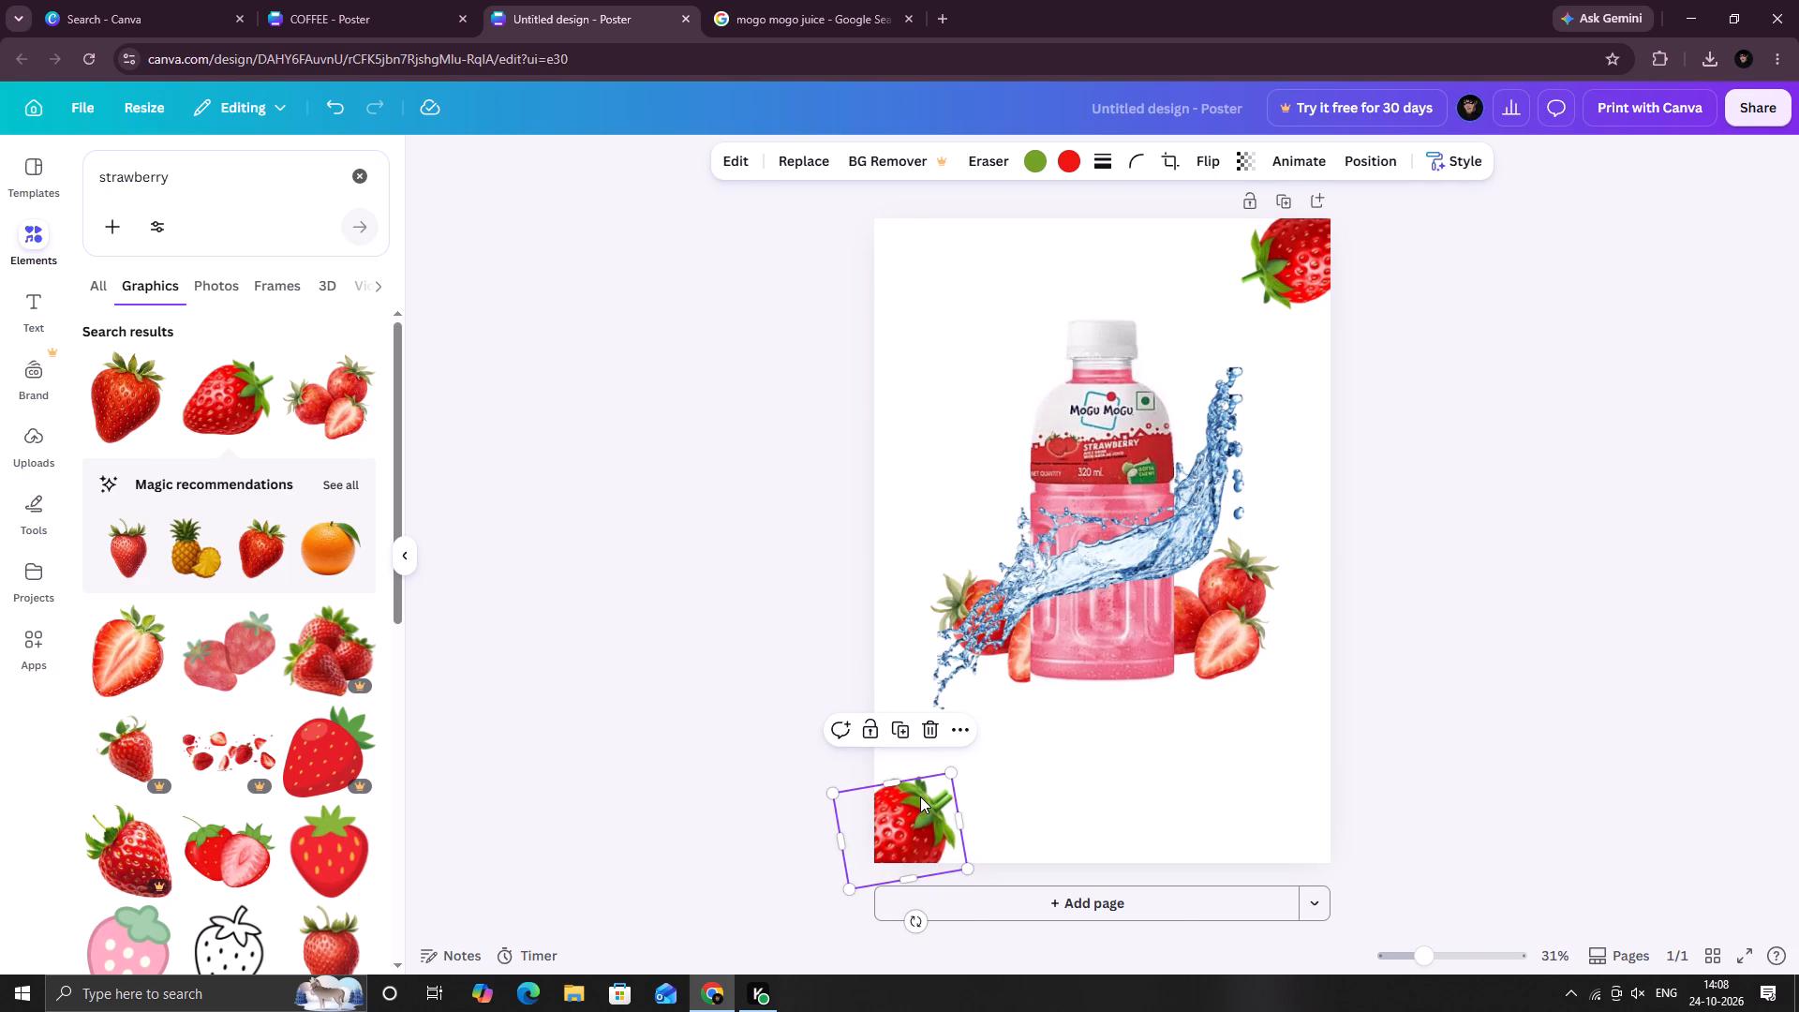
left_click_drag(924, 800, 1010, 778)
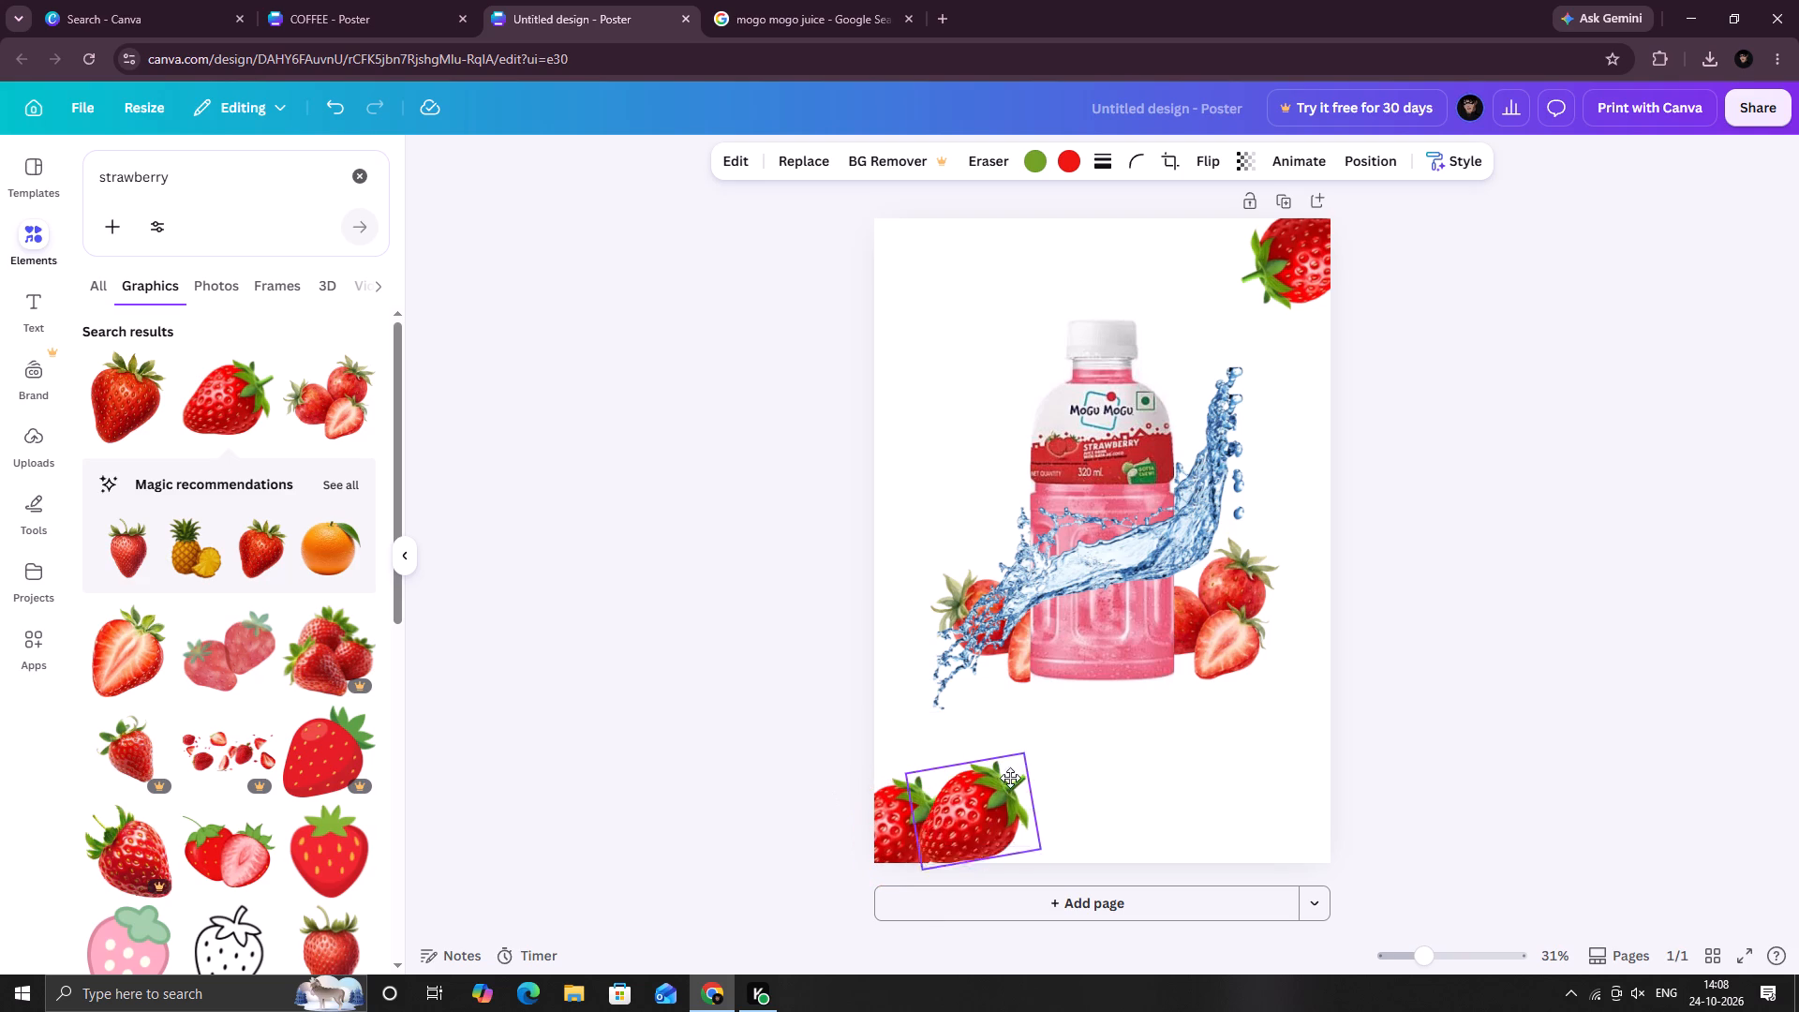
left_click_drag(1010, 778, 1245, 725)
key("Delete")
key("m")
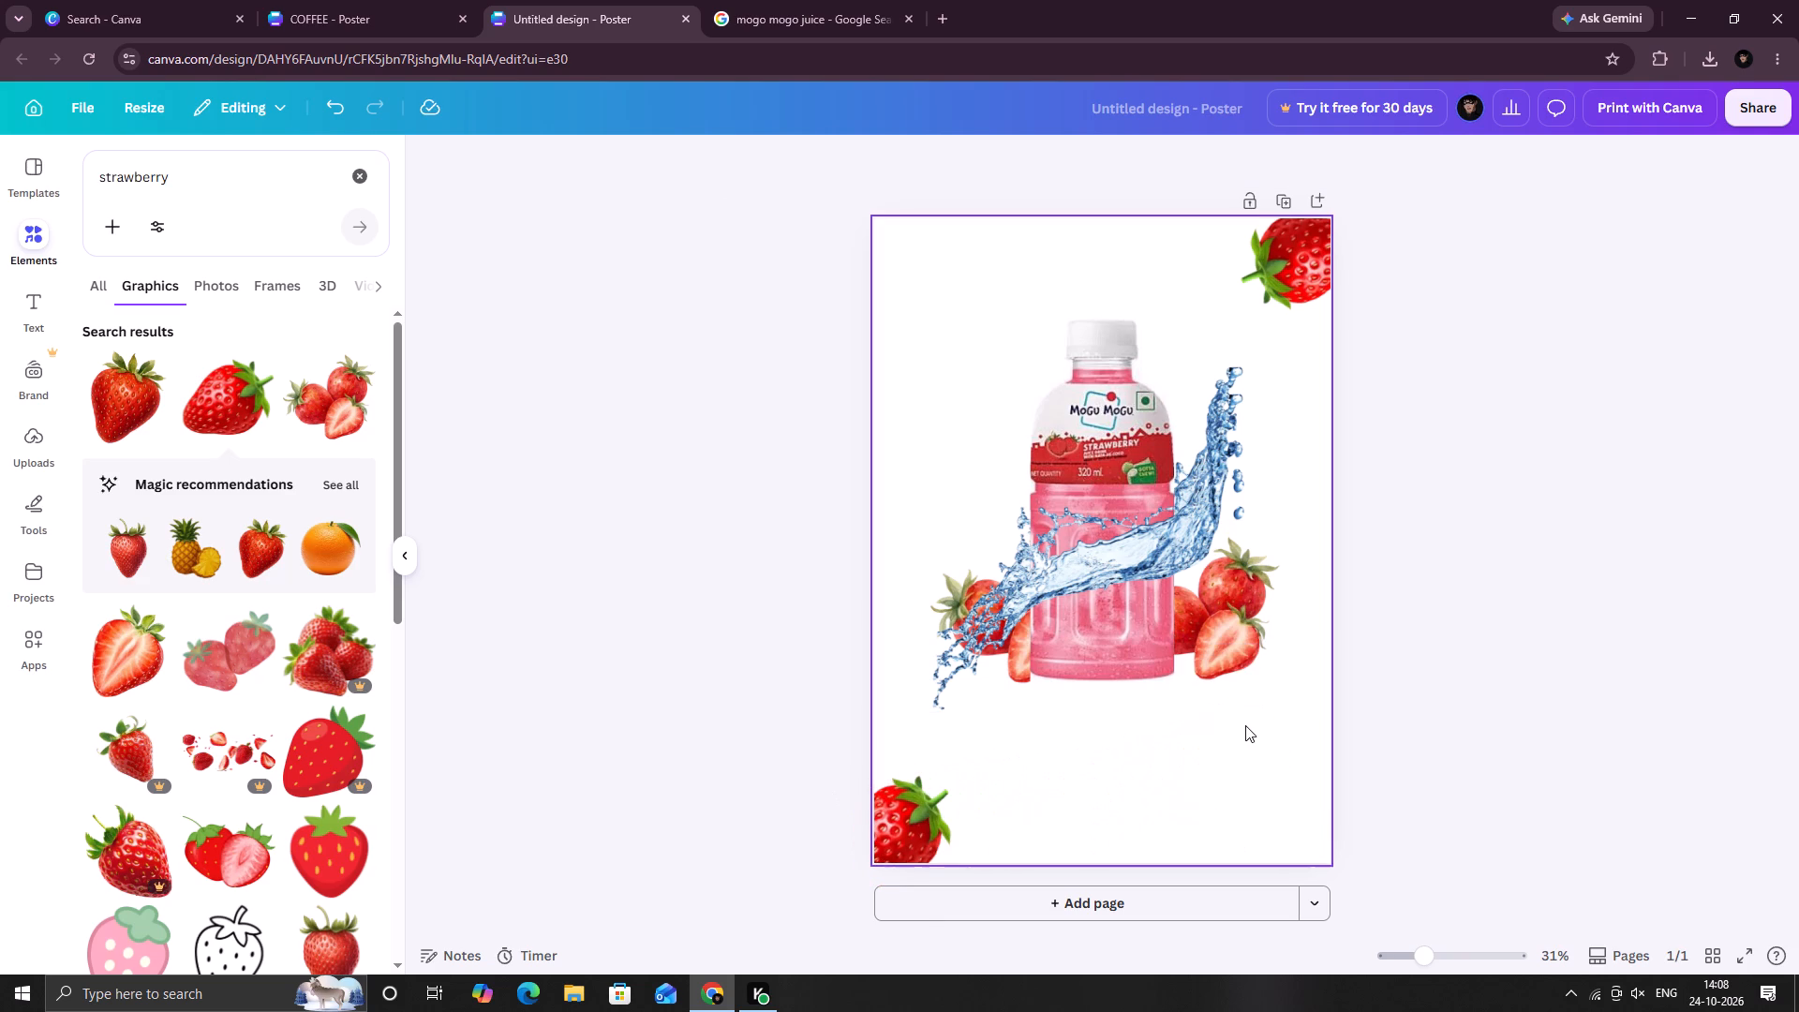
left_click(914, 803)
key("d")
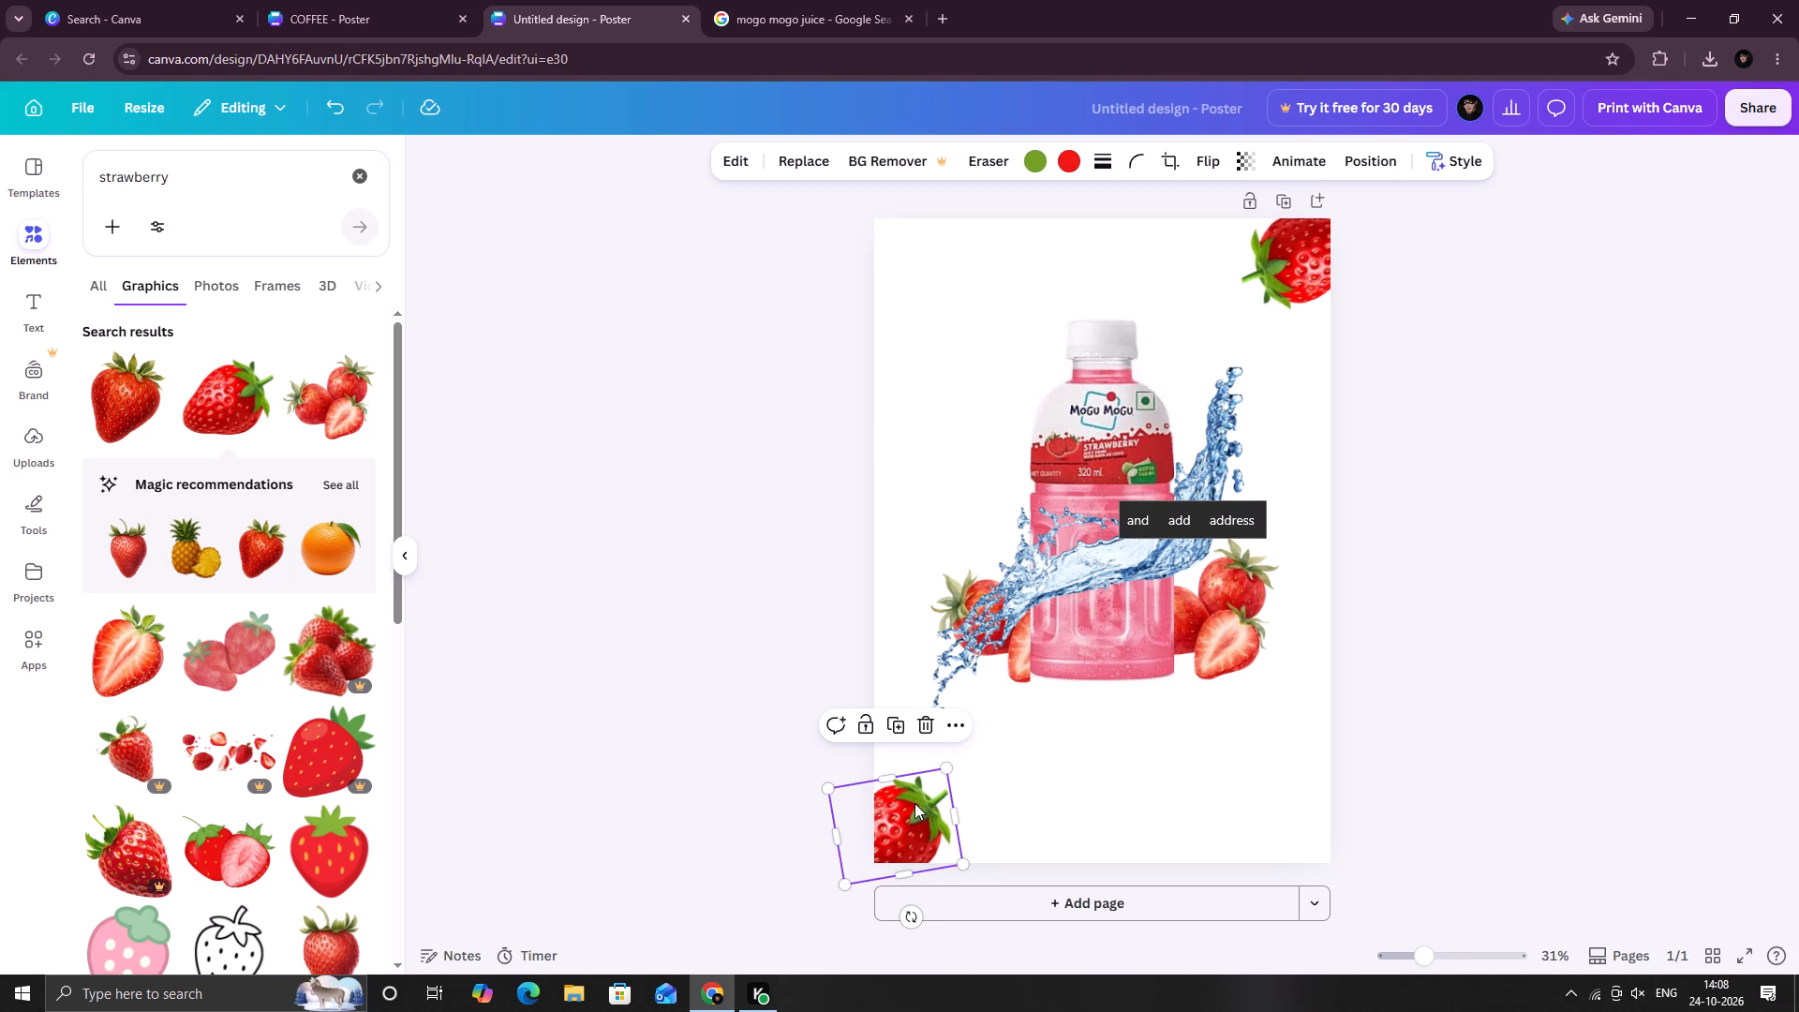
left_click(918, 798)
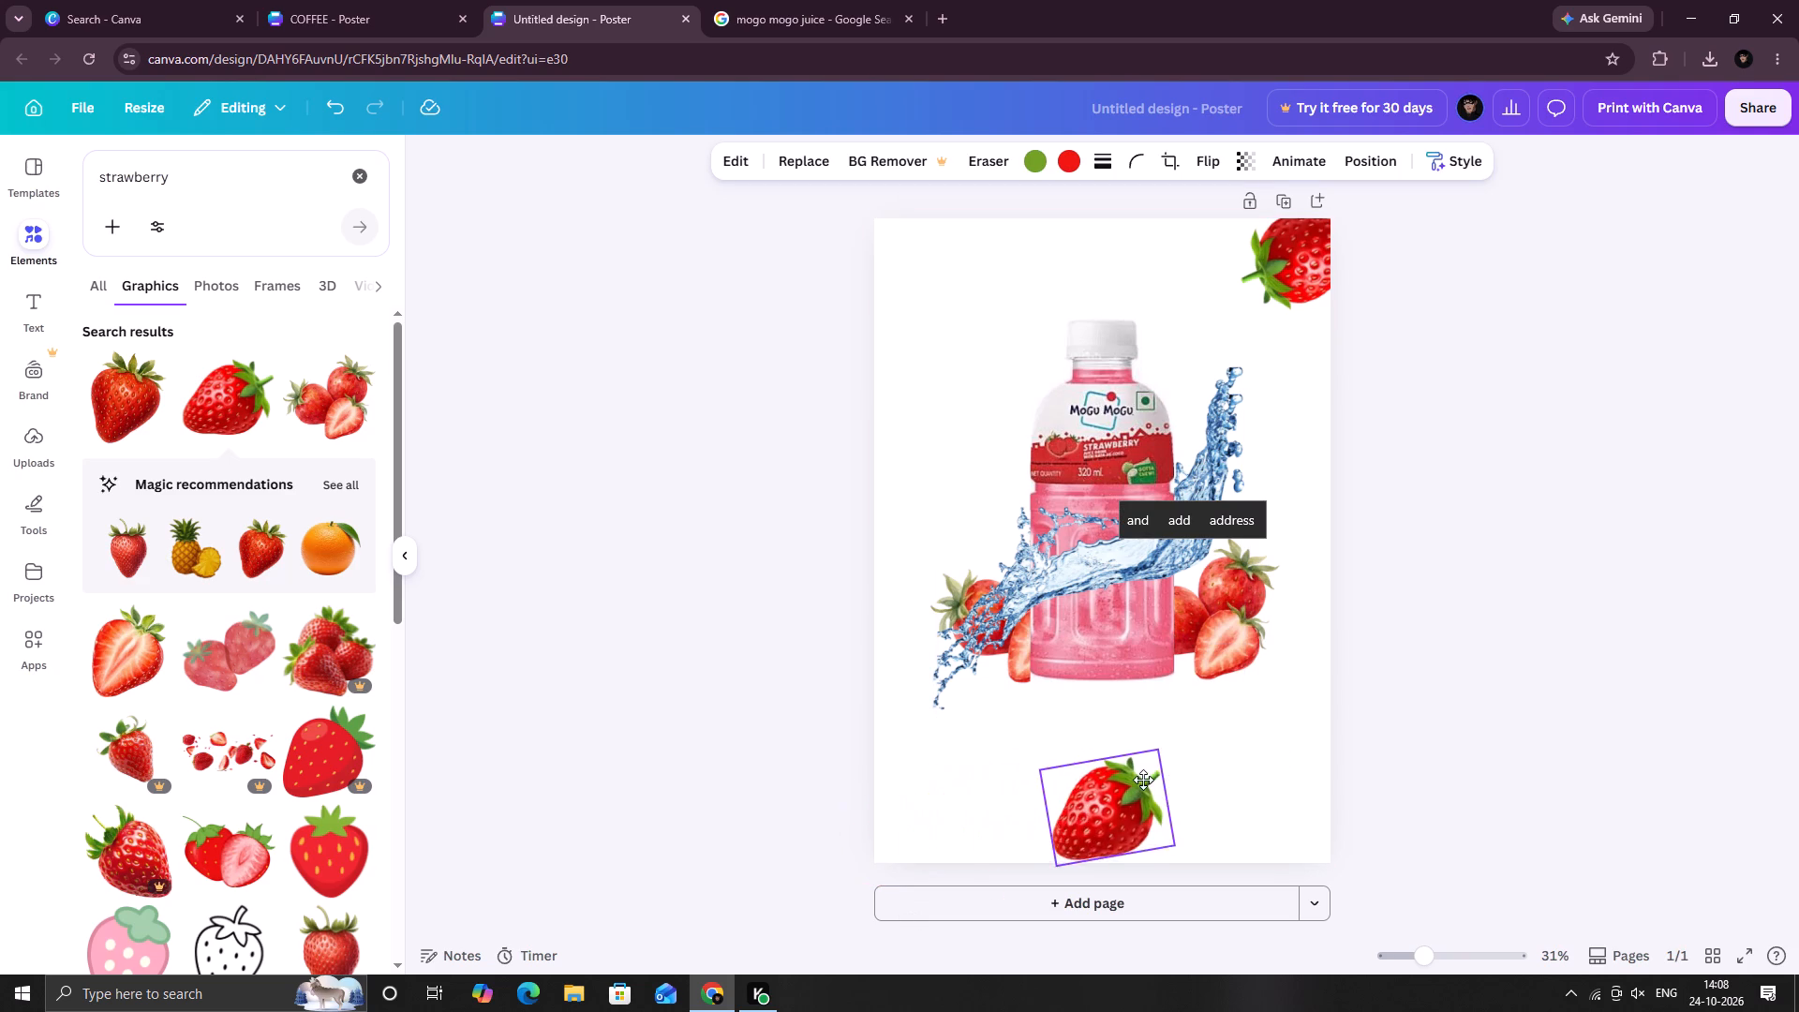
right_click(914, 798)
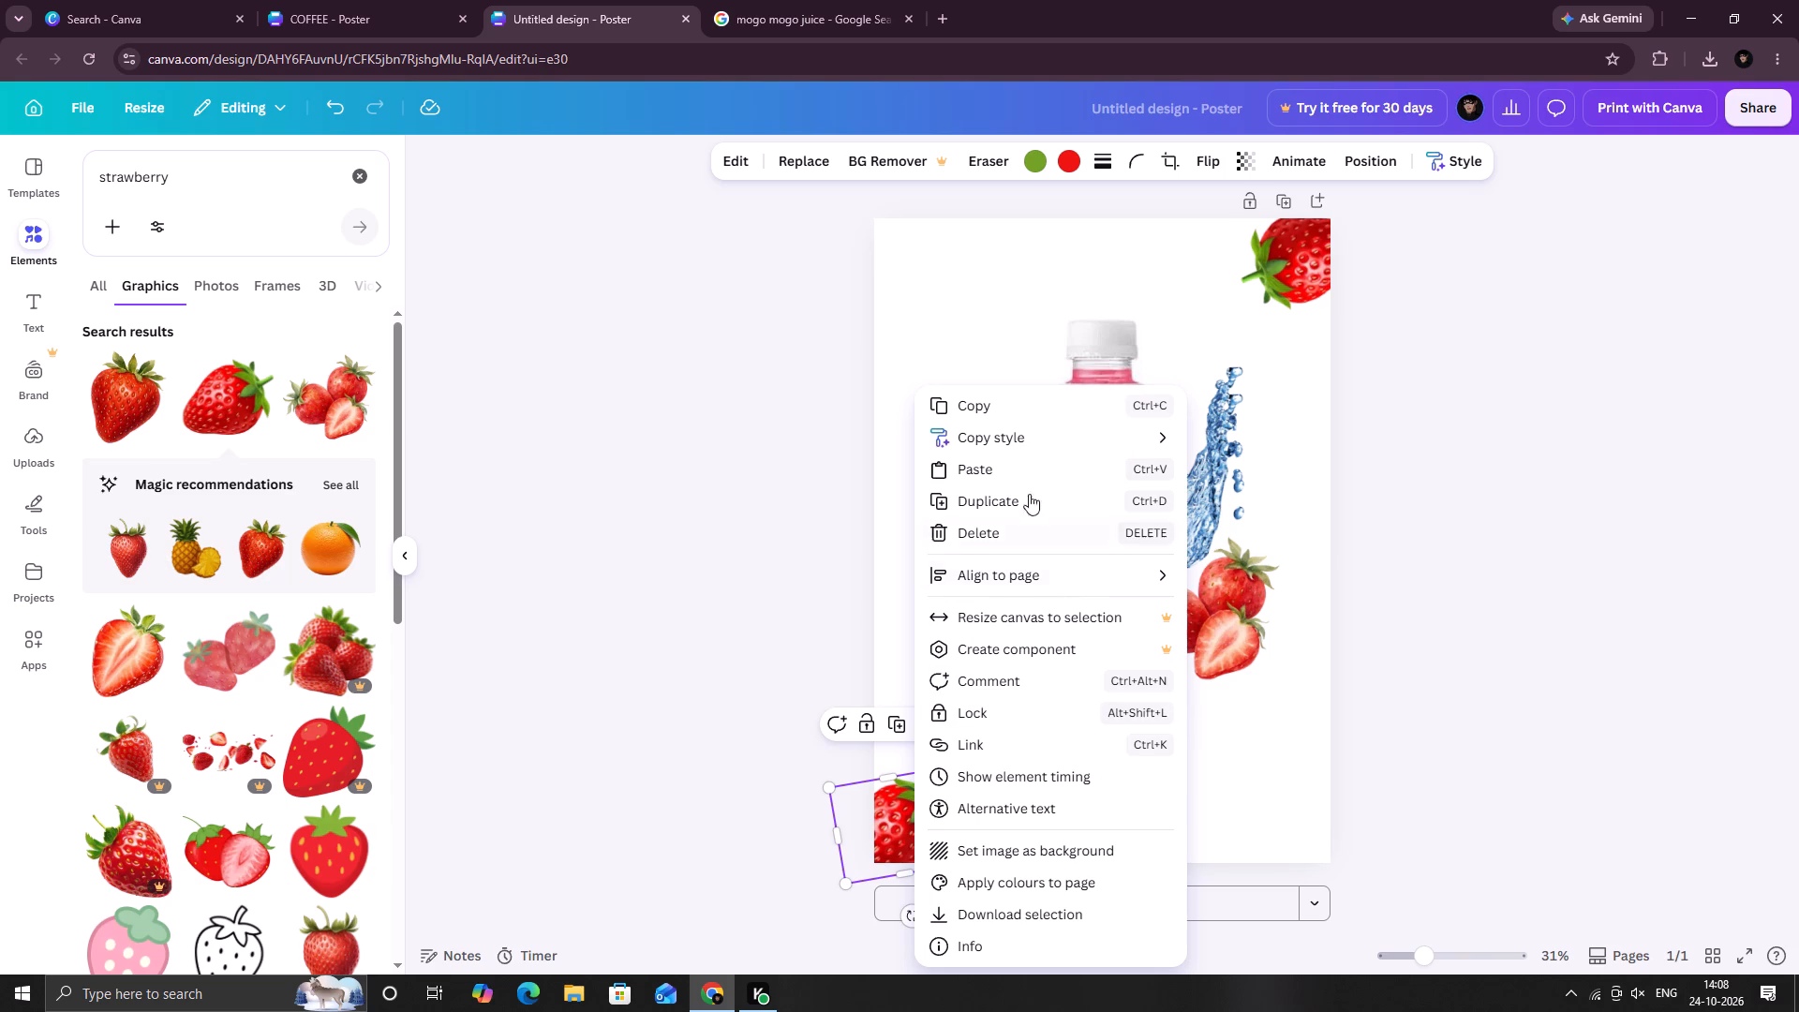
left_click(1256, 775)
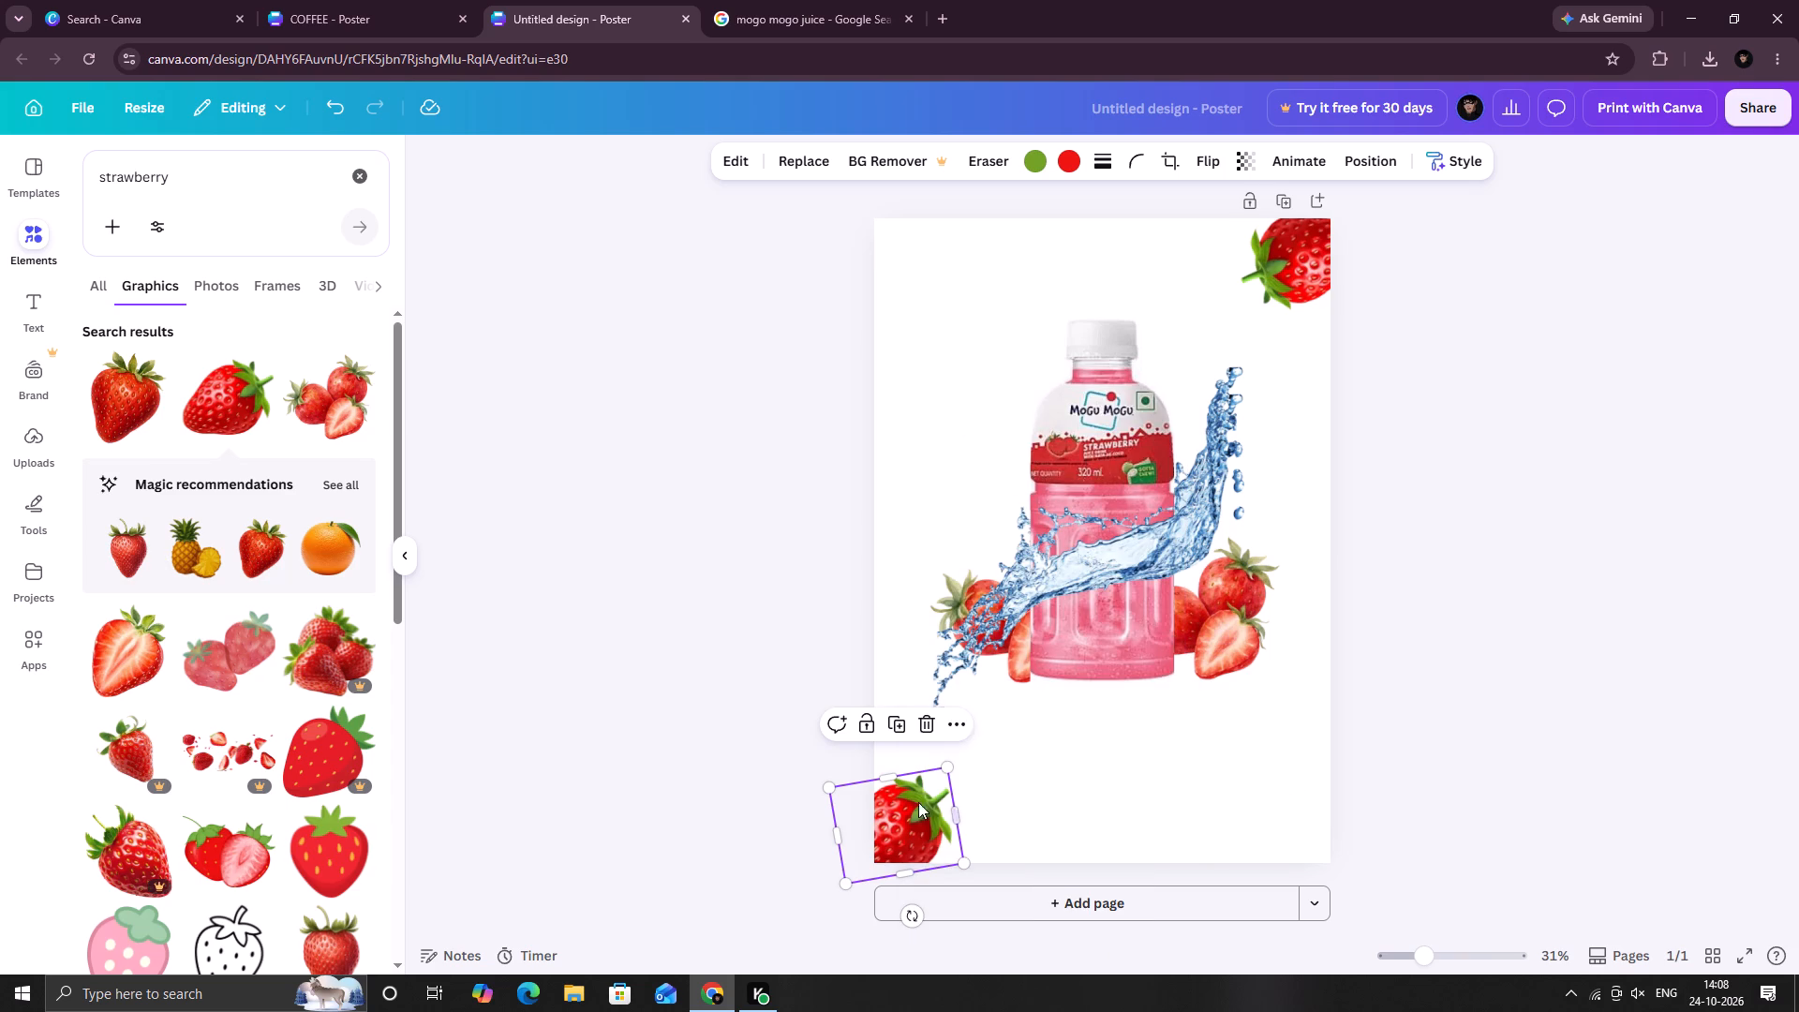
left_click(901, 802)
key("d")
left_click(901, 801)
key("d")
Duplicate the lower-left strawberry, rotate the copy so its leaves face inward, and tuck it partly off the page's lower-right corner.
left_click_drag(908, 825, 923, 817)
right_click(923, 817)
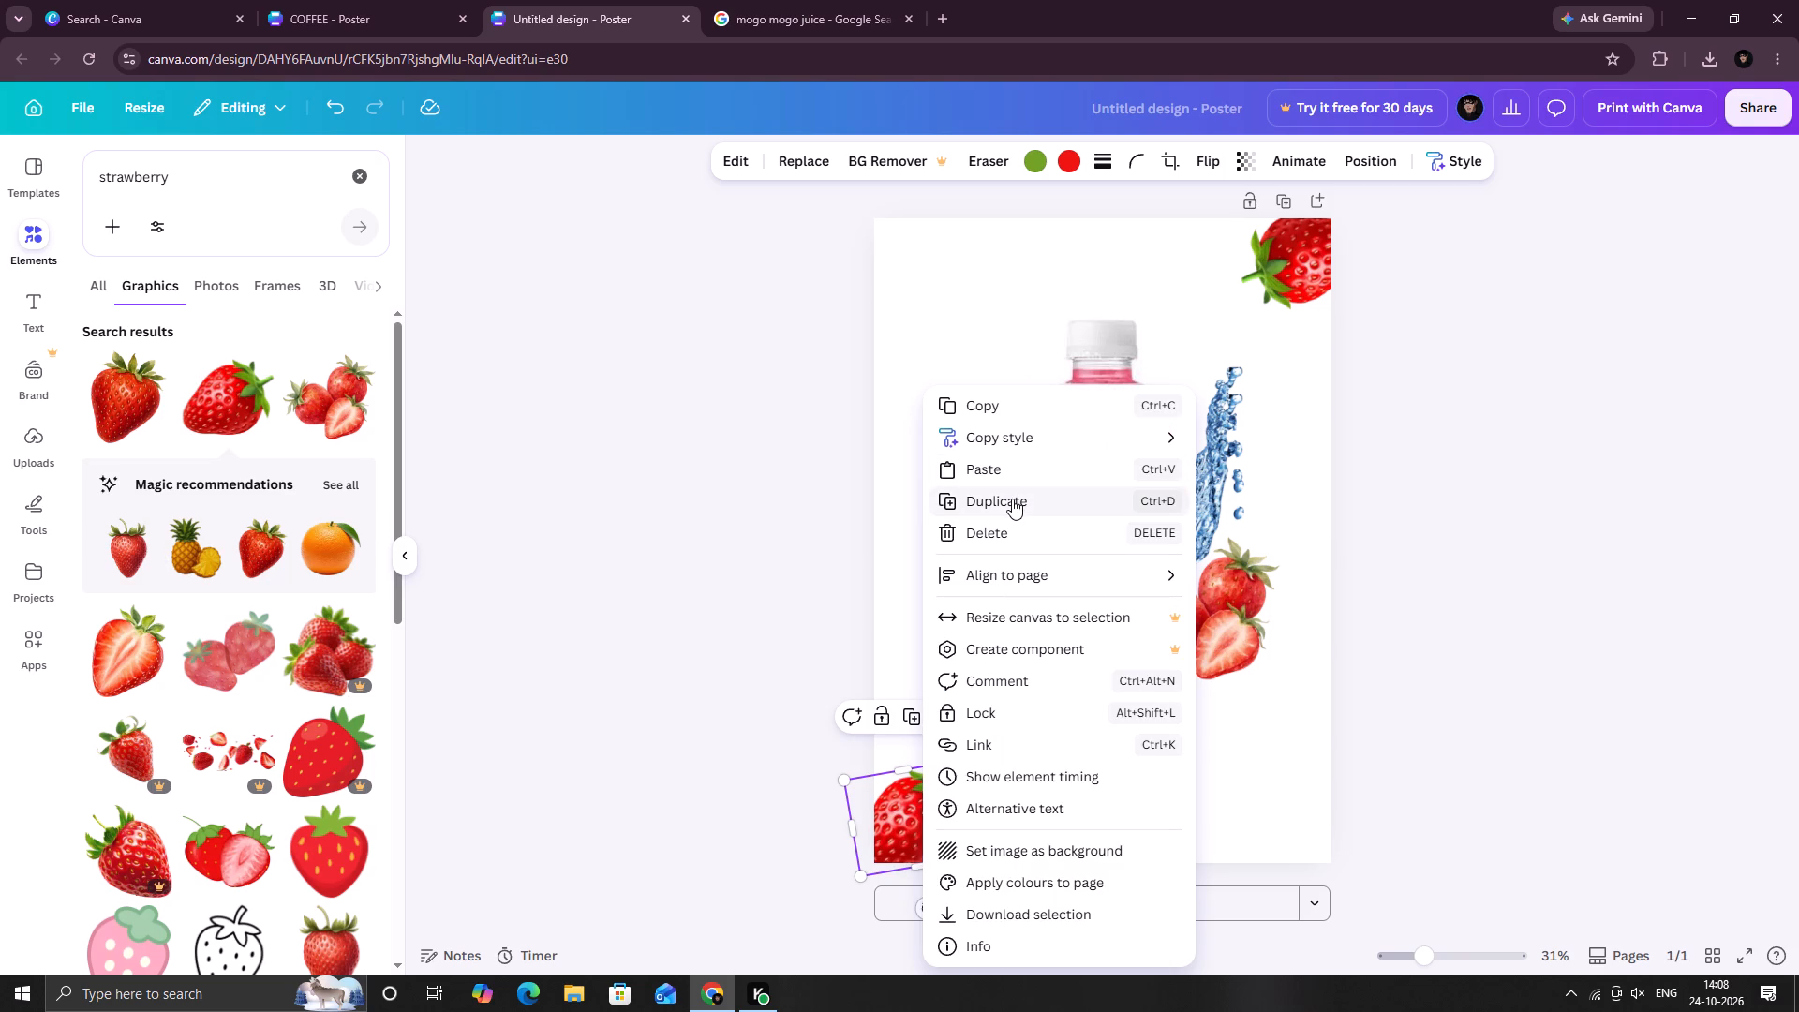
left_click(1012, 499)
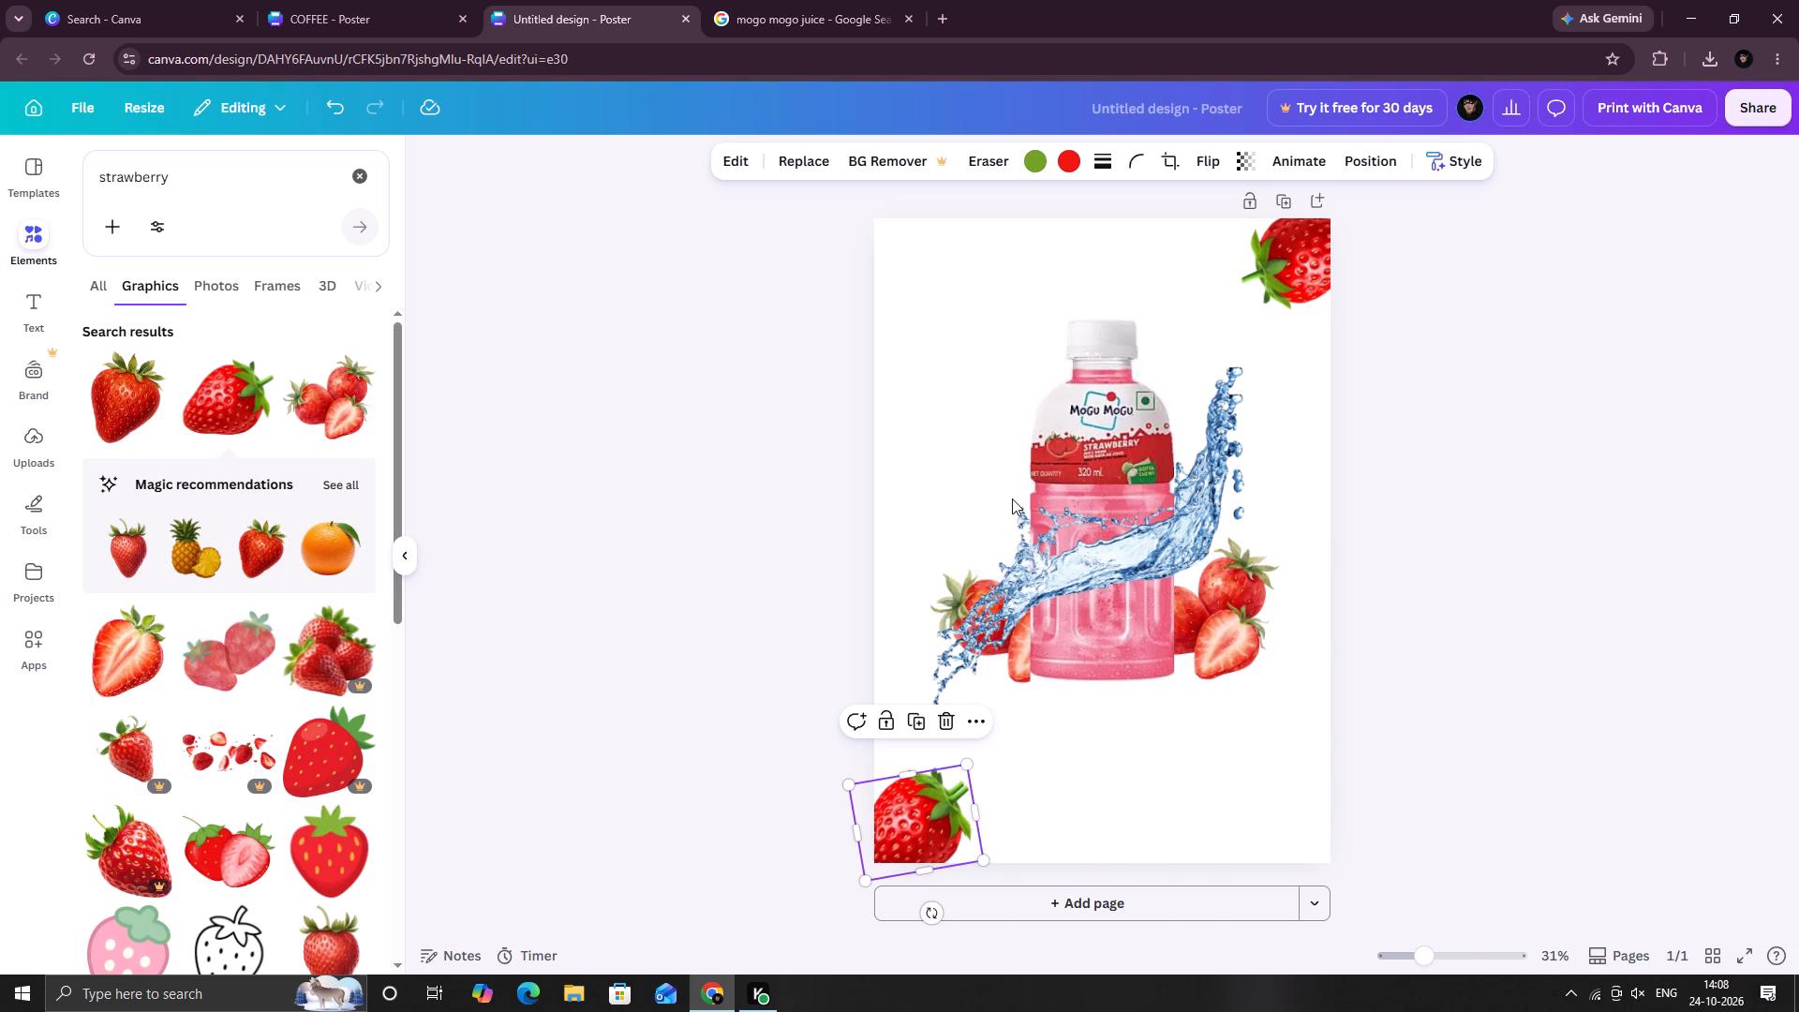
key("d")
left_click_drag(923, 813, 1243, 774)
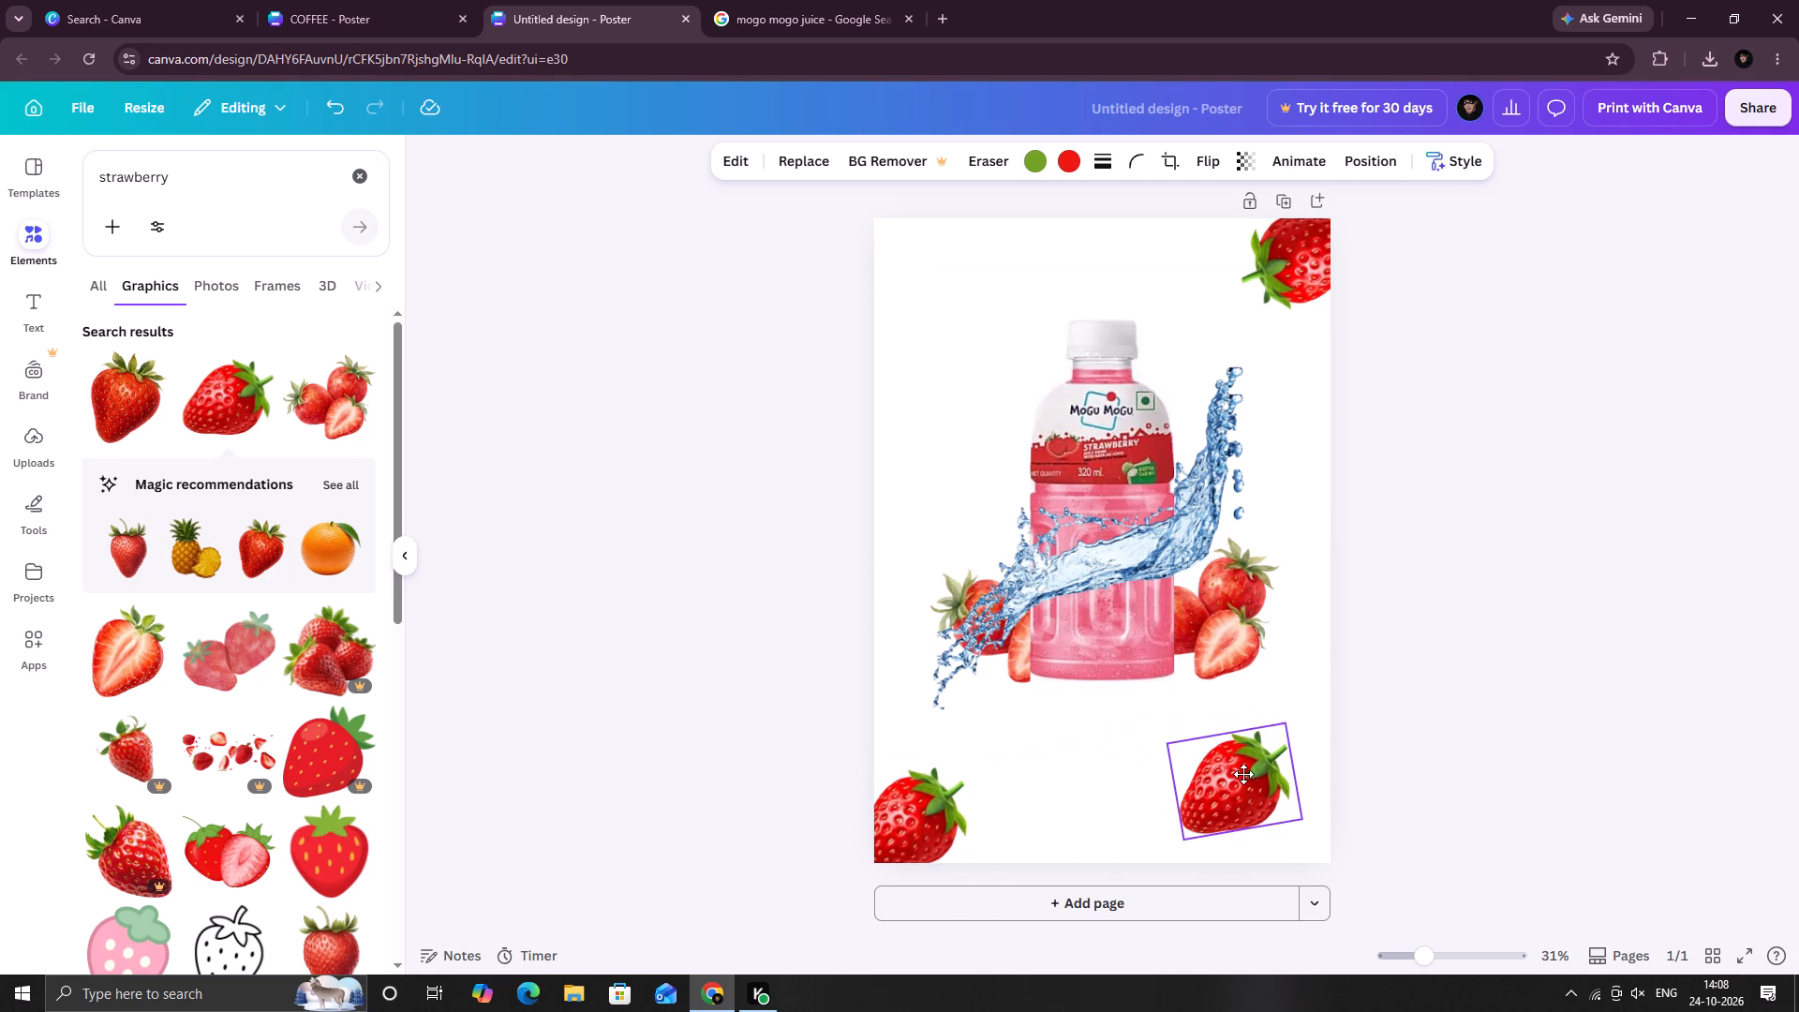
left_click_drag(1243, 774, 1265, 774)
key("w")
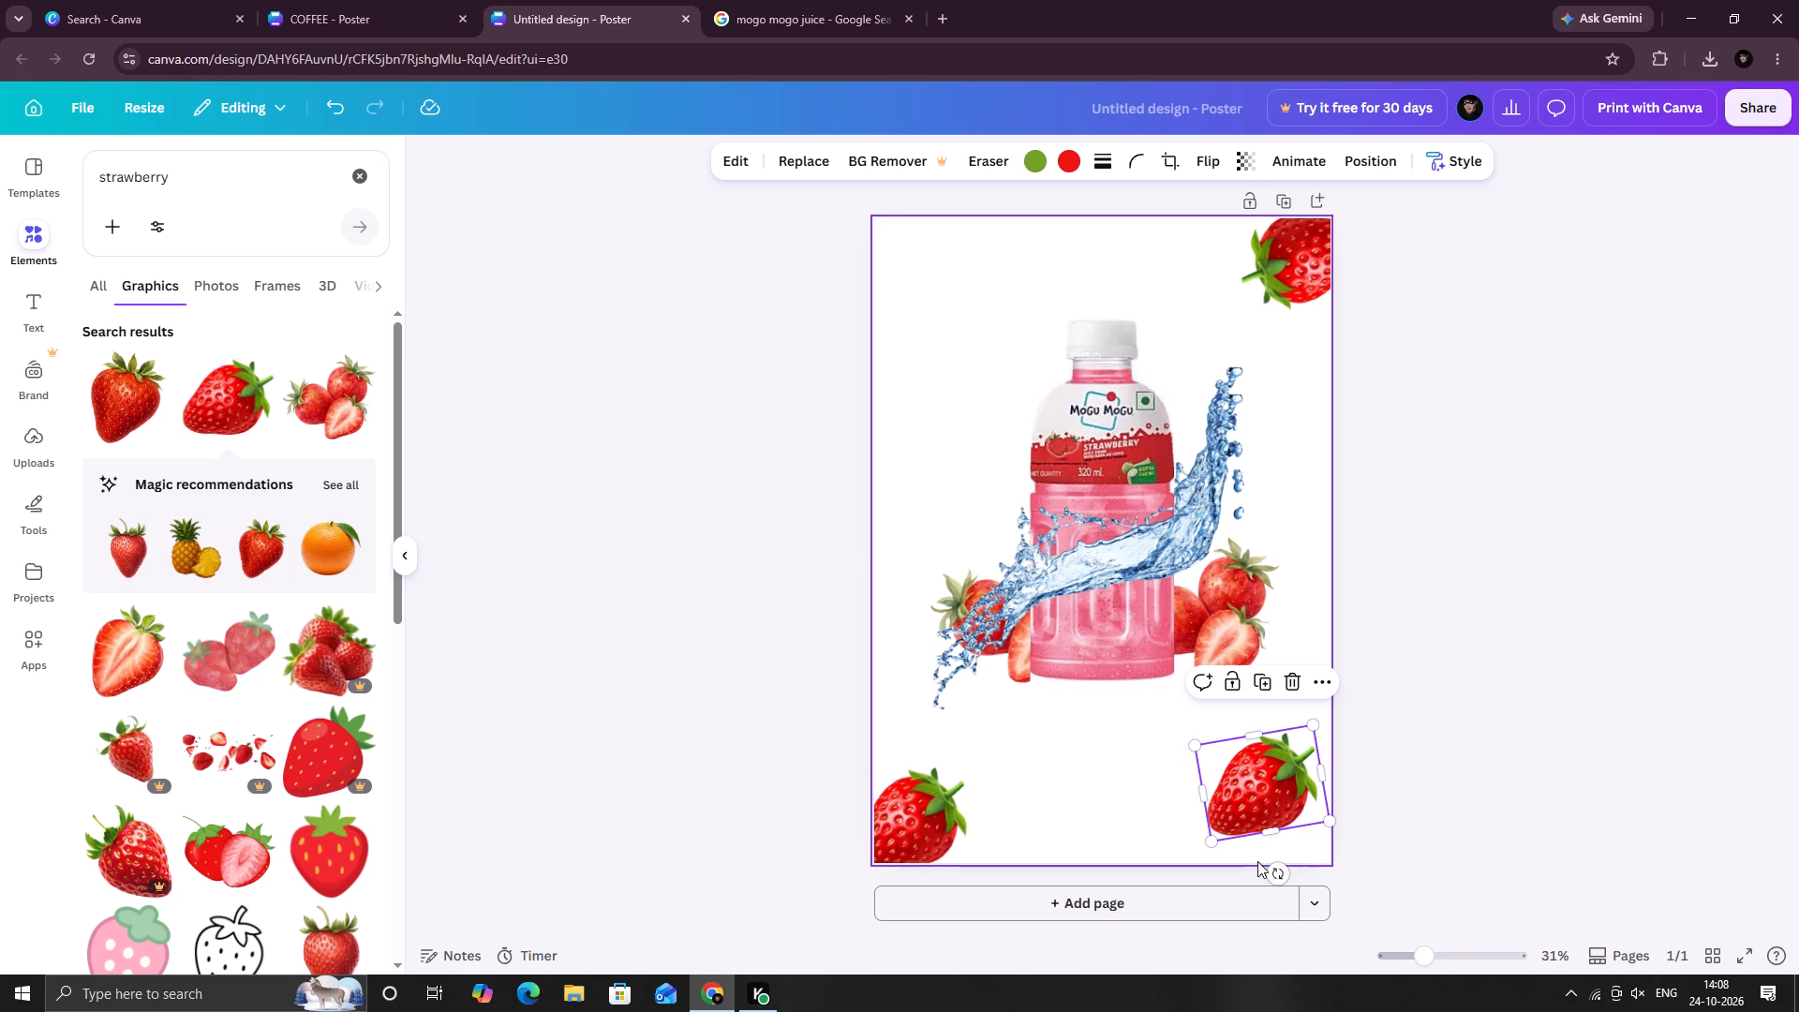
left_click(1276, 876)
left_click_drag(1277, 874, 1469, 766)
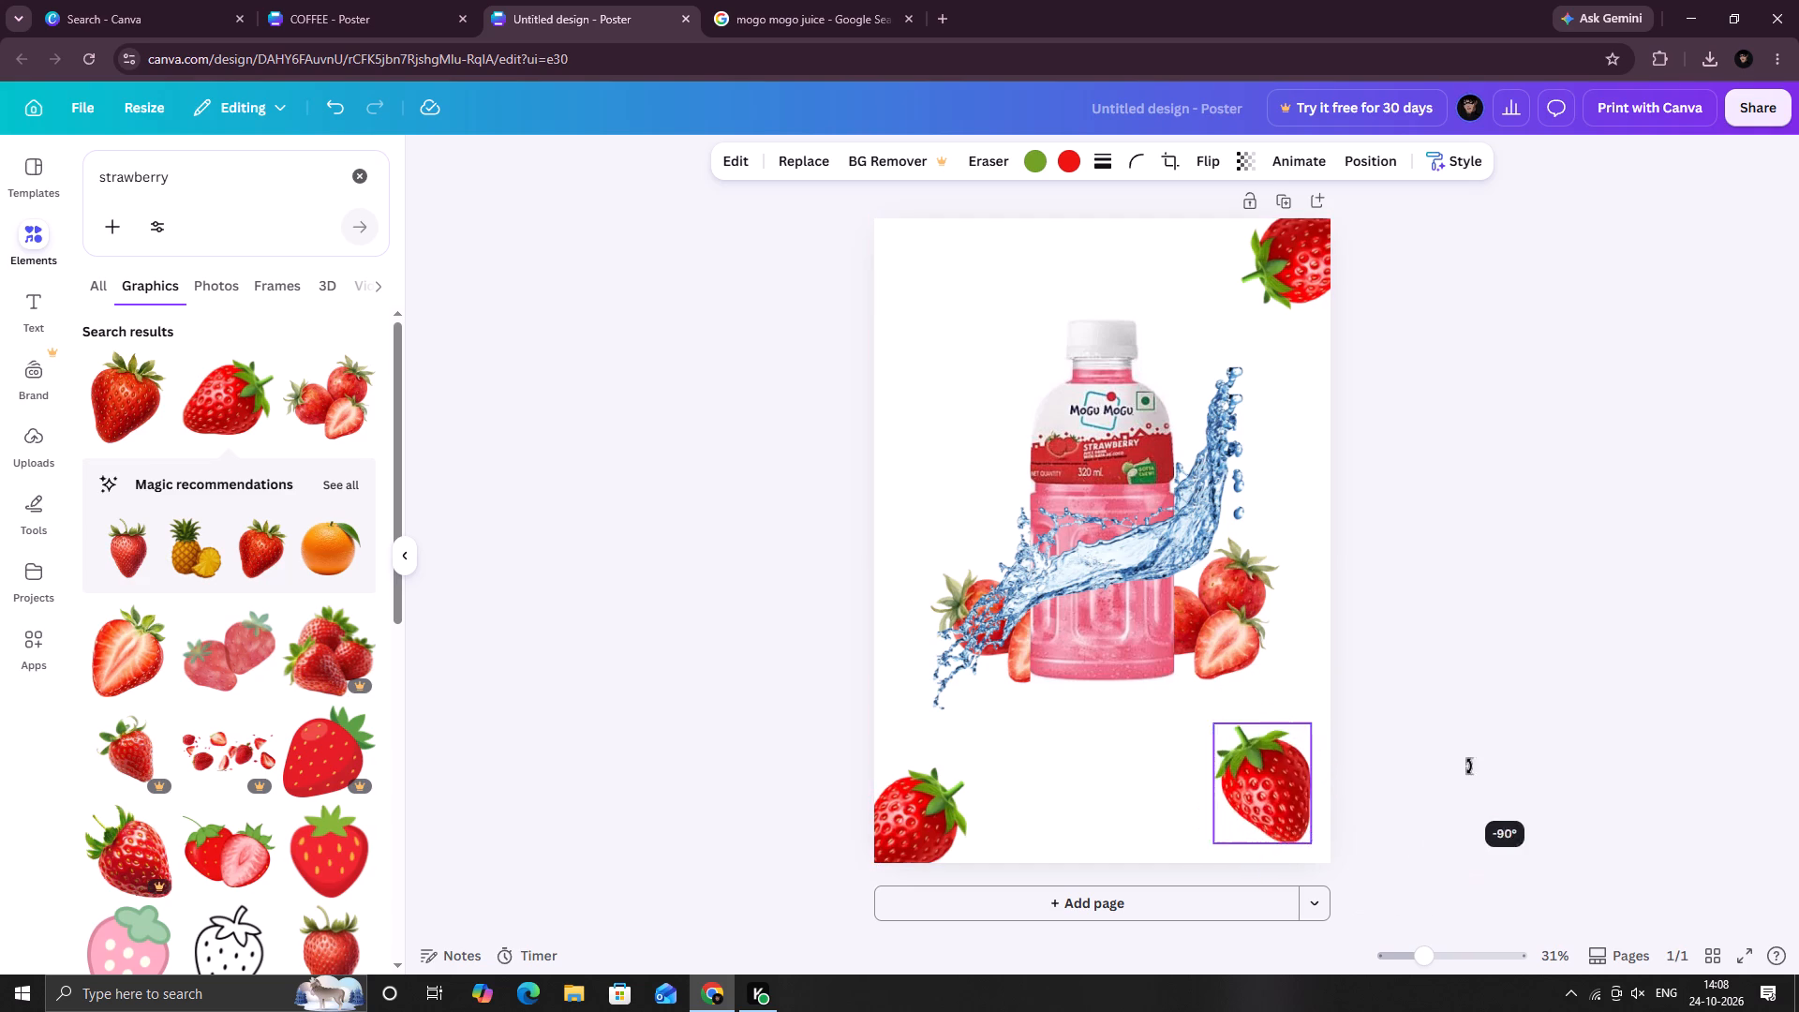
left_click_drag(1469, 766, 1491, 702)
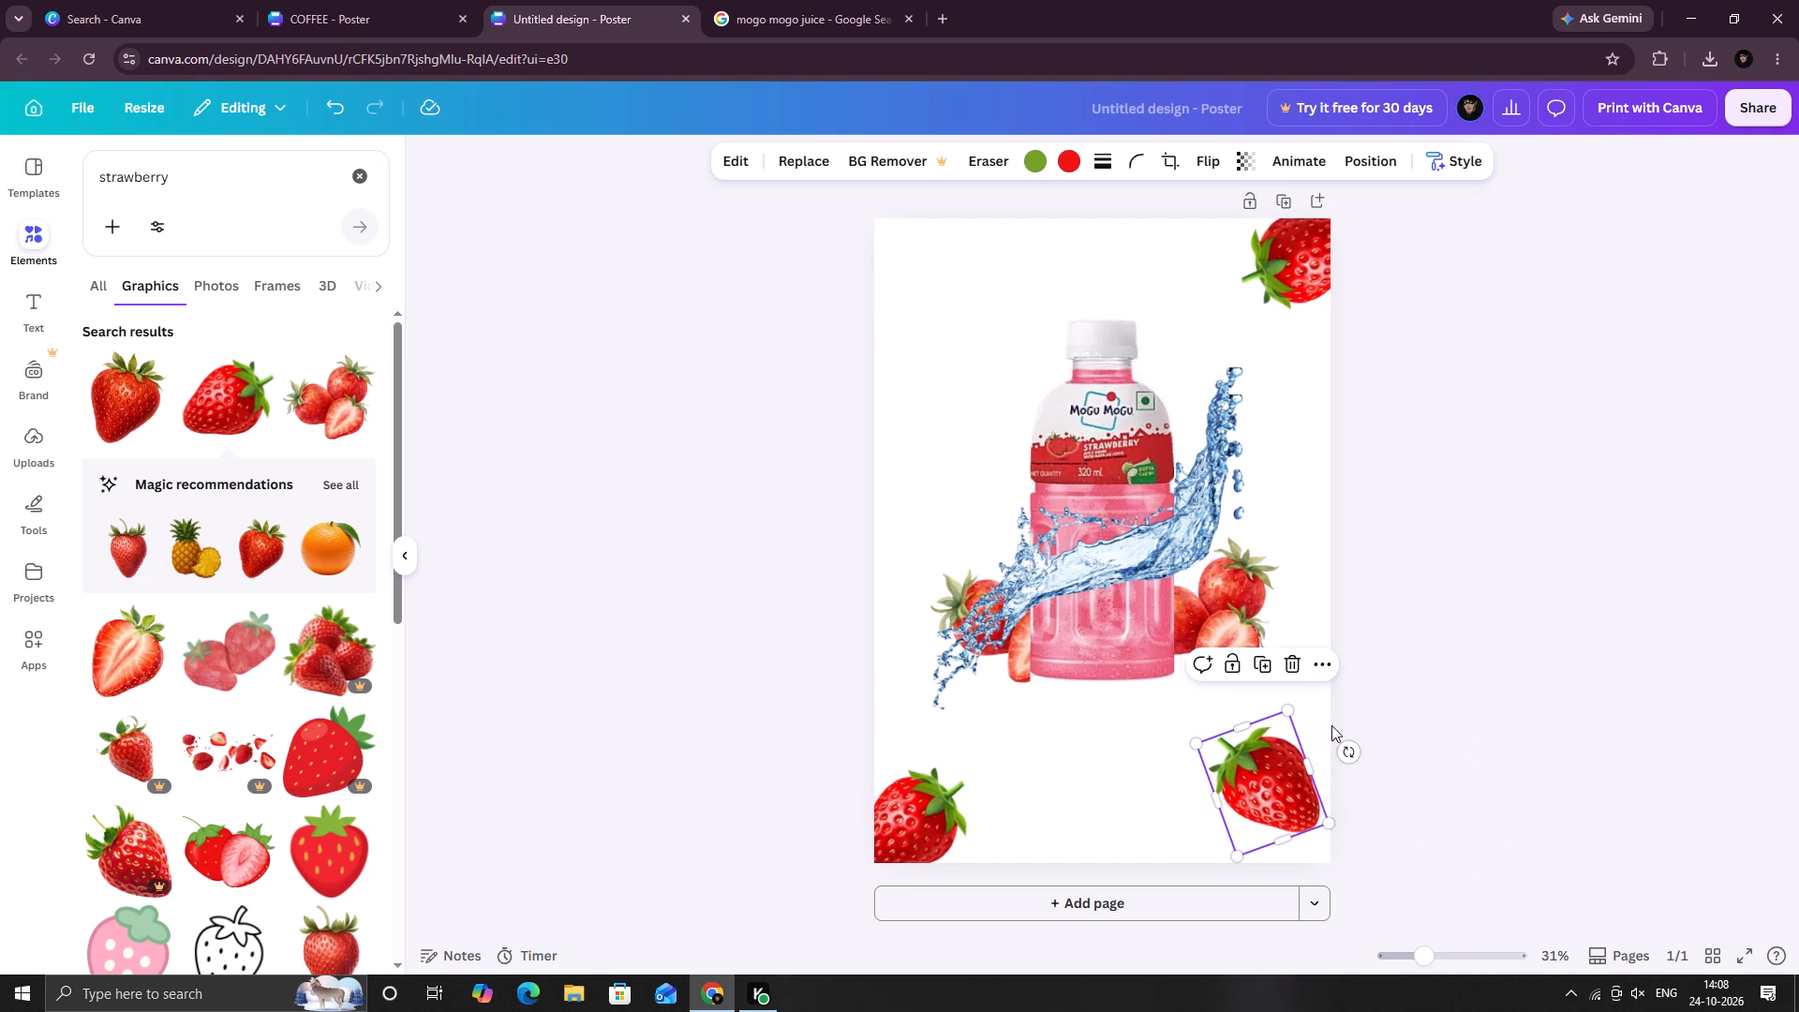
left_click_drag(1256, 751, 1310, 803)
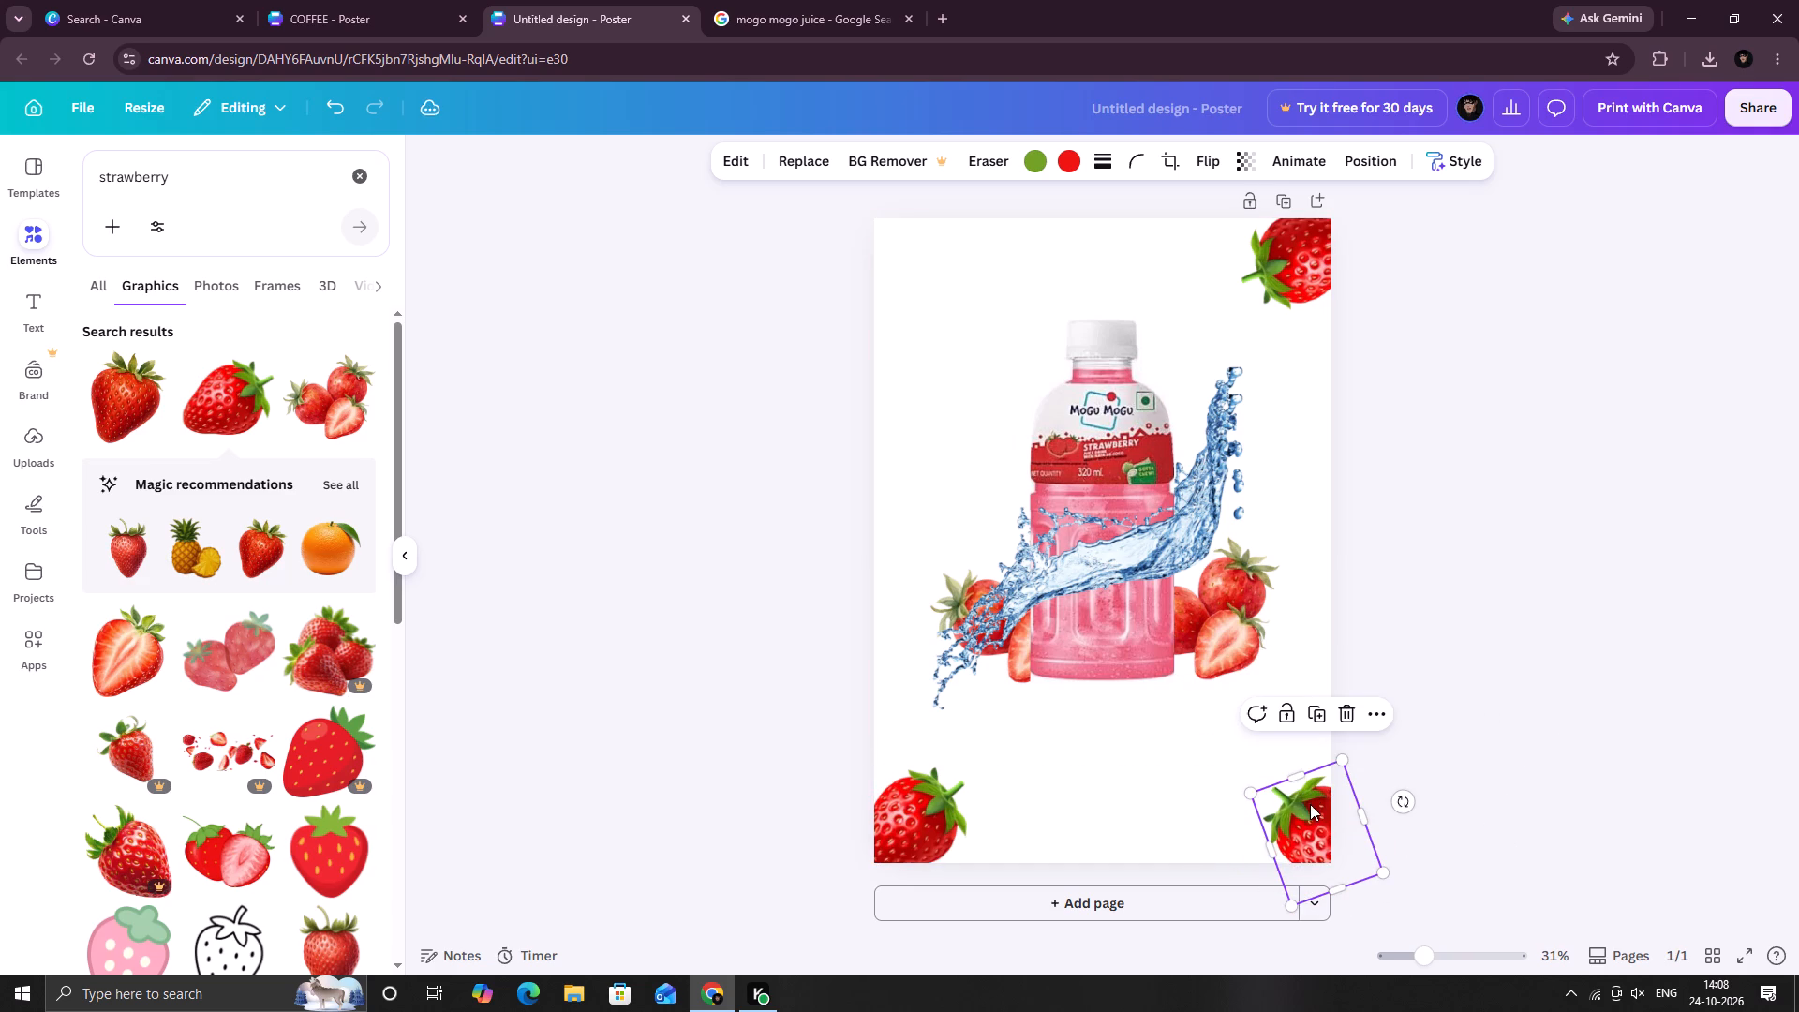
Duplicate the lower-right strawberry, place the copy partly off the page's upper-left corner, and rotate it so its leaves face inward.
left_click(1315, 709)
left_click_drag(1290, 812, 1197, 677)
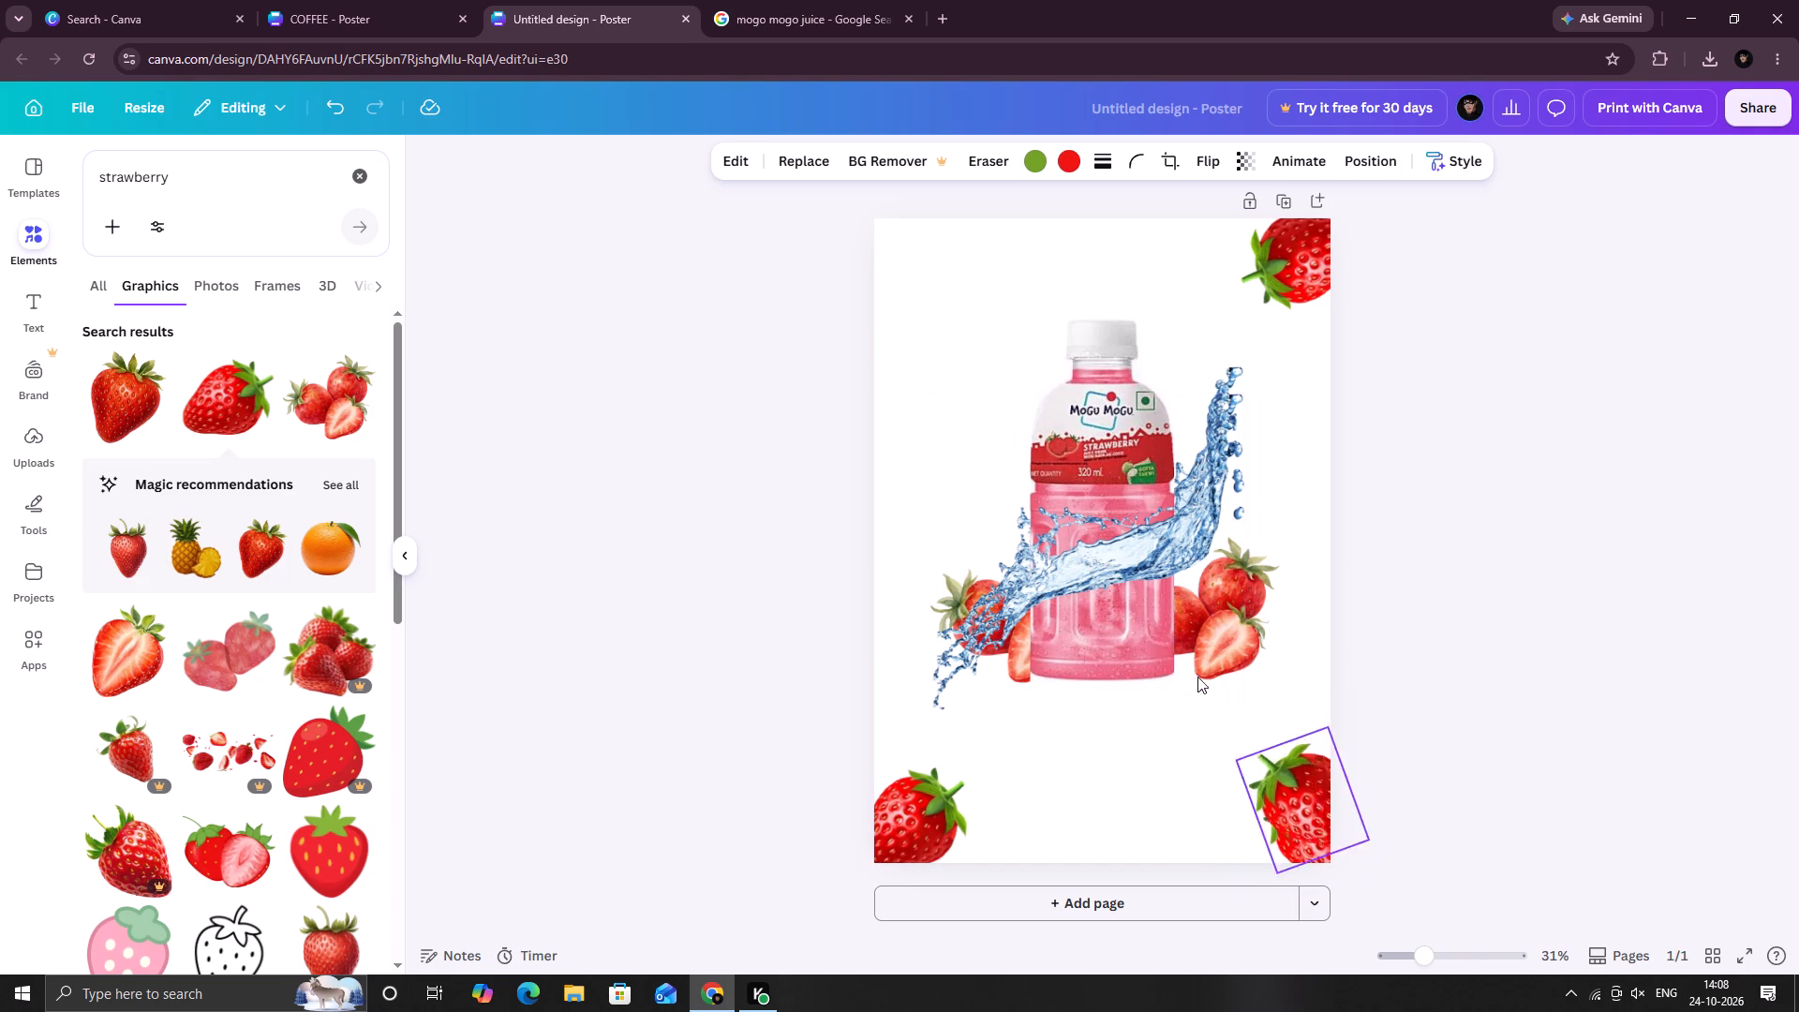
left_click_drag(1197, 677, 877, 235)
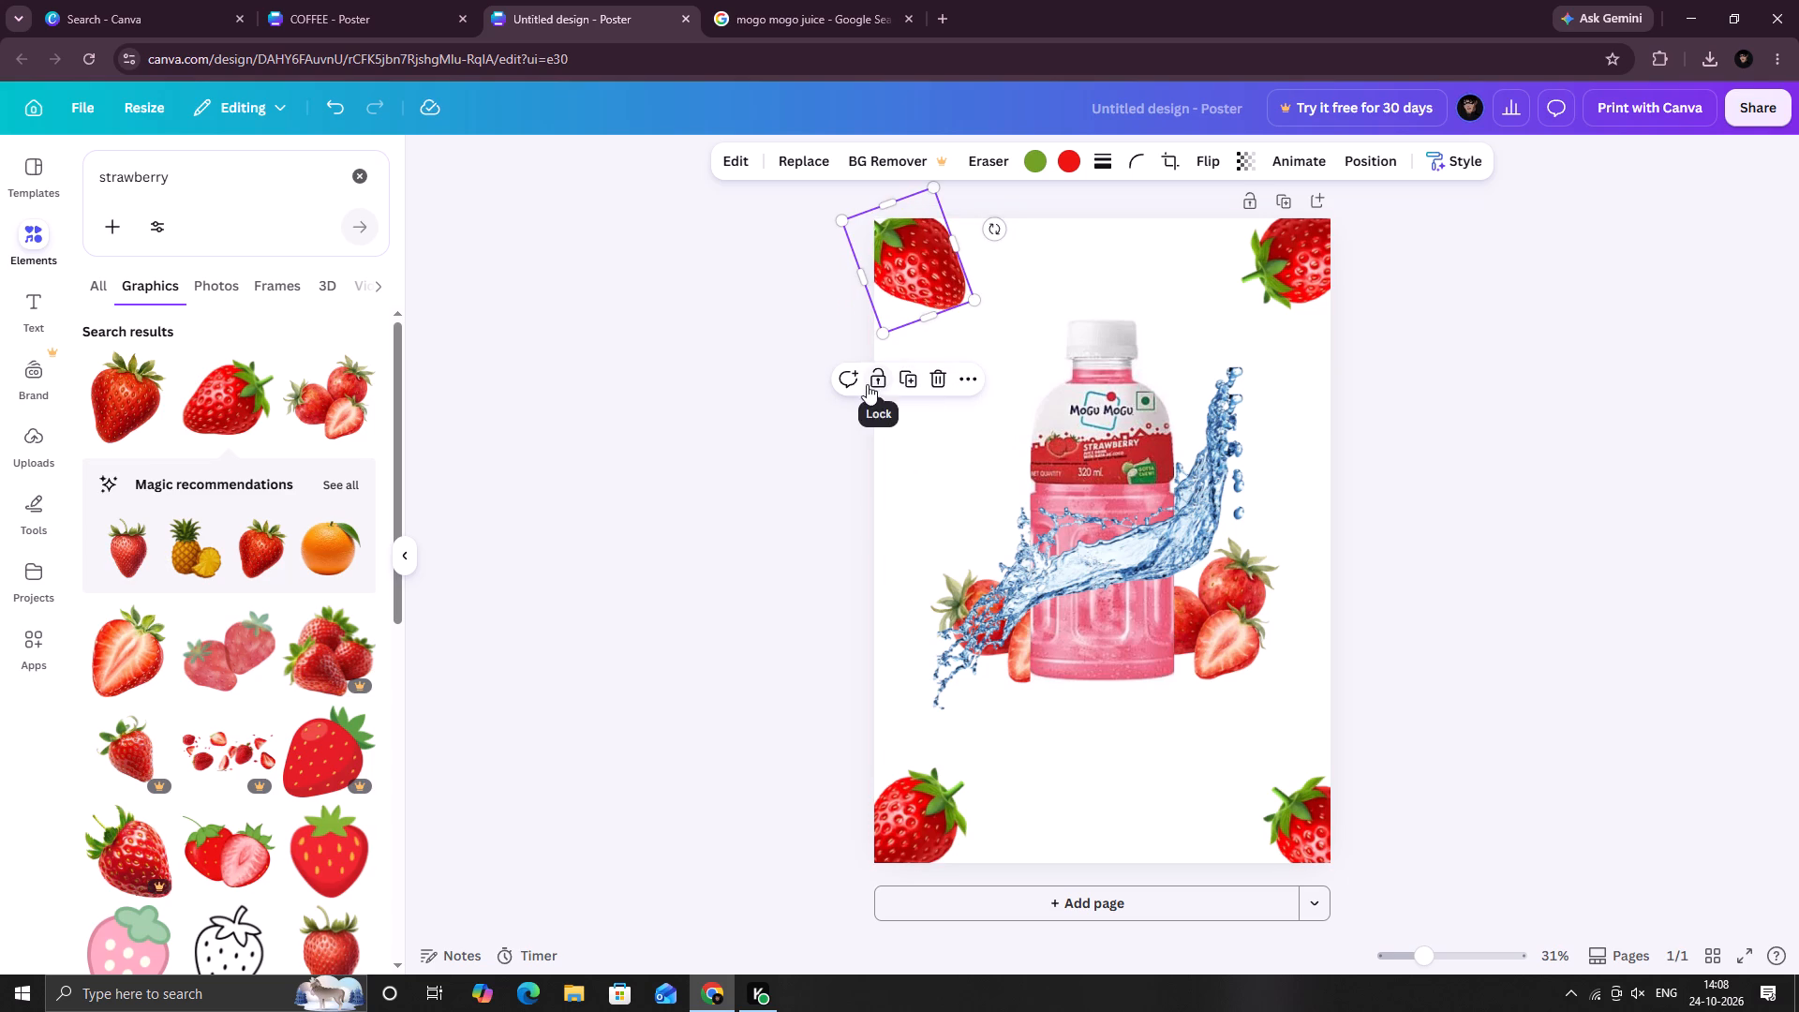
left_click_drag(999, 225, 804, 278)
left_click(927, 253)
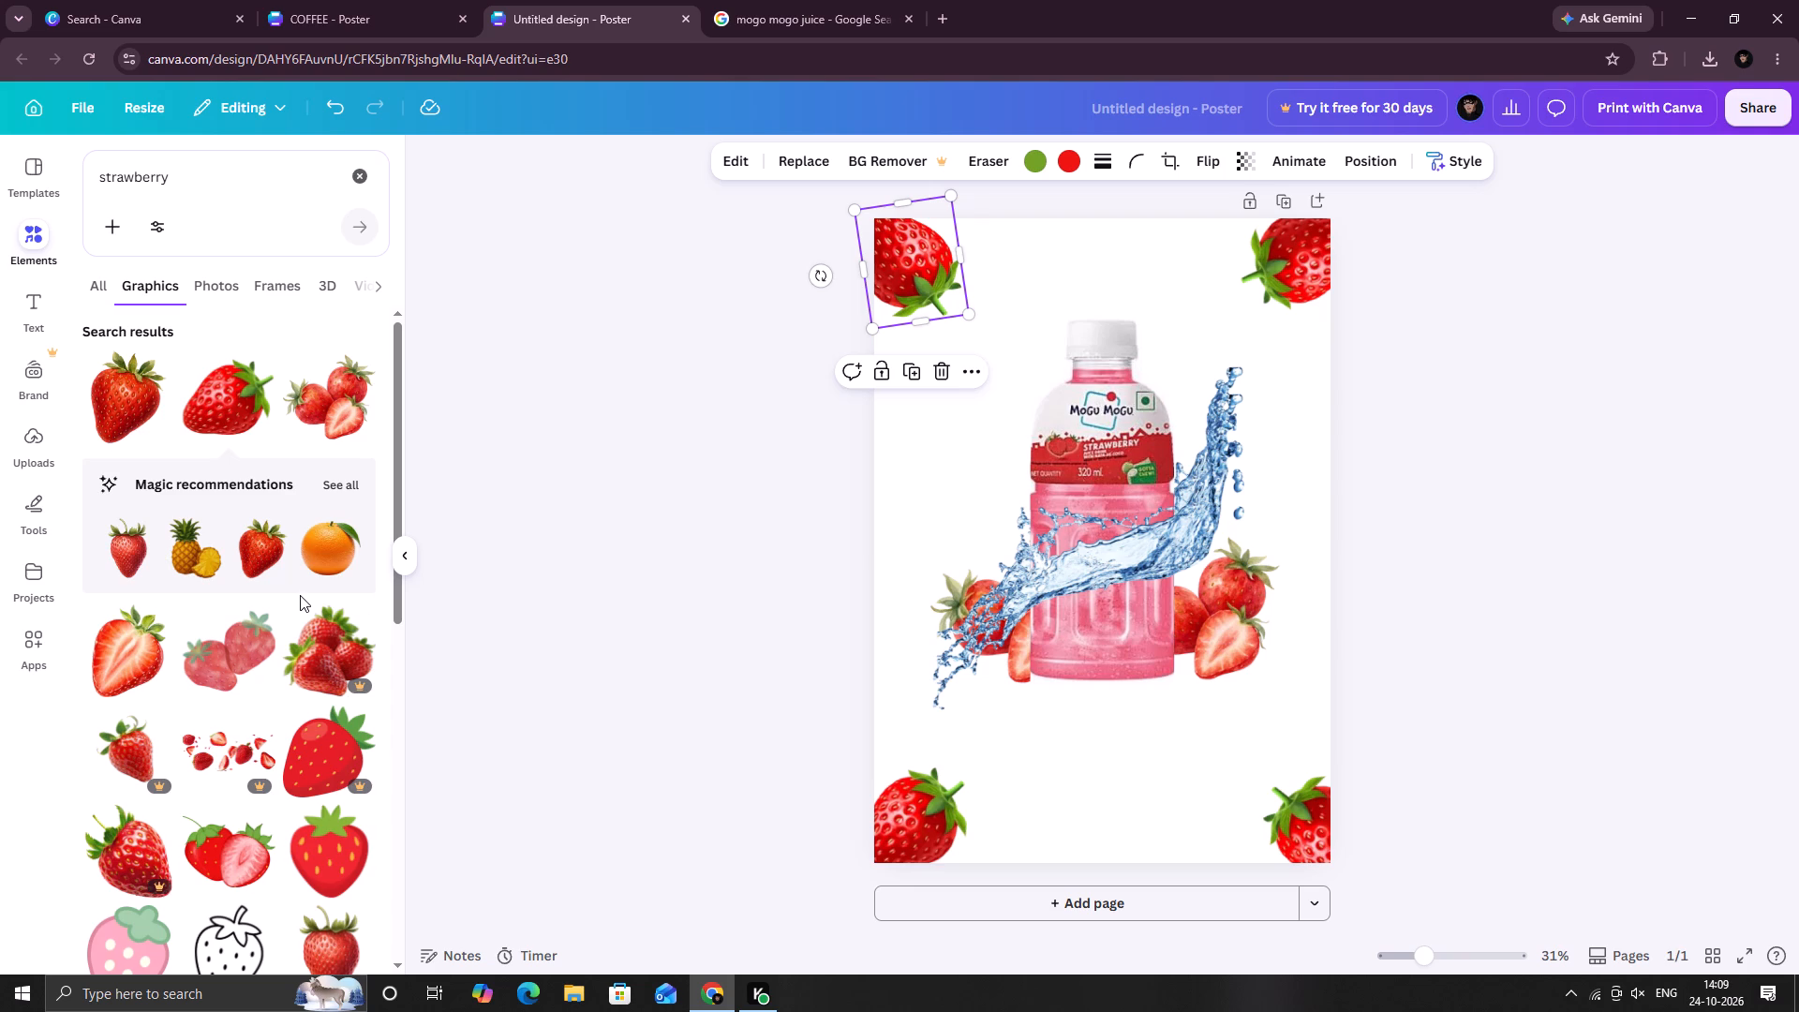
Search the graphics for "strawberry splash".
scroll(100, 646, "down", 3)
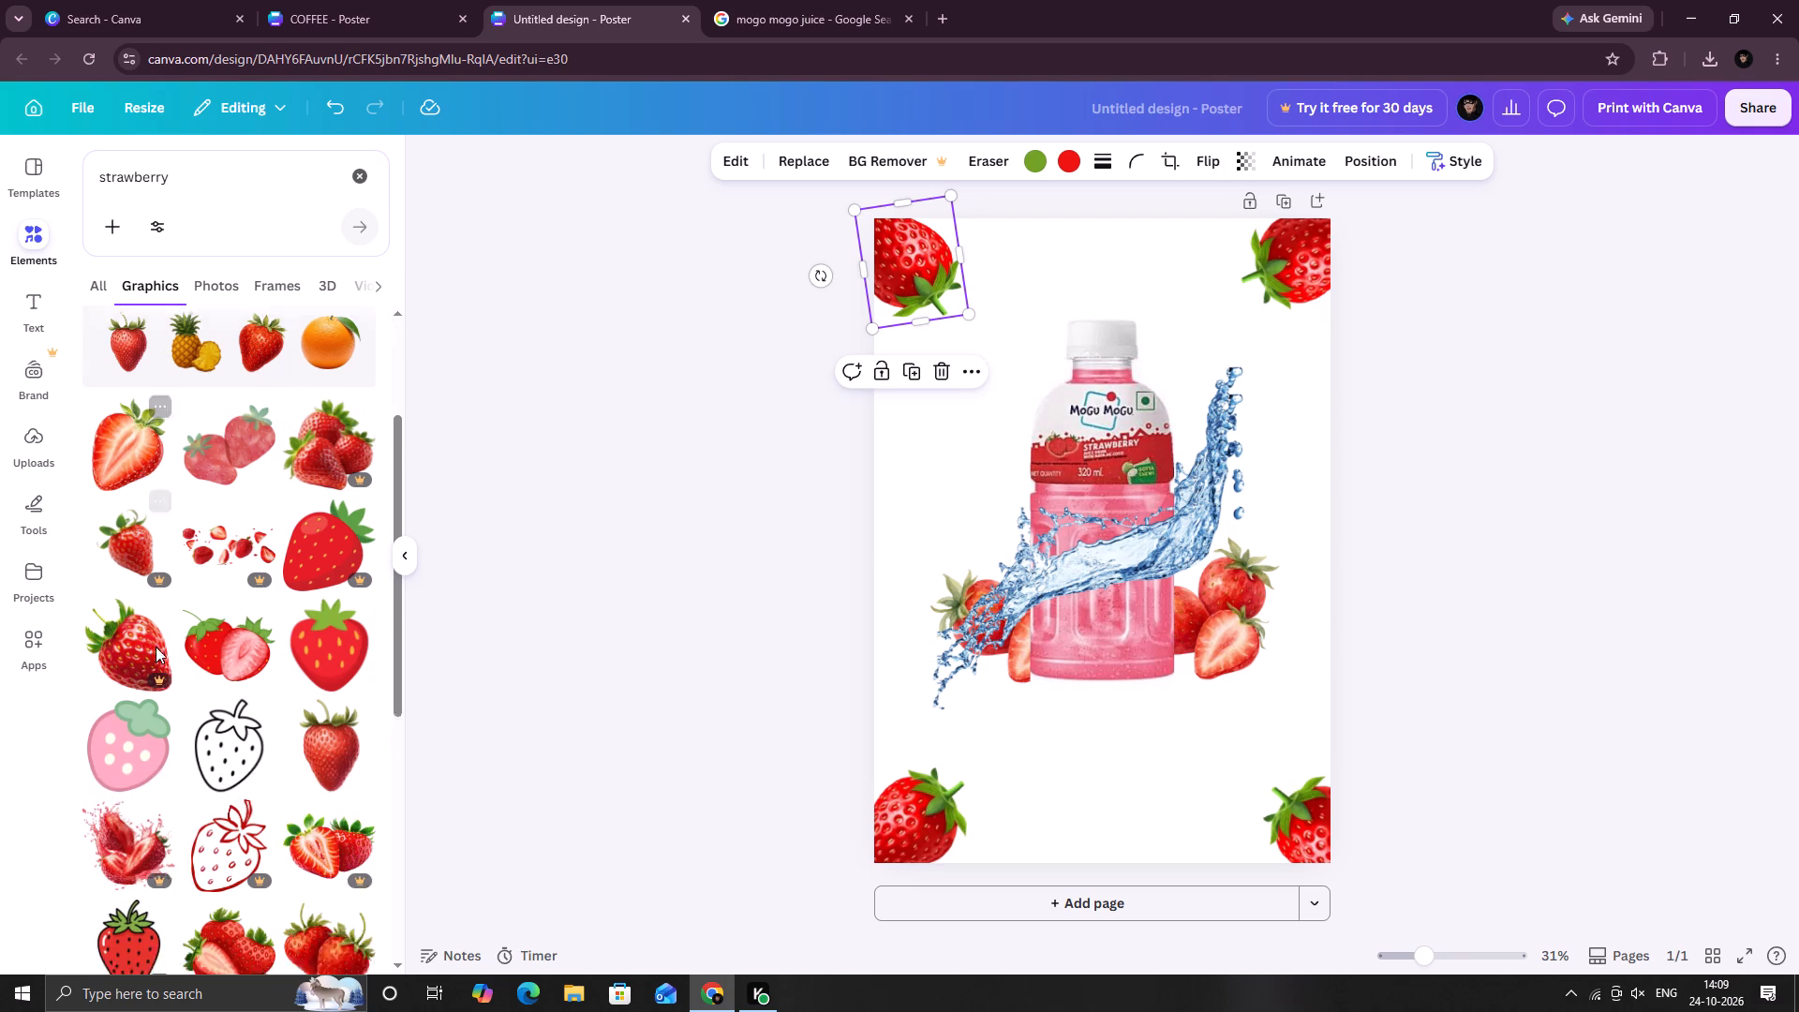
left_click(233, 179)
type("sad")
left_click_drag(227, 172, 63, 178)
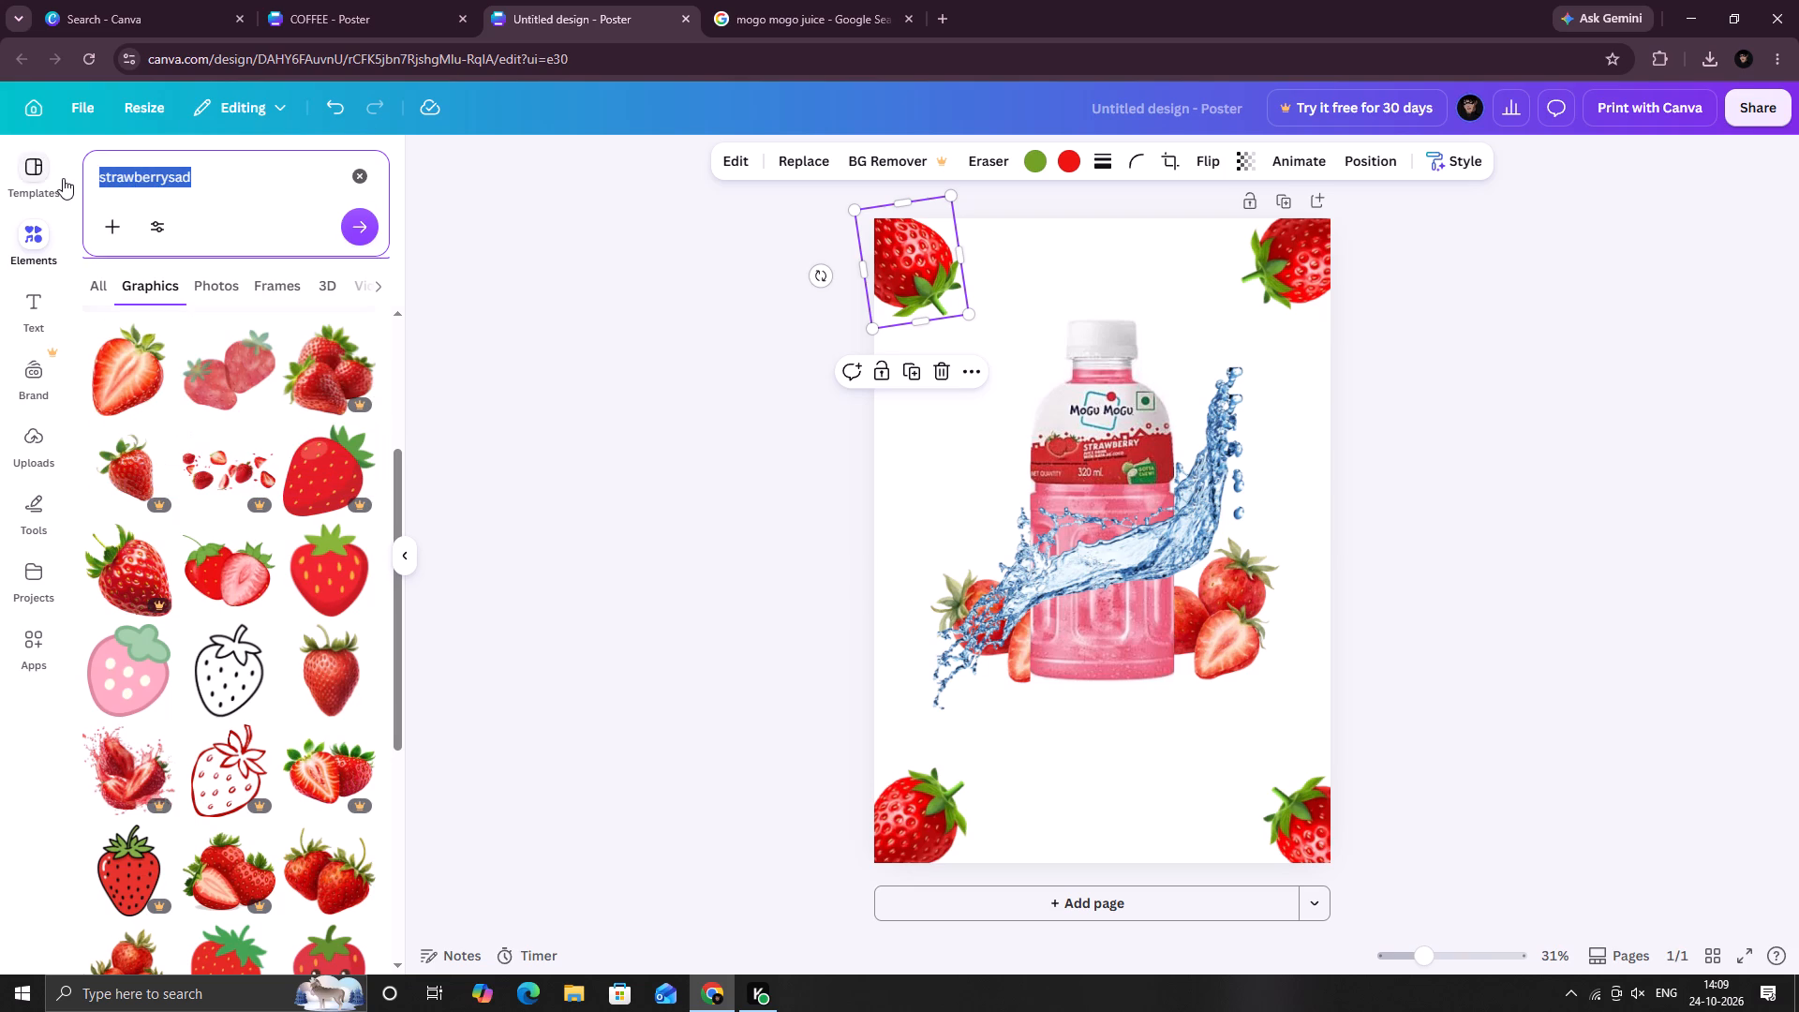
type("st")
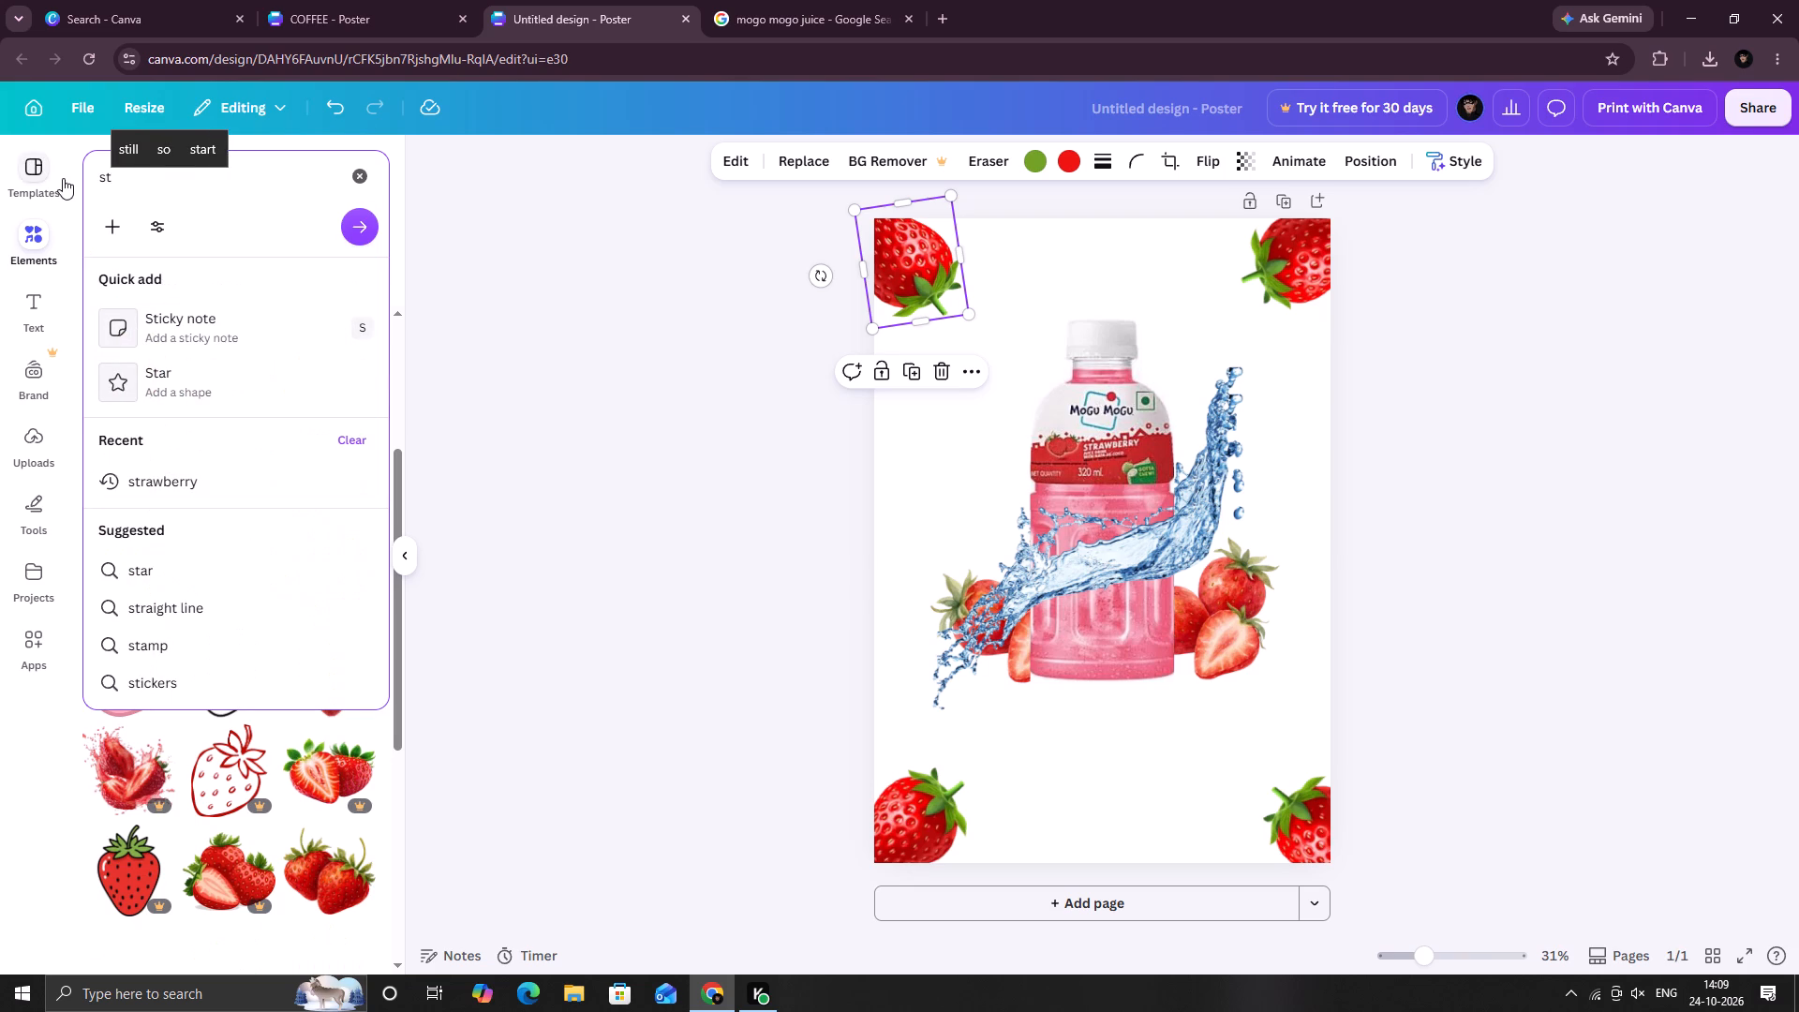
type("rawberry")
key("space")
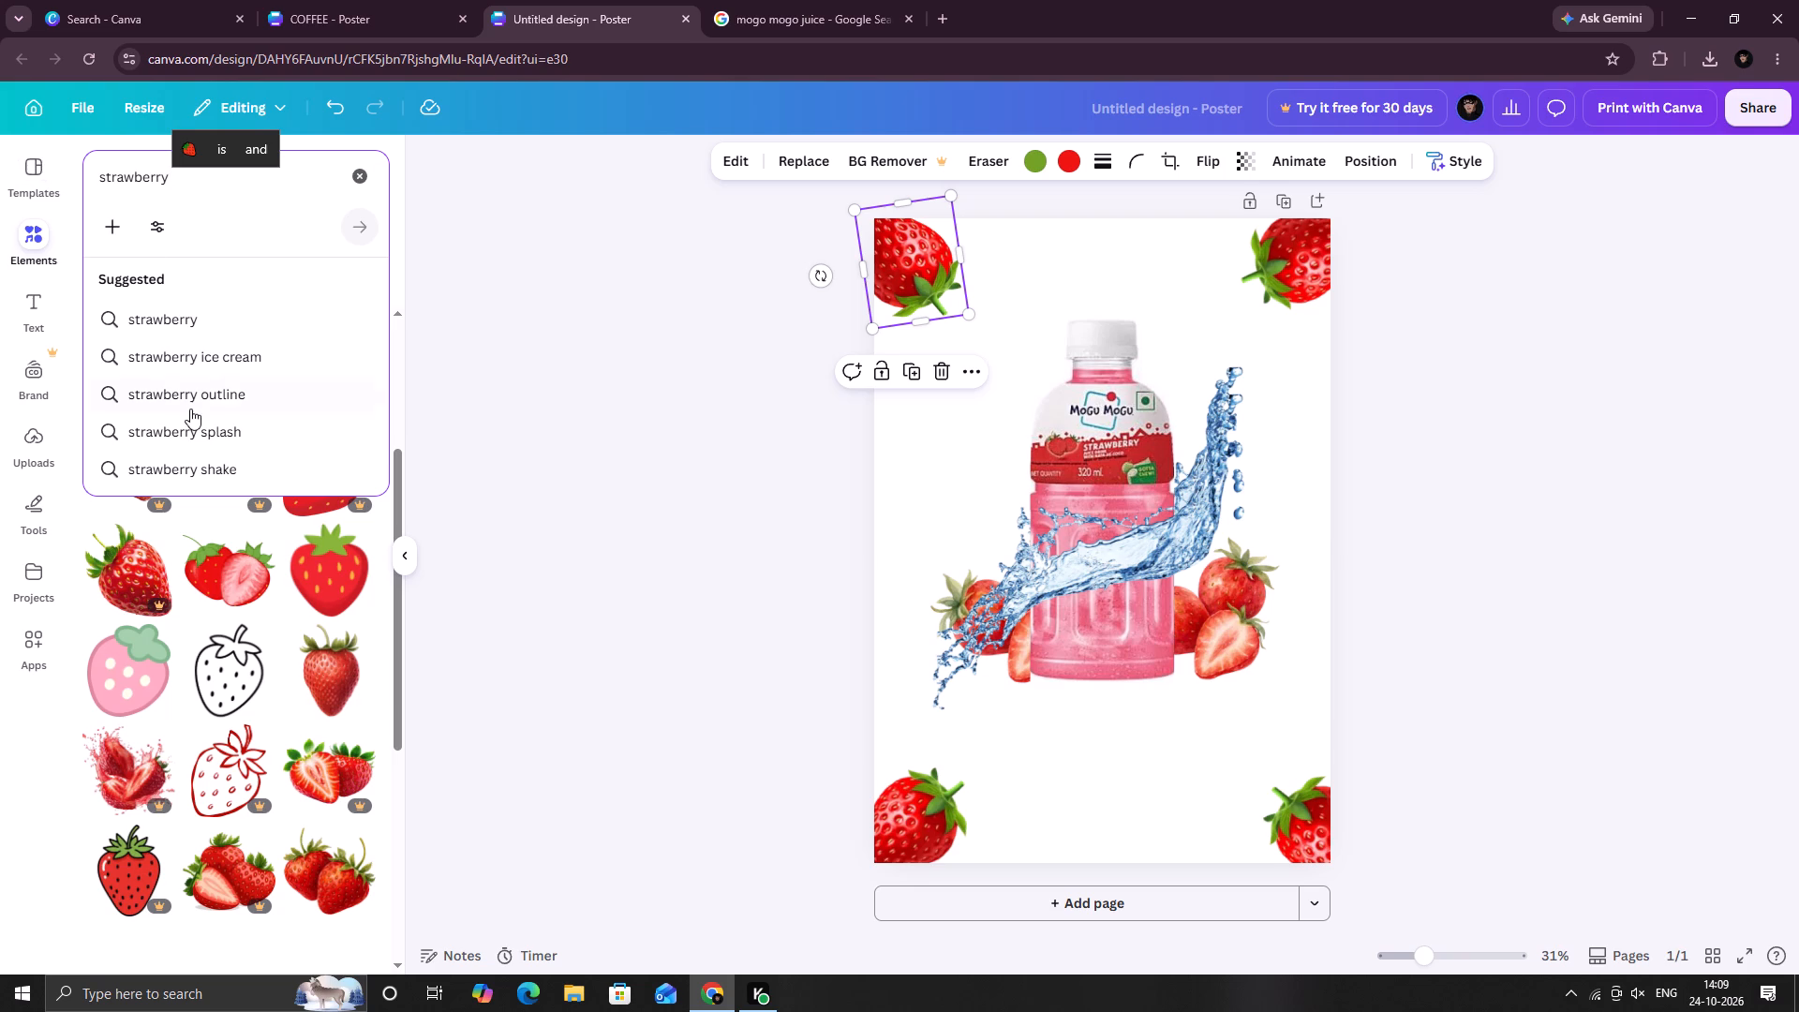
left_click(187, 444)
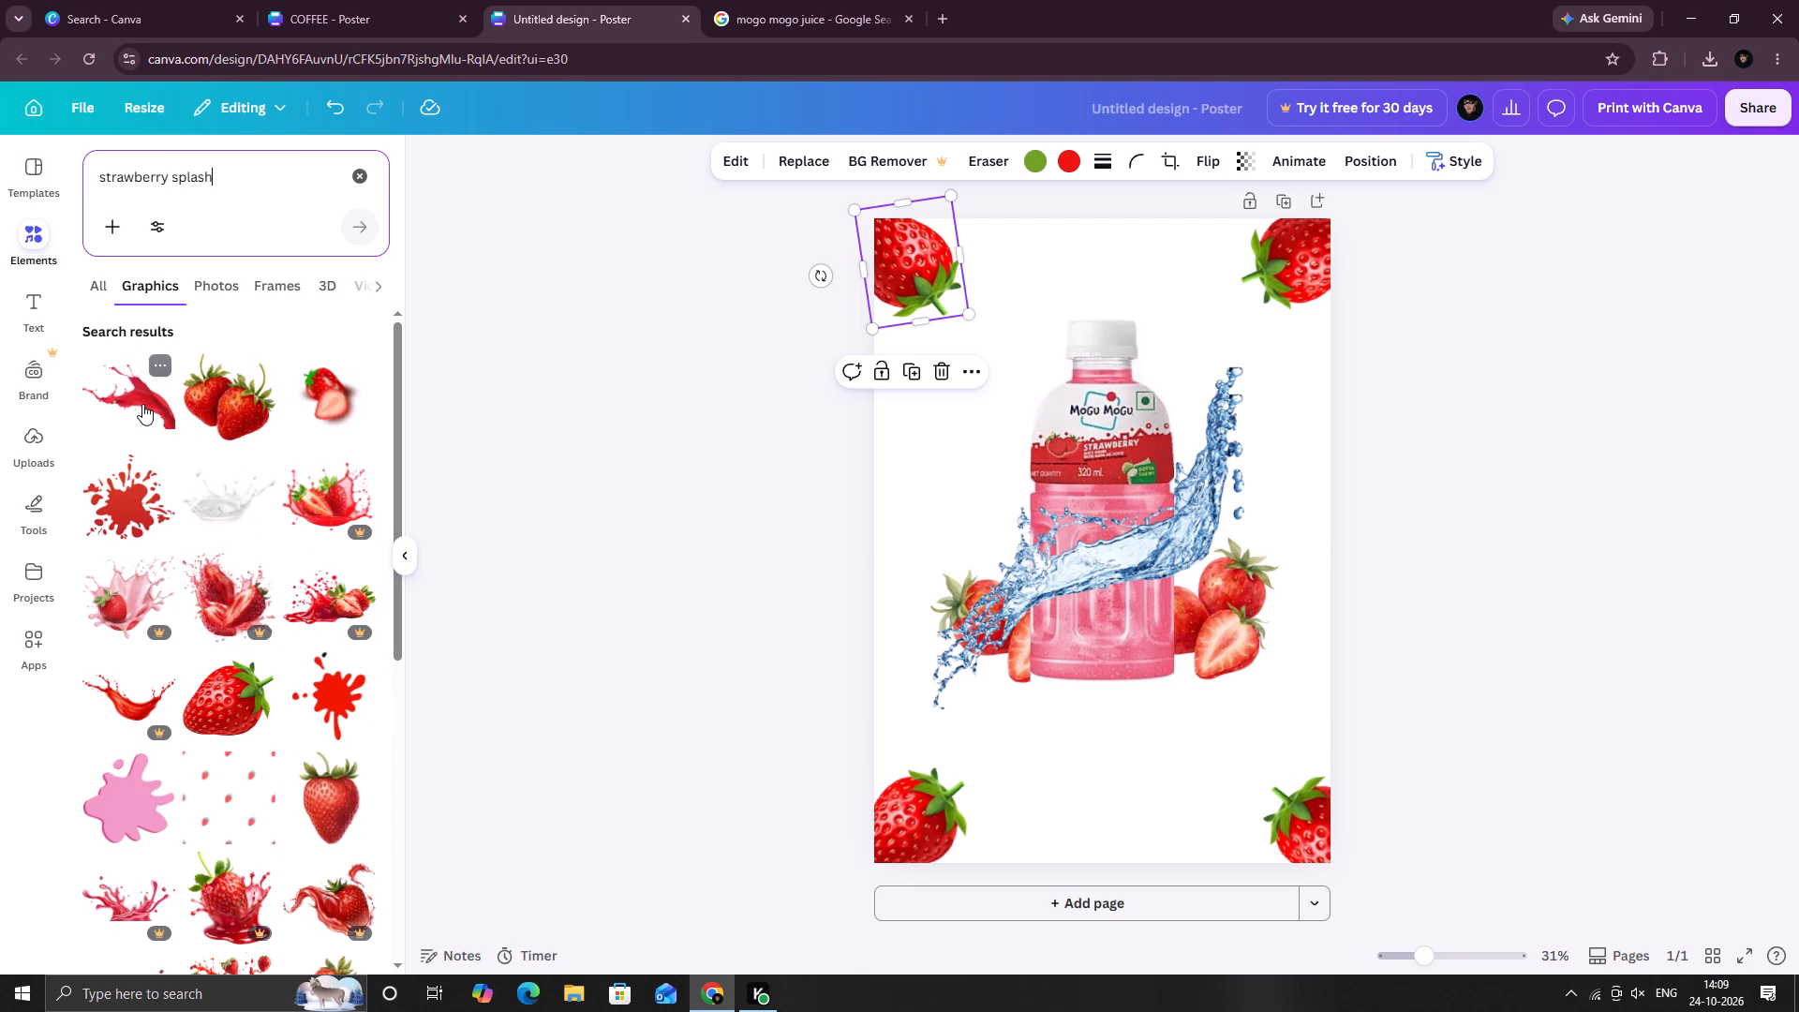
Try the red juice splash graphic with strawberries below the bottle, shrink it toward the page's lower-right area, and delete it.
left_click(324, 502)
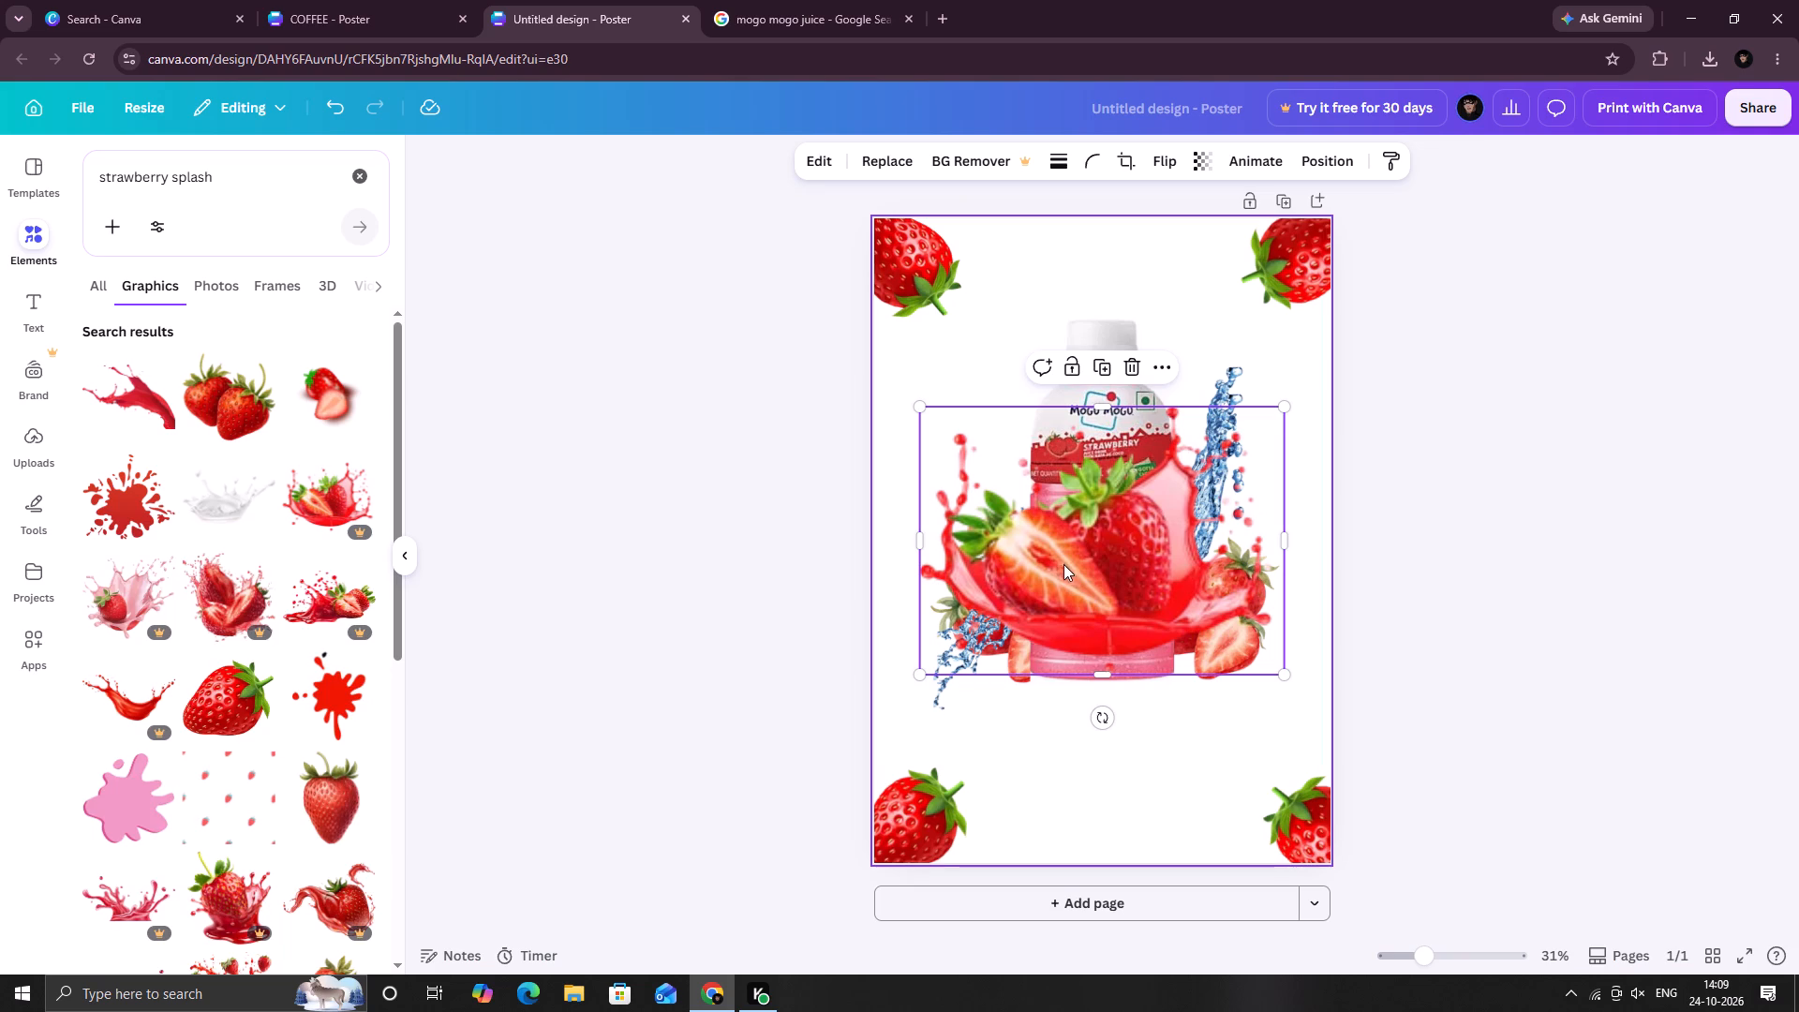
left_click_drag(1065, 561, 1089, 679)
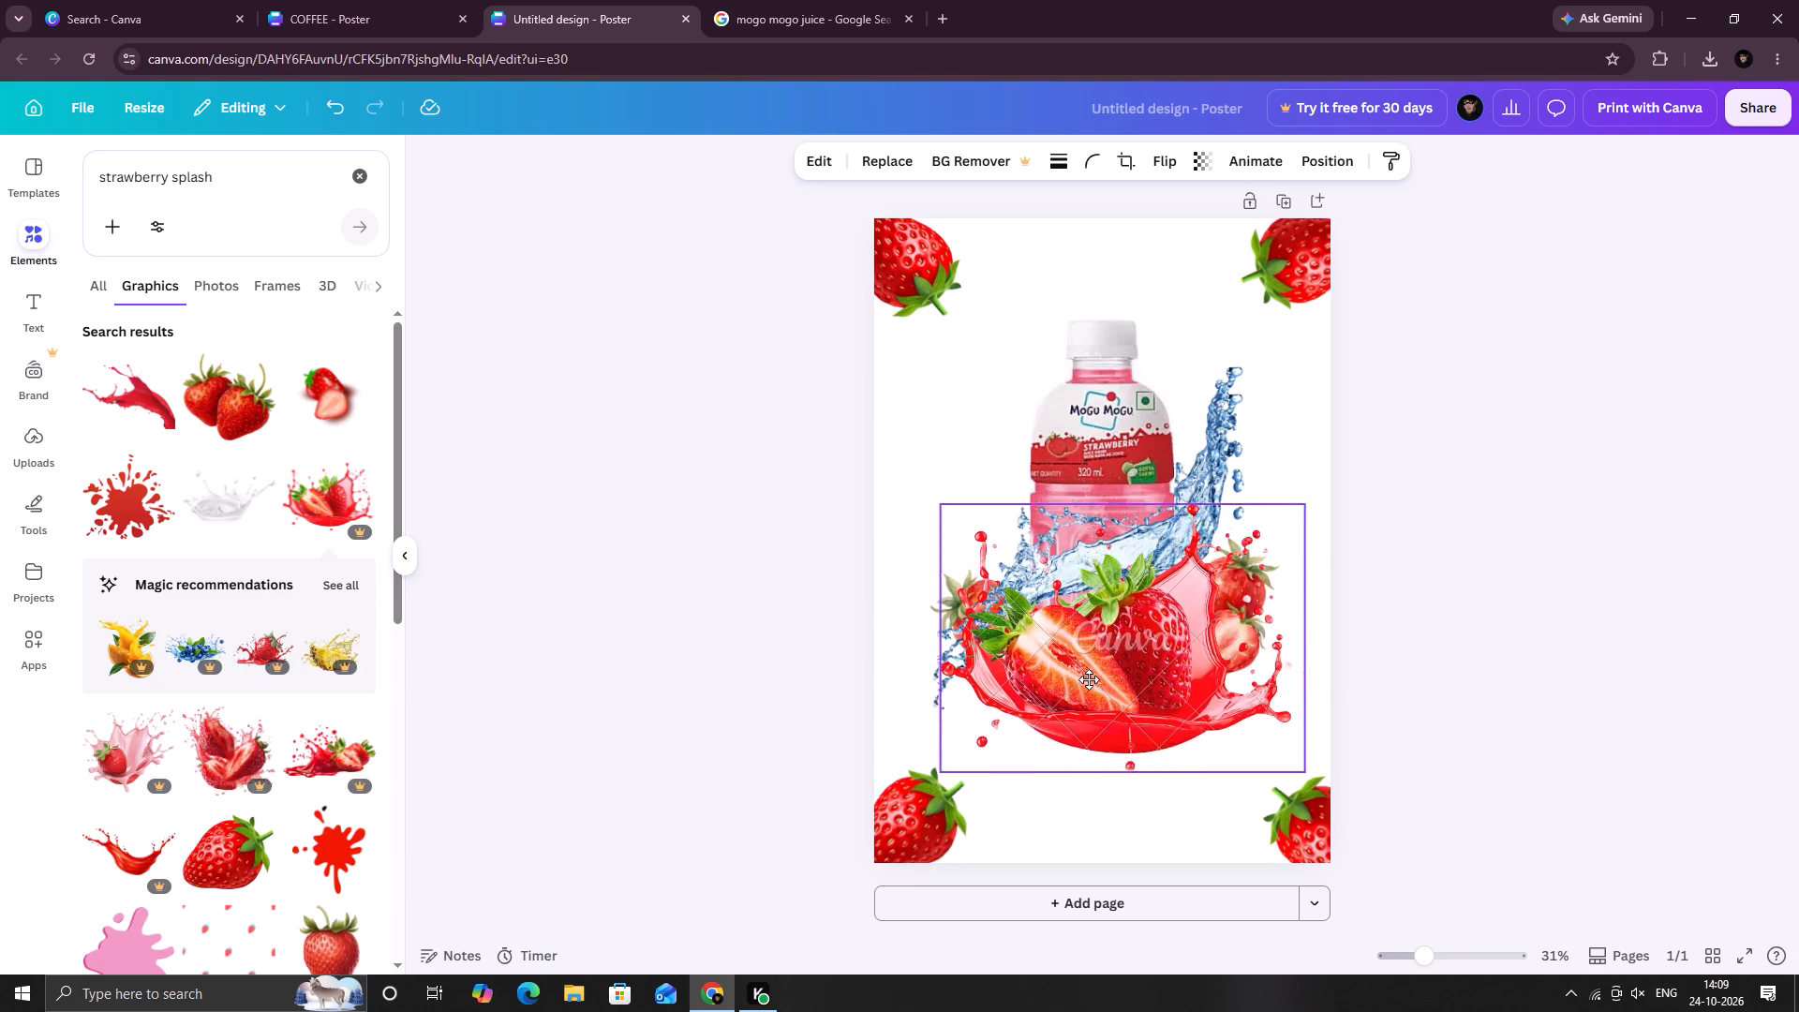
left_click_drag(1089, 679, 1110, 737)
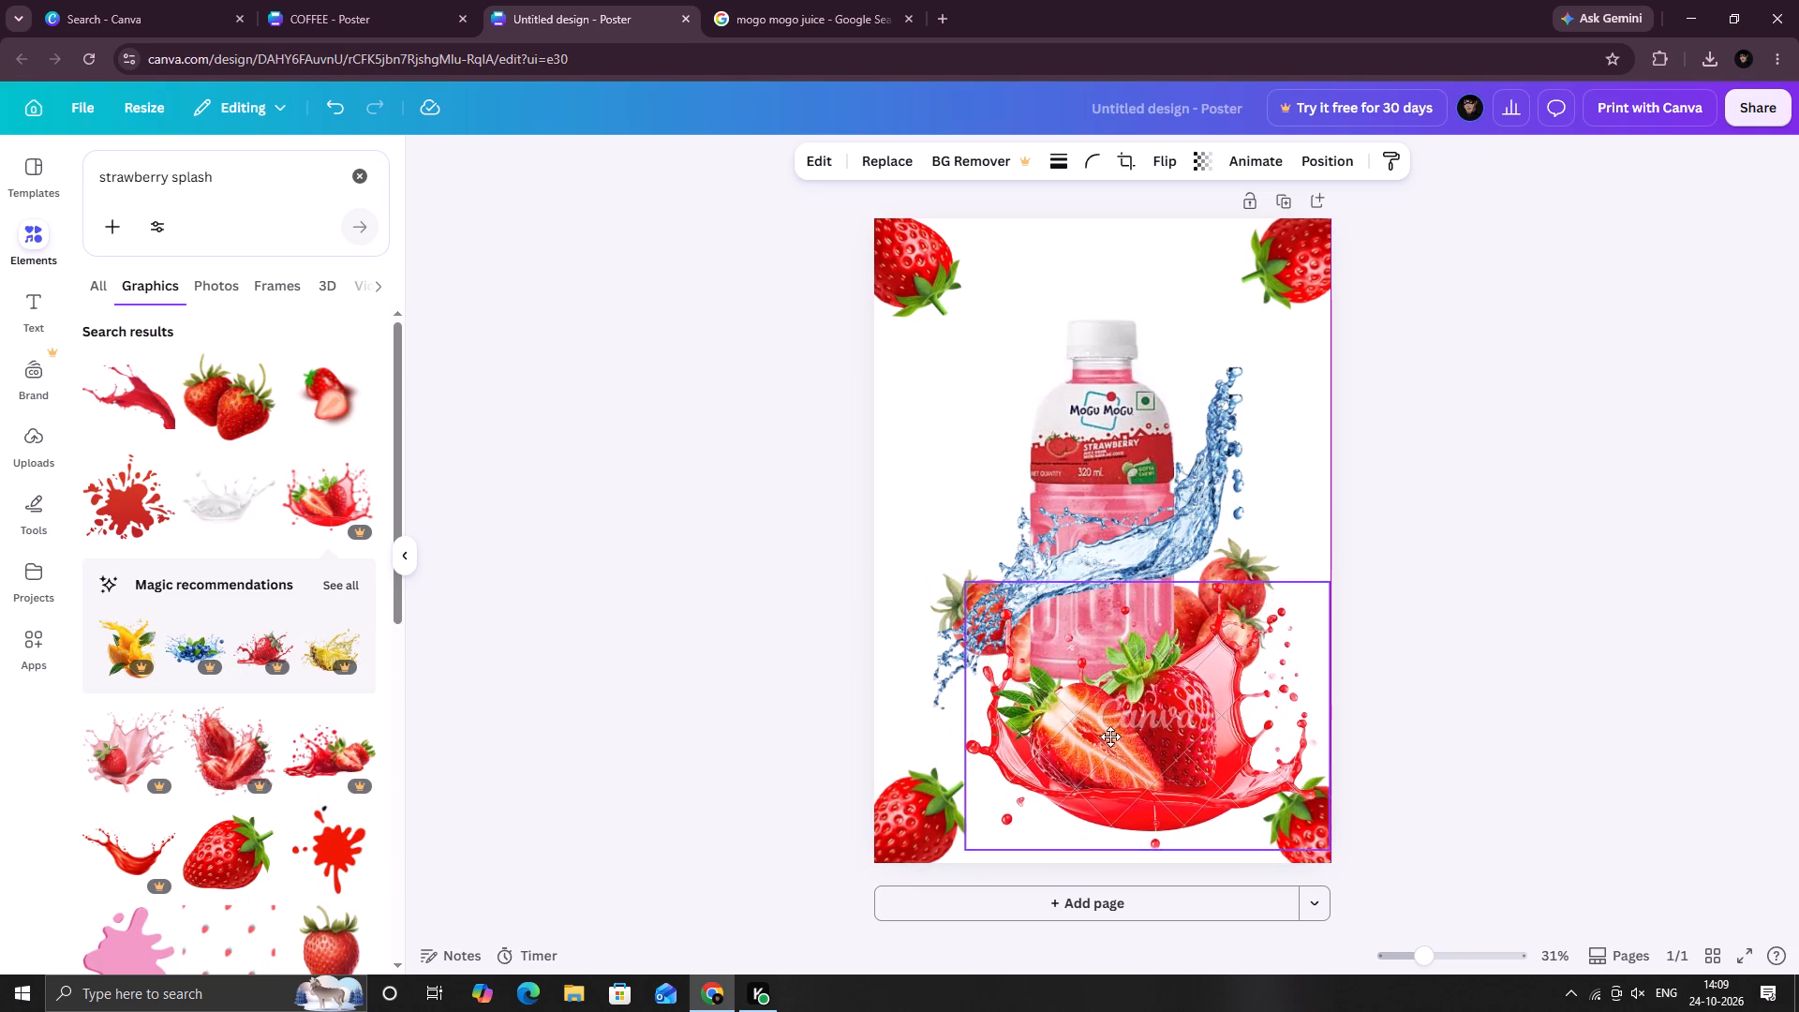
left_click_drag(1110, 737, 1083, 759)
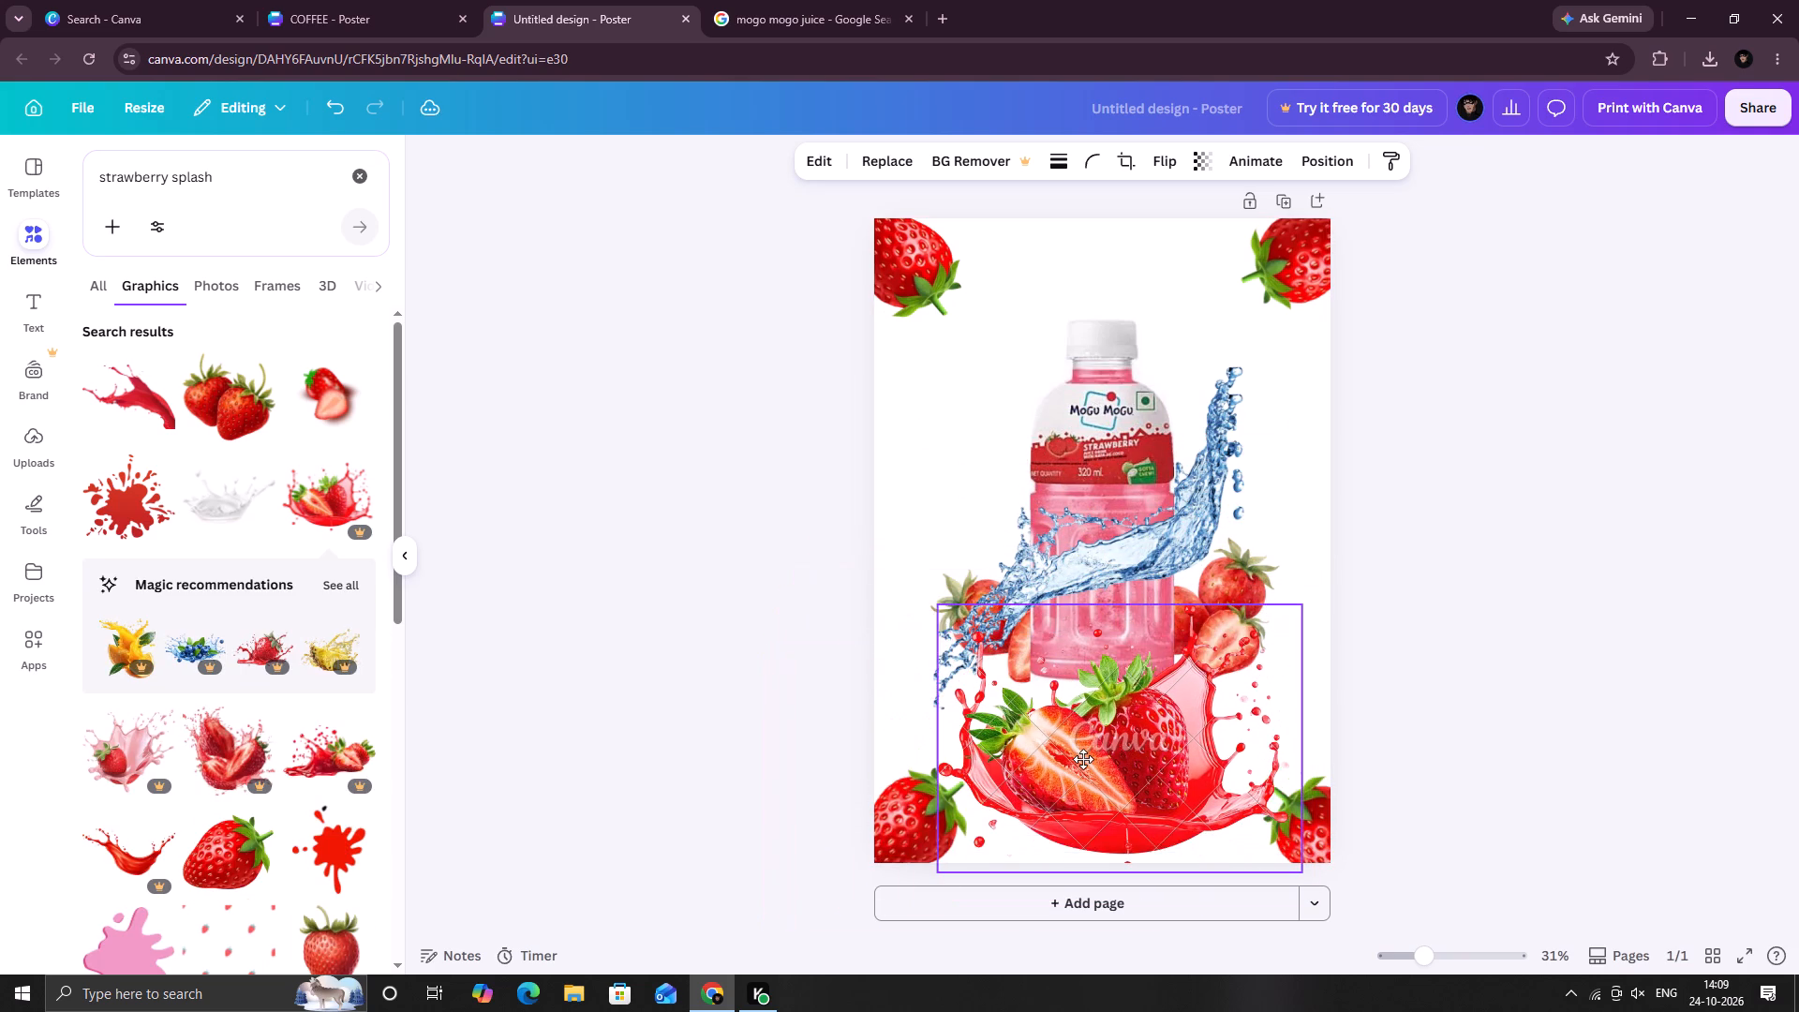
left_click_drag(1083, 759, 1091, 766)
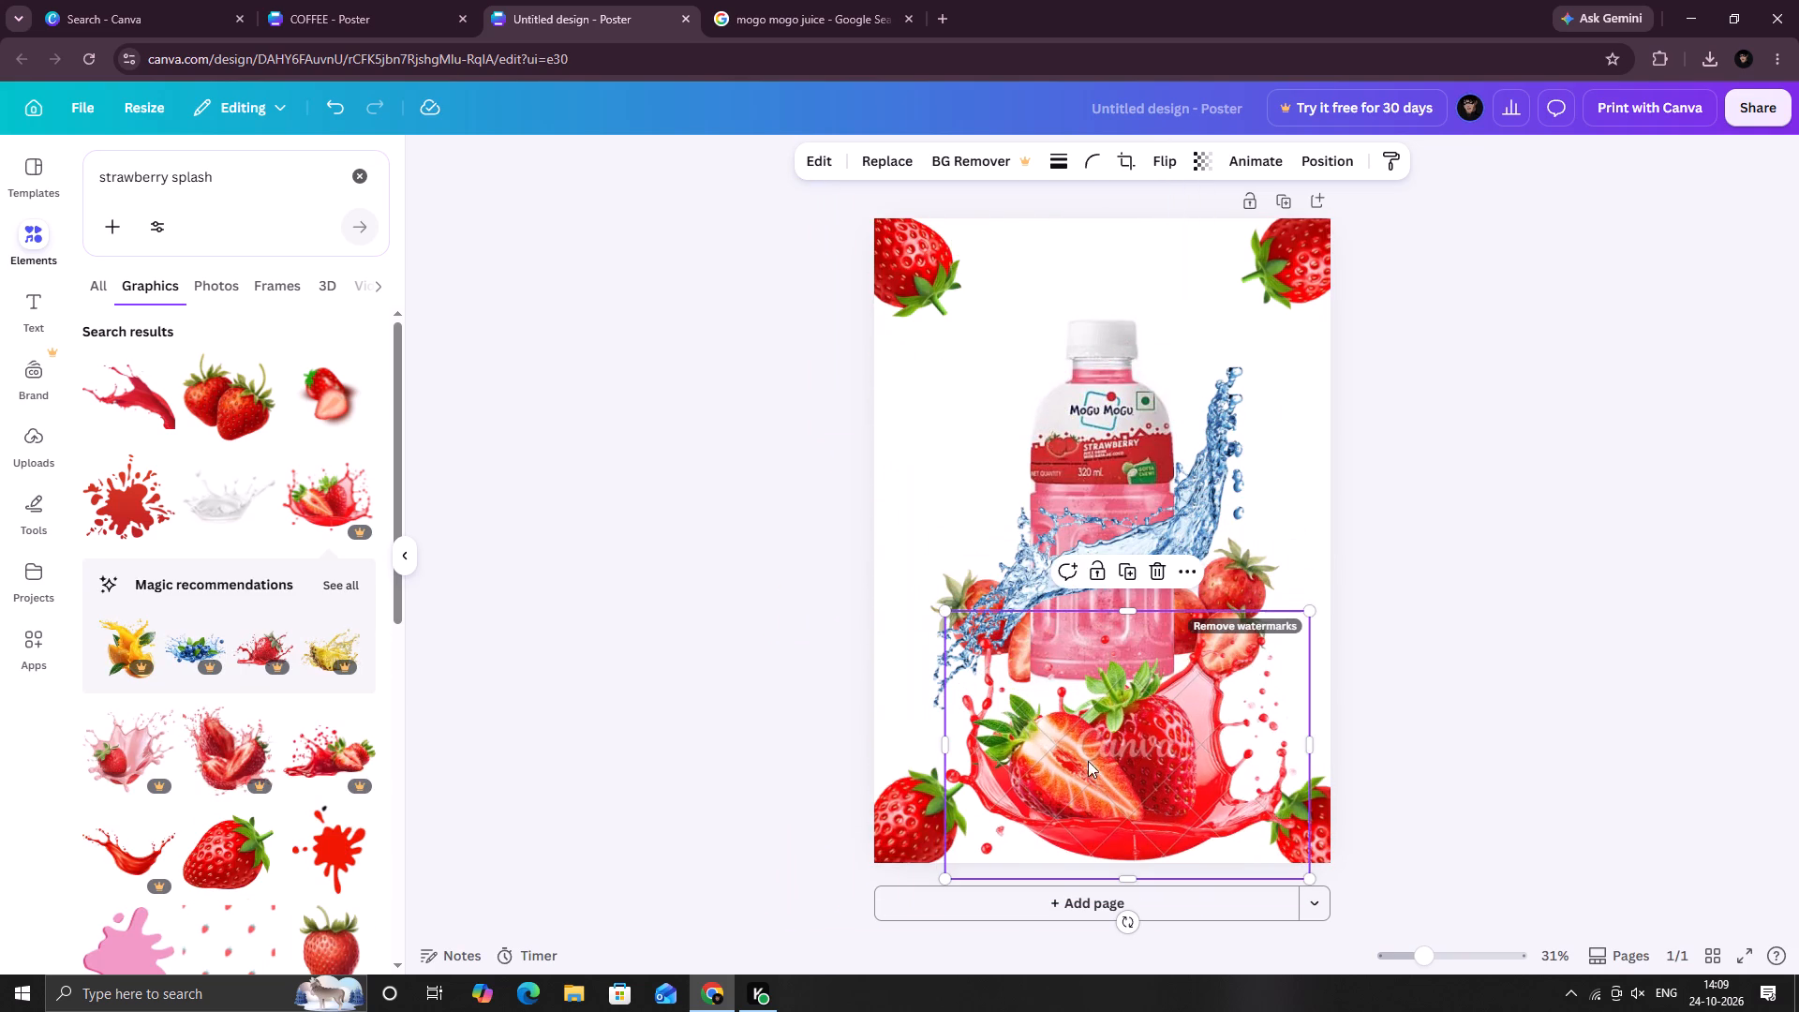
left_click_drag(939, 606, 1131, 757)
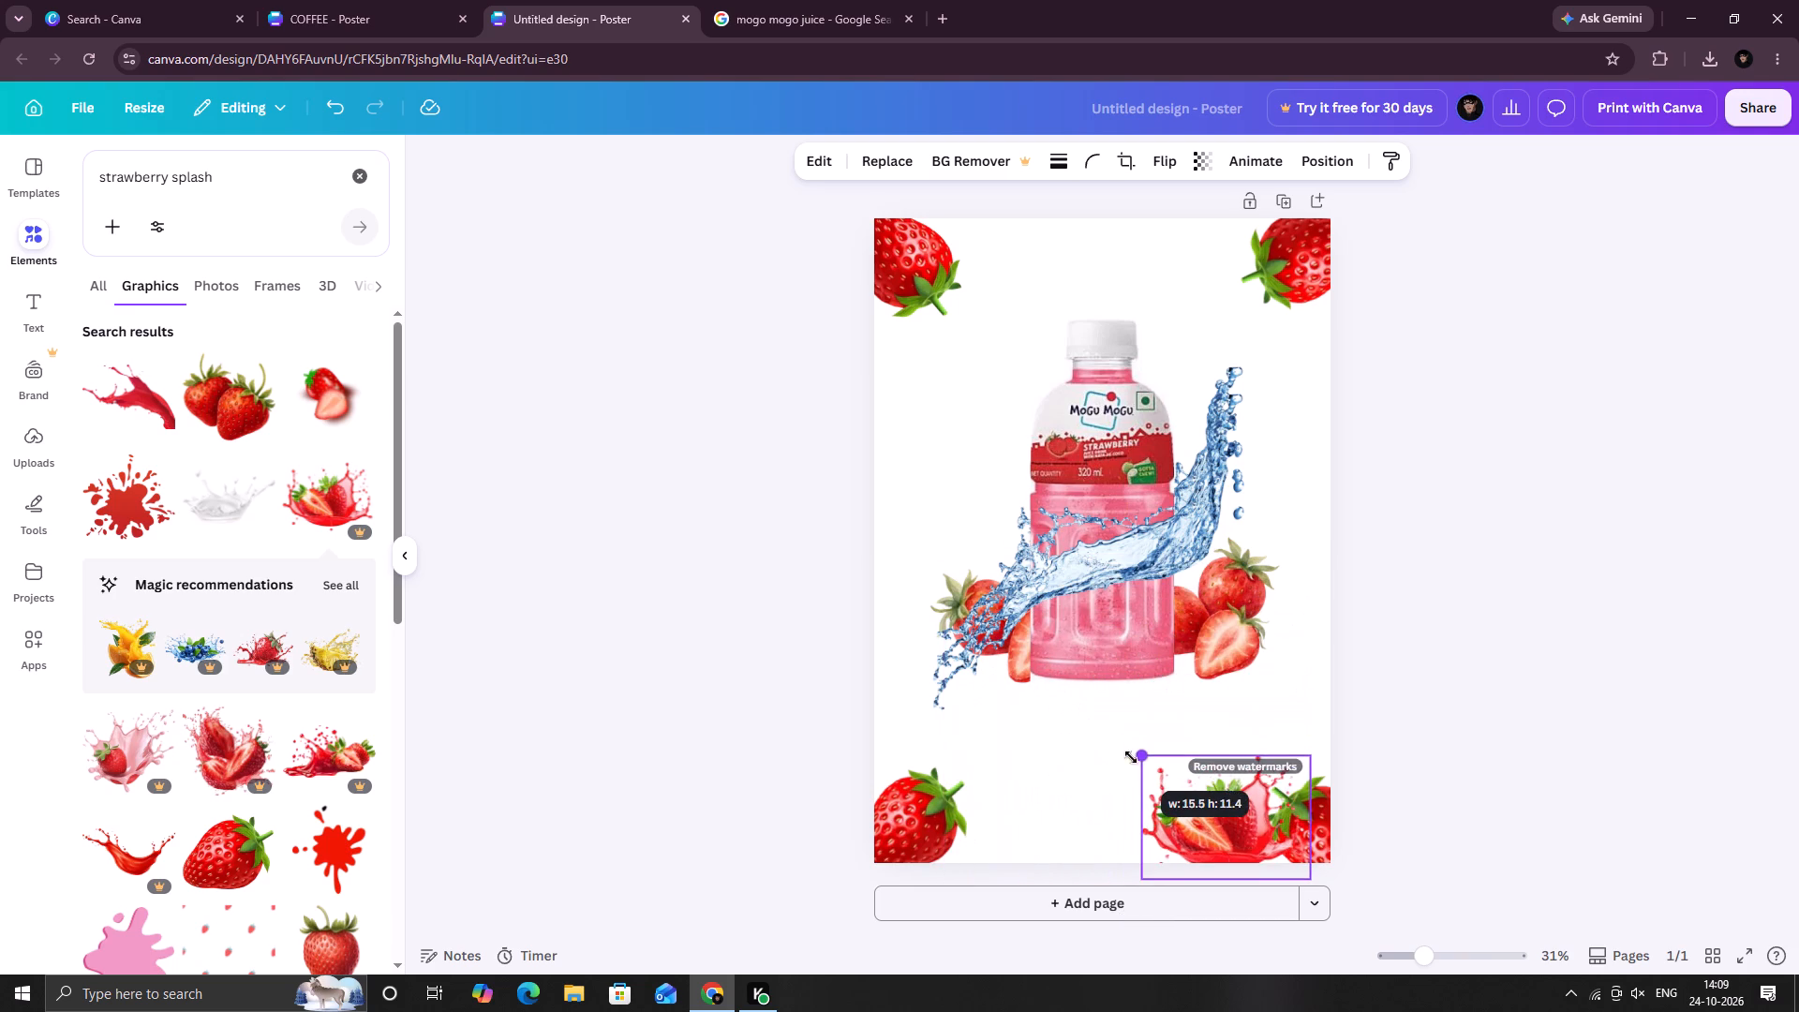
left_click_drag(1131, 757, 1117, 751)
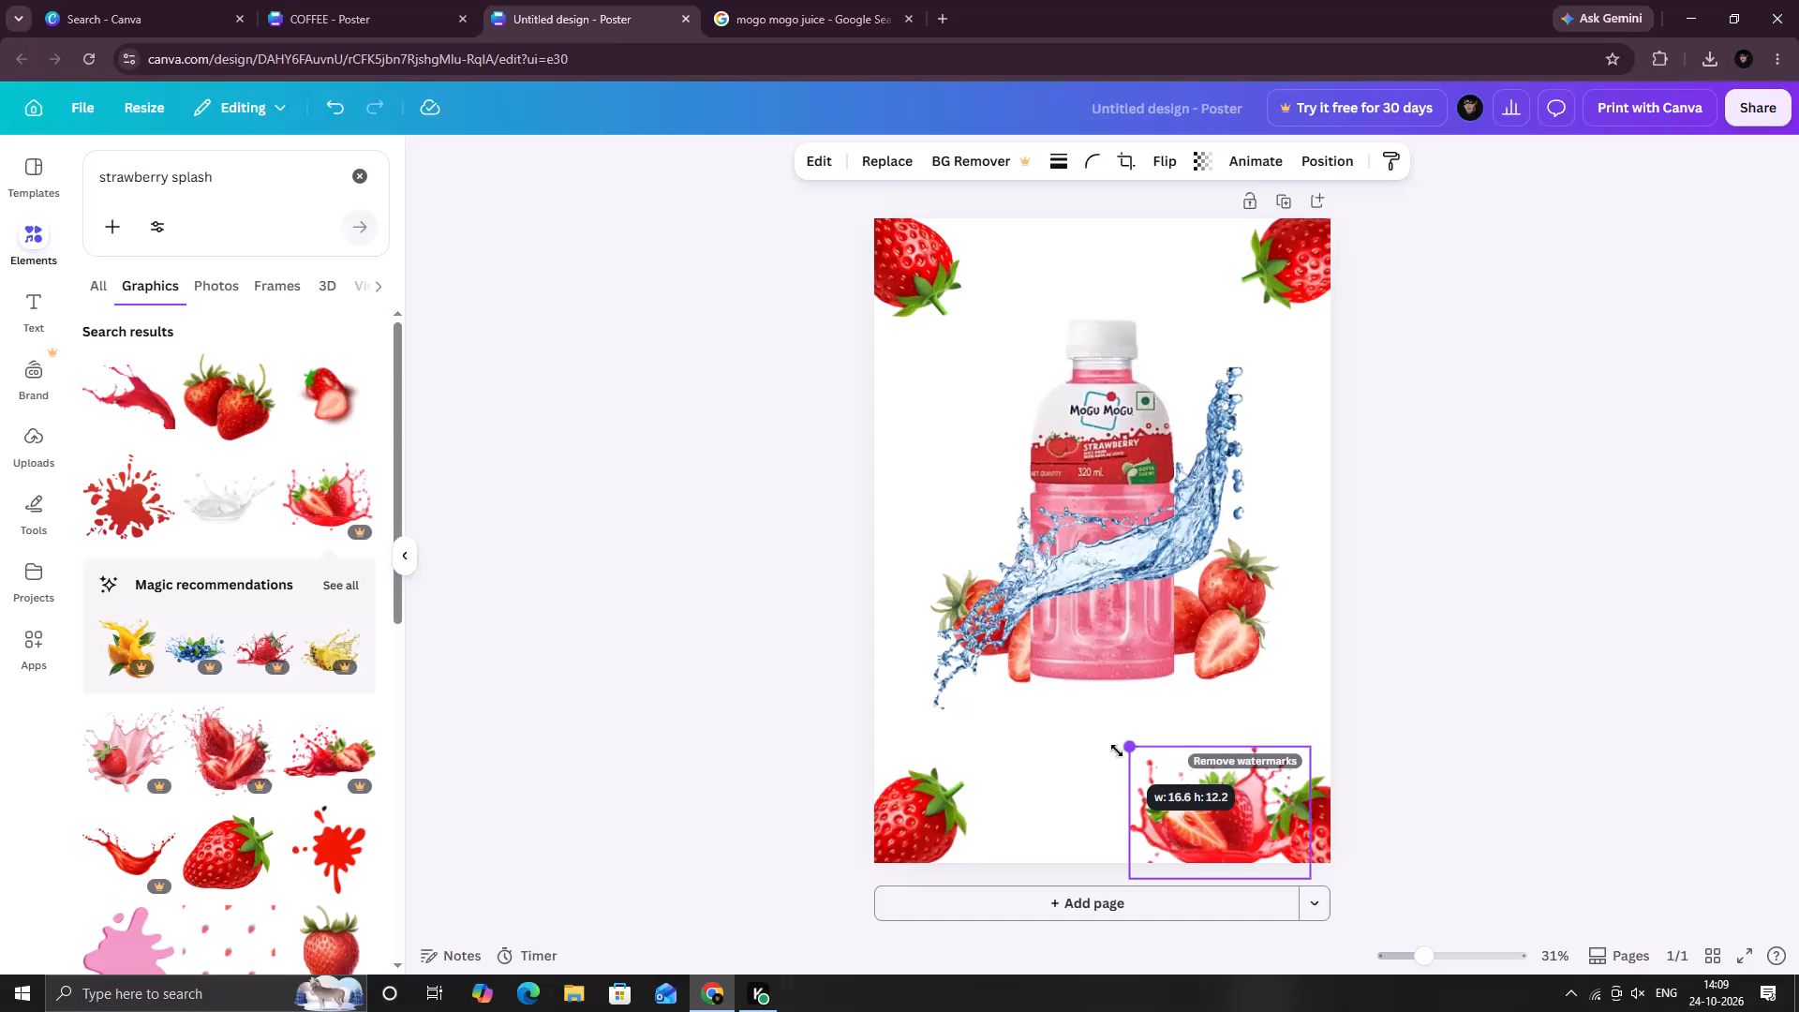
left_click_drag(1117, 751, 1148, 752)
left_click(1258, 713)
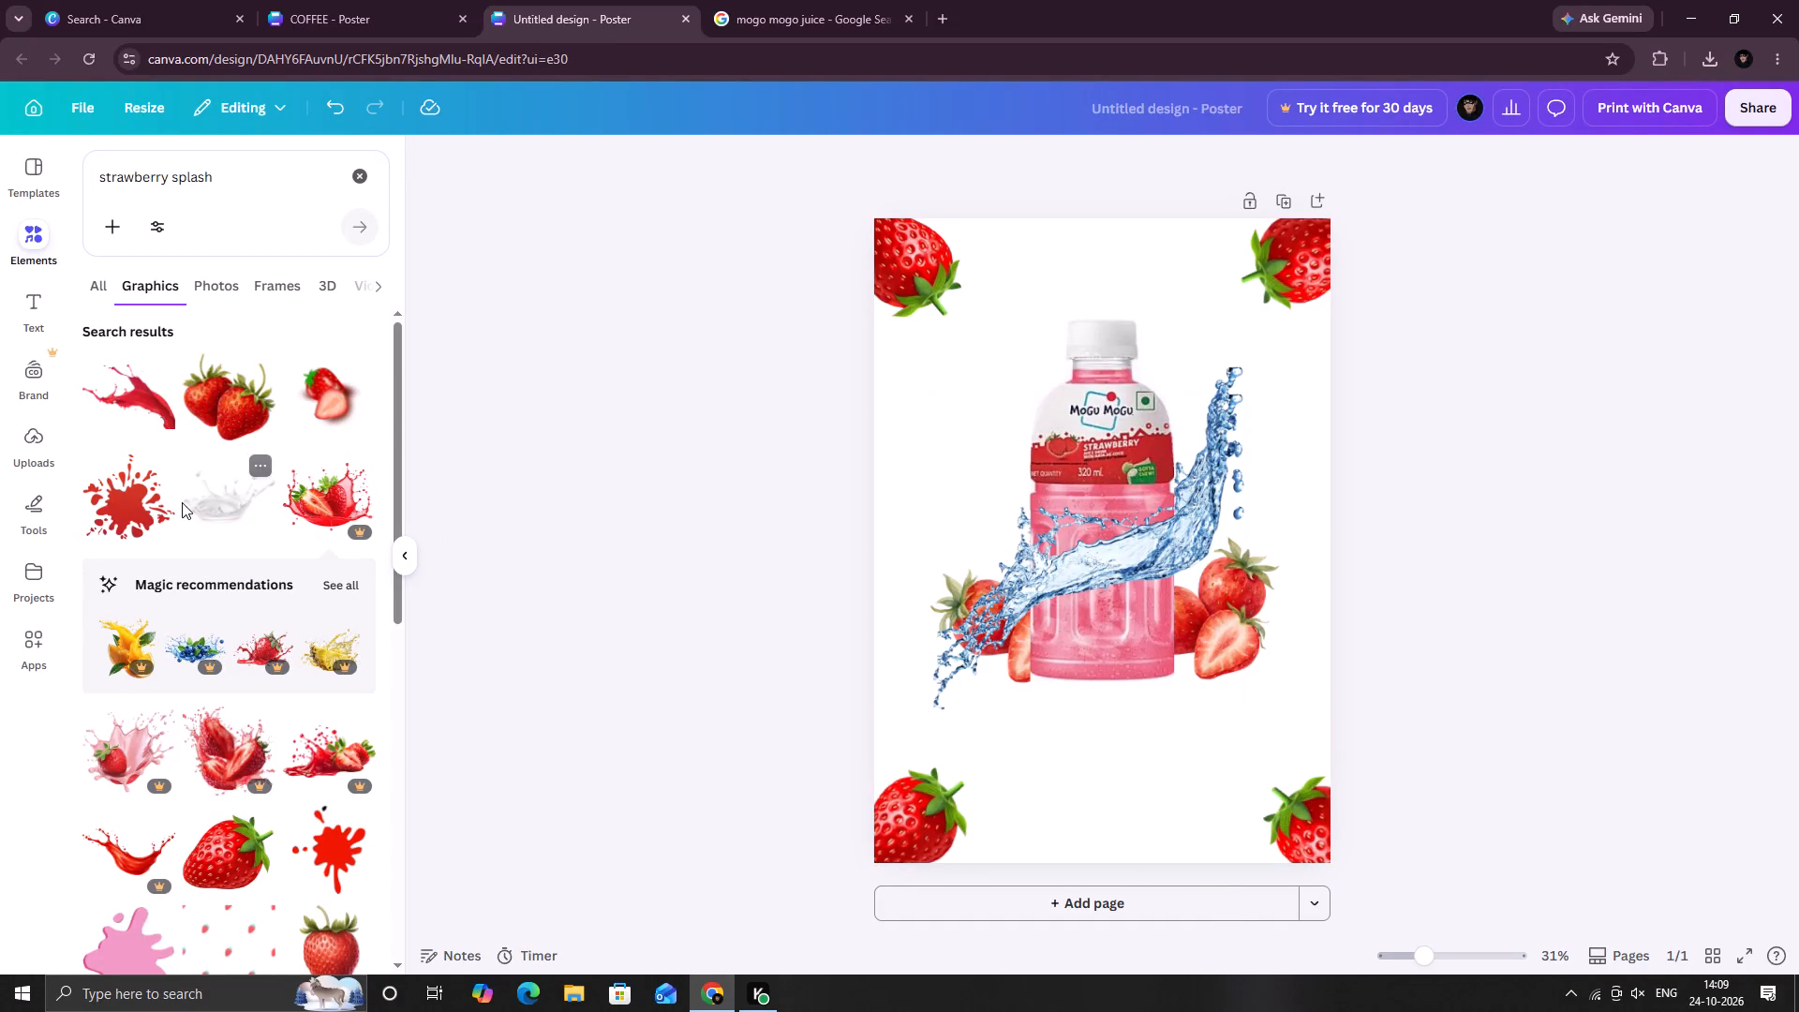
Add the white milk splash graphic, shrink it to about 23 by 13 cm, and place it behind the bottle at its base.
left_click(237, 503)
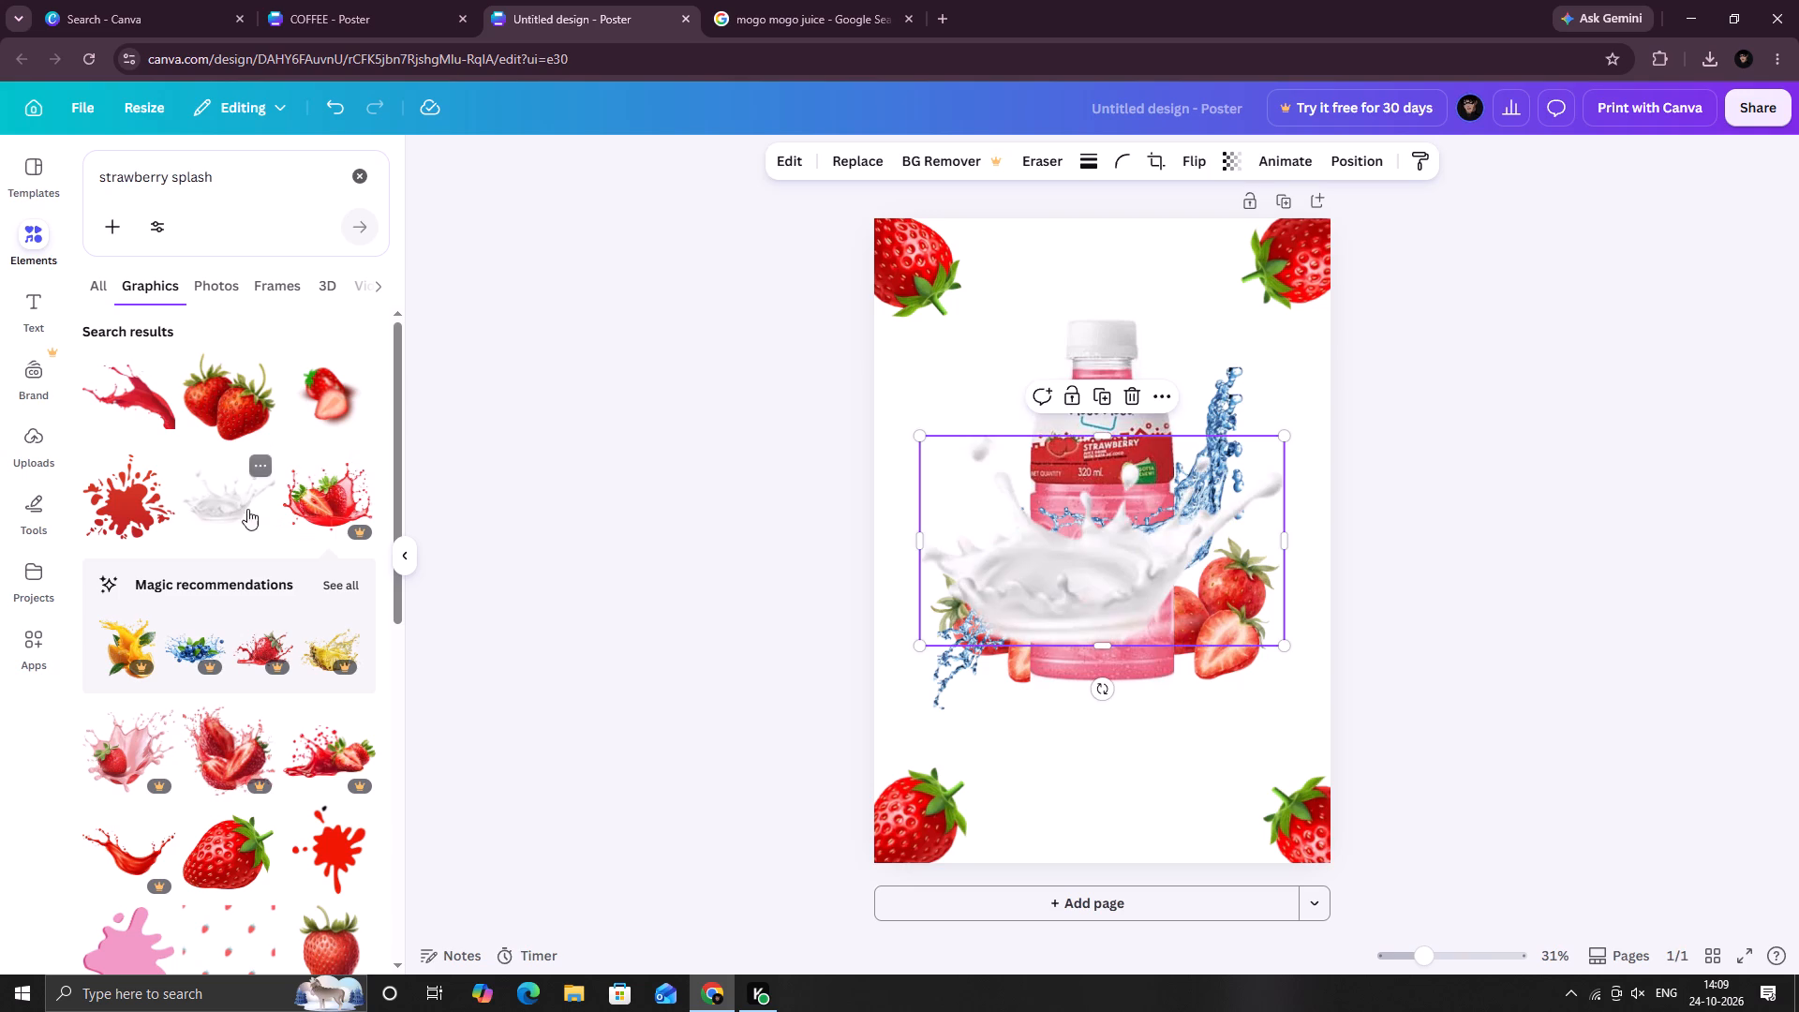
left_click_drag(1086, 589, 1125, 694)
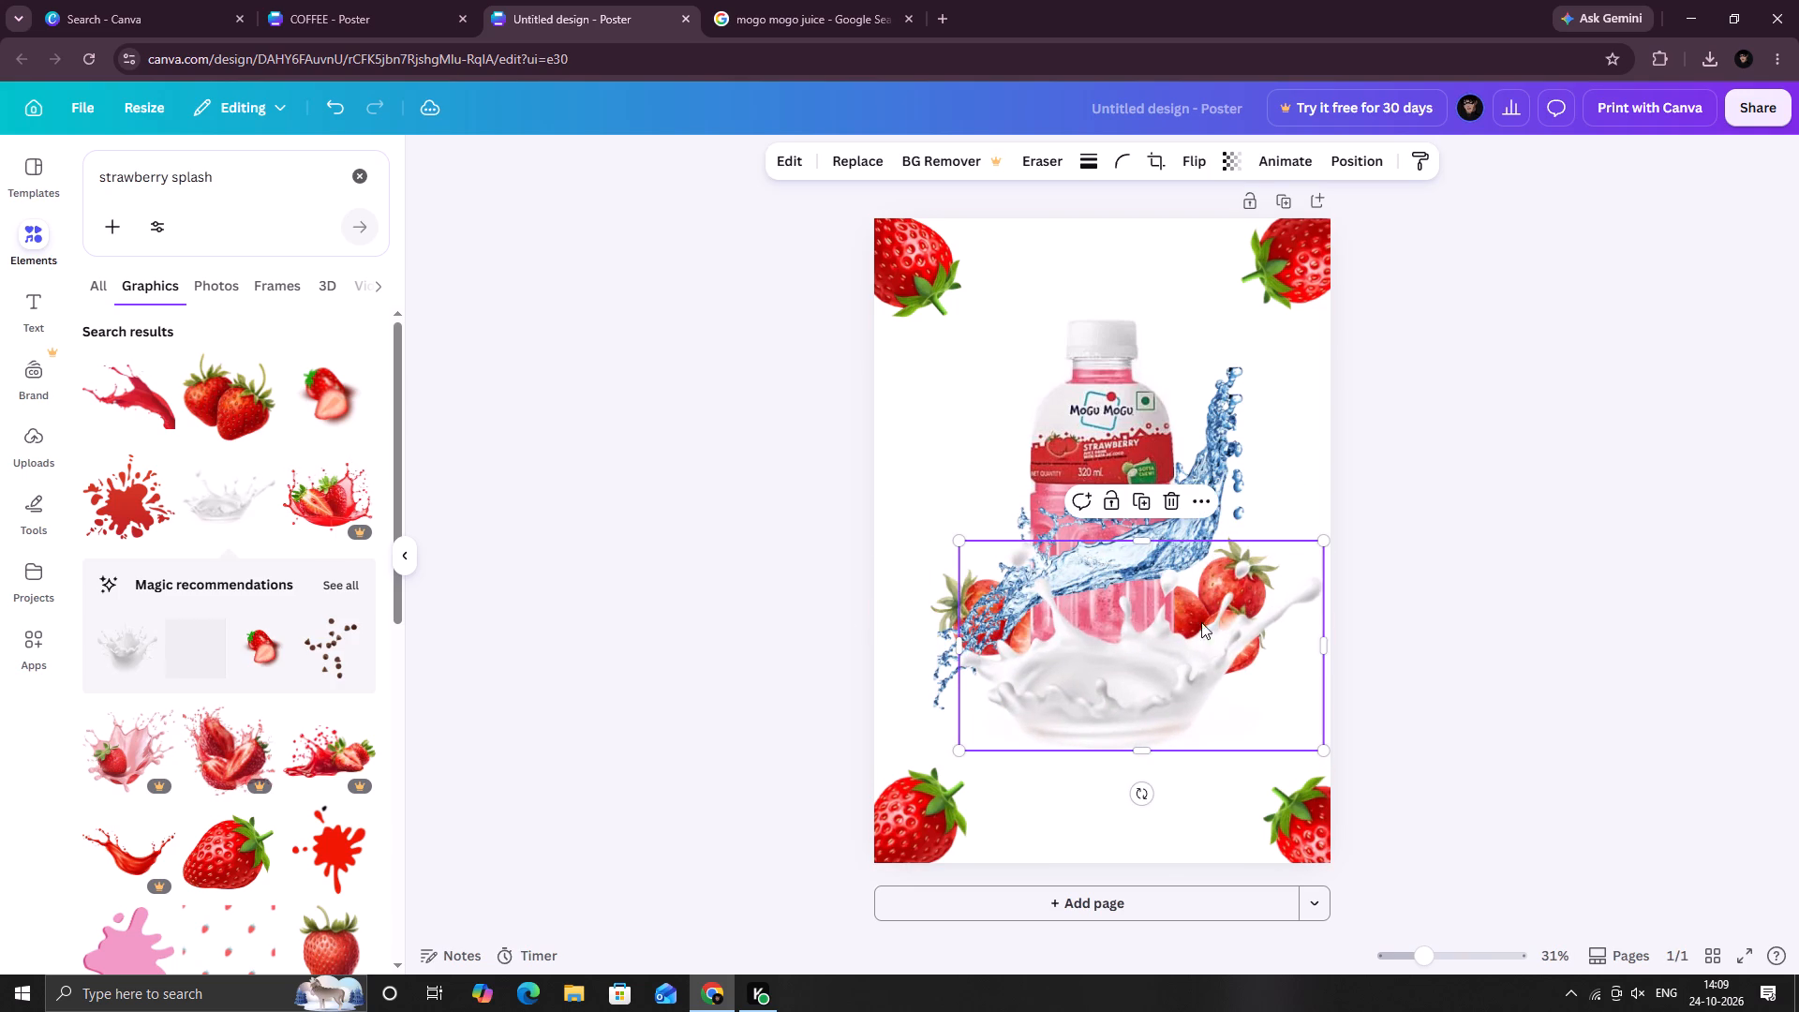
left_click_drag(1327, 538, 1210, 599)
left_click_drag(1073, 696, 1073, 698)
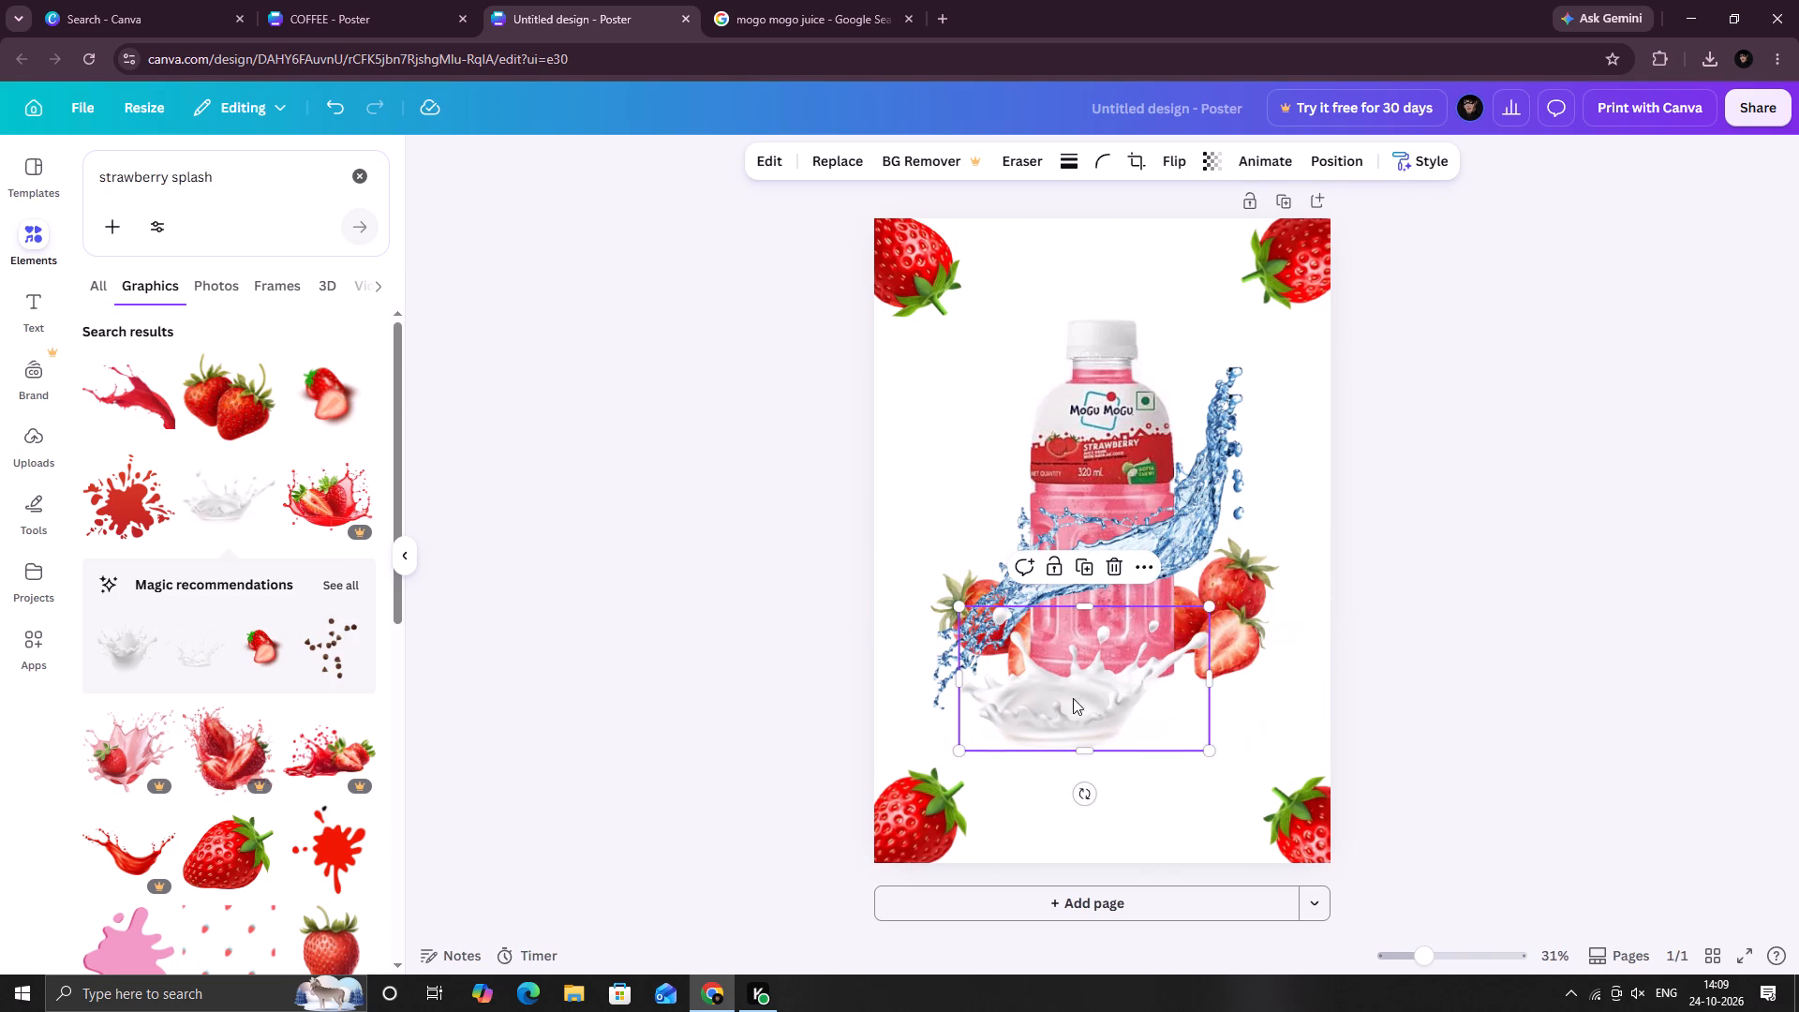
left_click_drag(1073, 698, 1106, 680)
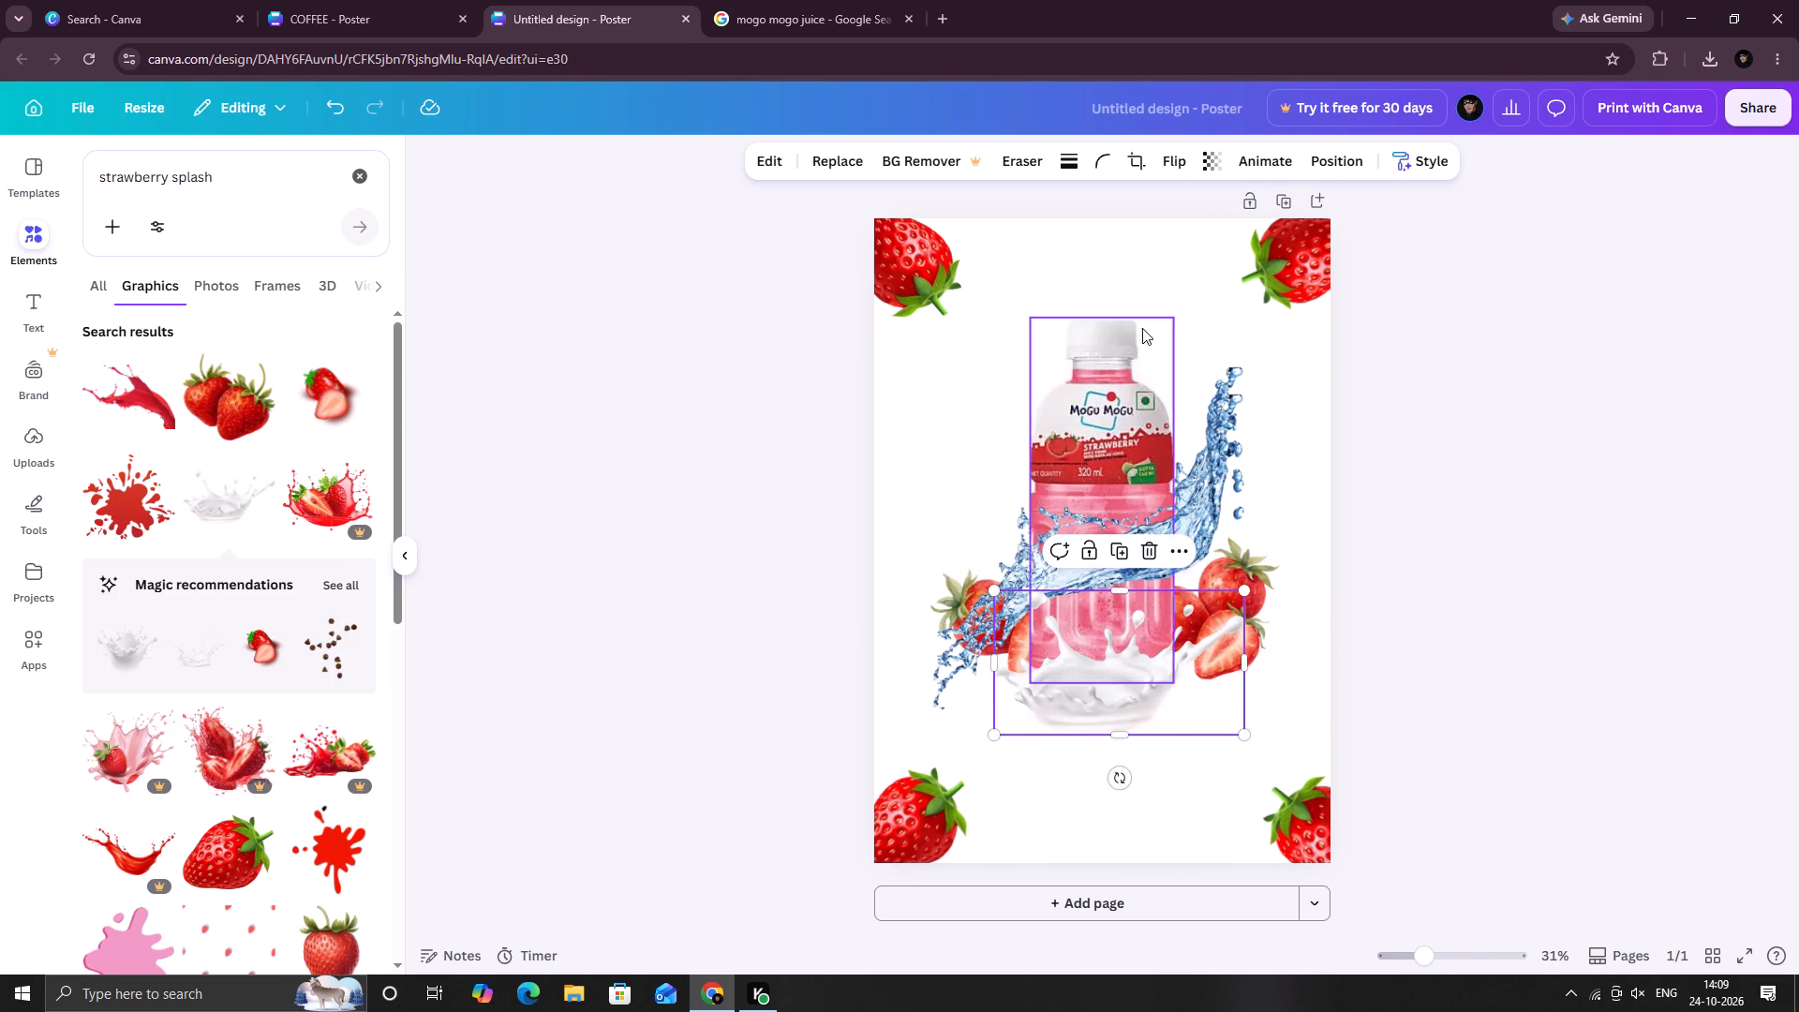
left_click(1336, 158)
left_click(335, 259)
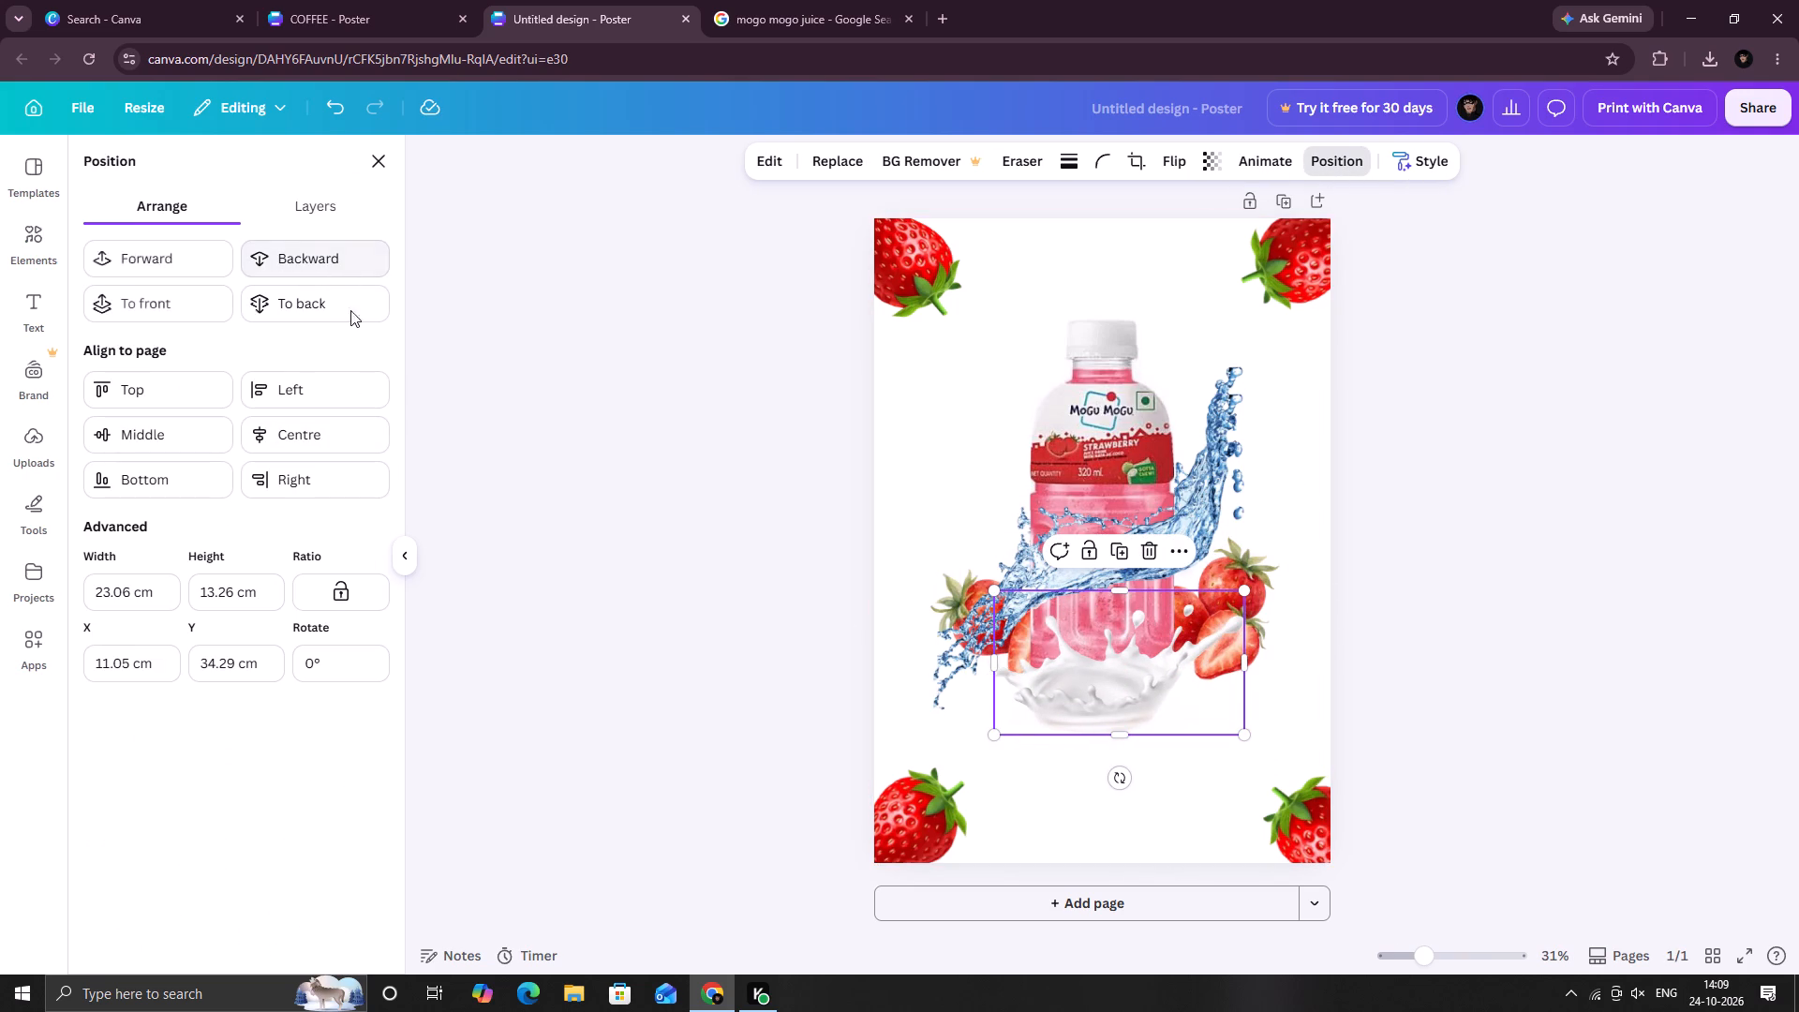
left_click(336, 264)
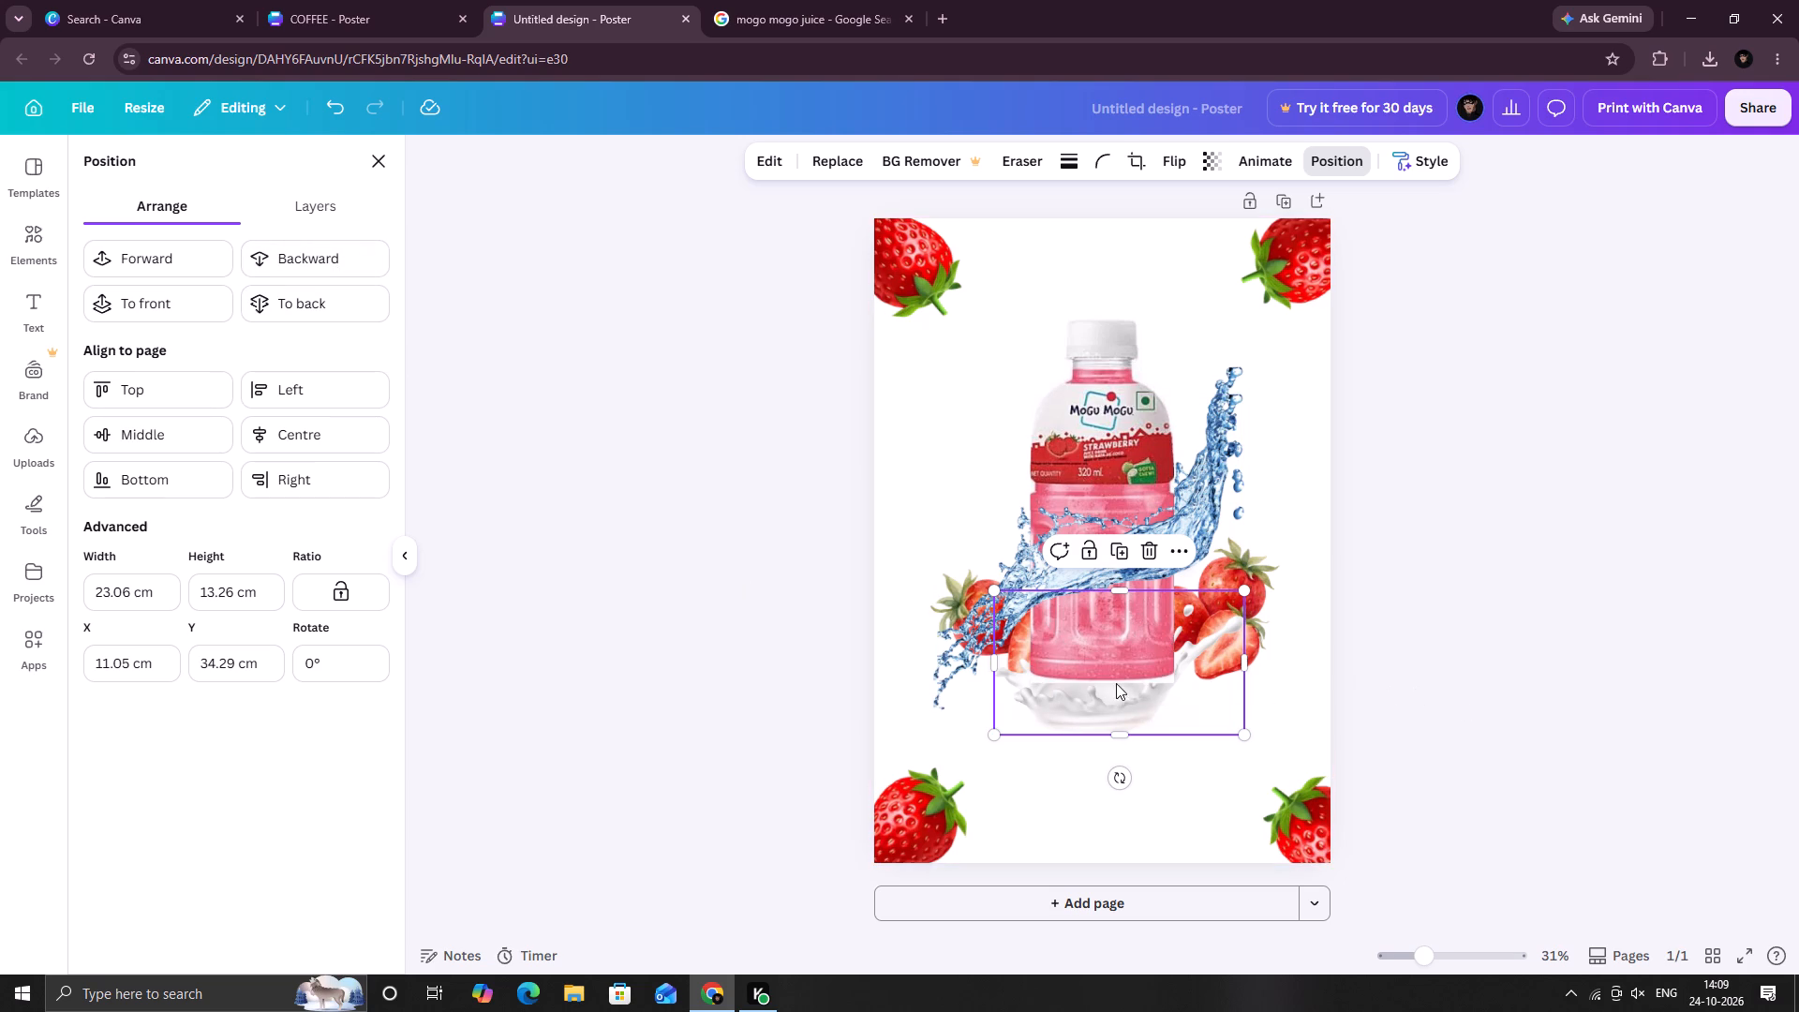
left_click(722, 561)
Make the milk splash slightly taller and move it up closer around the bottle's base.
left_click(1297, 646)
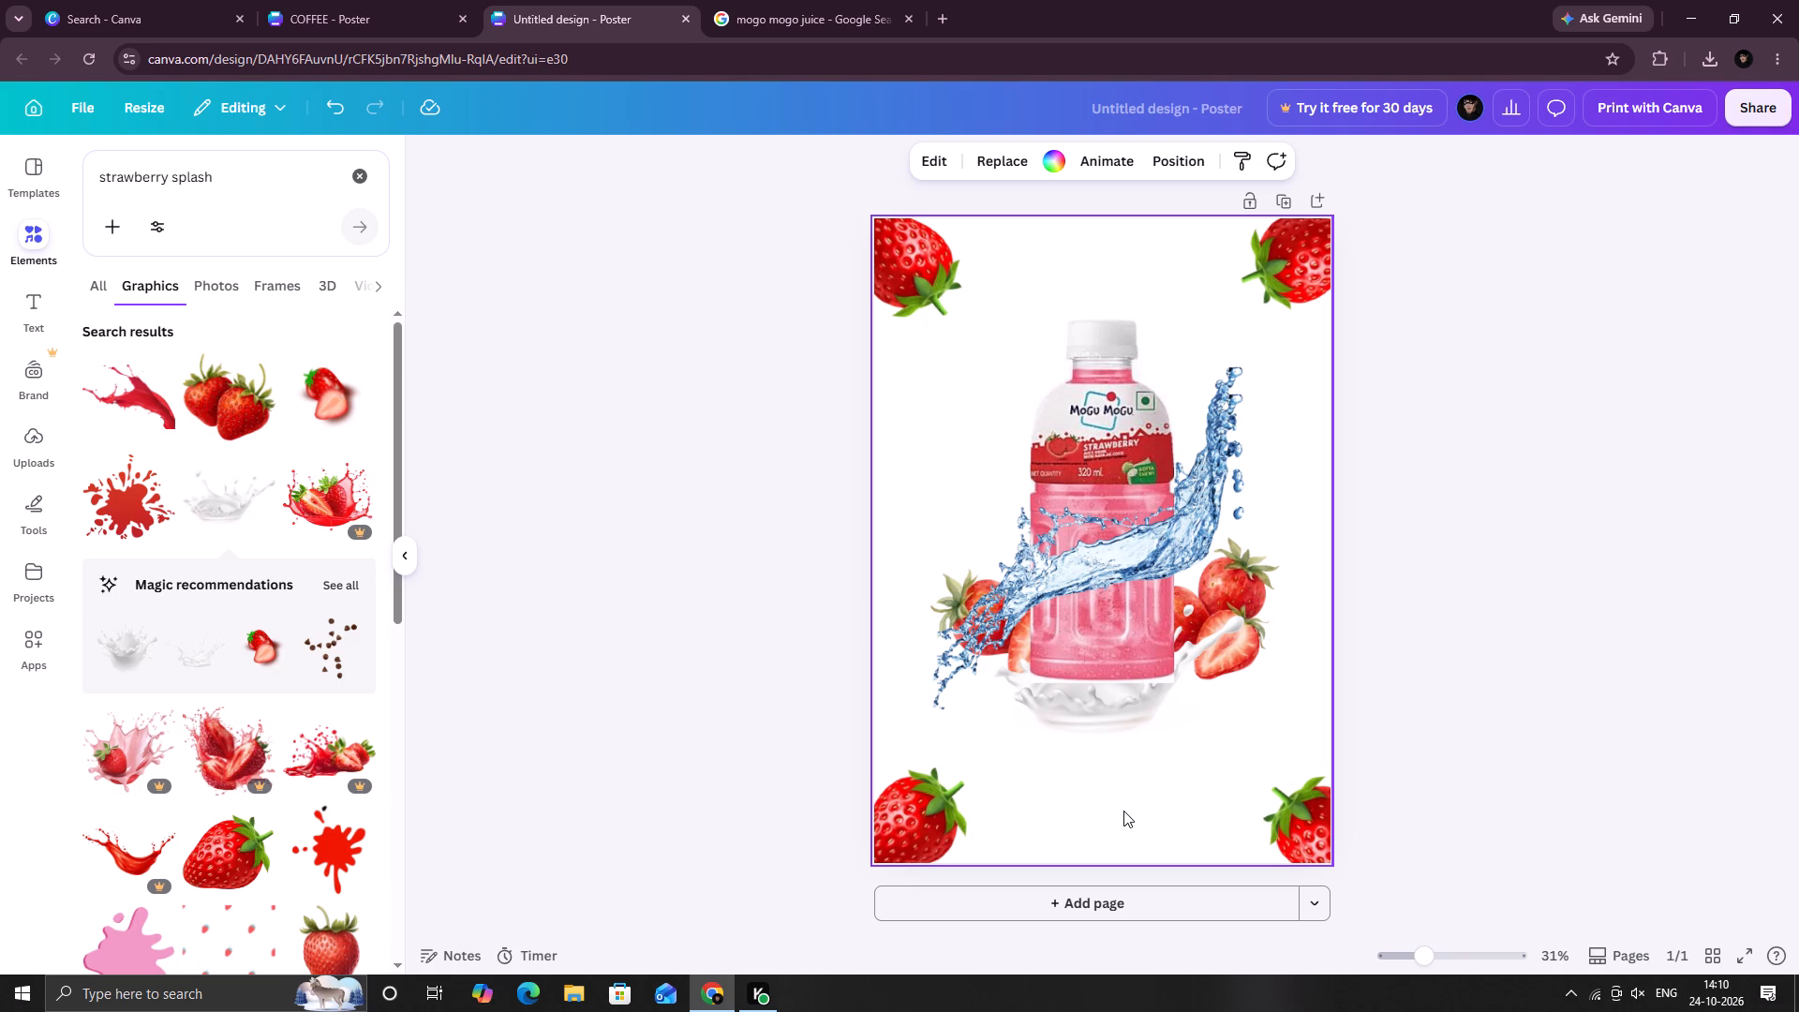
left_click(1056, 722)
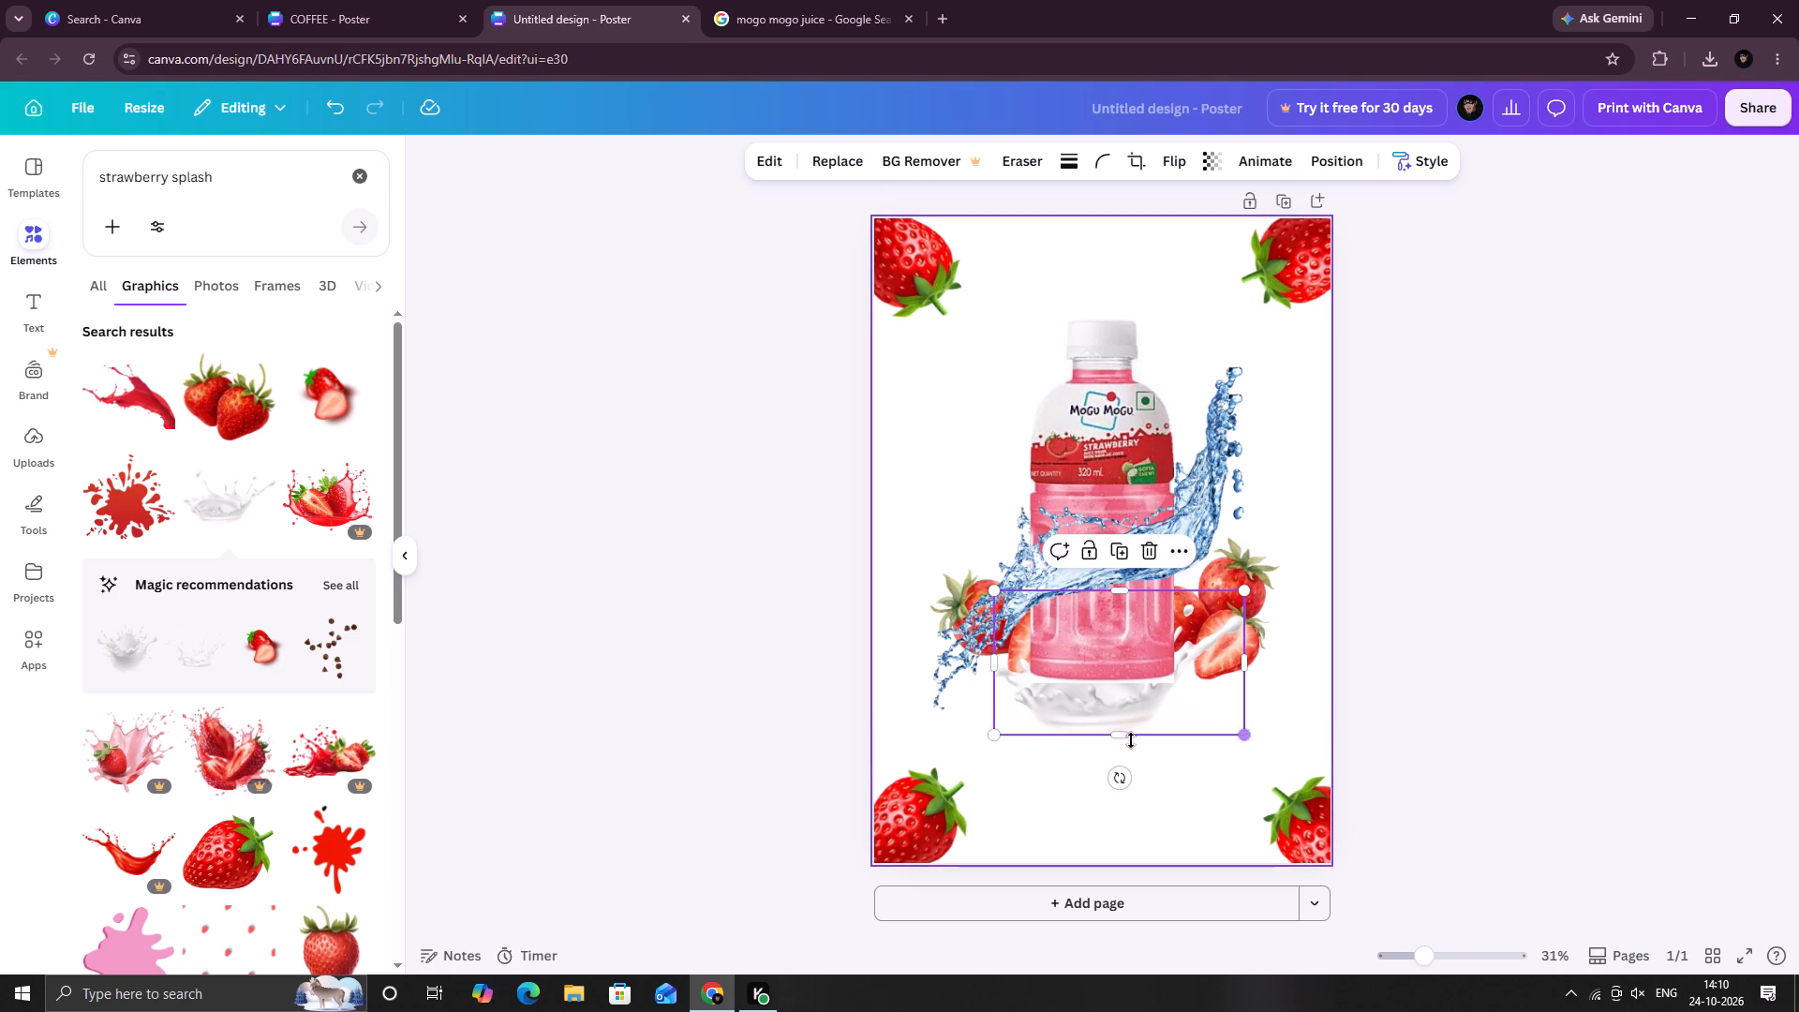
left_click_drag(1122, 739, 1126, 708)
left_click_drag(1126, 708, 1118, 745)
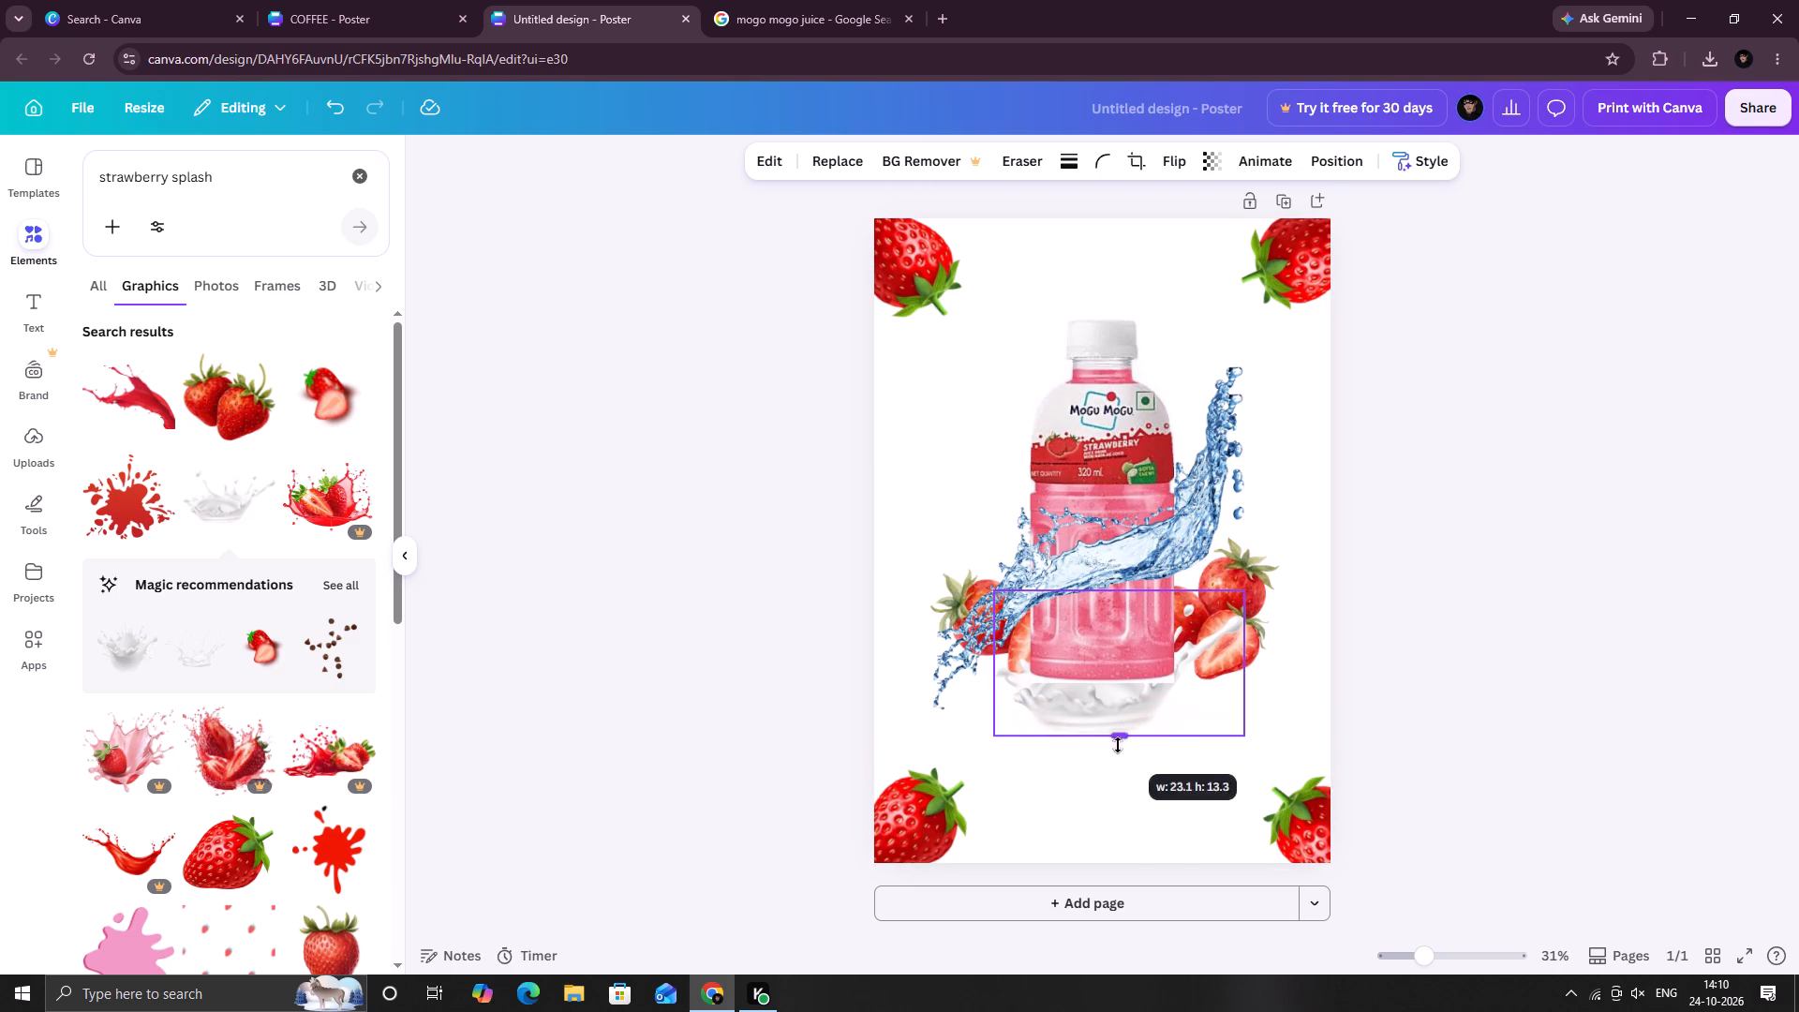
left_click_drag(1118, 745, 1117, 748)
left_click_drag(1117, 708, 1118, 689)
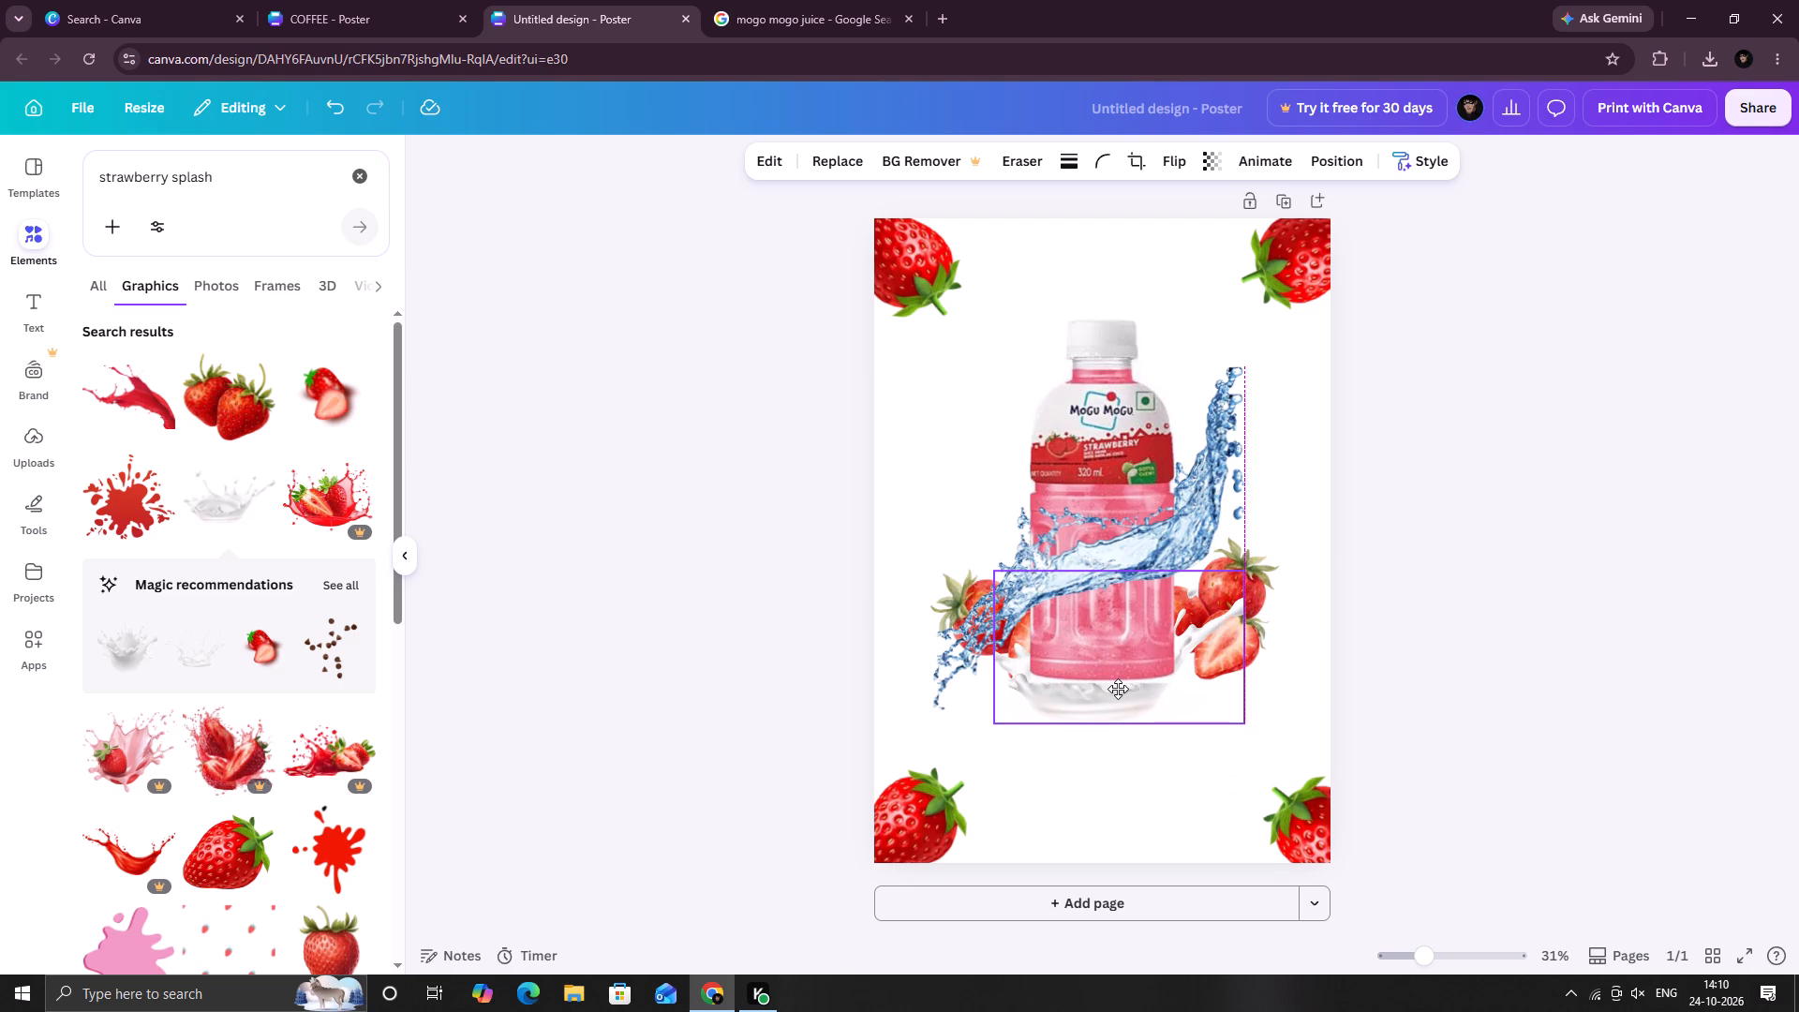
left_click_drag(1118, 689, 1125, 692)
left_click(1439, 639)
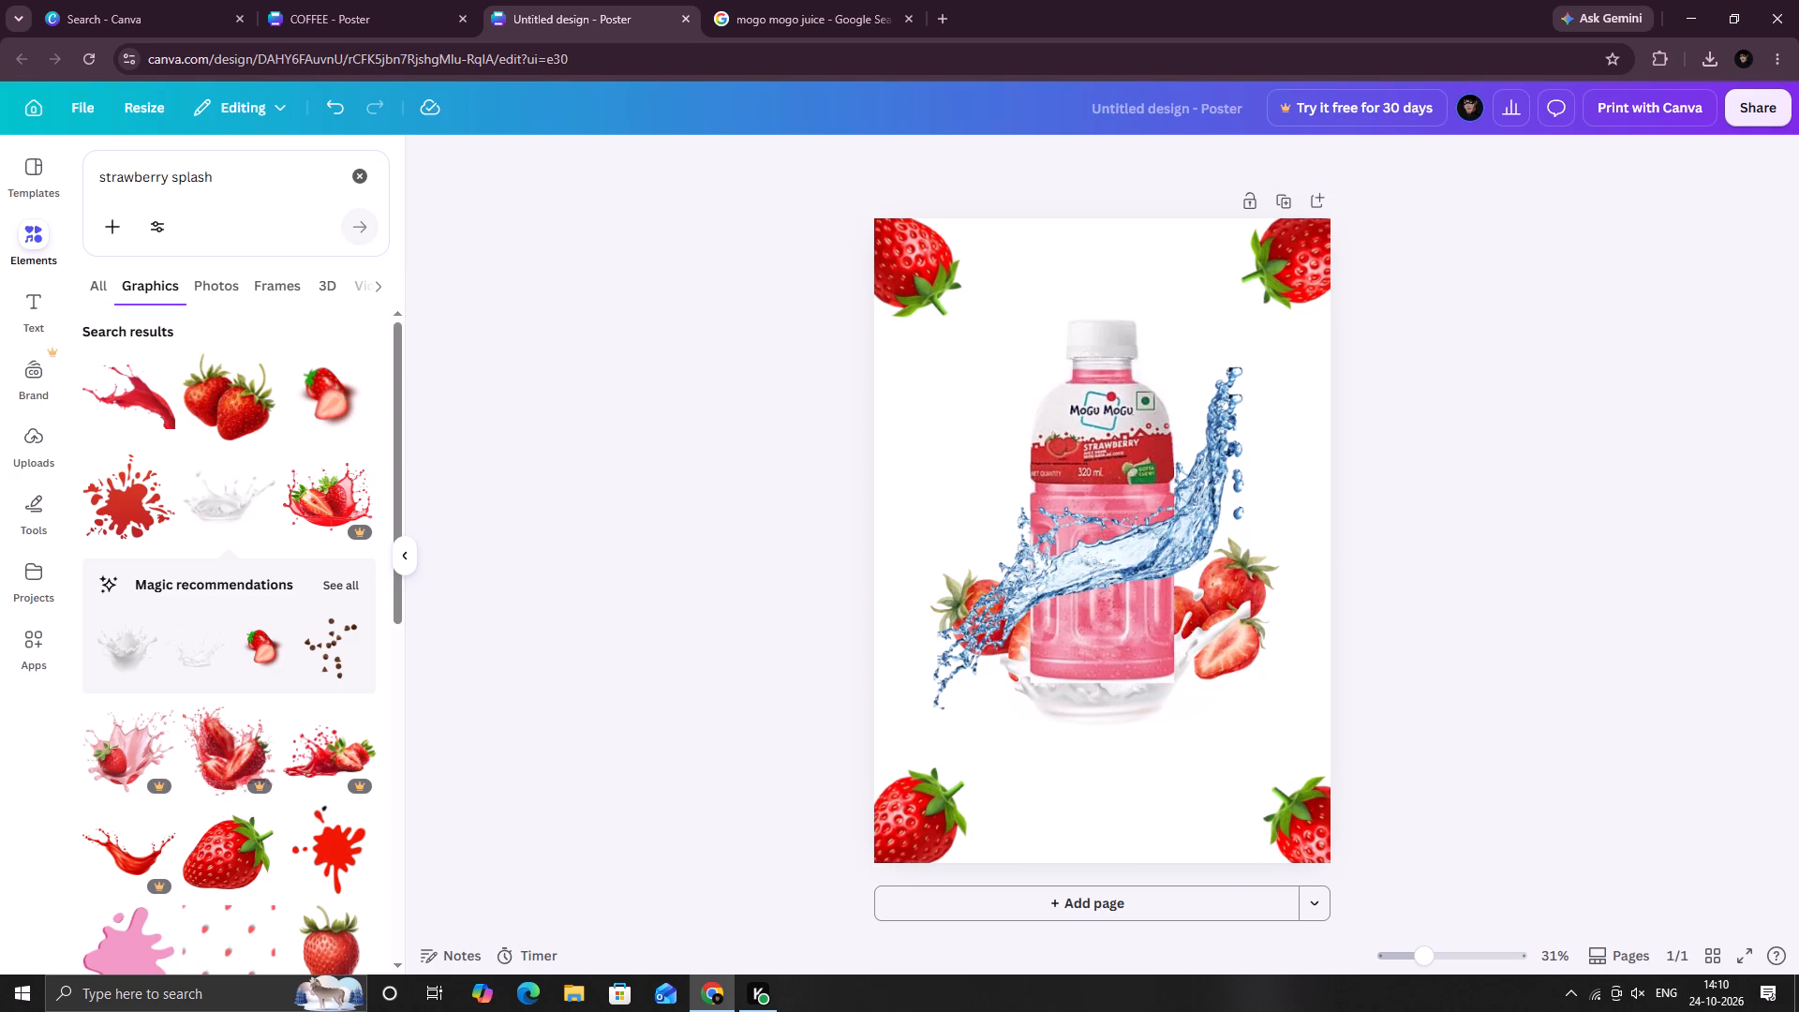
Open the graphics search term for editing.
left_click(300, 190)
key("s")
left_click_drag(250, 168, 112, 172)
left_click(269, 188)
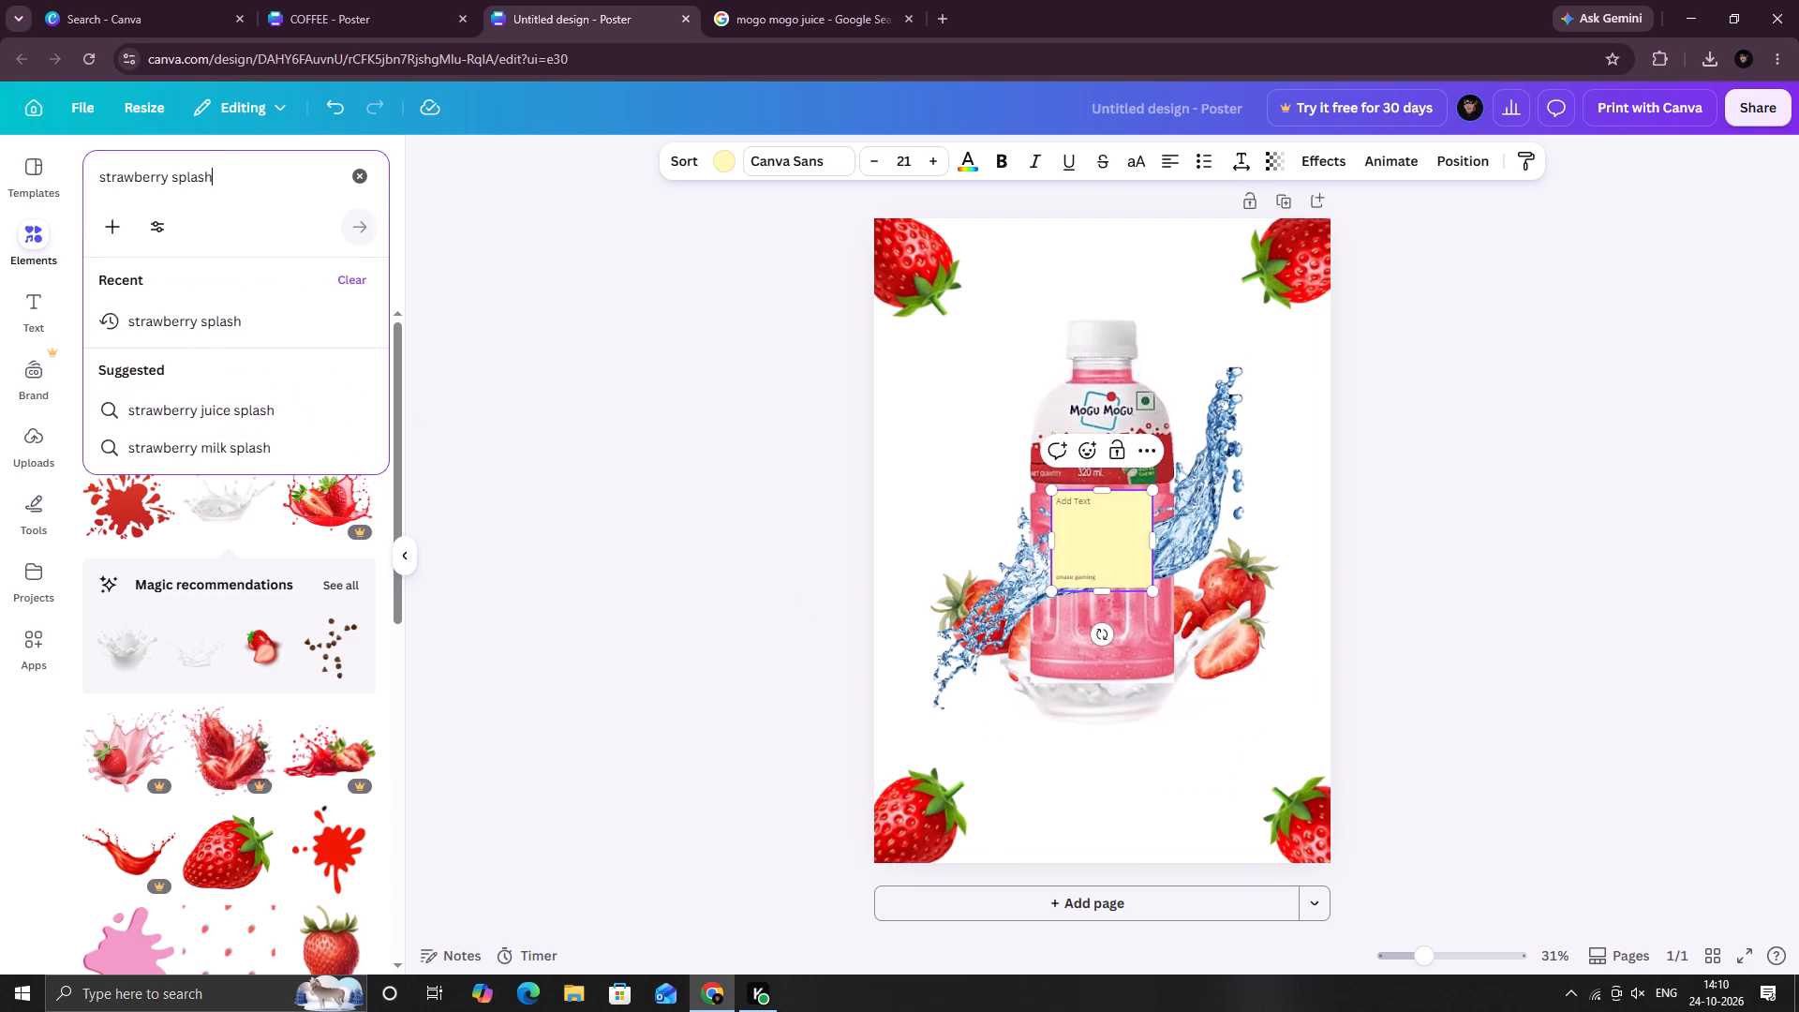
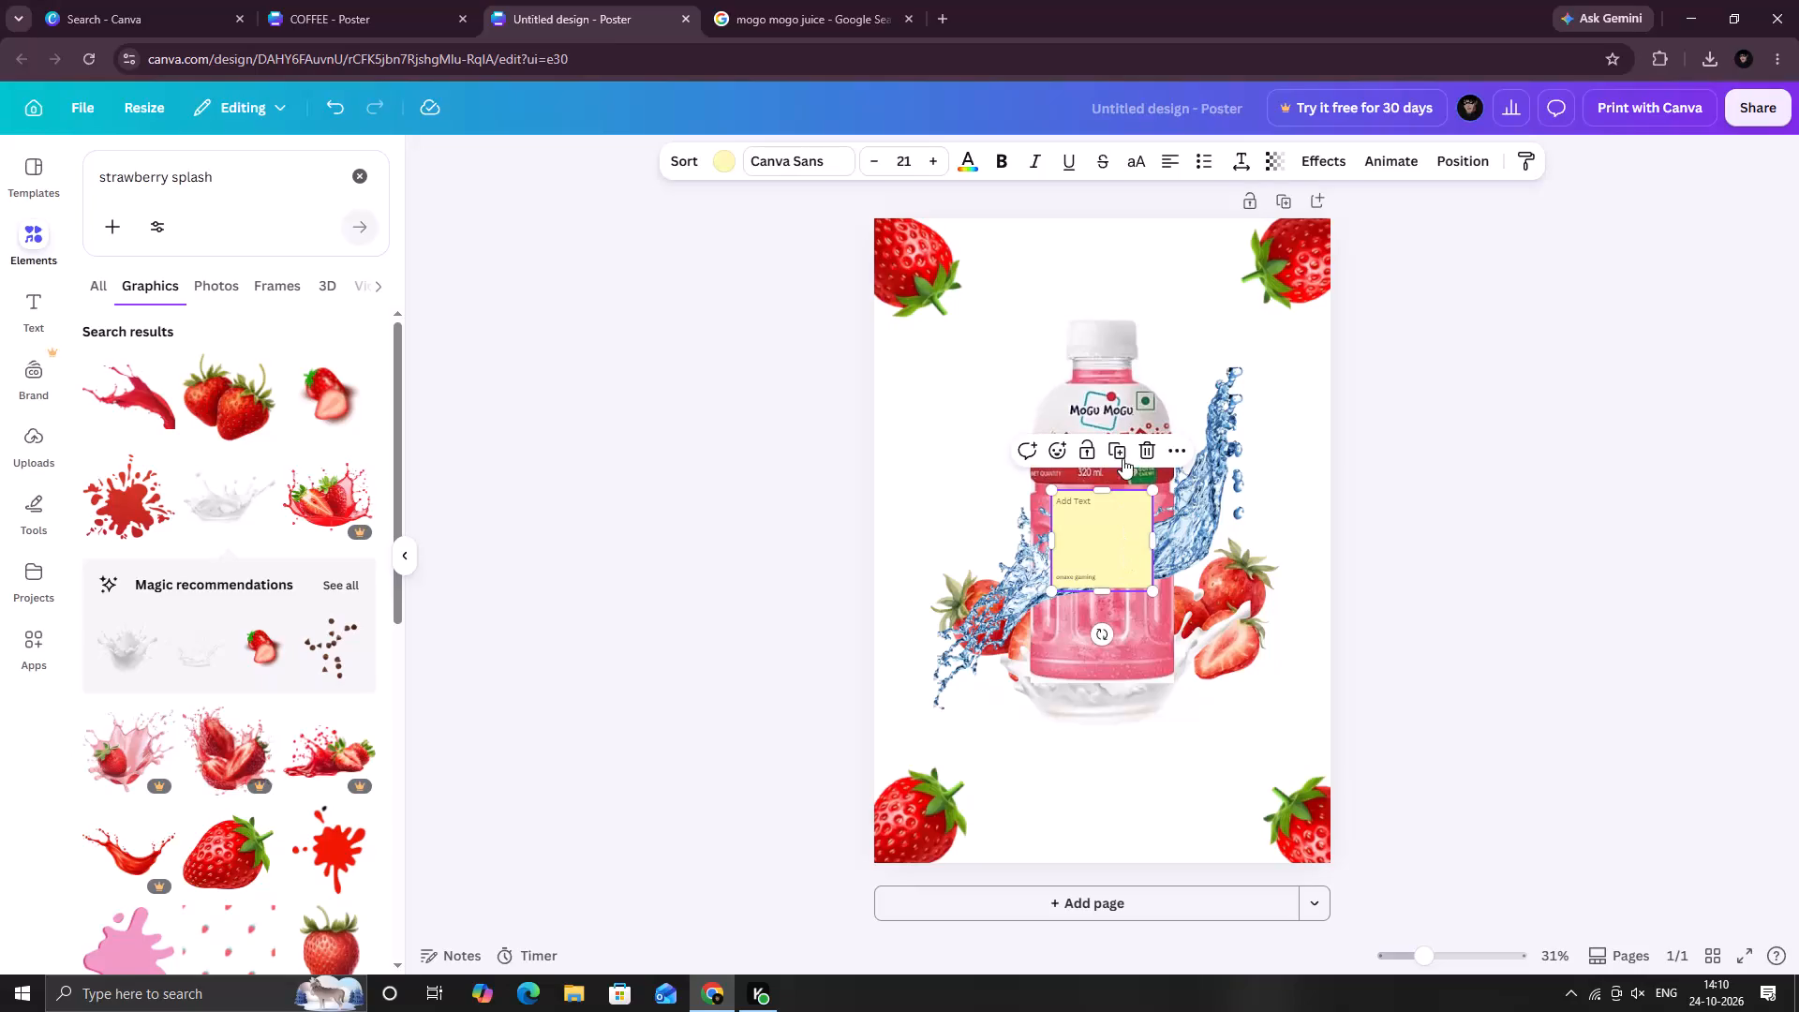
Delete the stray yellow sticky note covering the bottle.
left_click(1152, 448)
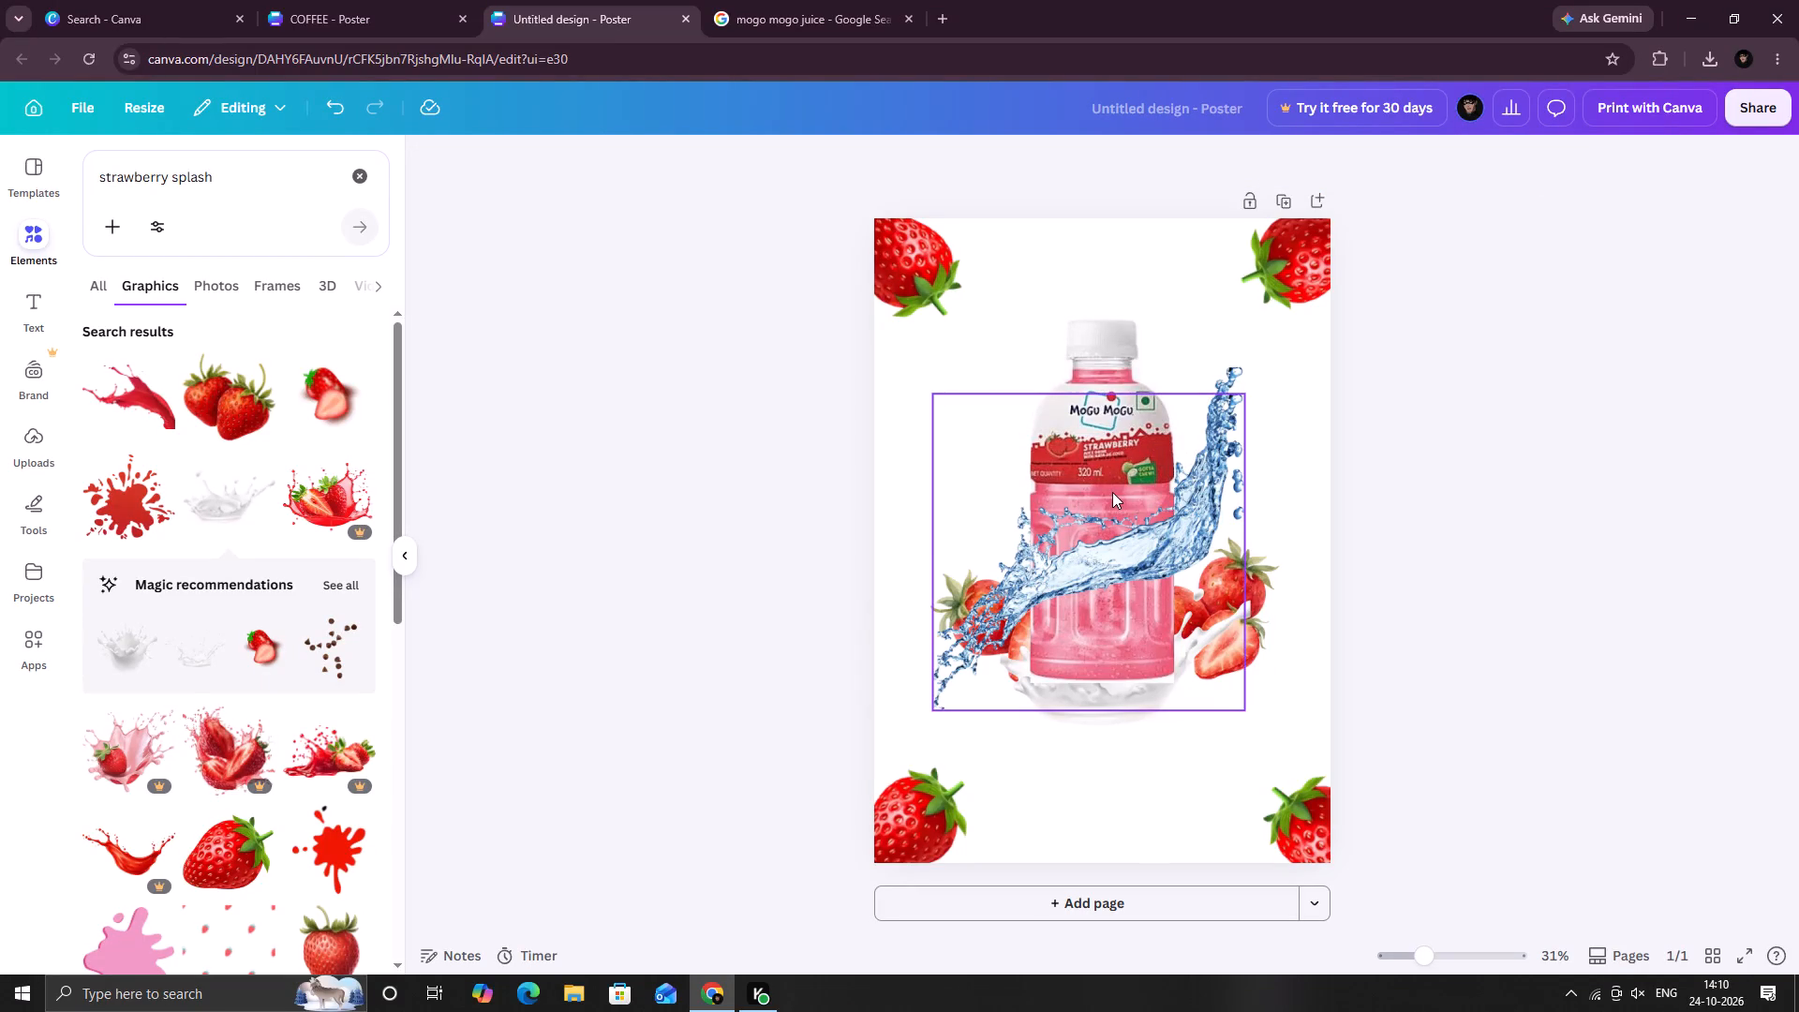
right_click(1112, 492)
left_click(1575, 448)
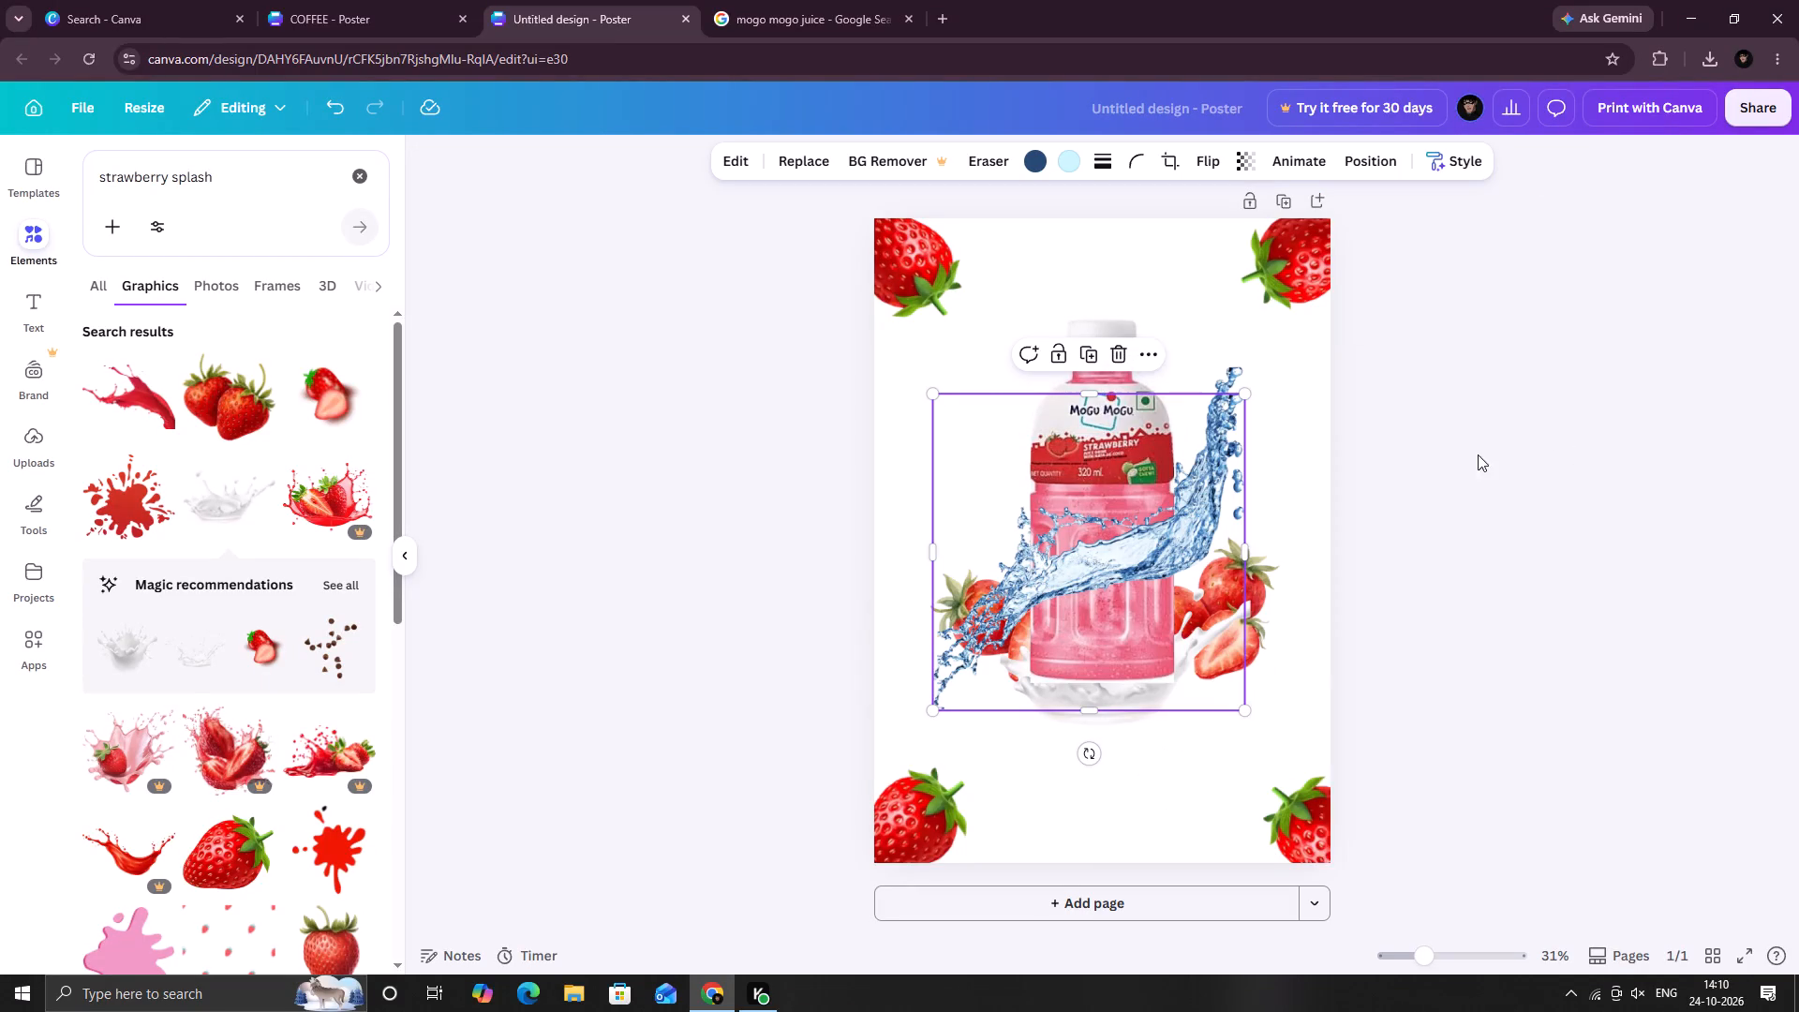
Search the graphics for "strawberry" and add the pink watercolour strawberry with a curved green stem to the poster.
left_click_drag(231, 183, 36, 182)
key("s")
key("BackSpace")
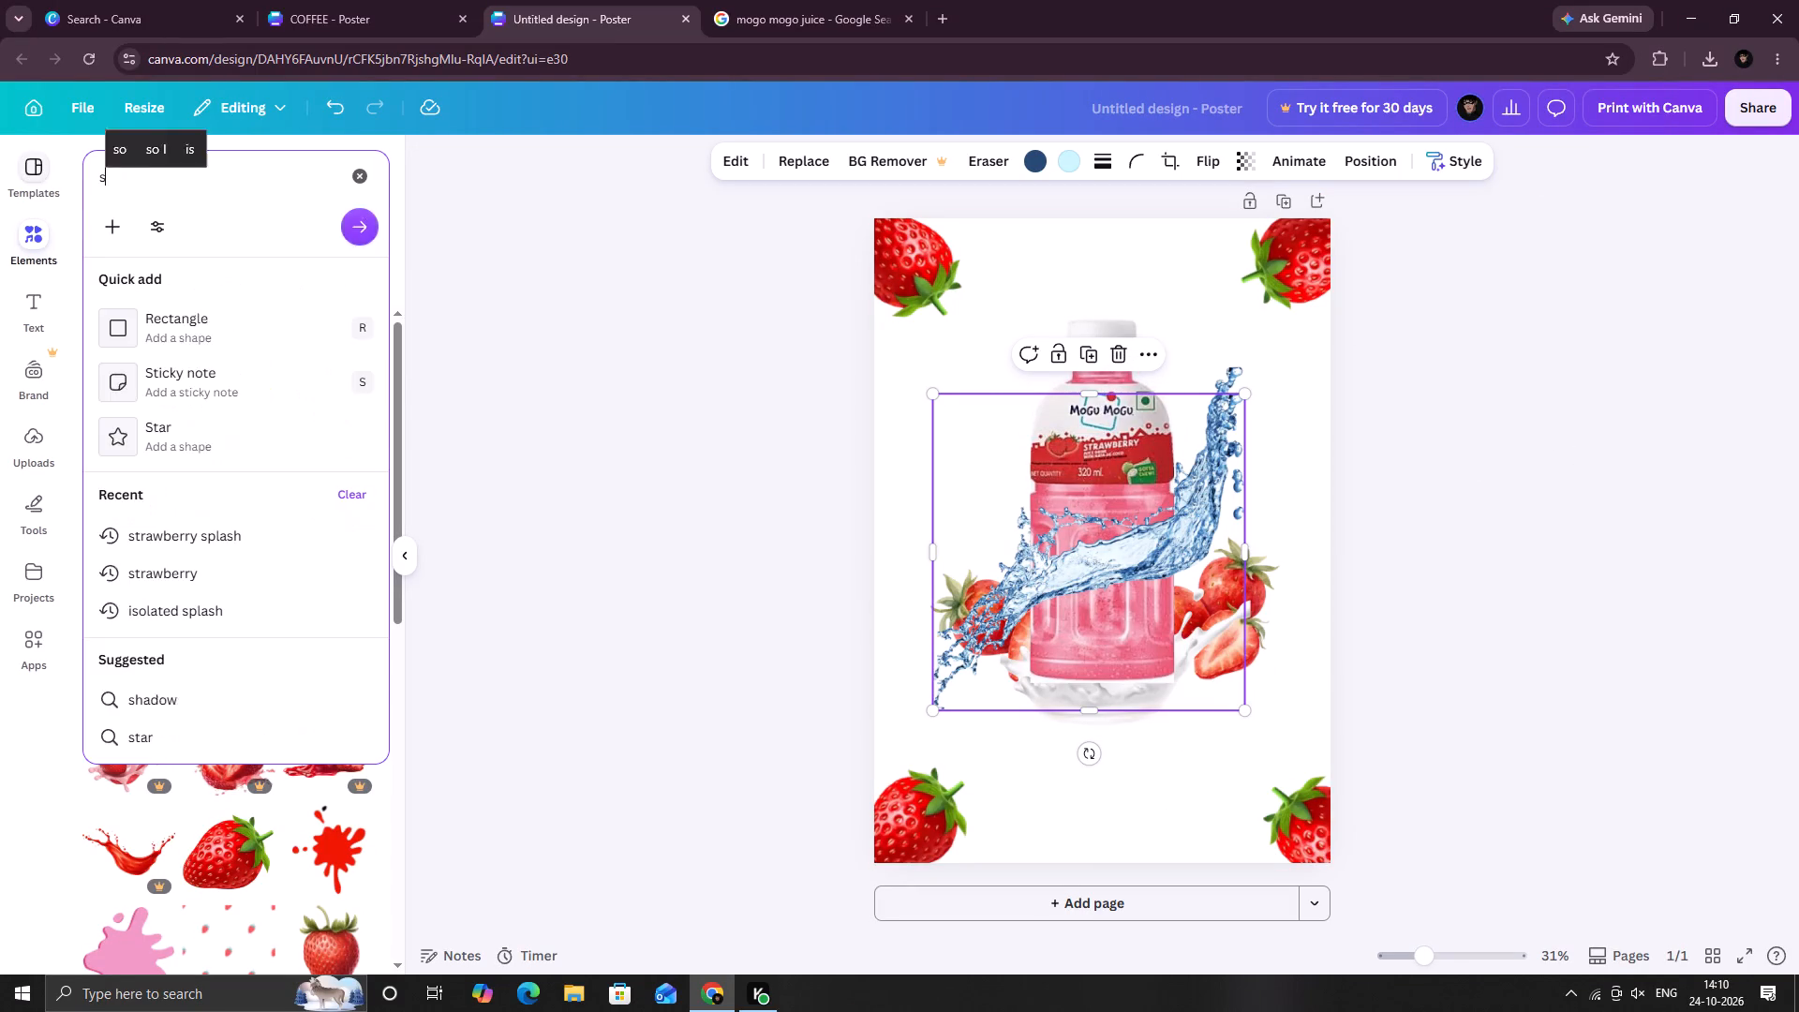
type("small st")
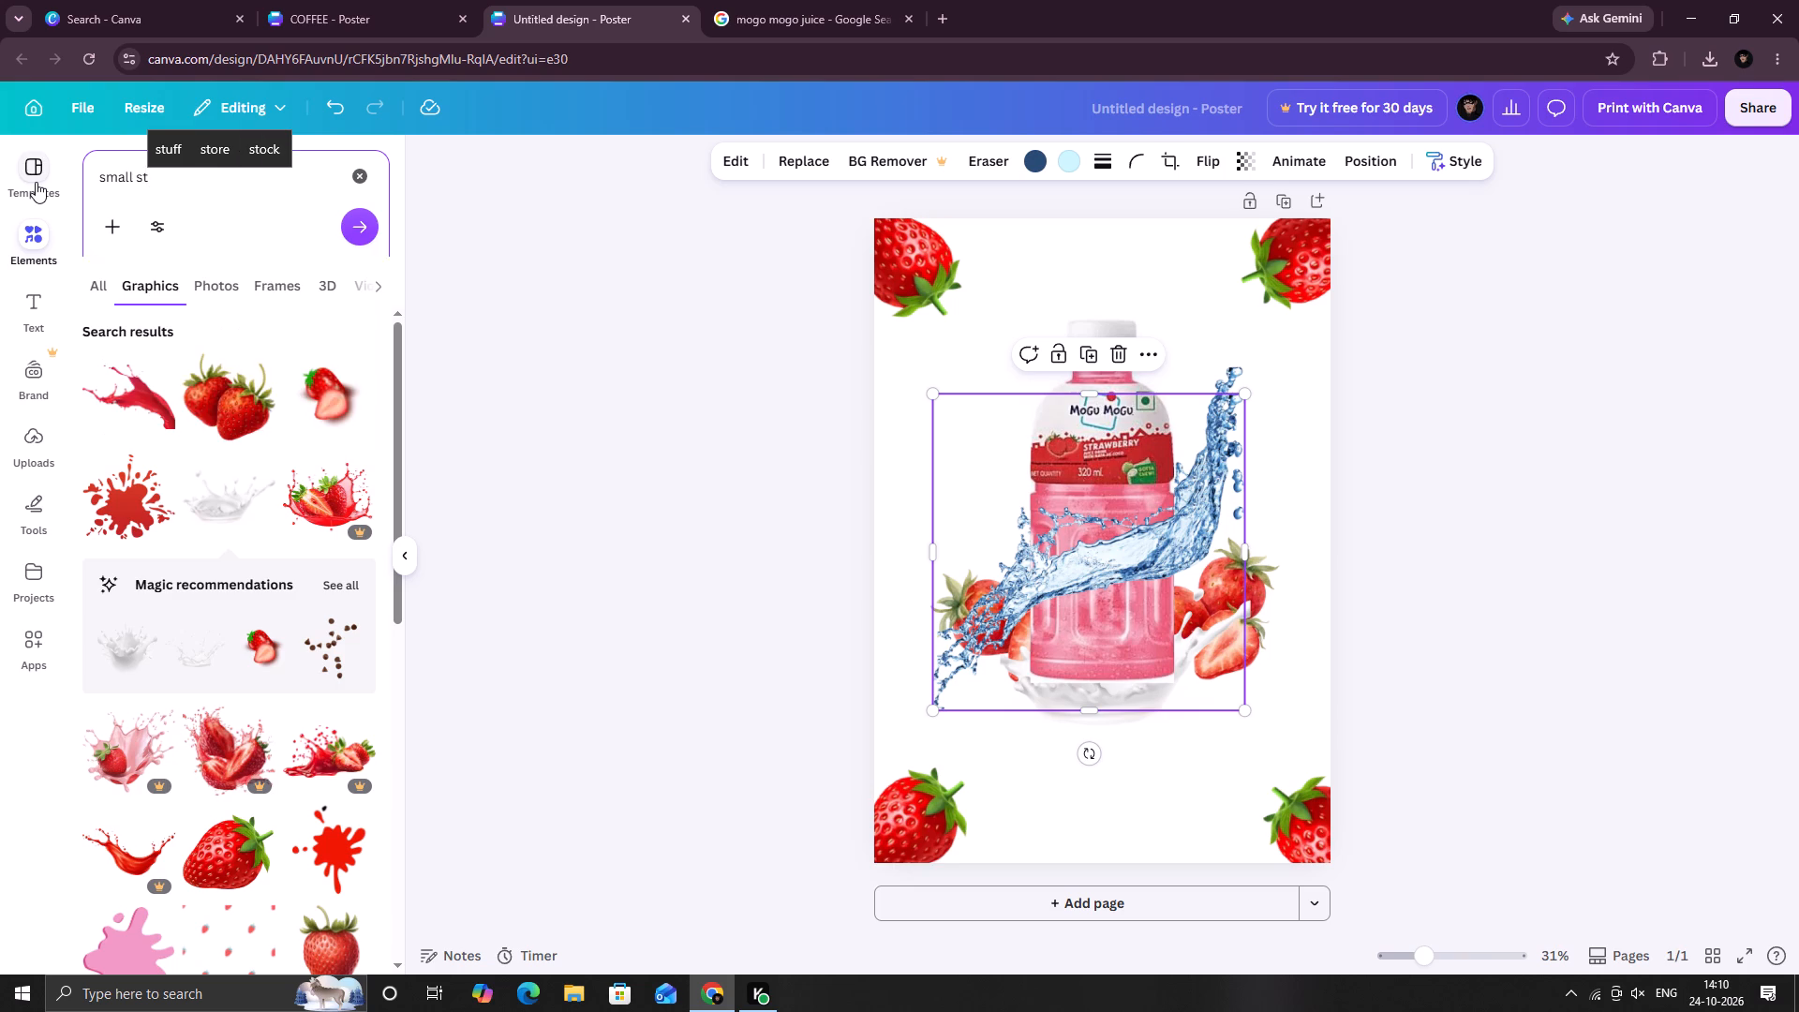
type("raw")
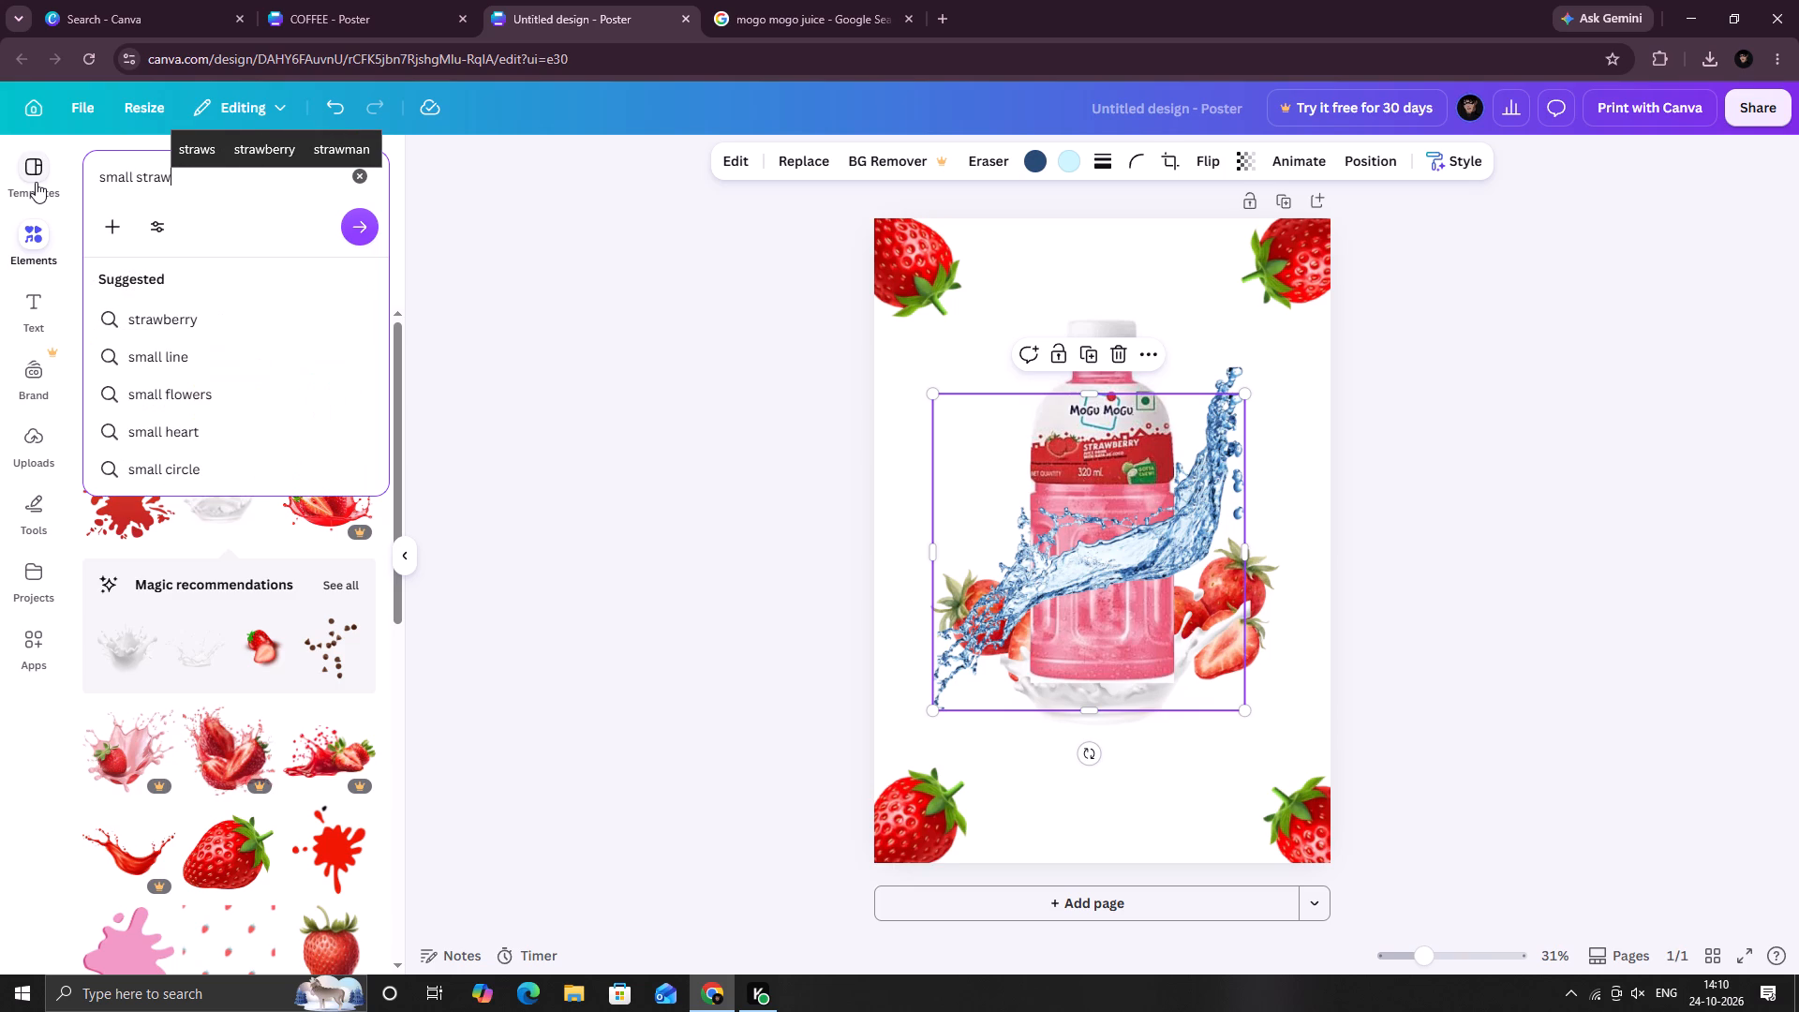
left_click(246, 314)
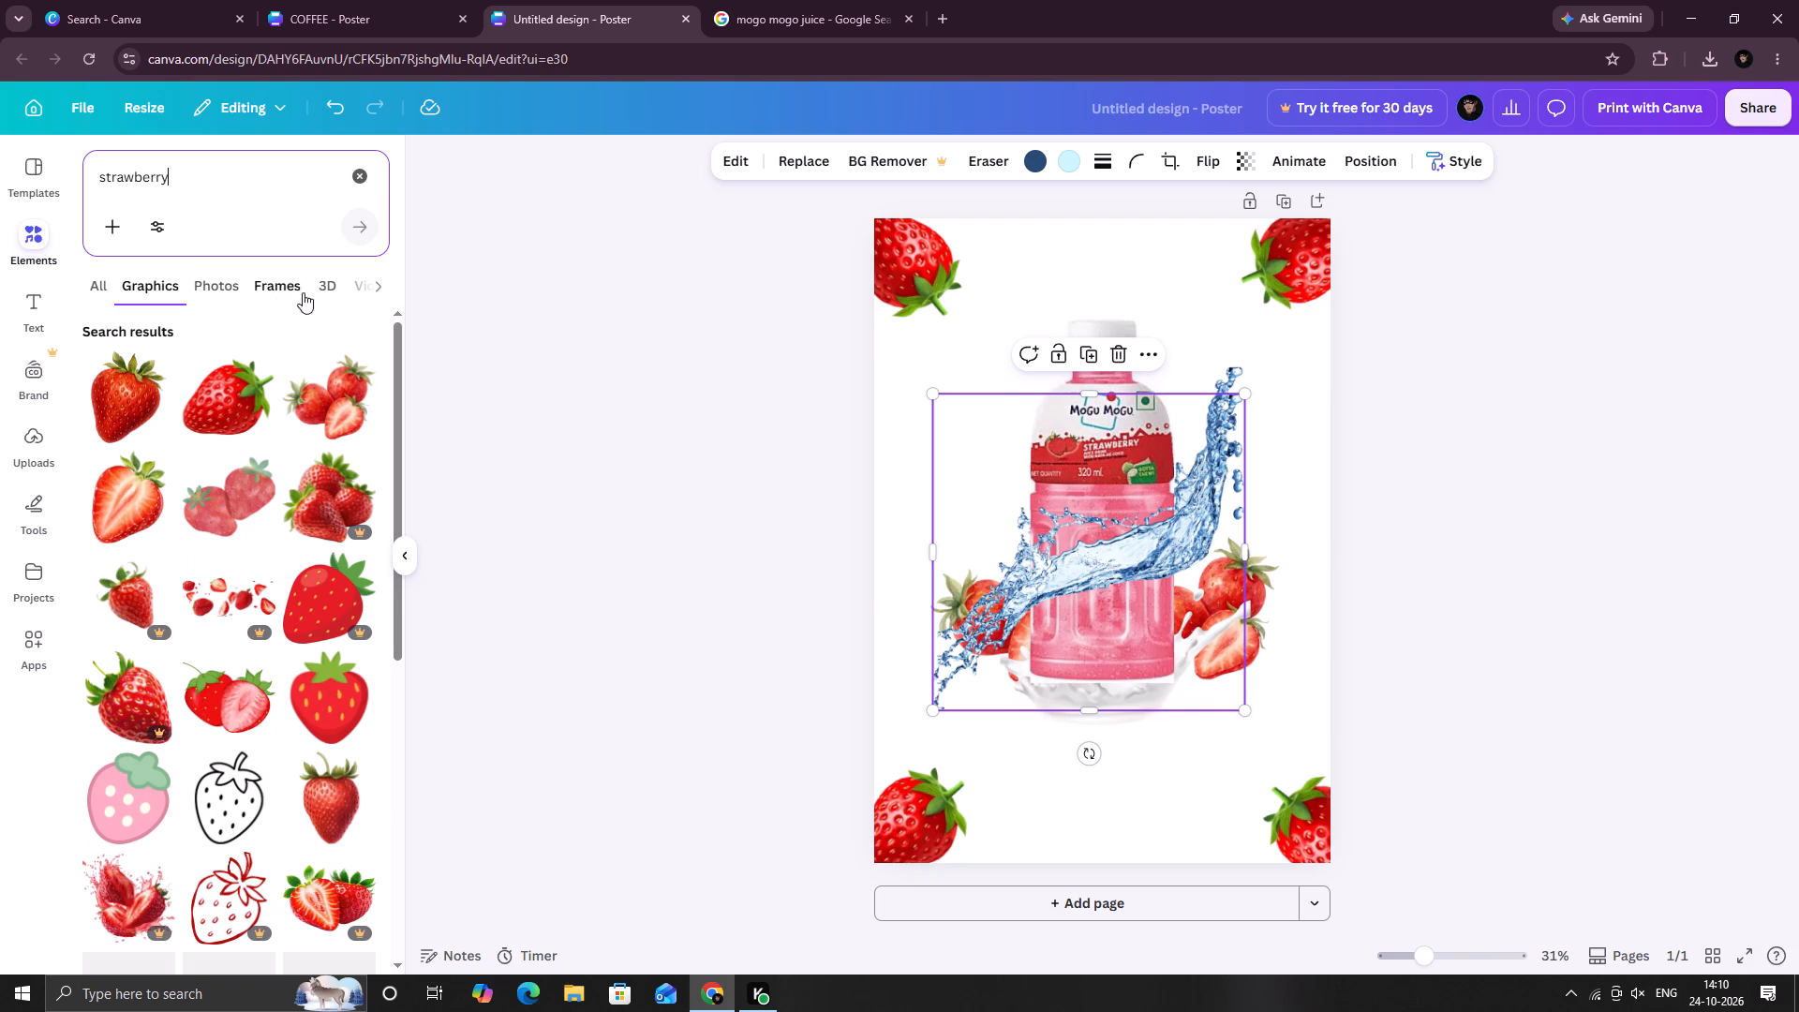
left_click(339, 285)
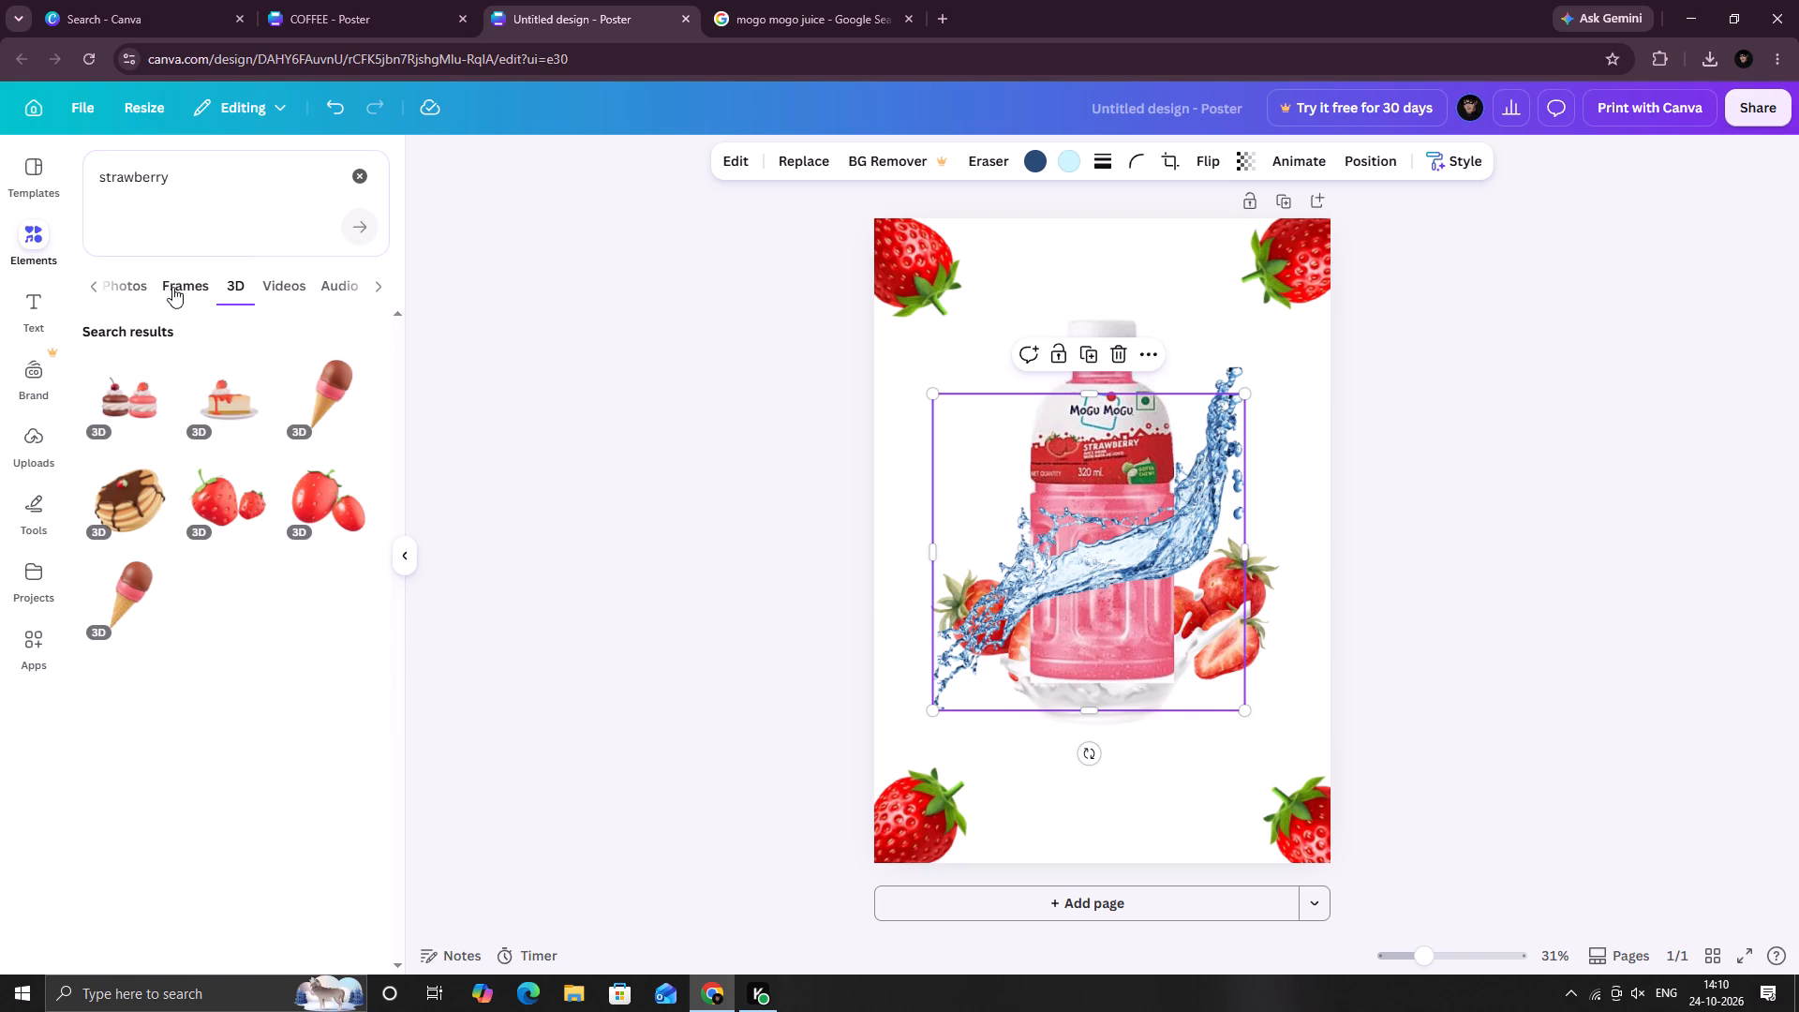
left_click(137, 294)
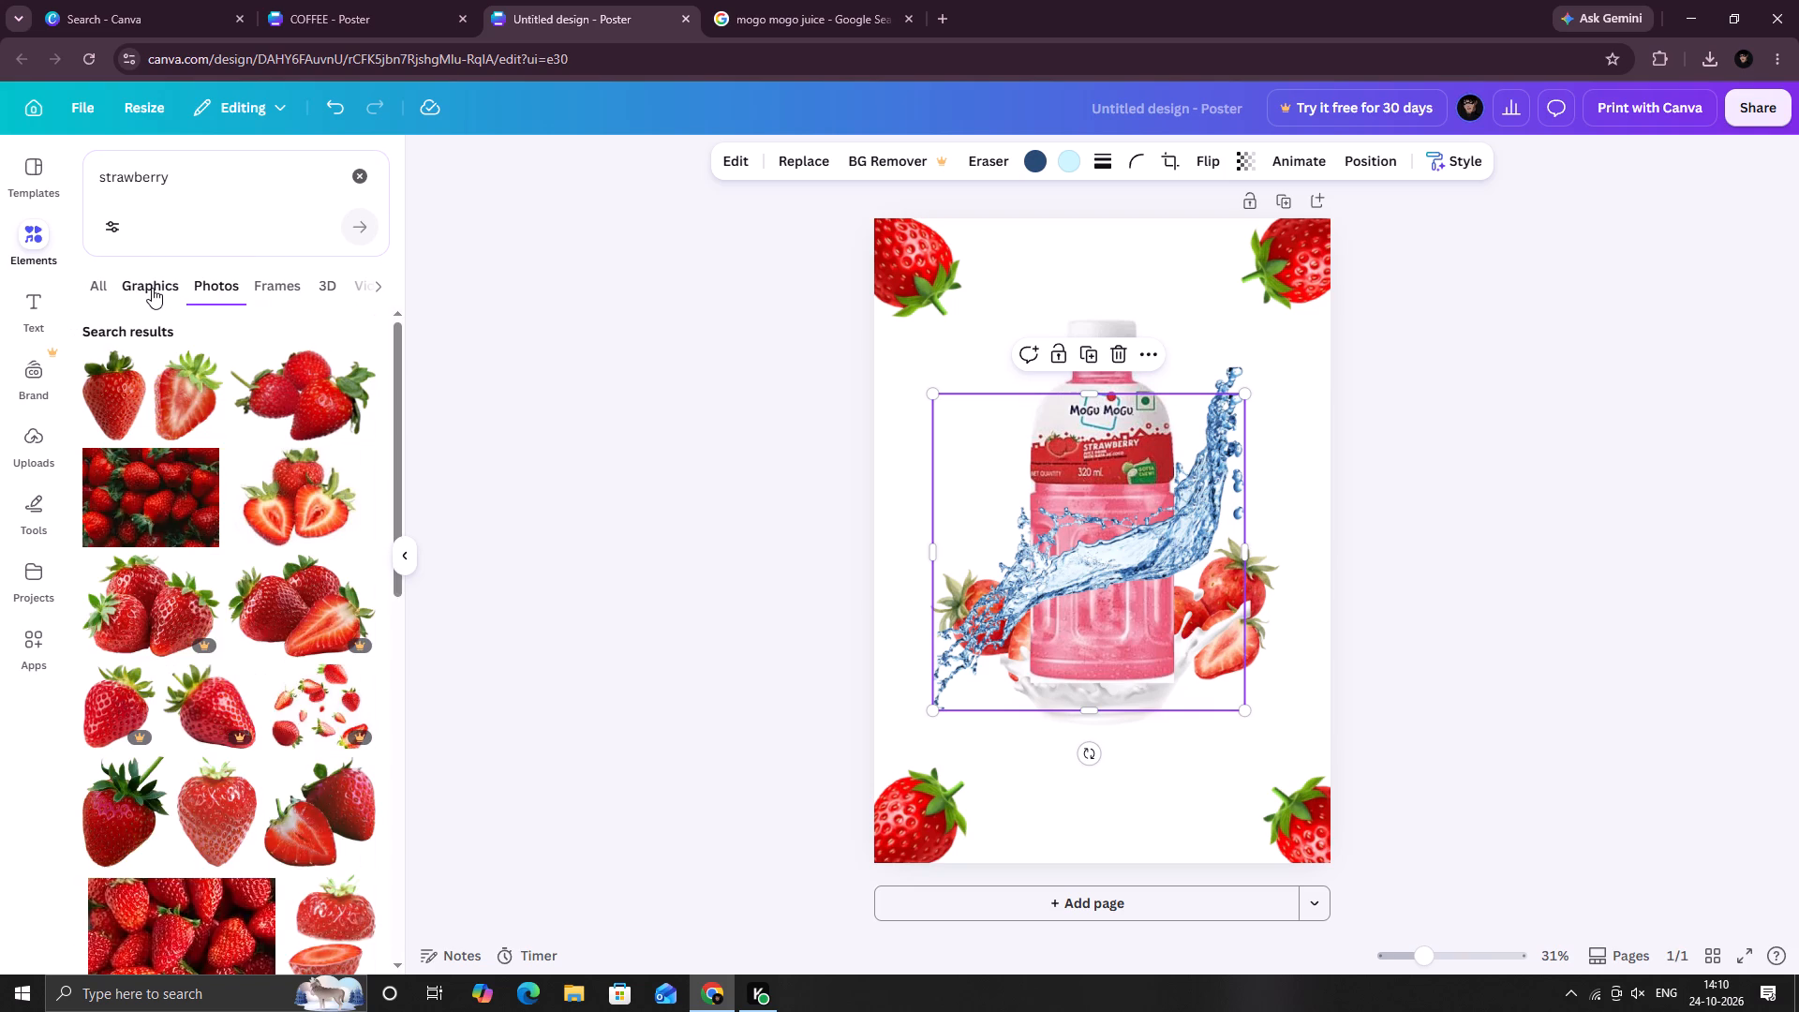
left_click(152, 288)
scroll(206, 576, "down", 2)
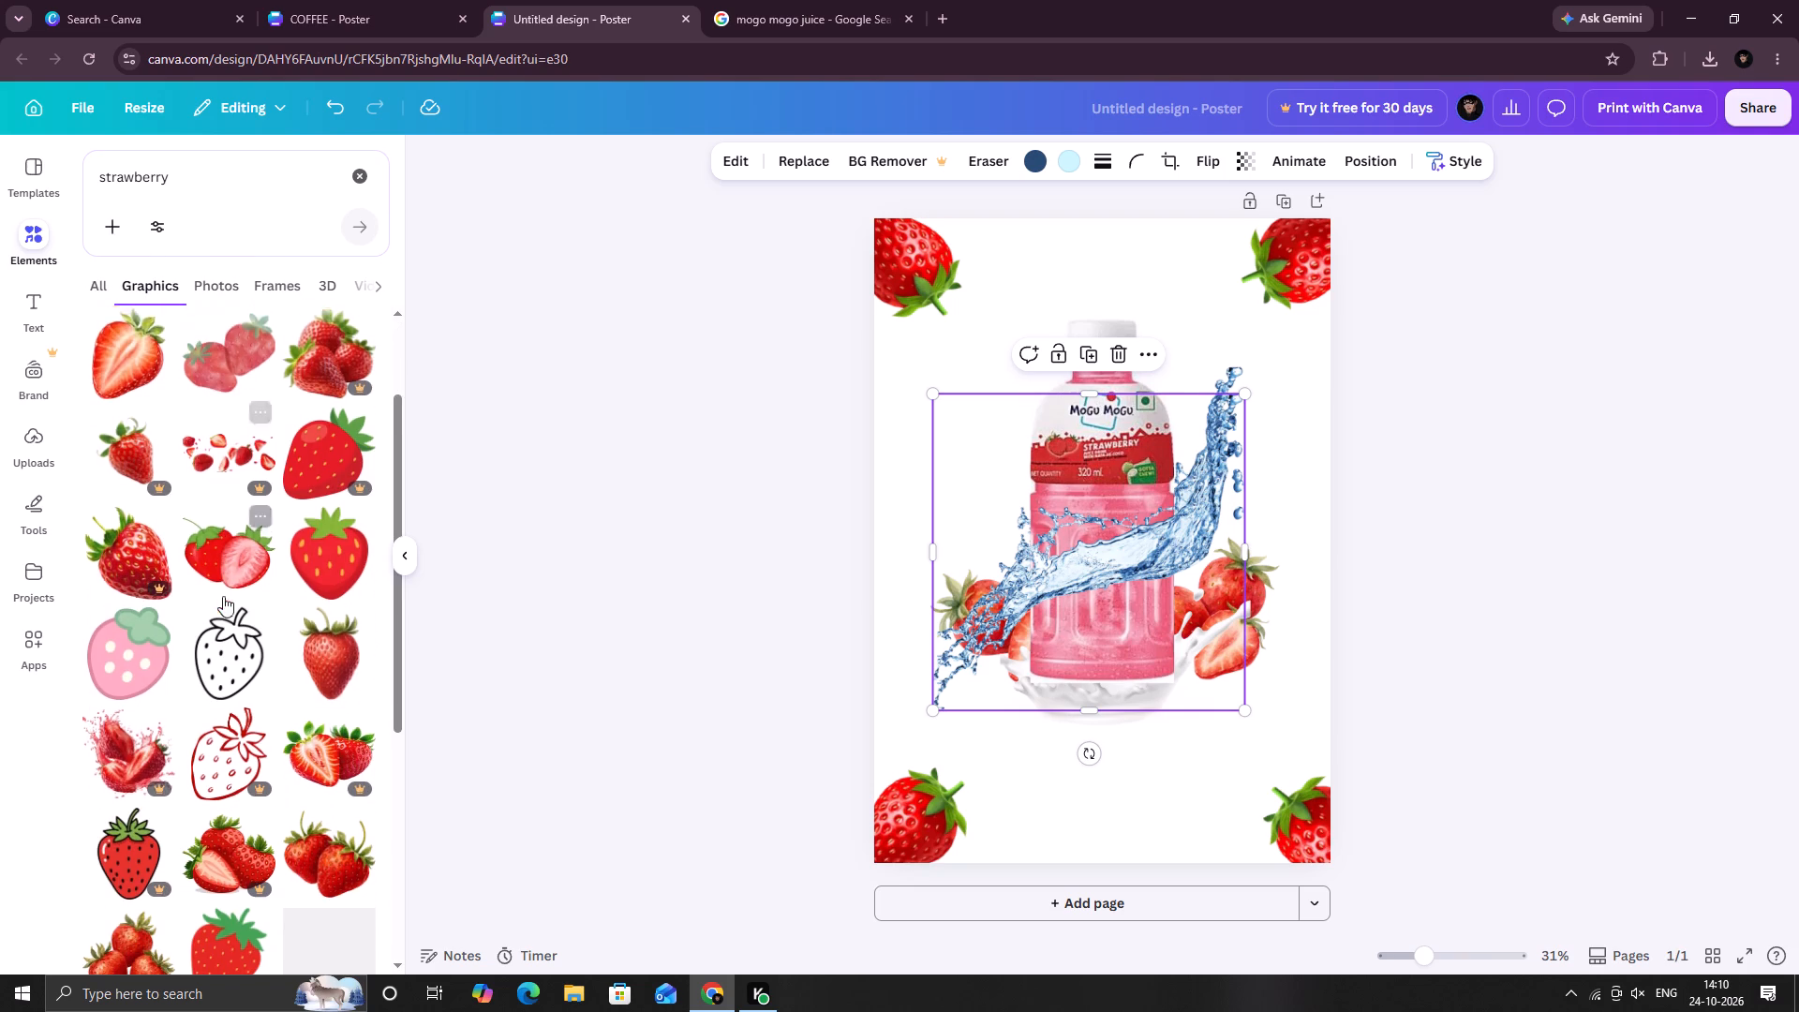
scroll(315, 632, "down", 4)
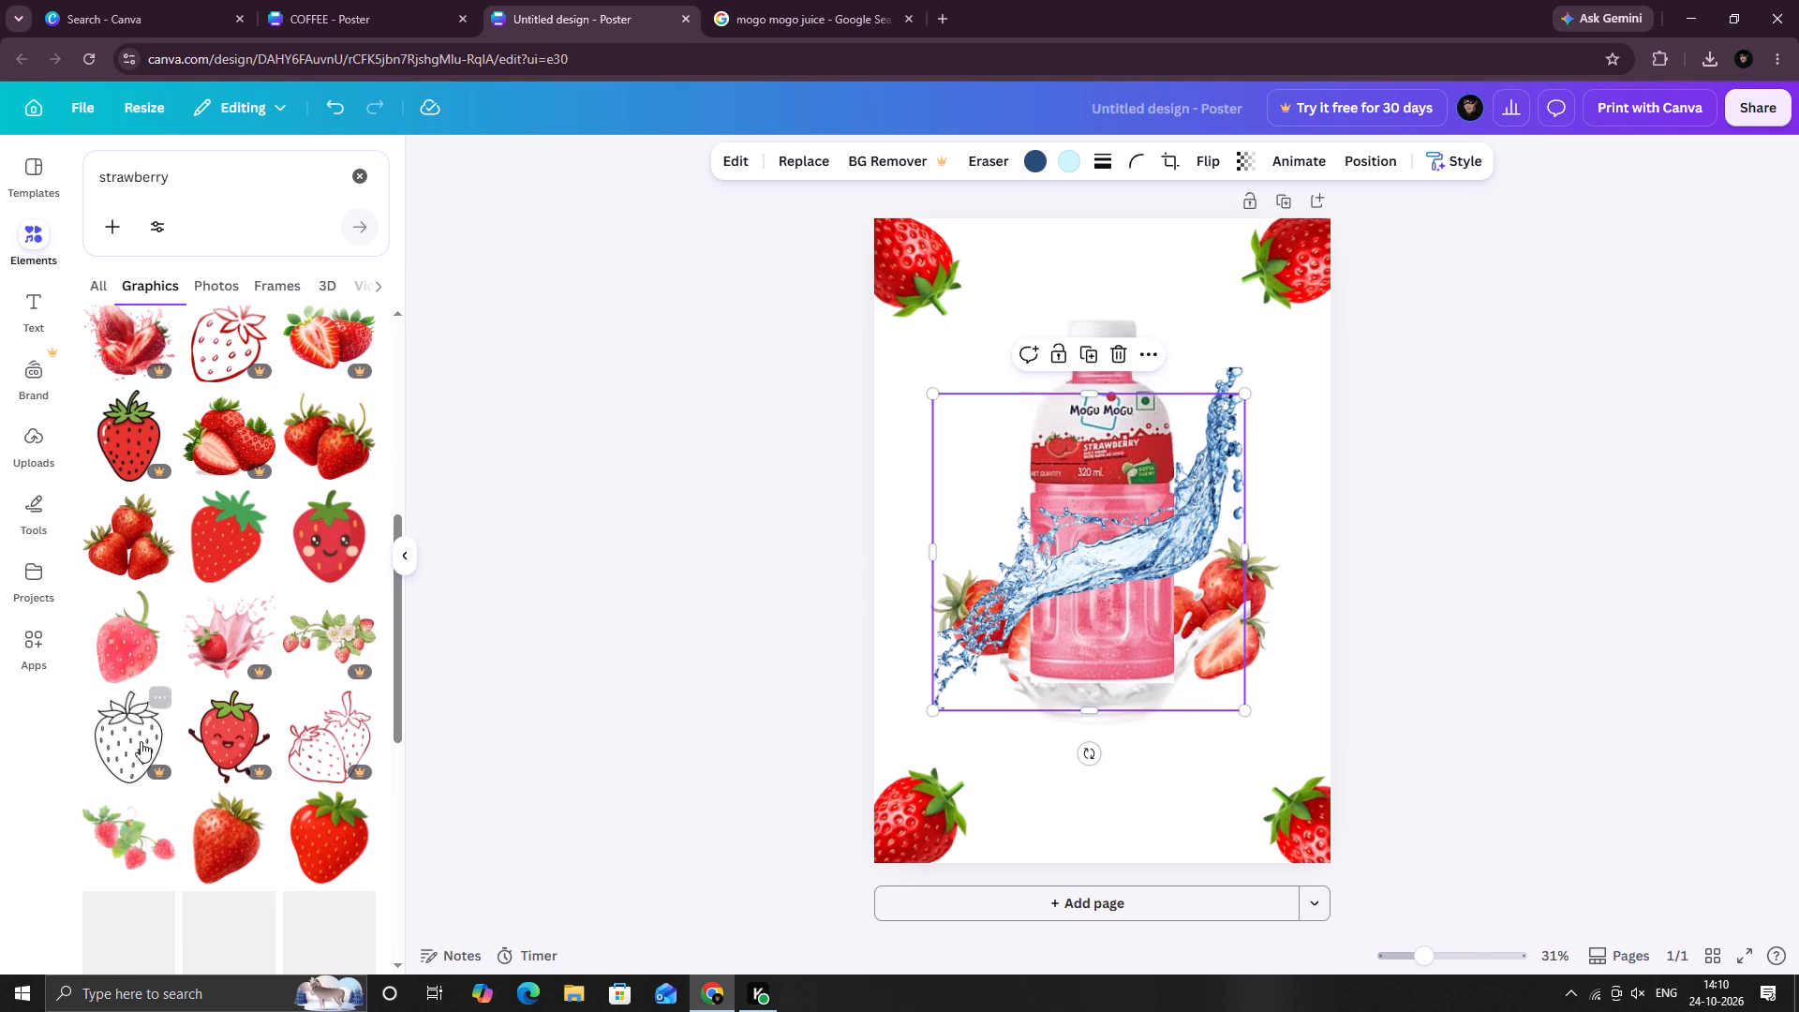
left_click(124, 650)
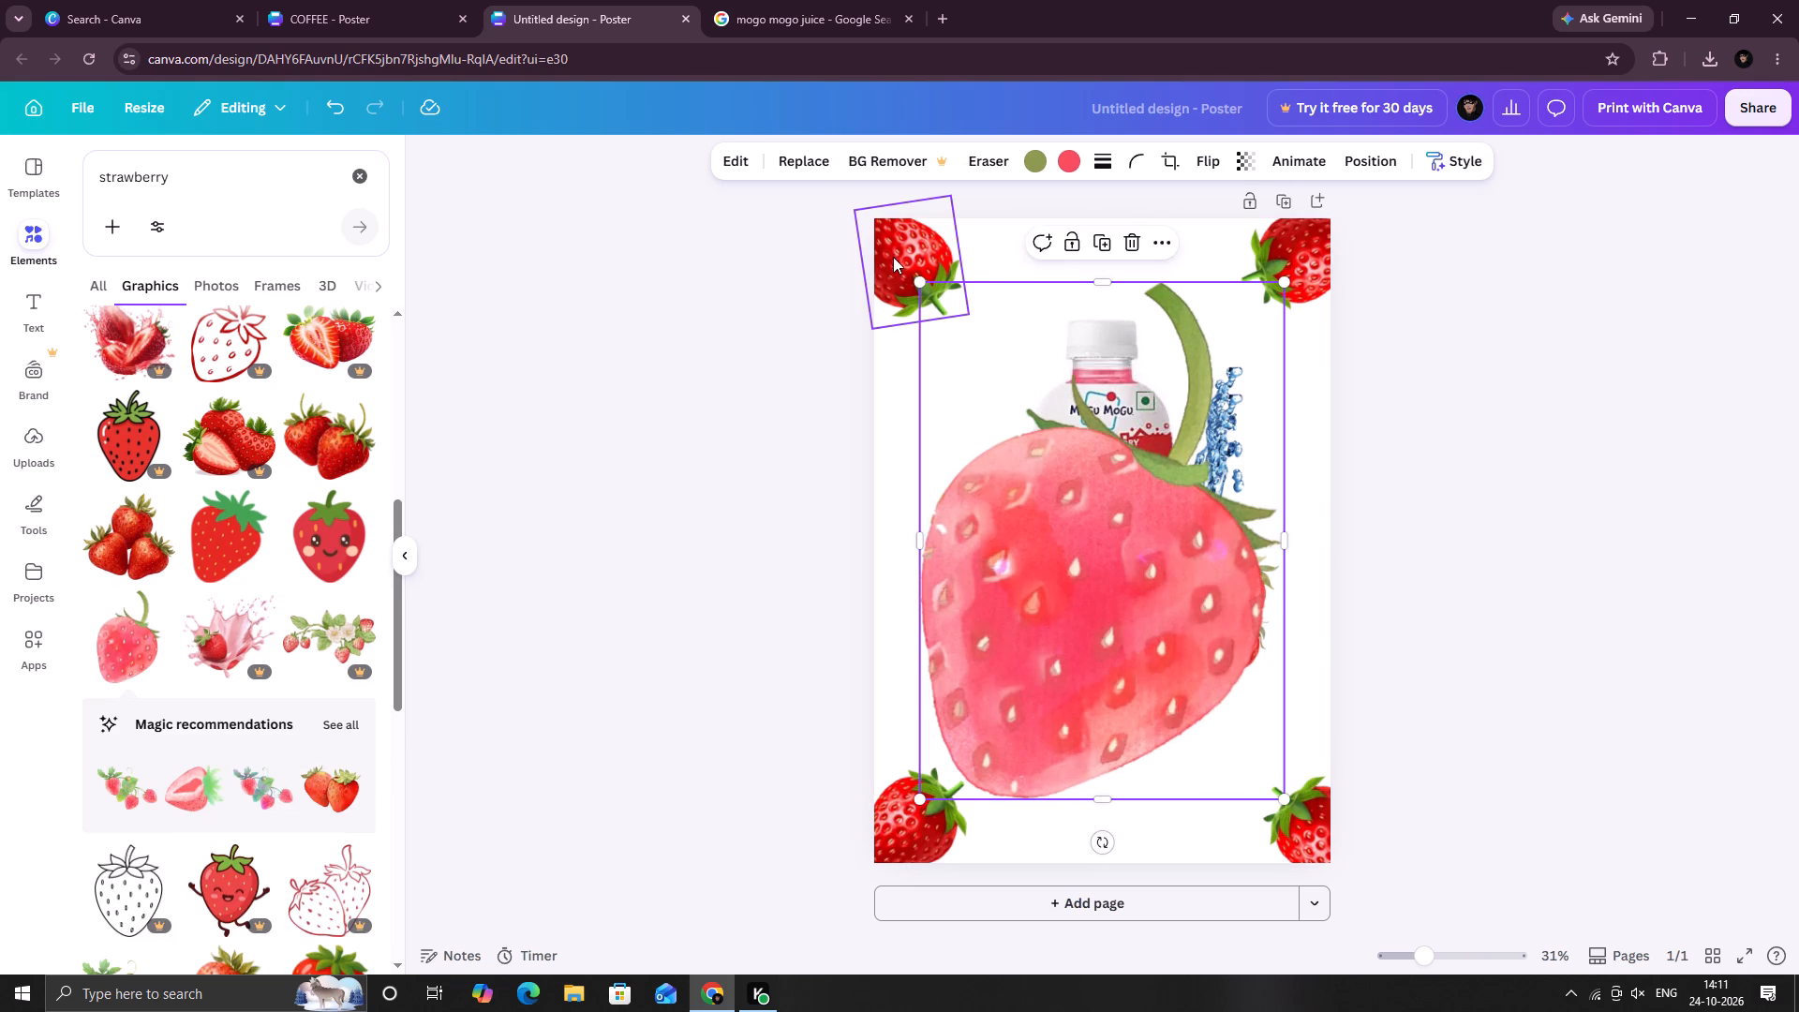
Shrink the pink strawberry to a small accent and place it just right of the bottle's cap.
left_click_drag(921, 285, 1184, 738)
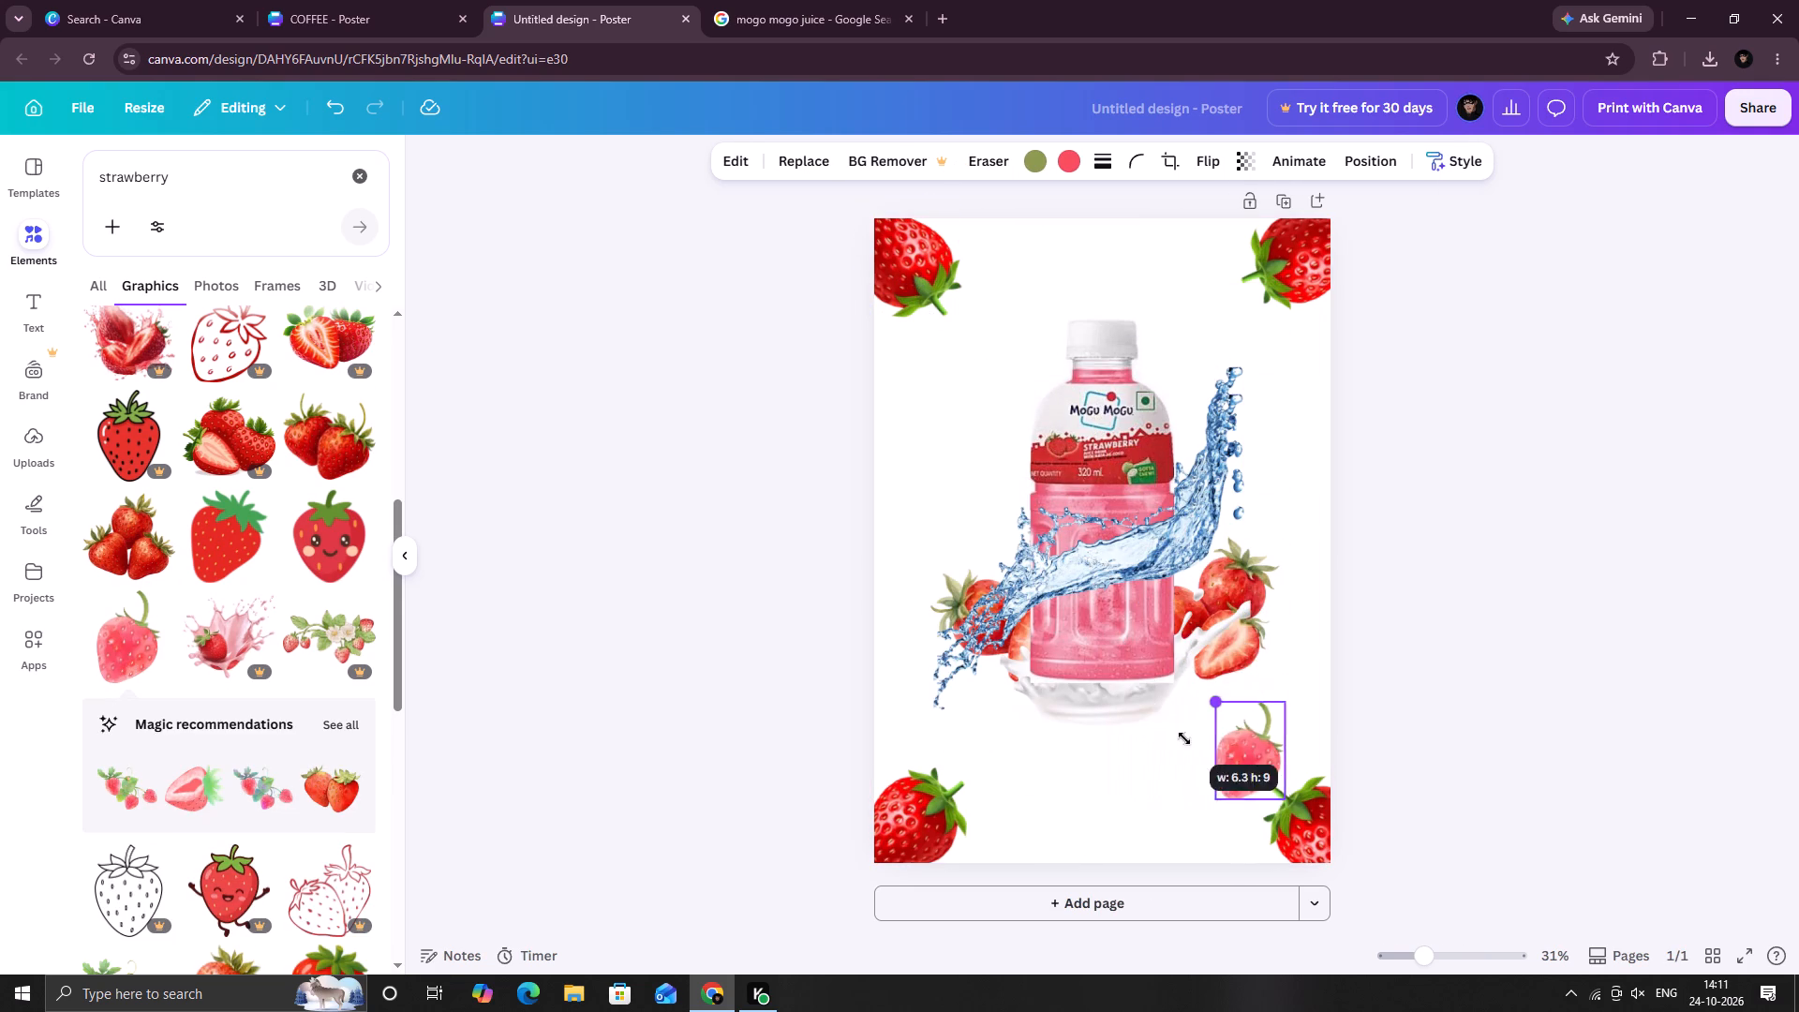
left_click_drag(1184, 738, 1198, 769)
left_click_drag(1258, 764, 1154, 285)
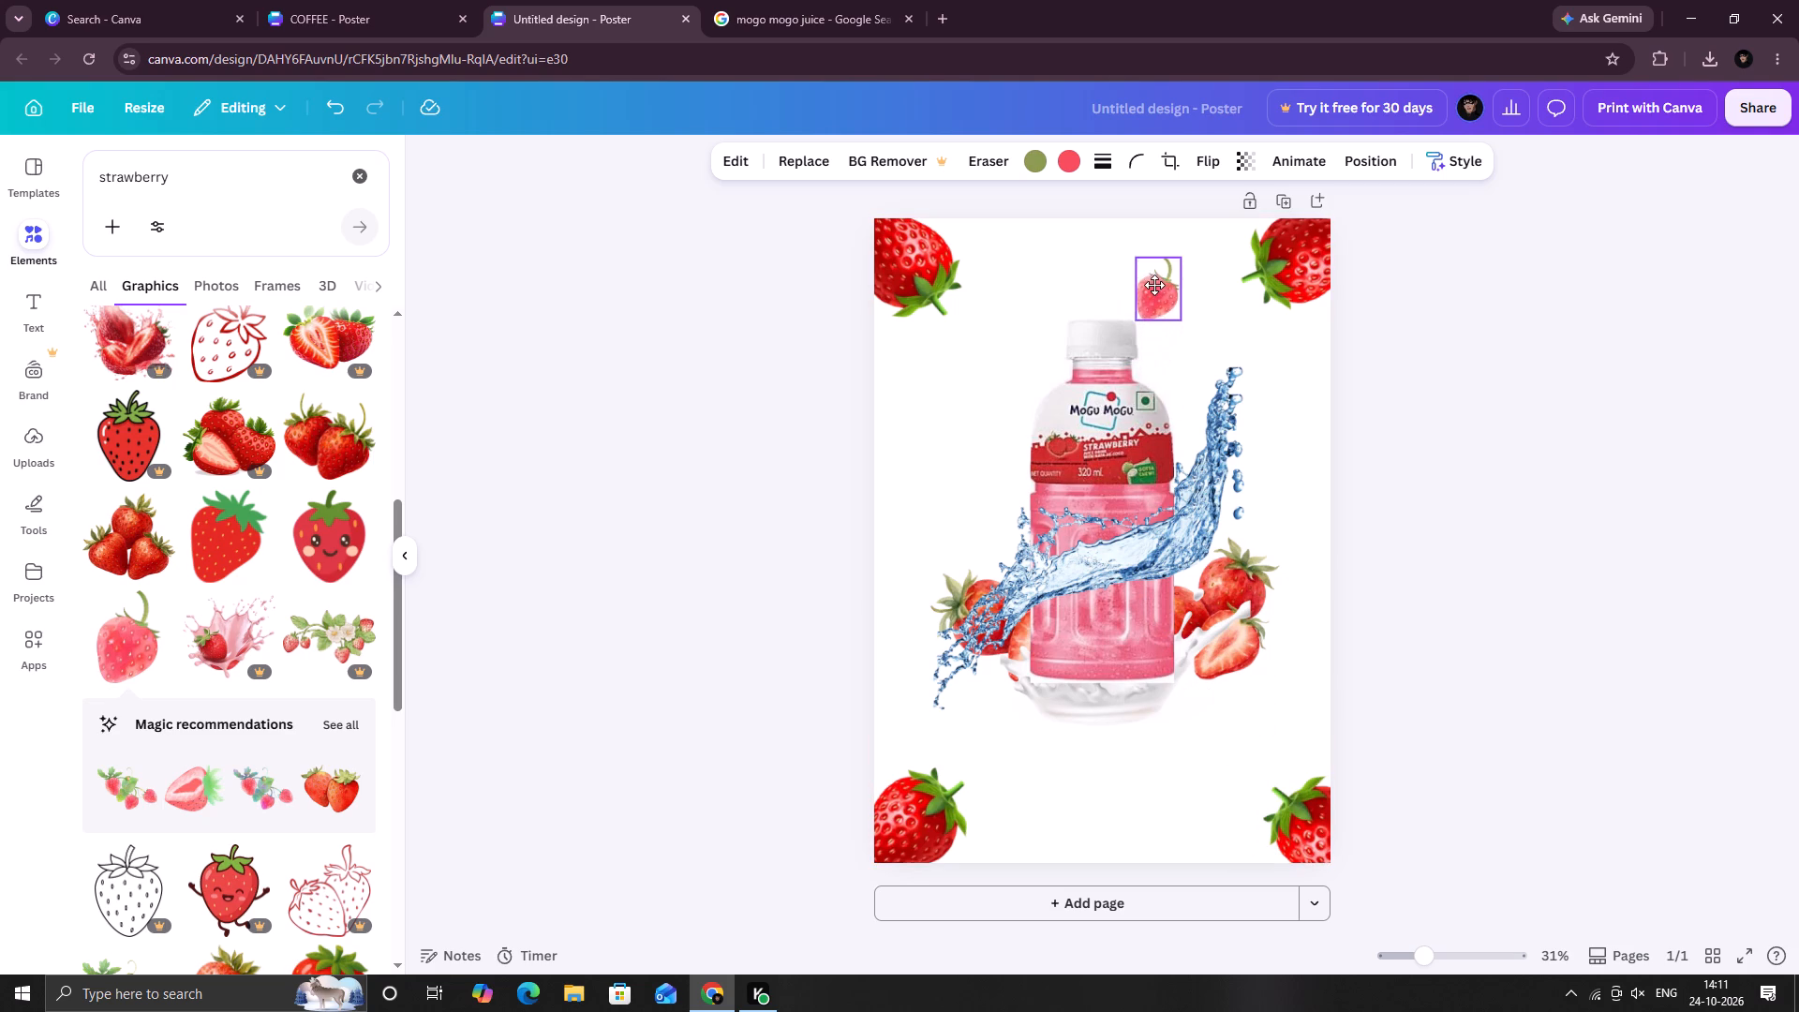
left_click_drag(1154, 285, 1147, 289)
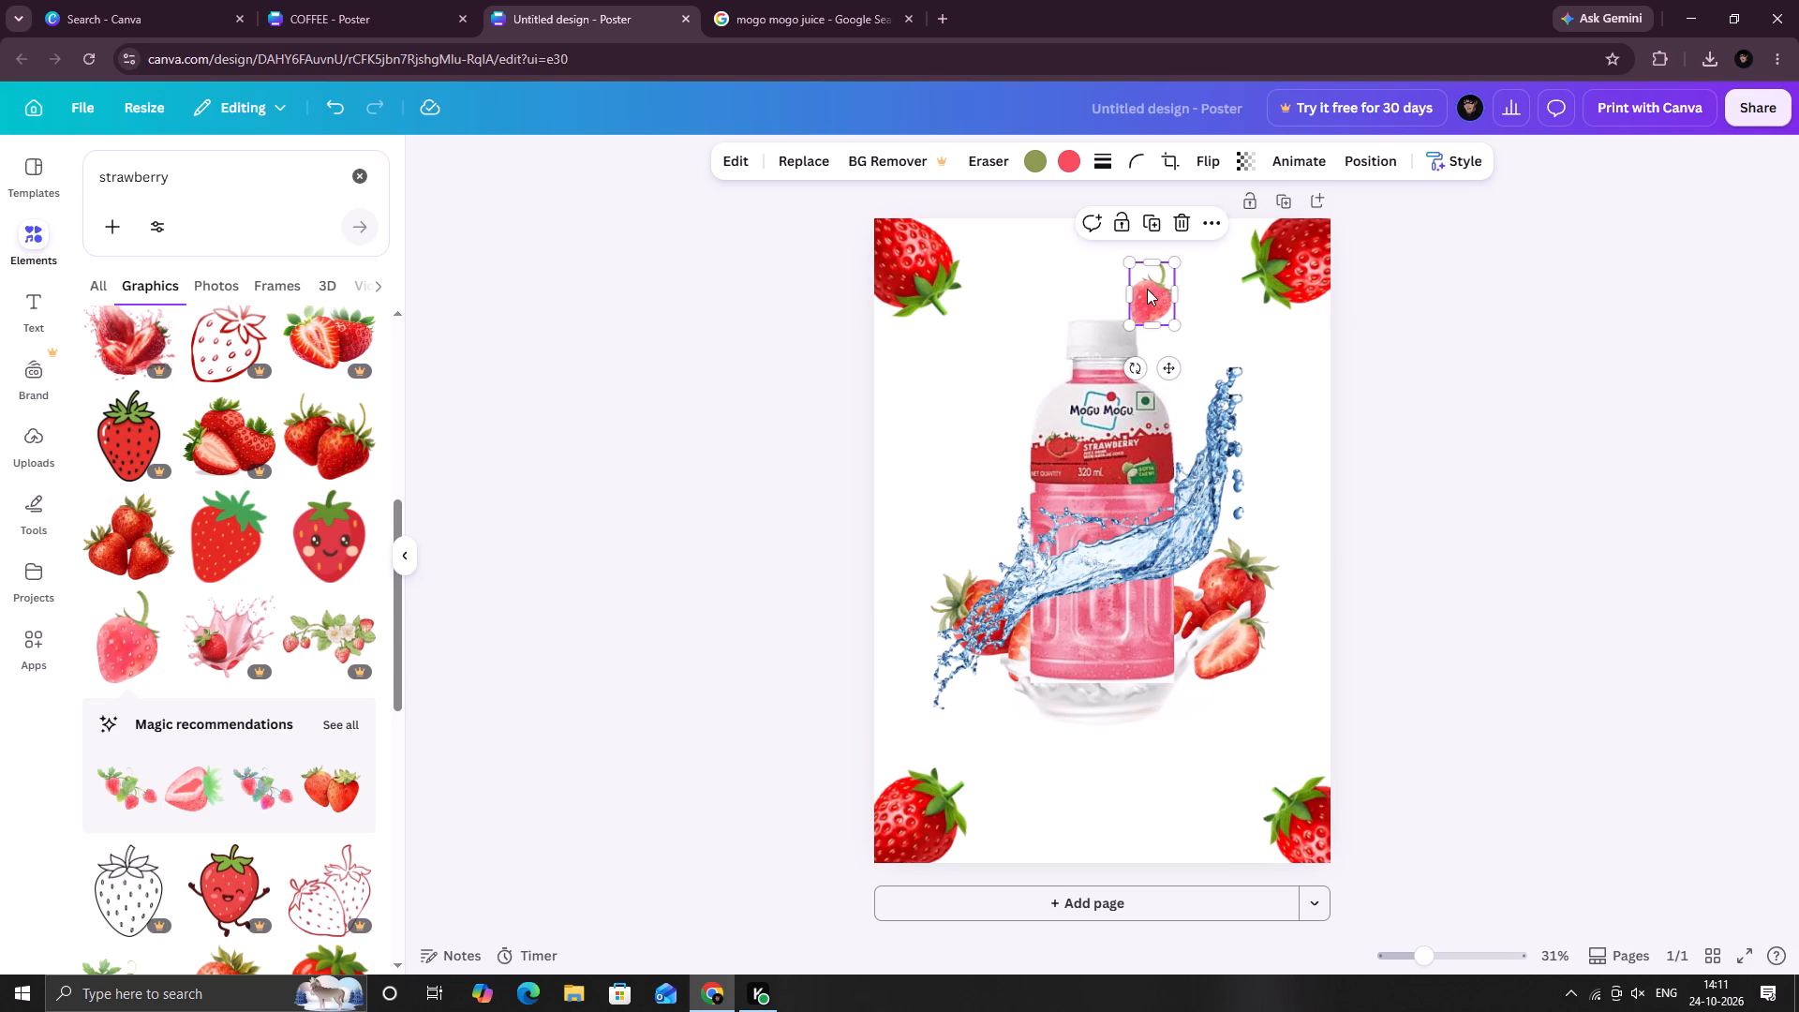
left_click_drag(1170, 259, 1172, 274)
left_click_drag(1157, 304, 1172, 344)
left_click(1248, 333)
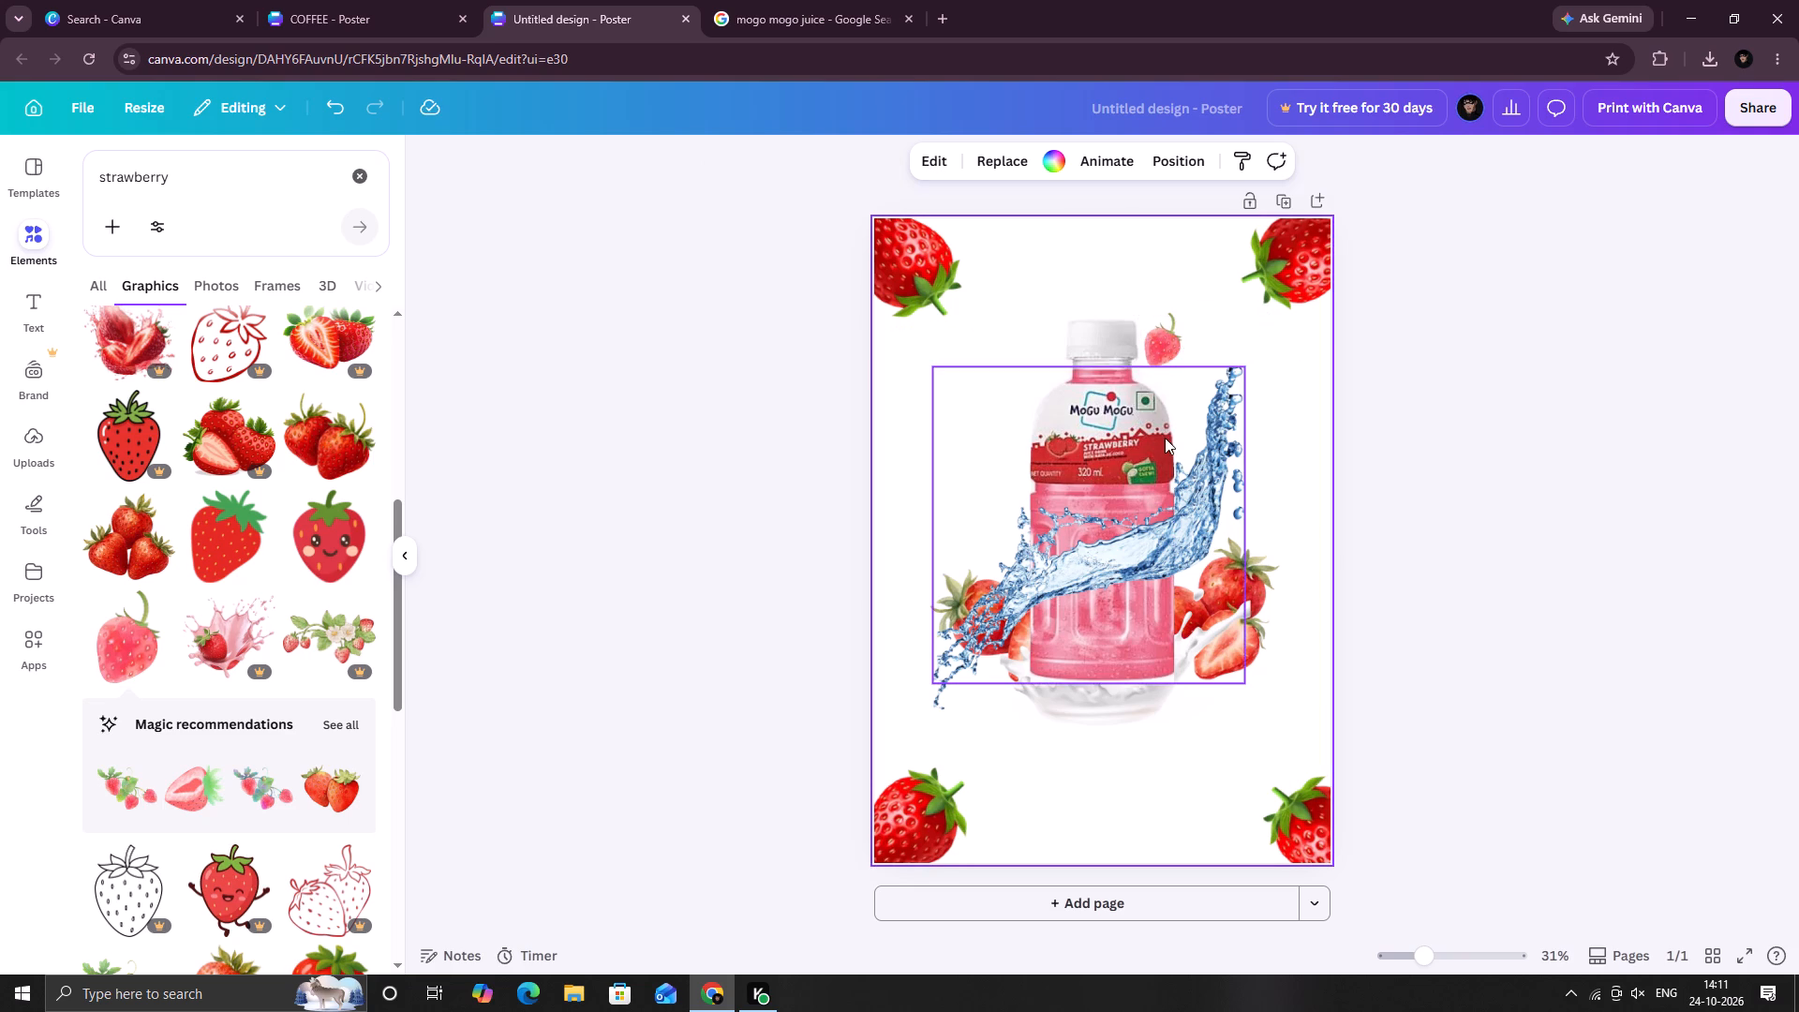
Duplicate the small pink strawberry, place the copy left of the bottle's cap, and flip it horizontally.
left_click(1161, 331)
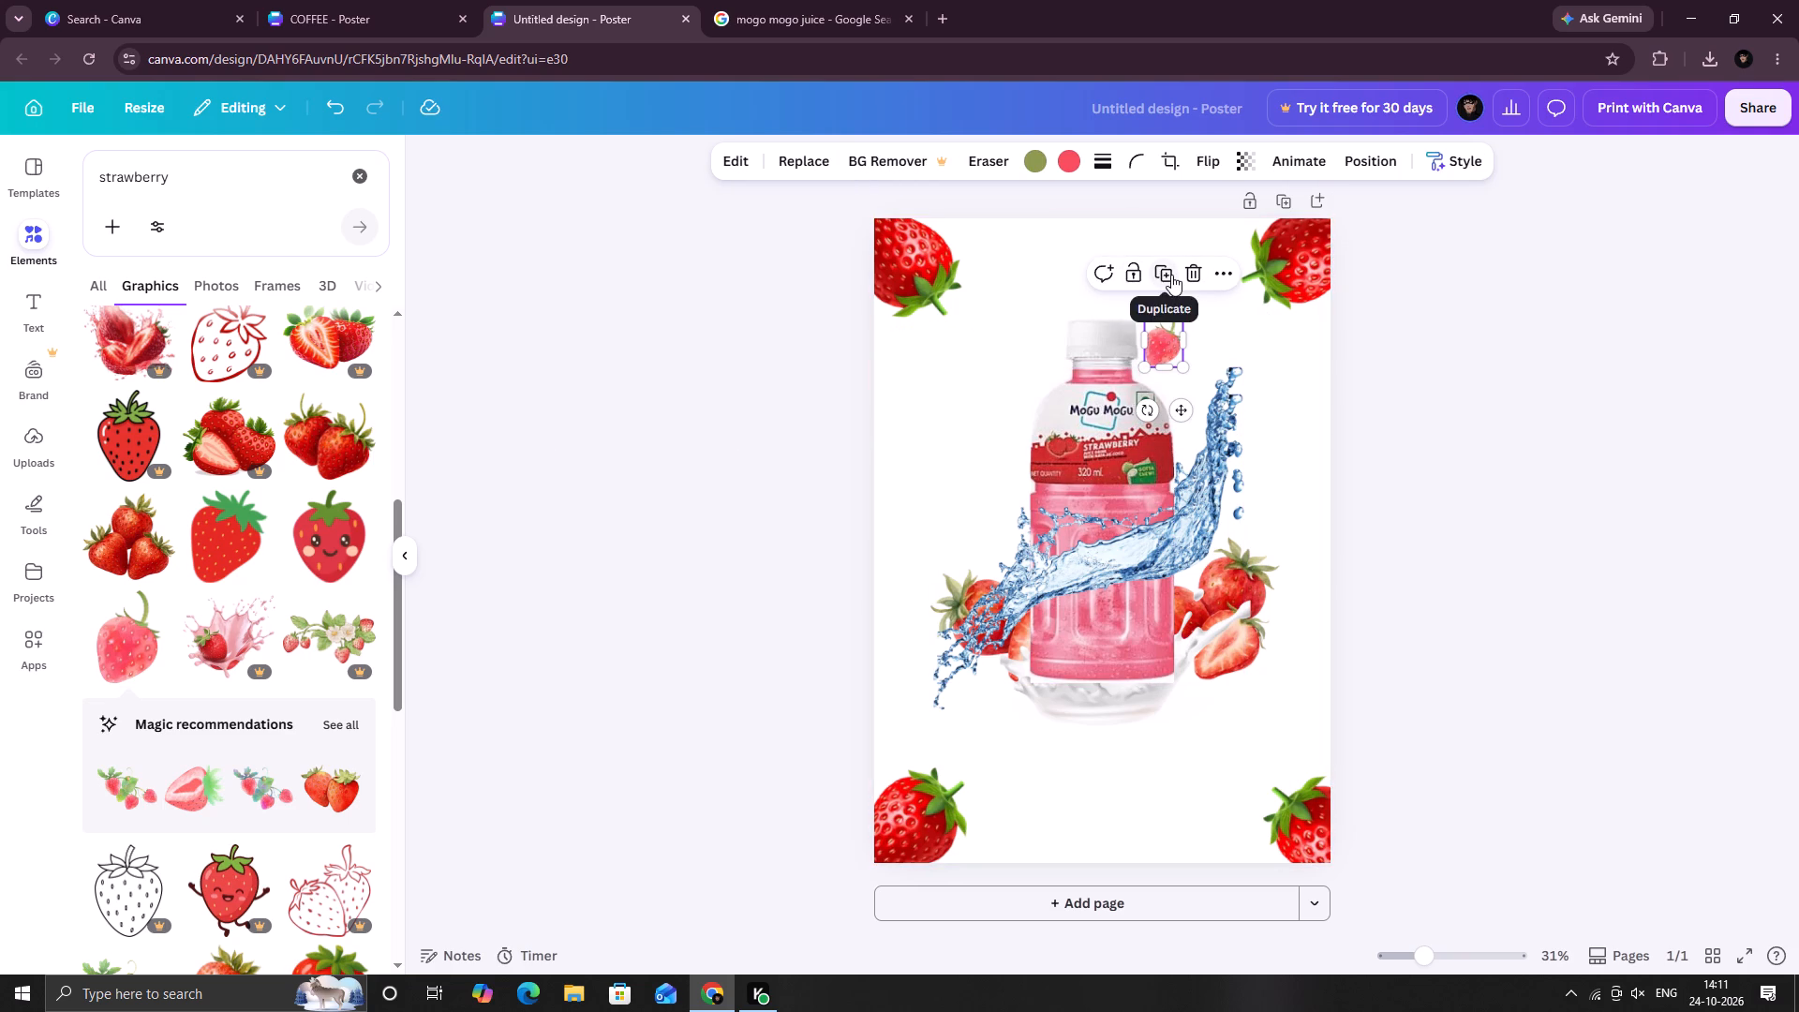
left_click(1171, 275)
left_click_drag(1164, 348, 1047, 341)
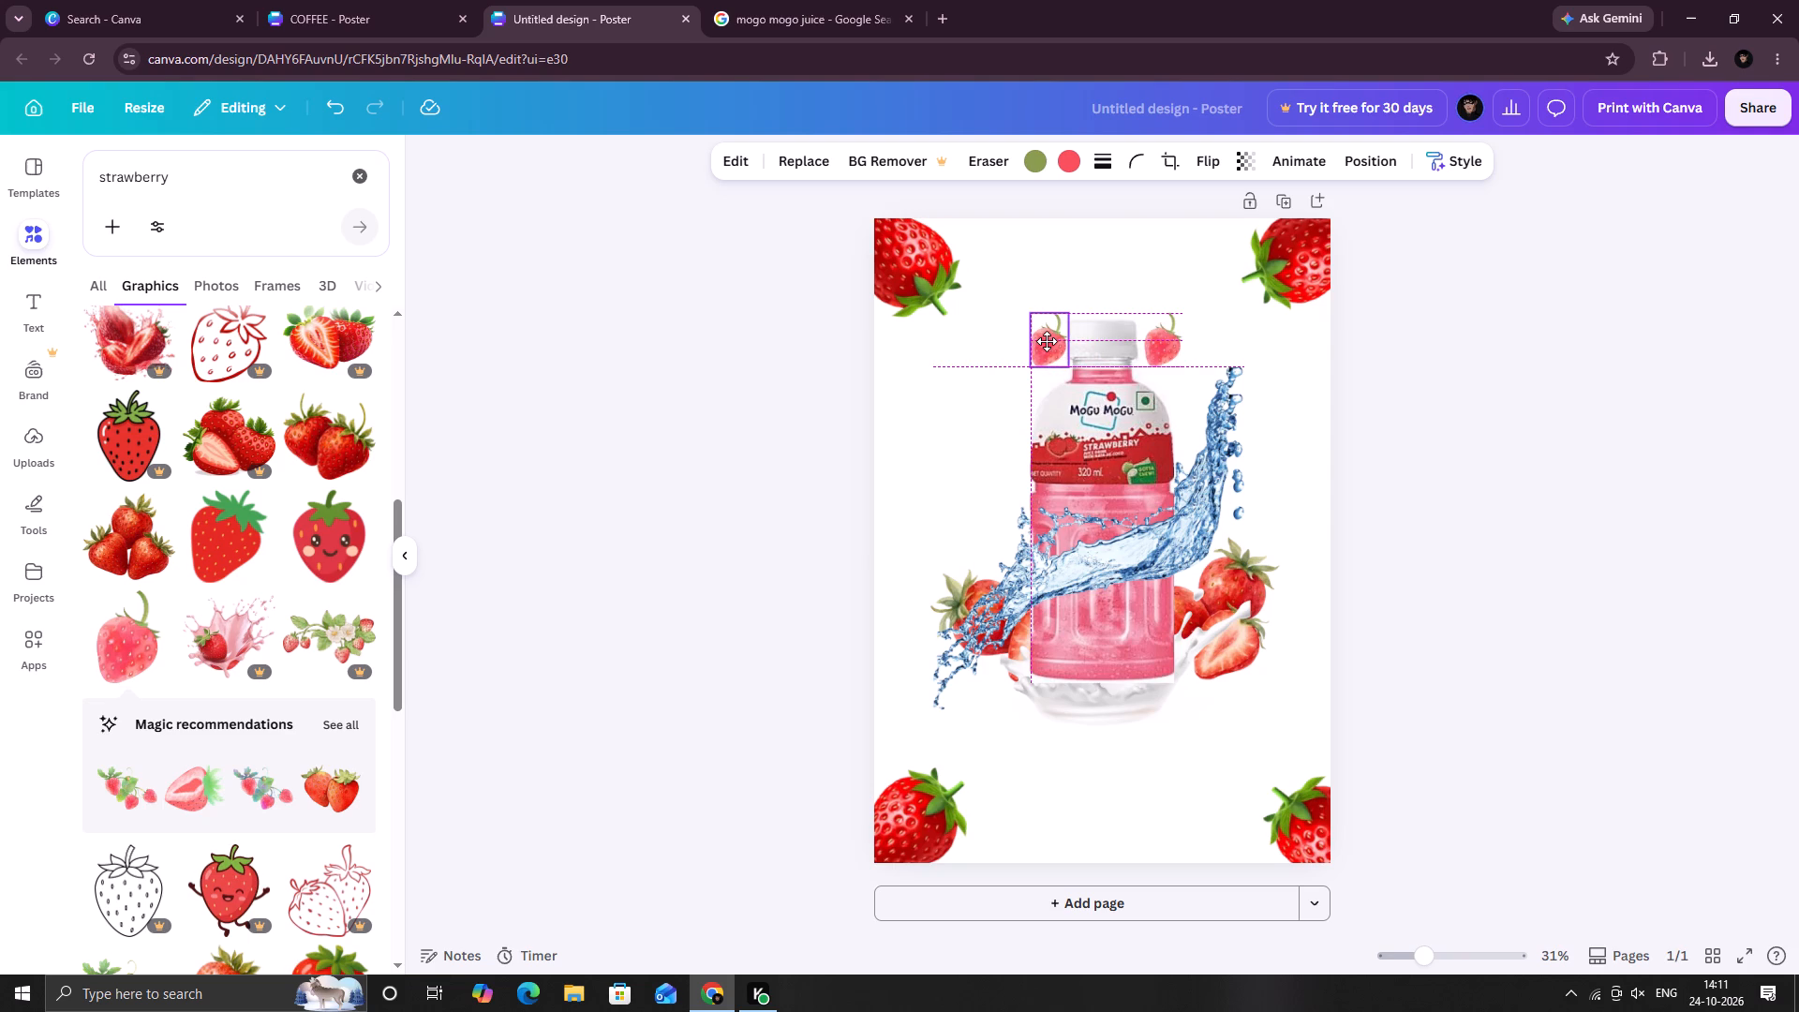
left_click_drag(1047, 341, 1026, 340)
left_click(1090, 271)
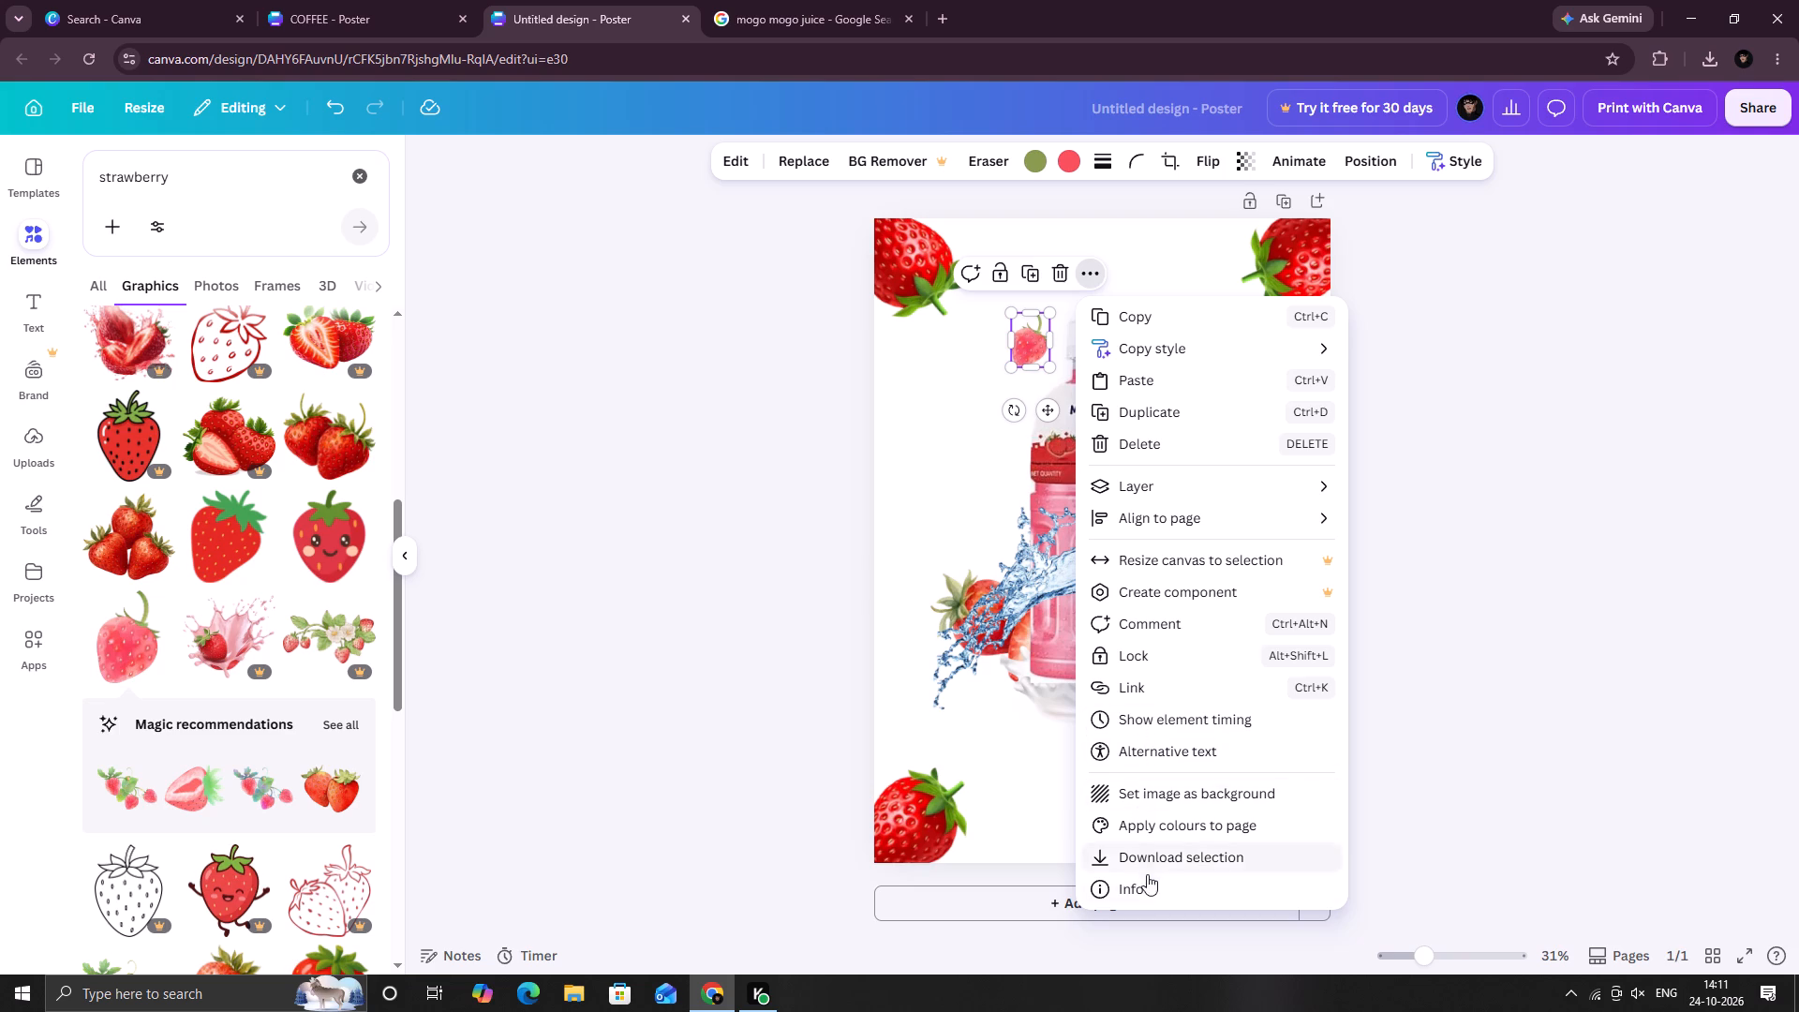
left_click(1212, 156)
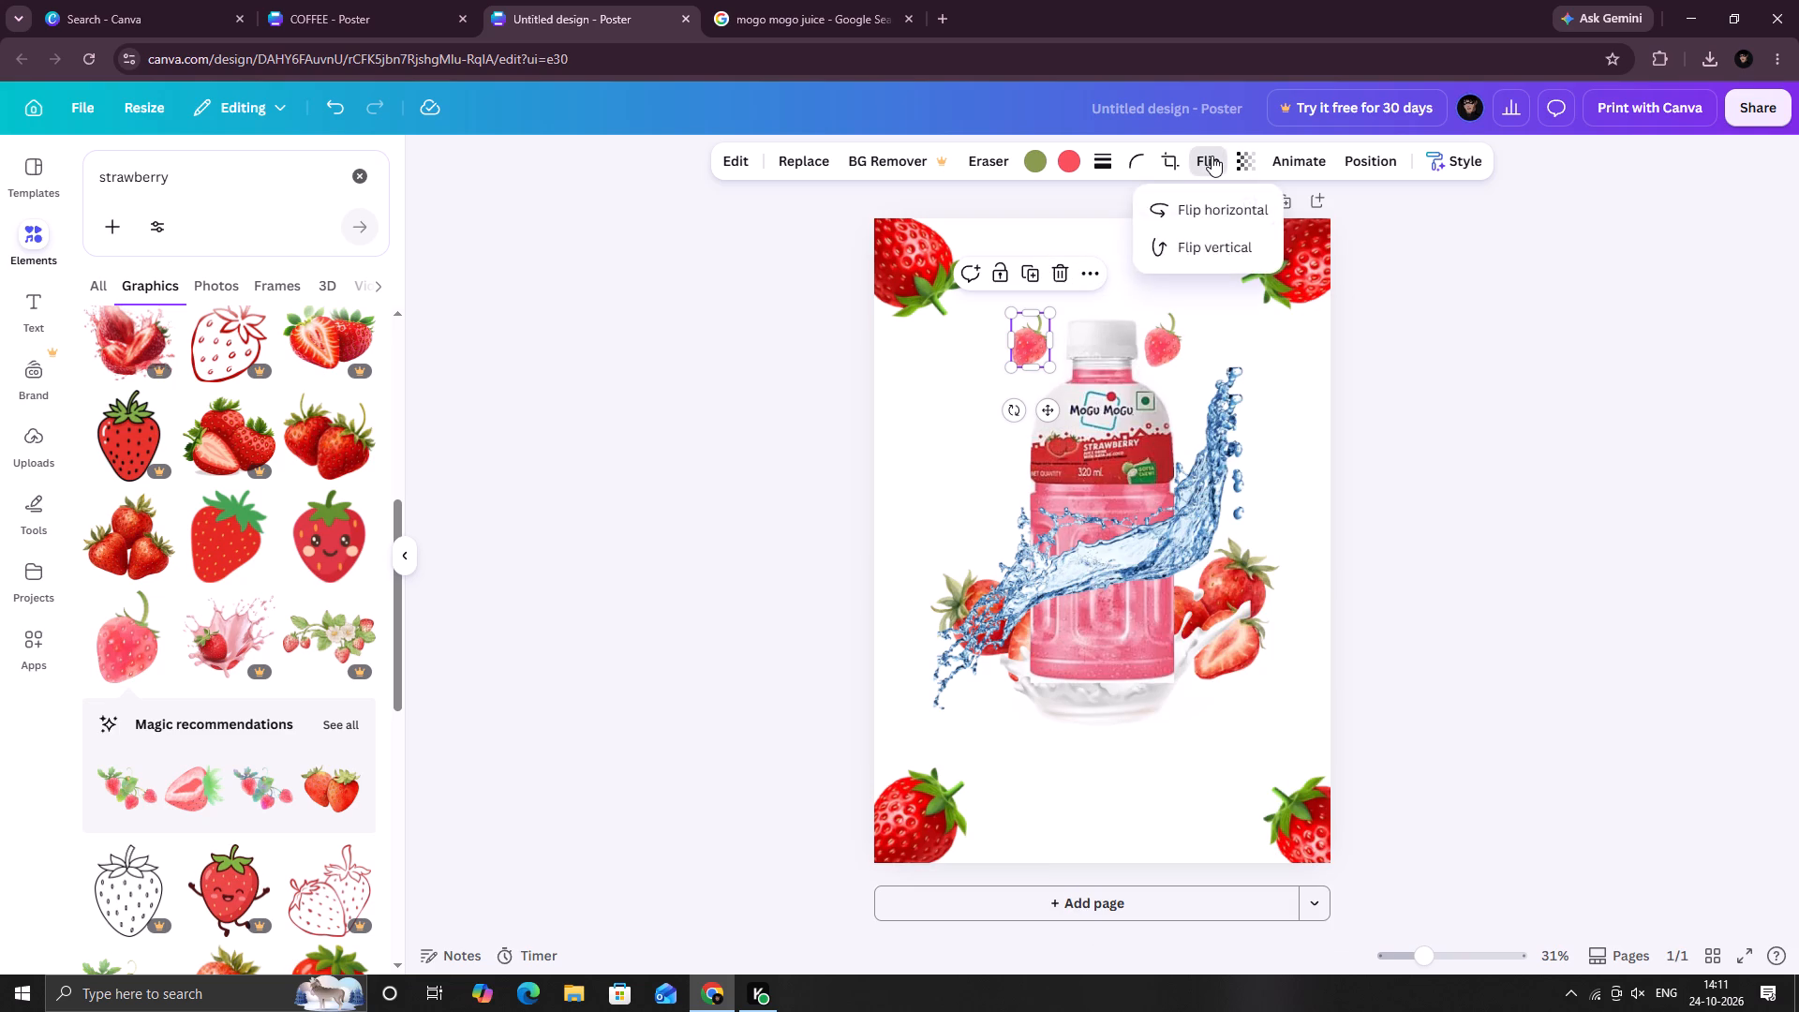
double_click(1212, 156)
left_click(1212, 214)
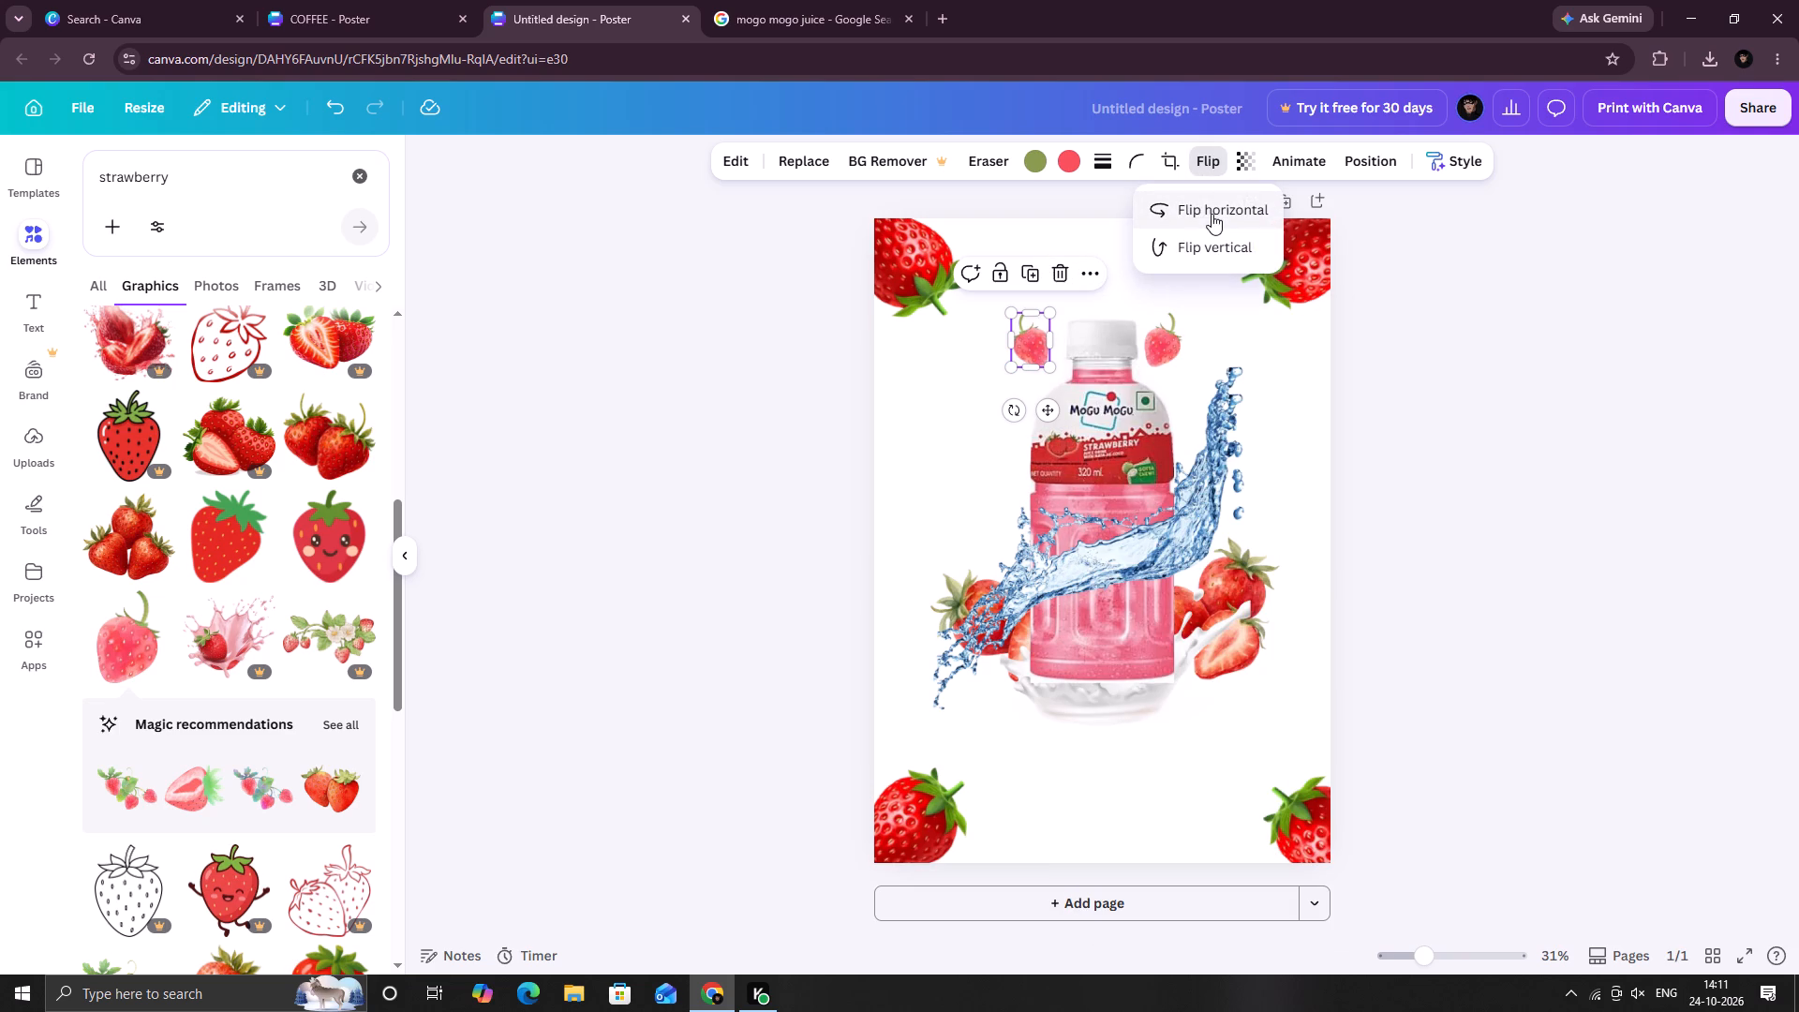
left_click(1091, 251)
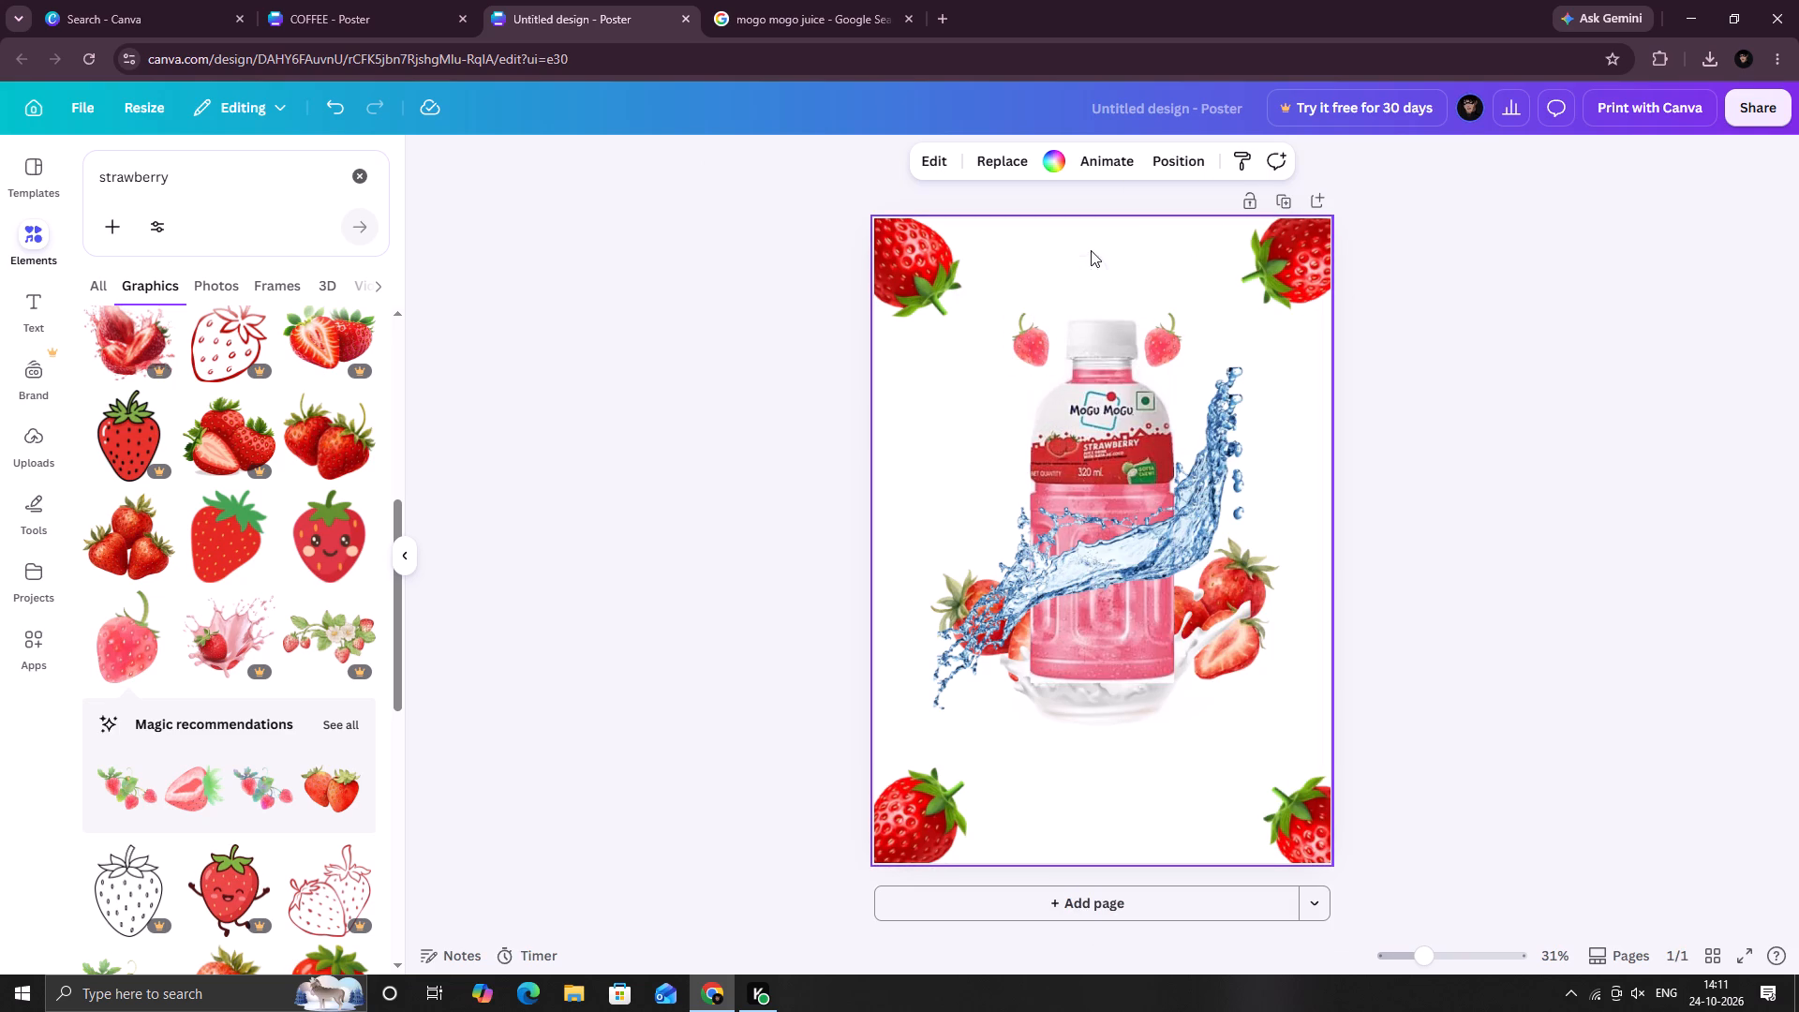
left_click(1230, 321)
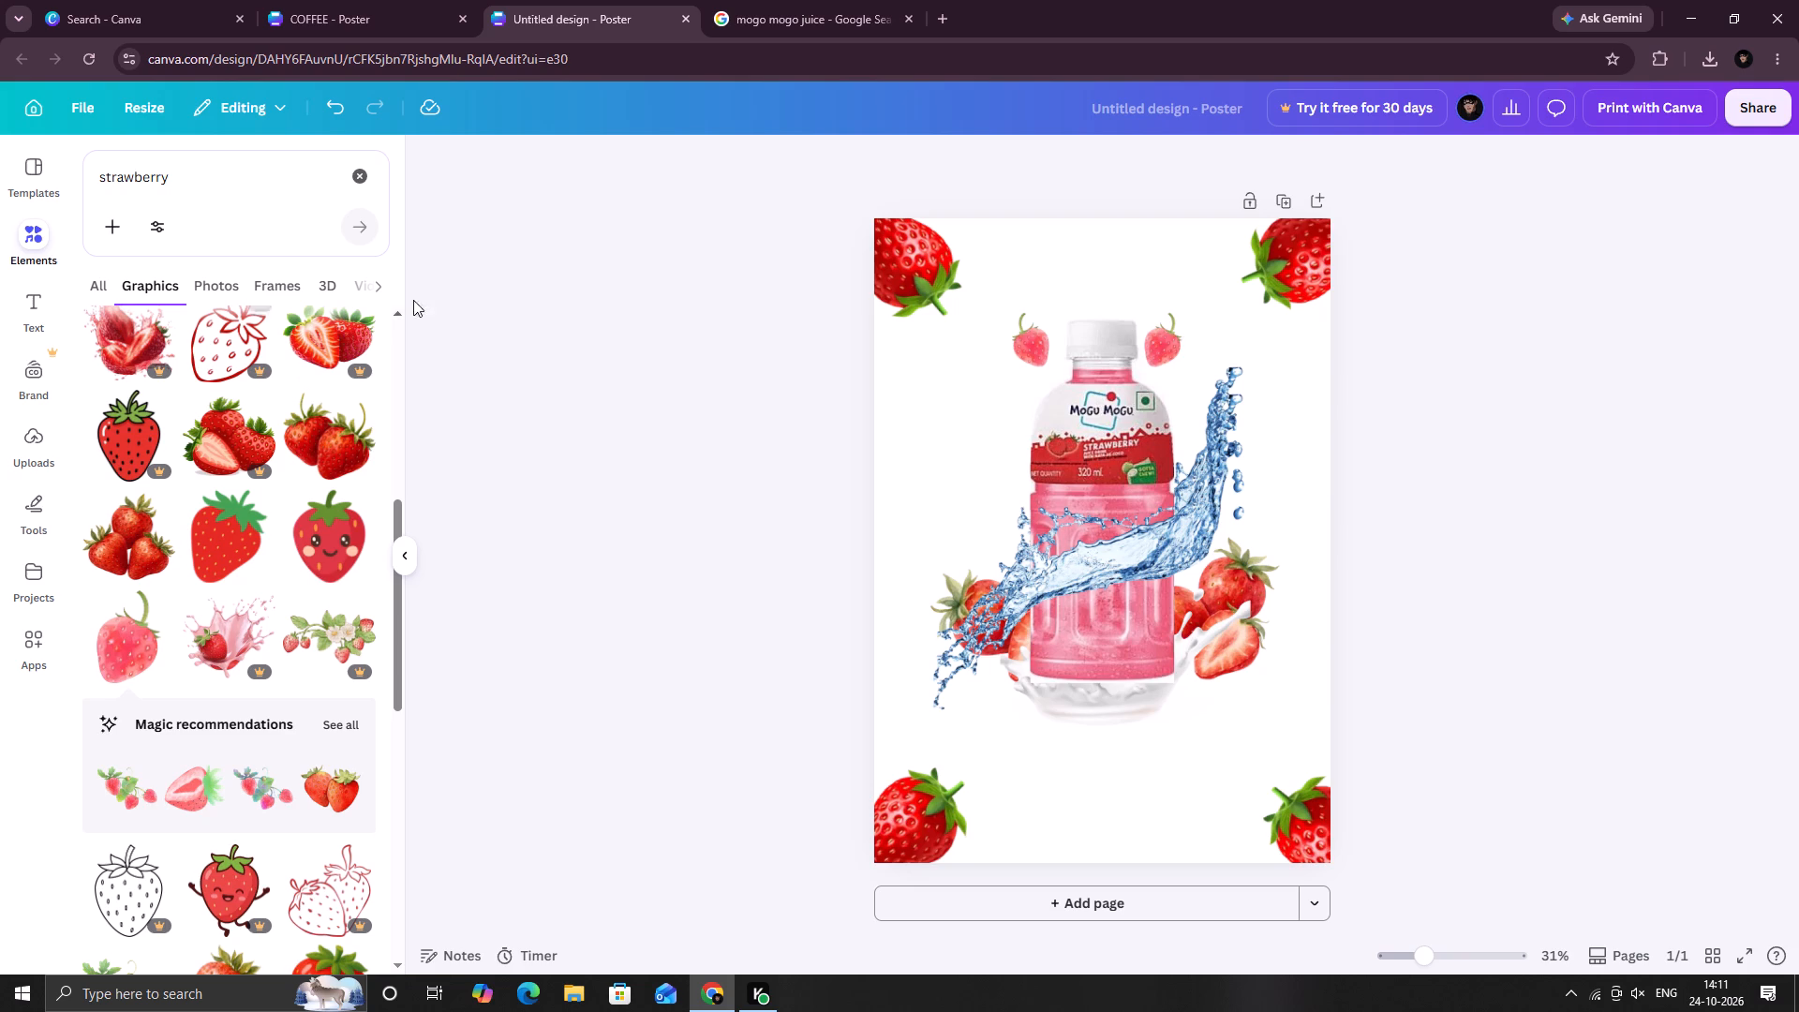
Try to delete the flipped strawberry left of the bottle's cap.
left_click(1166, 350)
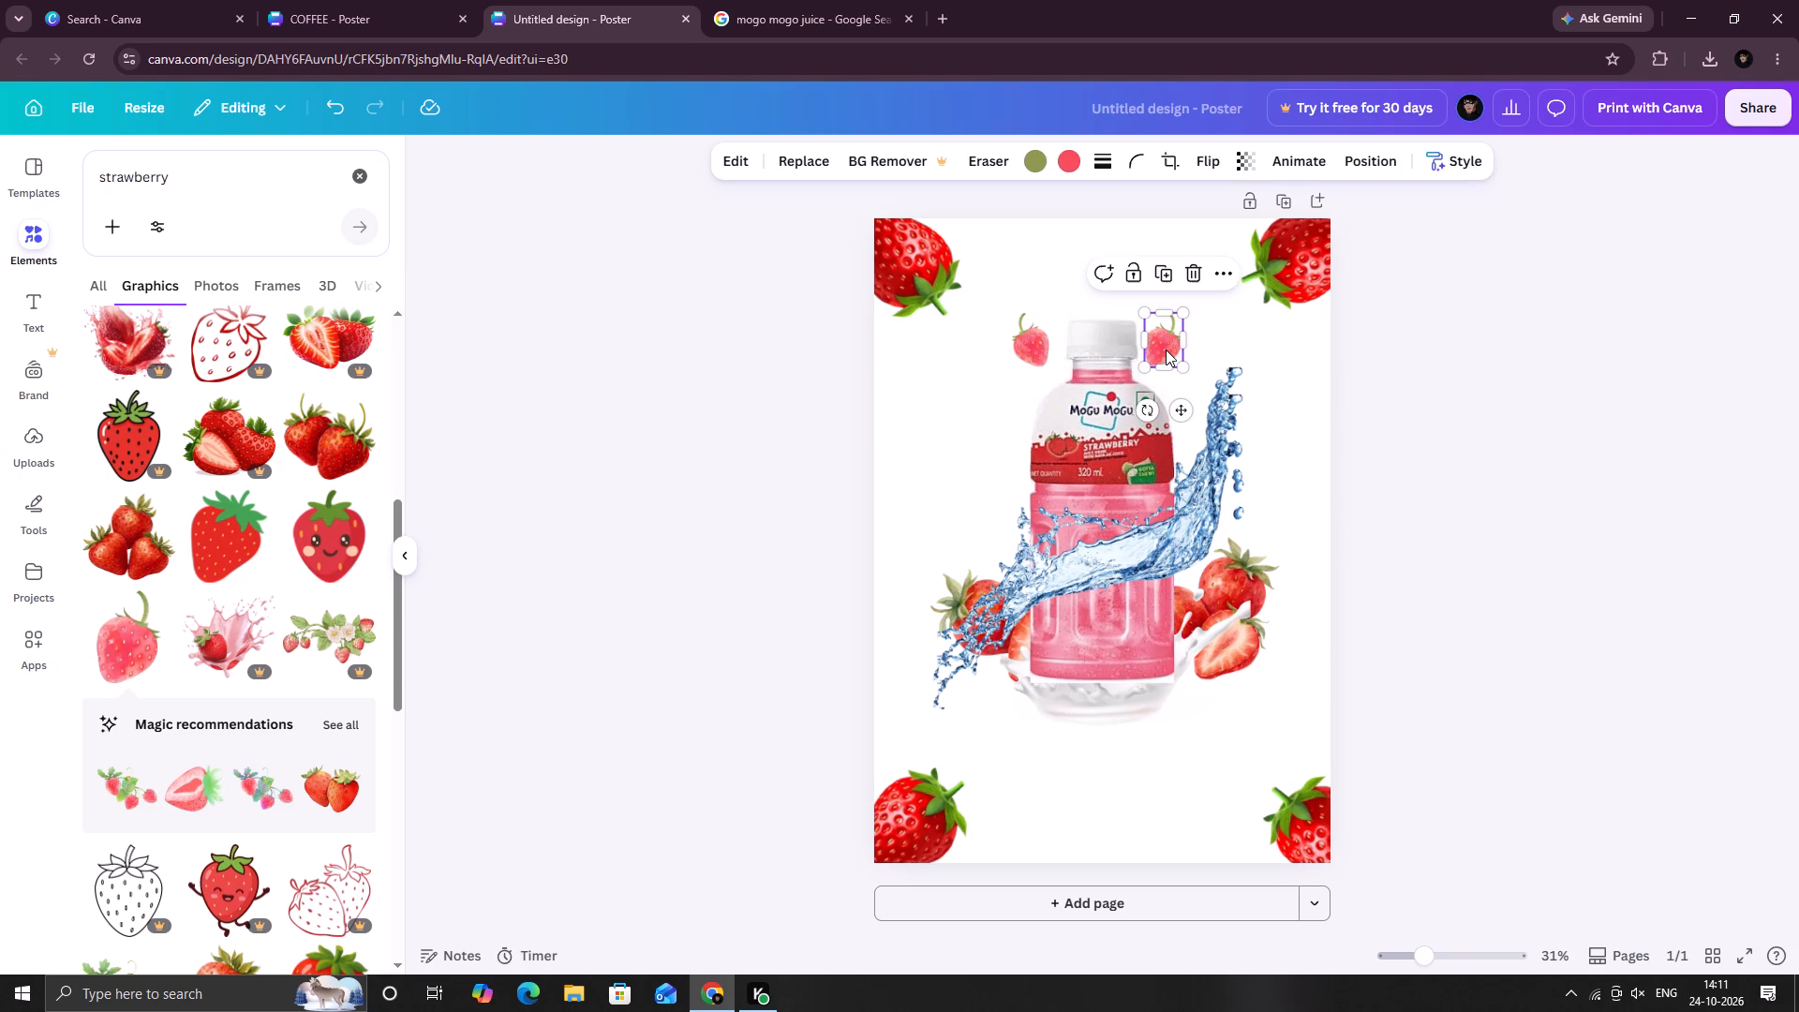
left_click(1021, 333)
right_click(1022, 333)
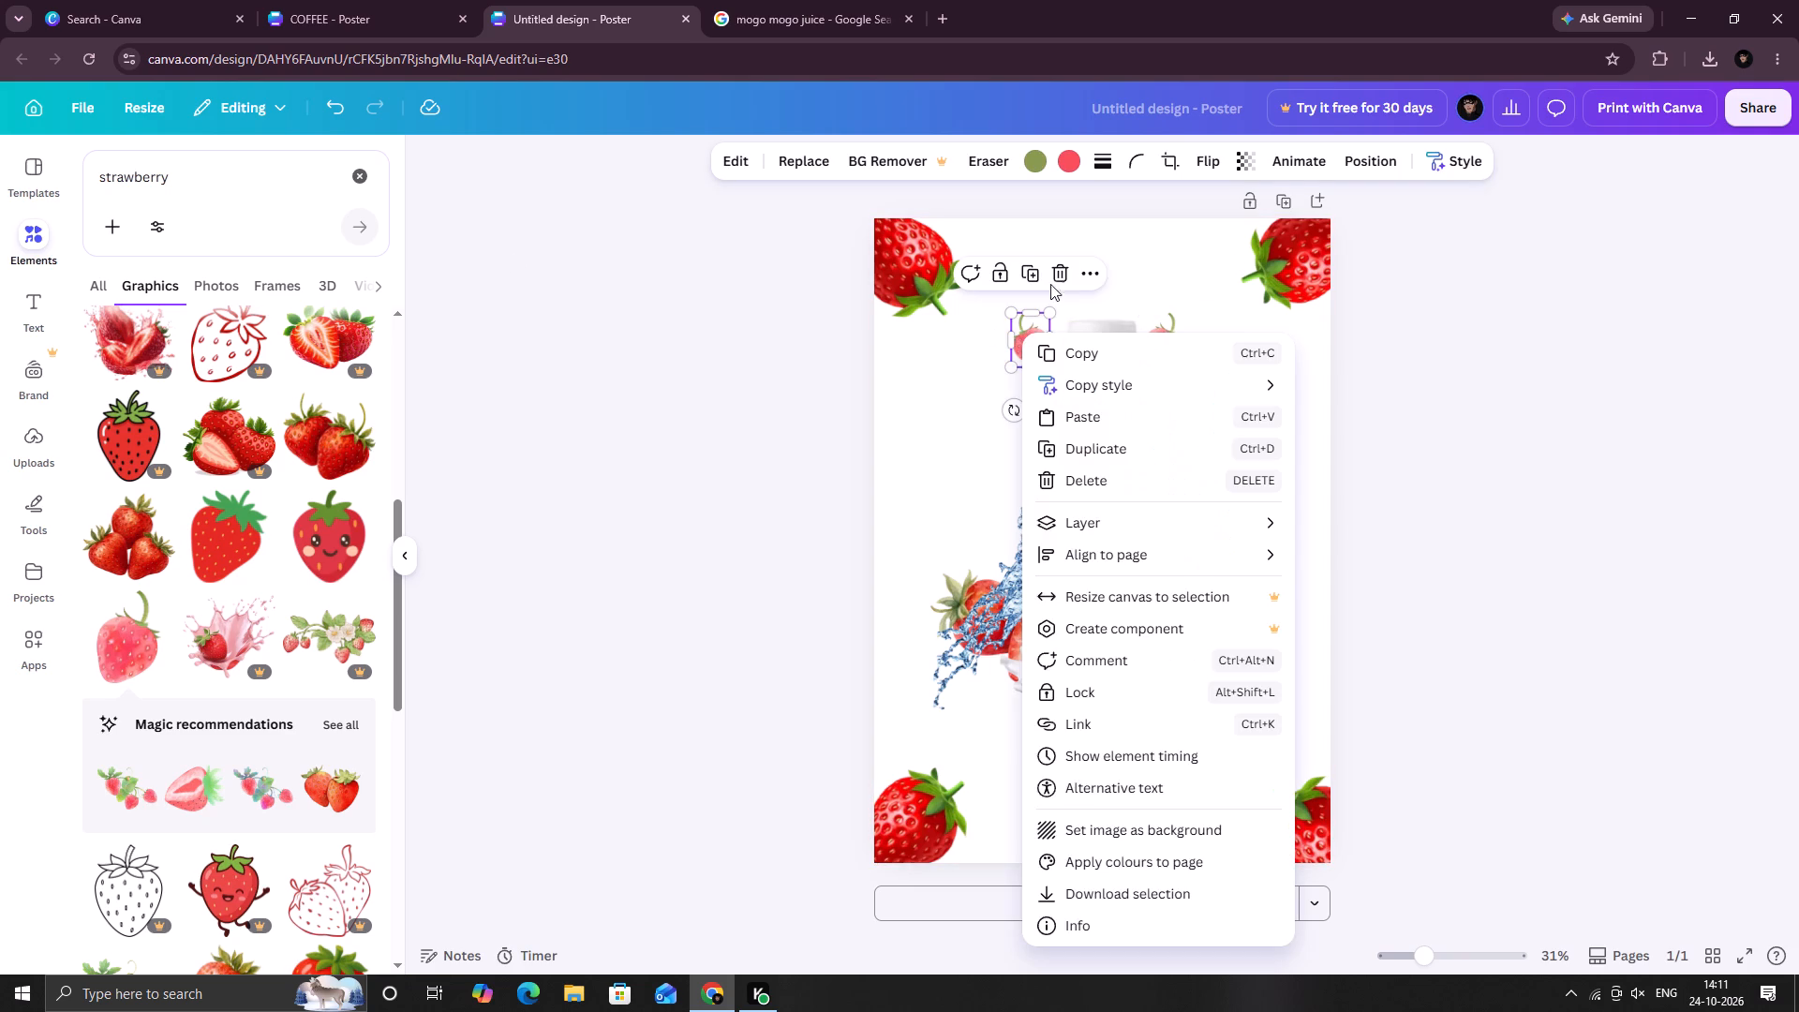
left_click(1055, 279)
Search the graphics for "leaf" and add the green three-leaf sprig, shrunk to about 9.2 by 8.9 cm.
left_click(212, 192)
left_click_drag(216, 177, 19, 173)
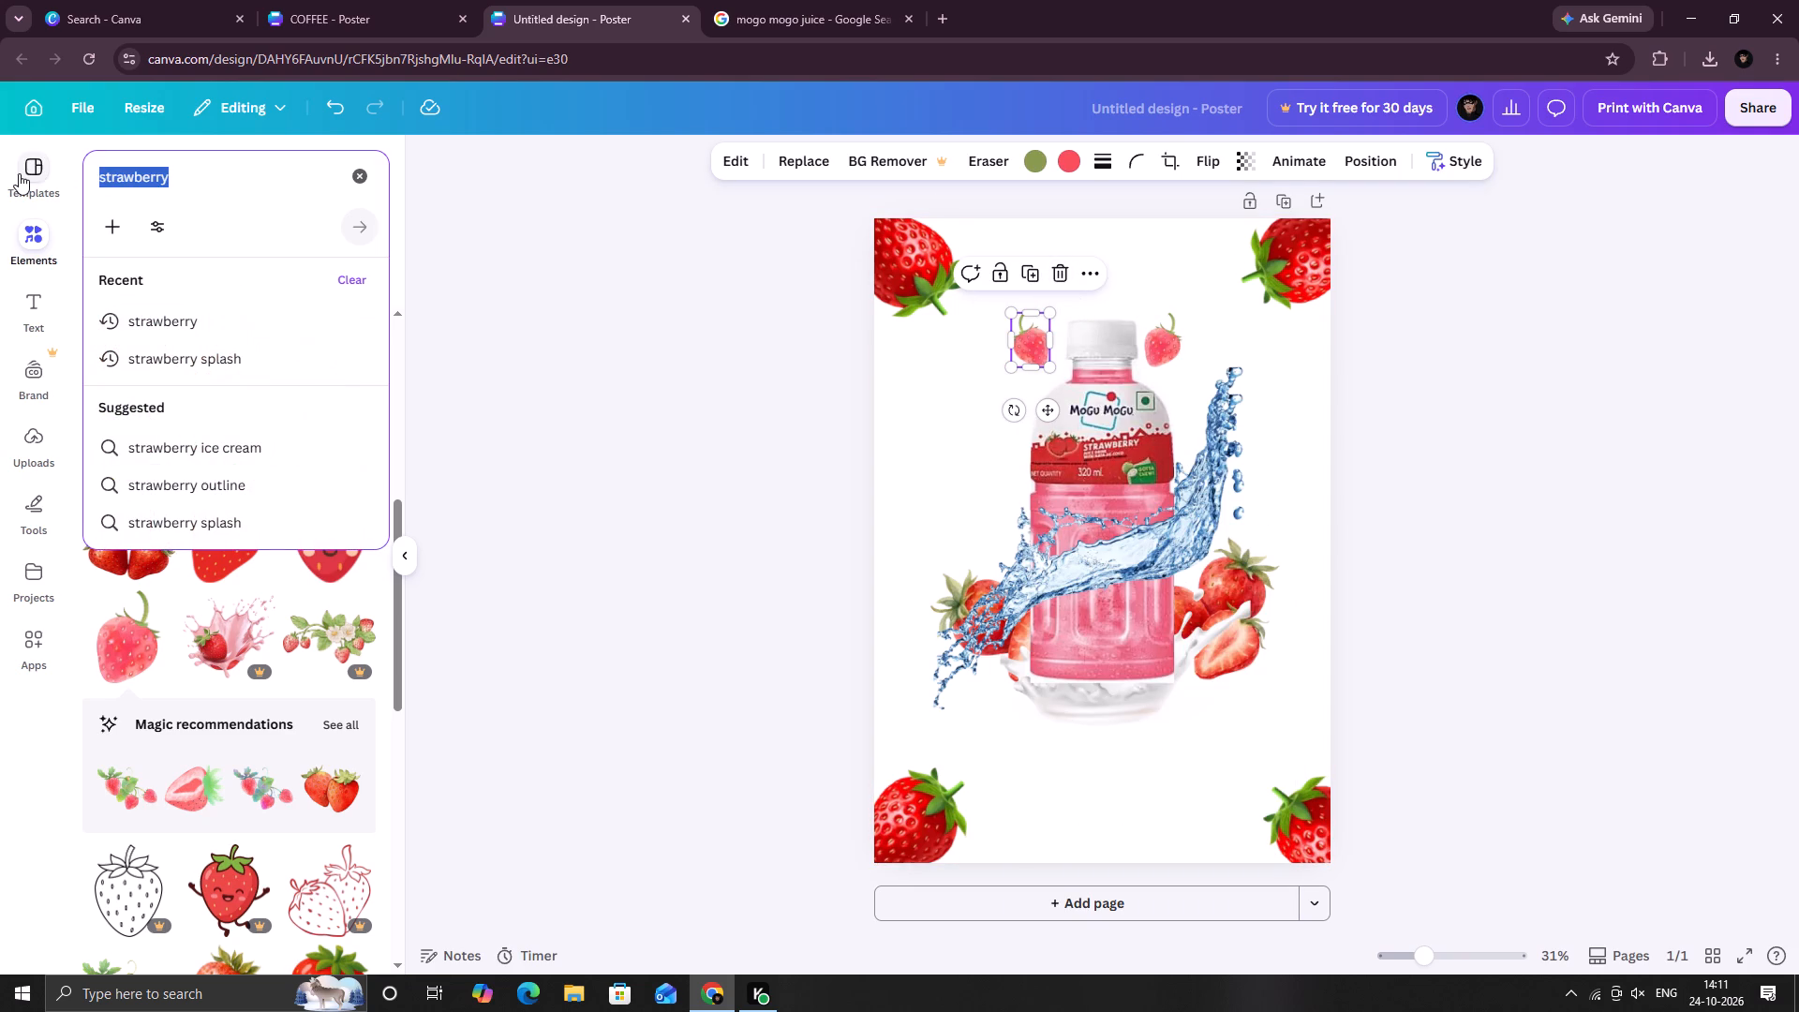
type("leafers")
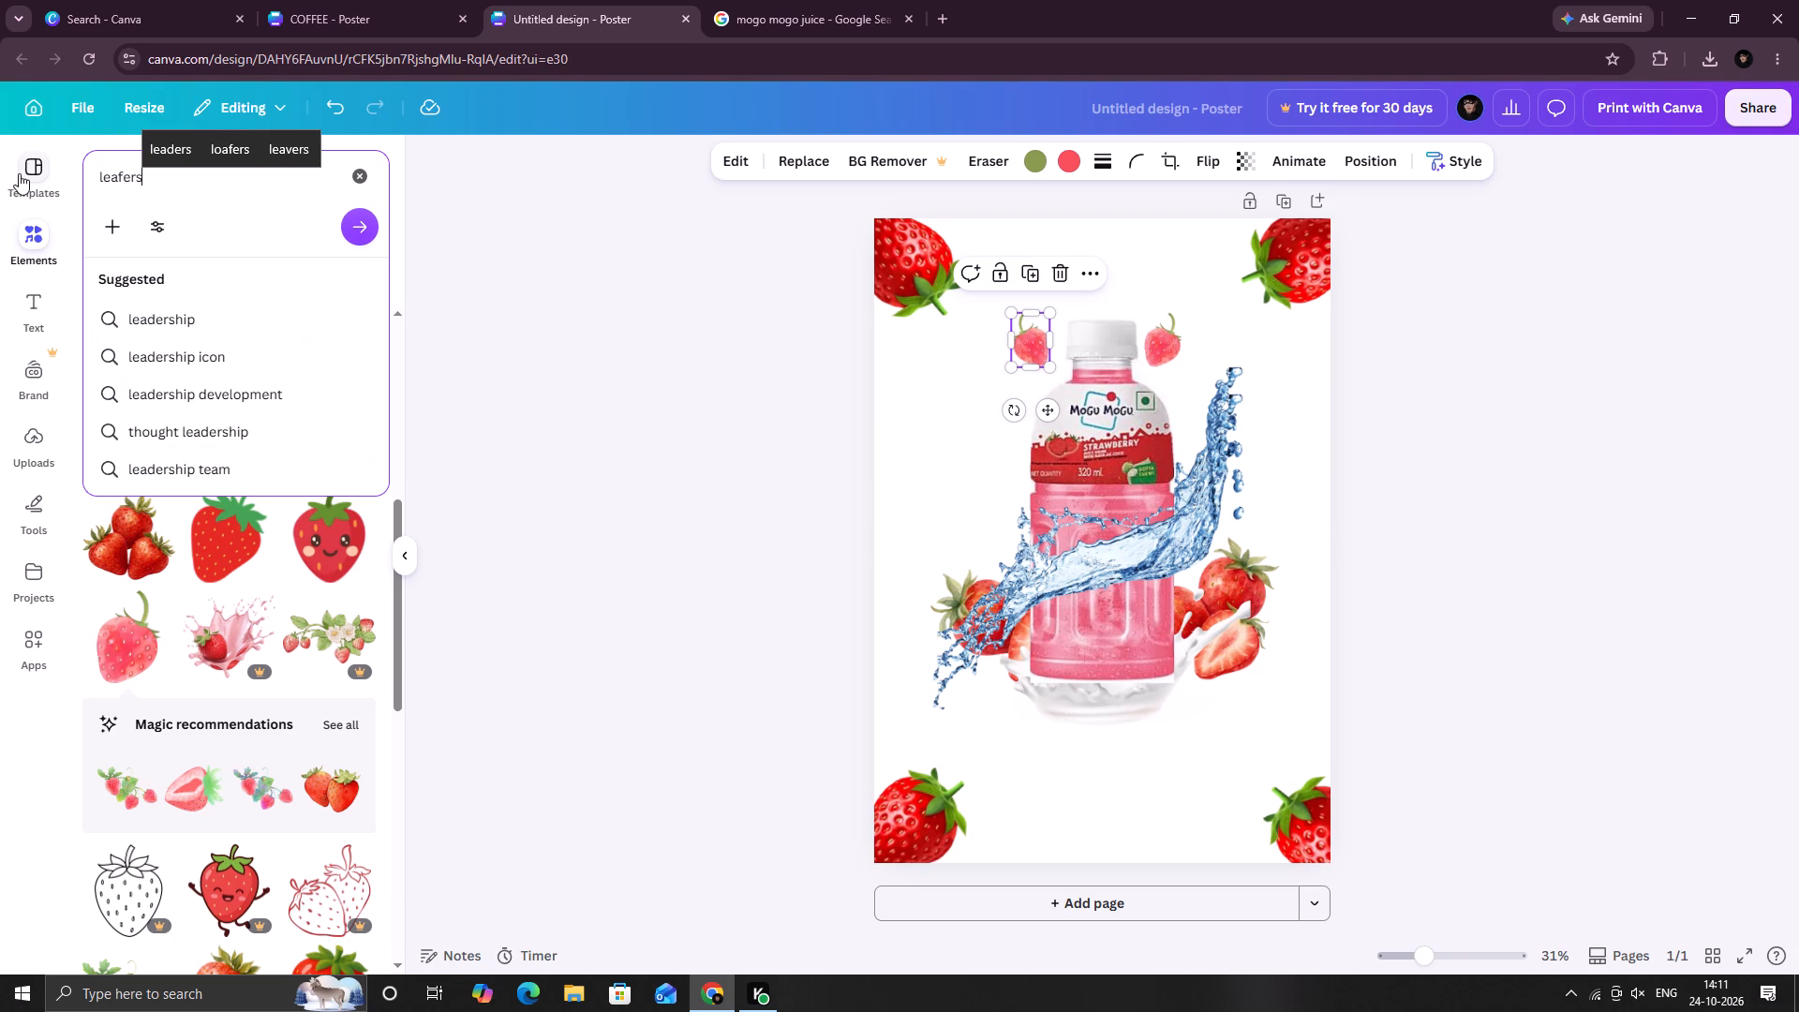
key("BackSpace")
key("equal")
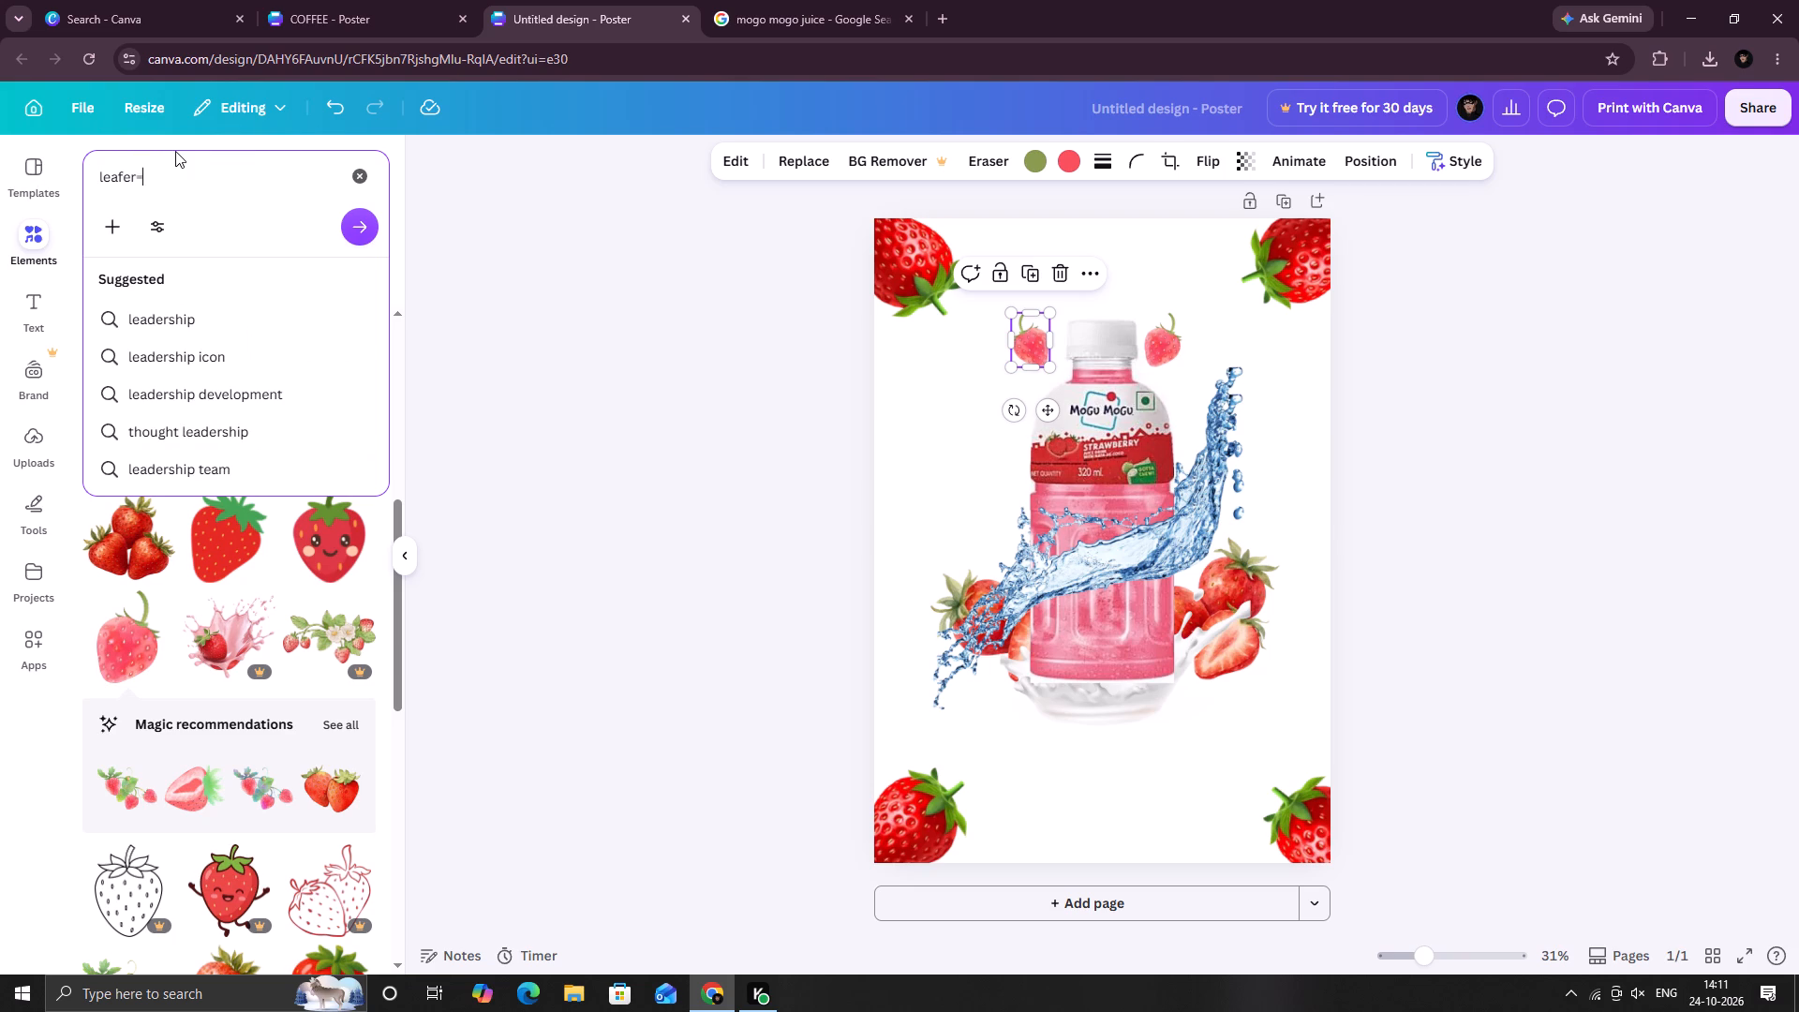
key("BackSpace")
key("BackSpace")
key("BackSpace")
key("BackSpace")
key("f")
key("Return")
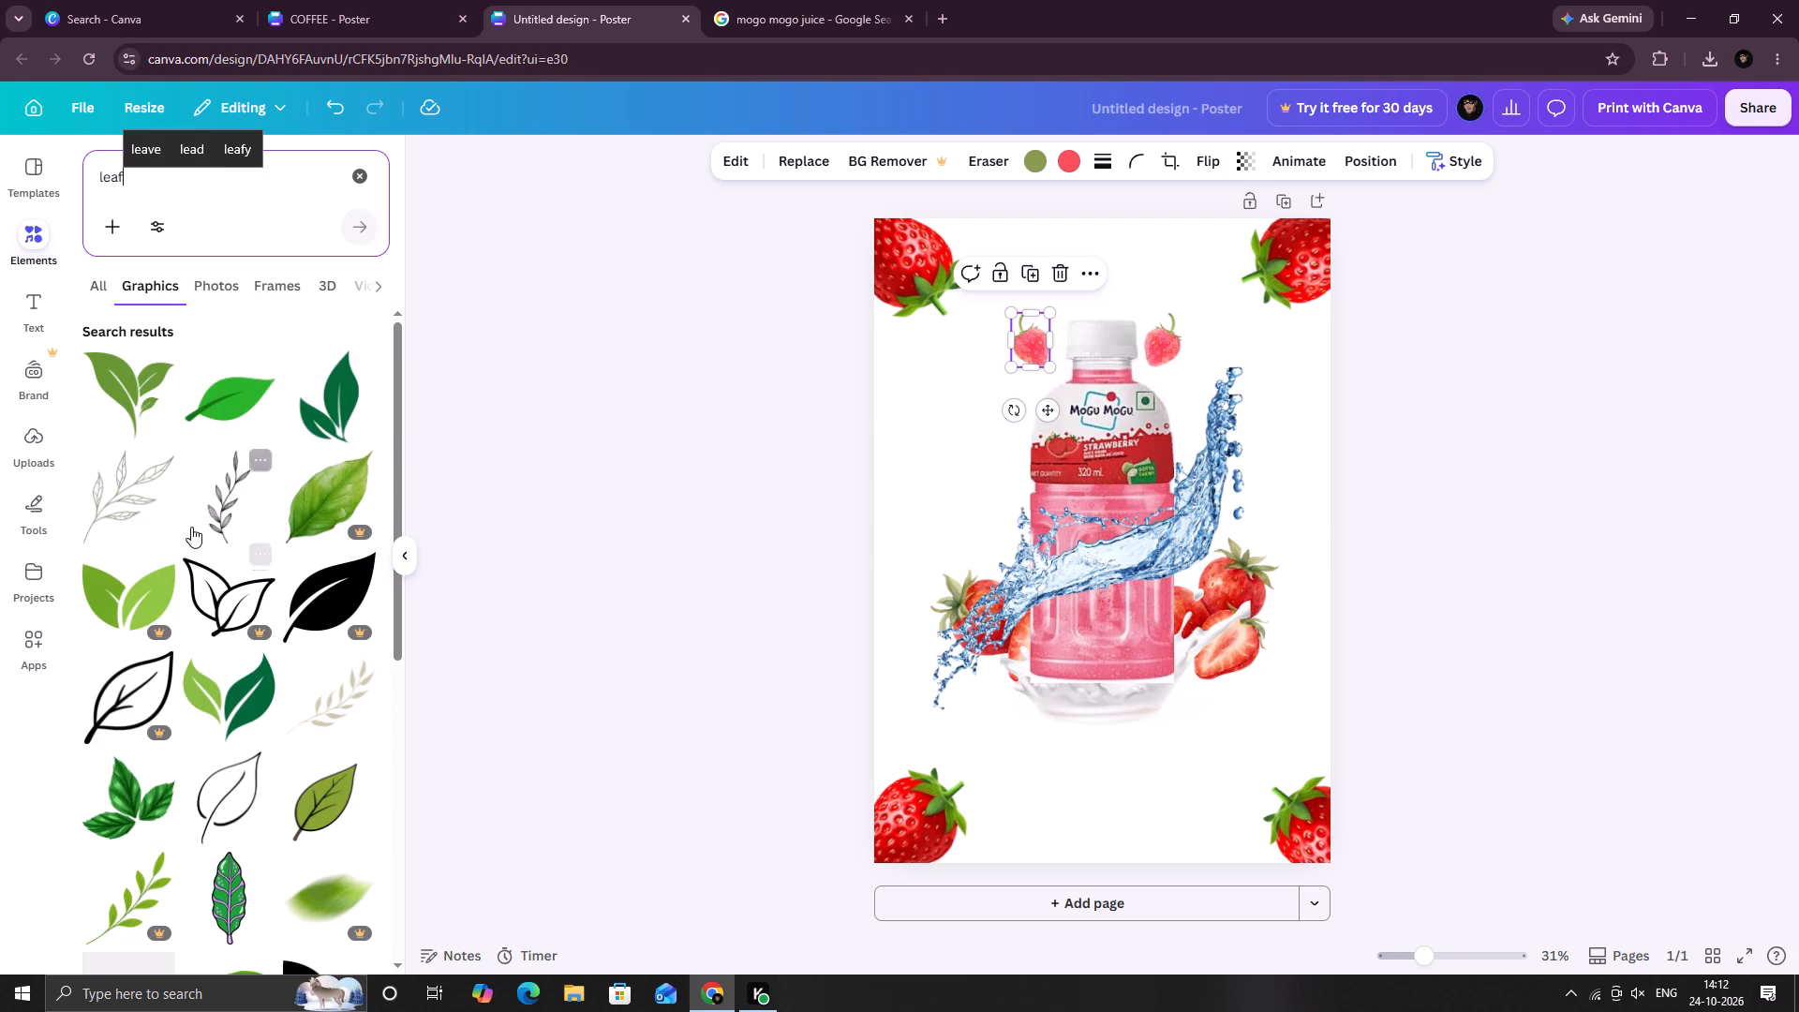
left_click(139, 411)
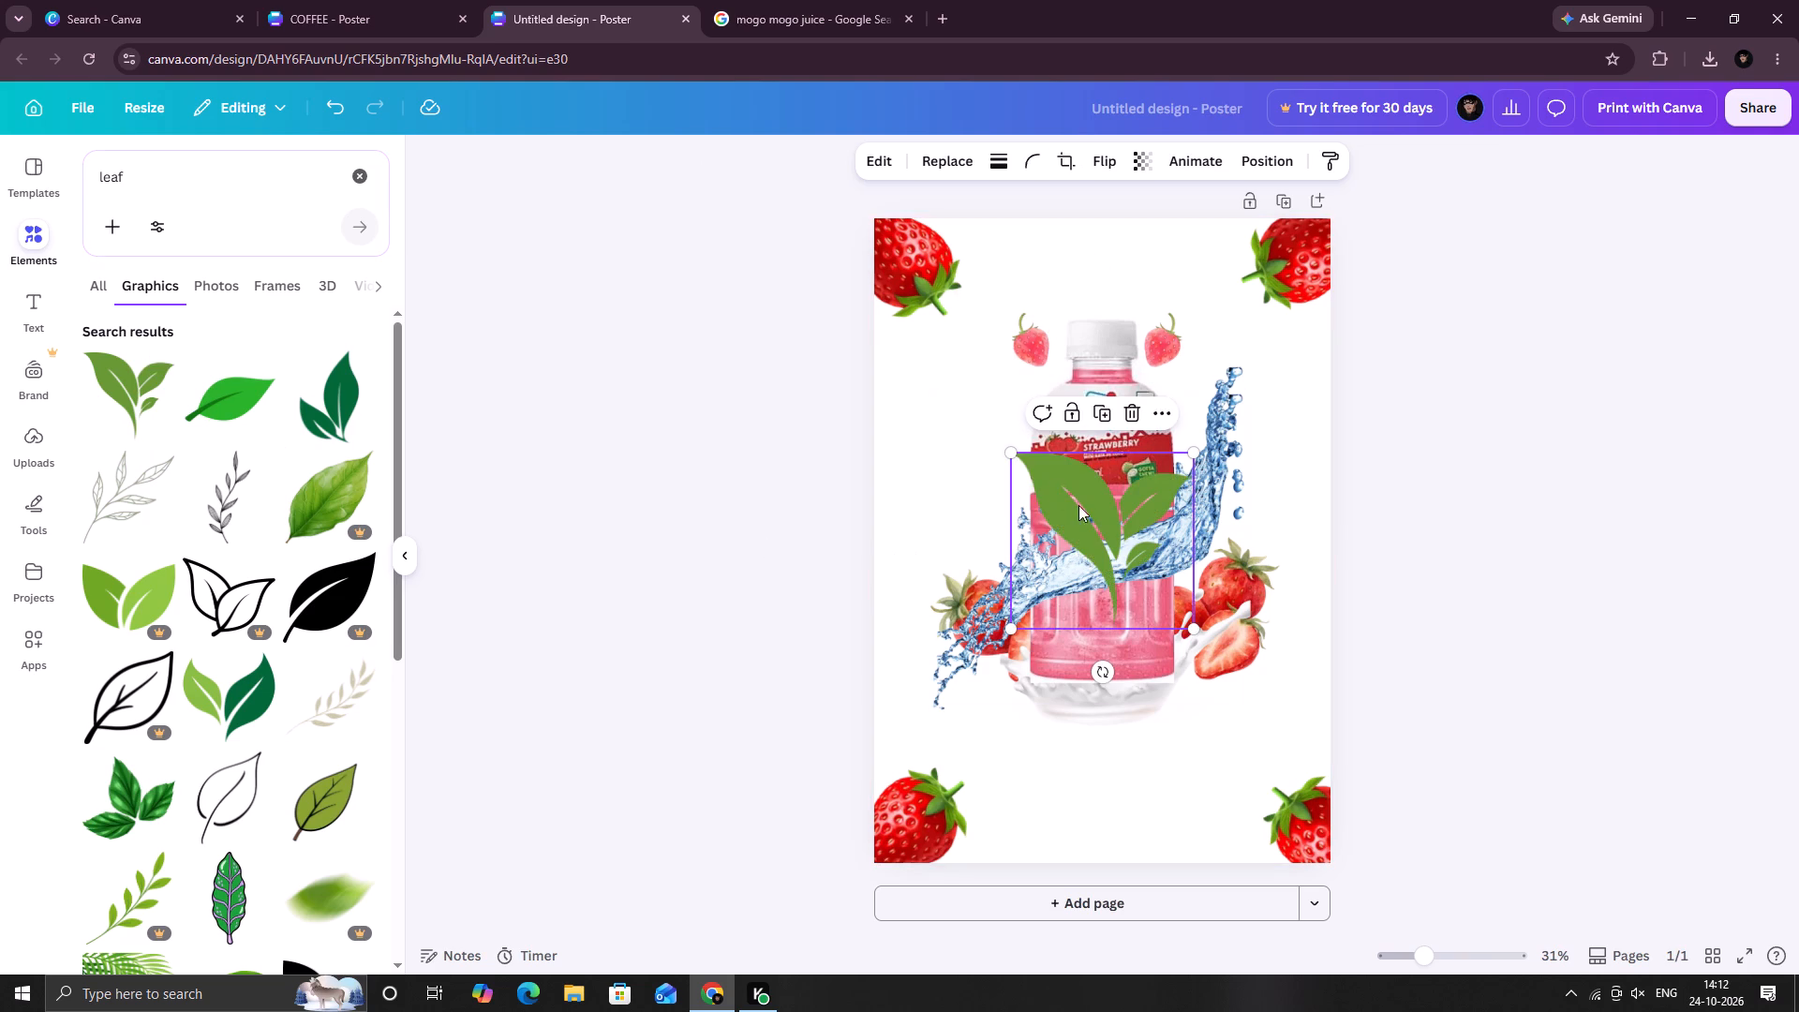
left_click_drag(1009, 455, 1082, 544)
Delete the flipped pink strawberry left of the bottle's cap.
left_click(1057, 333)
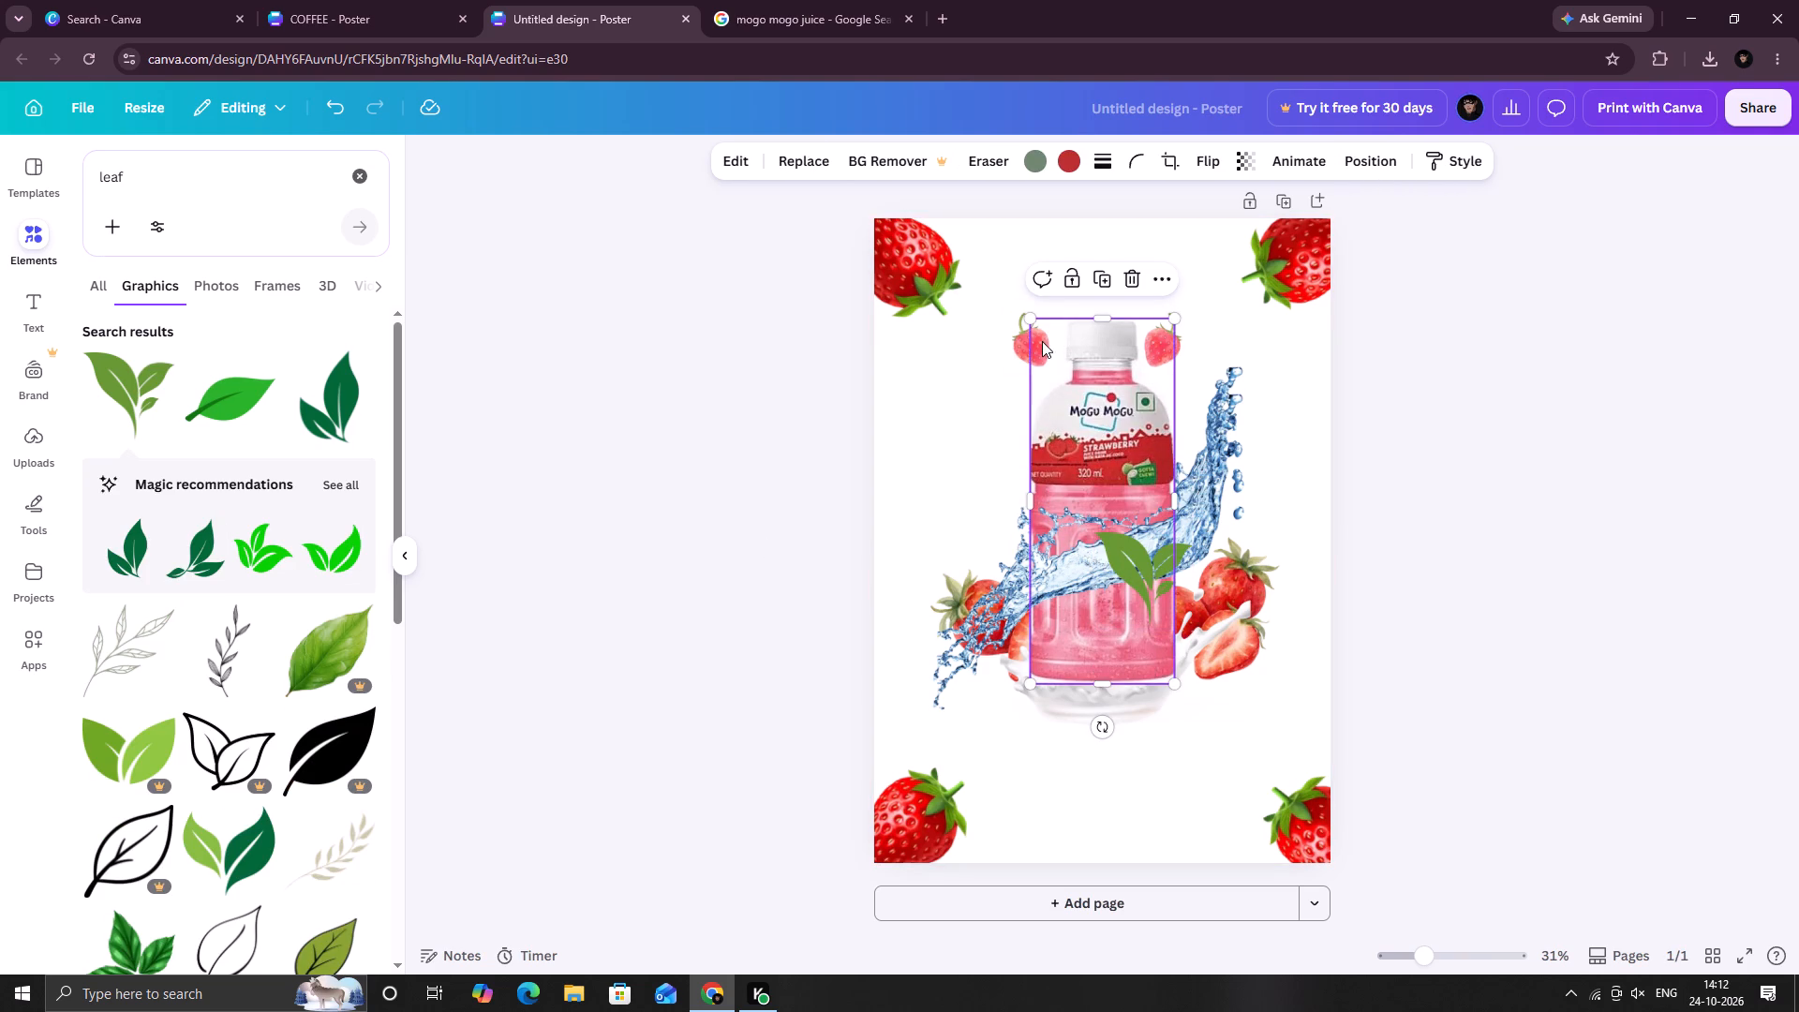
left_click(1015, 341)
left_click(1063, 271)
Move the leaf sprig onto the bottle's left shoulder and rotate it about 23° counter-clockwise.
left_click(1119, 567)
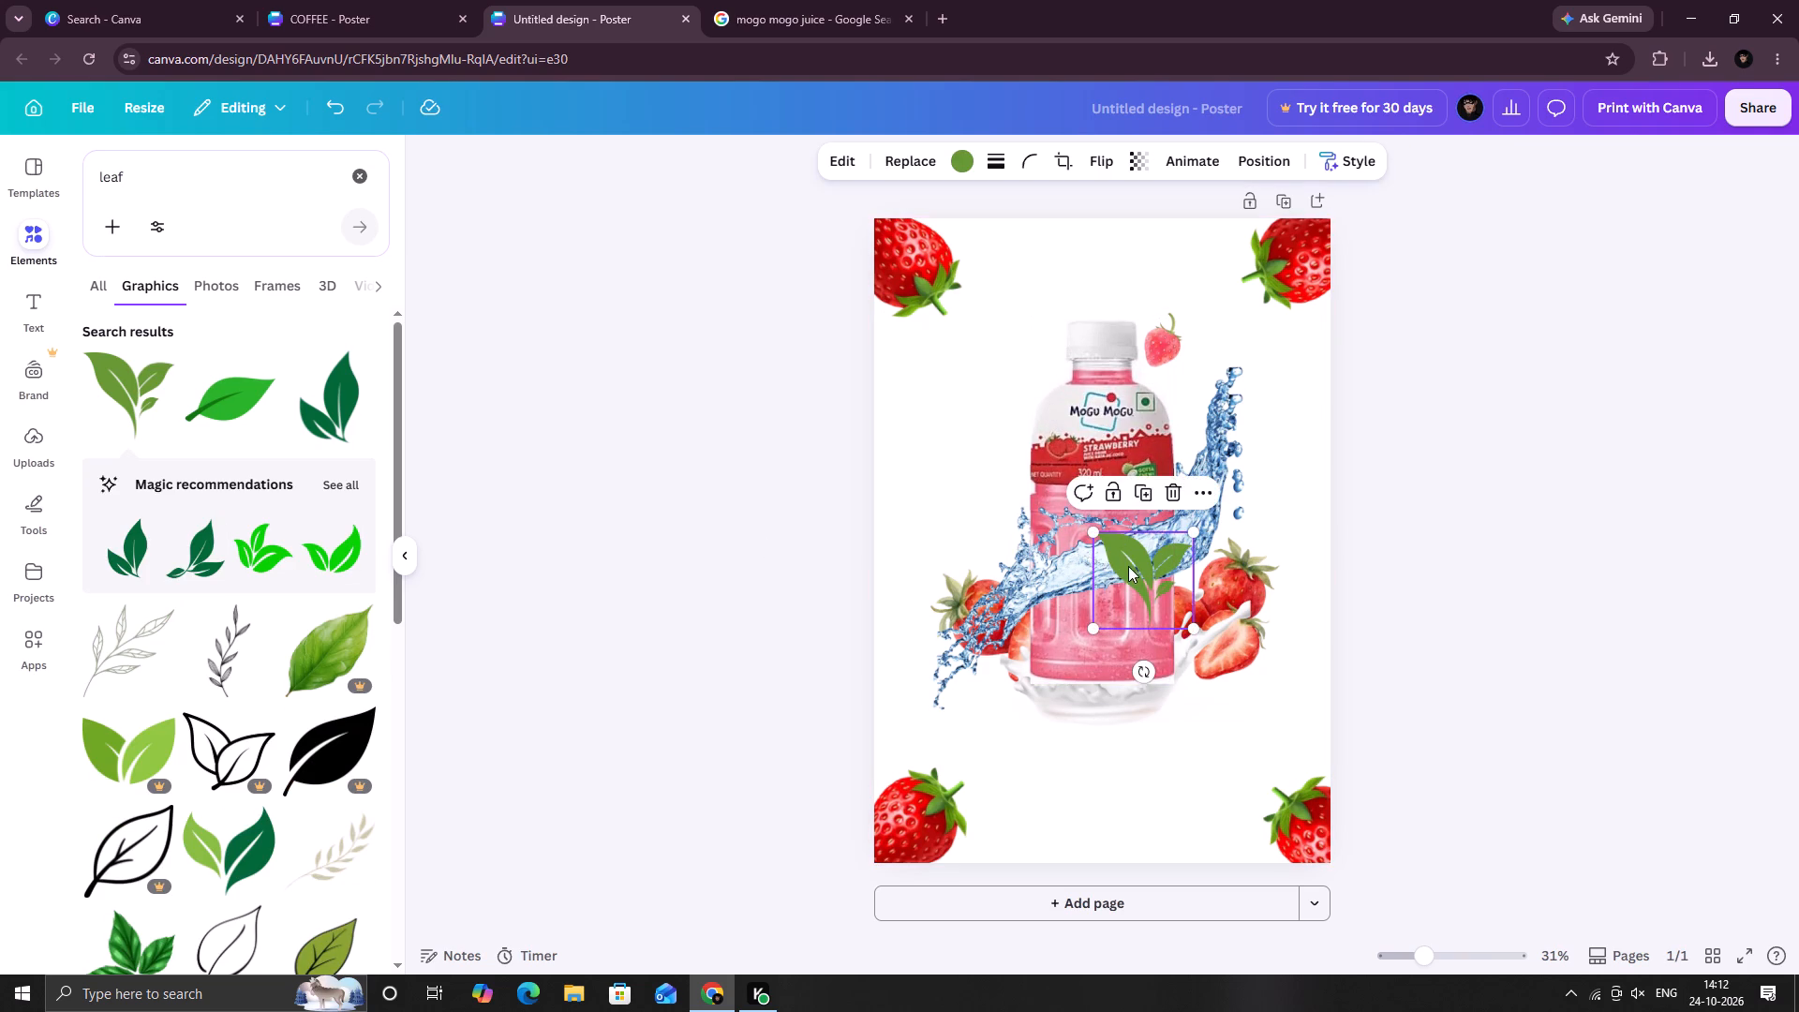
left_click_drag(1130, 565, 1025, 322)
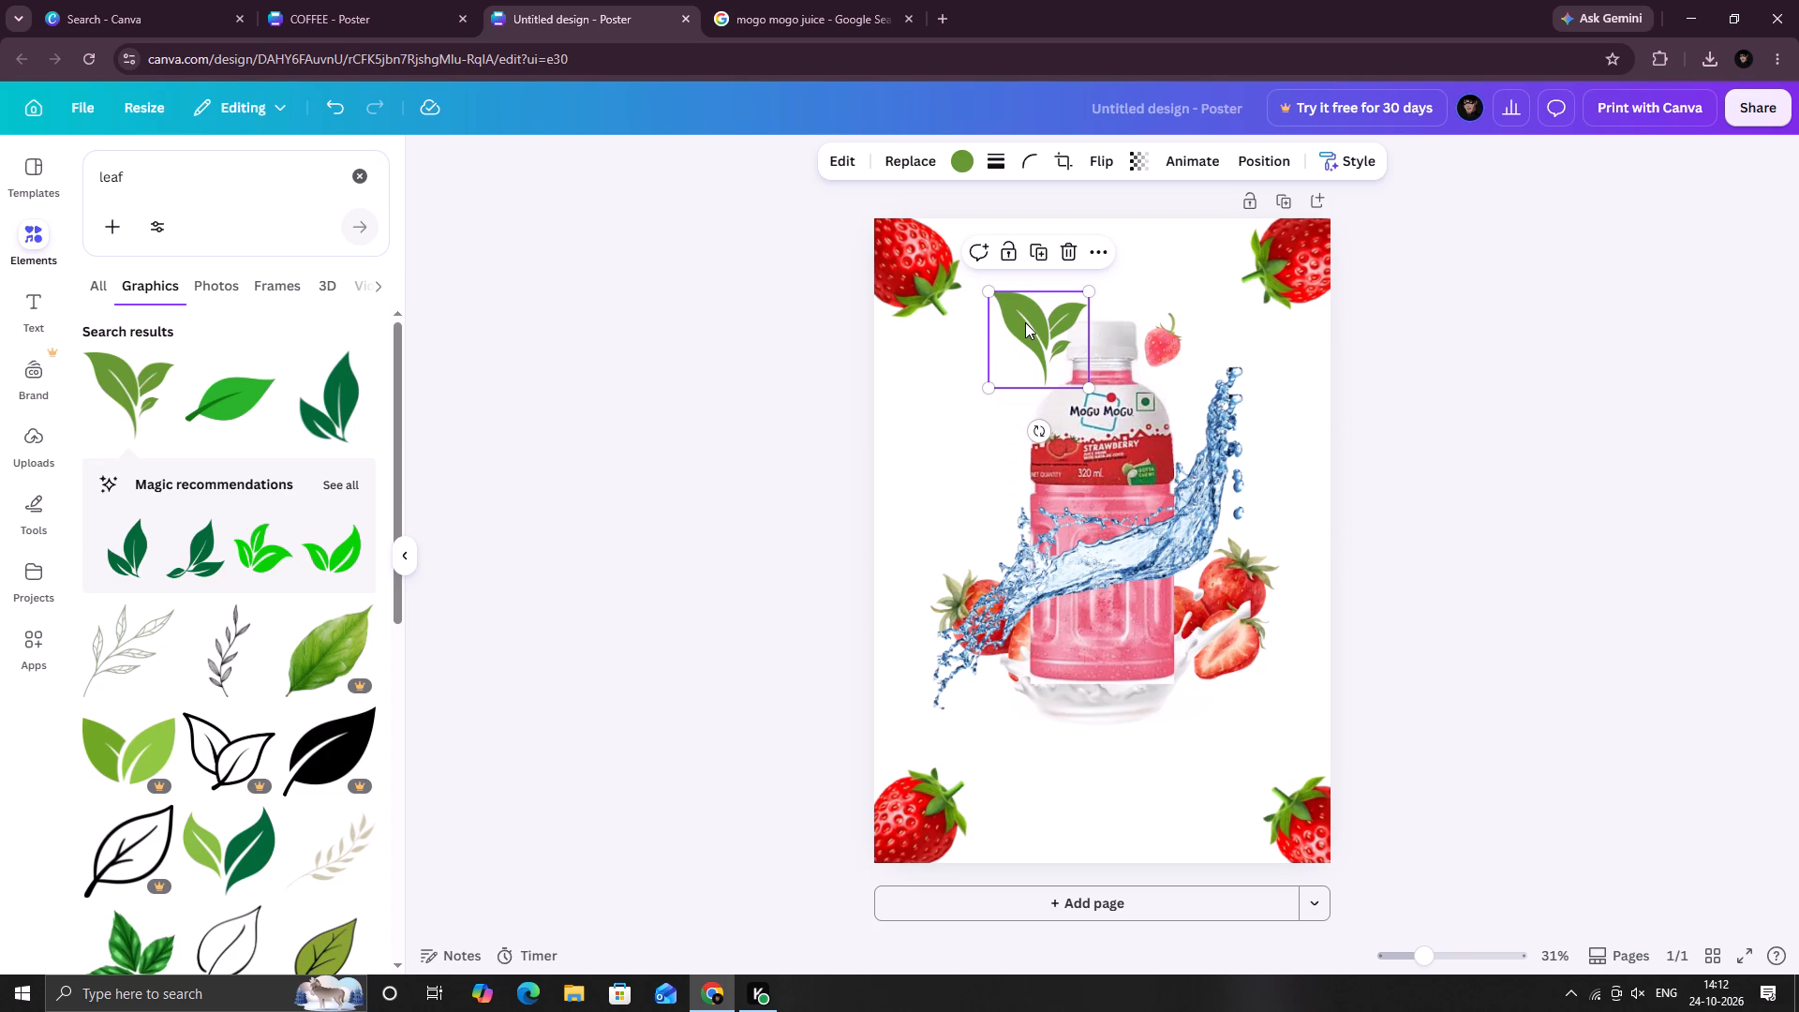
left_click_drag(1042, 437, 1074, 413)
left_click_drag(1037, 315, 1038, 394)
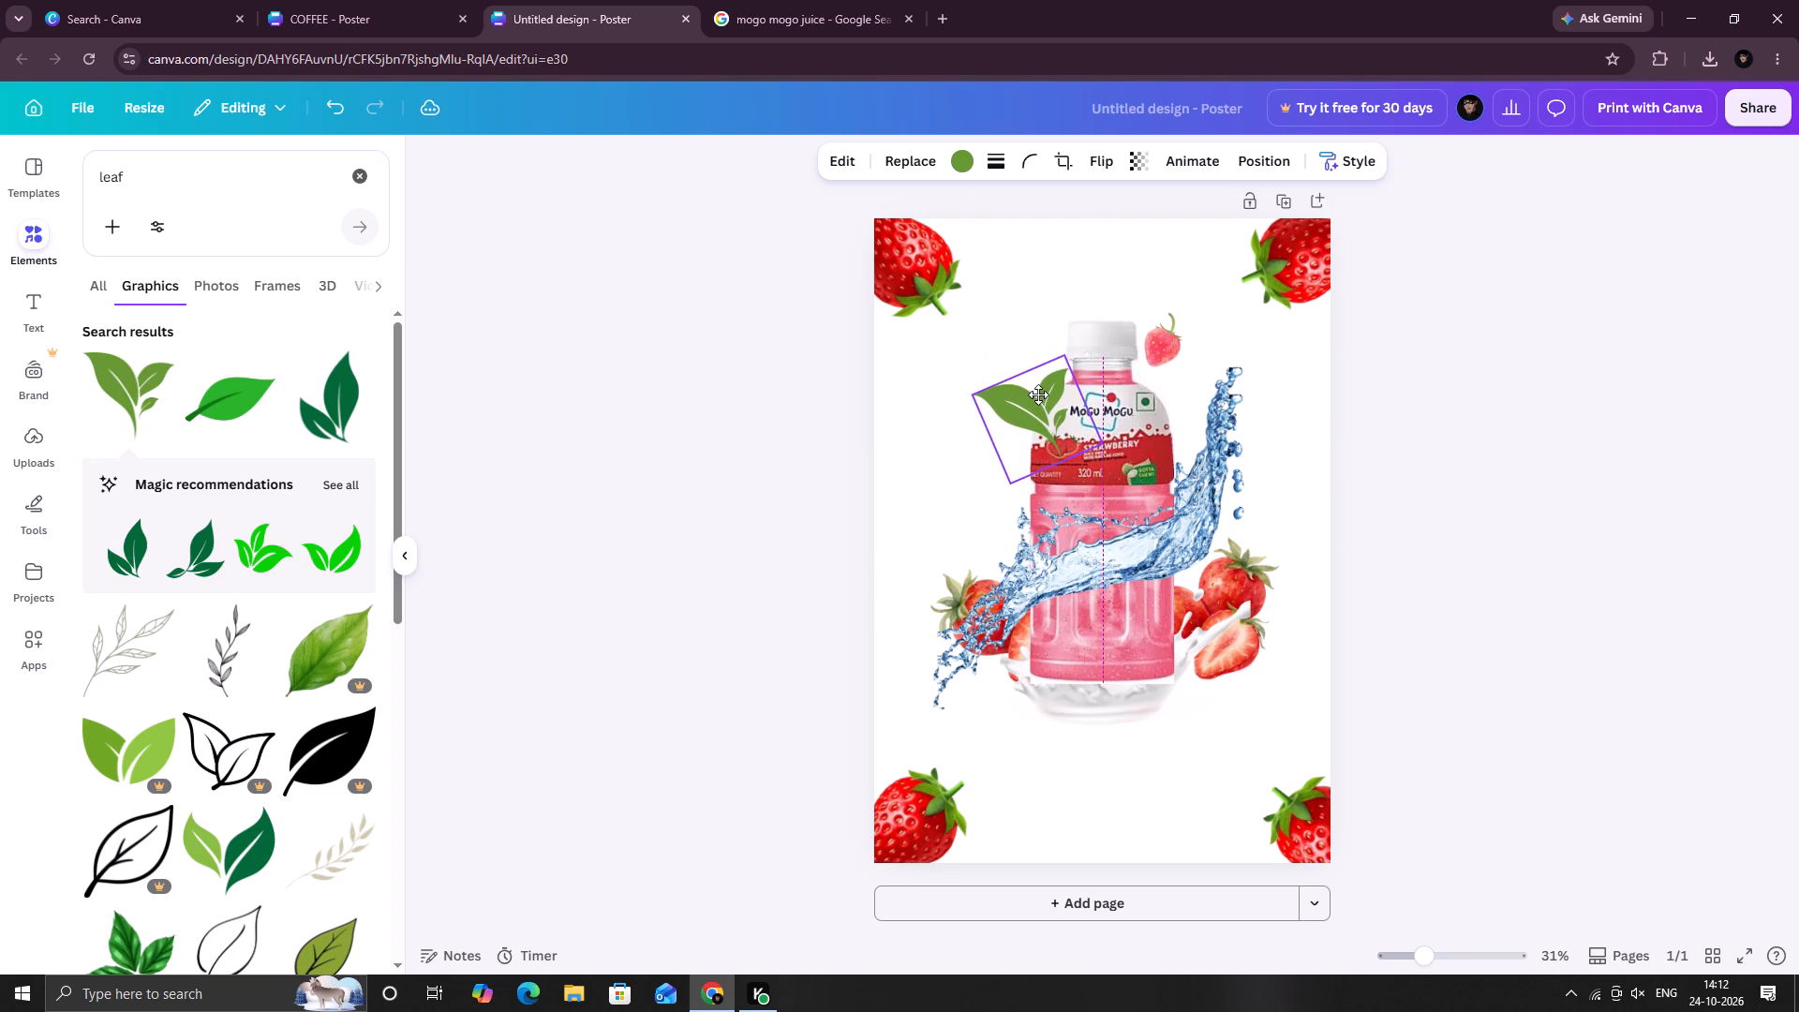
left_click_drag(1038, 394, 1040, 397)
Send the green leaf sprig one layer backward so it sits behind the bottle.
left_click(1256, 164)
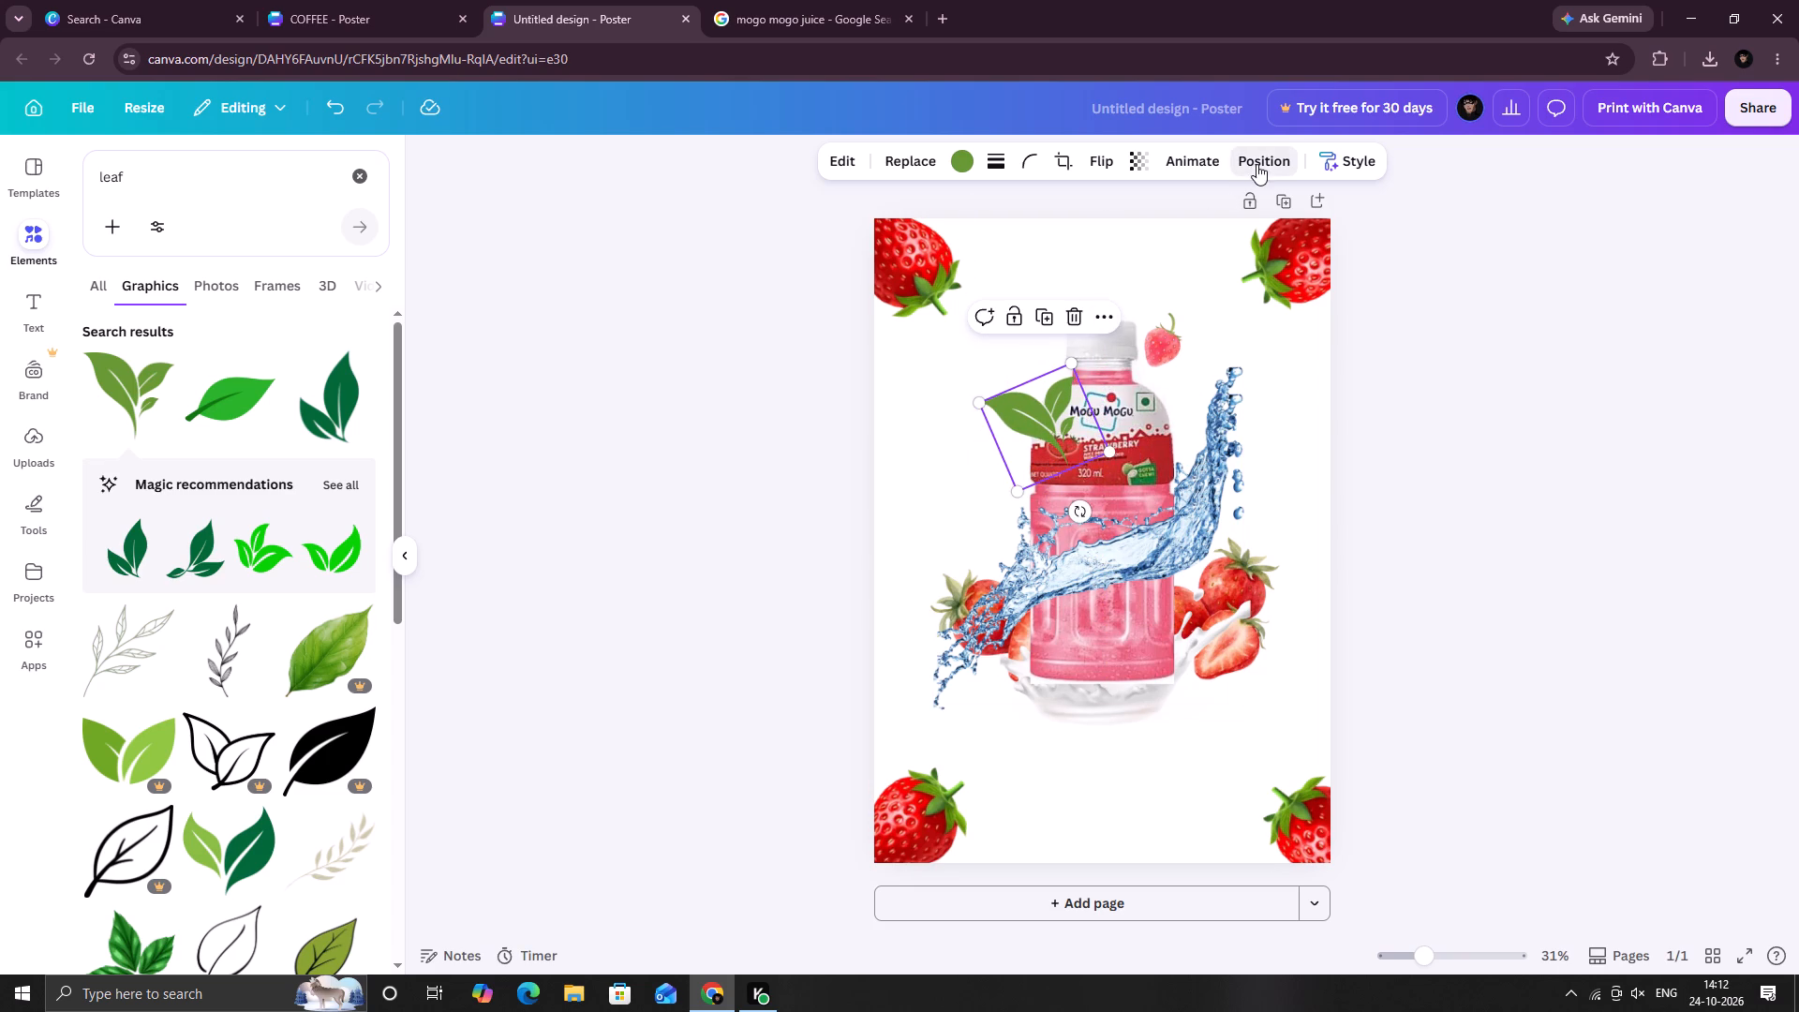
left_click(320, 246)
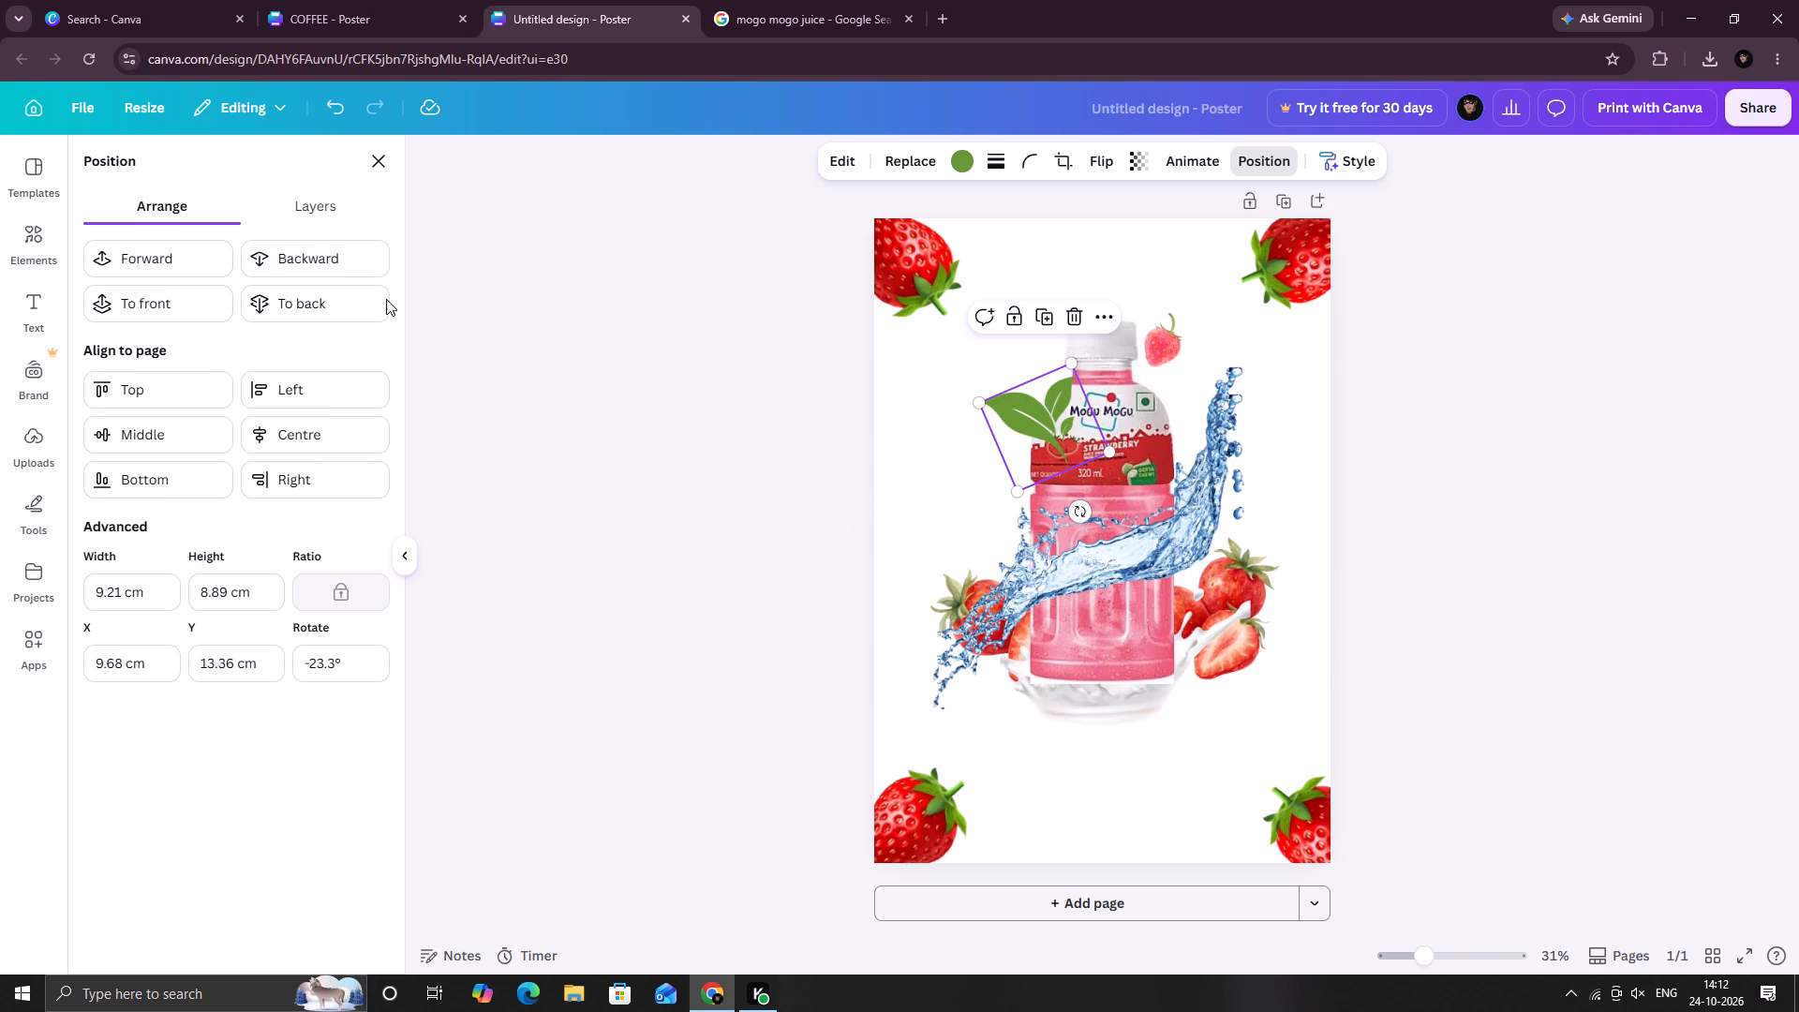
left_click(346, 255)
left_click(994, 407)
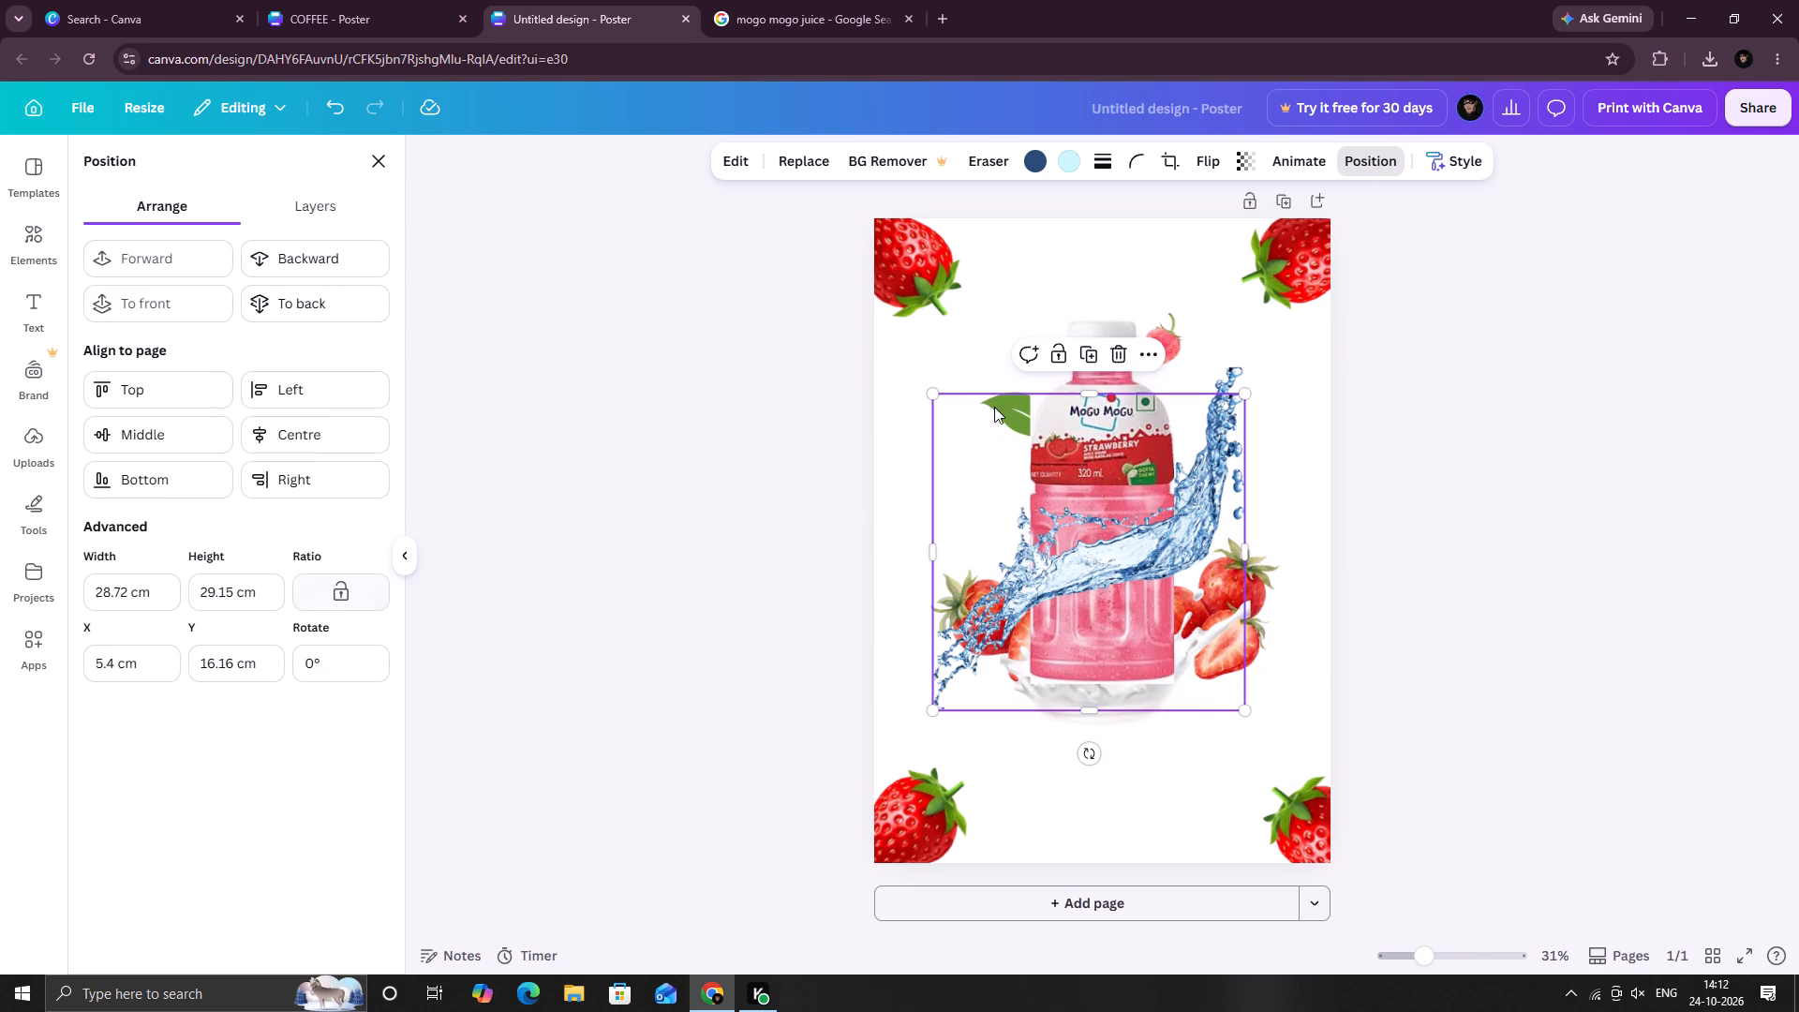
left_click(1004, 406)
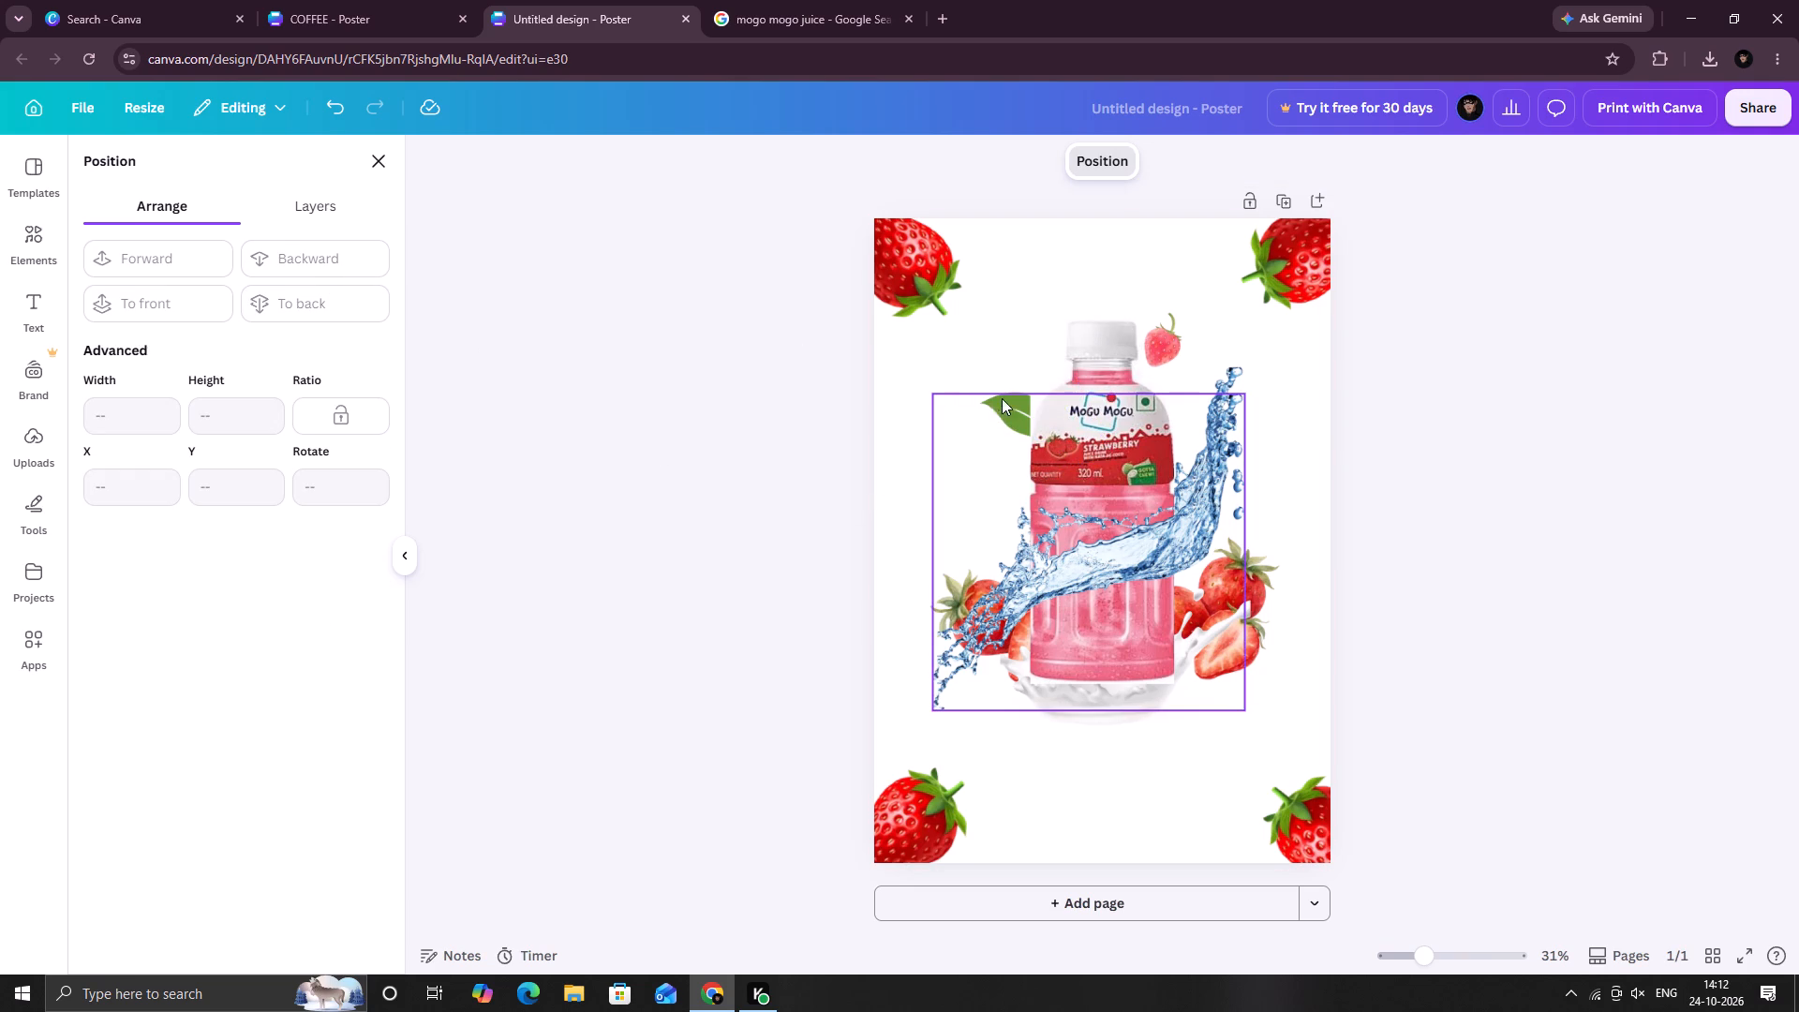
left_click(1041, 401)
left_click(982, 409)
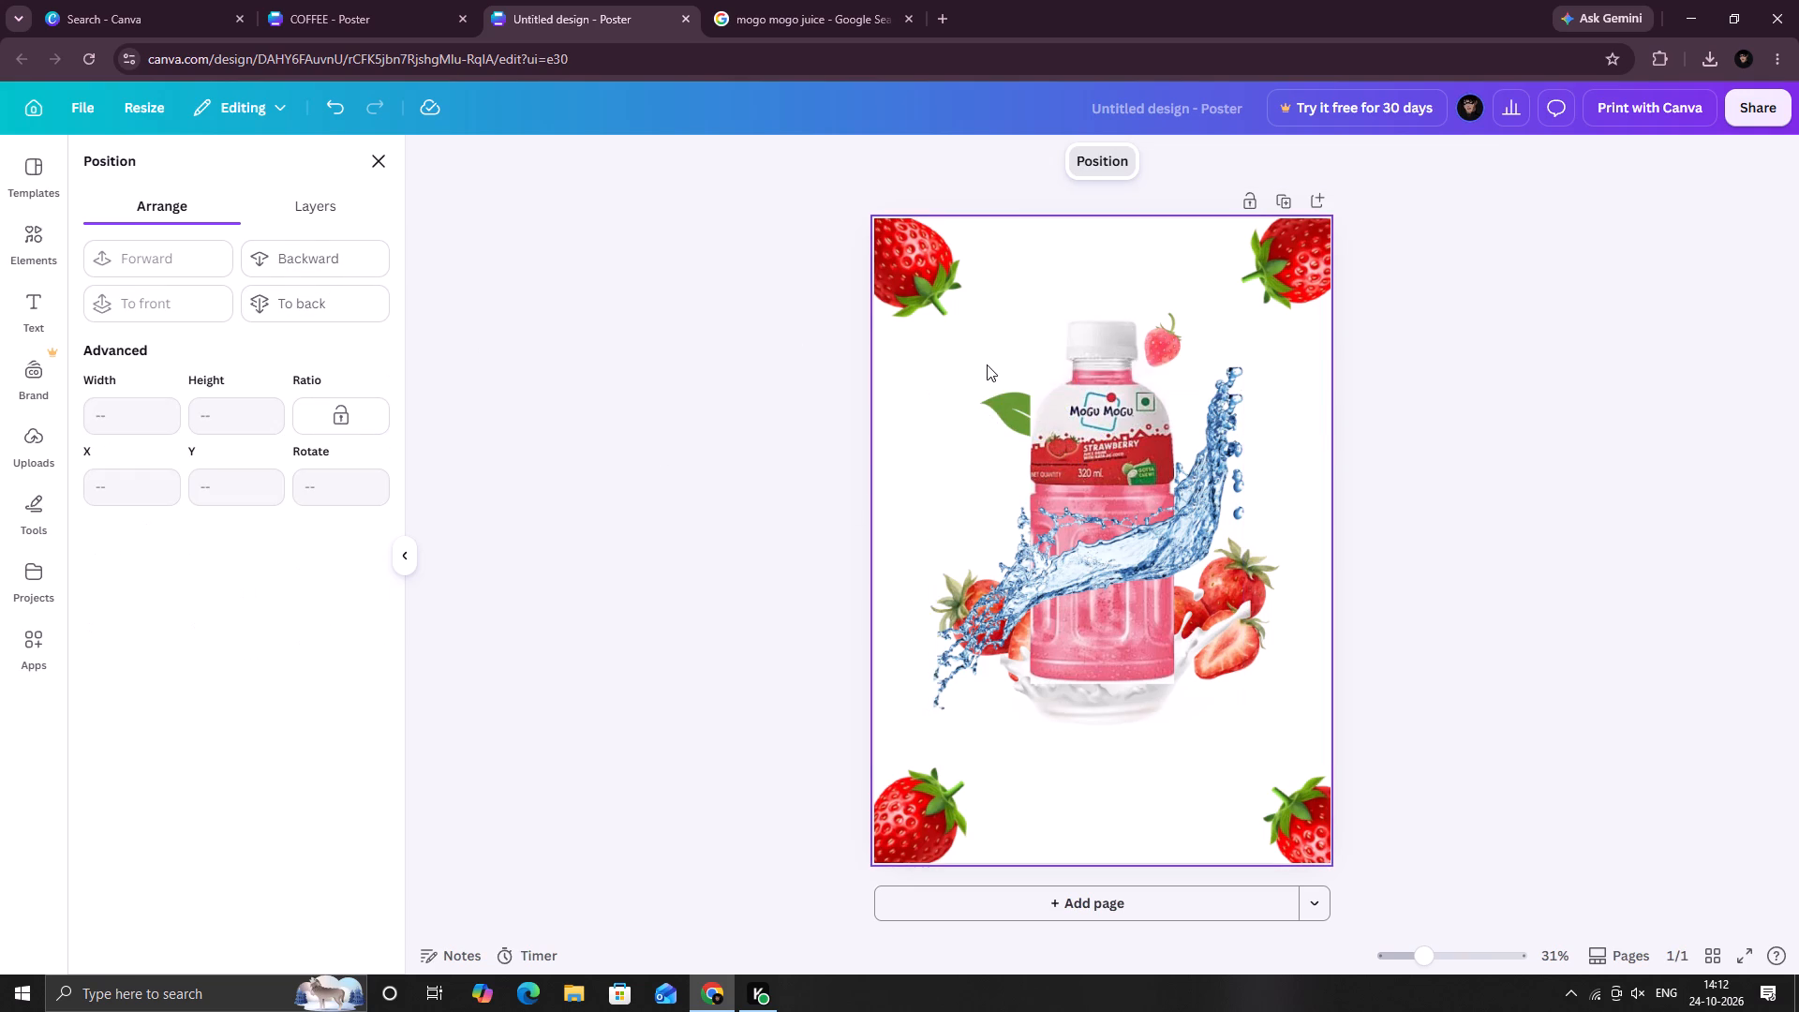
left_click(1485, 338)
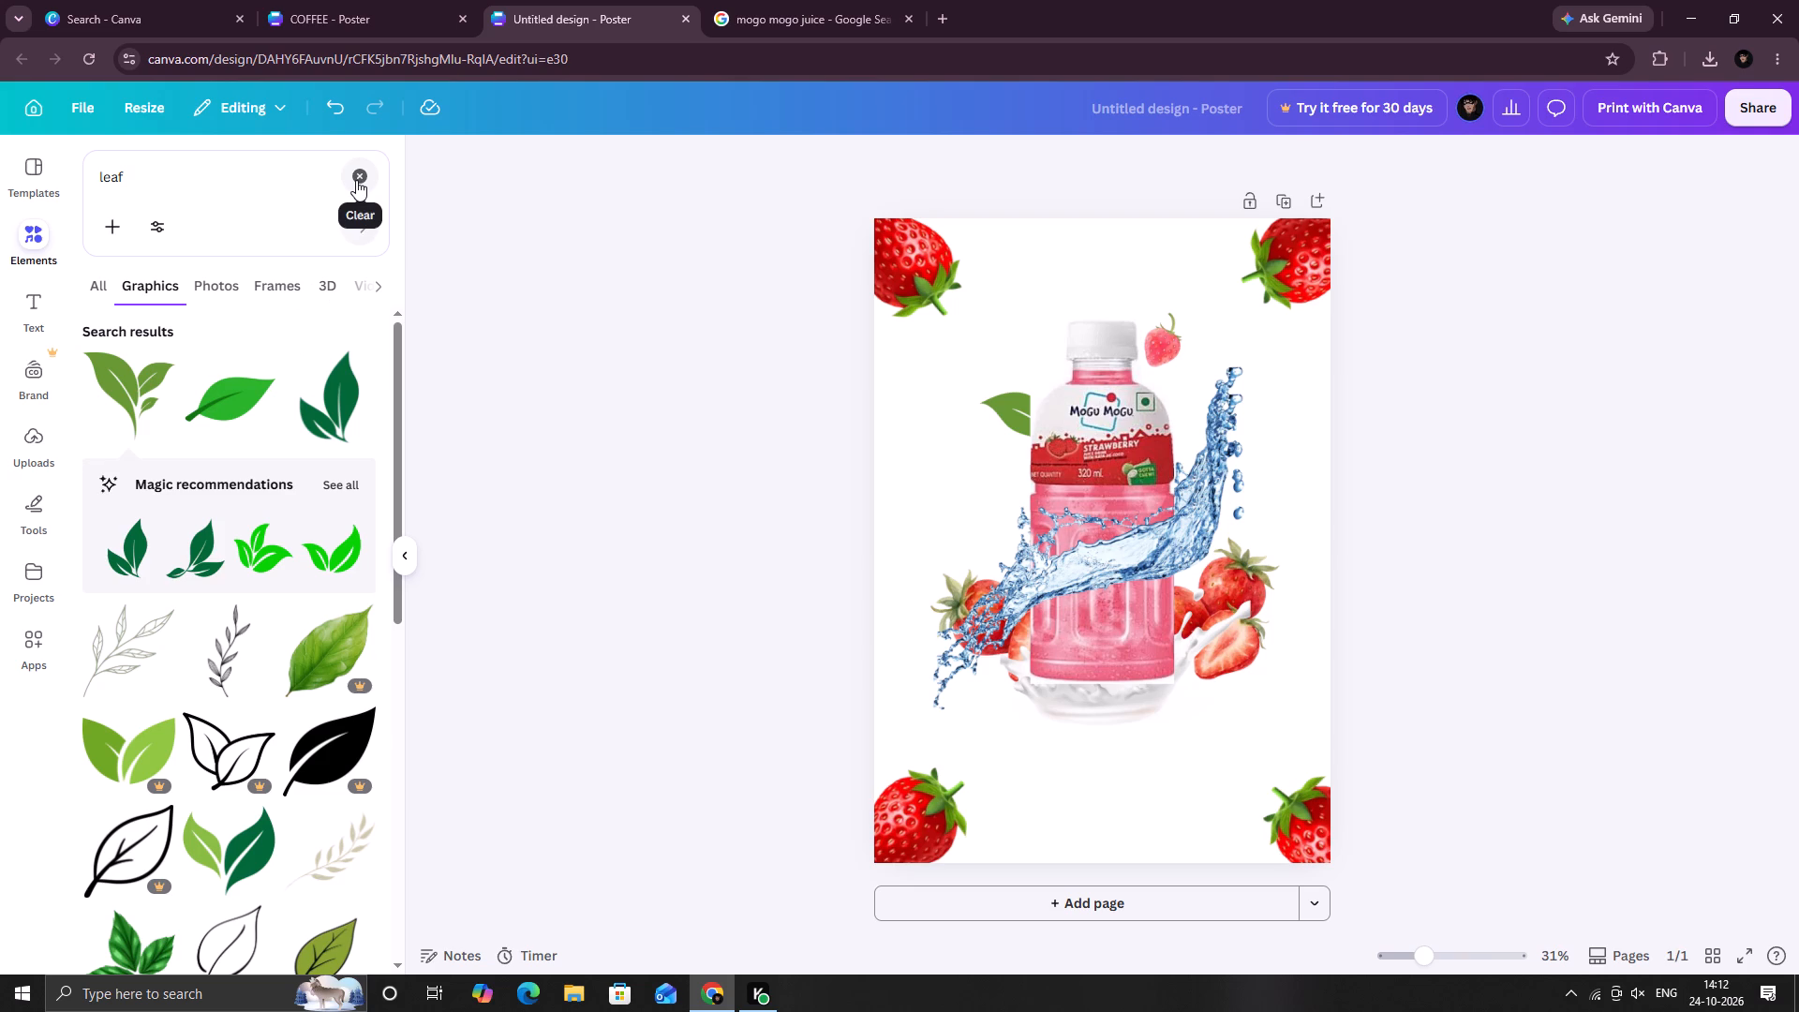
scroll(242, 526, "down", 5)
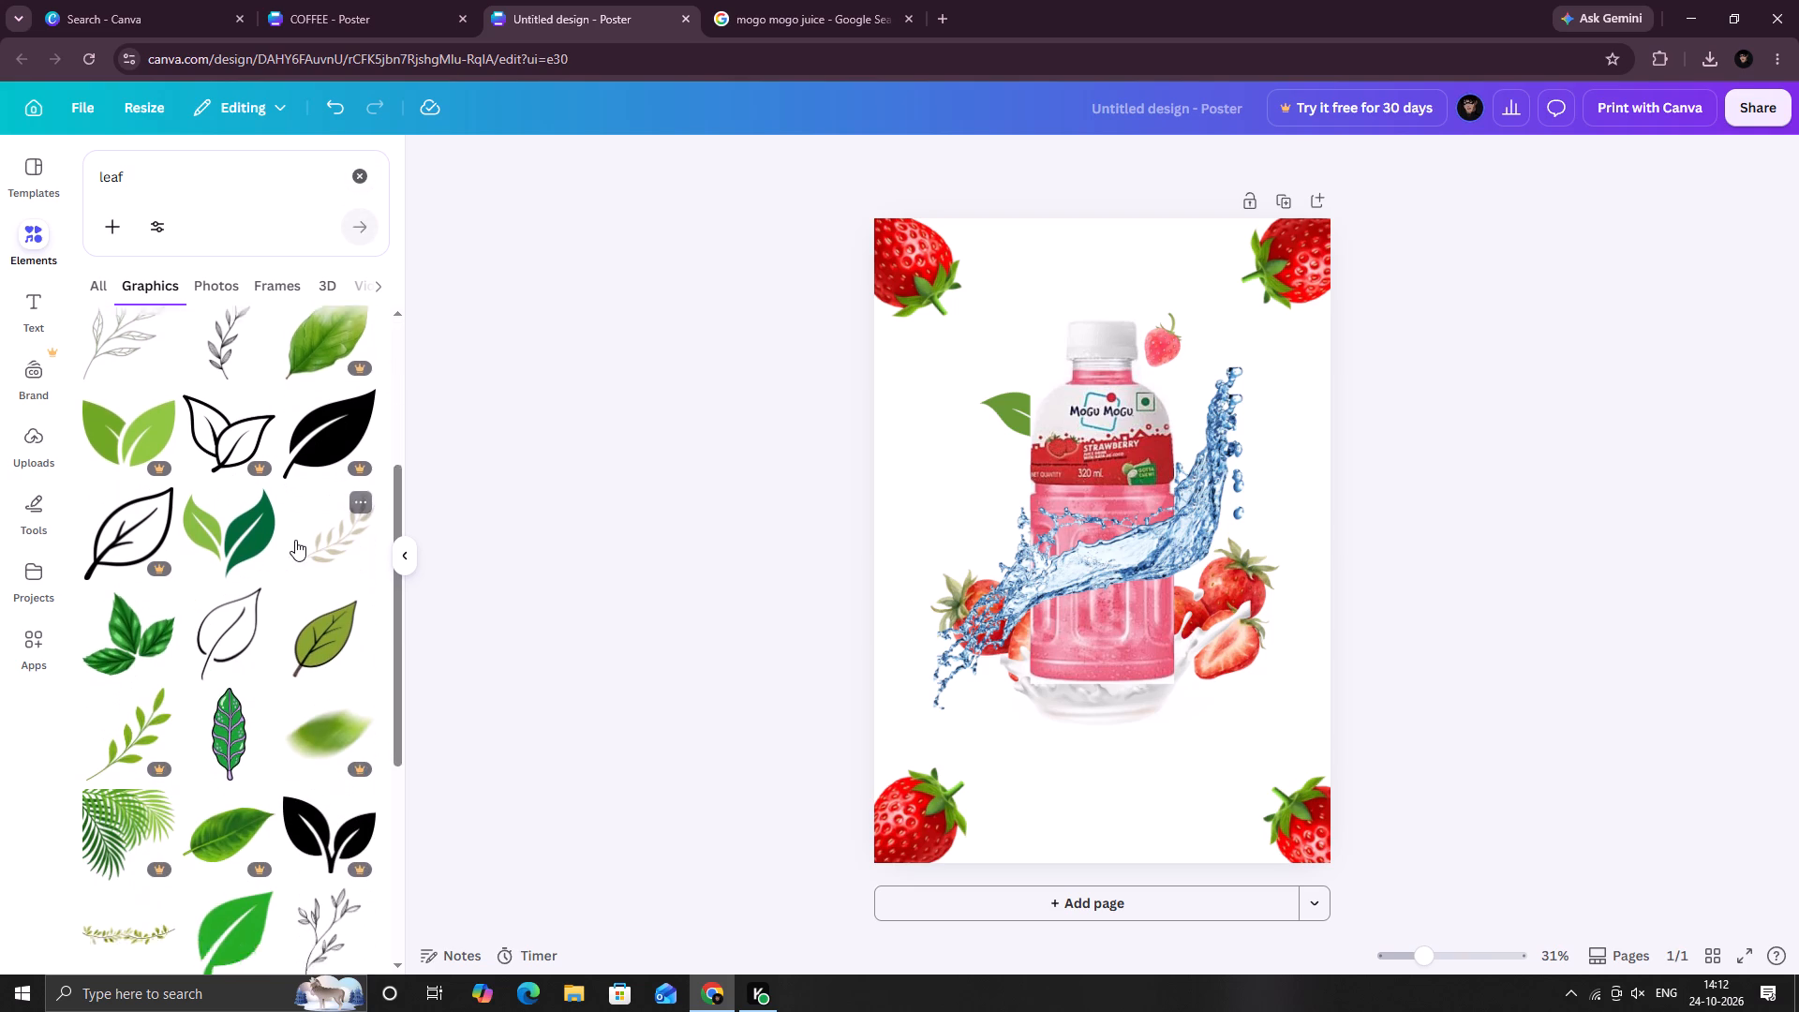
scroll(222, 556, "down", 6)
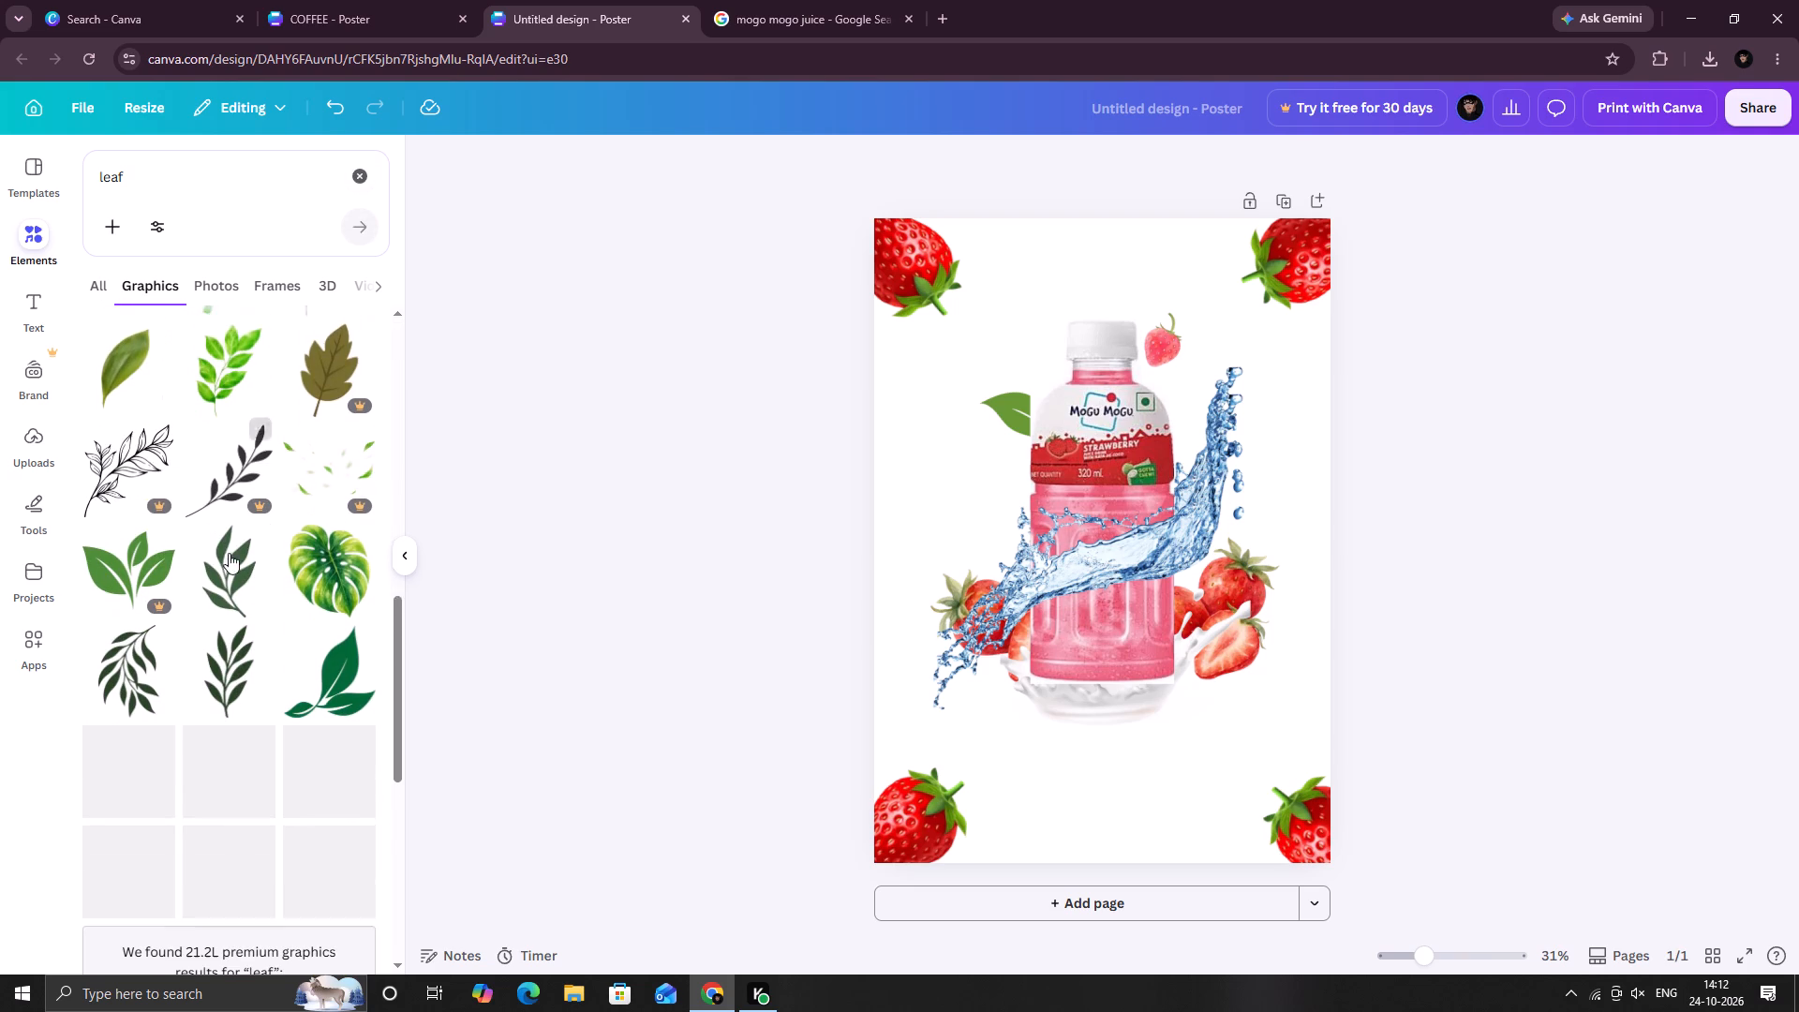
Search the graphics for "strawberry" and add the whole red strawberry with long leaves, tilted clockwise and shrunk to less than half size.
left_click_drag(208, 178, 32, 173)
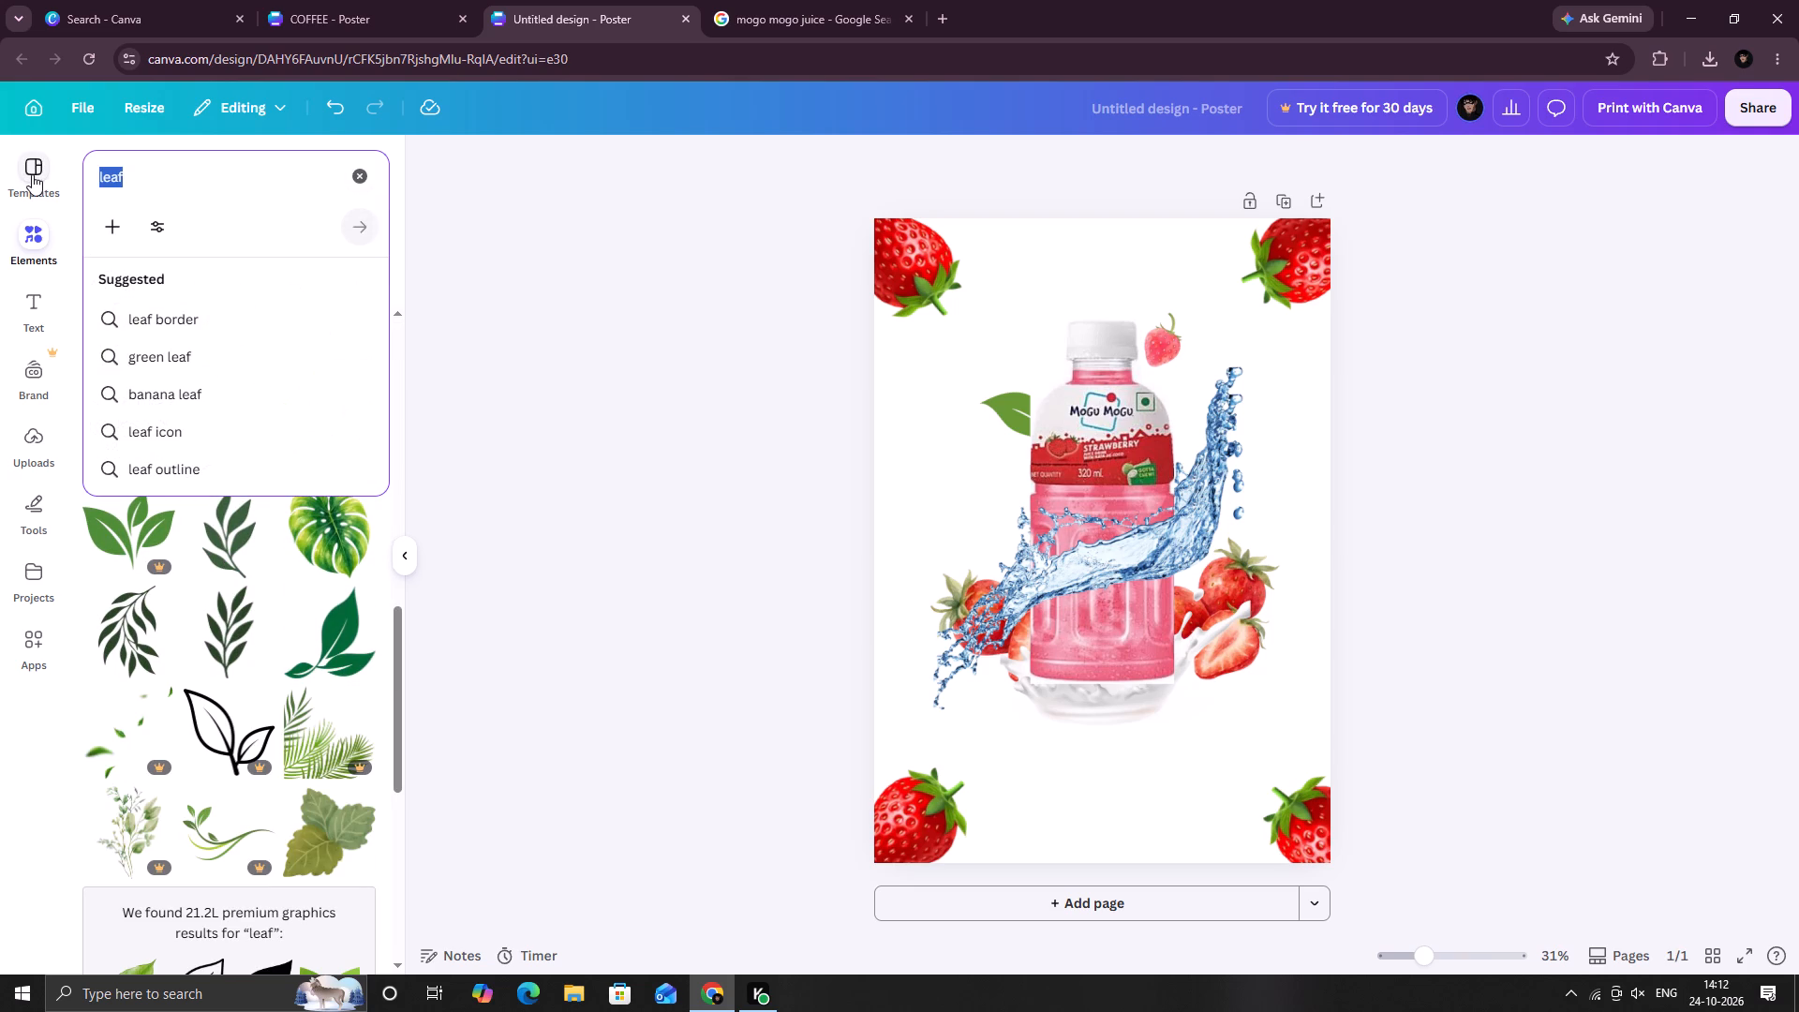
type("strawb")
left_click(172, 323)
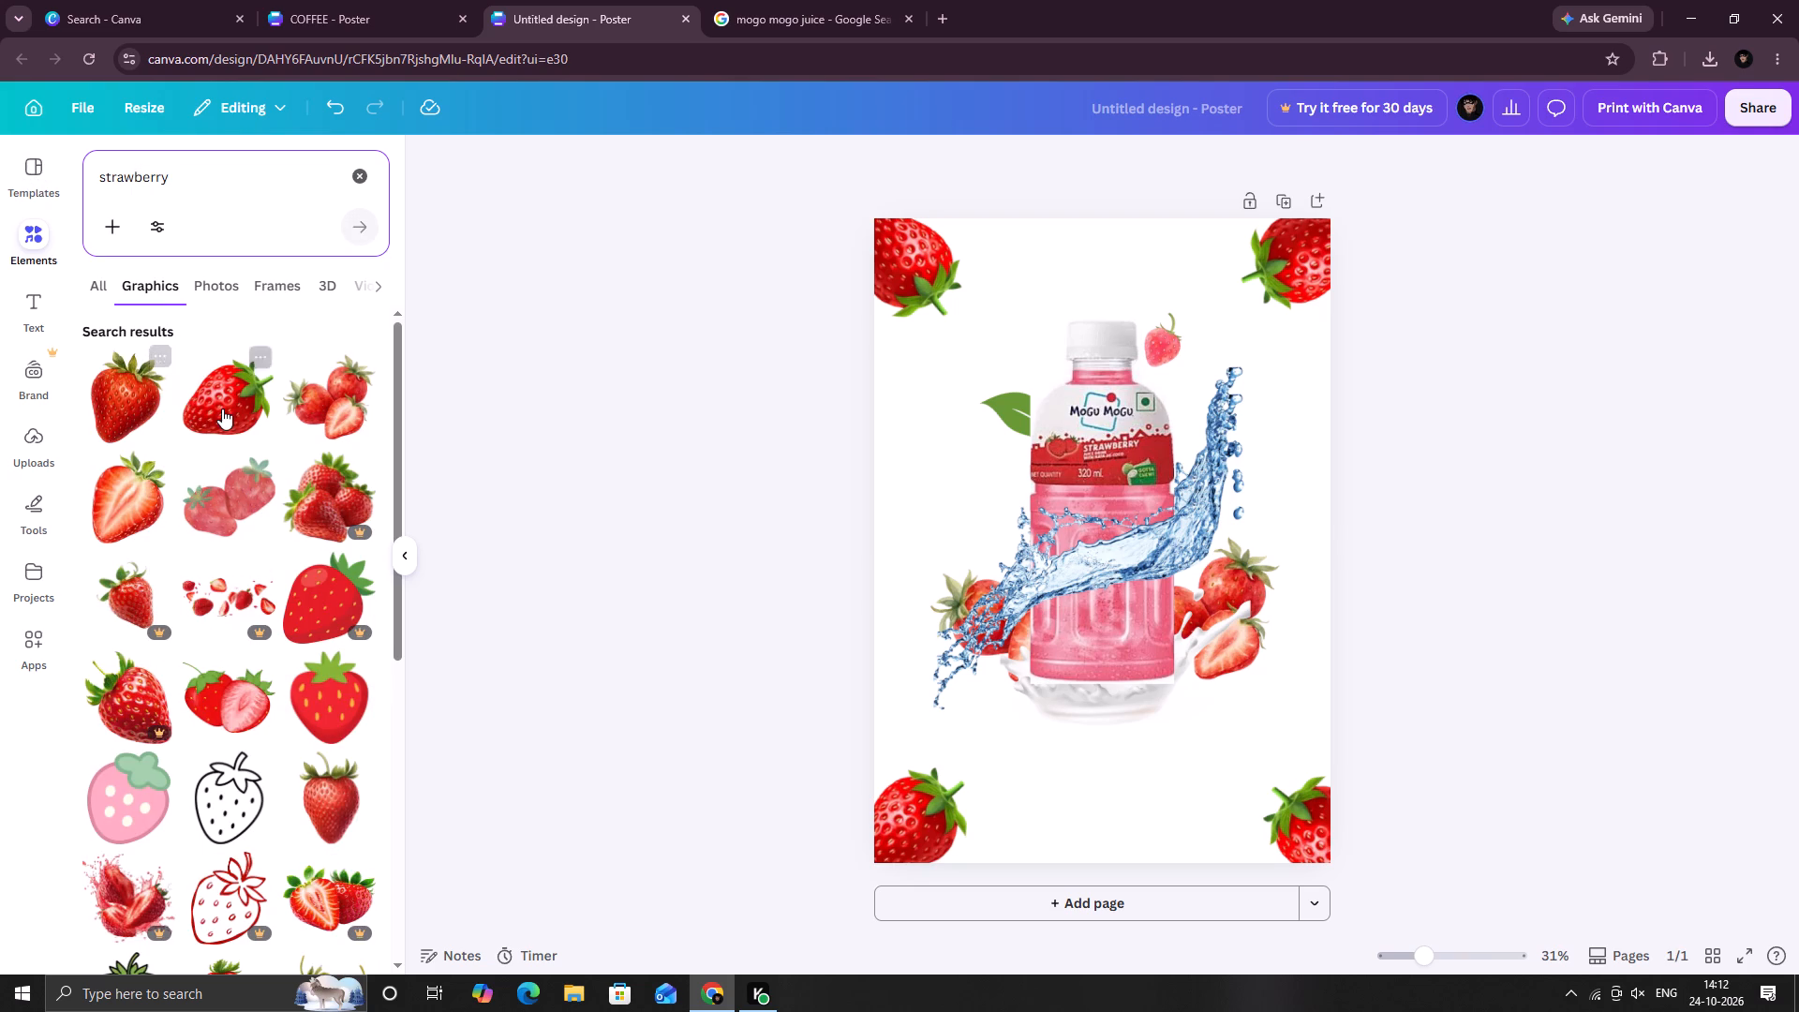
left_click(129, 389)
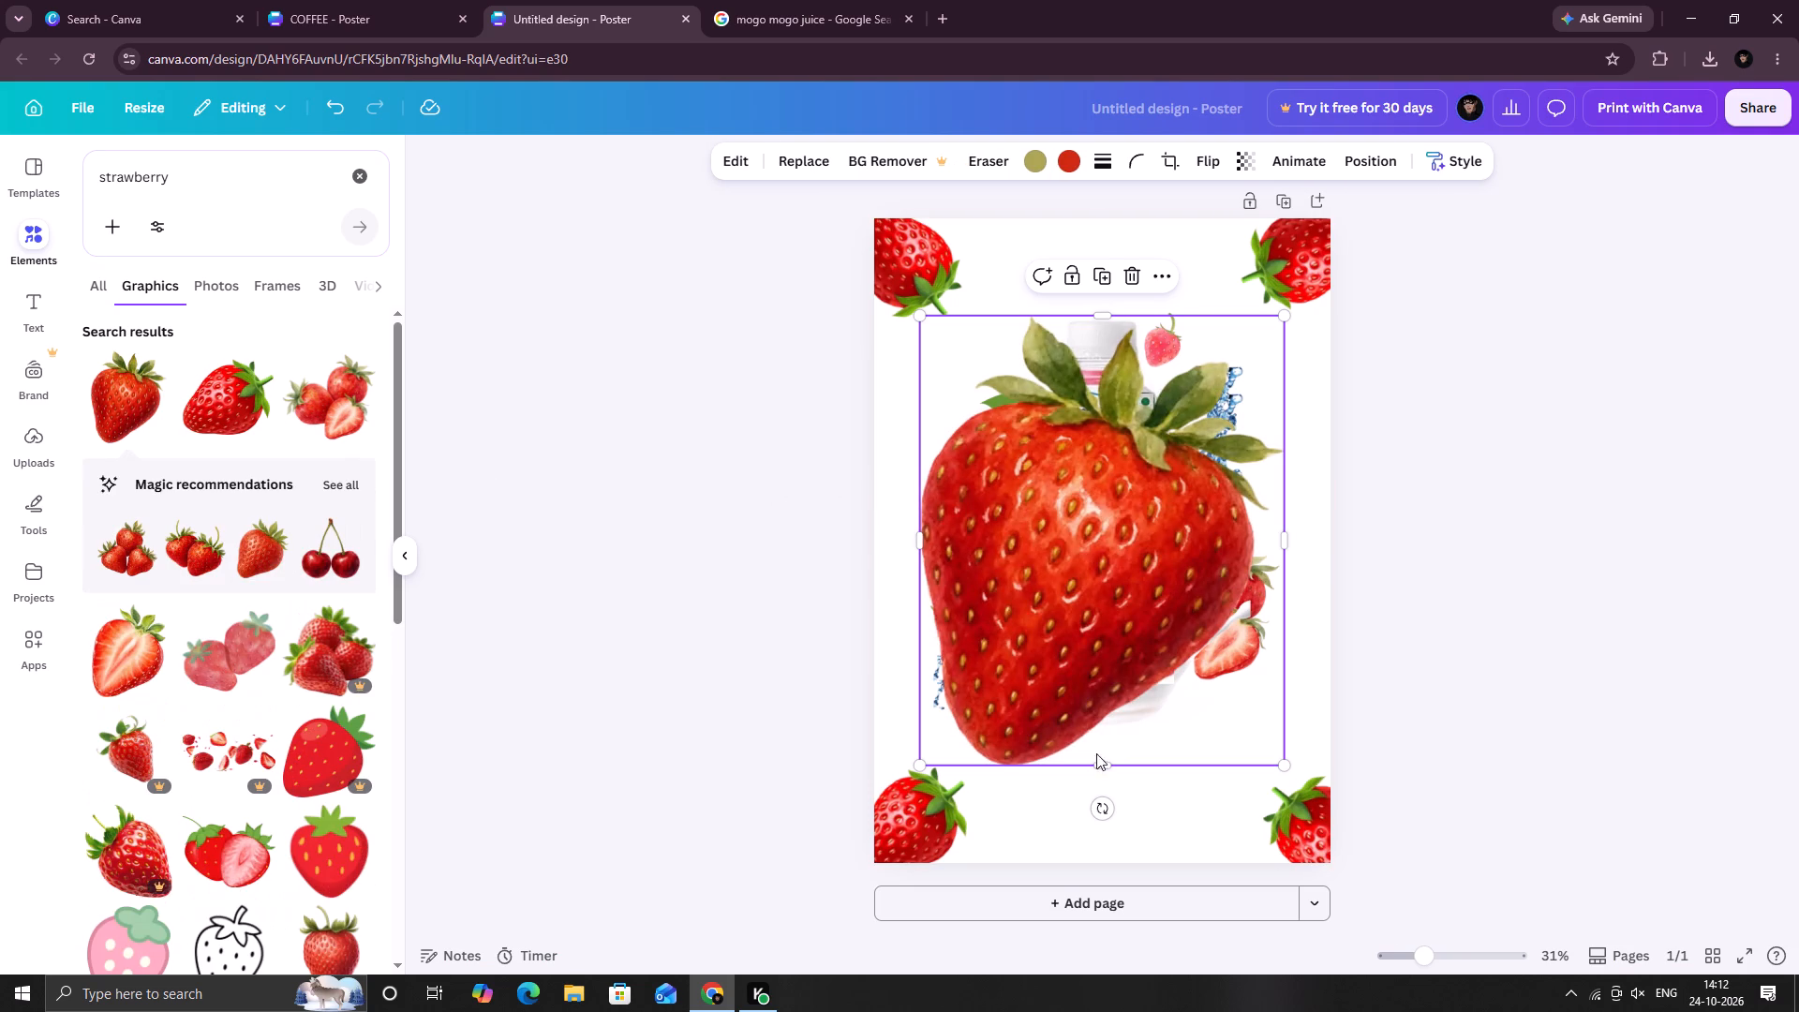
left_click_drag(1103, 813, 924, 695)
left_click_drag(1102, 515, 1000, 558)
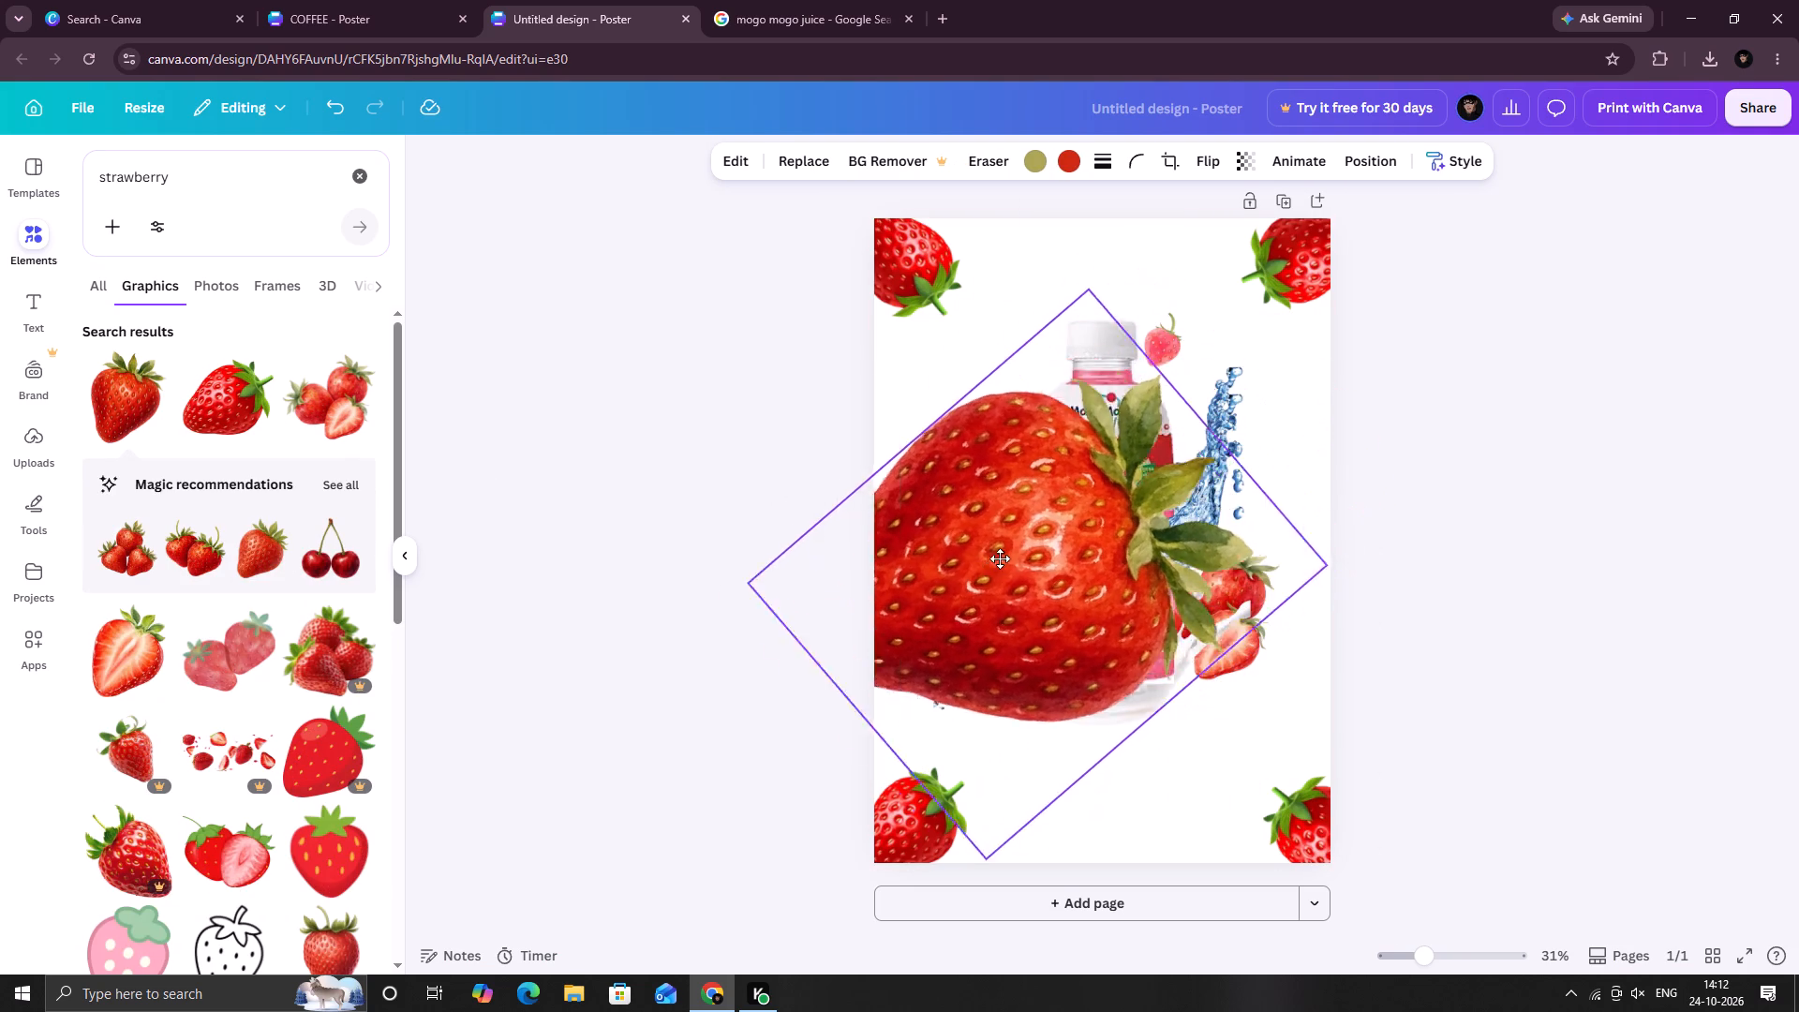
left_click_drag(1000, 558, 1014, 570)
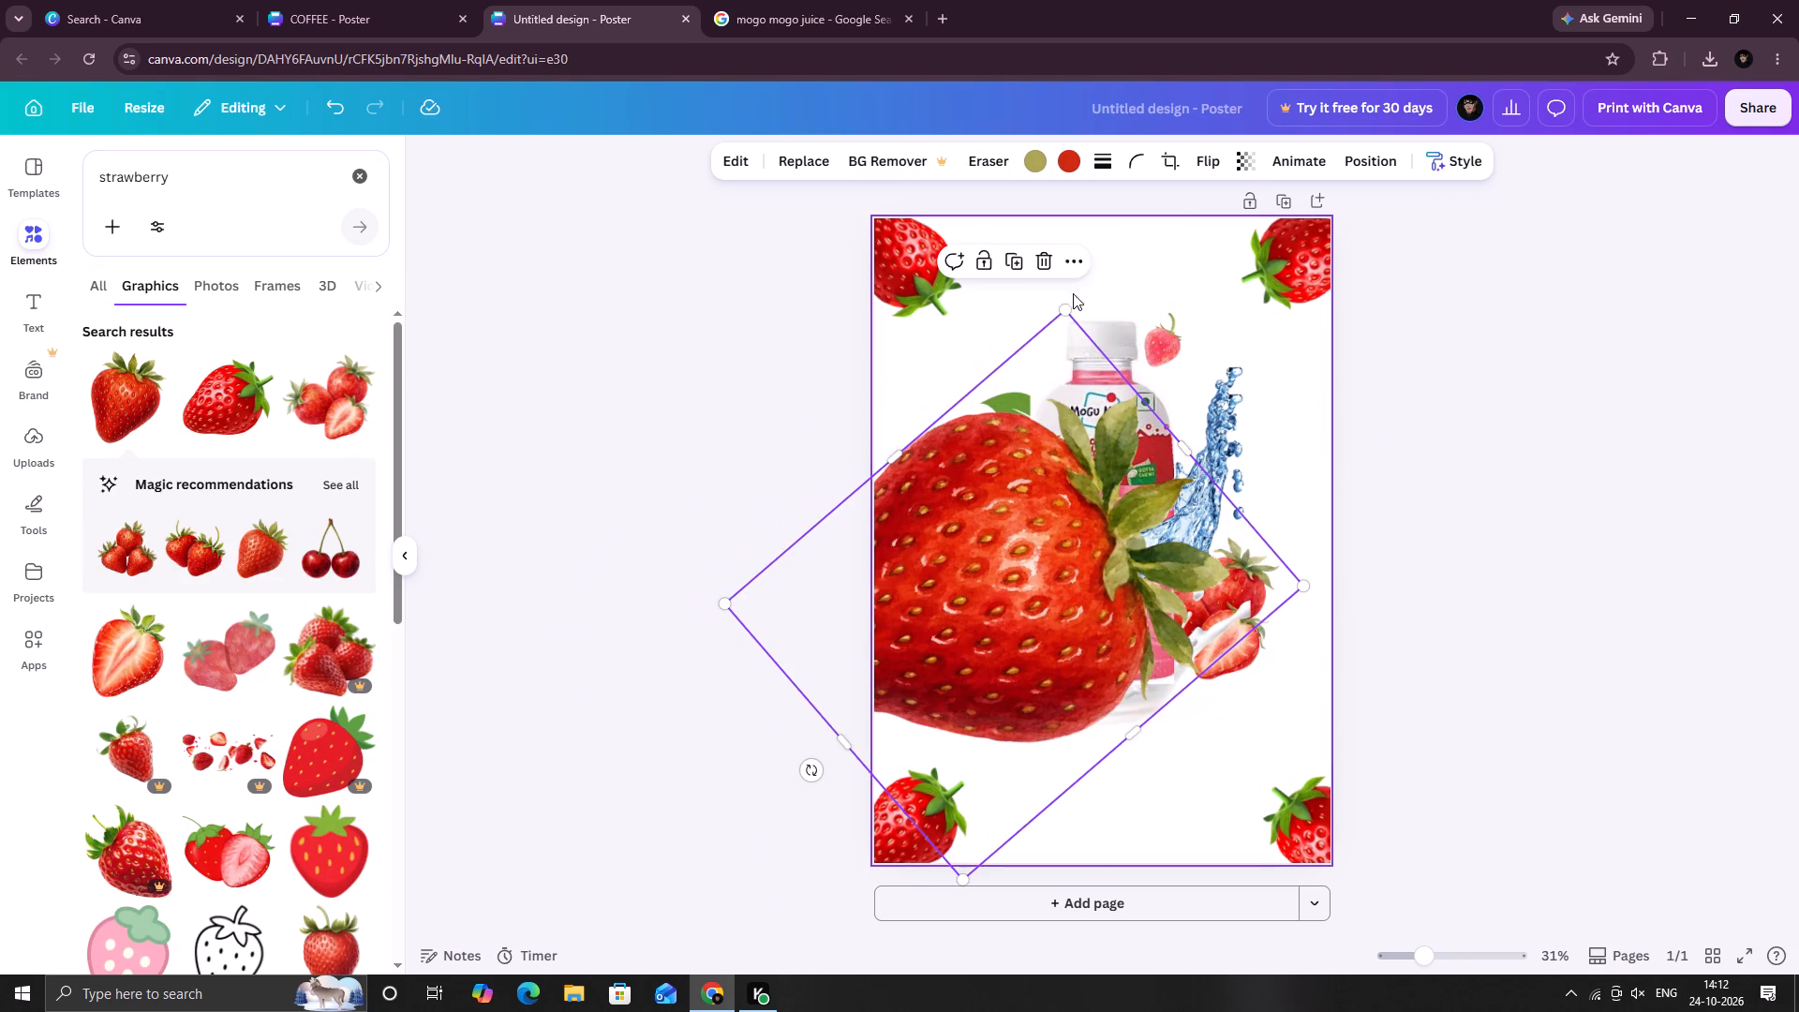
left_click_drag(1064, 309, 991, 656)
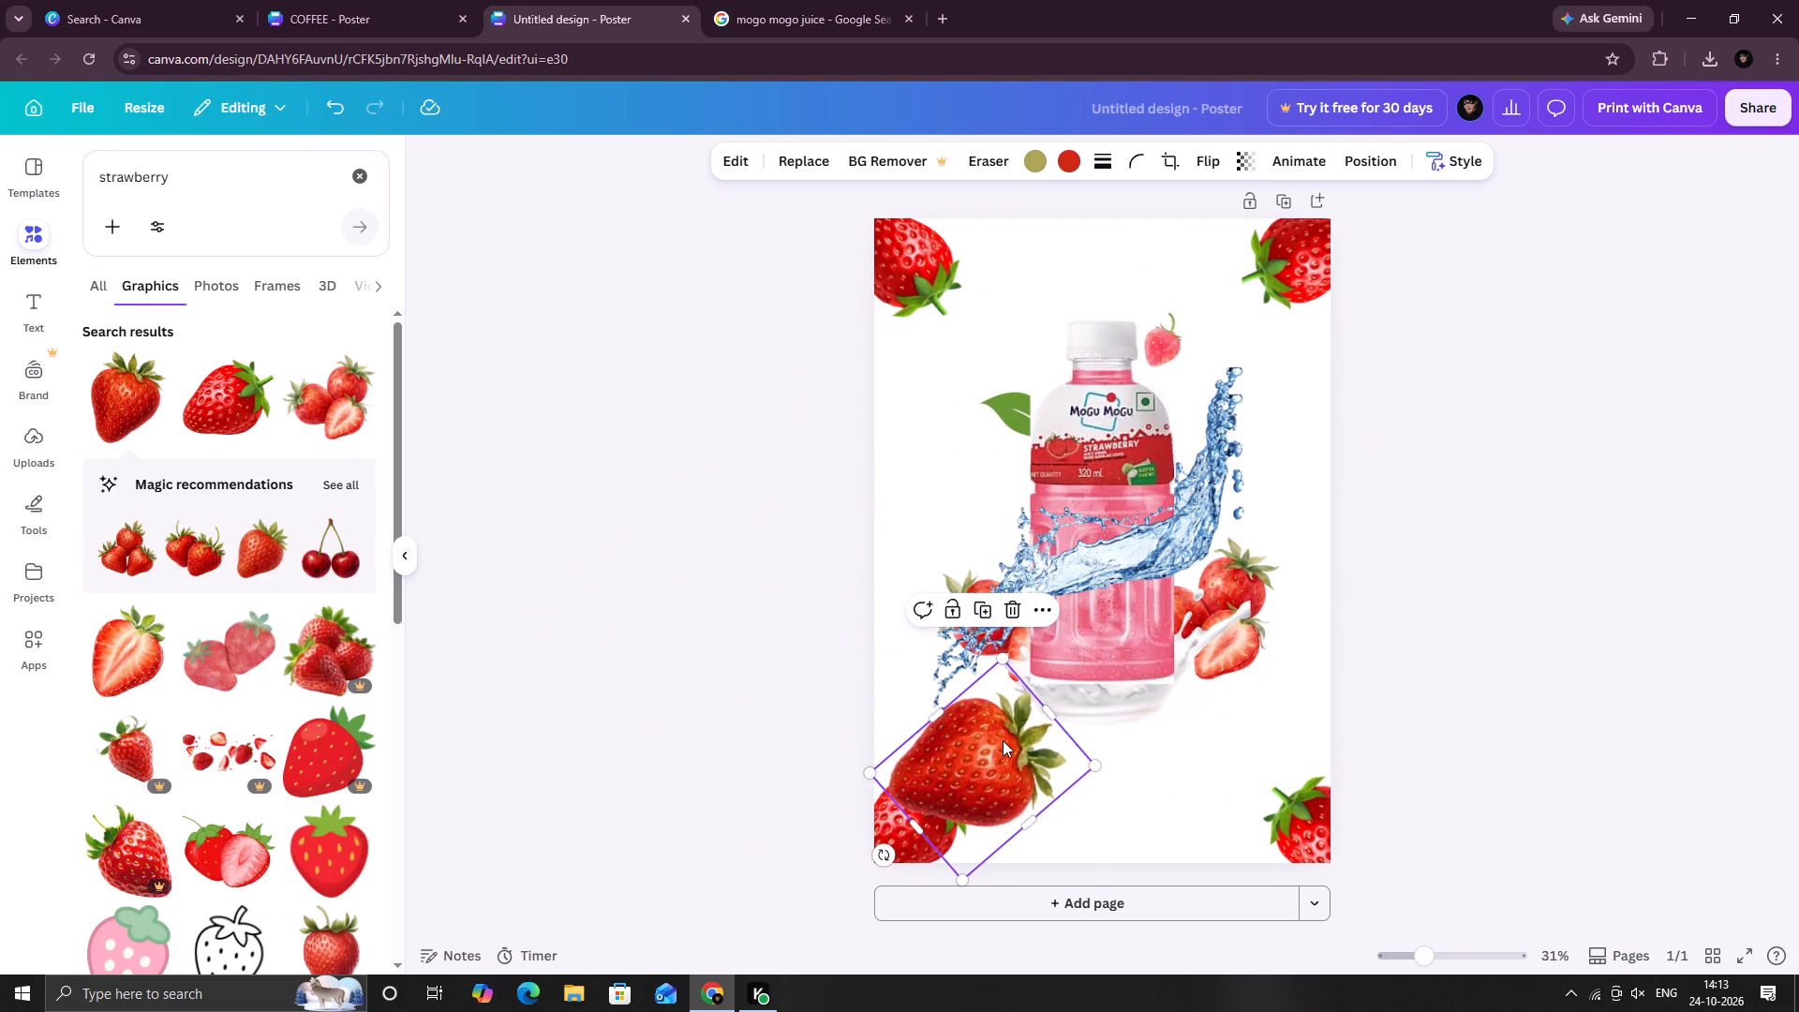
Place the new strawberry over the page's left edge with only its leaves showing, tilted a little further clockwise.
left_click_drag(991, 764, 851, 502)
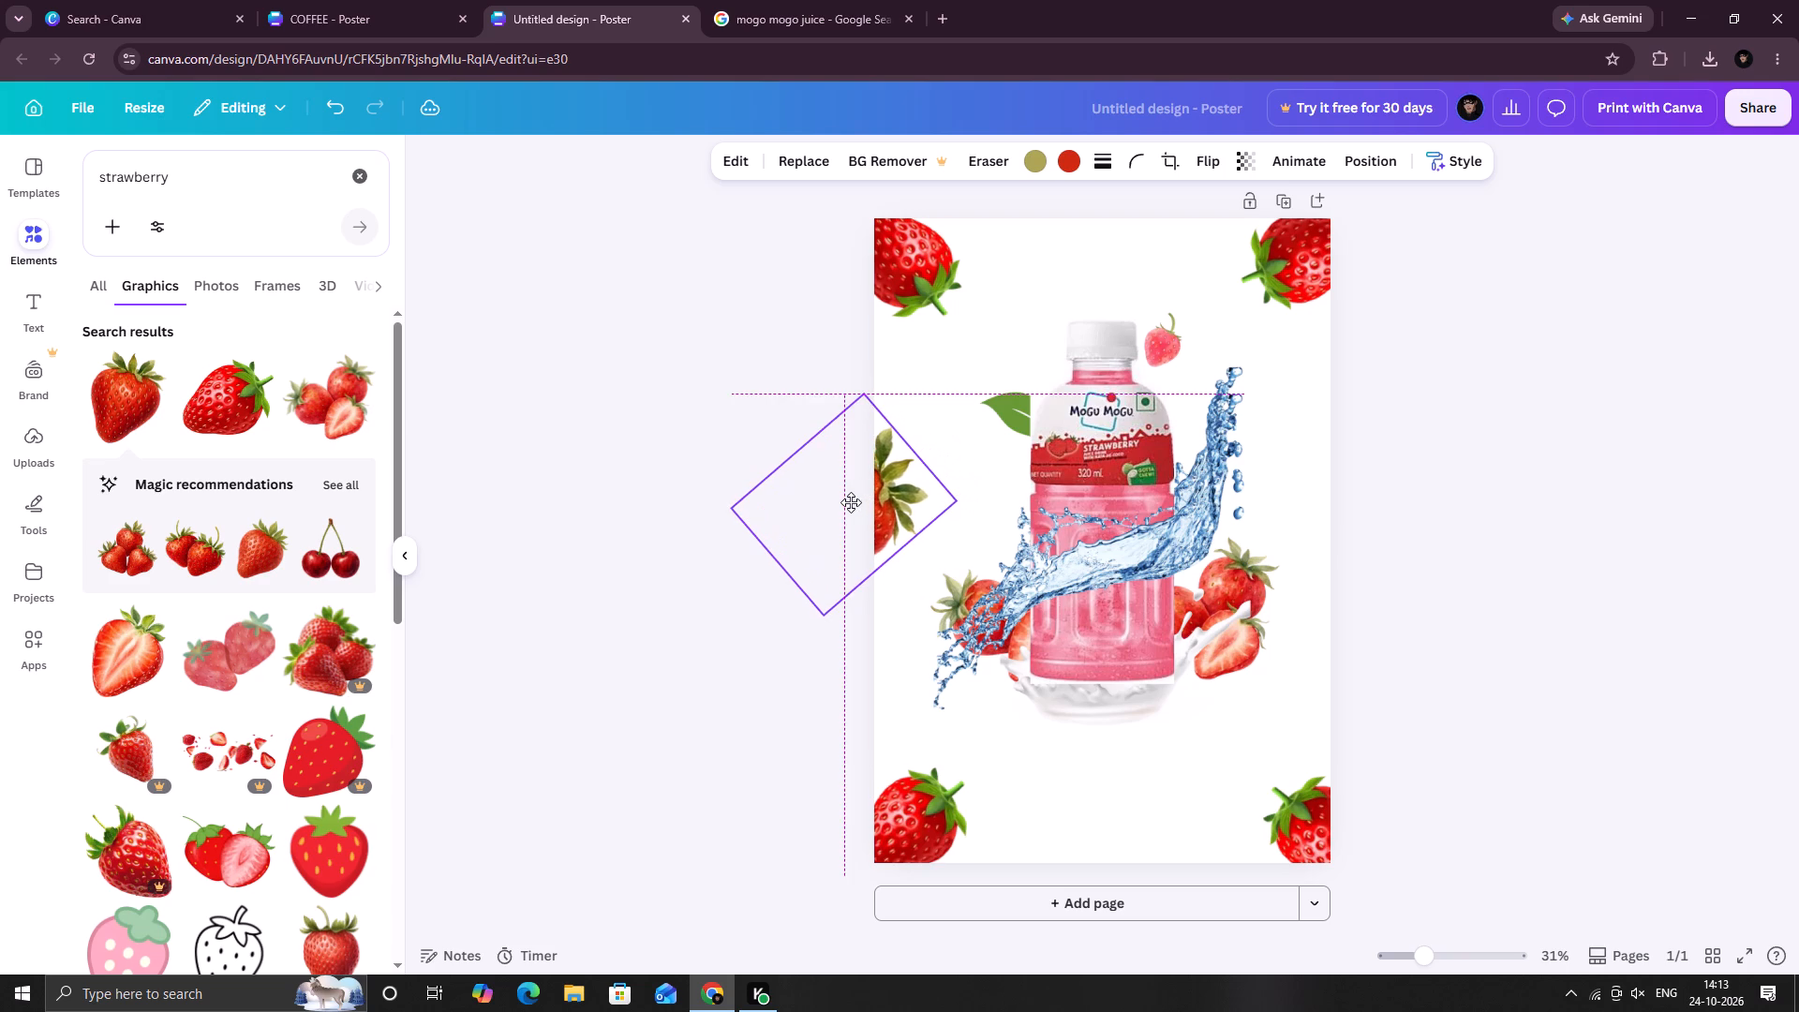
left_click_drag(851, 502, 851, 505)
left_click_drag(746, 603, 715, 567)
left_click_drag(883, 502, 867, 503)
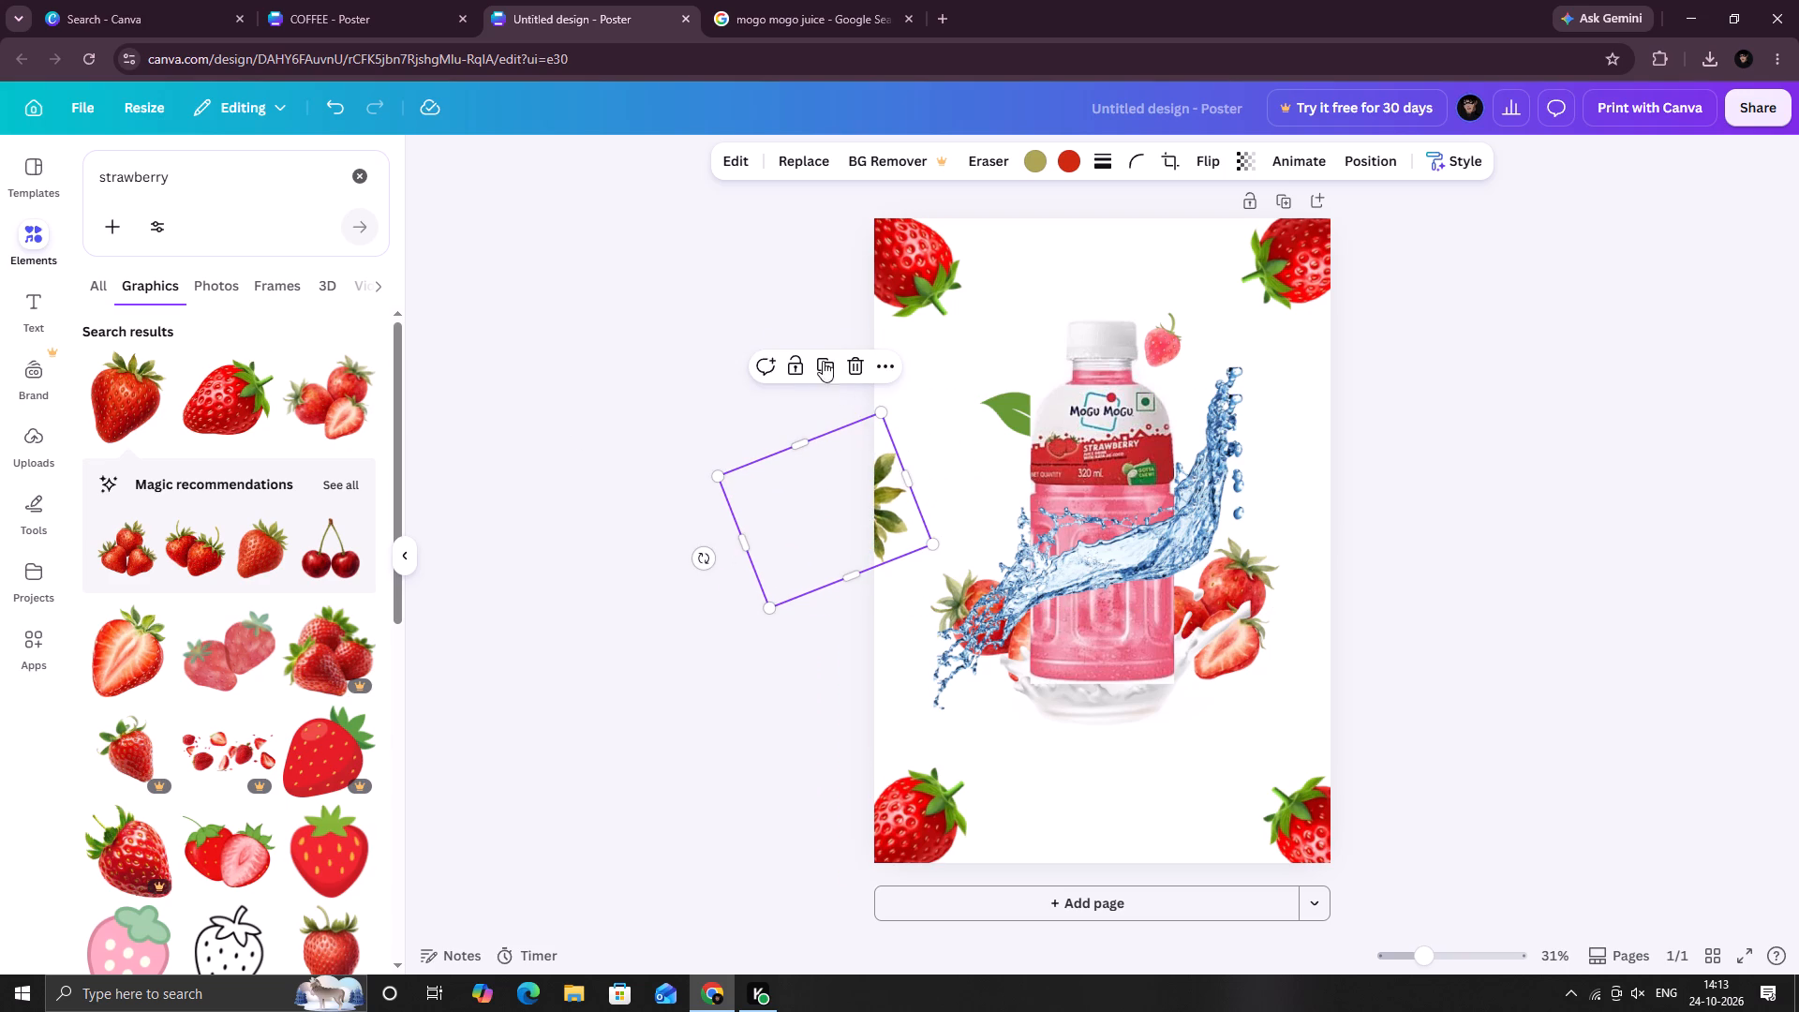
Duplicate the edge strawberry, turn the copy to face the opposite way, and place it over the page's right edge with only leaves showing.
left_click(827, 362)
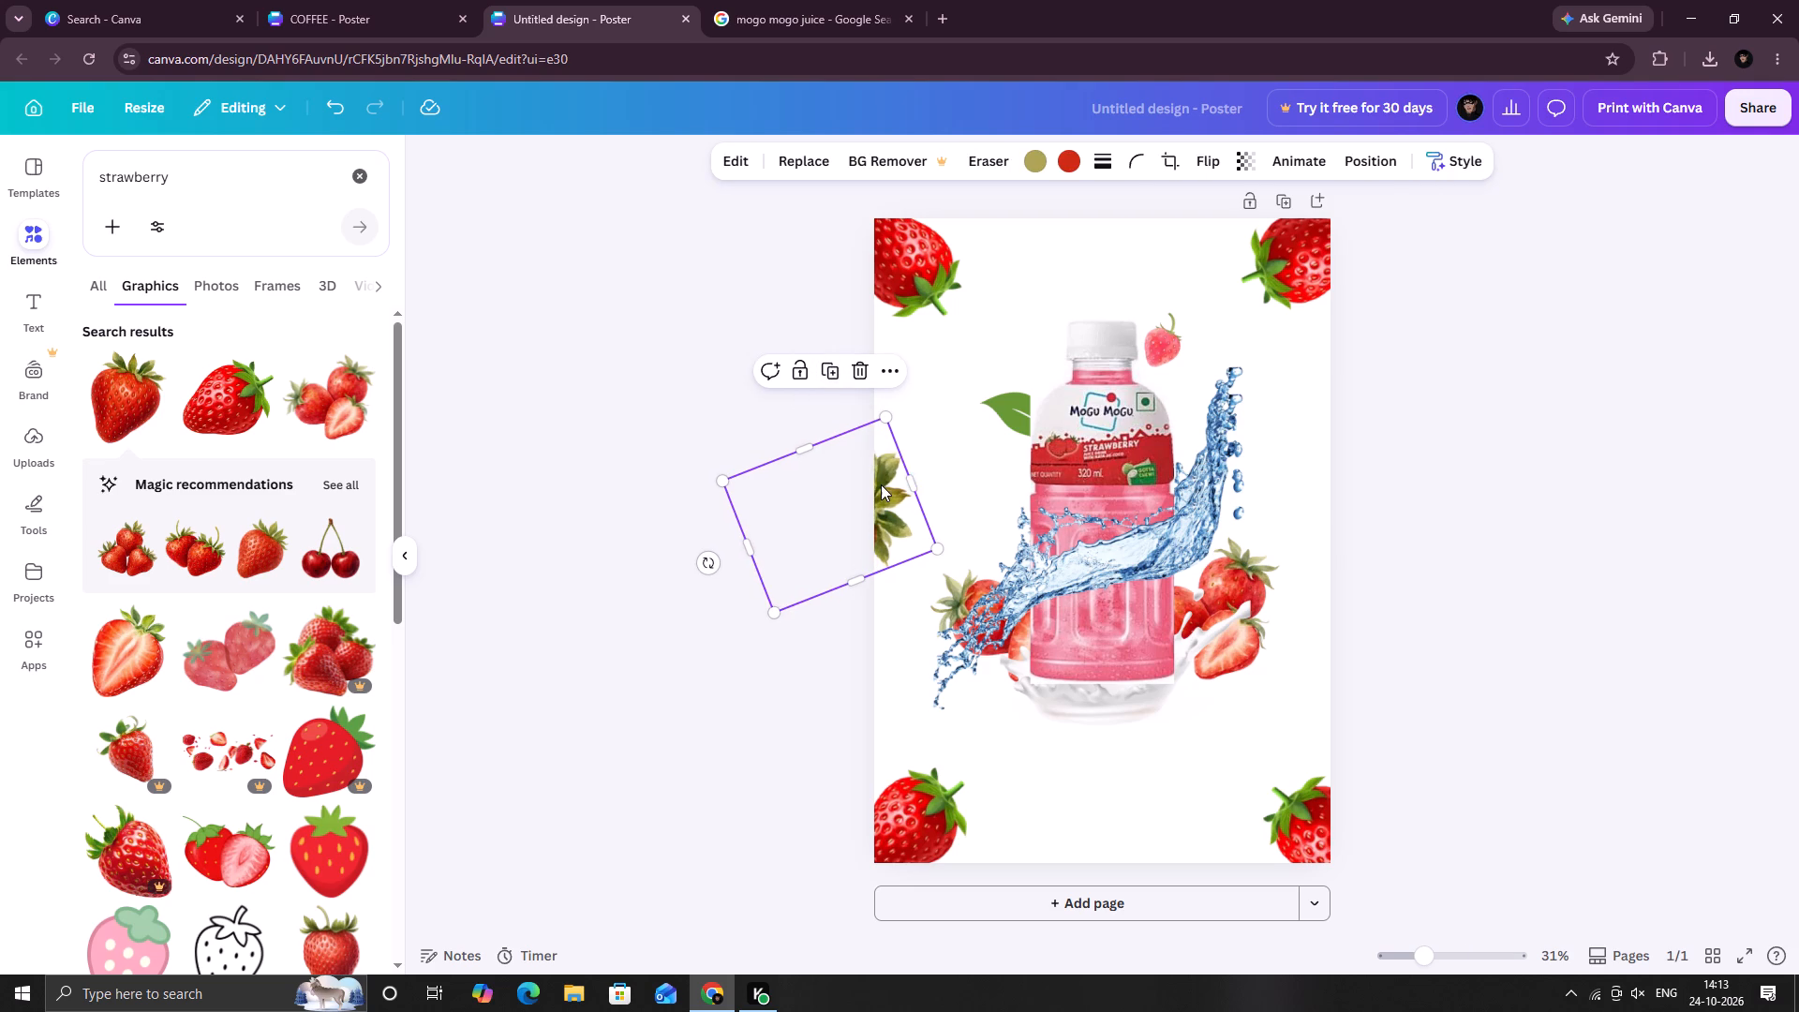
left_click_drag(882, 484, 1302, 475)
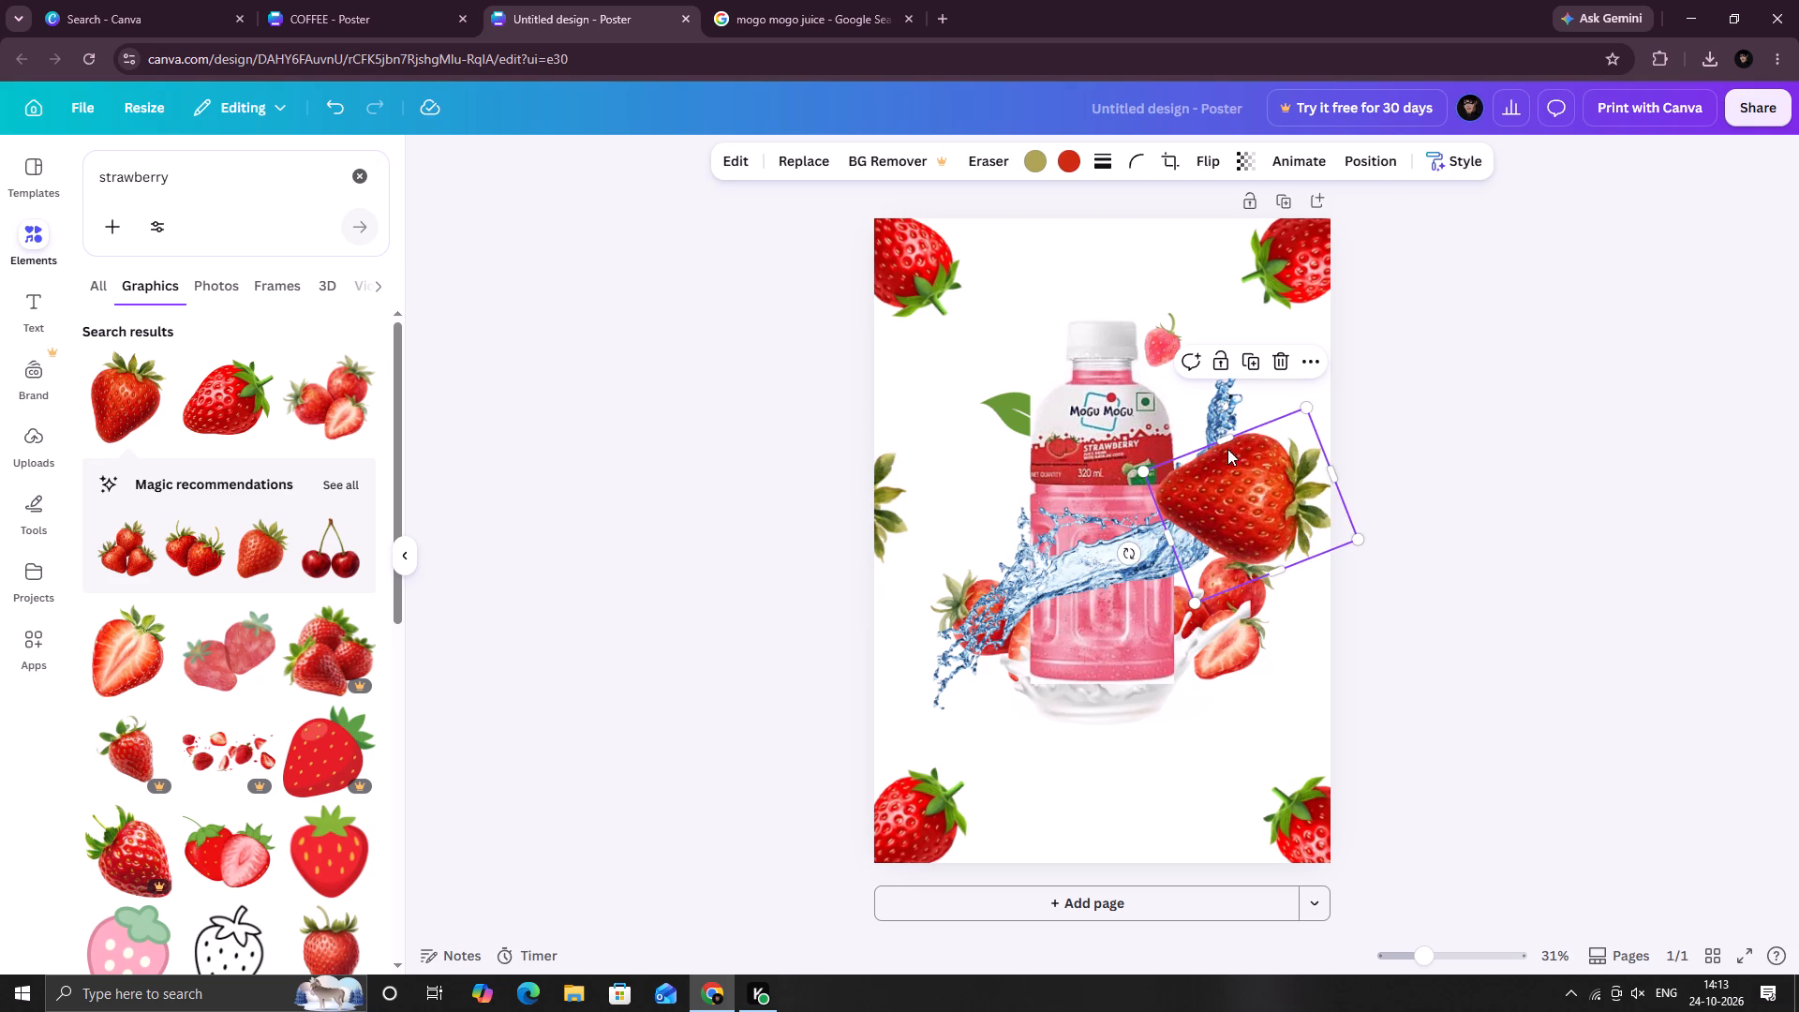
left_click_drag(1129, 552, 1430, 450)
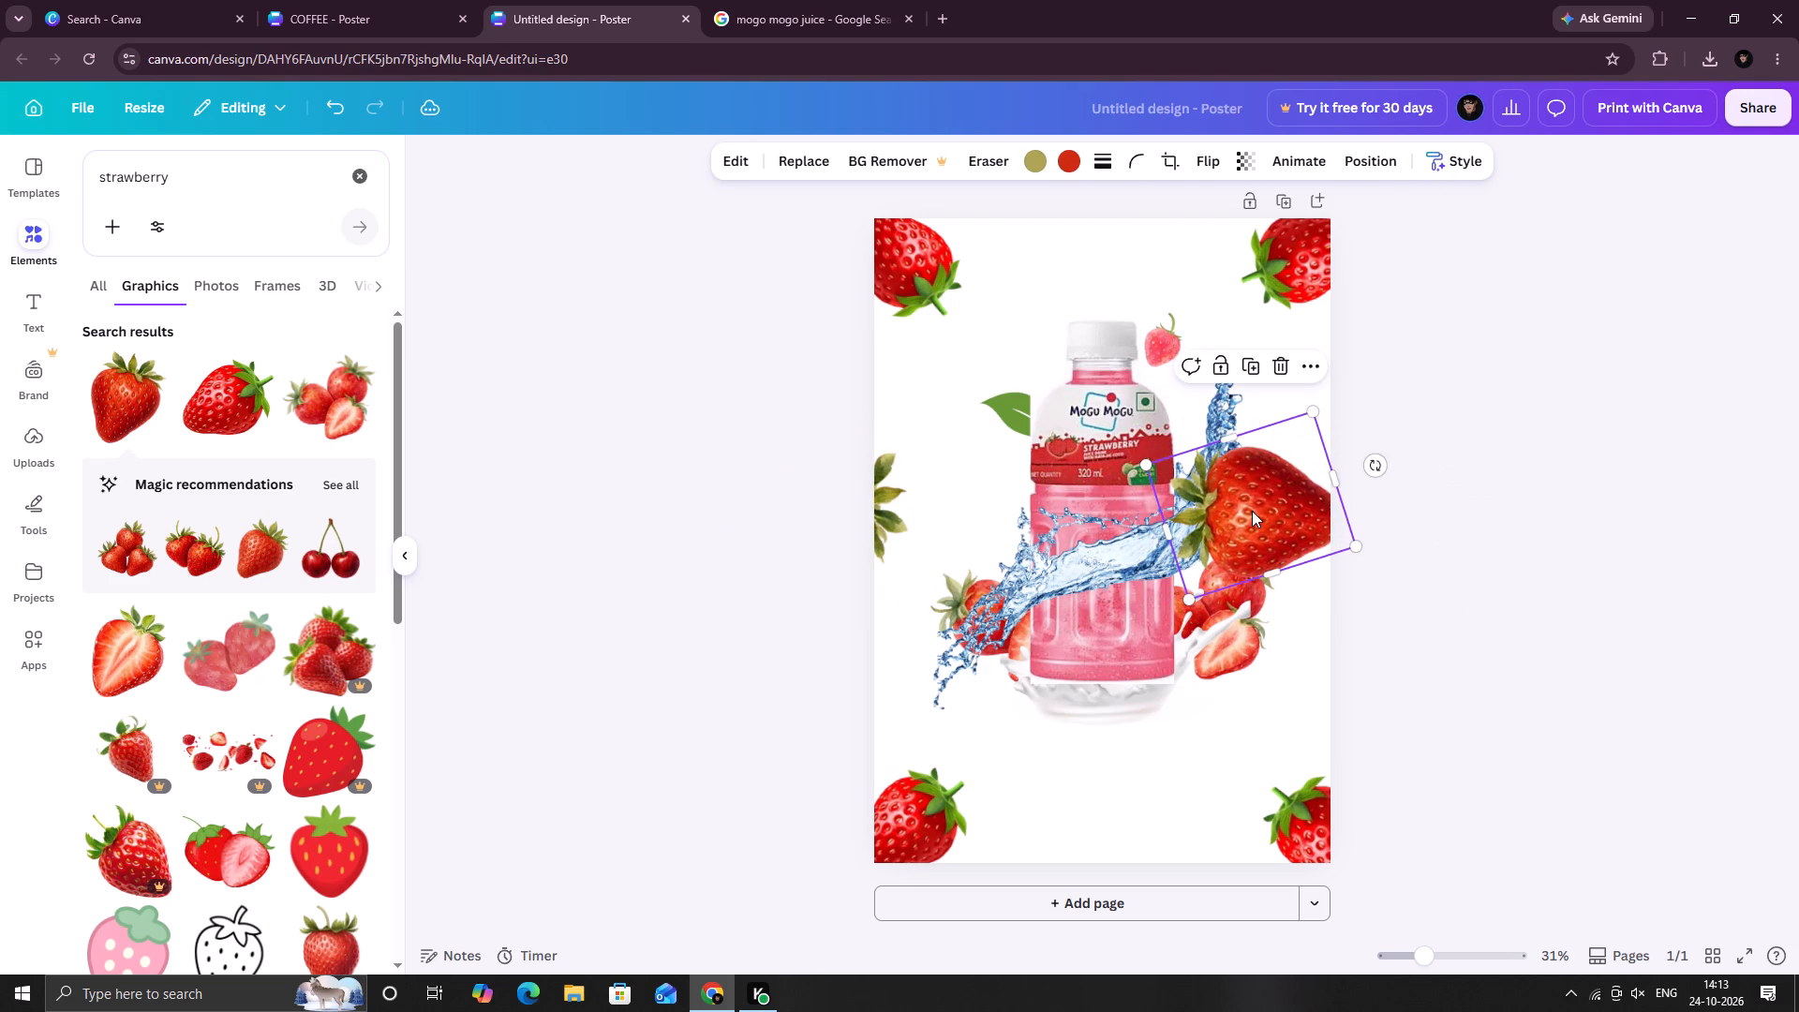
left_click_drag(1222, 514, 1353, 518)
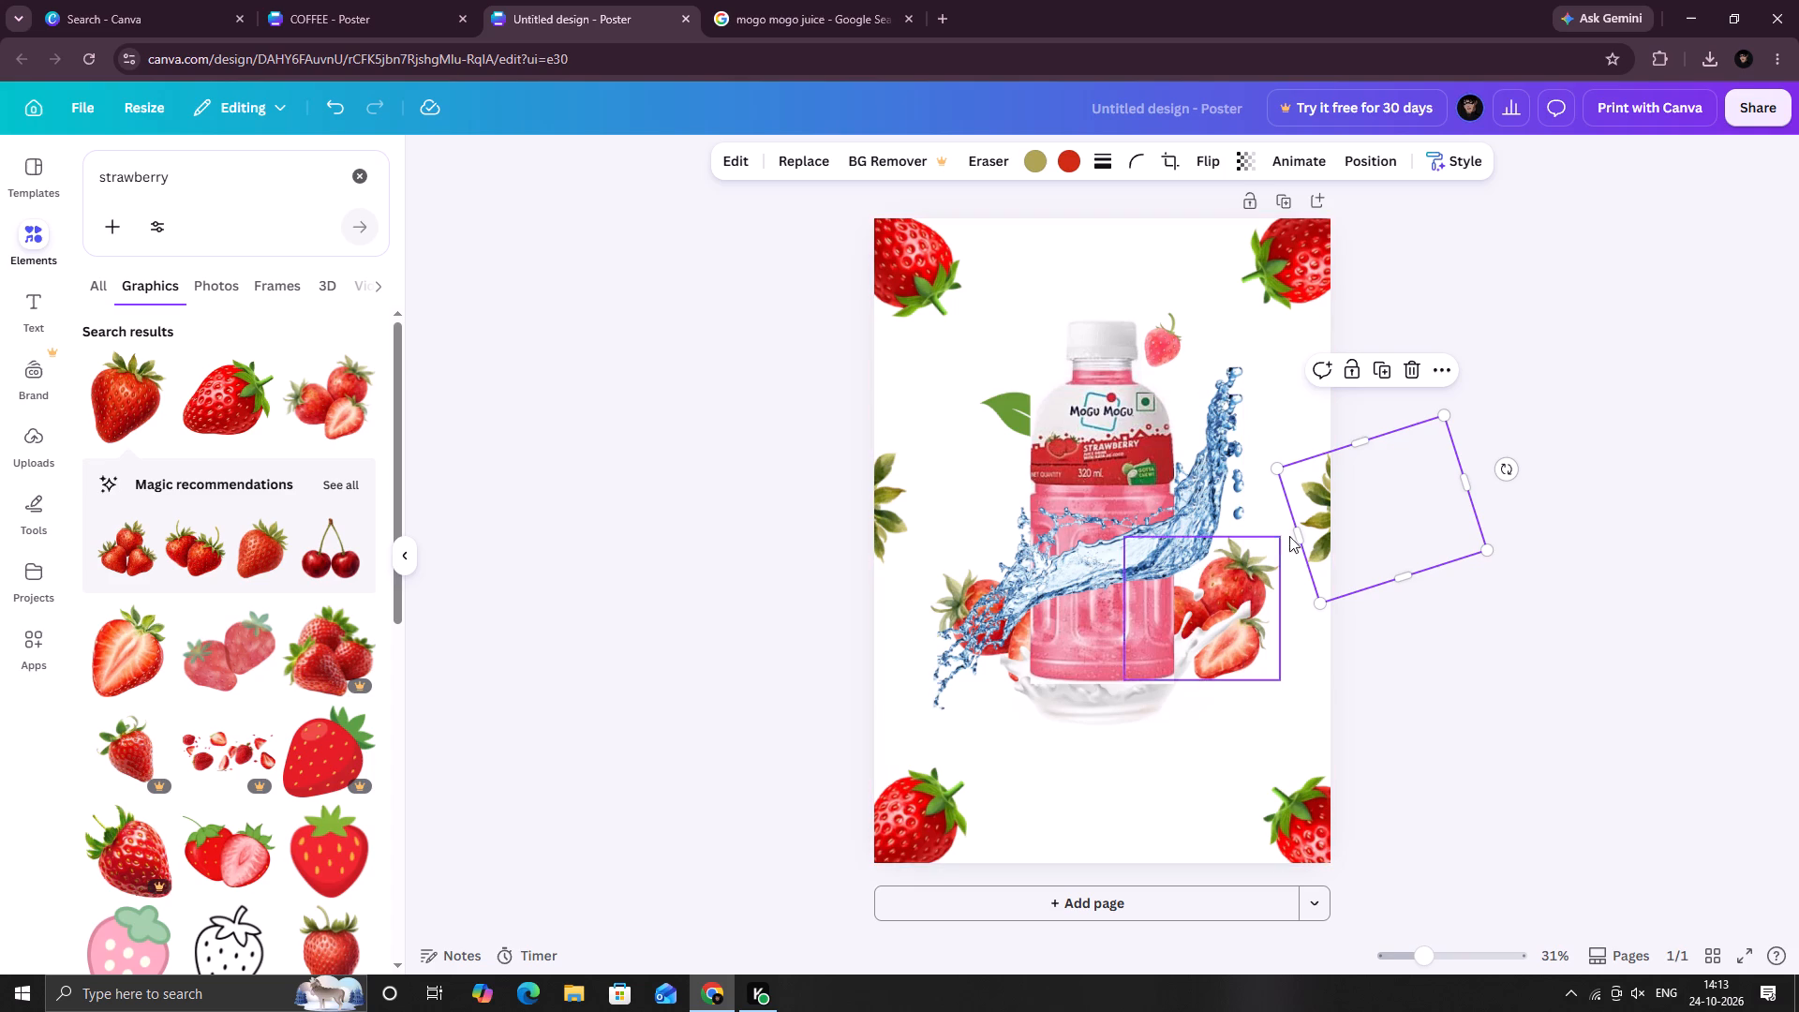
Stagger the edge strawberries, lowering the left one beside the strawberry cluster and raising the right one near the corner strawberry.
left_click(890, 524)
left_click_drag(893, 521, 896, 558)
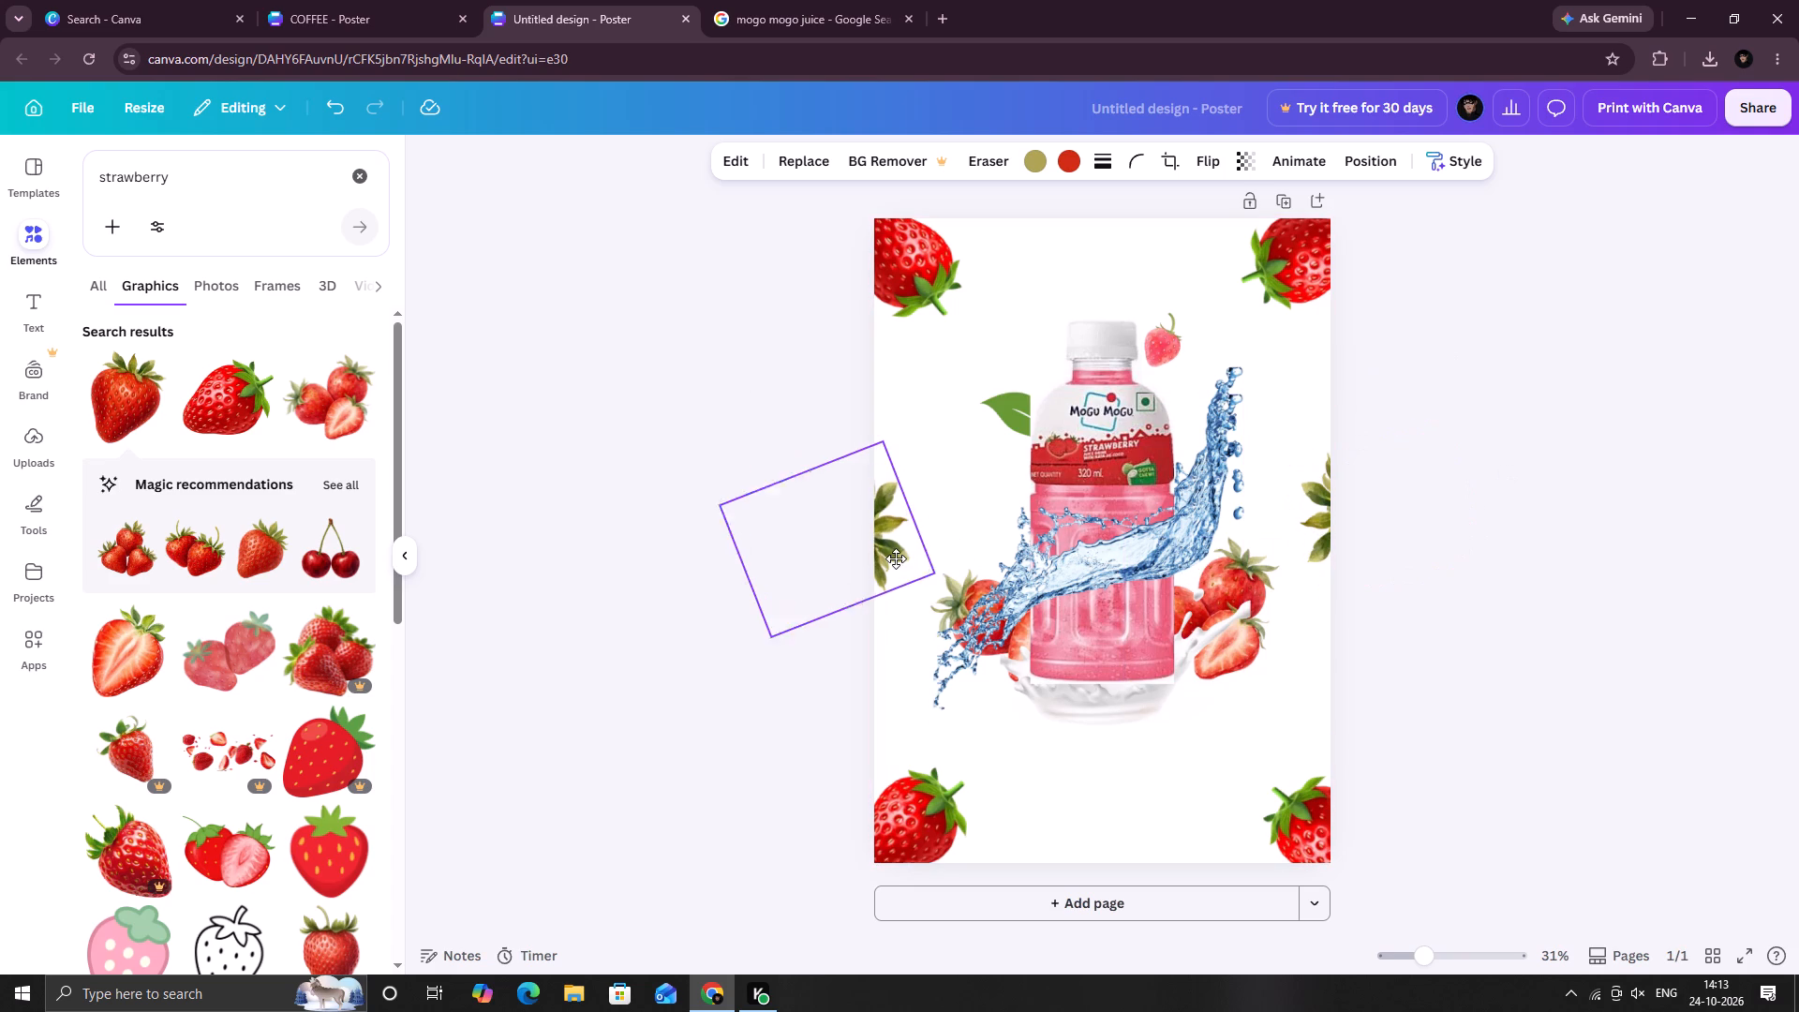
left_click_drag(896, 558, 898, 603)
left_click_drag(1312, 508, 1314, 468)
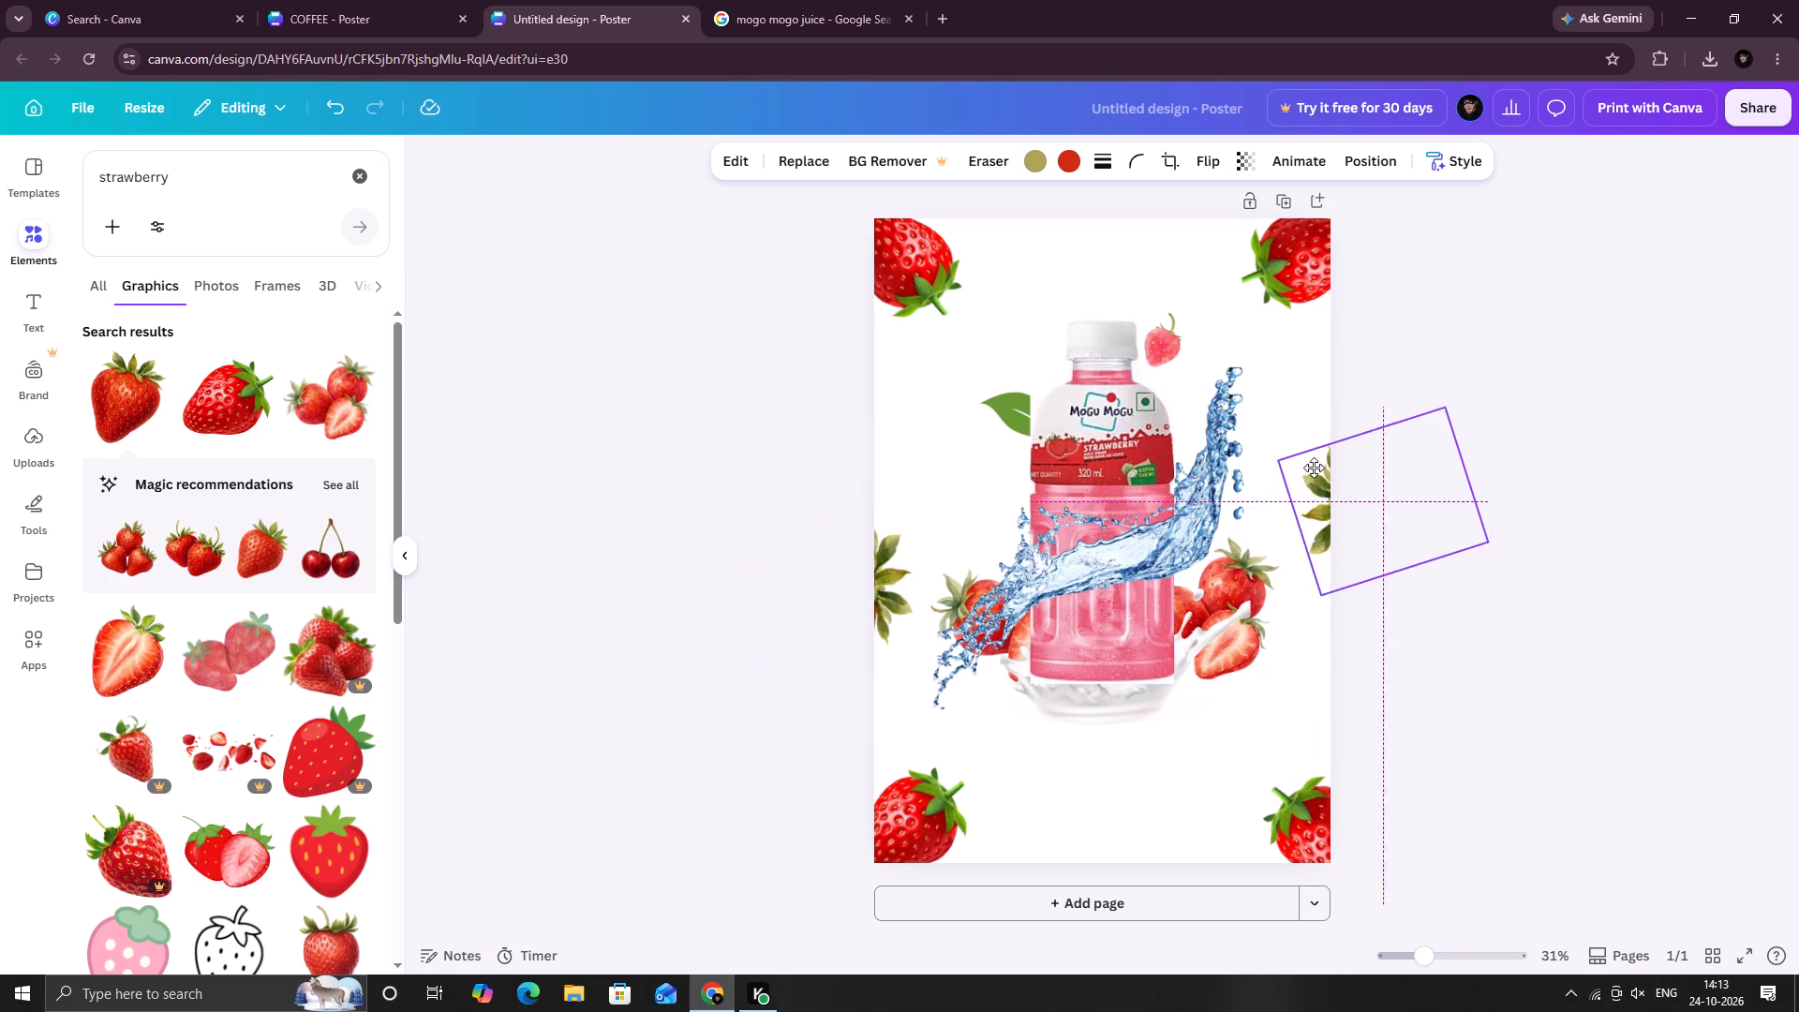
left_click_drag(1314, 468, 1308, 379)
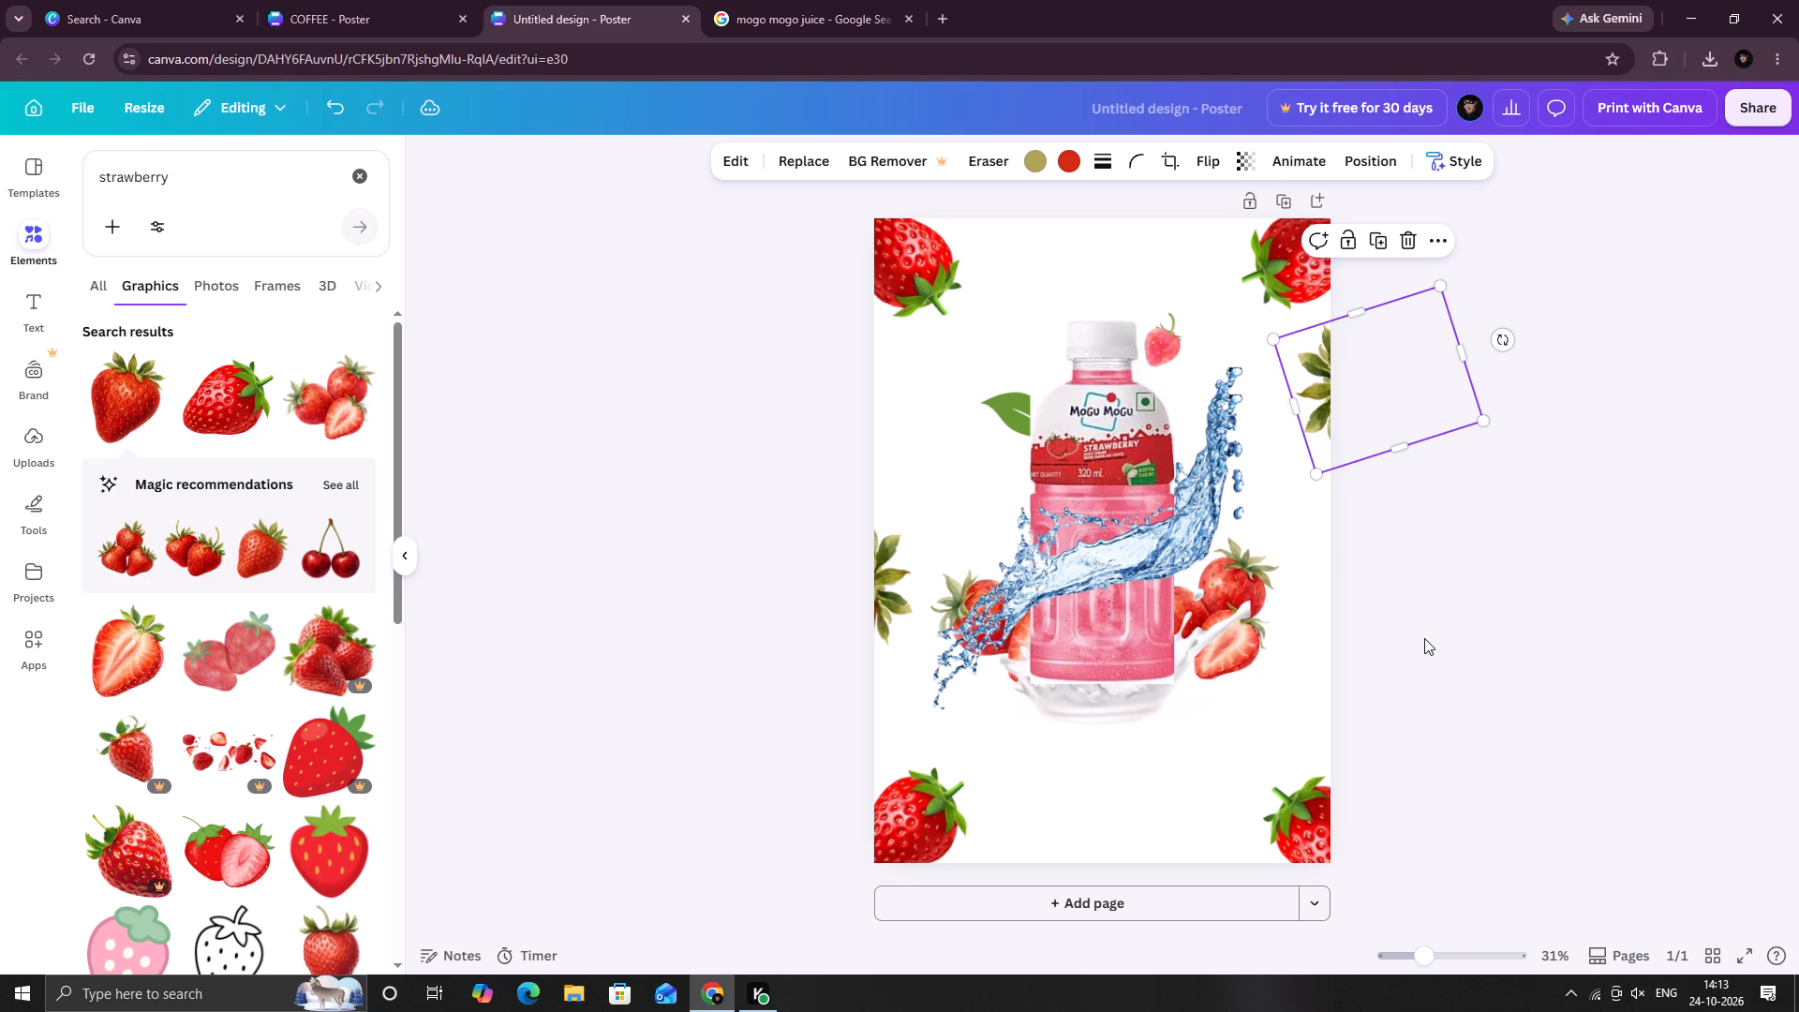
left_click(592, 301)
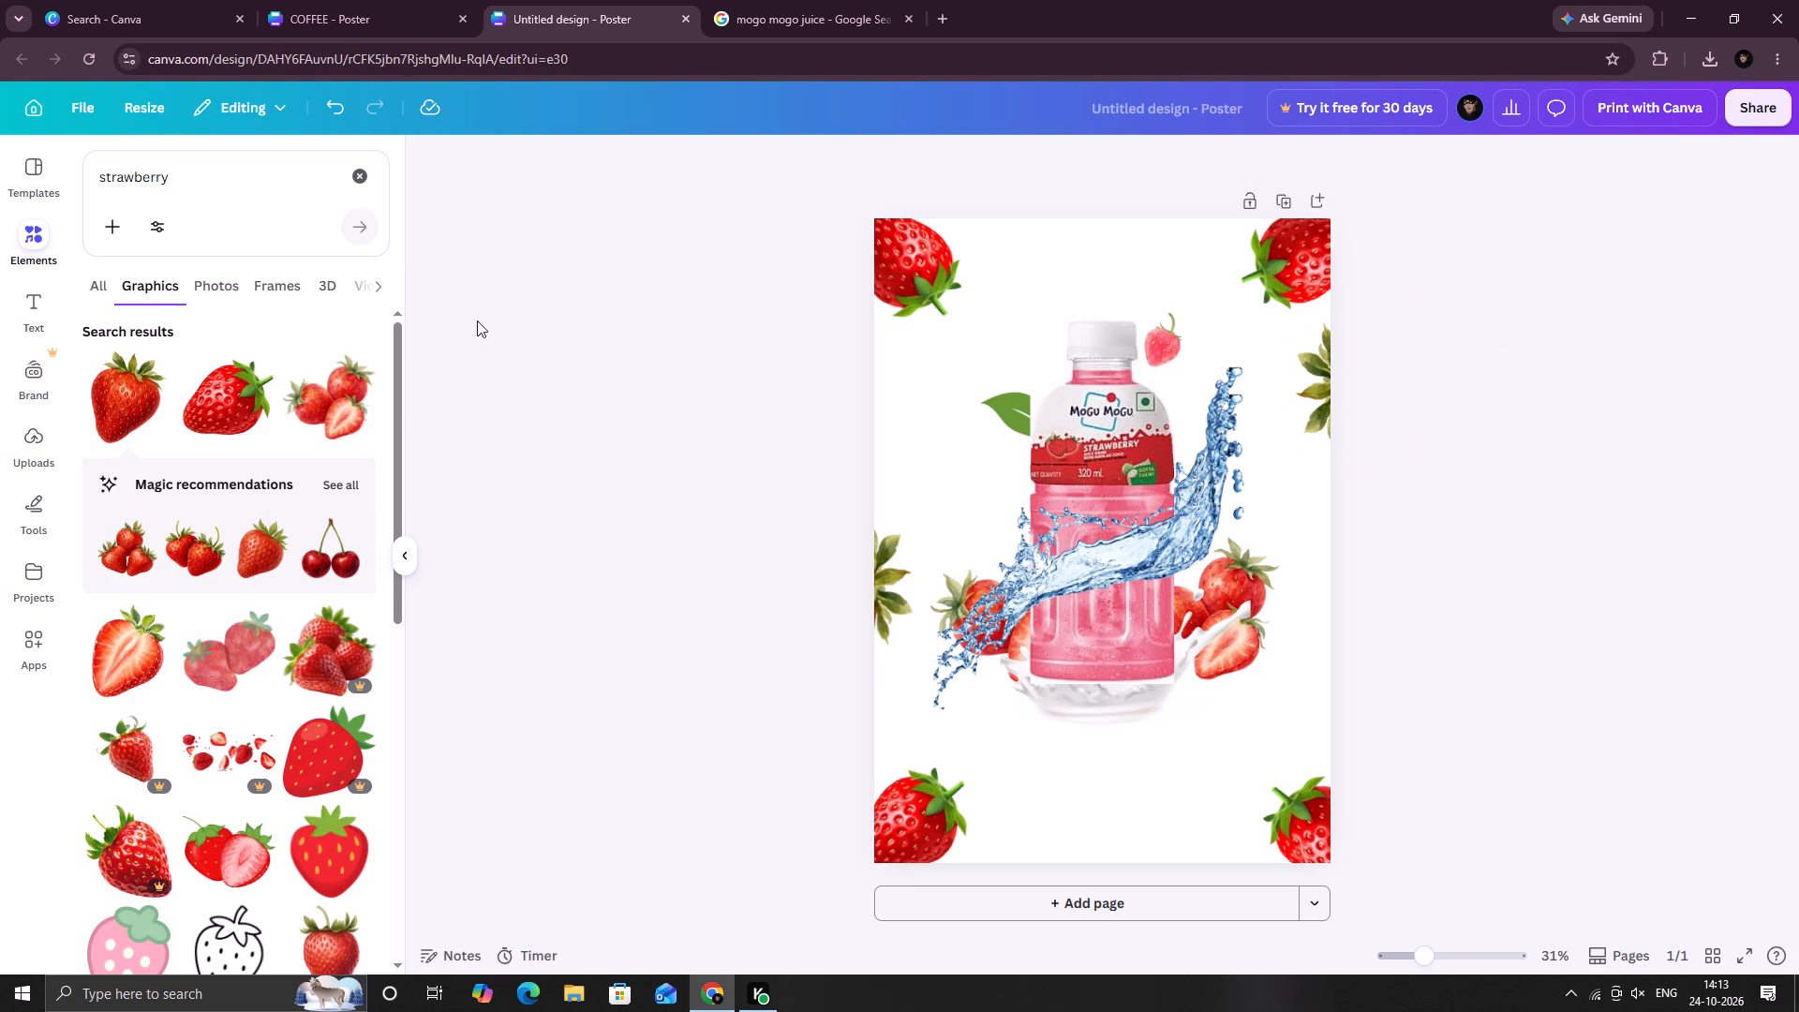
Browse the strawberry graphics for another accent to use on the poster.
left_click(234, 208)
scroll(228, 394, "down", 4)
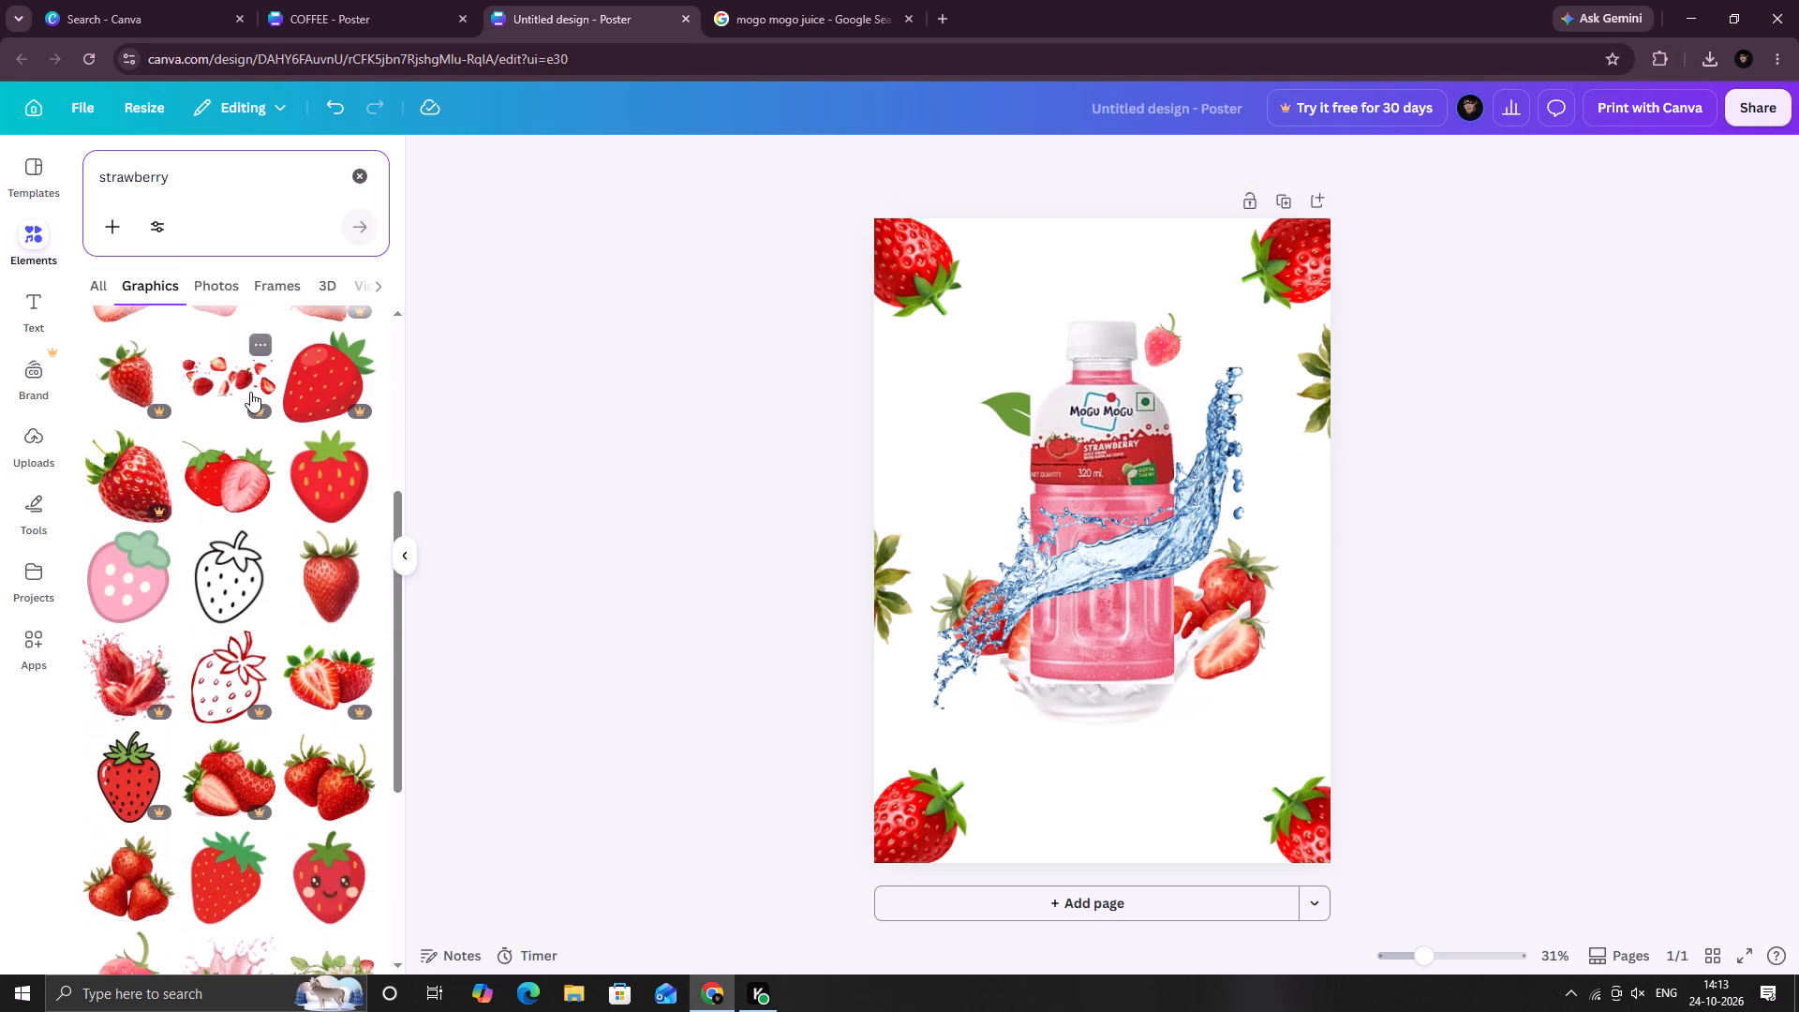
scroll(251, 392, "down", 4)
left_click(201, 169)
left_click(587, 301)
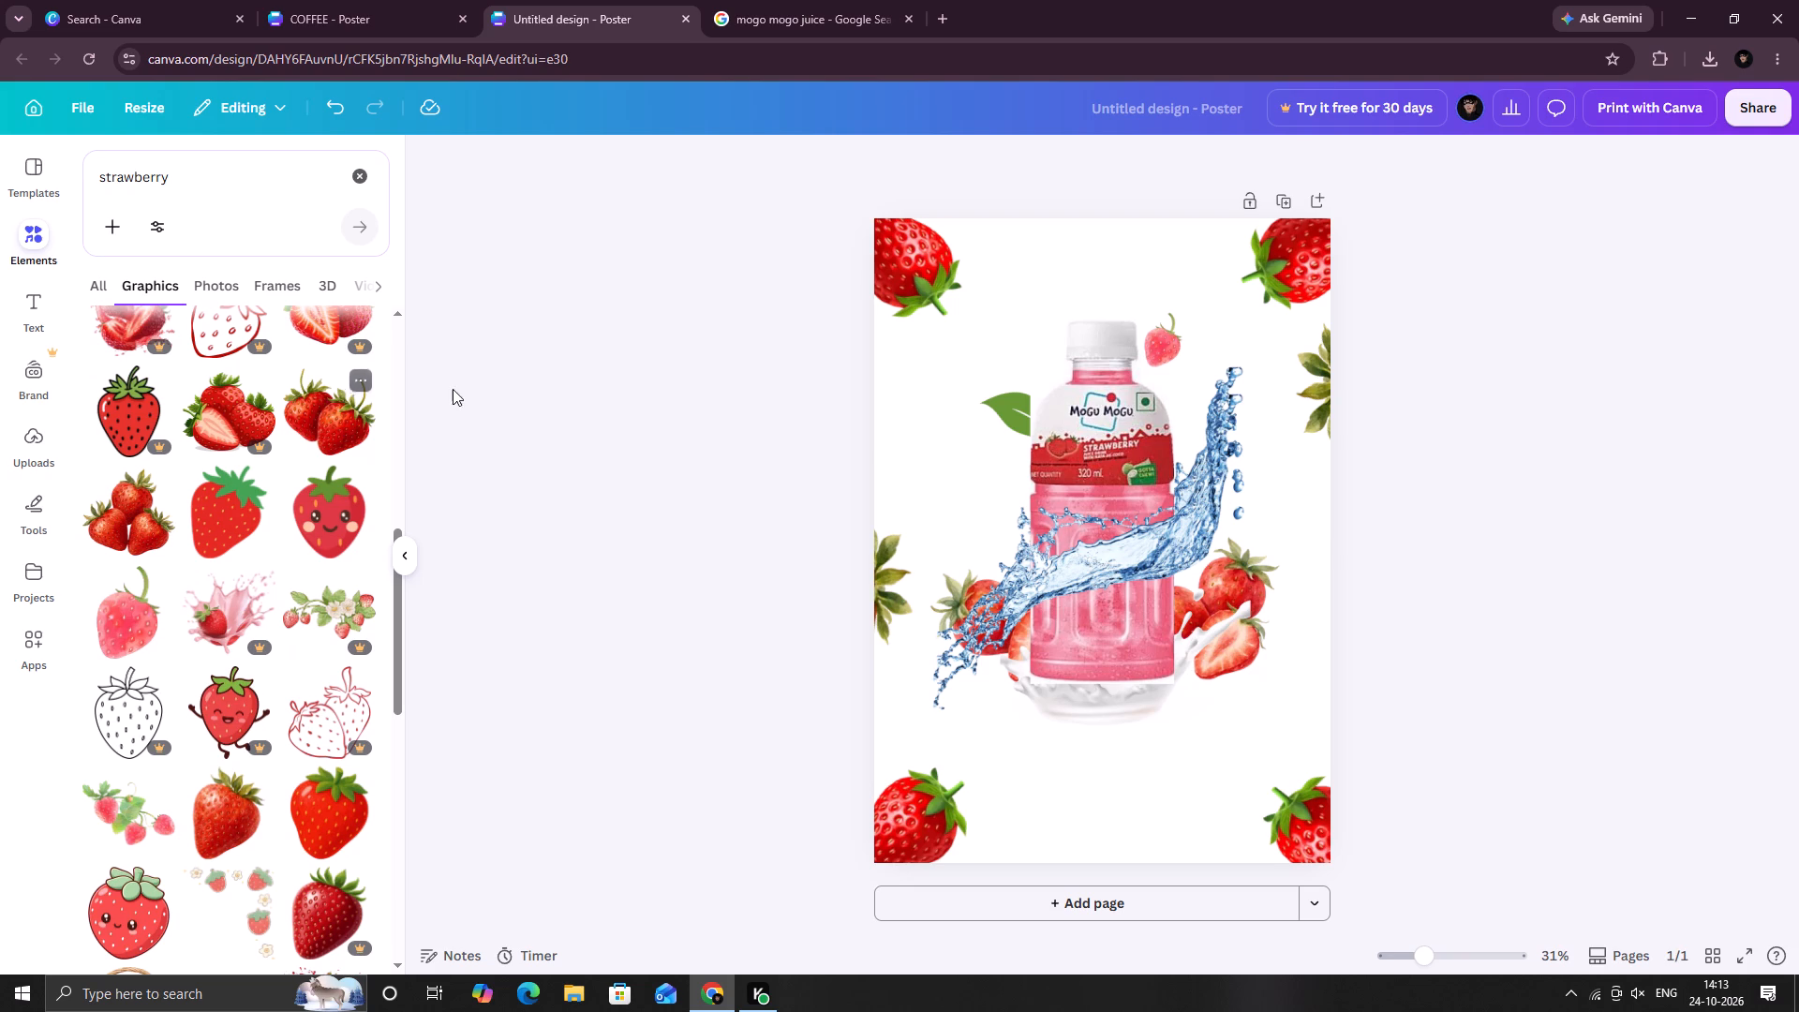
scroll(315, 495, "down", 1)
scroll(315, 495, "up", 9)
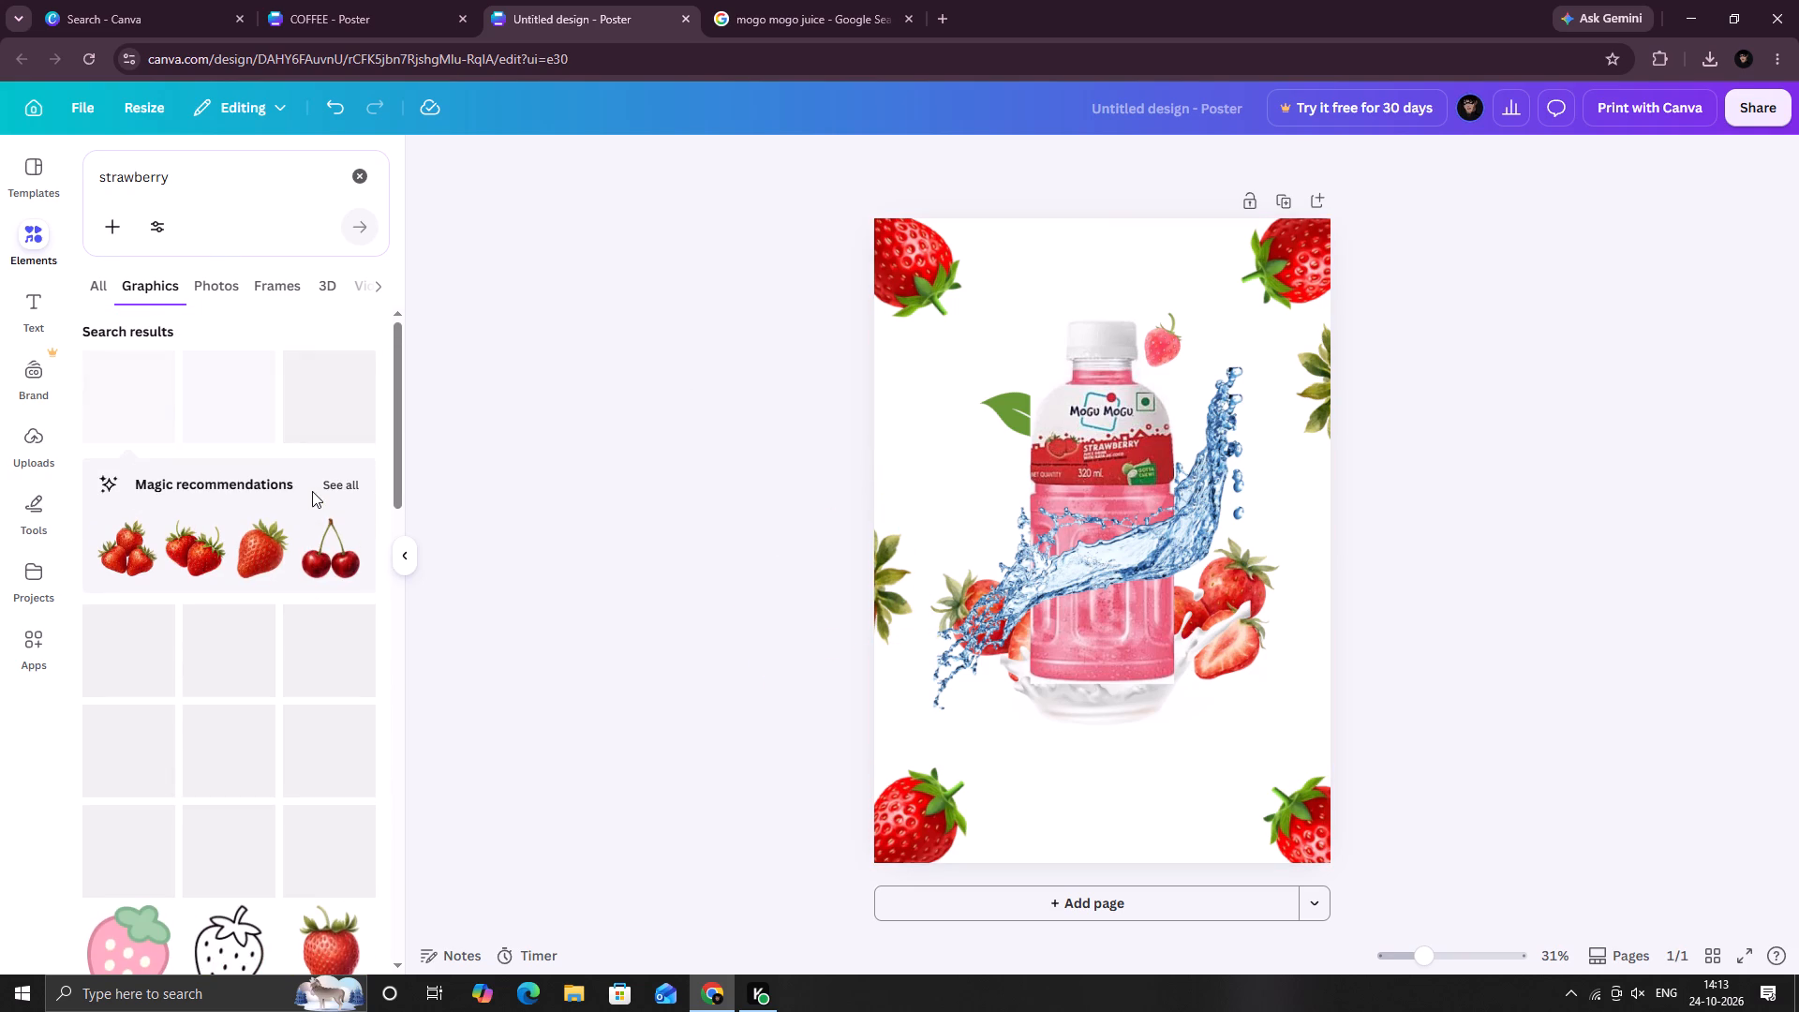
scroll(311, 488, "up", 4)
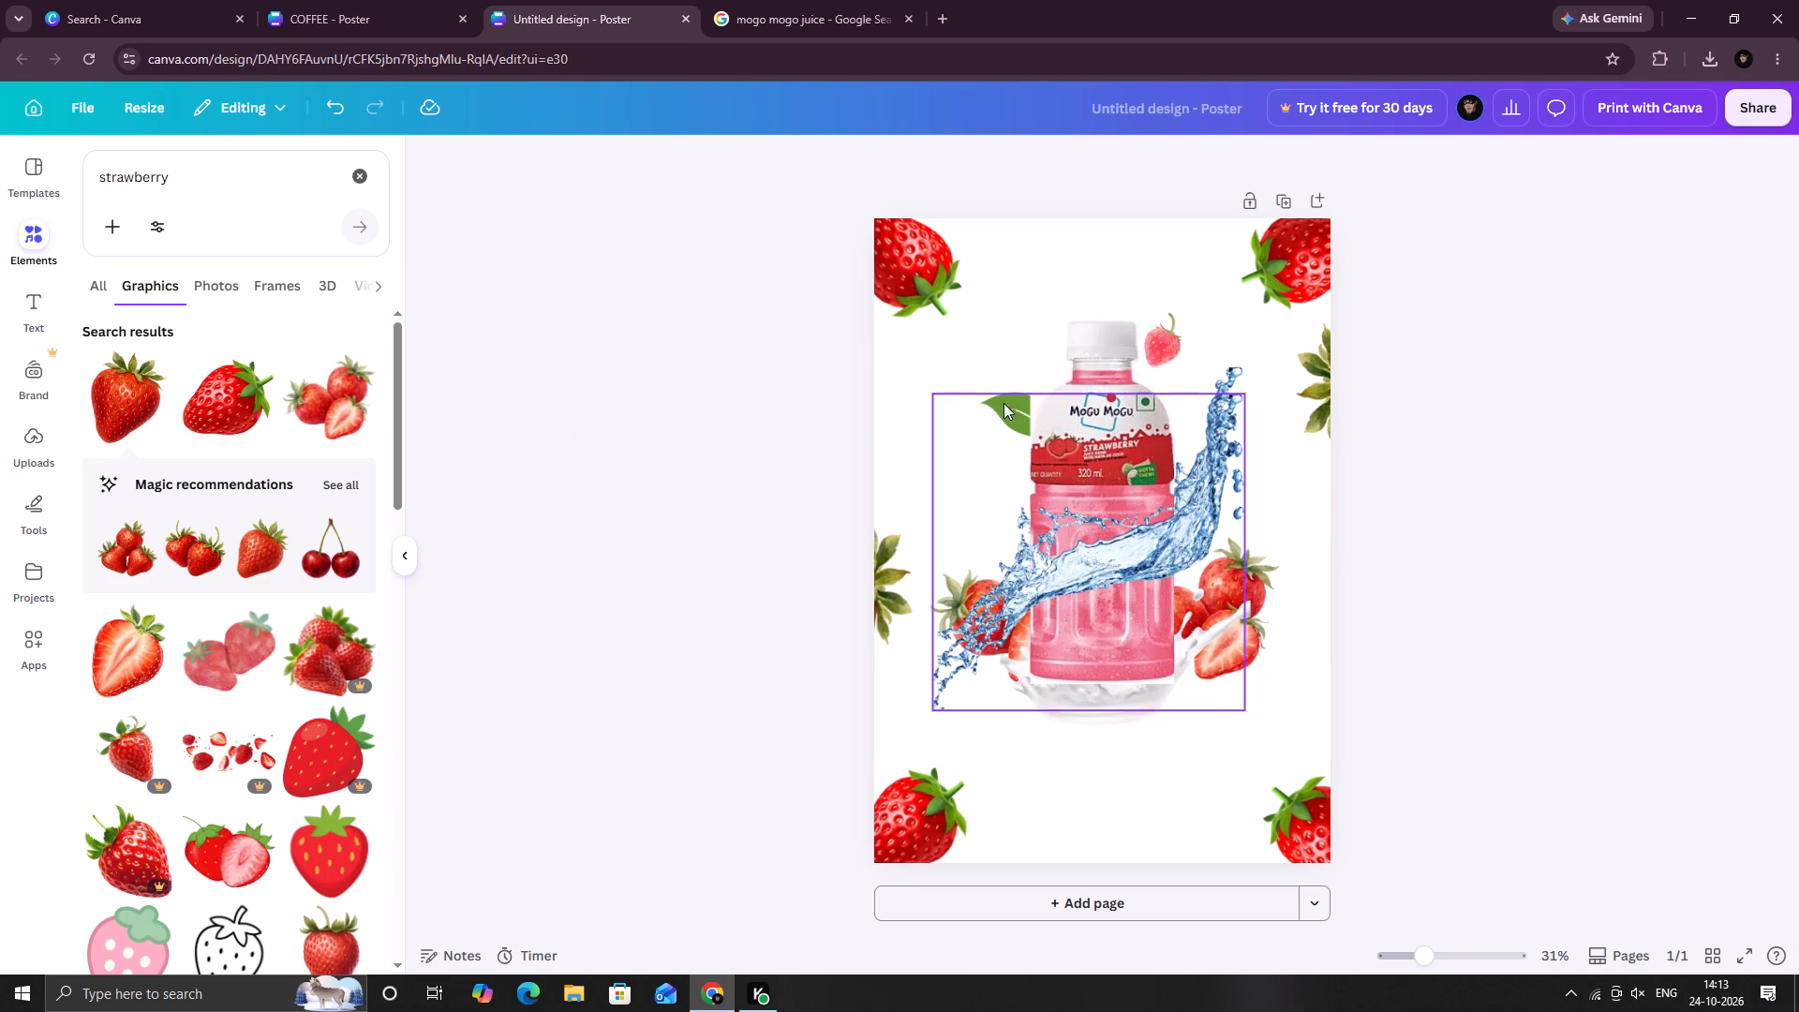
Set the page background to a solid pale pink, #FAEAEA.
left_click(917, 342)
left_click(1063, 160)
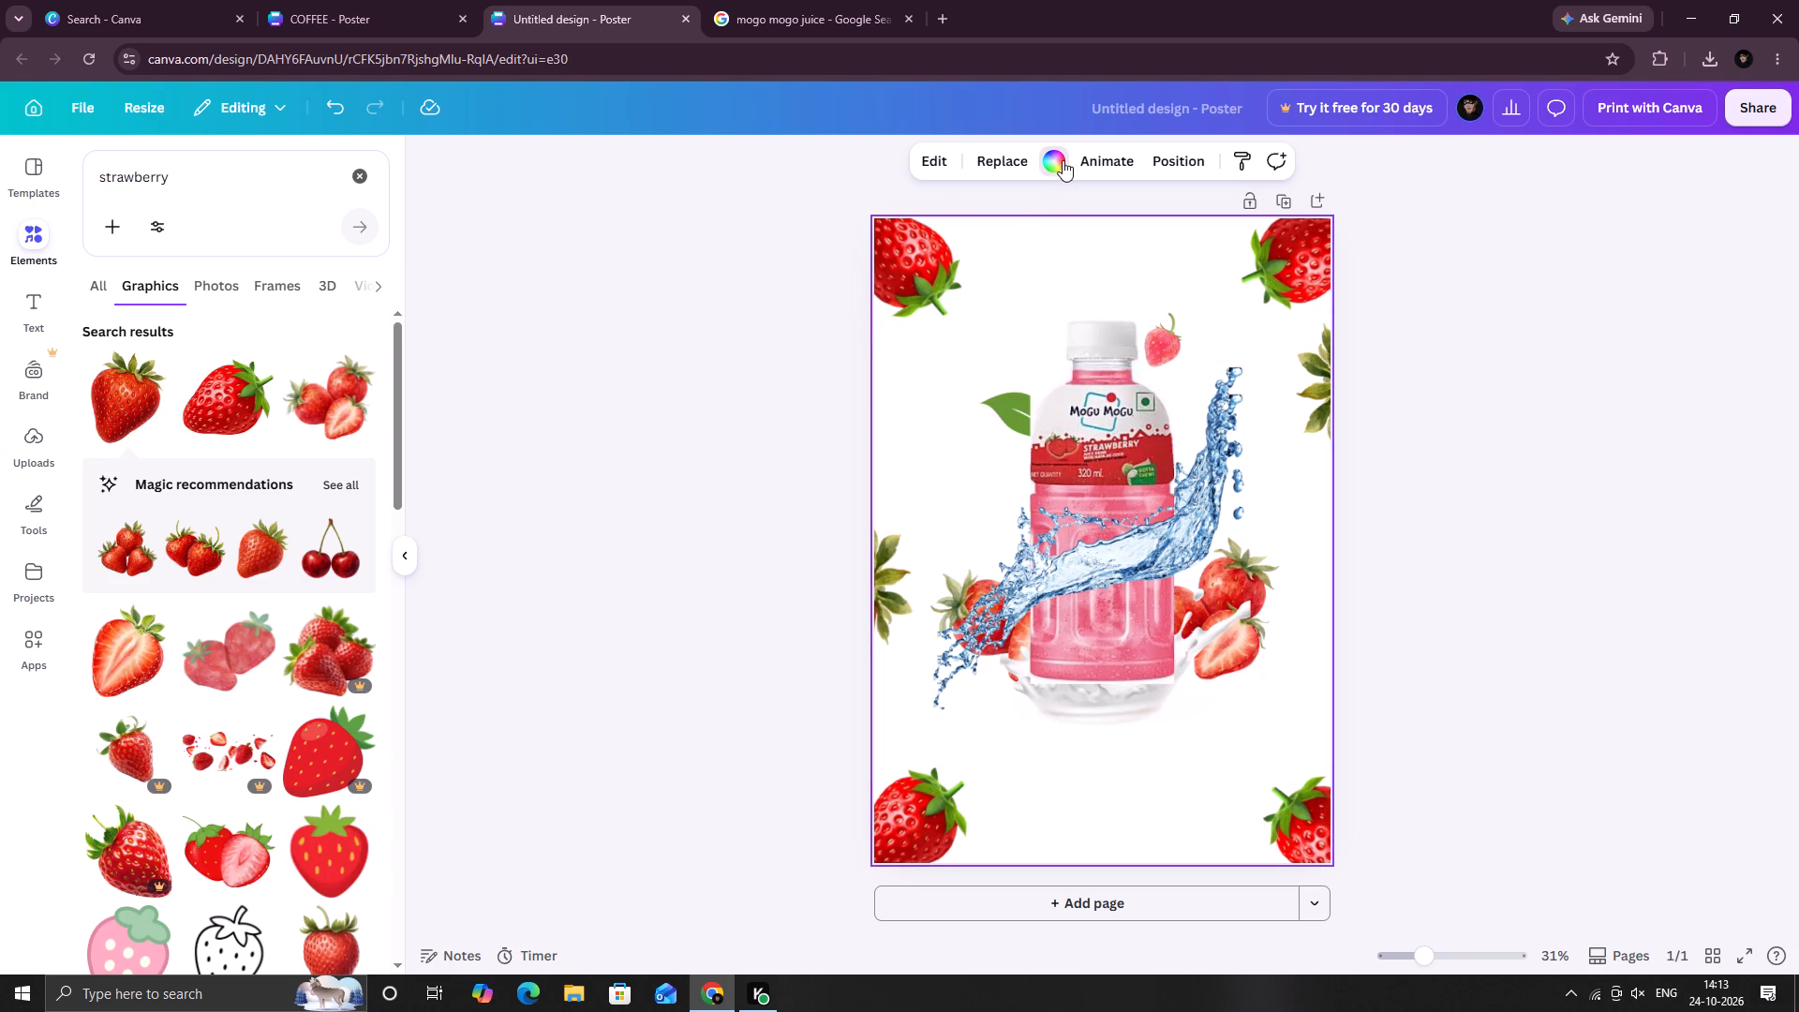
left_click(103, 305)
left_click_drag(145, 401, 229, 449)
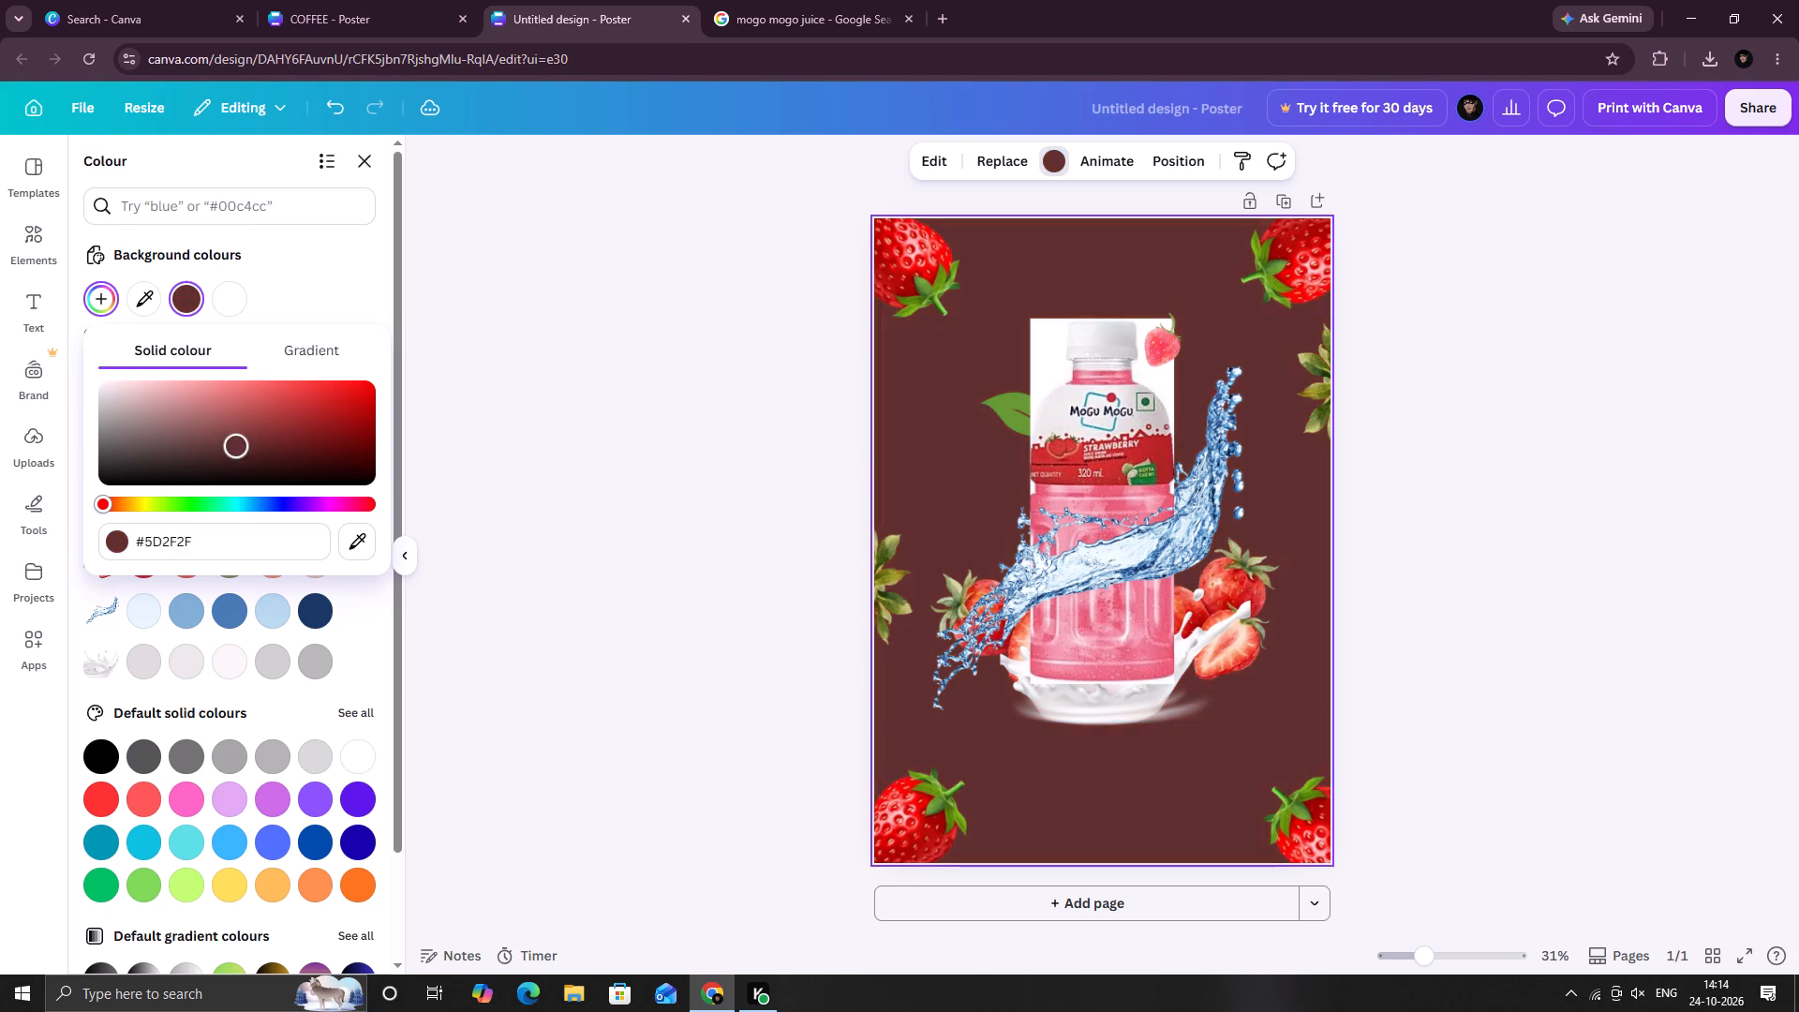
left_click_drag(229, 449, 84, 432)
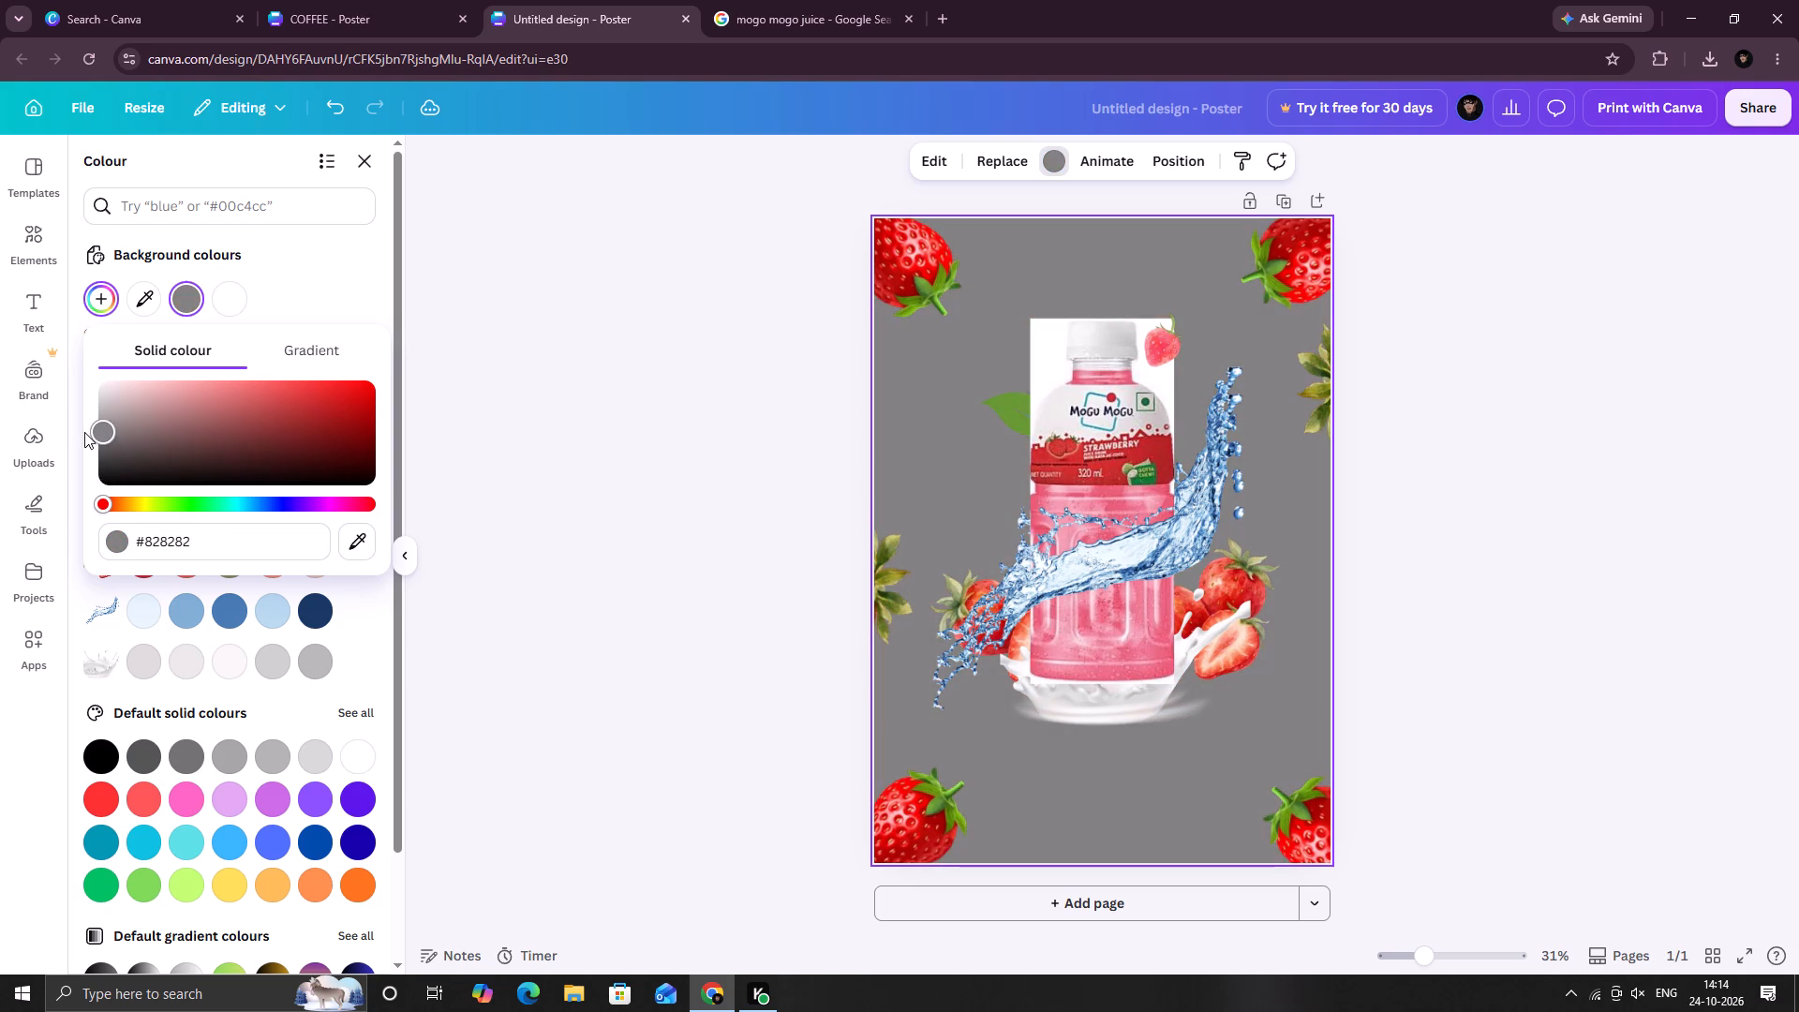
left_click_drag(84, 432, 117, 382)
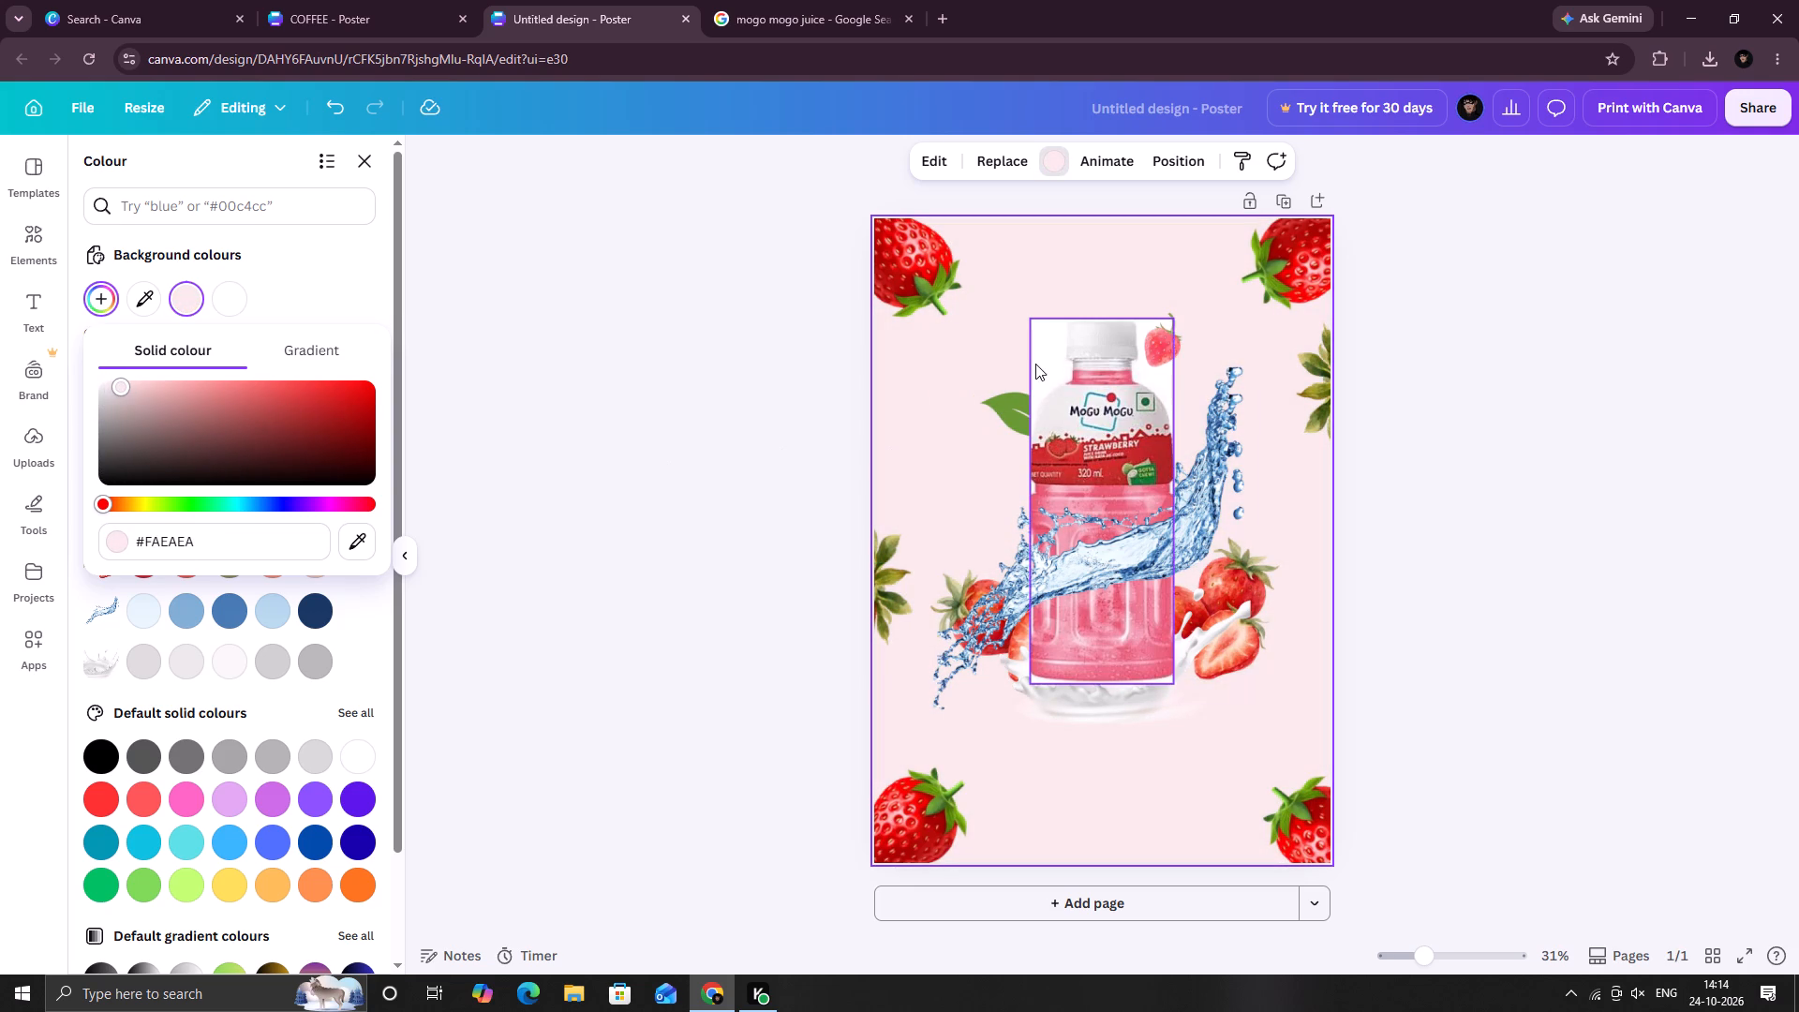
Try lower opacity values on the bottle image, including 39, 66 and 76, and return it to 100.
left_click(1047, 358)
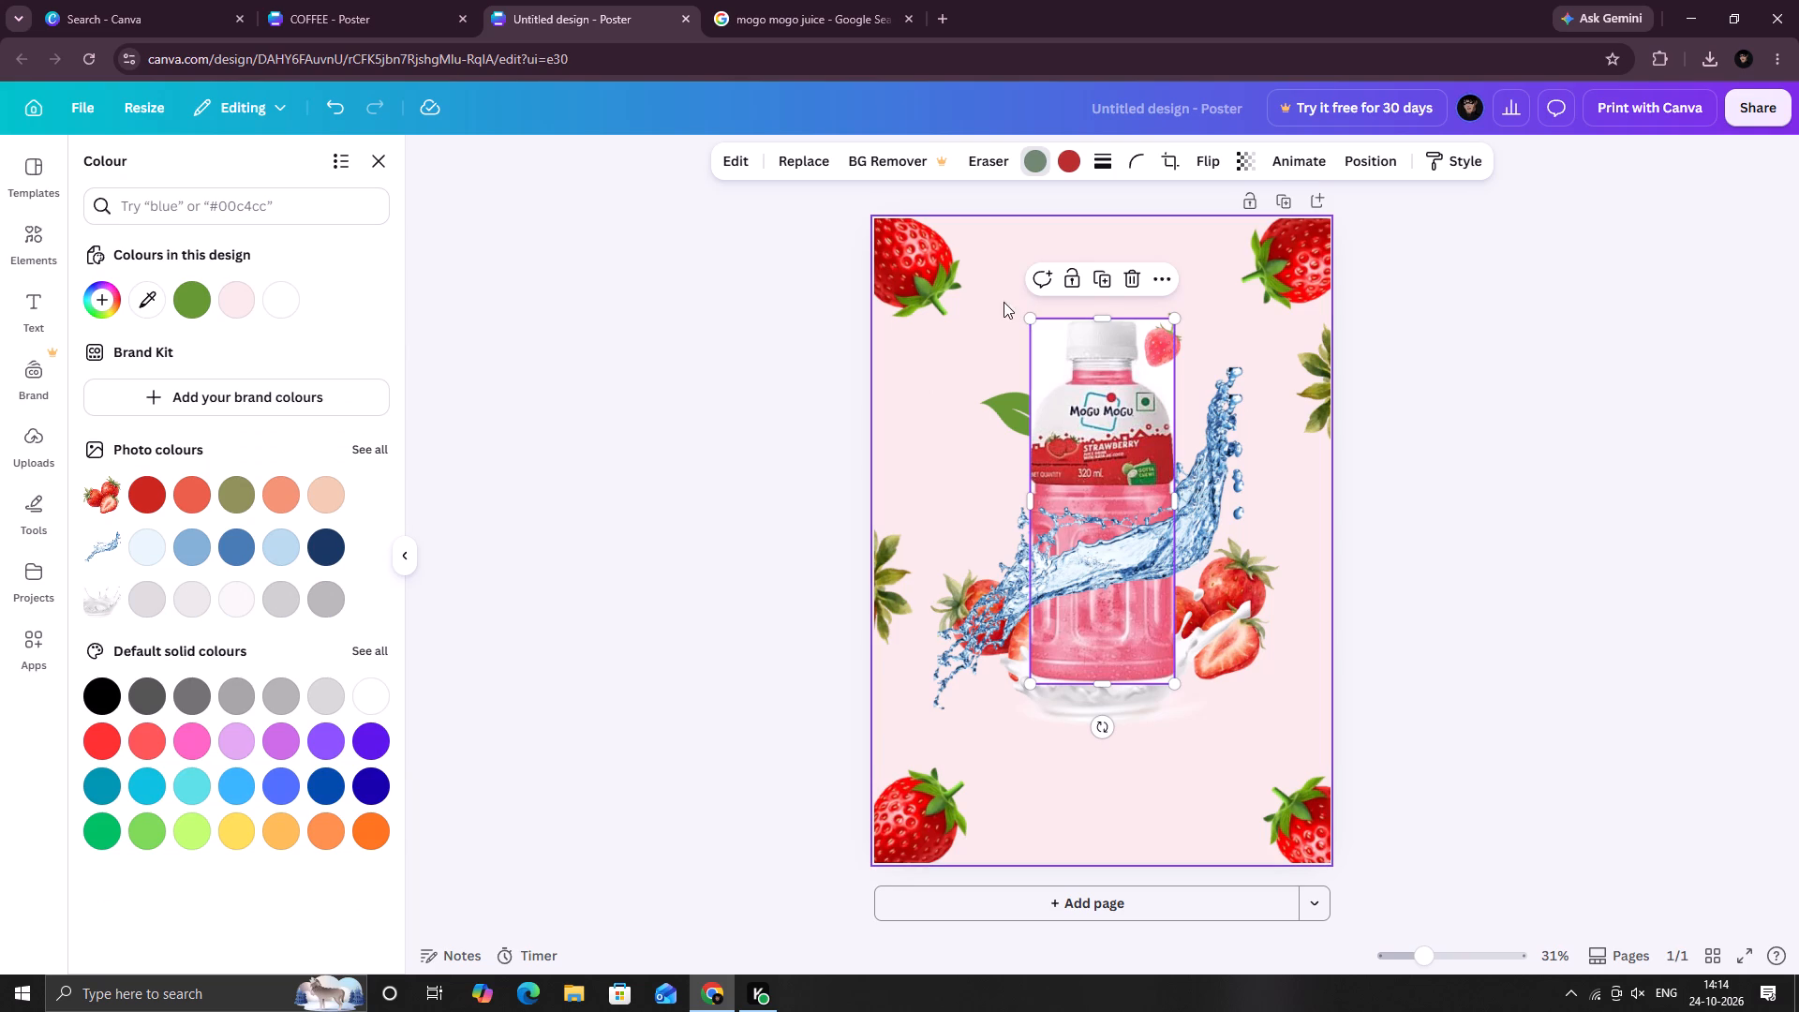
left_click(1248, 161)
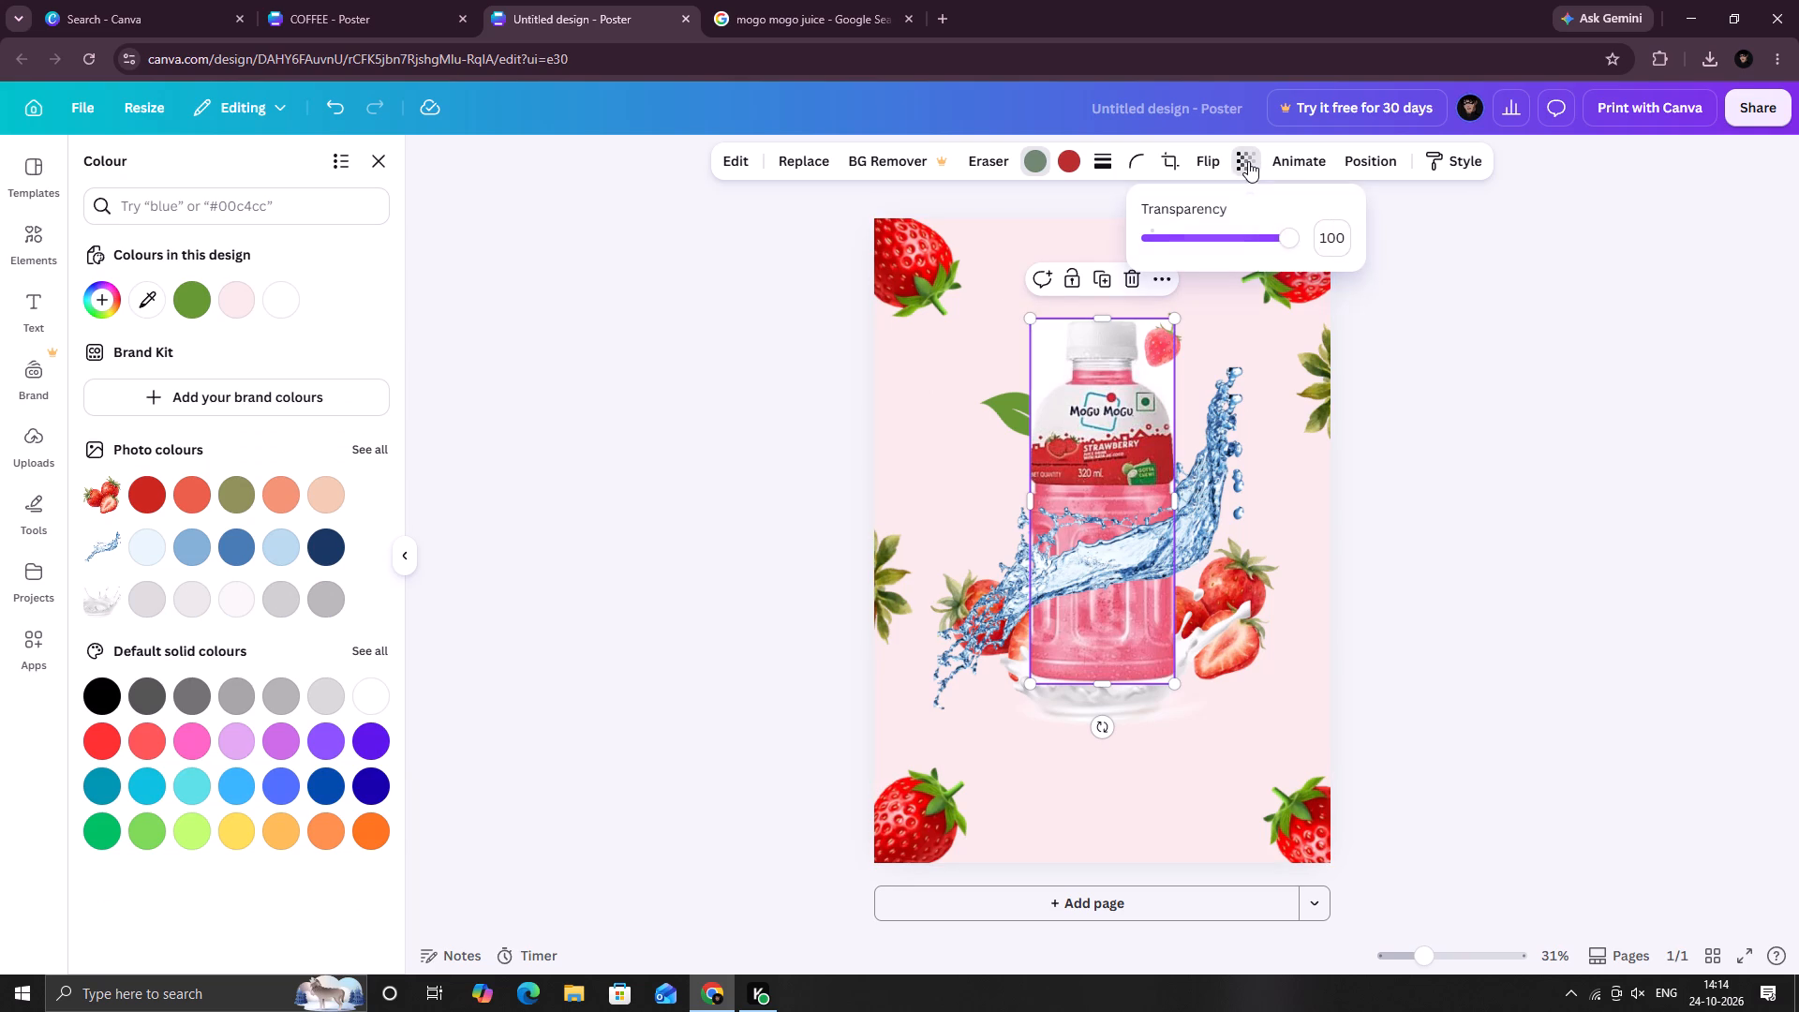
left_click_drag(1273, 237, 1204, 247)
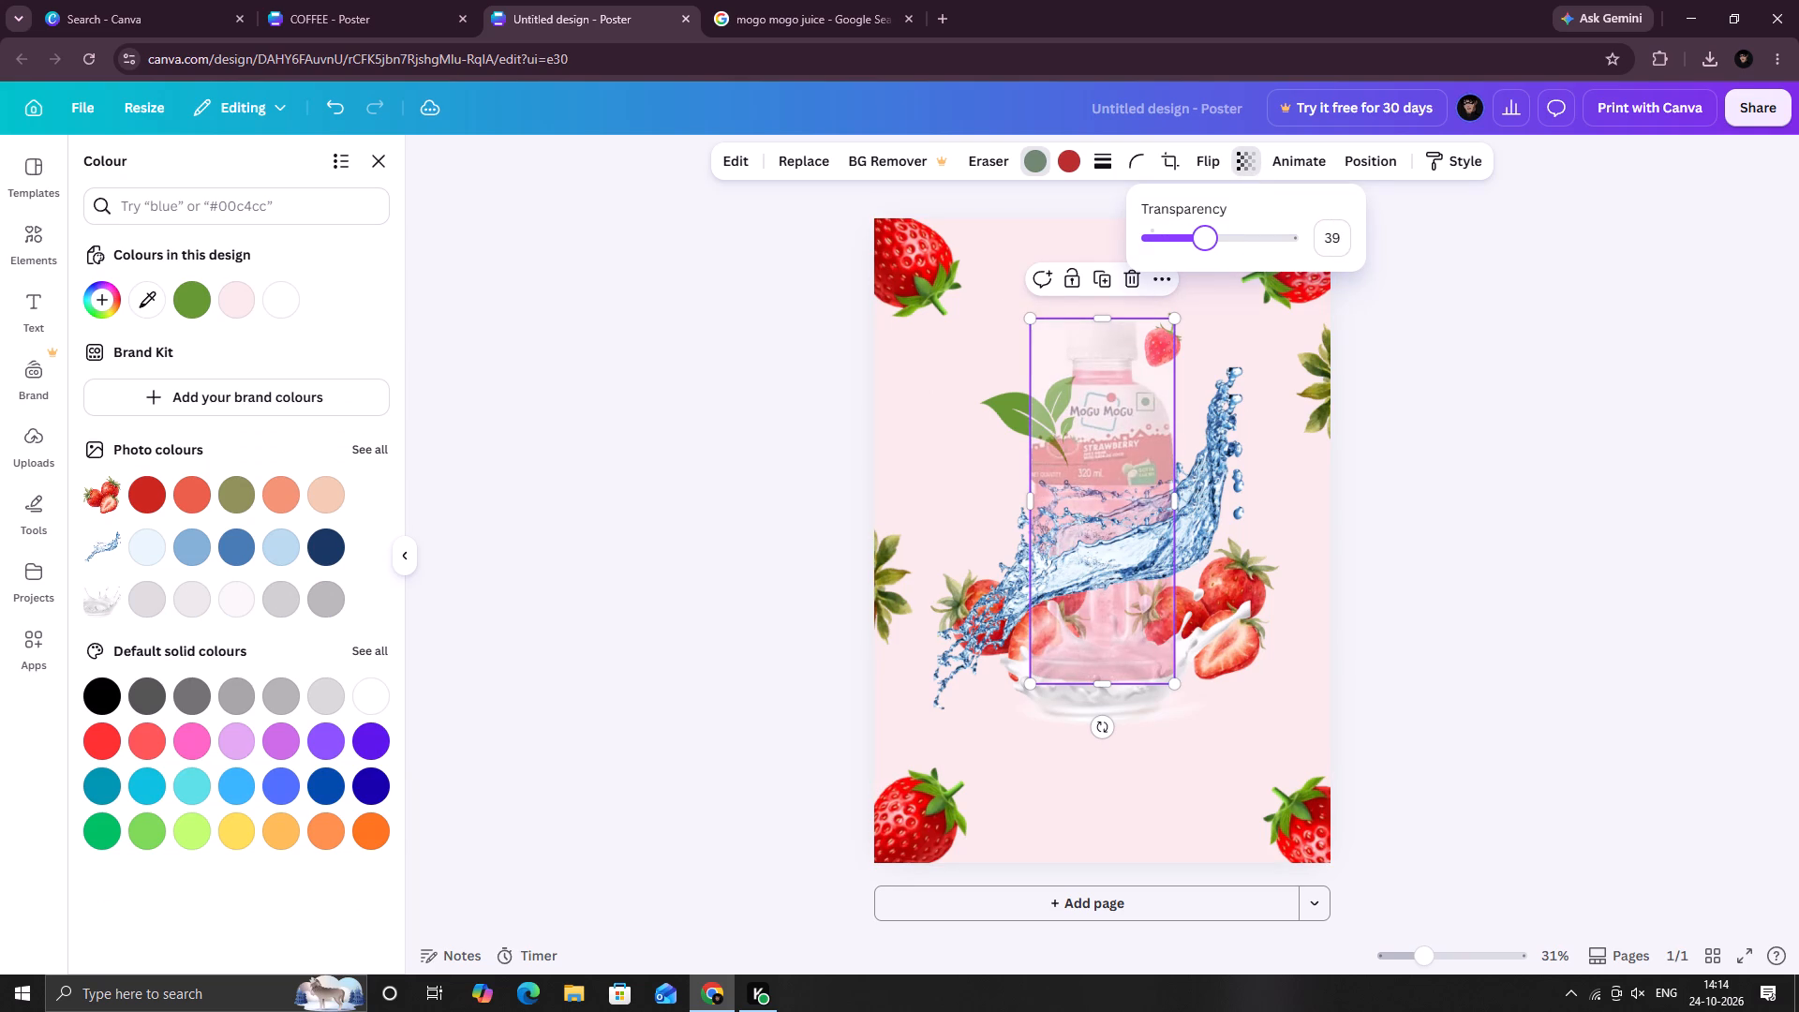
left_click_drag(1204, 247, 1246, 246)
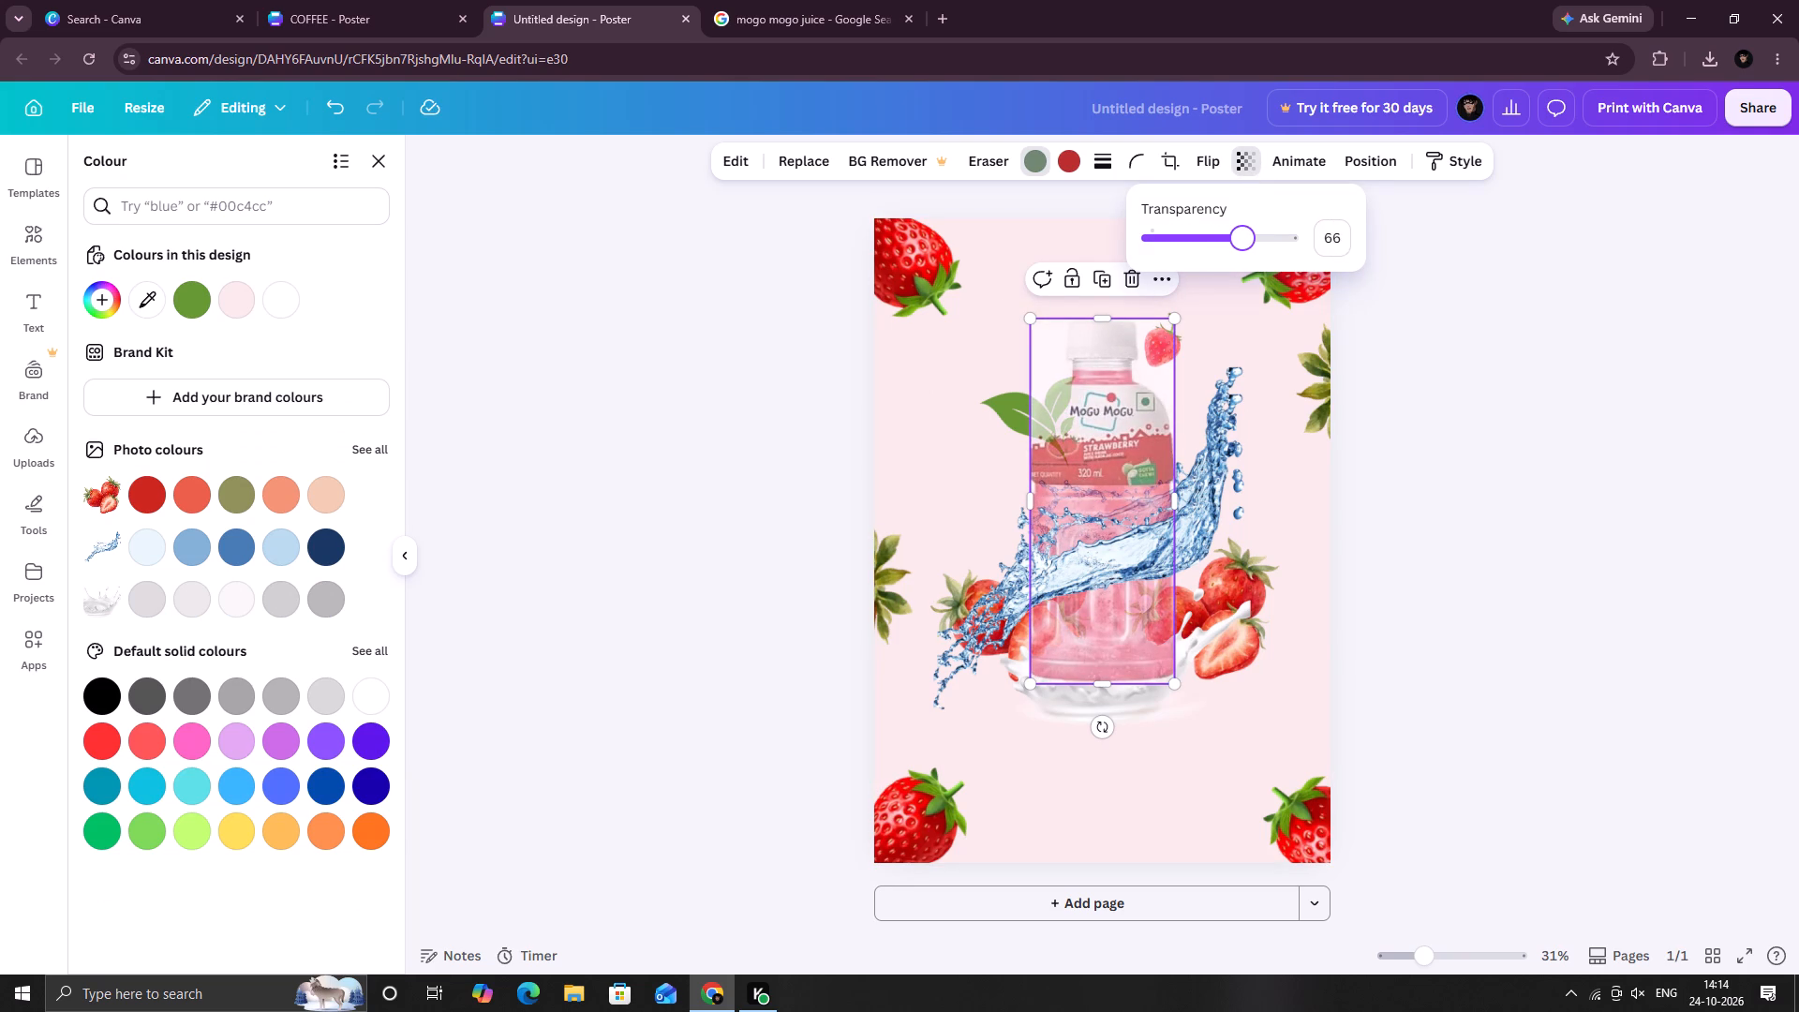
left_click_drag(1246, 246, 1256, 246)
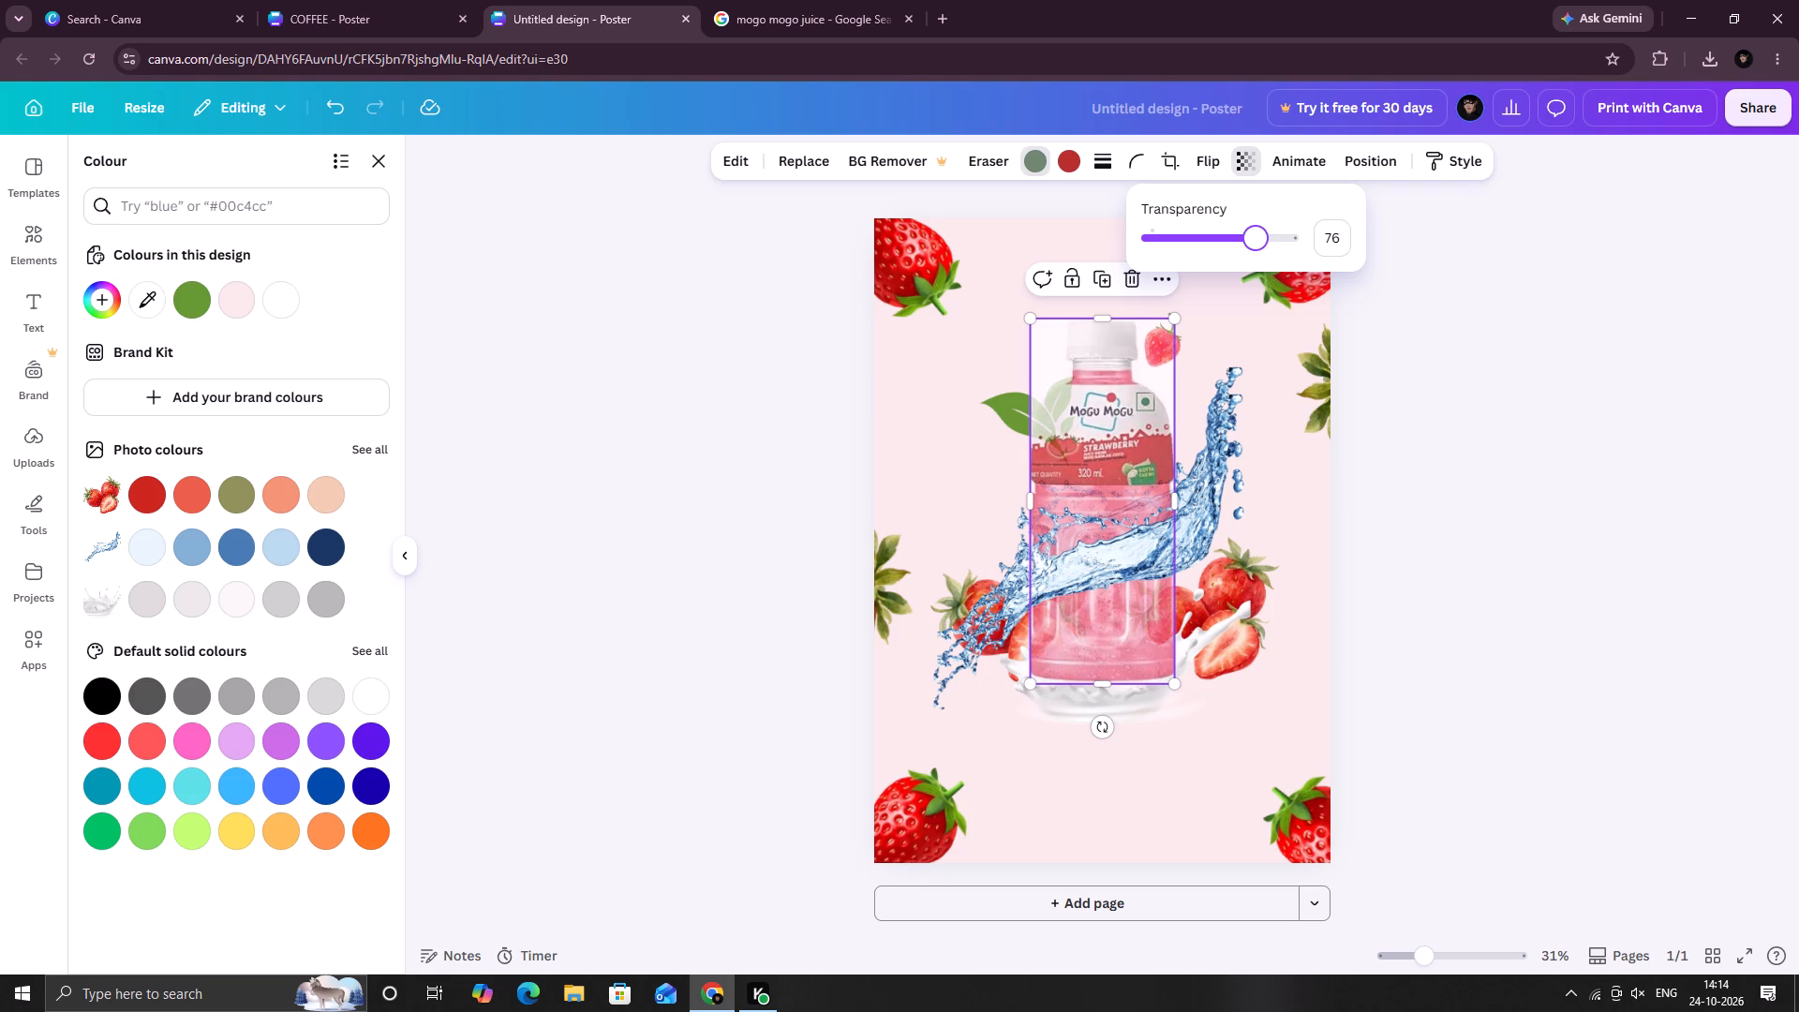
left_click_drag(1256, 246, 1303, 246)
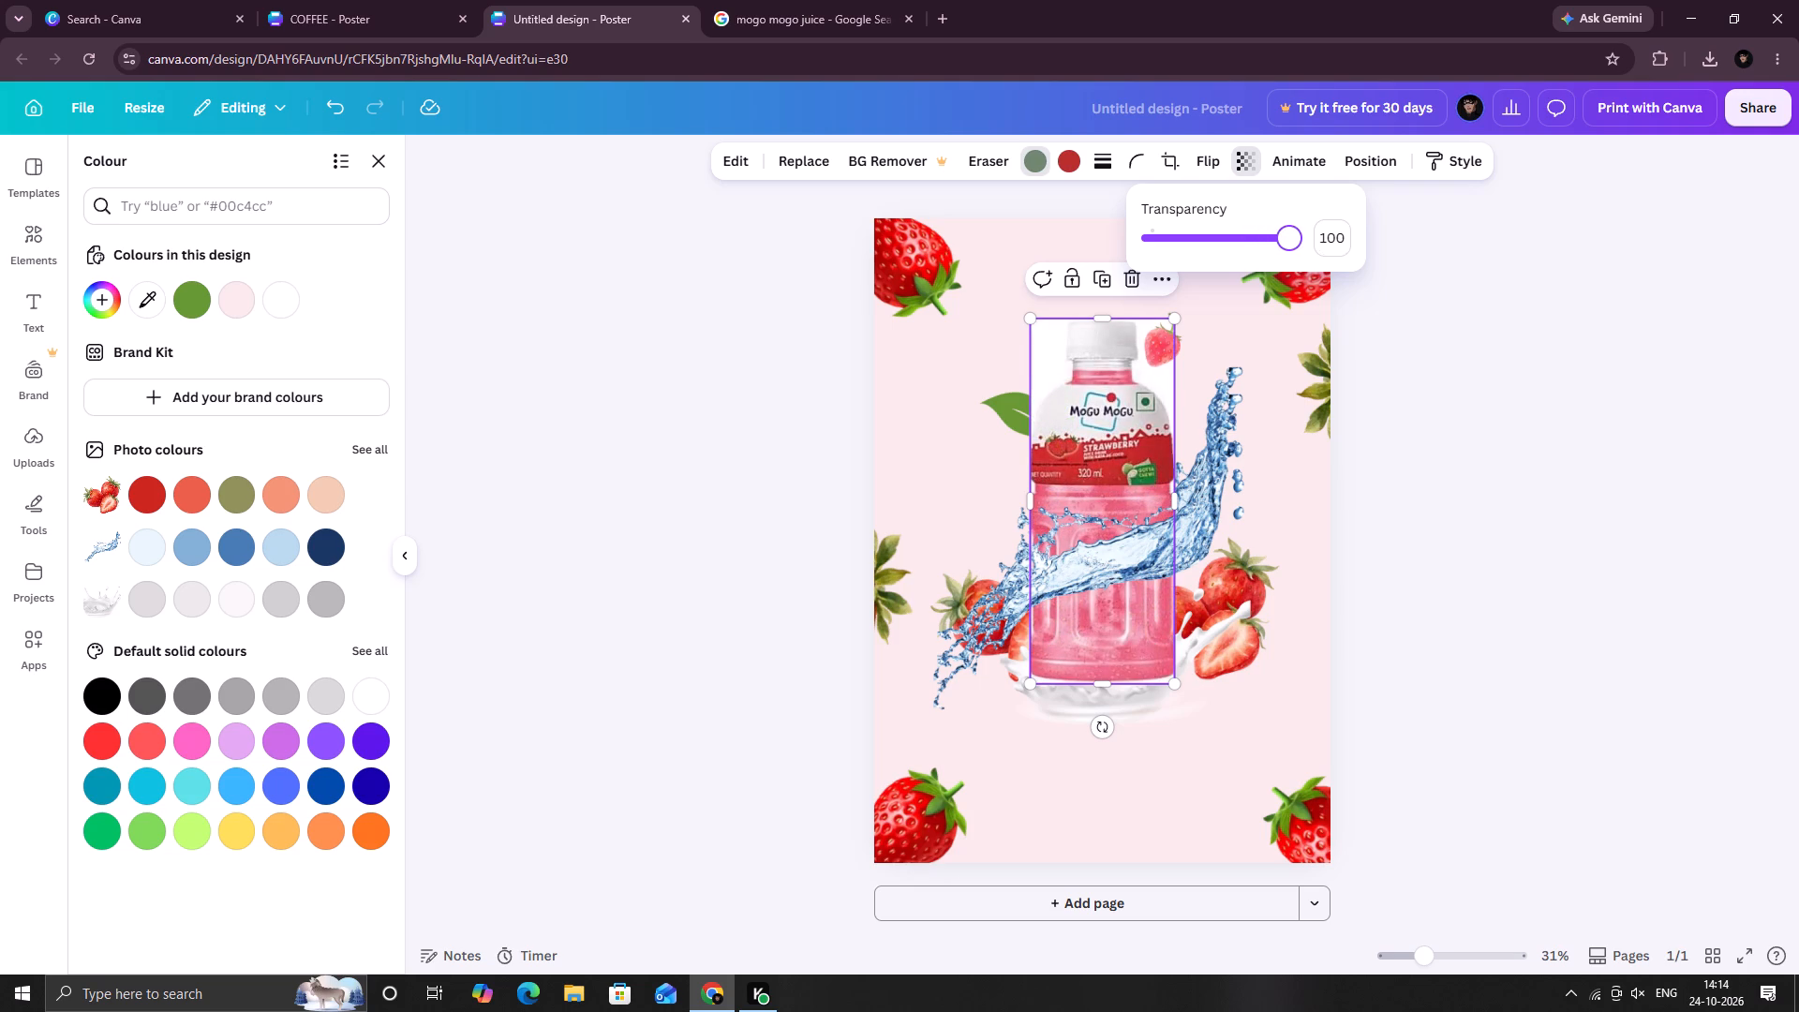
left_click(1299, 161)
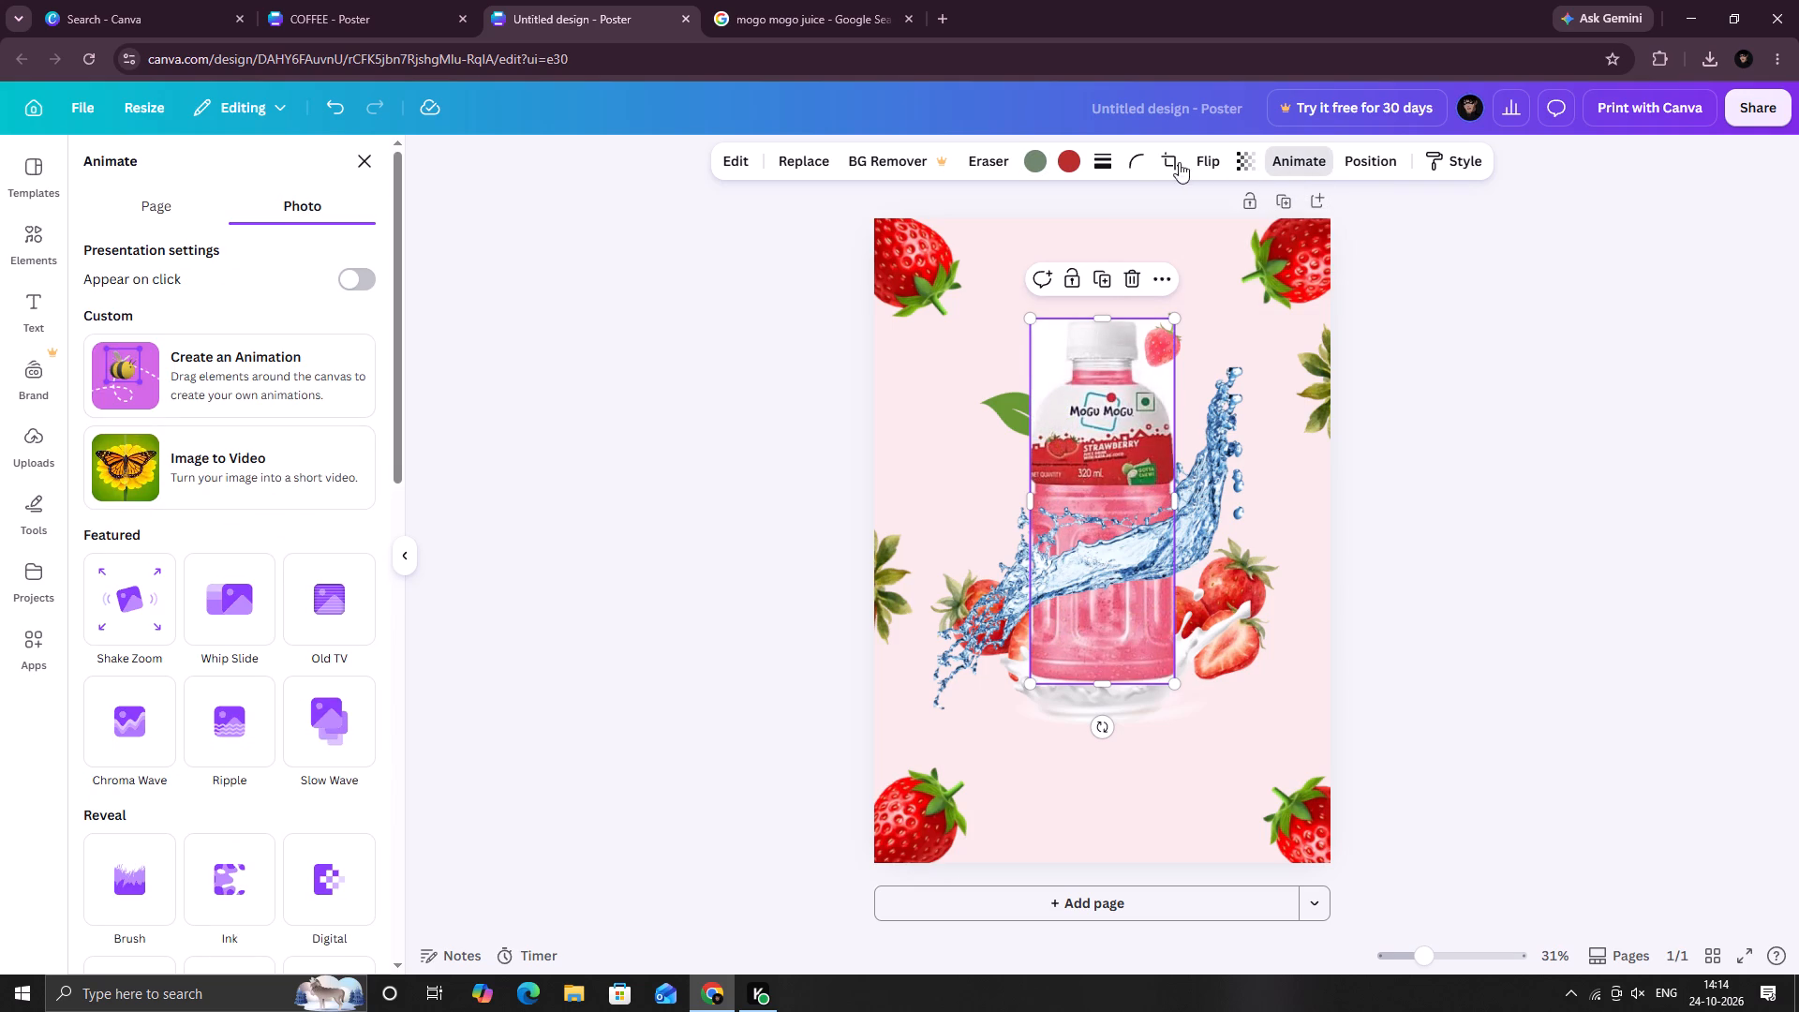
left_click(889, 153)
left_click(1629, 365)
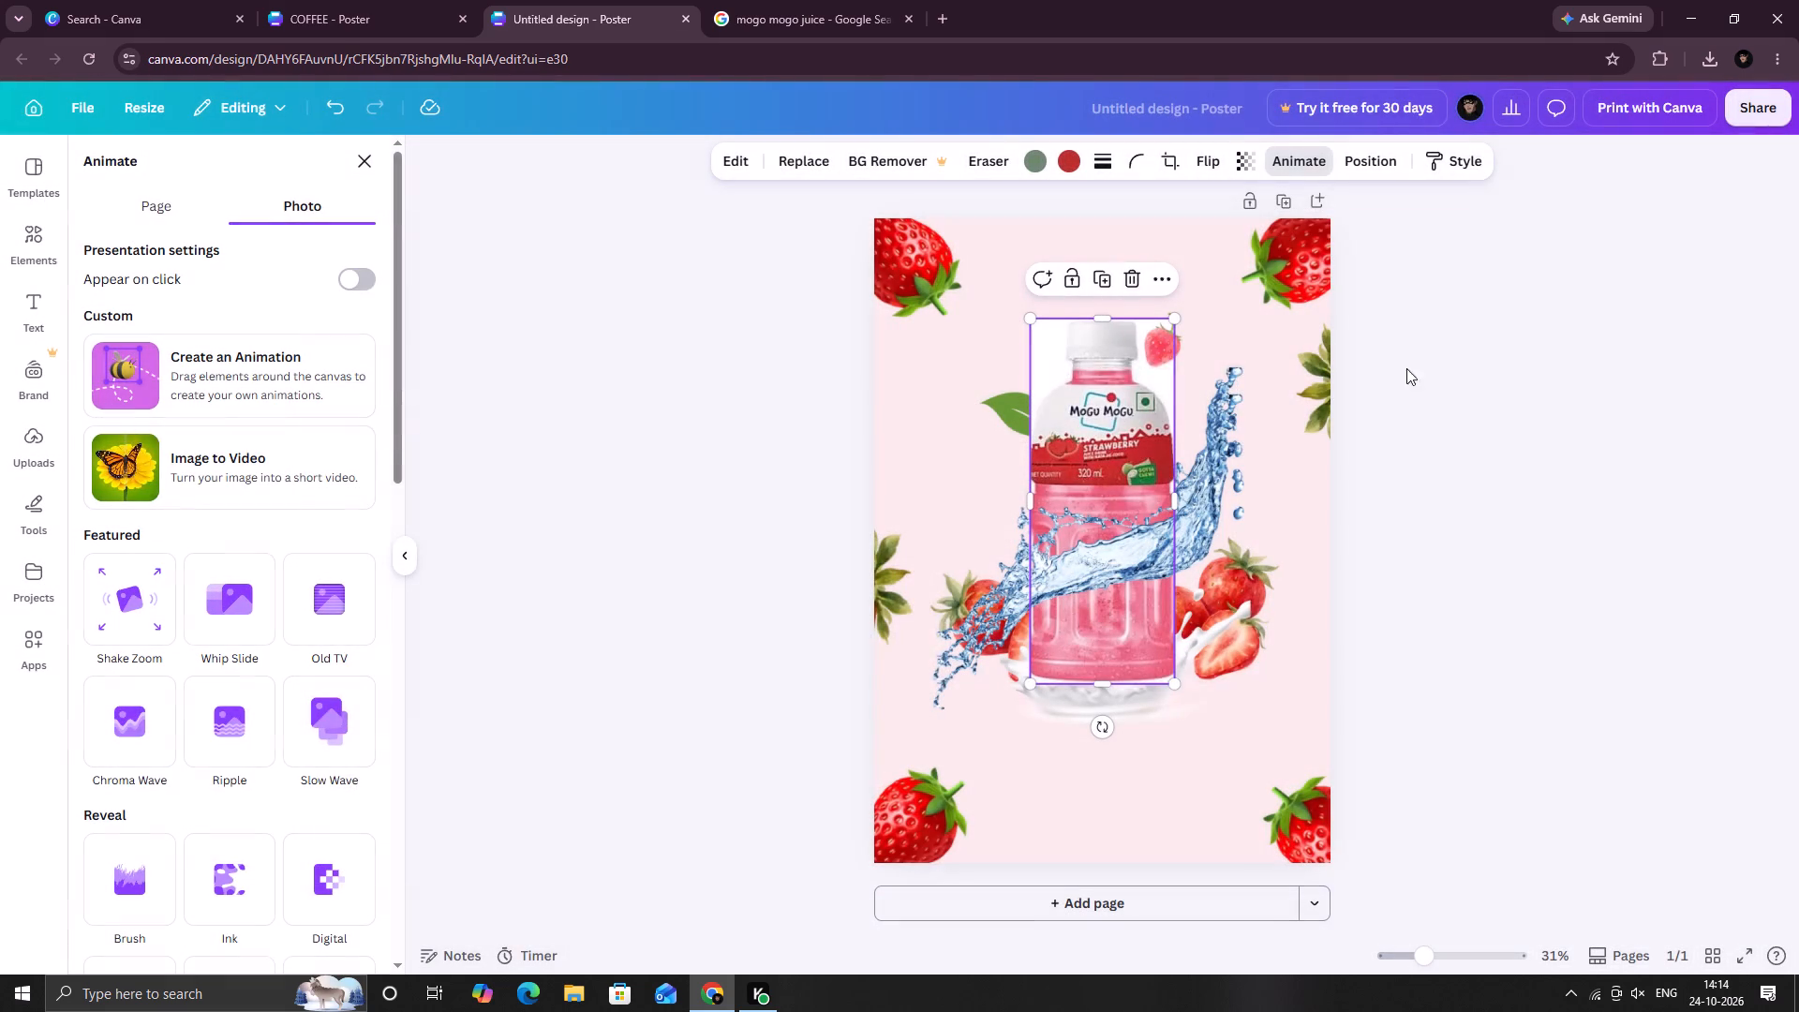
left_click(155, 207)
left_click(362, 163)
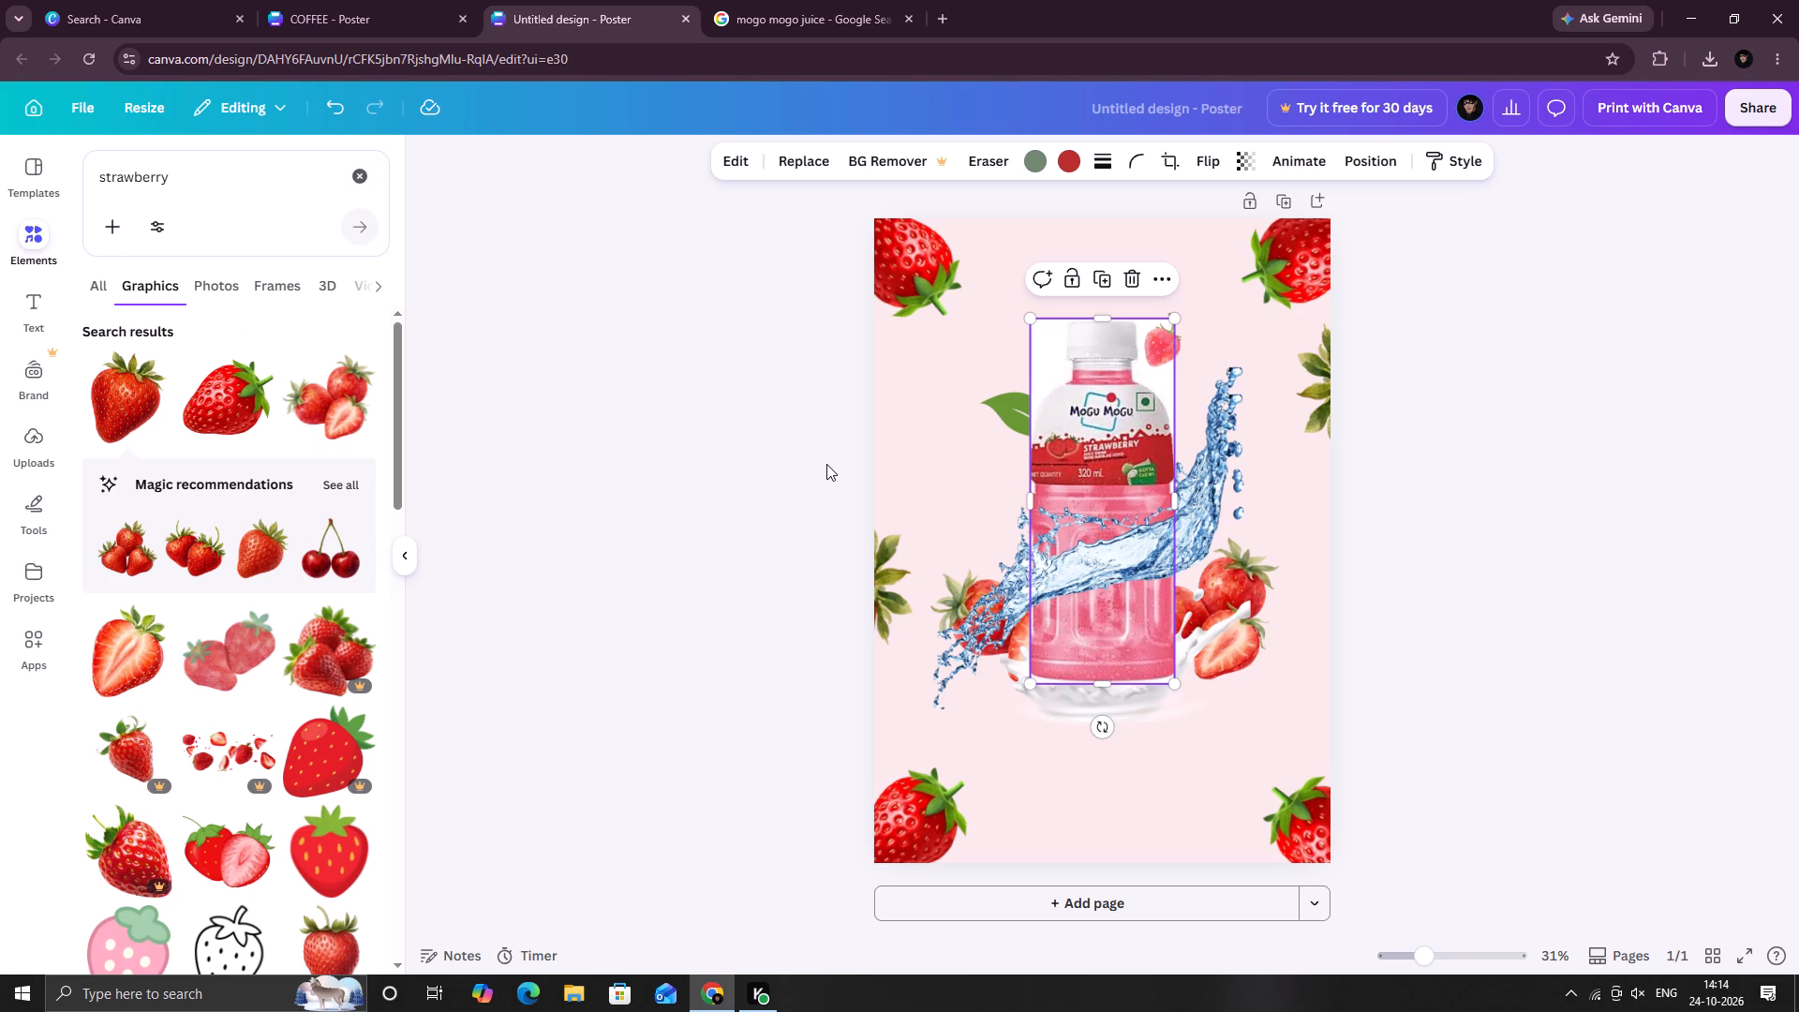
Shift the strawberry at the page's bottom-left corner slightly further off the page, keeping its leaves on the page.
left_click(944, 810)
left_click_drag(927, 805, 892, 811)
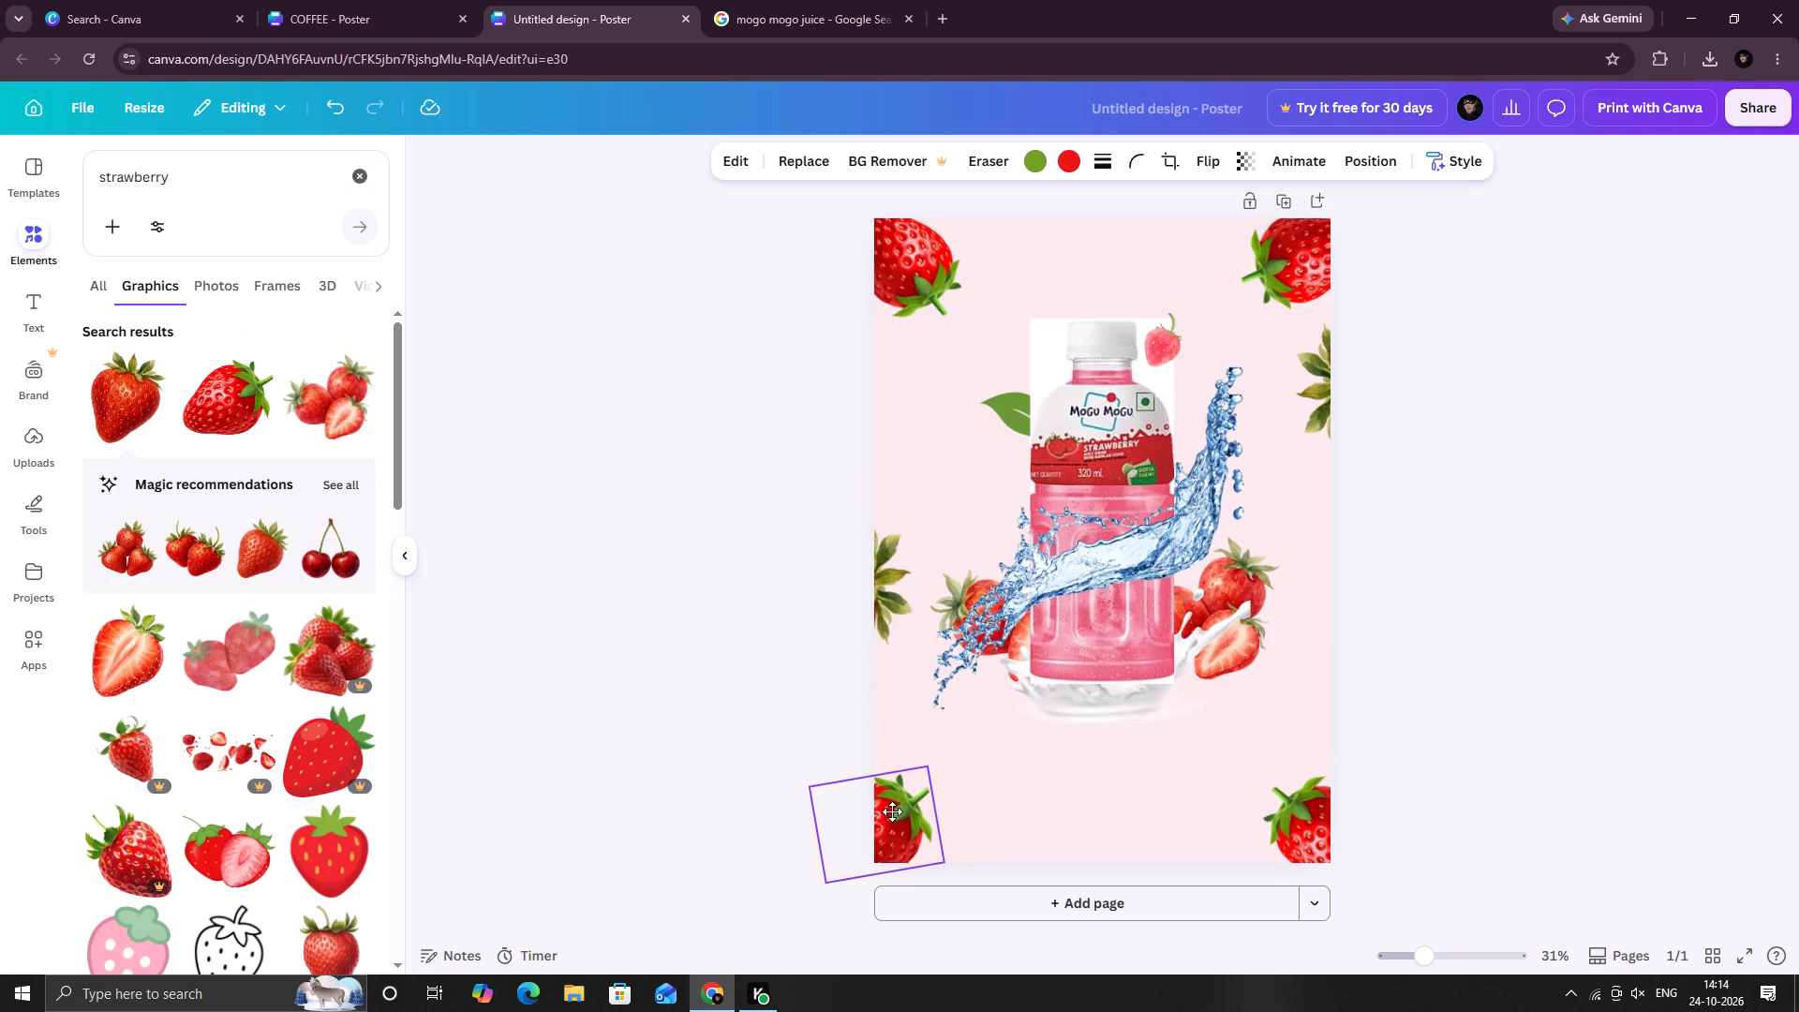
left_click_drag(892, 811, 918, 816)
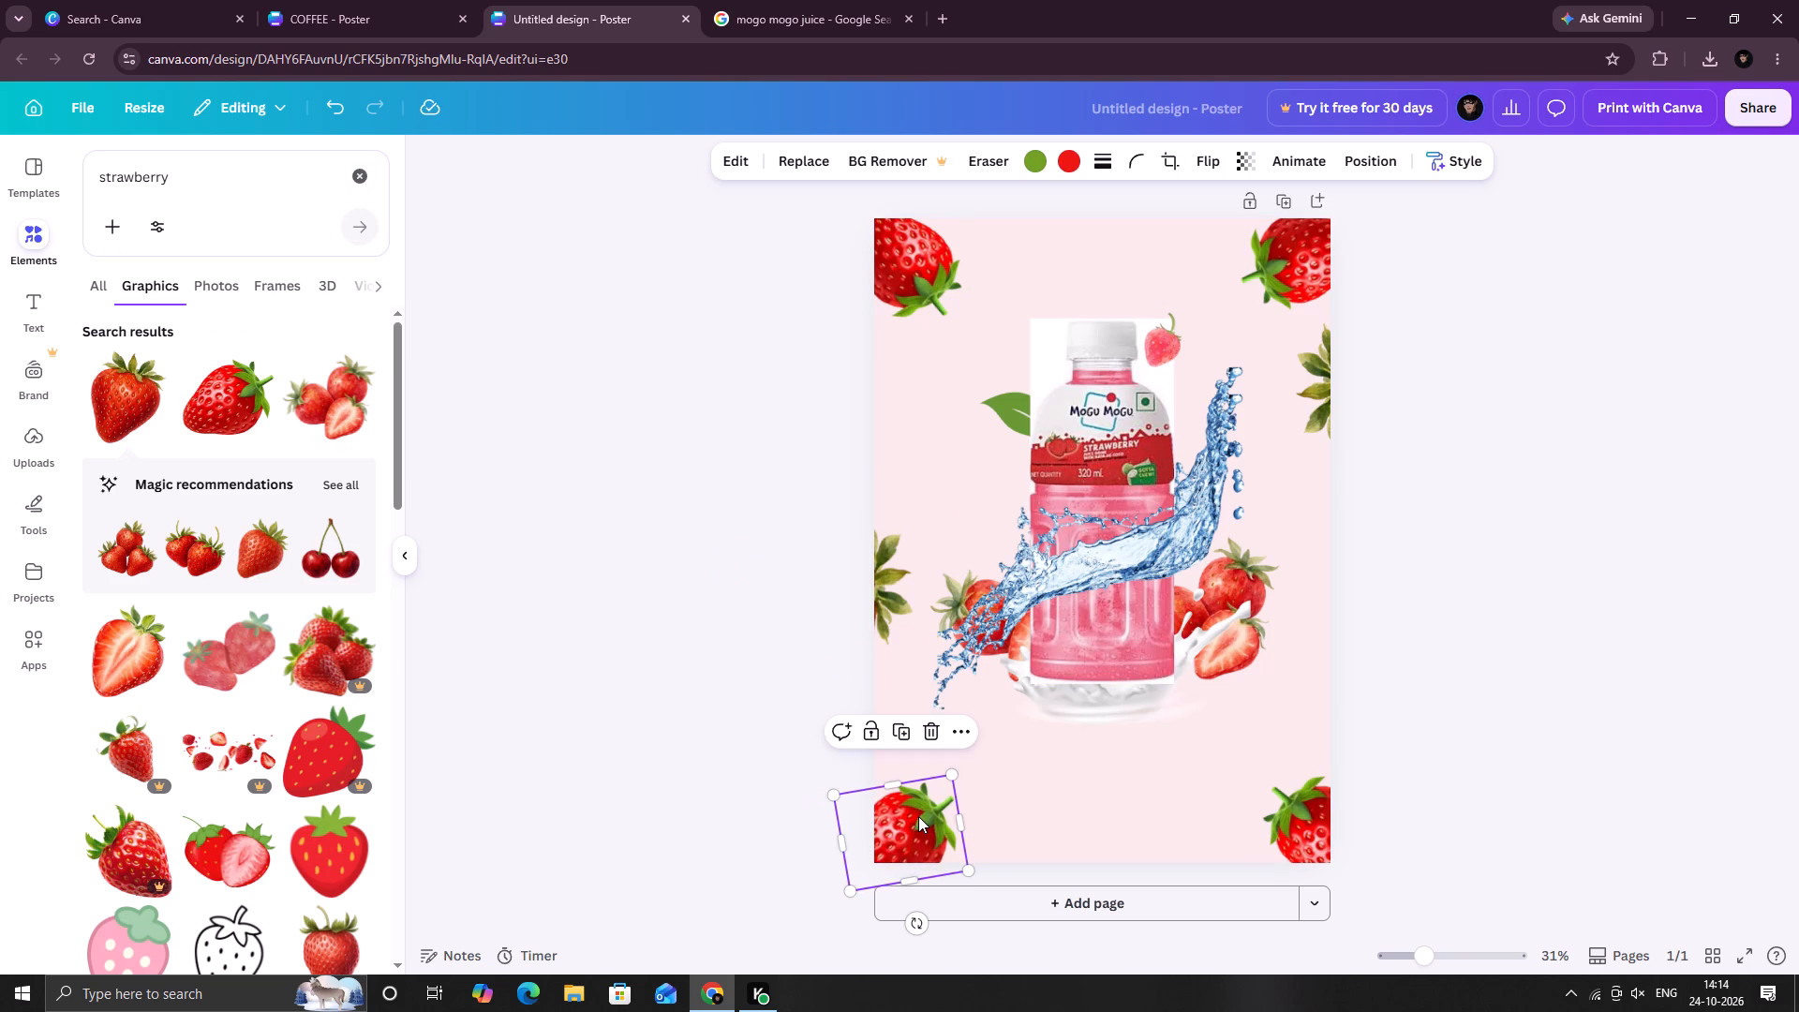
left_click(955, 733)
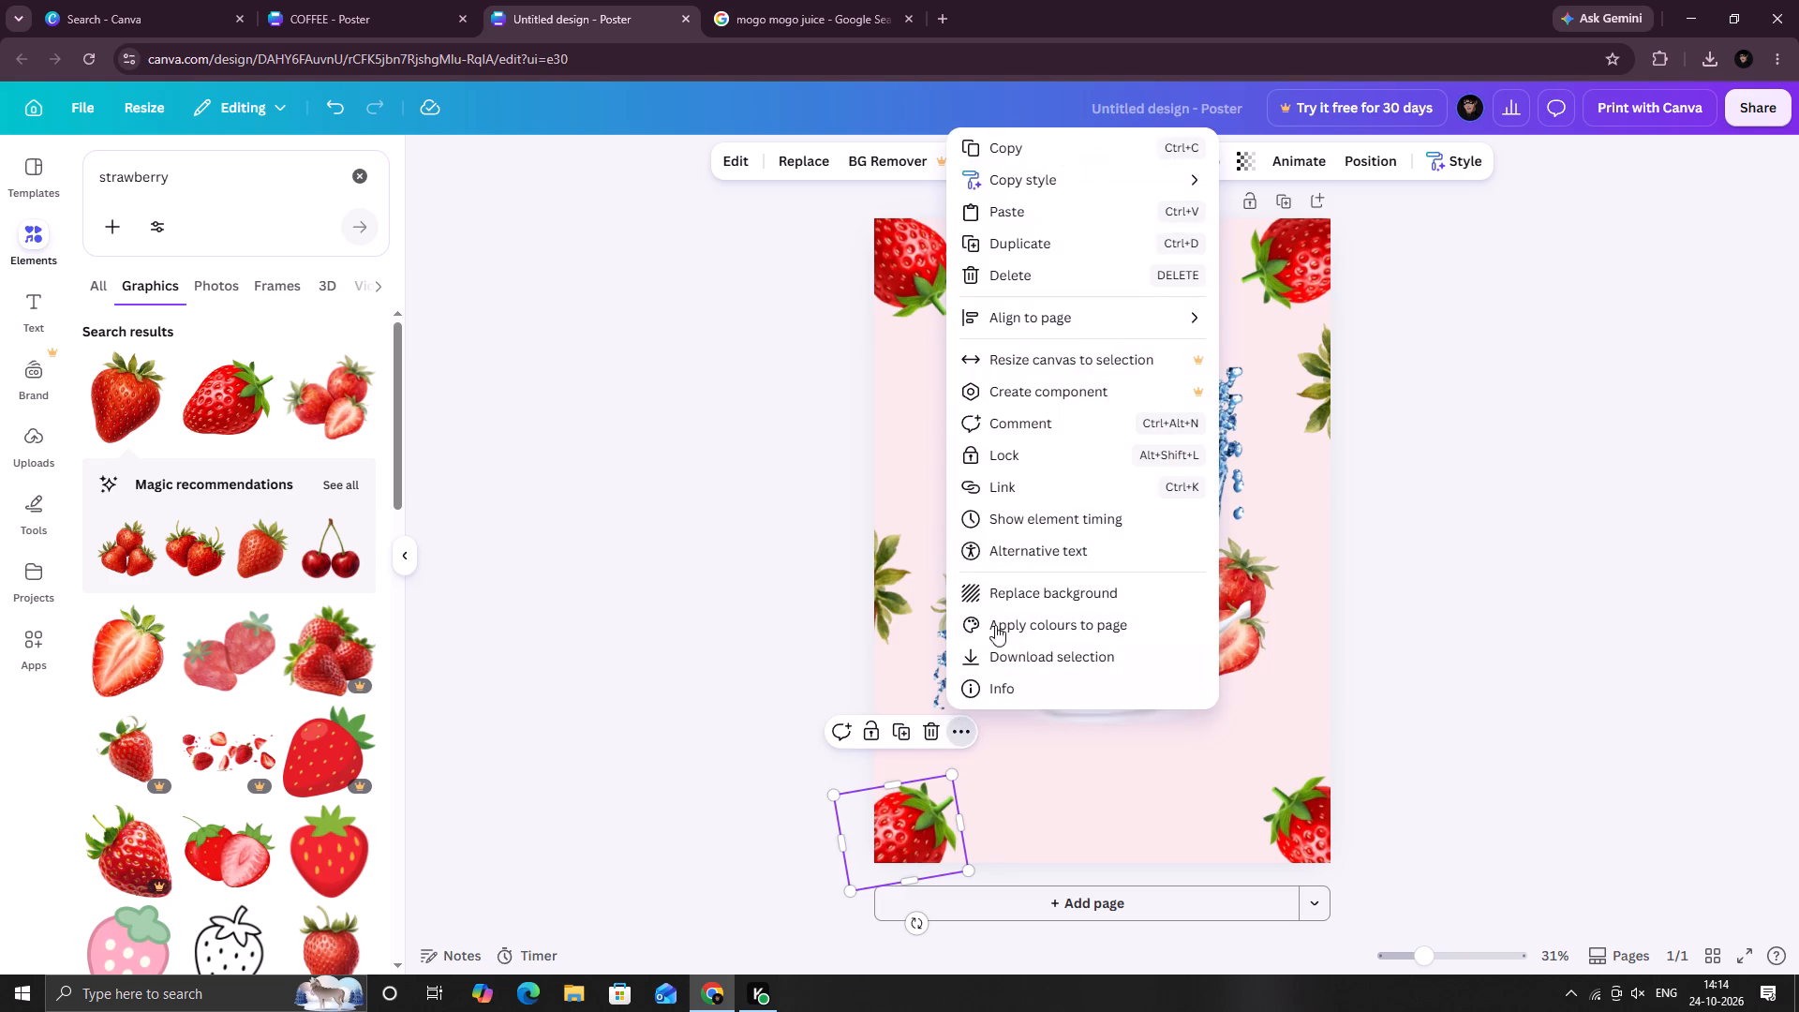
left_click(1474, 330)
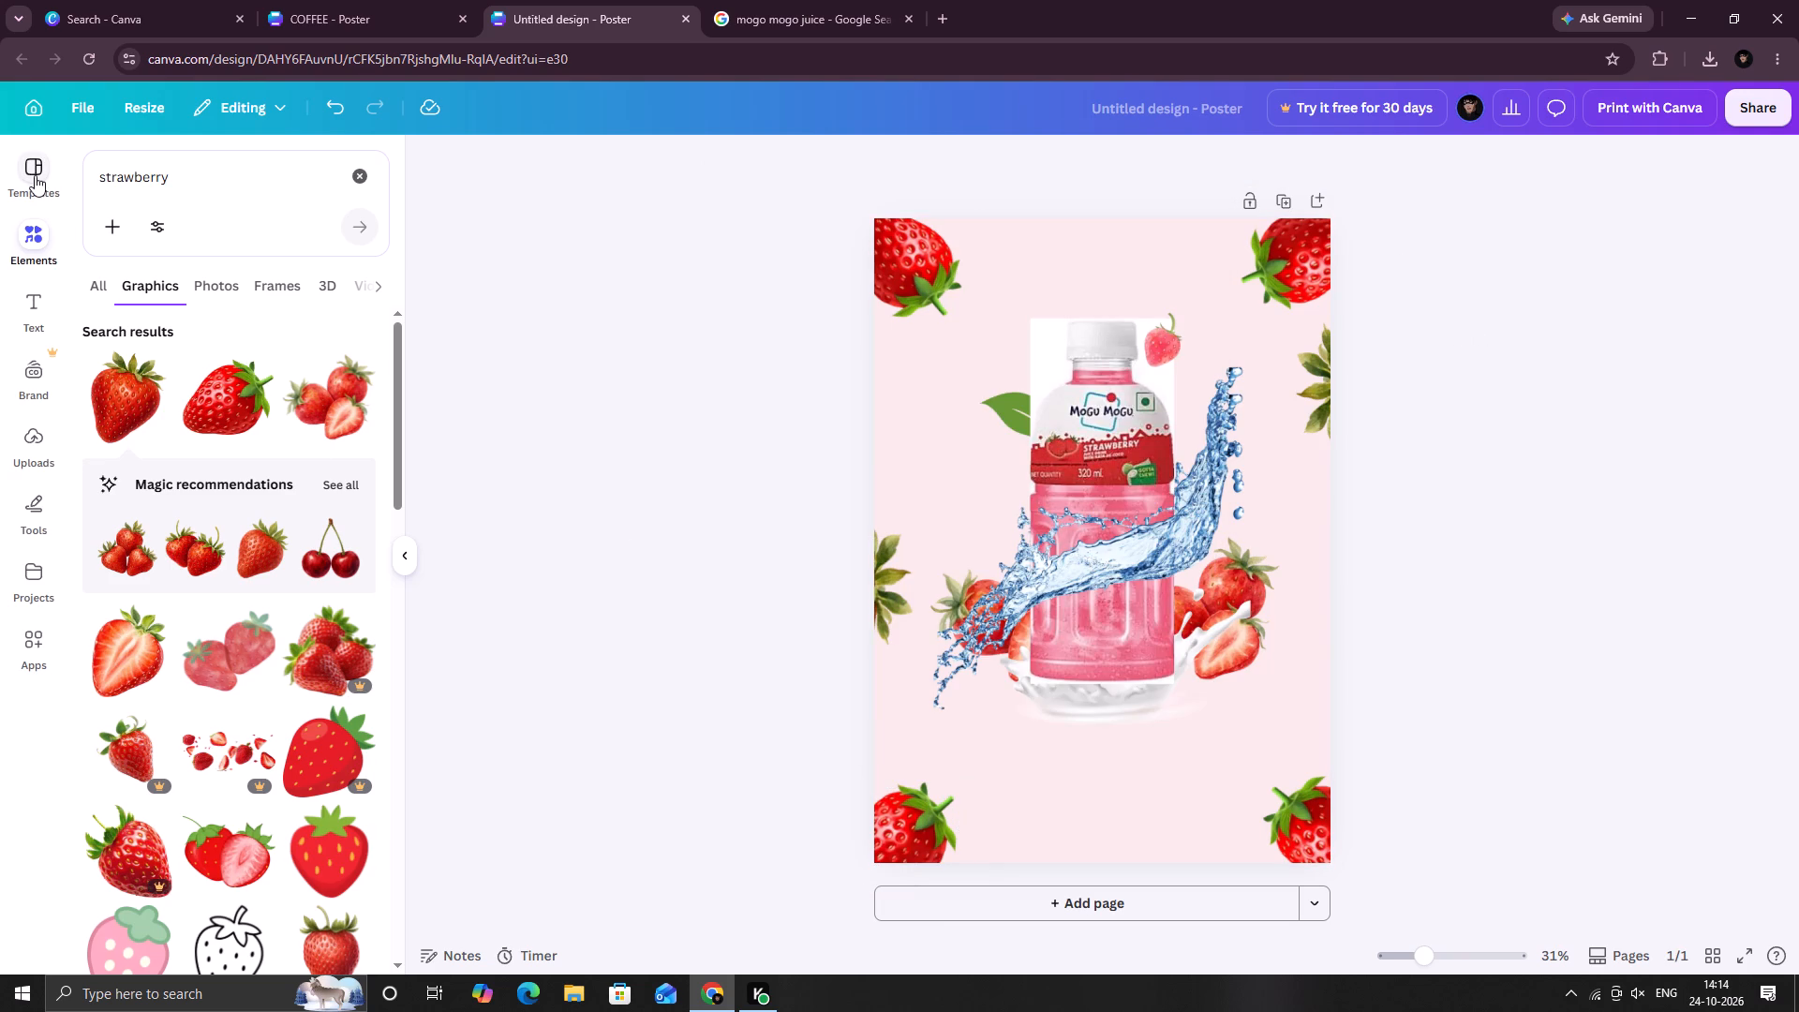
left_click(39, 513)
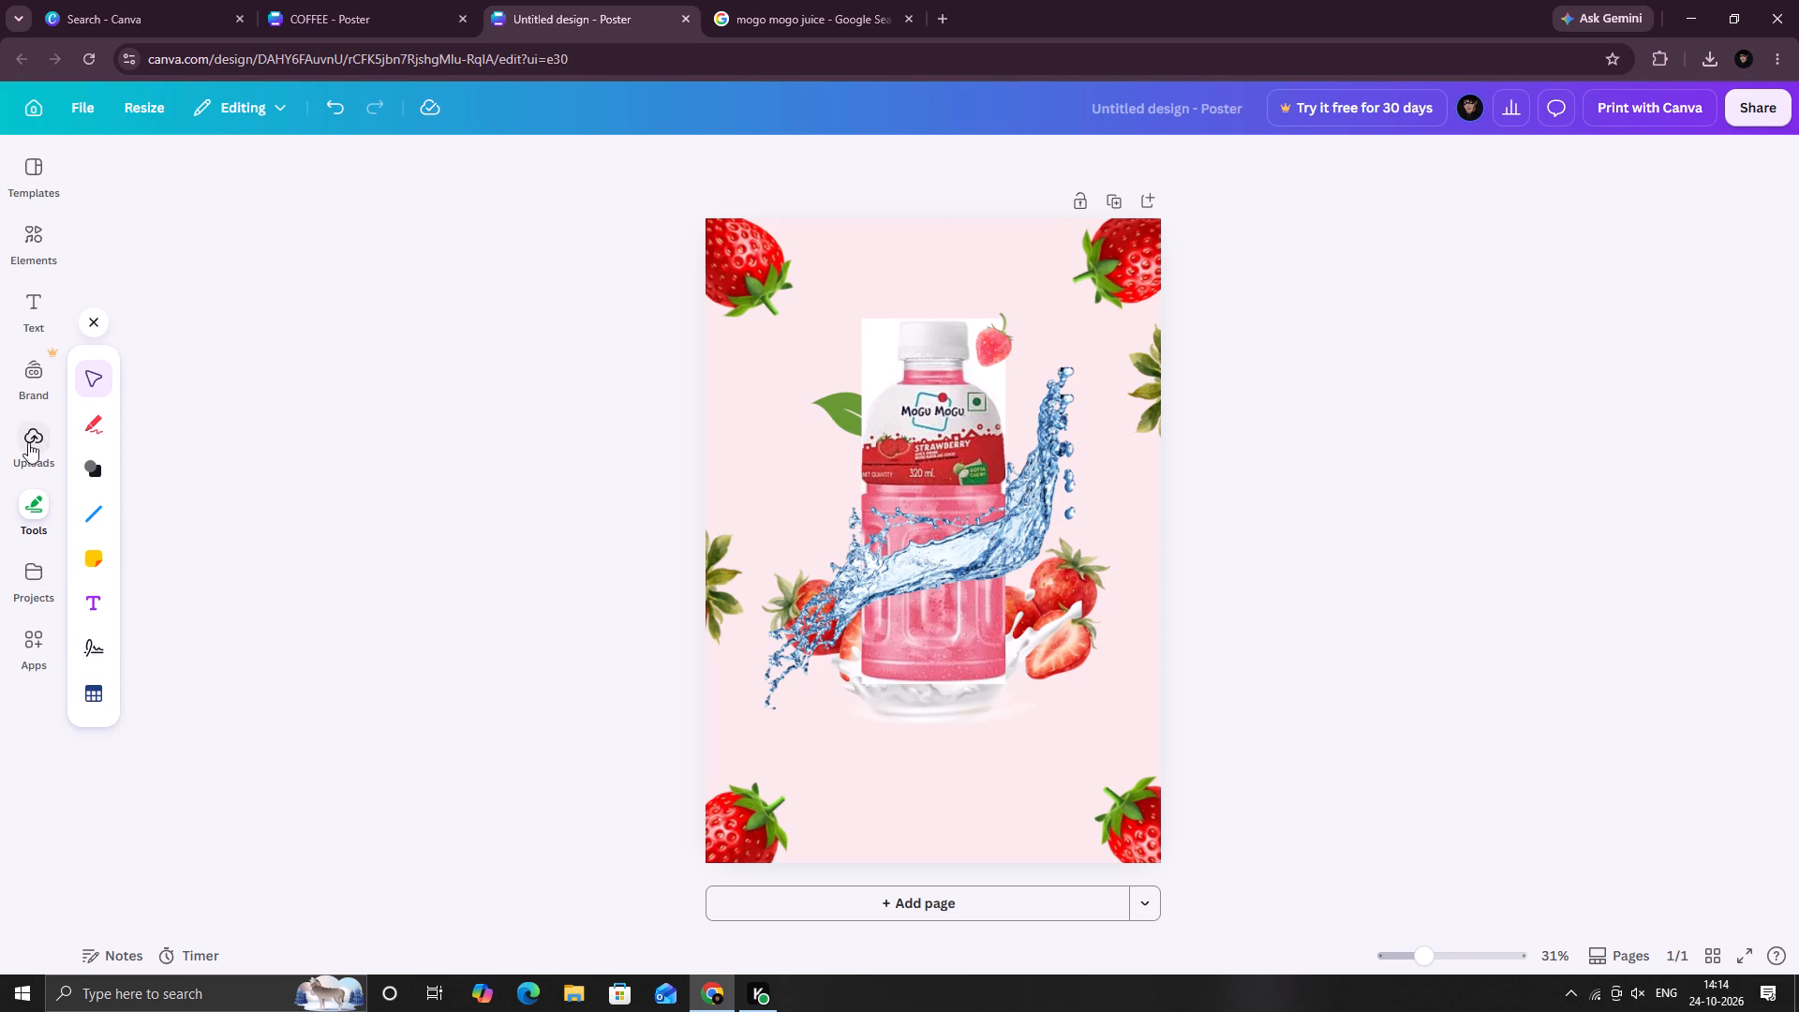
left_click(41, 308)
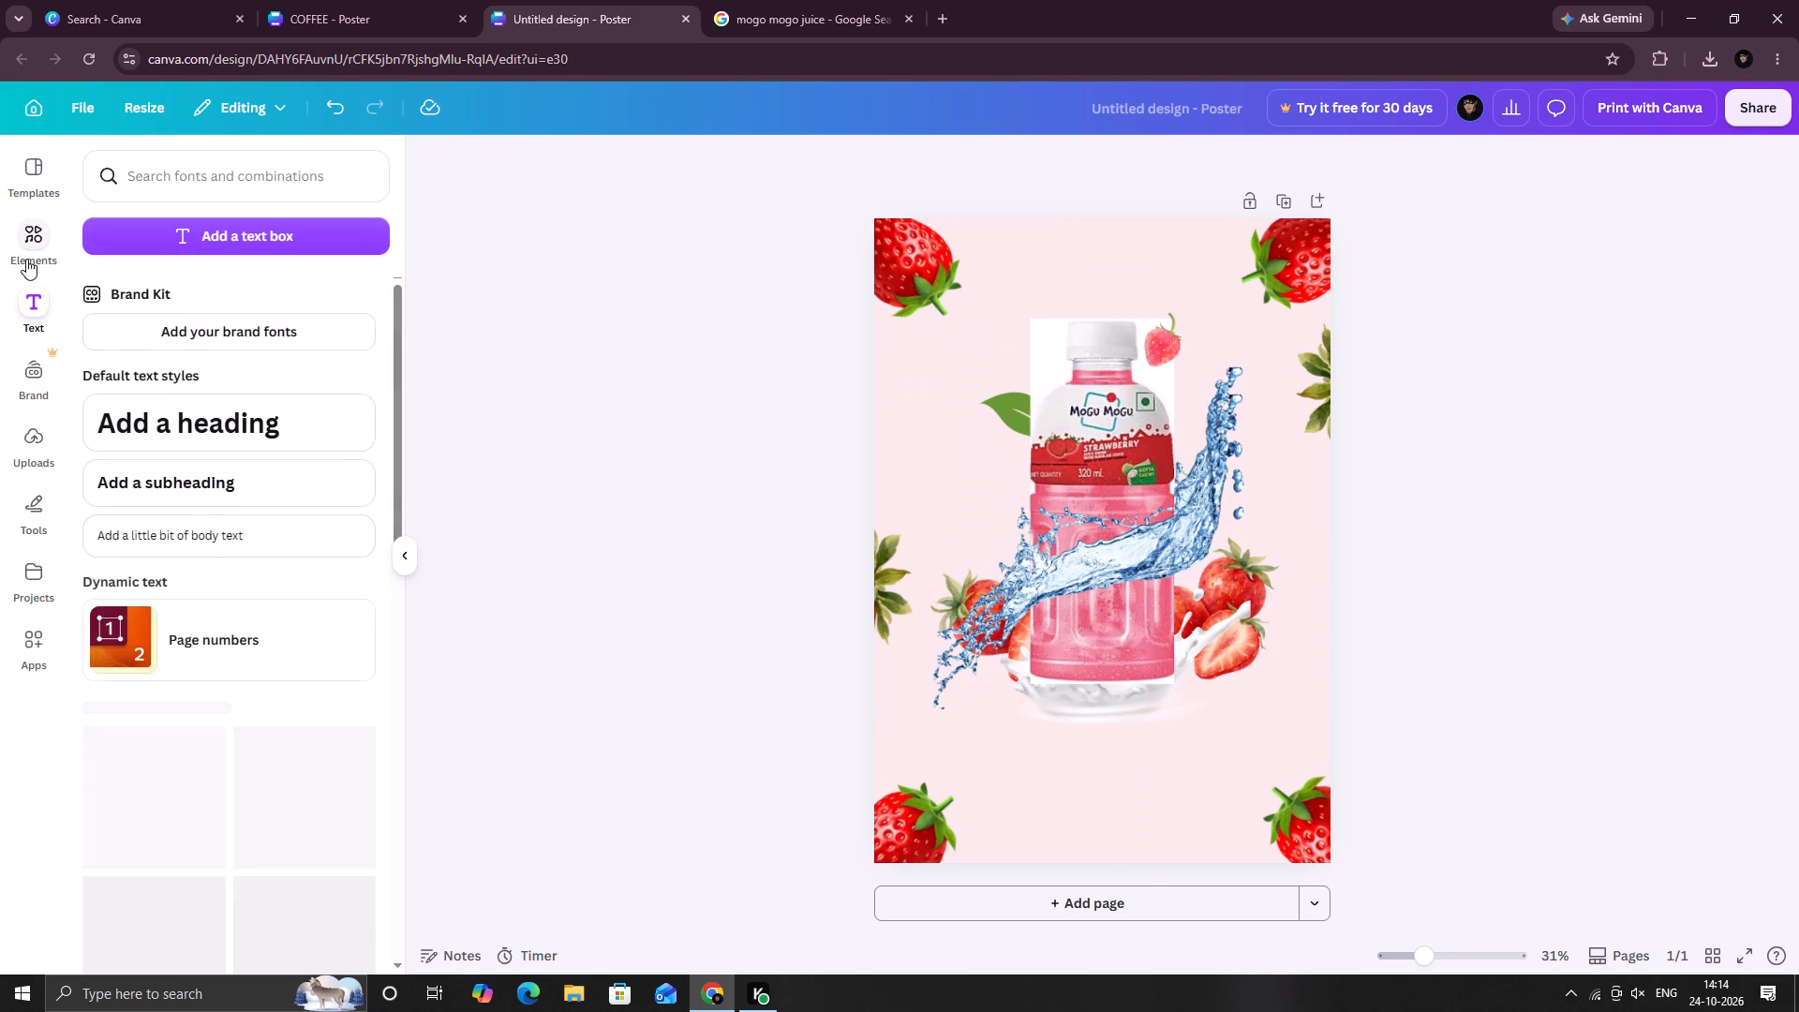
Search the graphics for "gradient shadow" in place of strawberry.
left_click(26, 259)
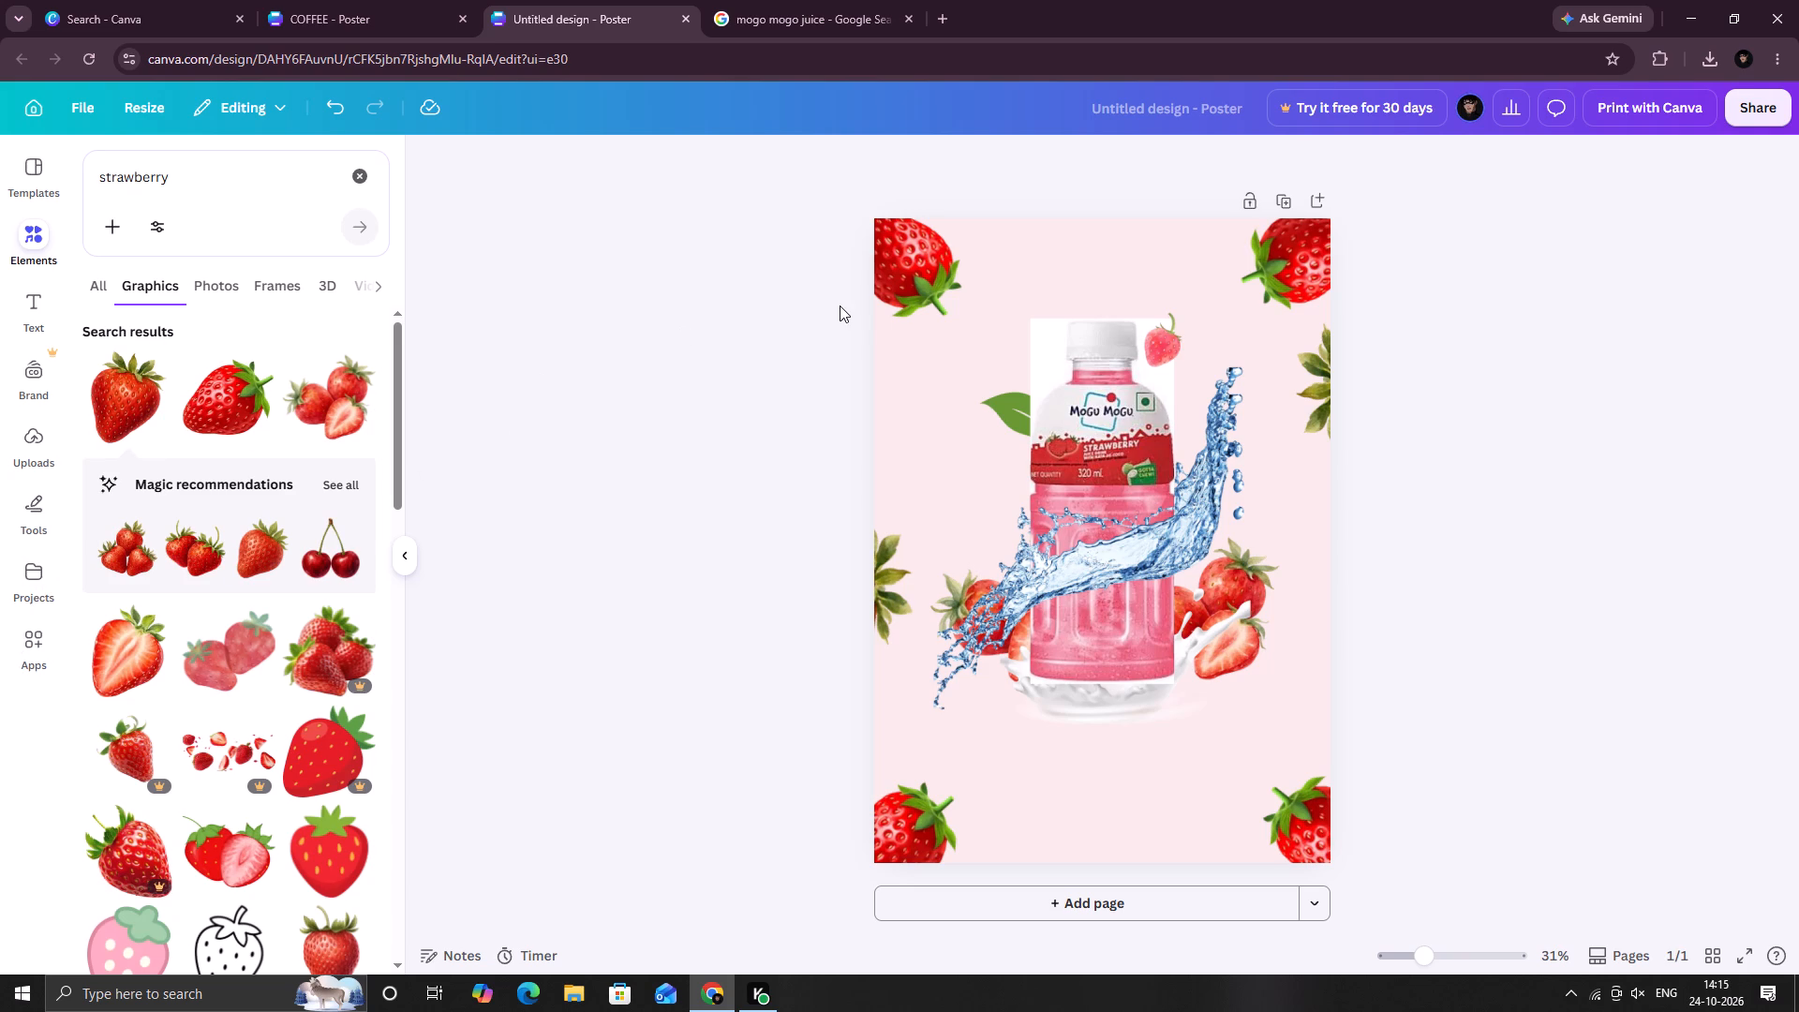
left_click_drag(201, 189, 104, 189)
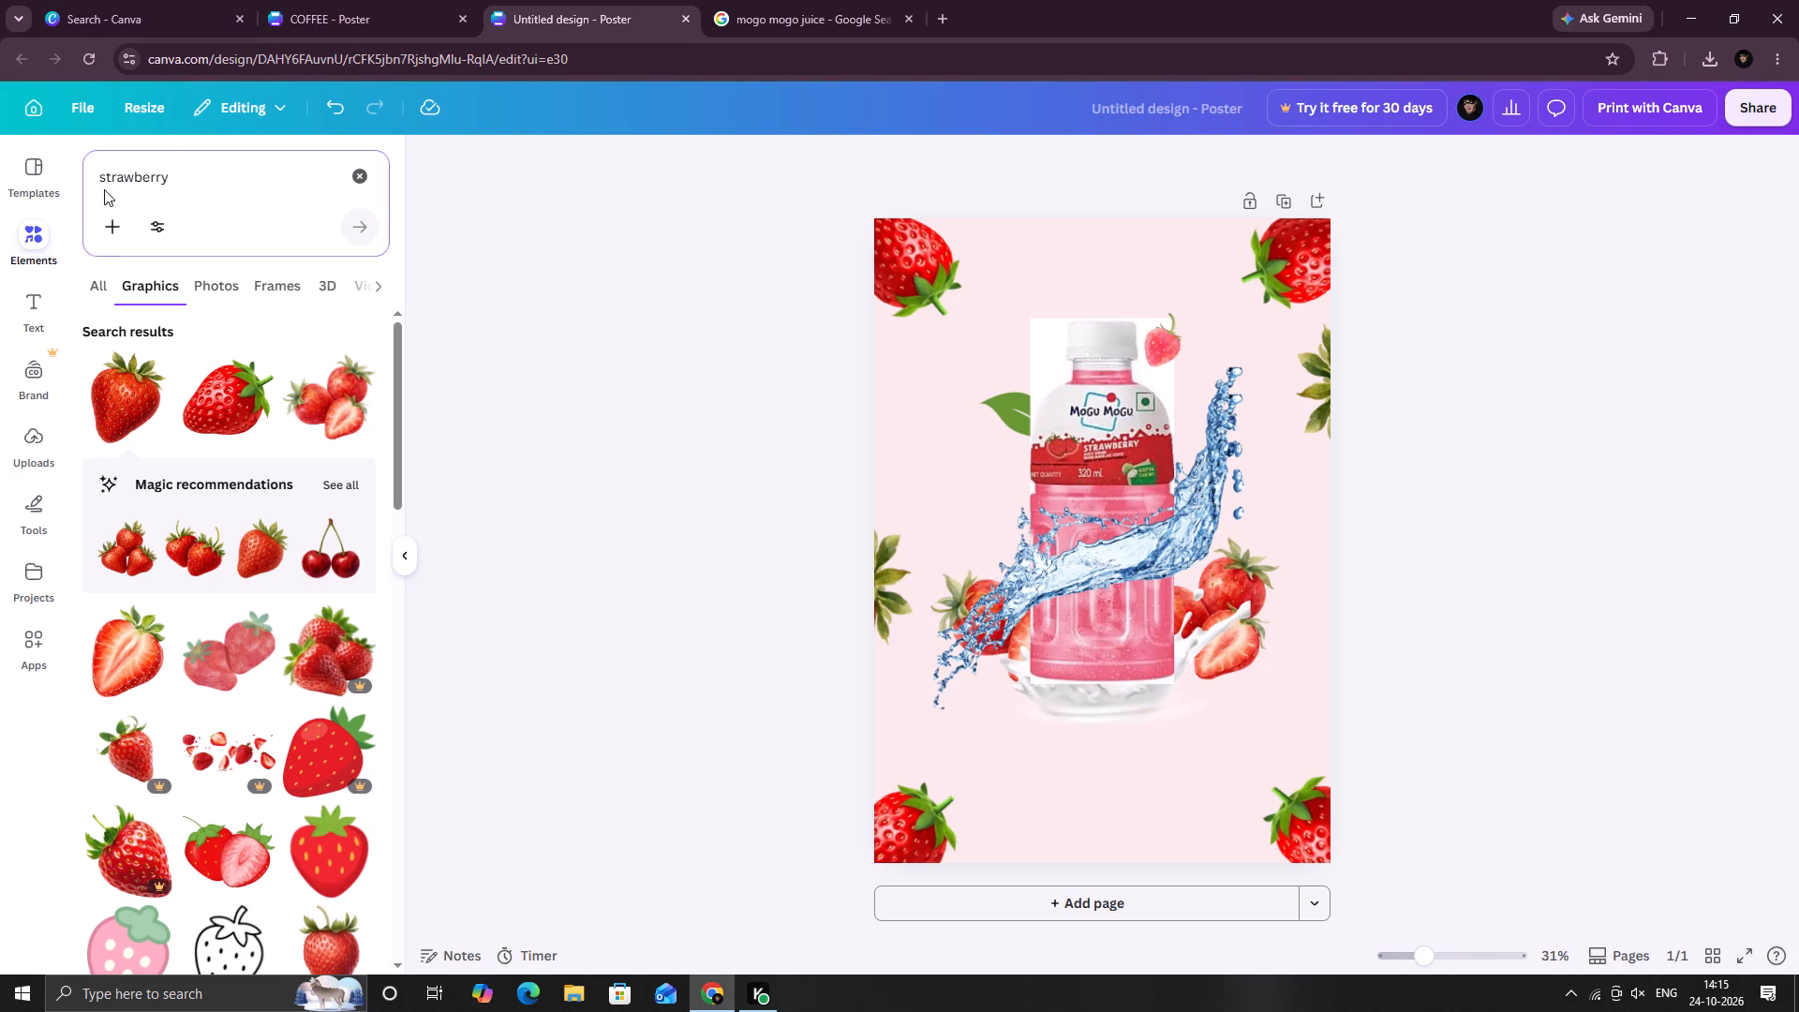
left_click_drag(104, 189, 15, 189)
left_click_drag(214, 176, 40, 193)
key("g")
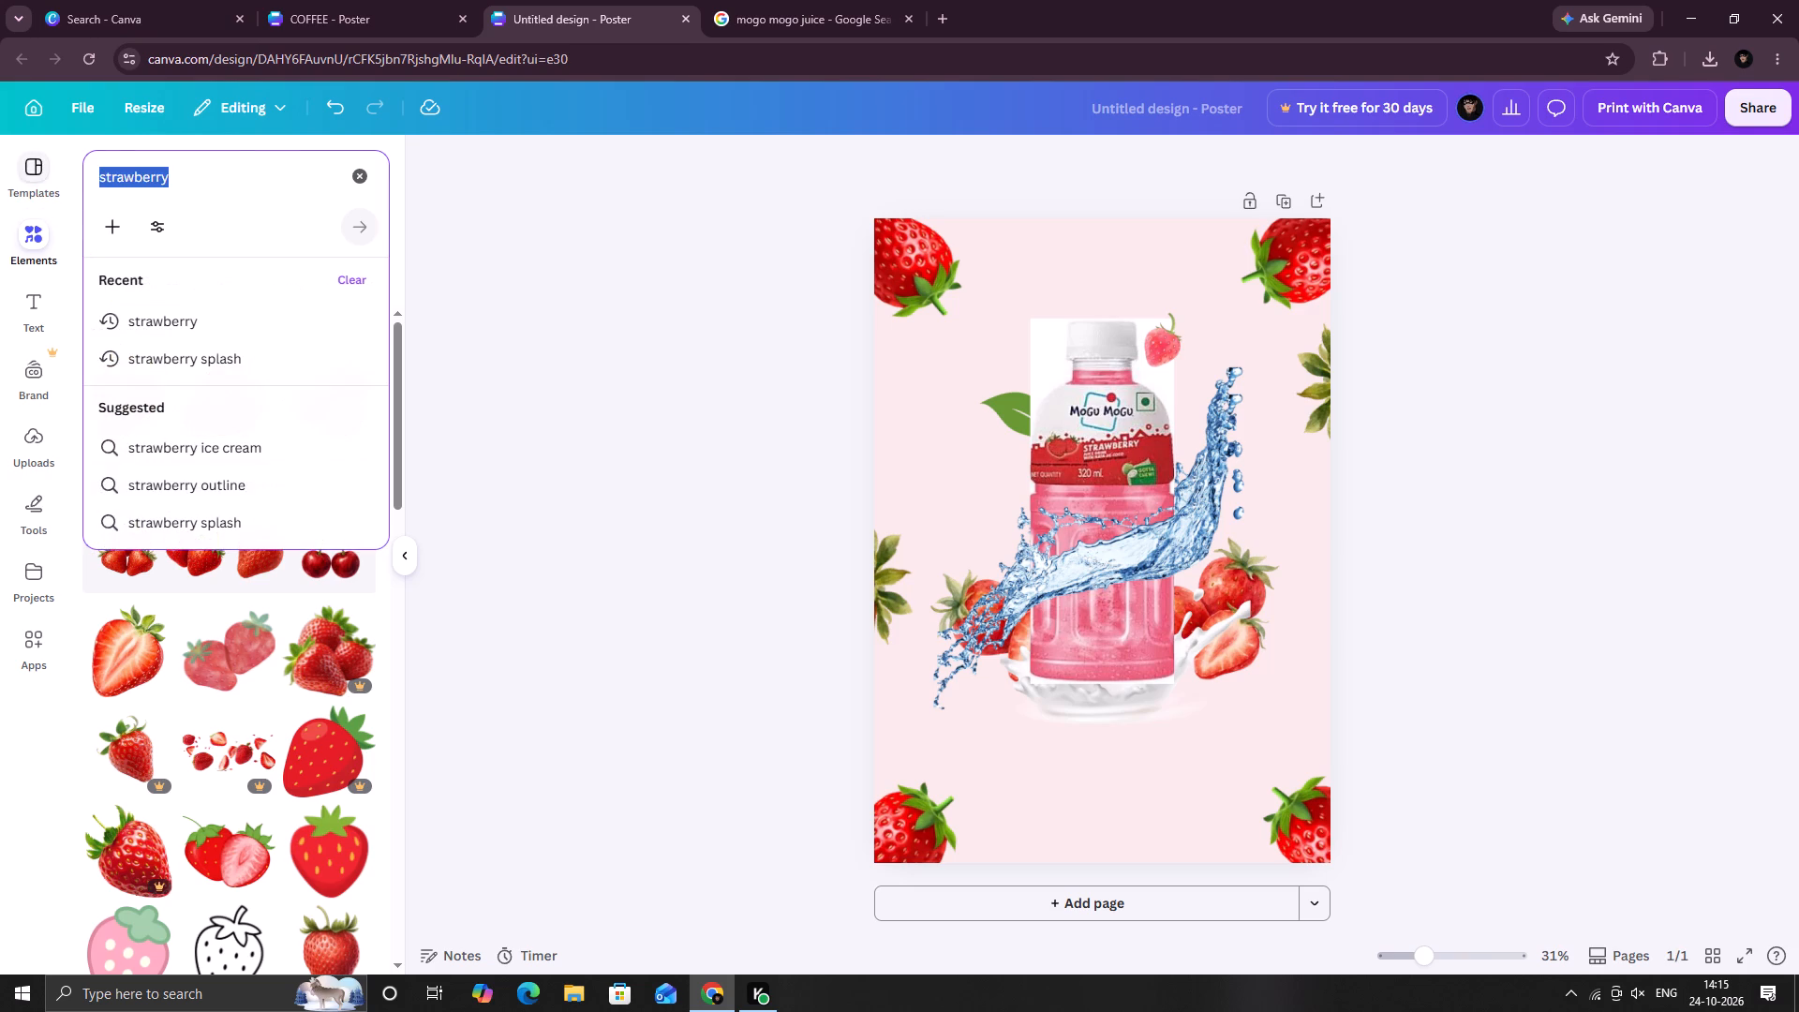
type("raduebt sgadiw")
key("space")
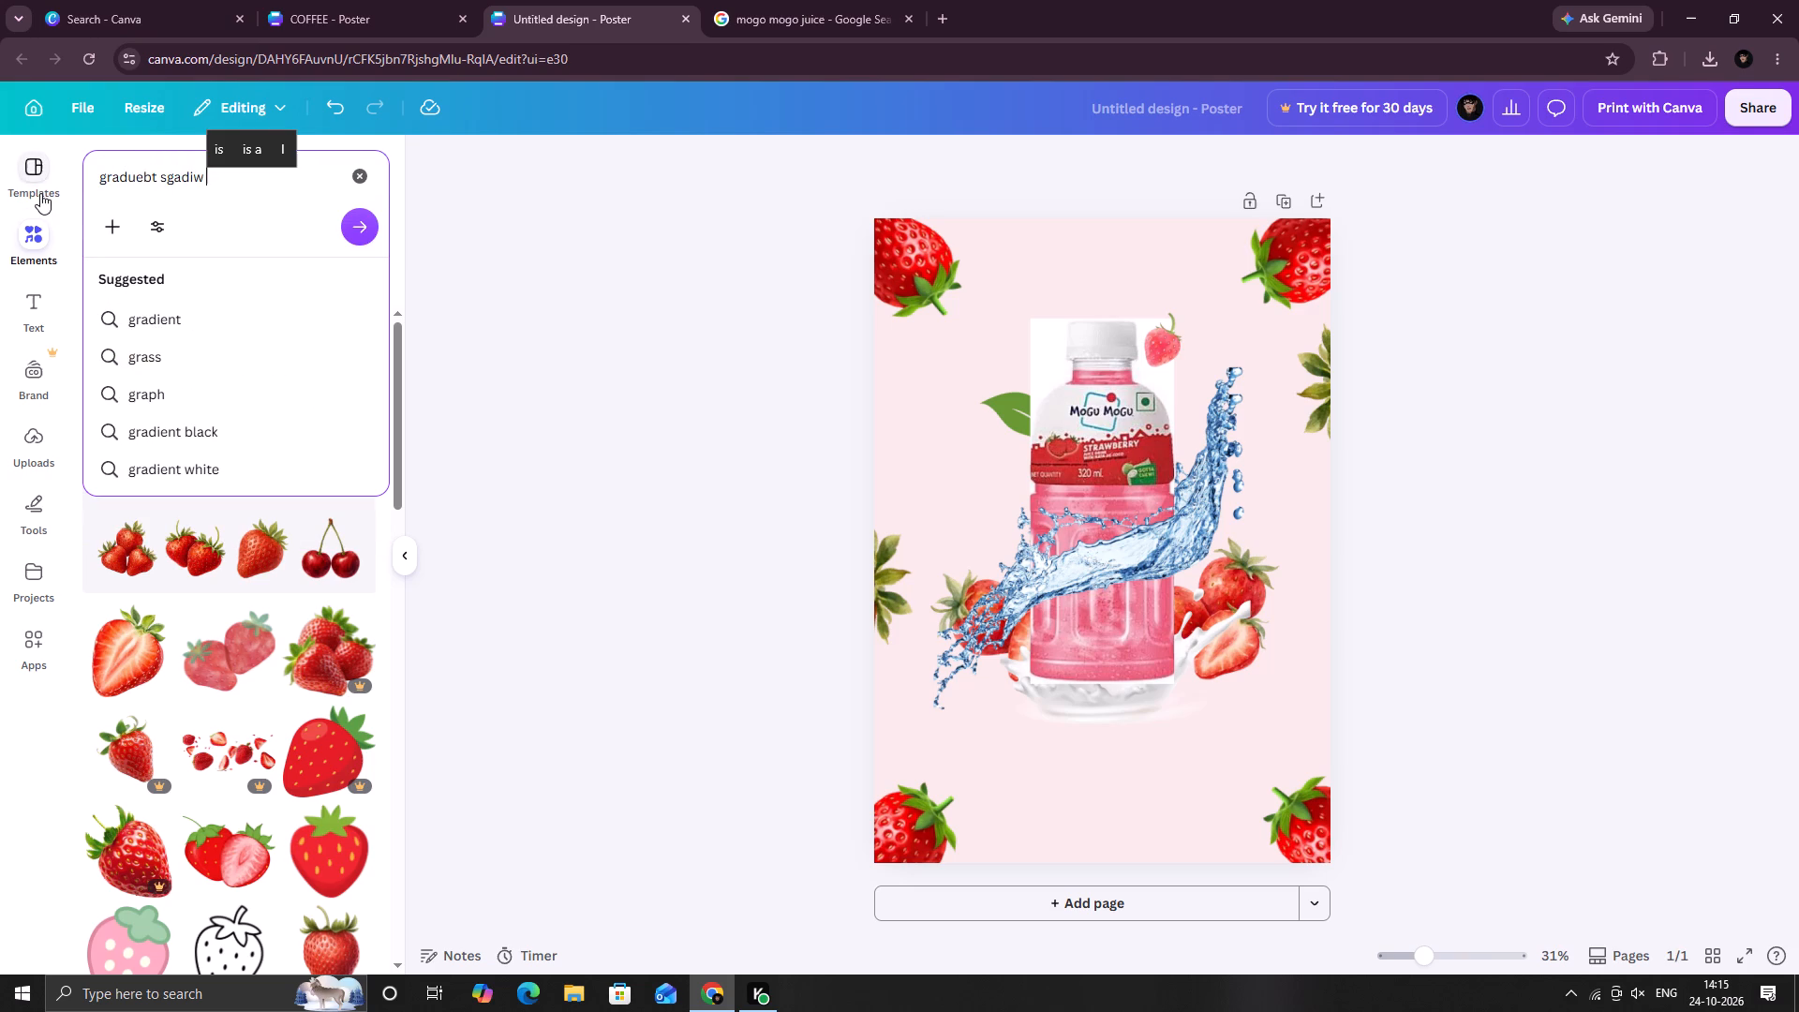
key("BackSpace")
key("BackSpace")
key("BackSpace")
key("BackSpace")
key("BackSpace")
key("BackSpace")
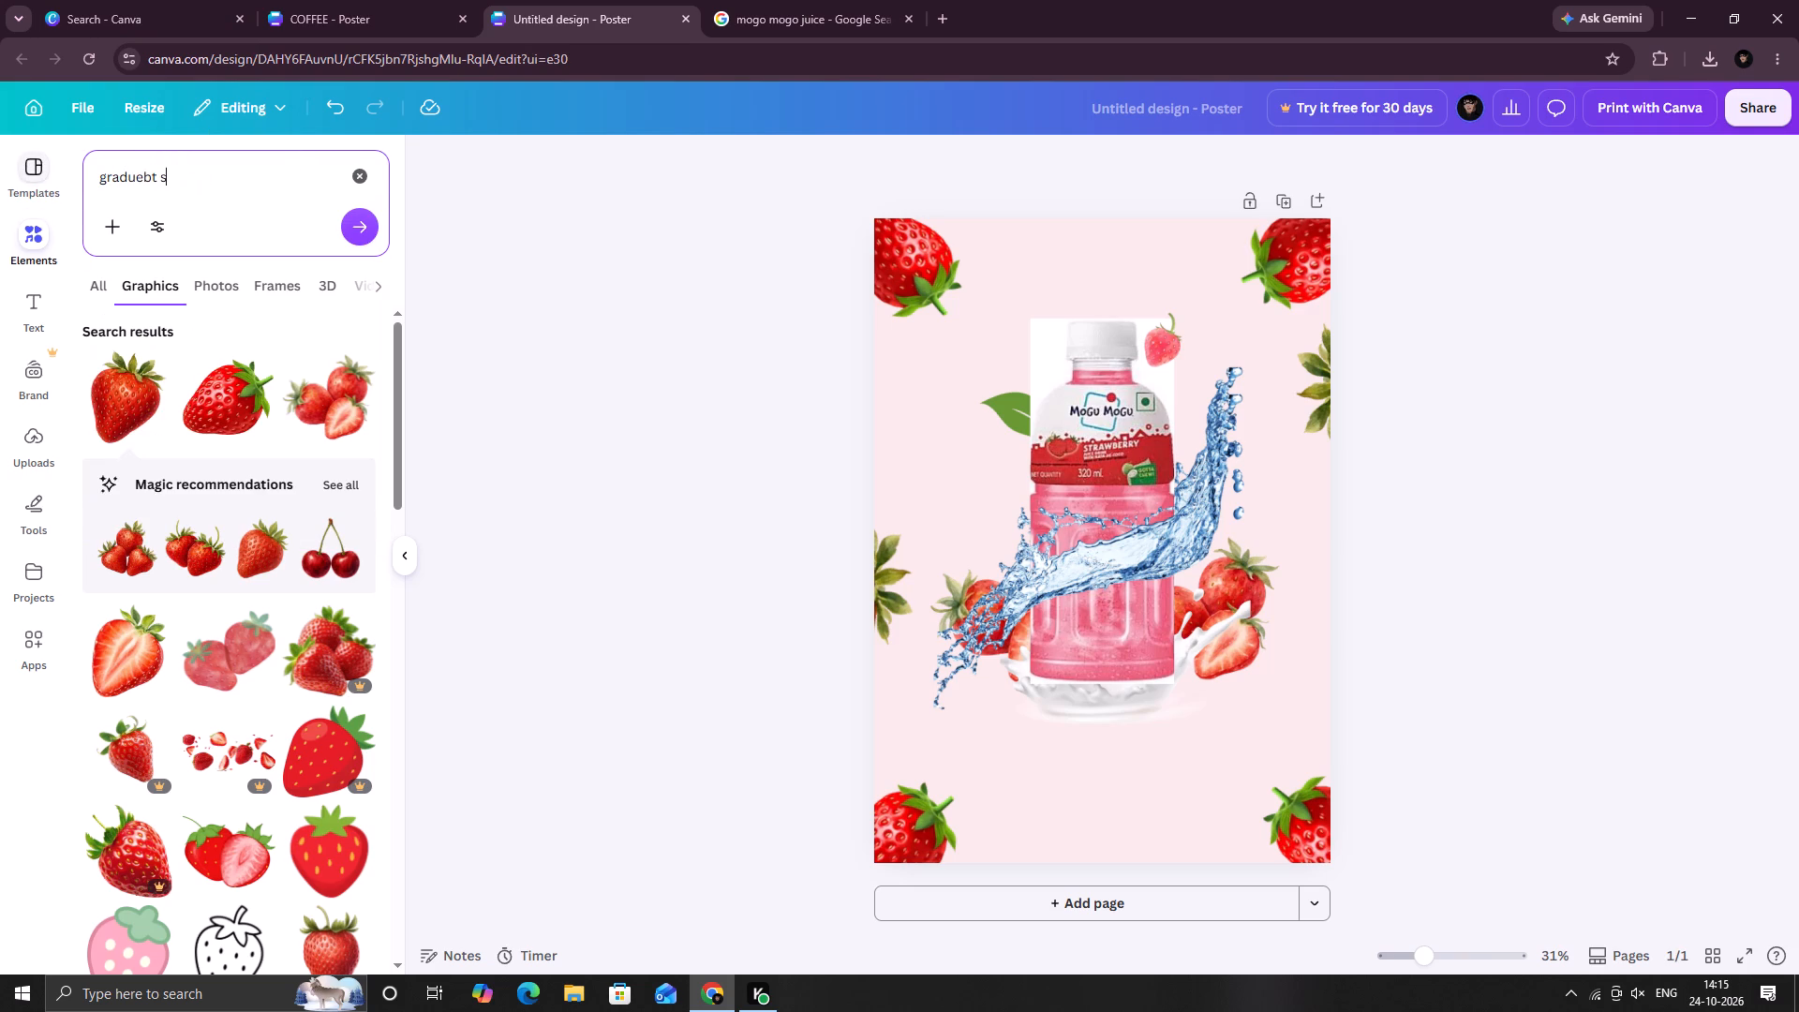
key("BackSpace")
key("BackSpace")
key("BackSpace")
key("BackSpace")
key("BackSpace")
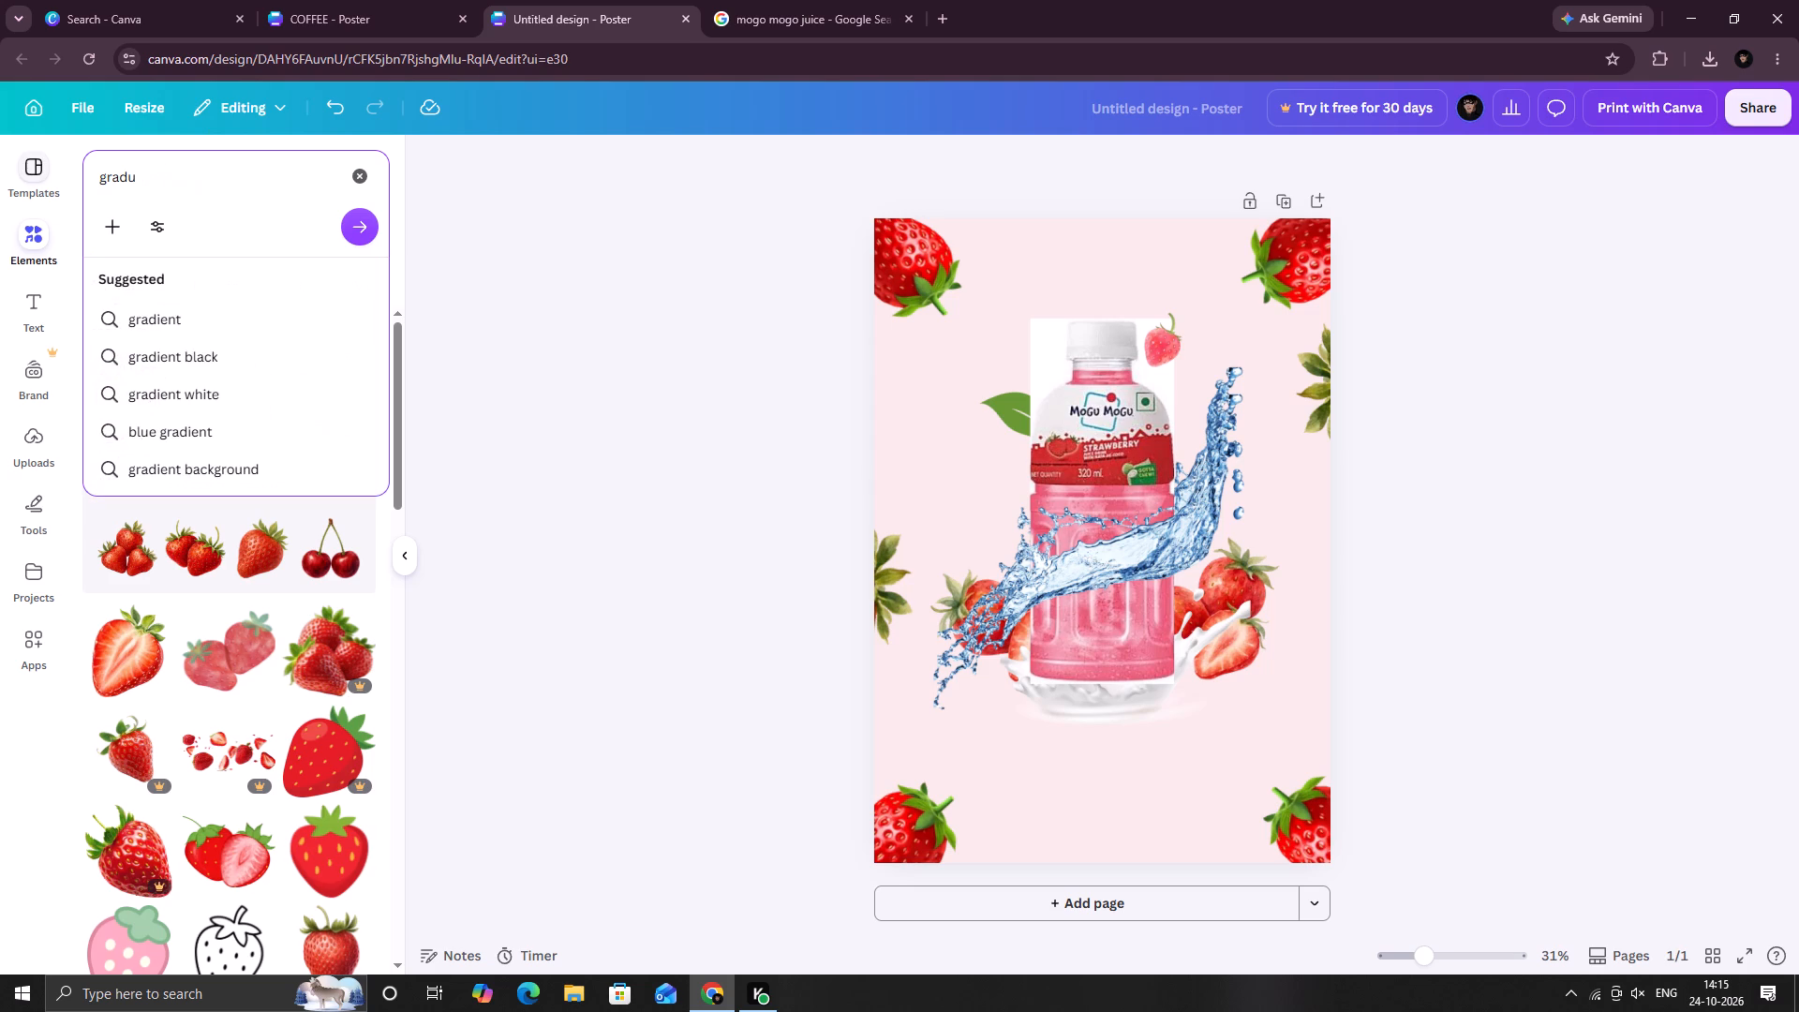
key("BackSpace")
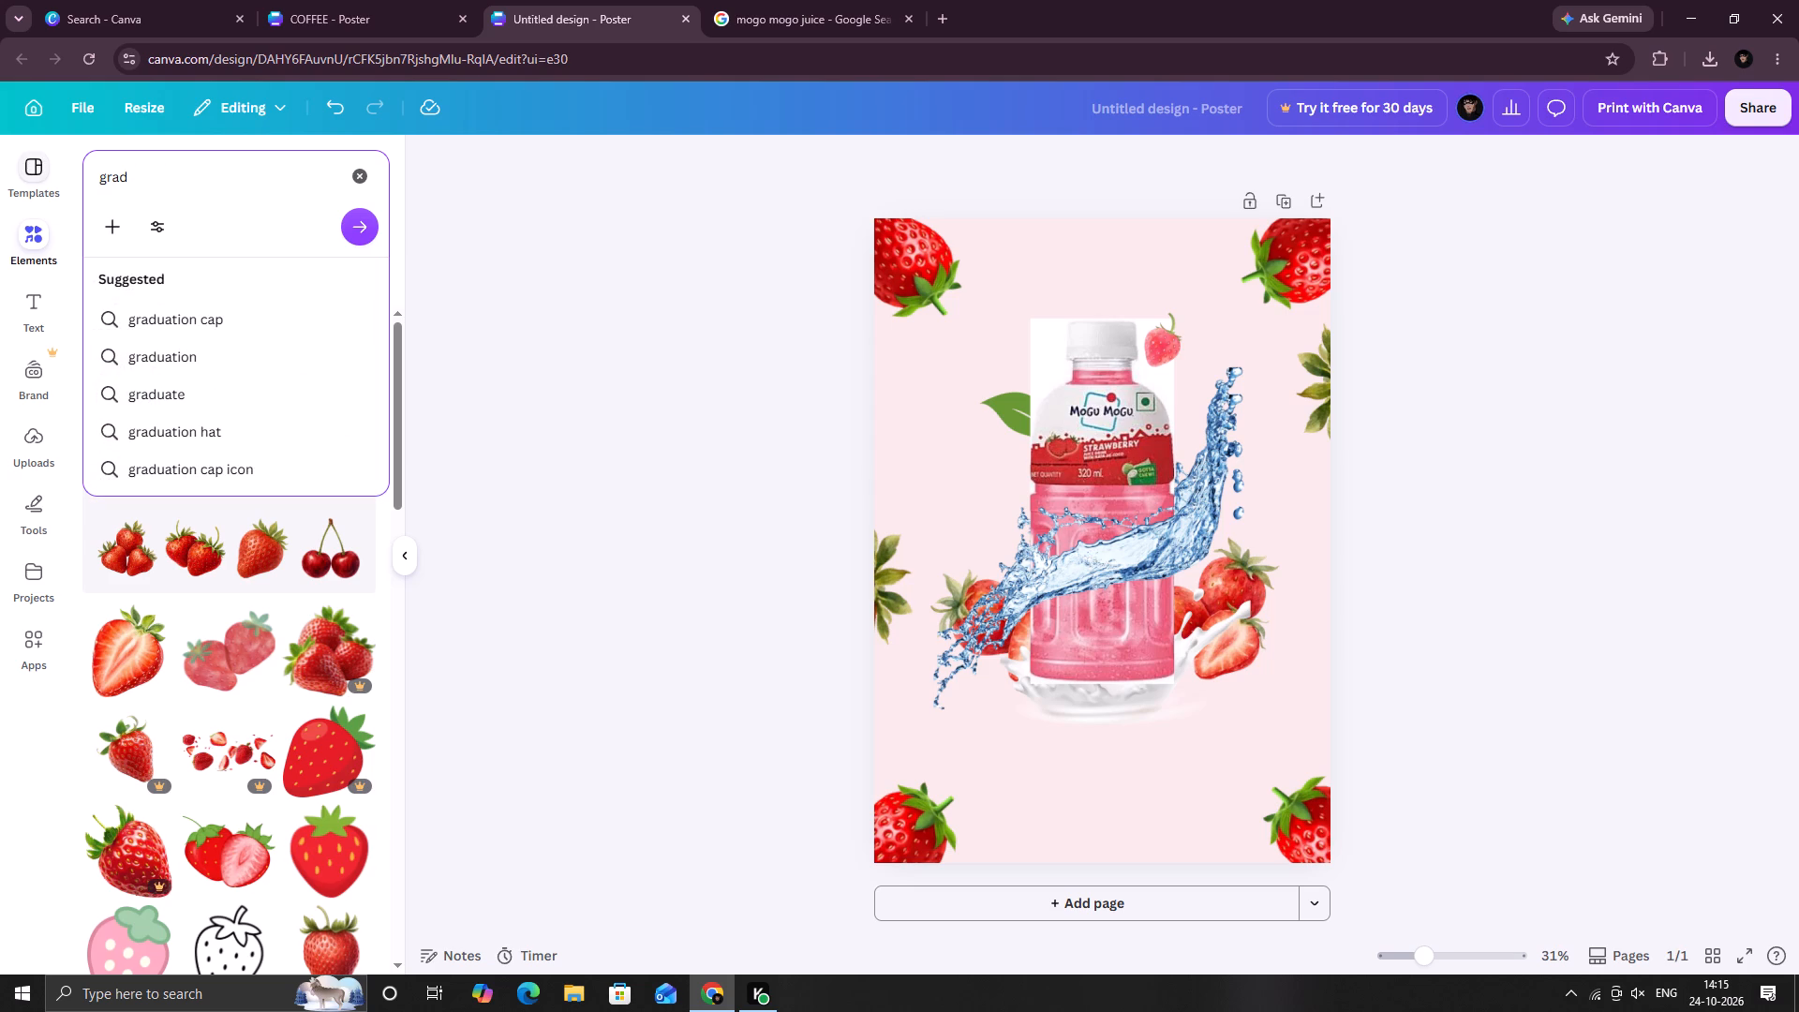
type("iend")
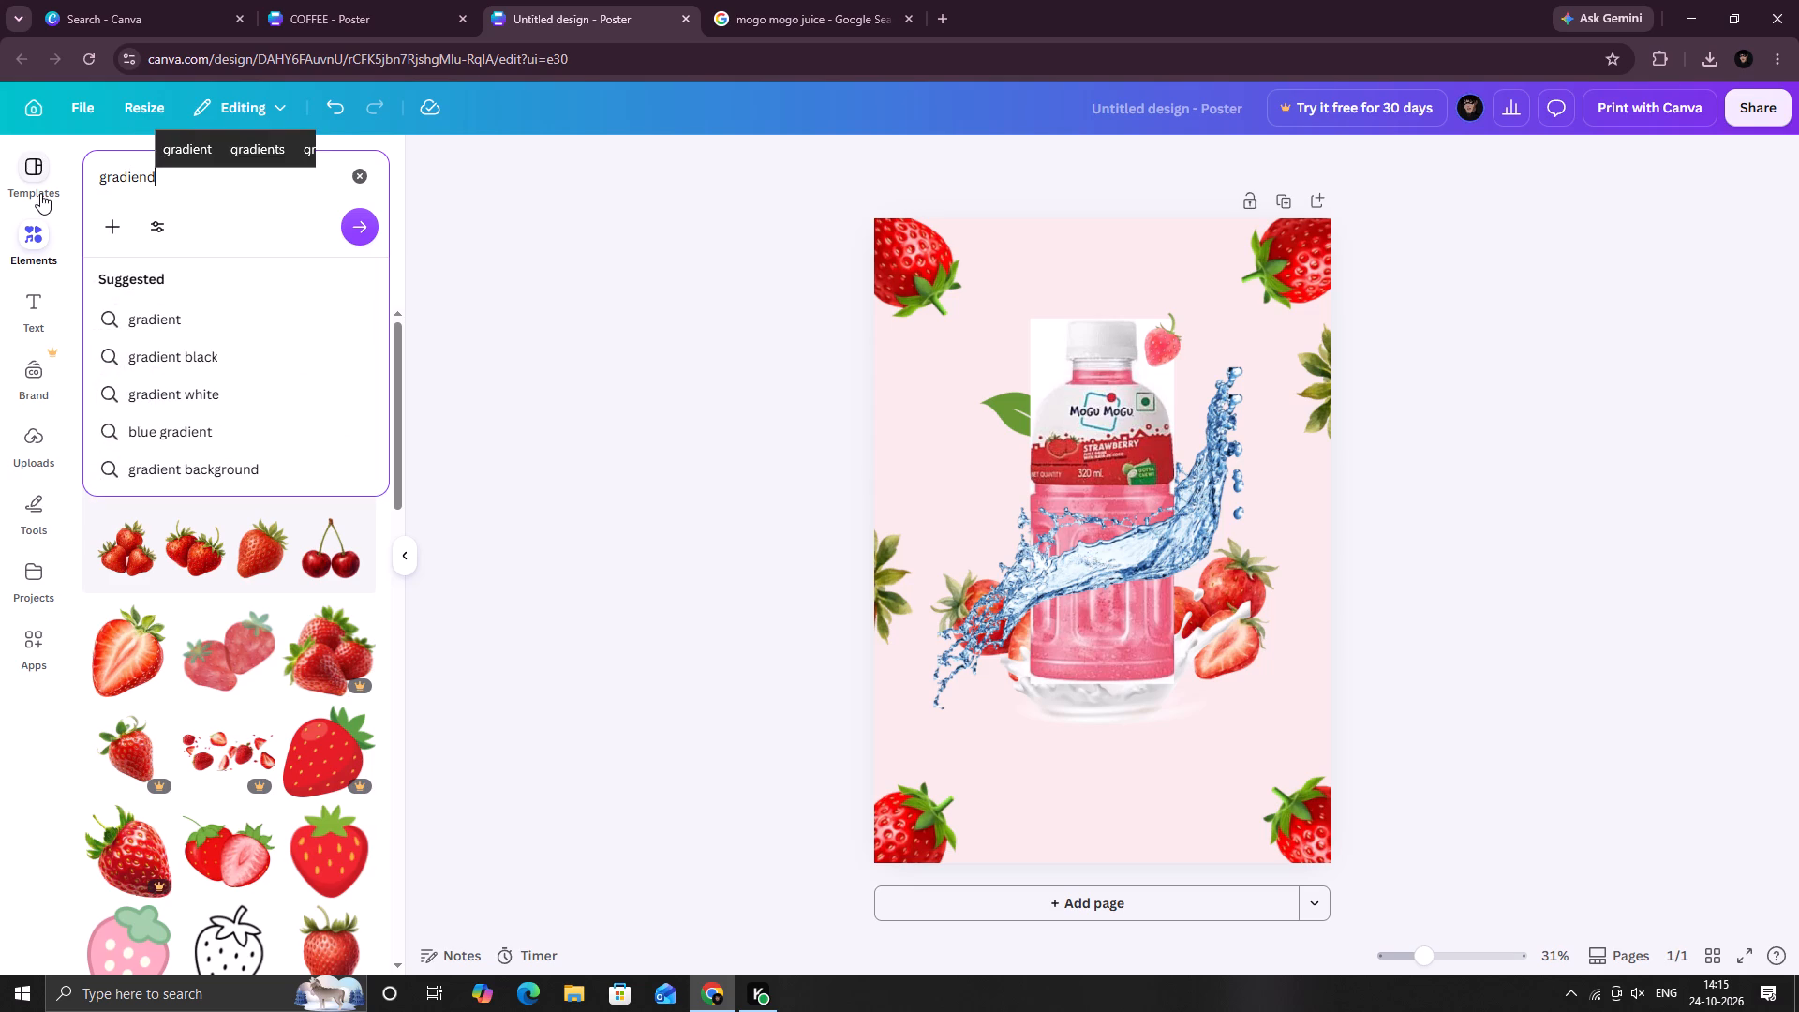
key("BackSpace")
type("t")
key("space")
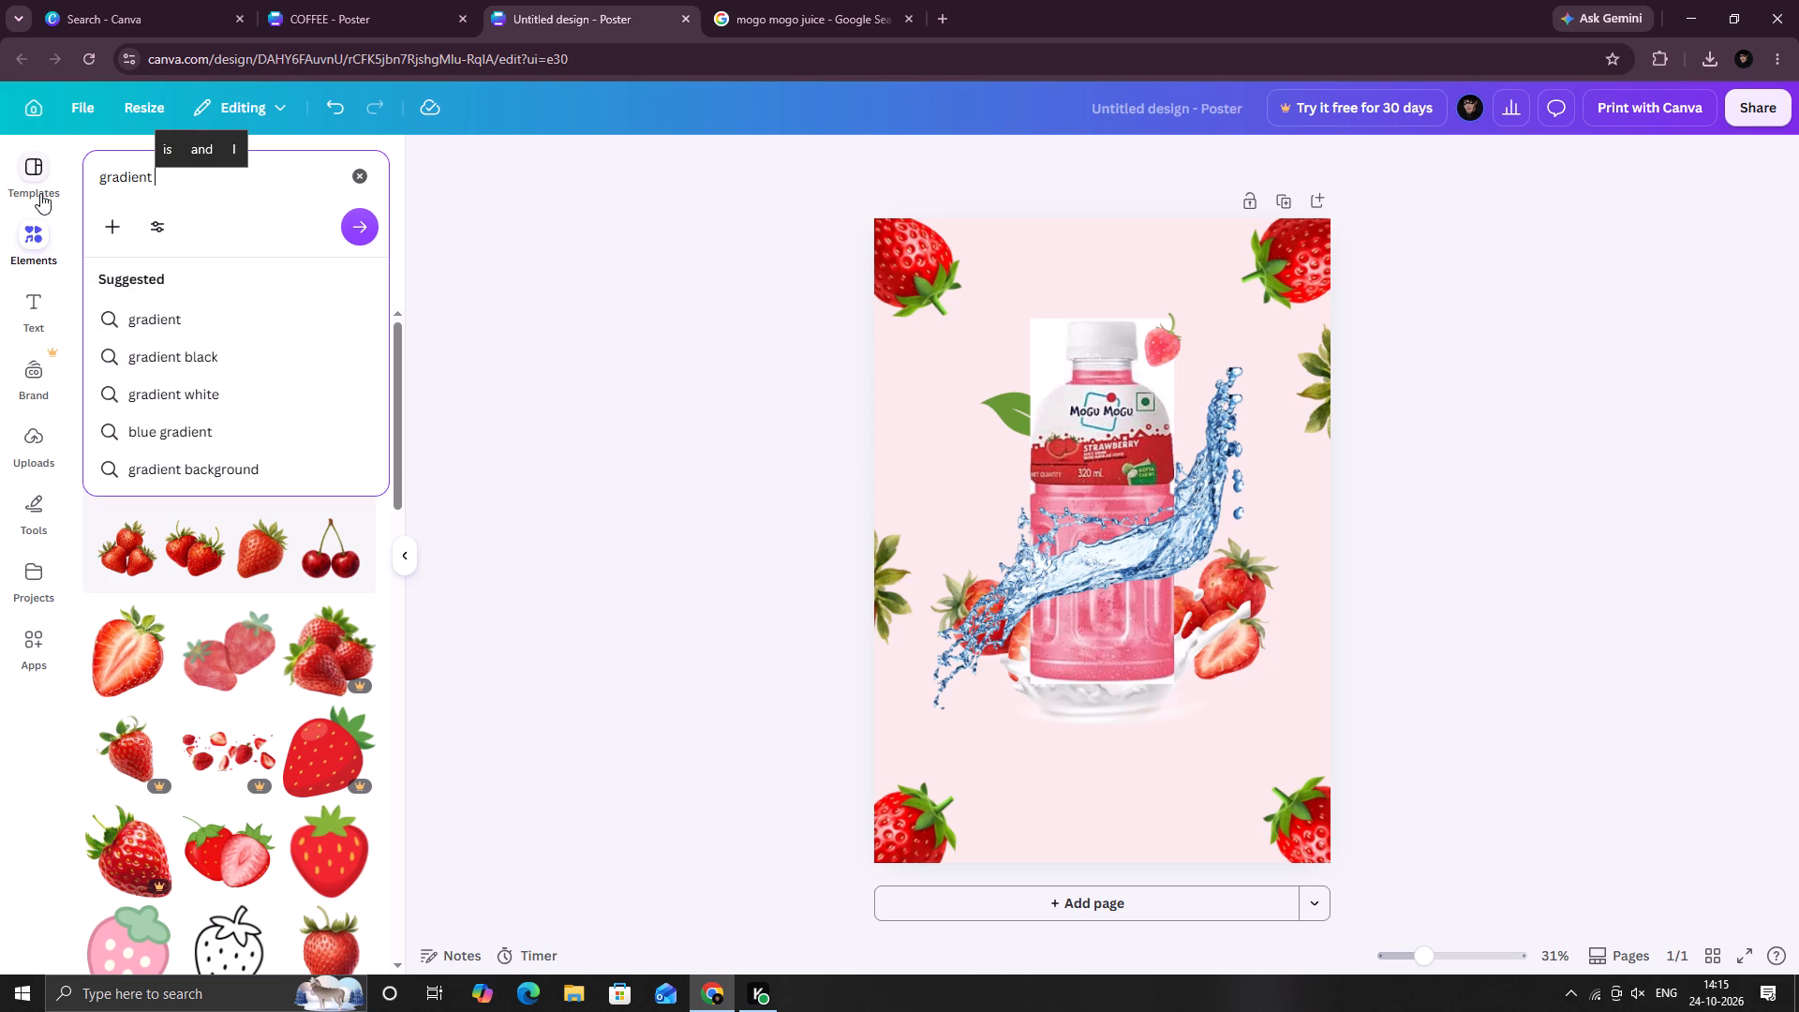
key("BackSpace")
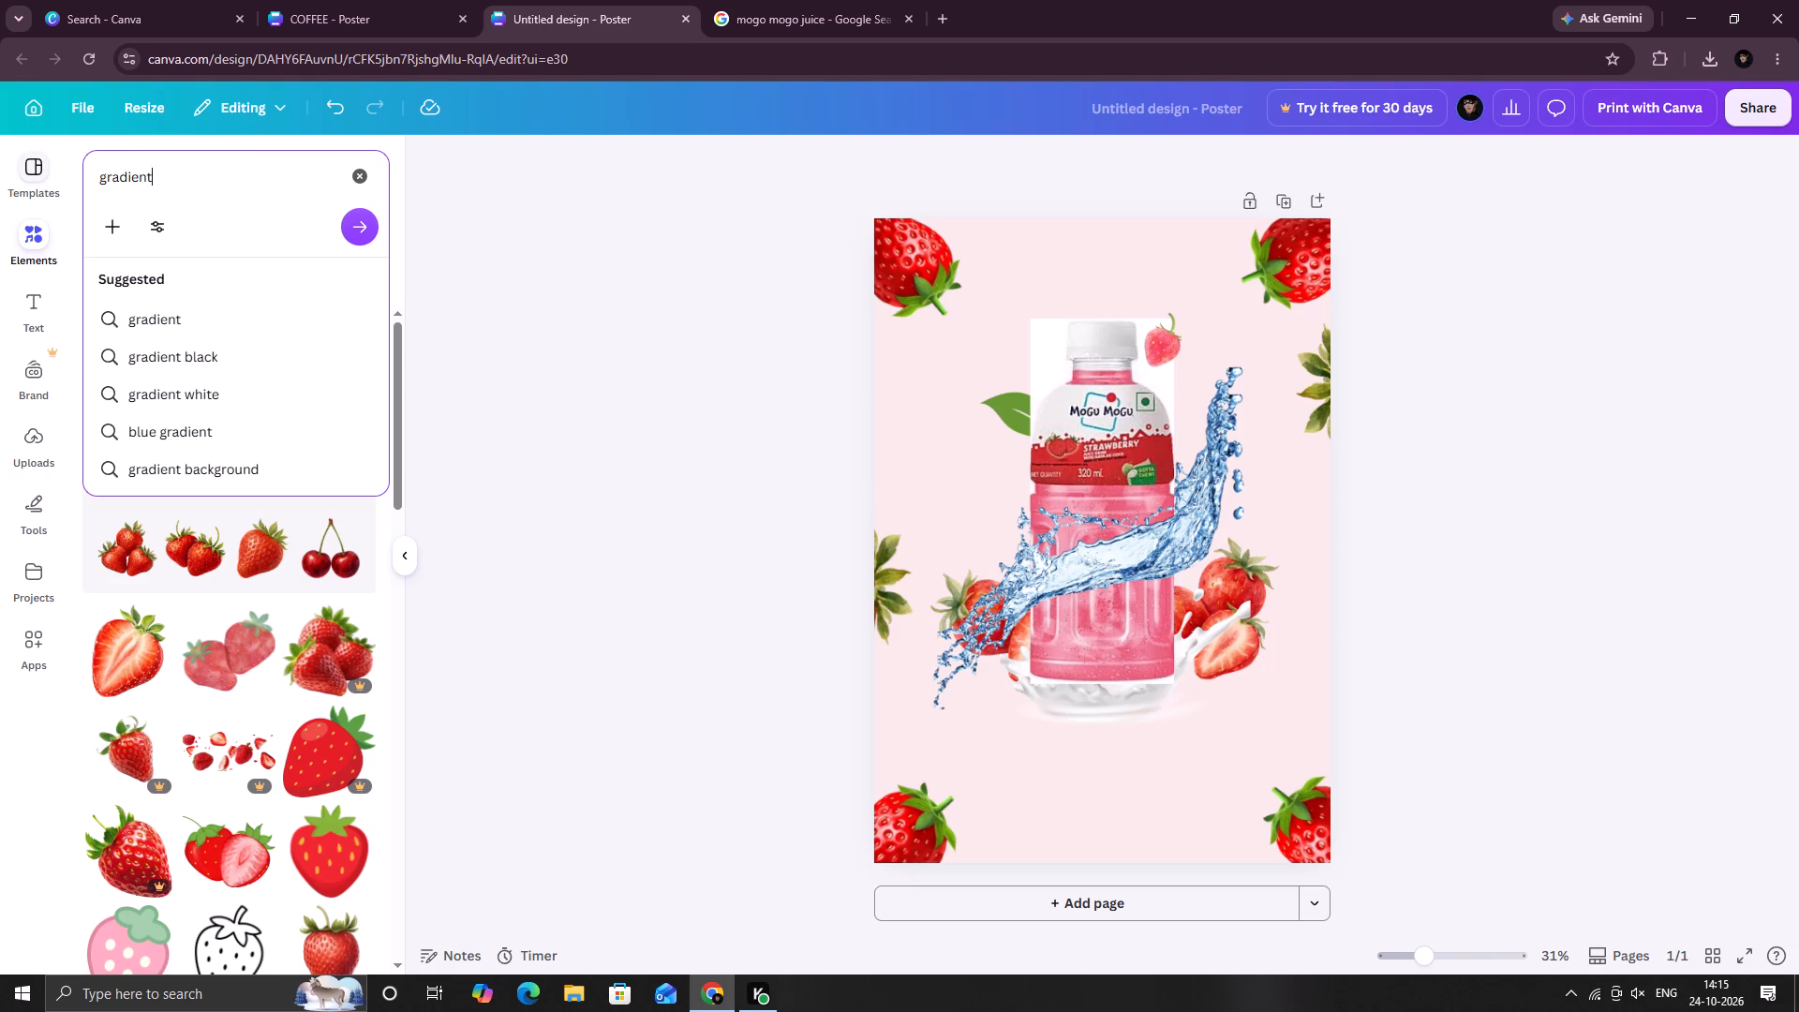
key("BackSpace")
key("BackSpace")
key("BackSpace")
key("BackSpace")
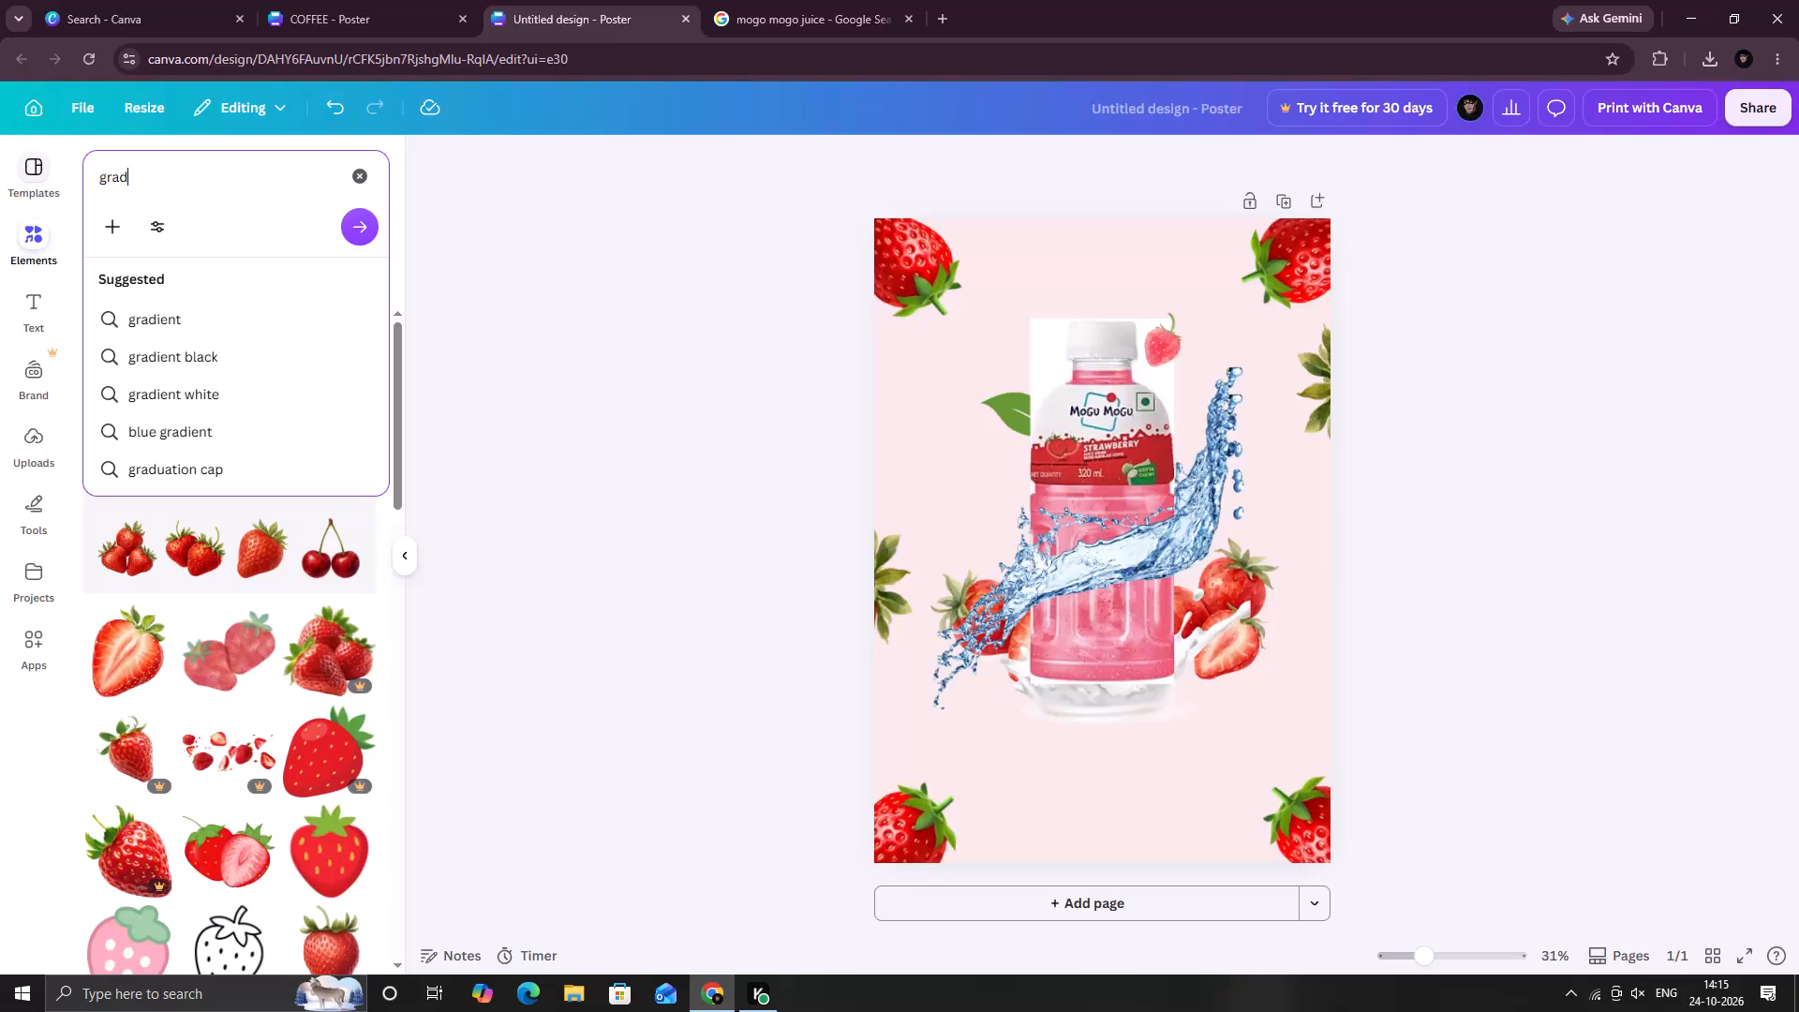
key("i")
key("BackSpace")
type("ient shadow")
key("space")
key("Return")
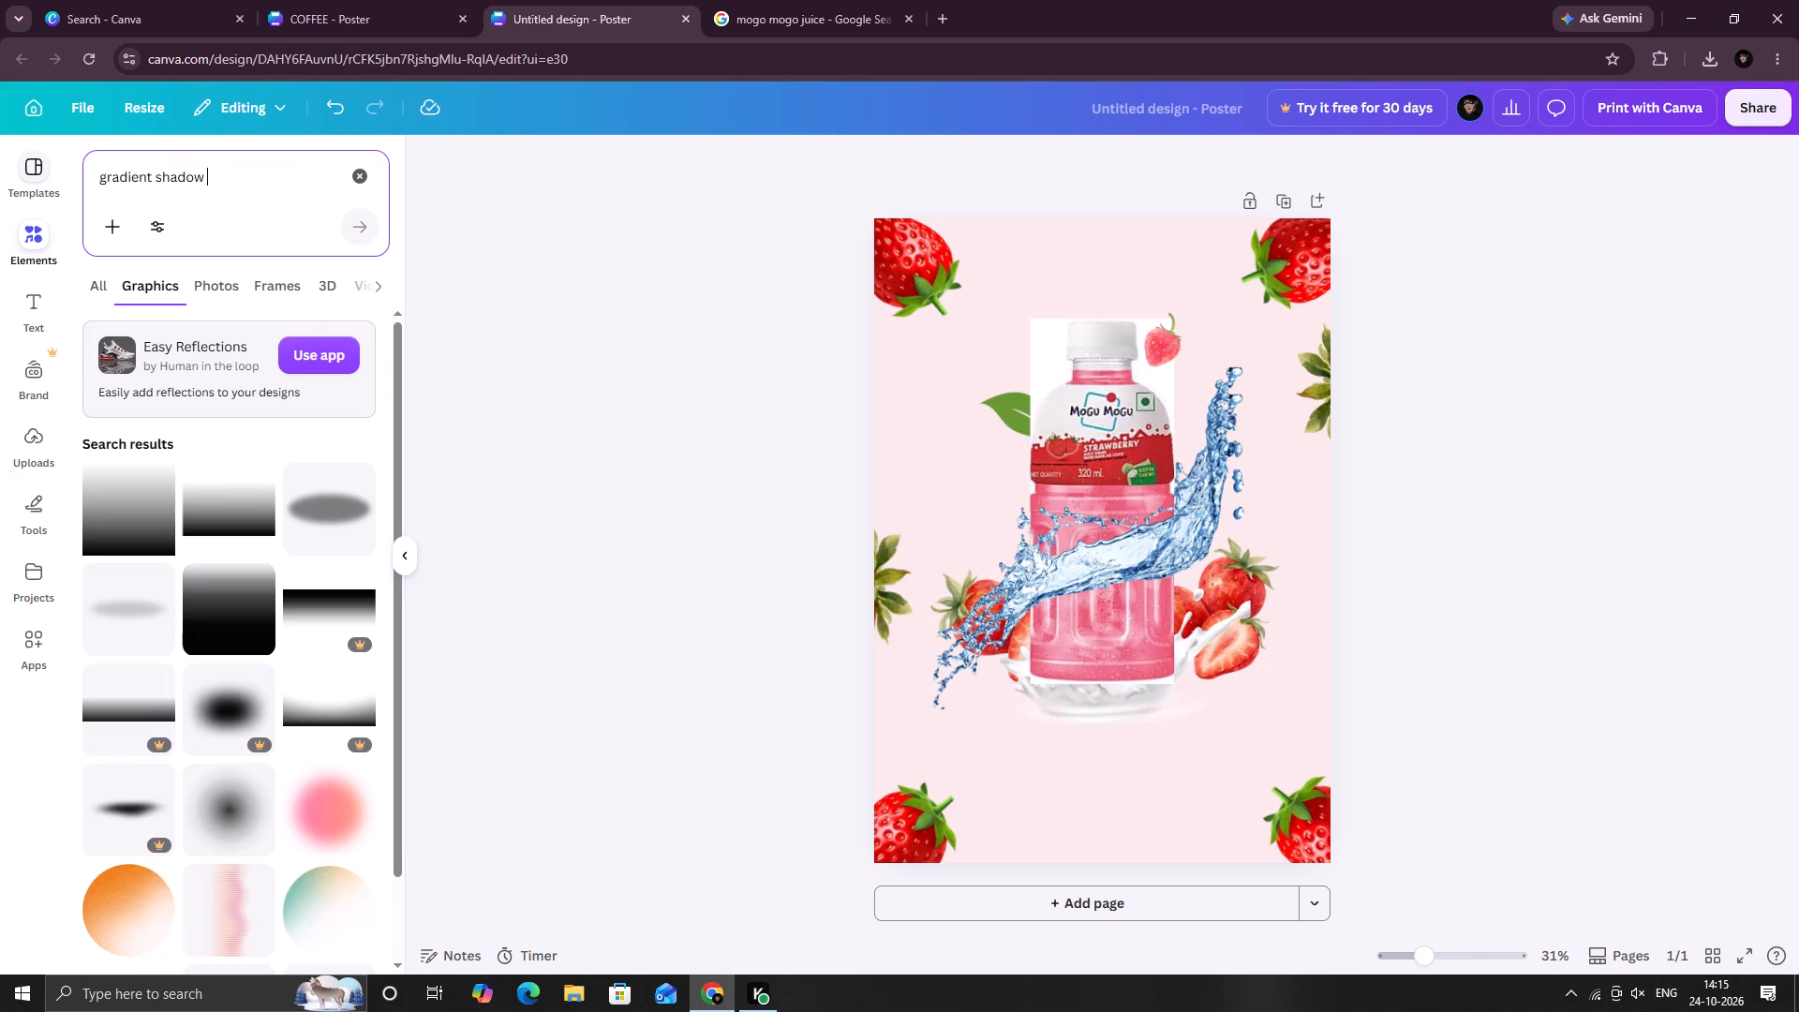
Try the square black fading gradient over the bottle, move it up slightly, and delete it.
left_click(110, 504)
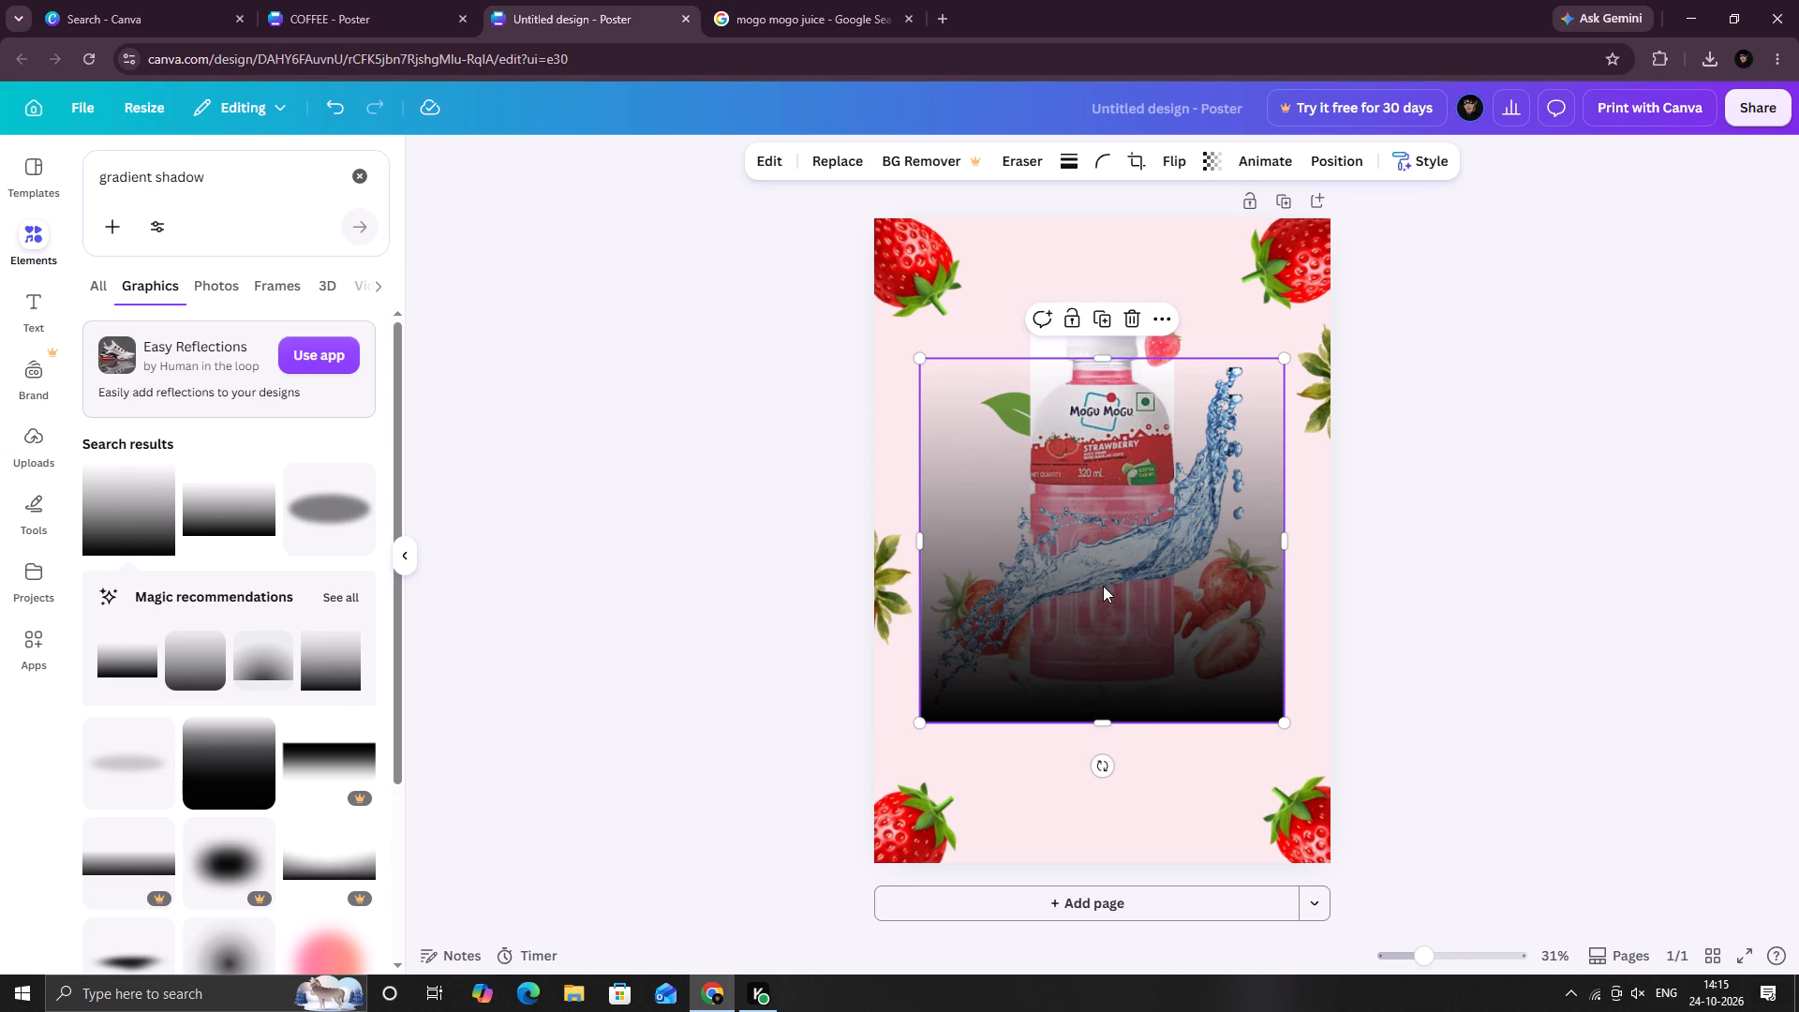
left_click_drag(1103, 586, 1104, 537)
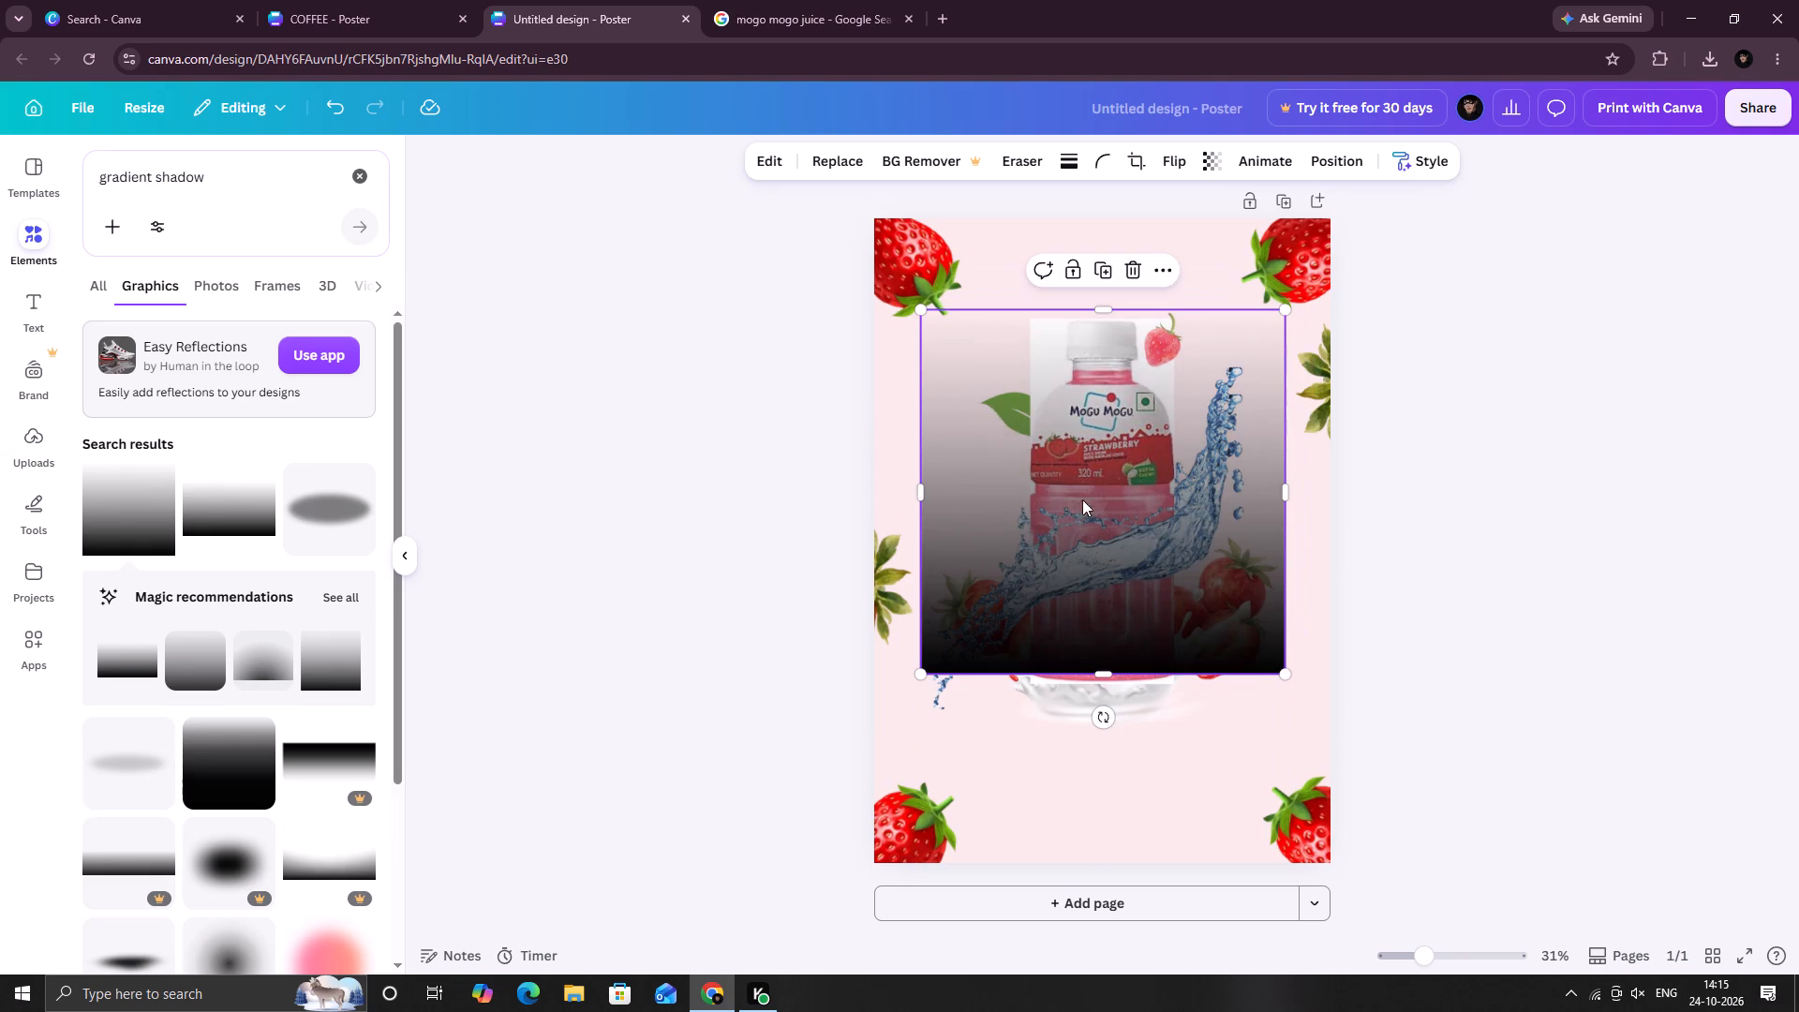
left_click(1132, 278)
Add the soft pink blurred circle from the gradient shadow graphics and place it over the bottle, about 4.9 cm X and 11.2 cm Y.
scroll(228, 511, "up", 1)
scroll(228, 511, "down", 5)
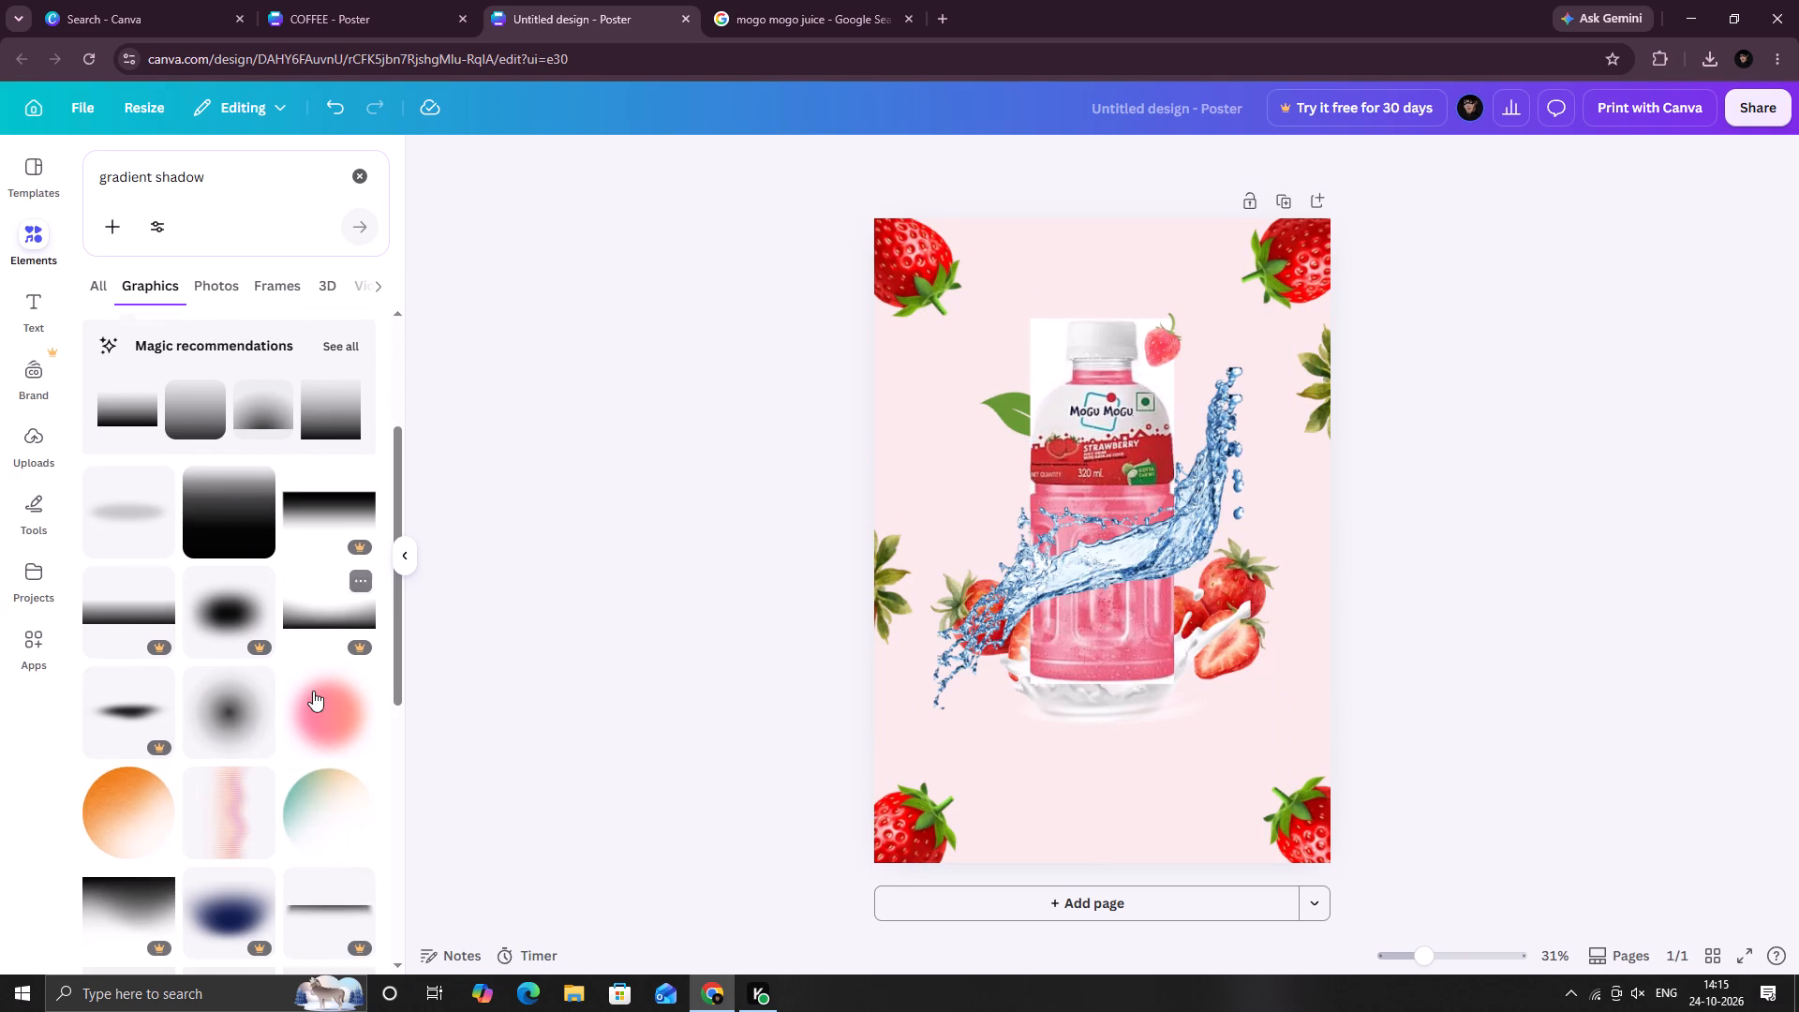
scroll(128, 801, "down", 1)
scroll(128, 801, "up", 1)
scroll(128, 801, "down", 4)
scroll(150, 785, "up", 1)
scroll(150, 786, "down", 4)
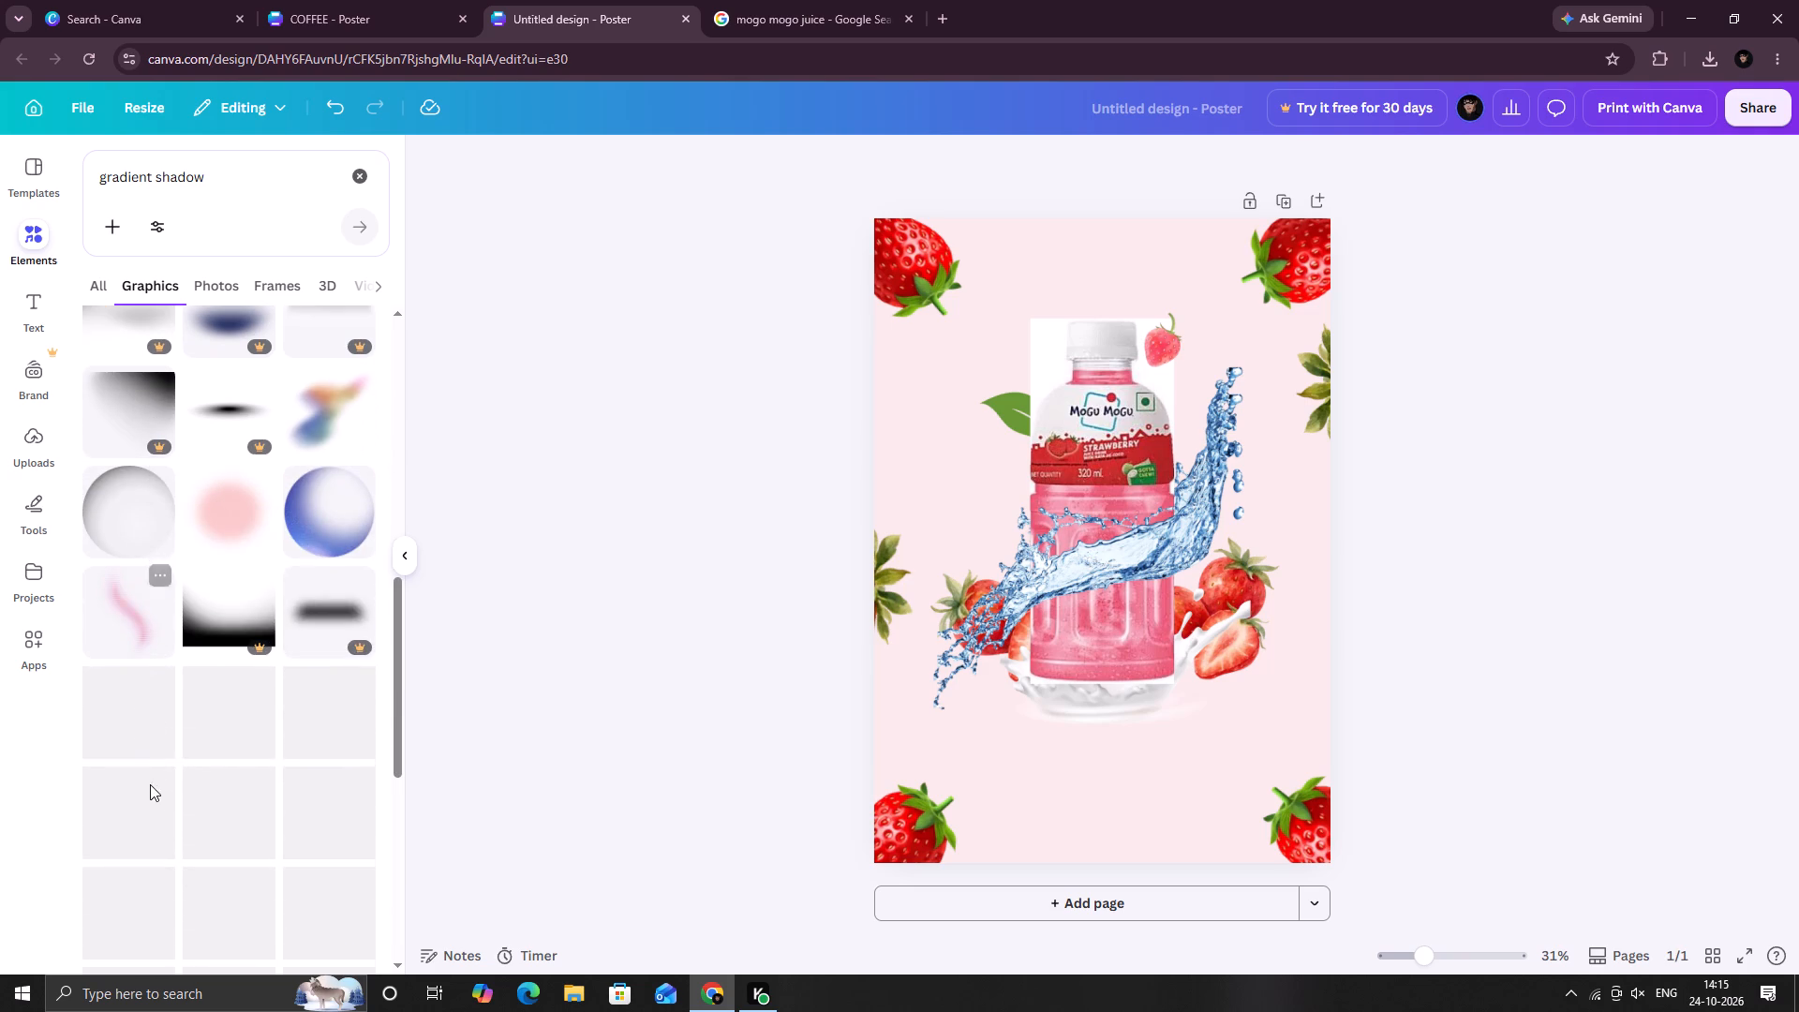
left_click(224, 523)
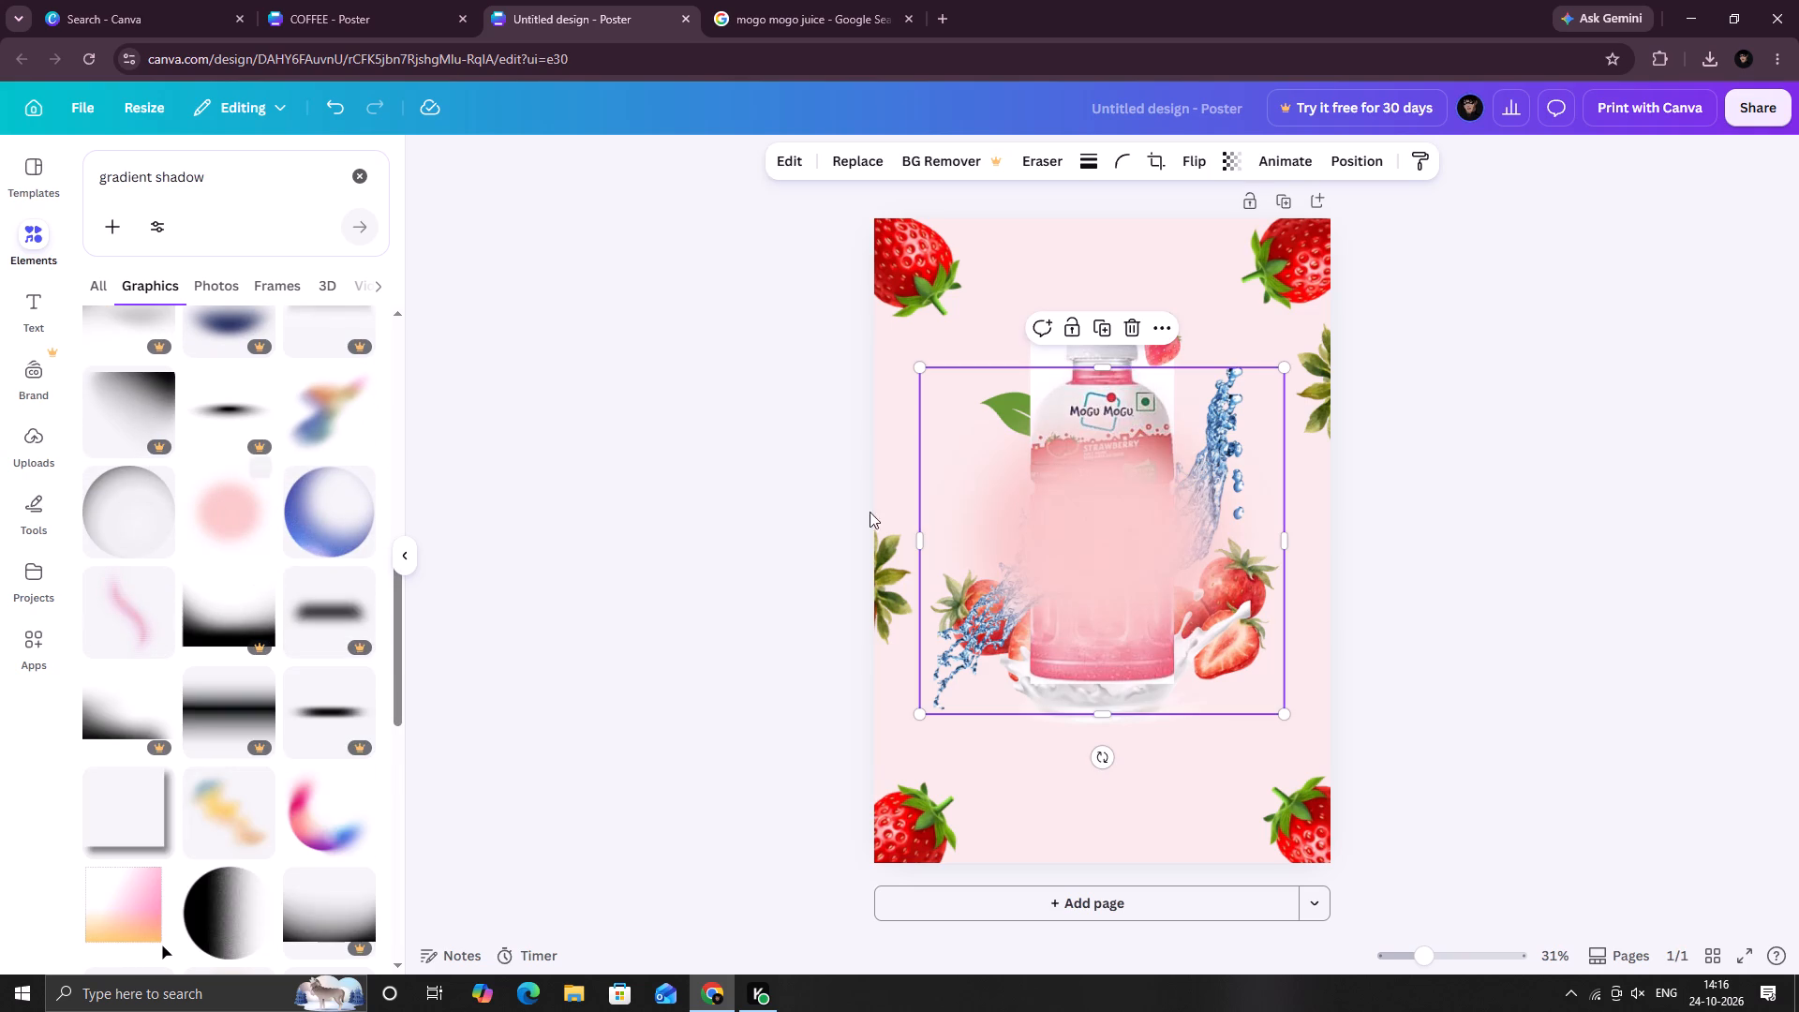
left_click_drag(1110, 540, 1102, 501)
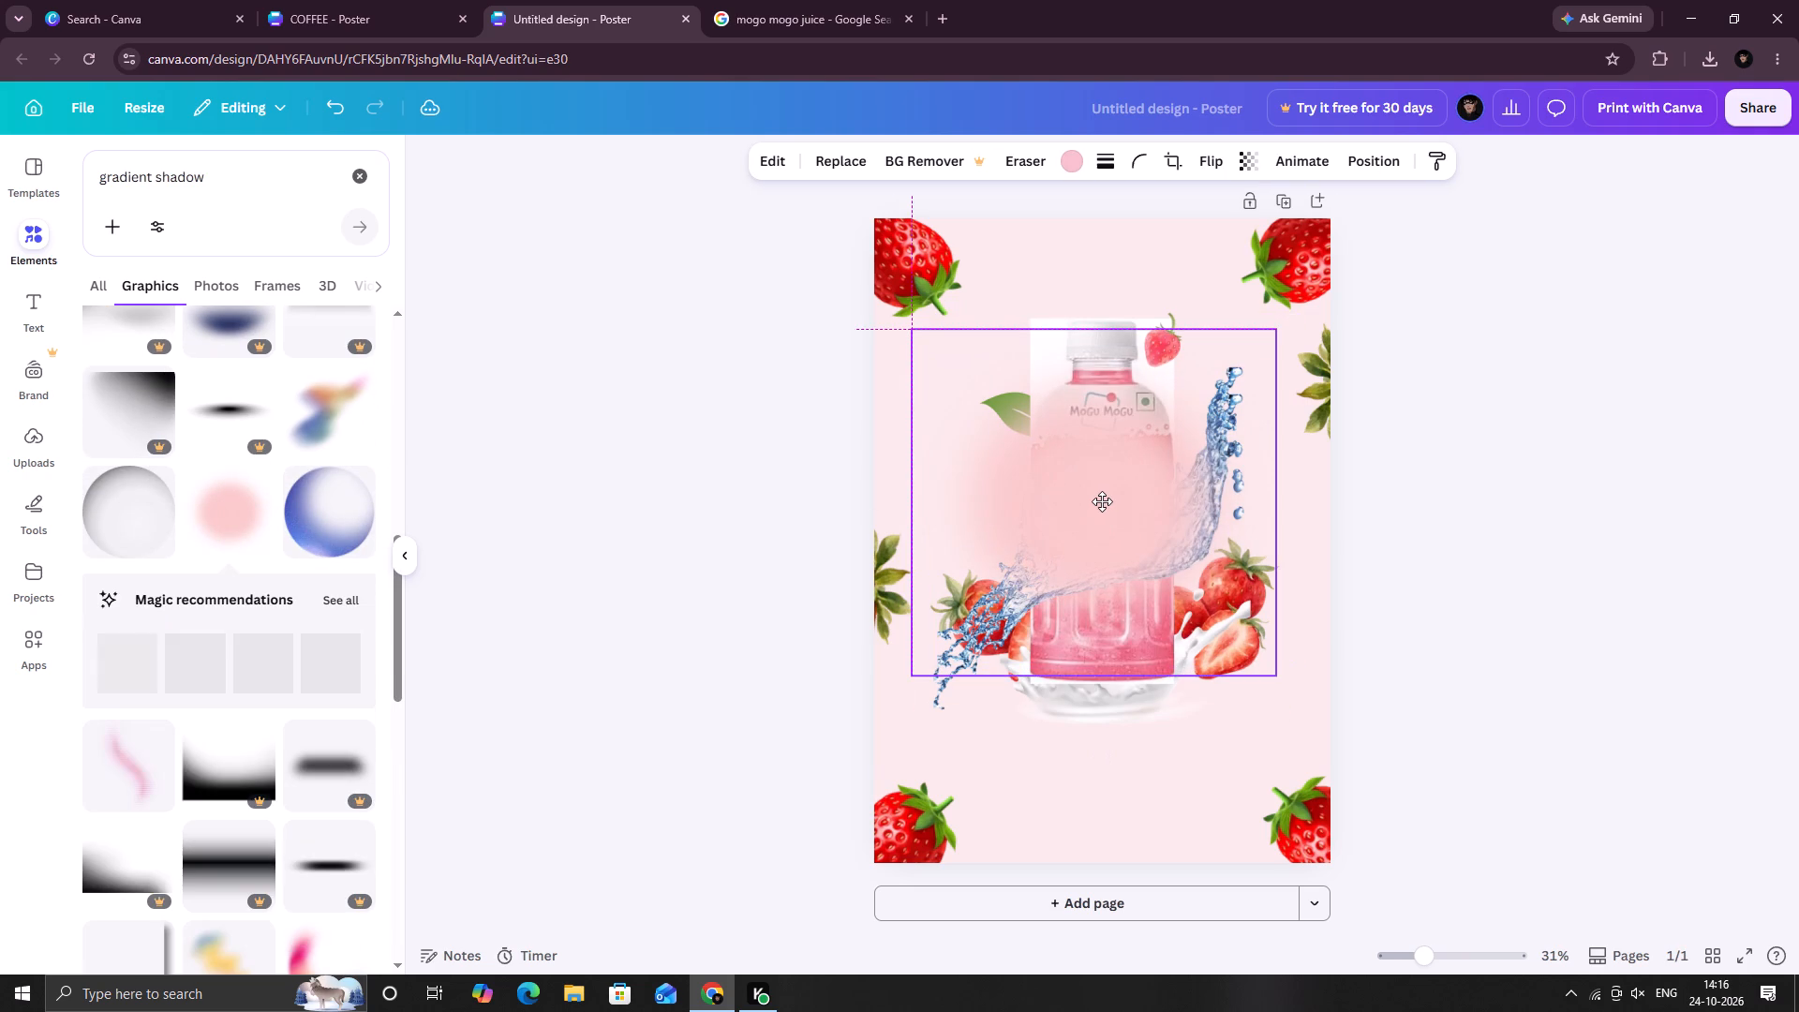
left_click_drag(1102, 501, 1123, 498)
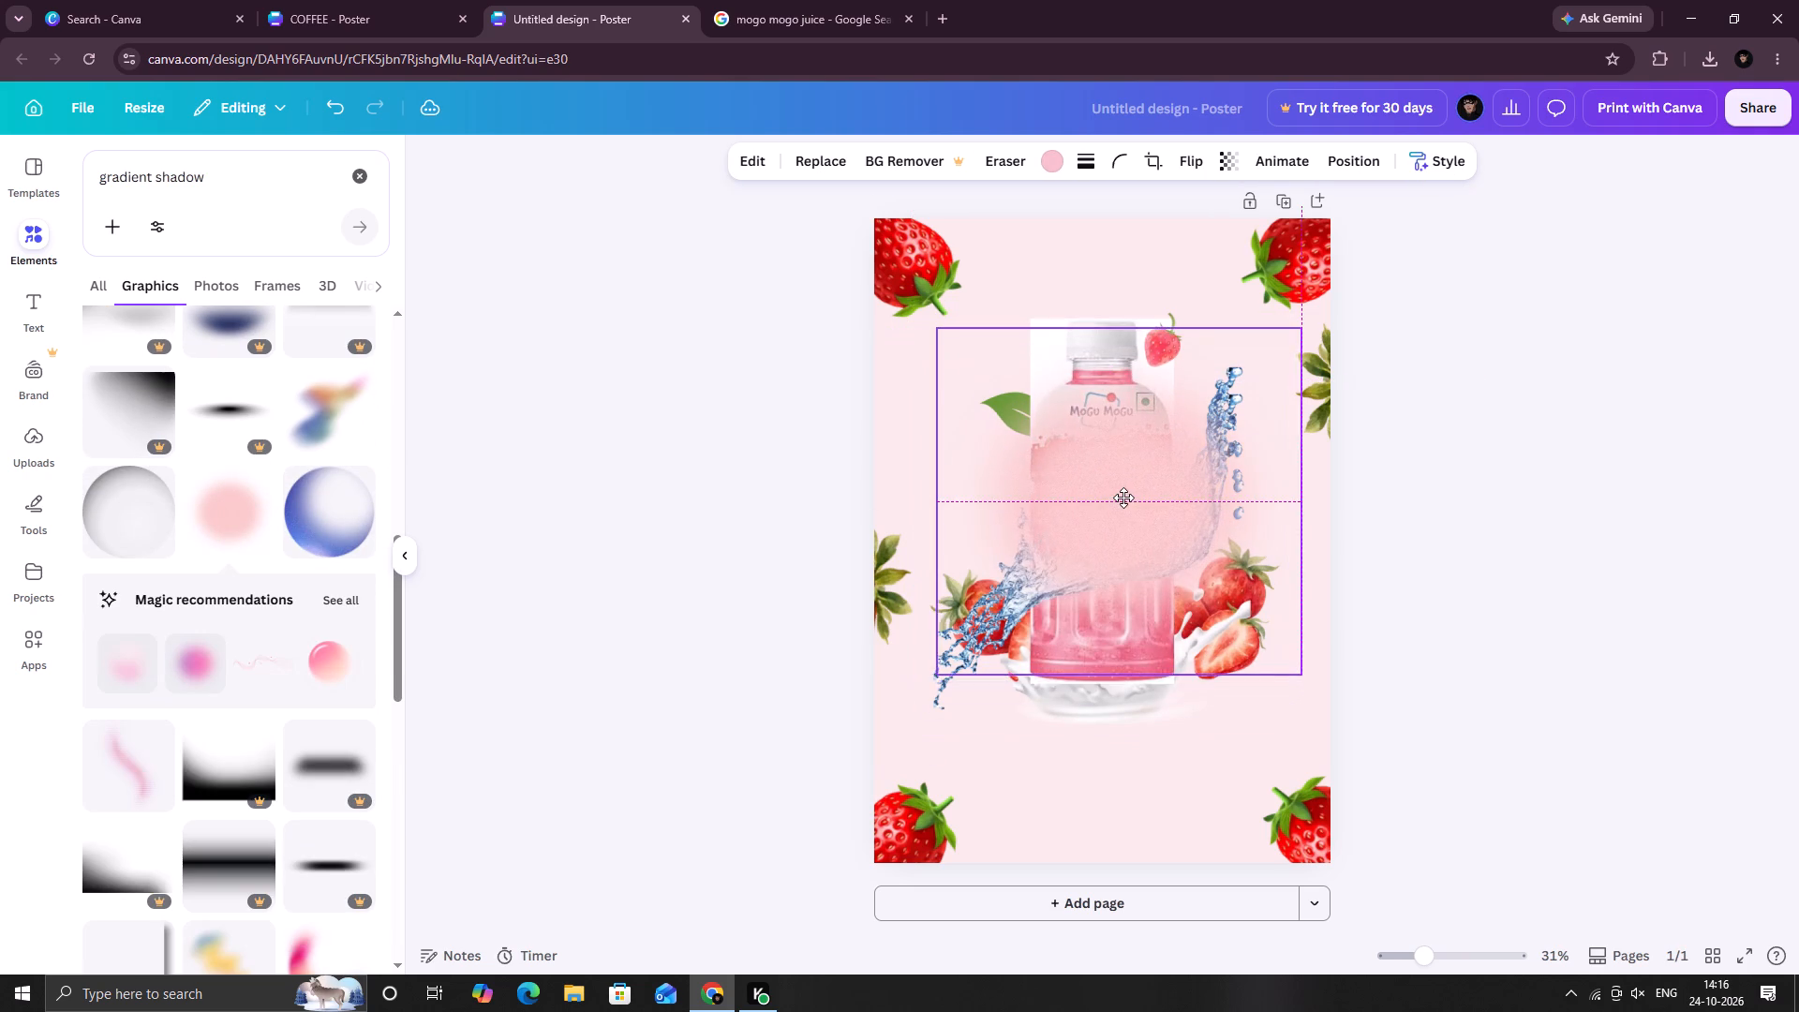
left_click_drag(1123, 498, 1117, 513)
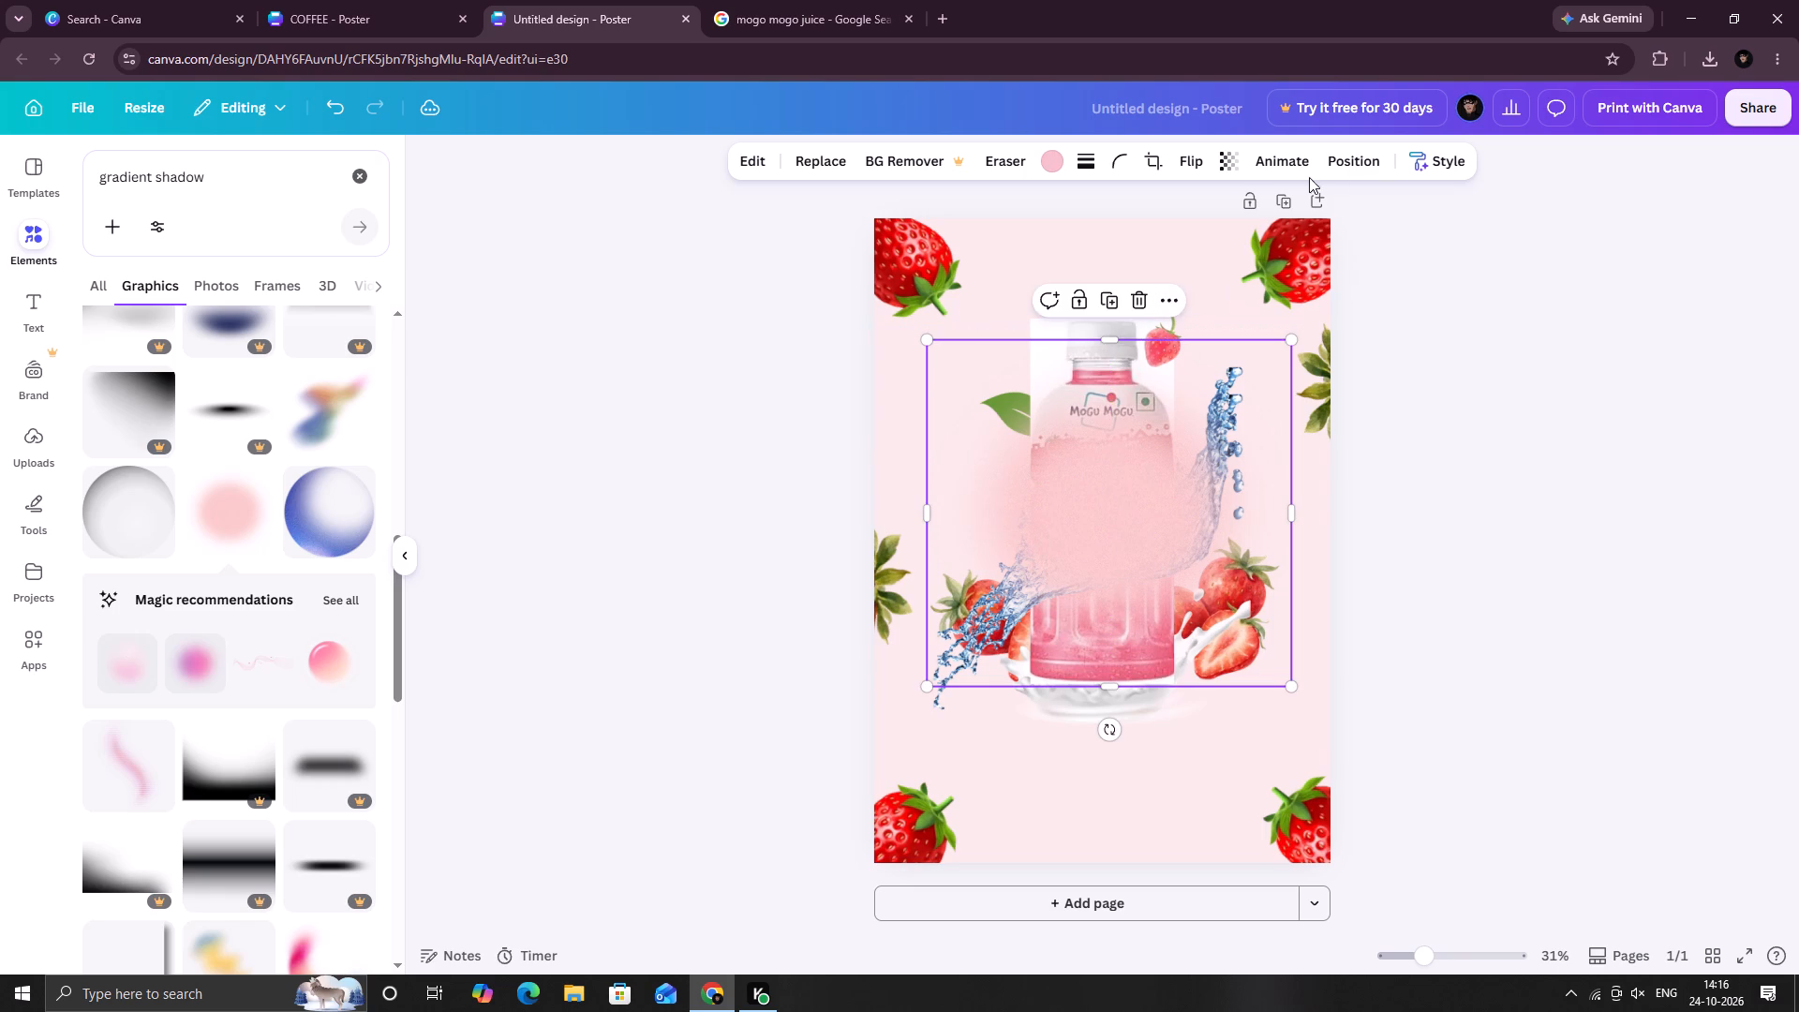
Send the soft pink glow to the back, behind the bottle, splashes and strawberries.
left_click(1338, 164)
left_click(304, 262)
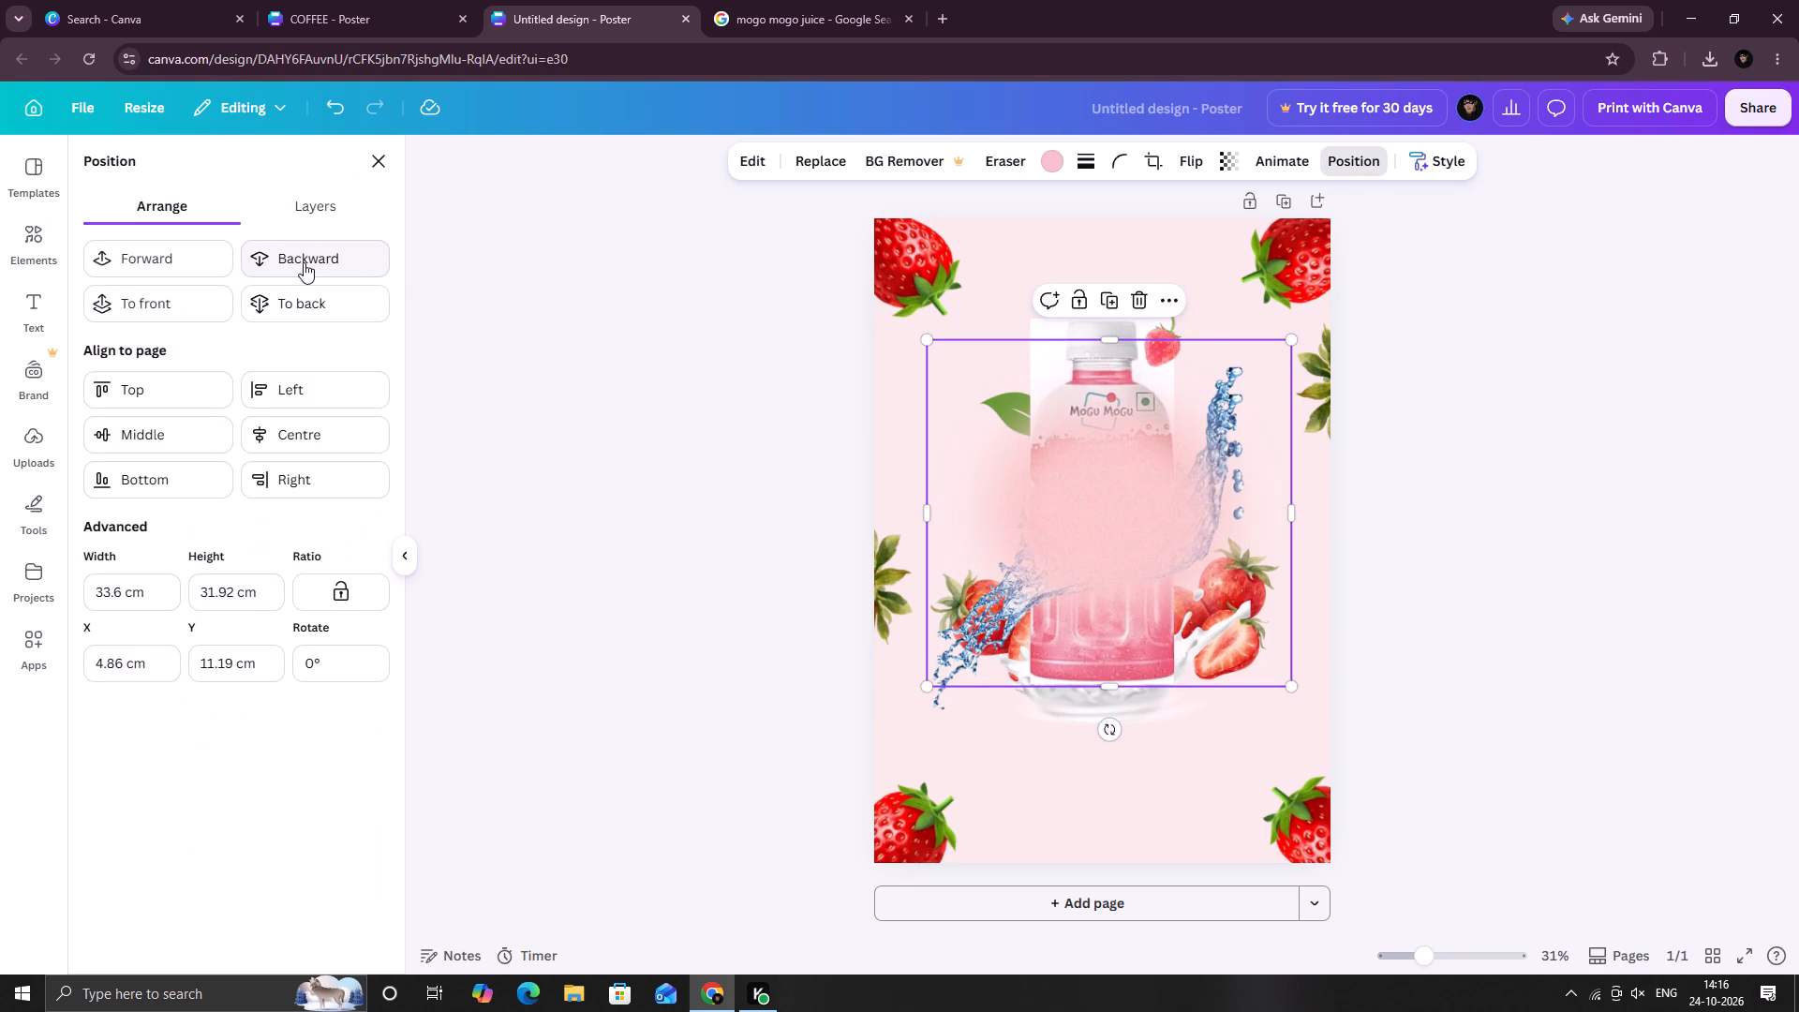
left_click(304, 262)
double_click(304, 262)
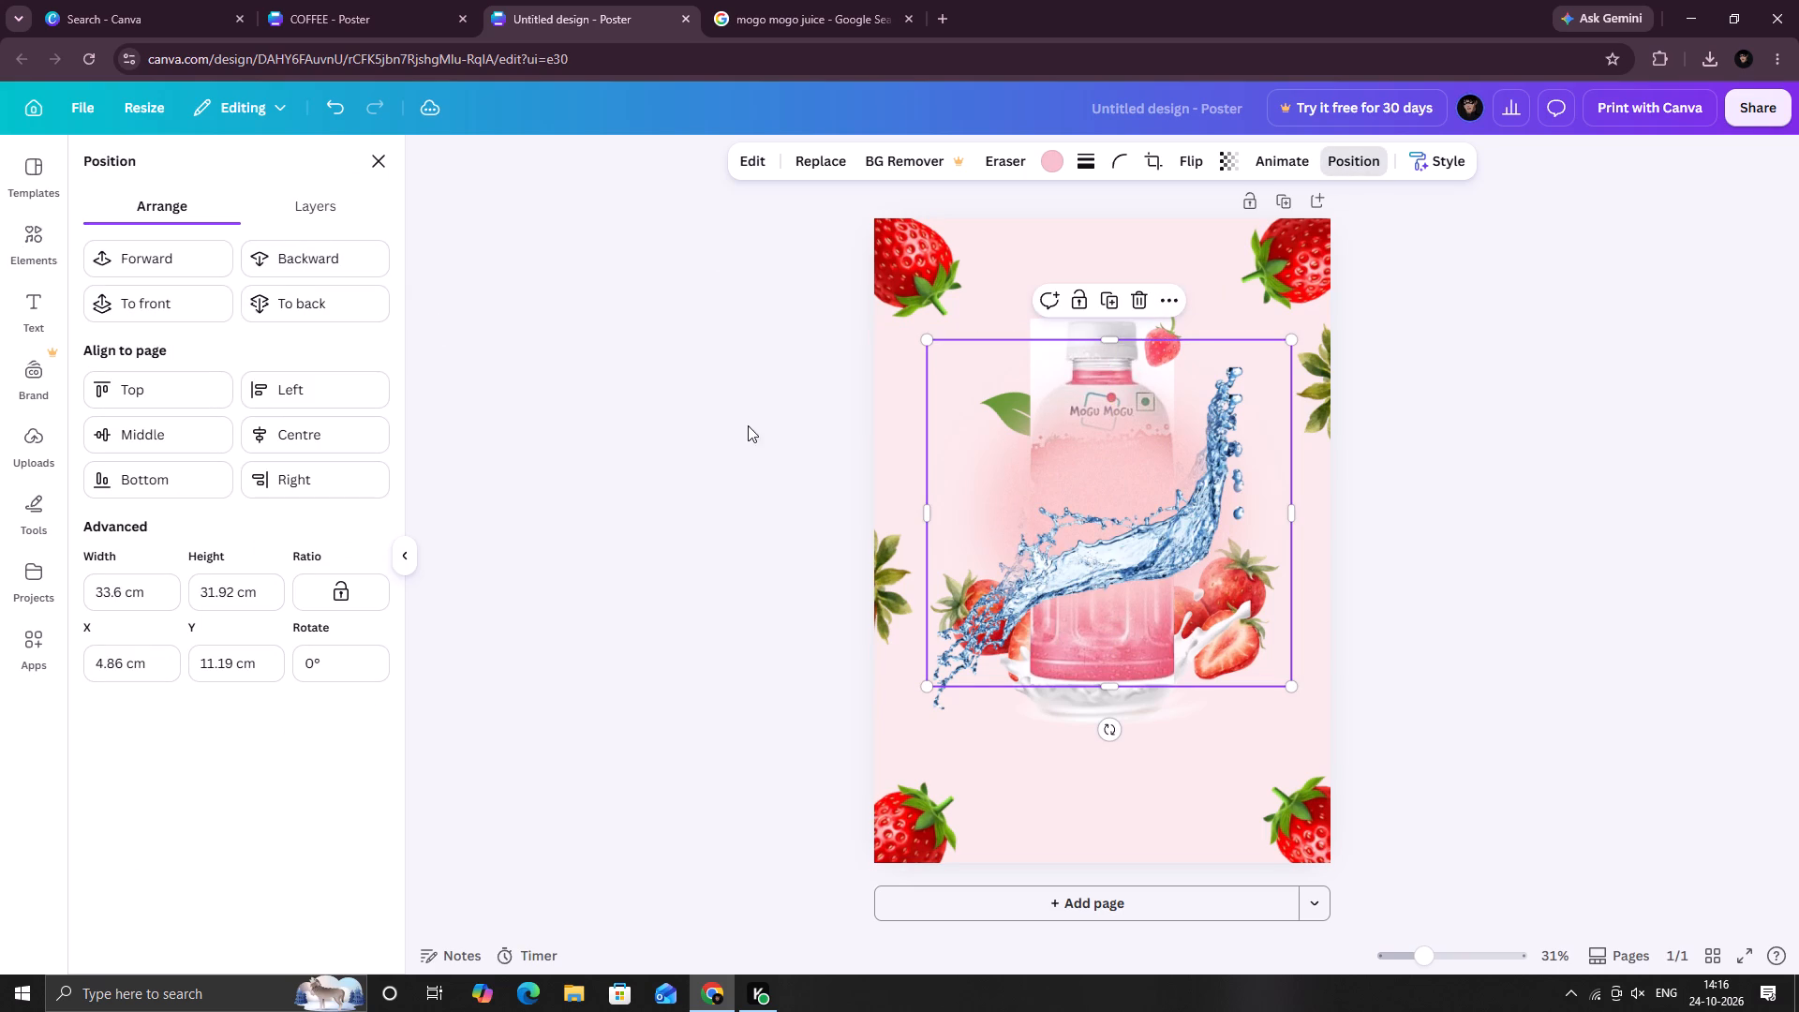
double_click(337, 257)
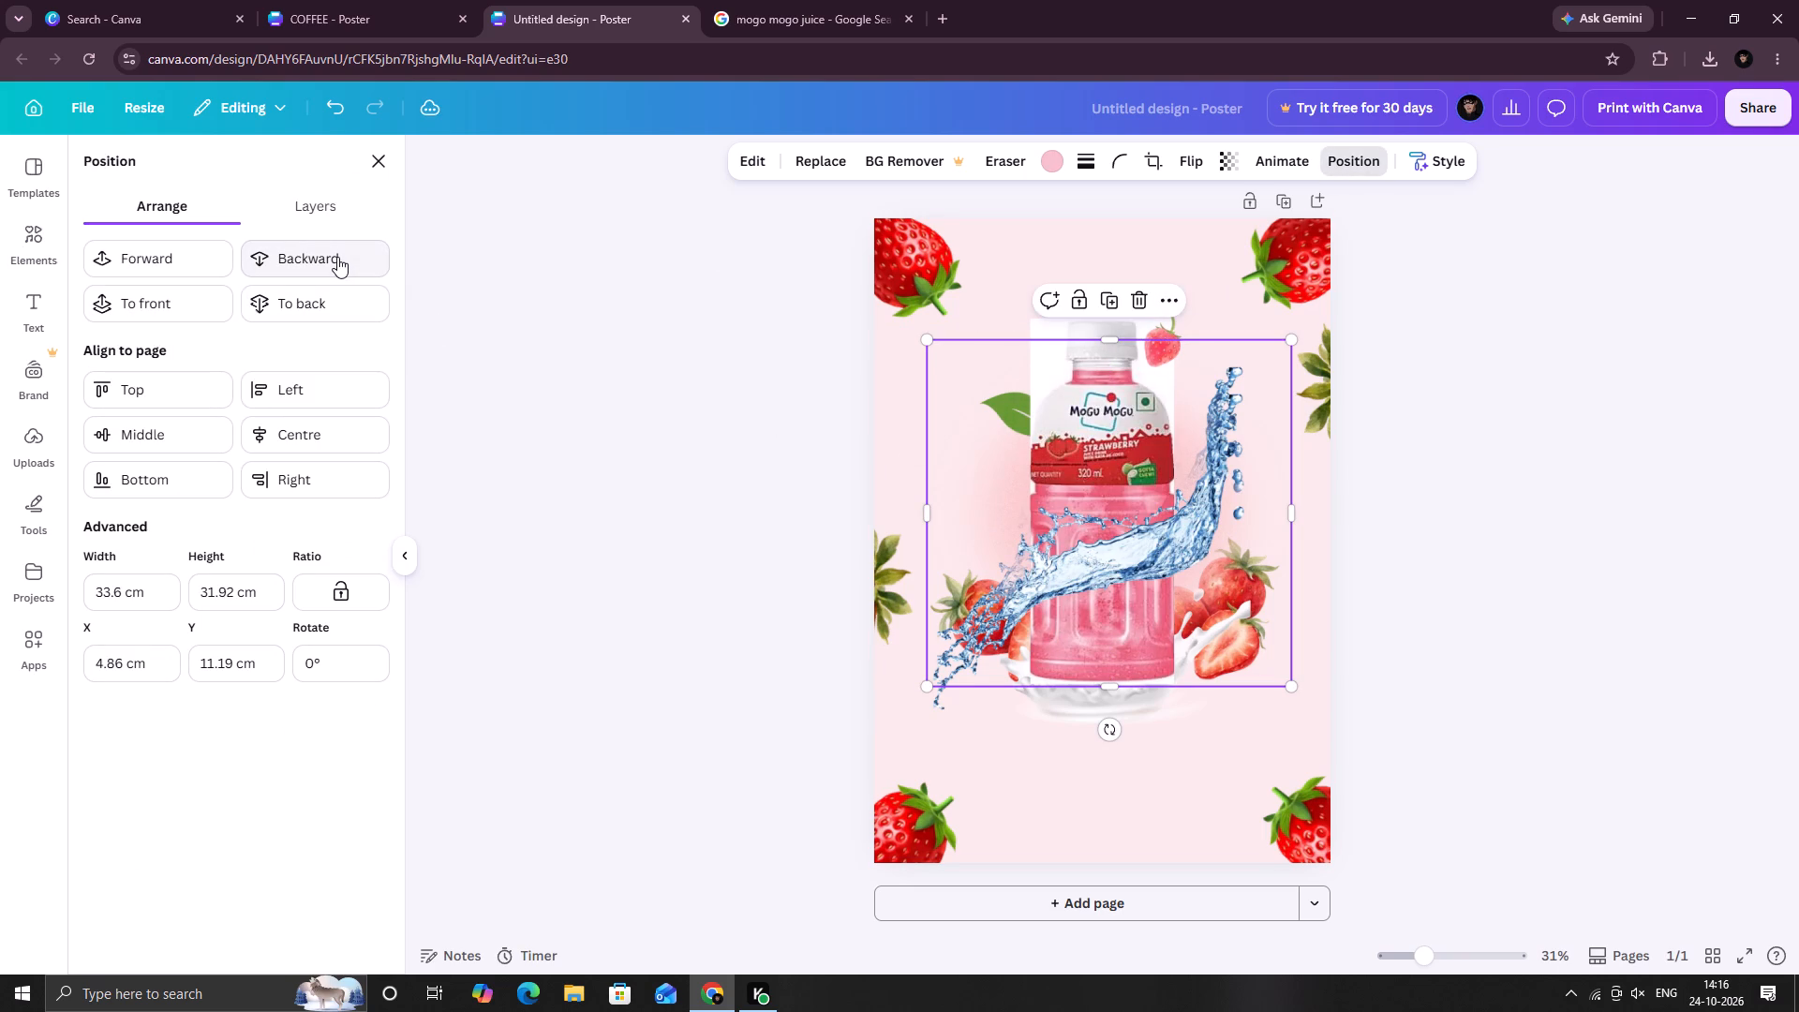
left_click(302, 312)
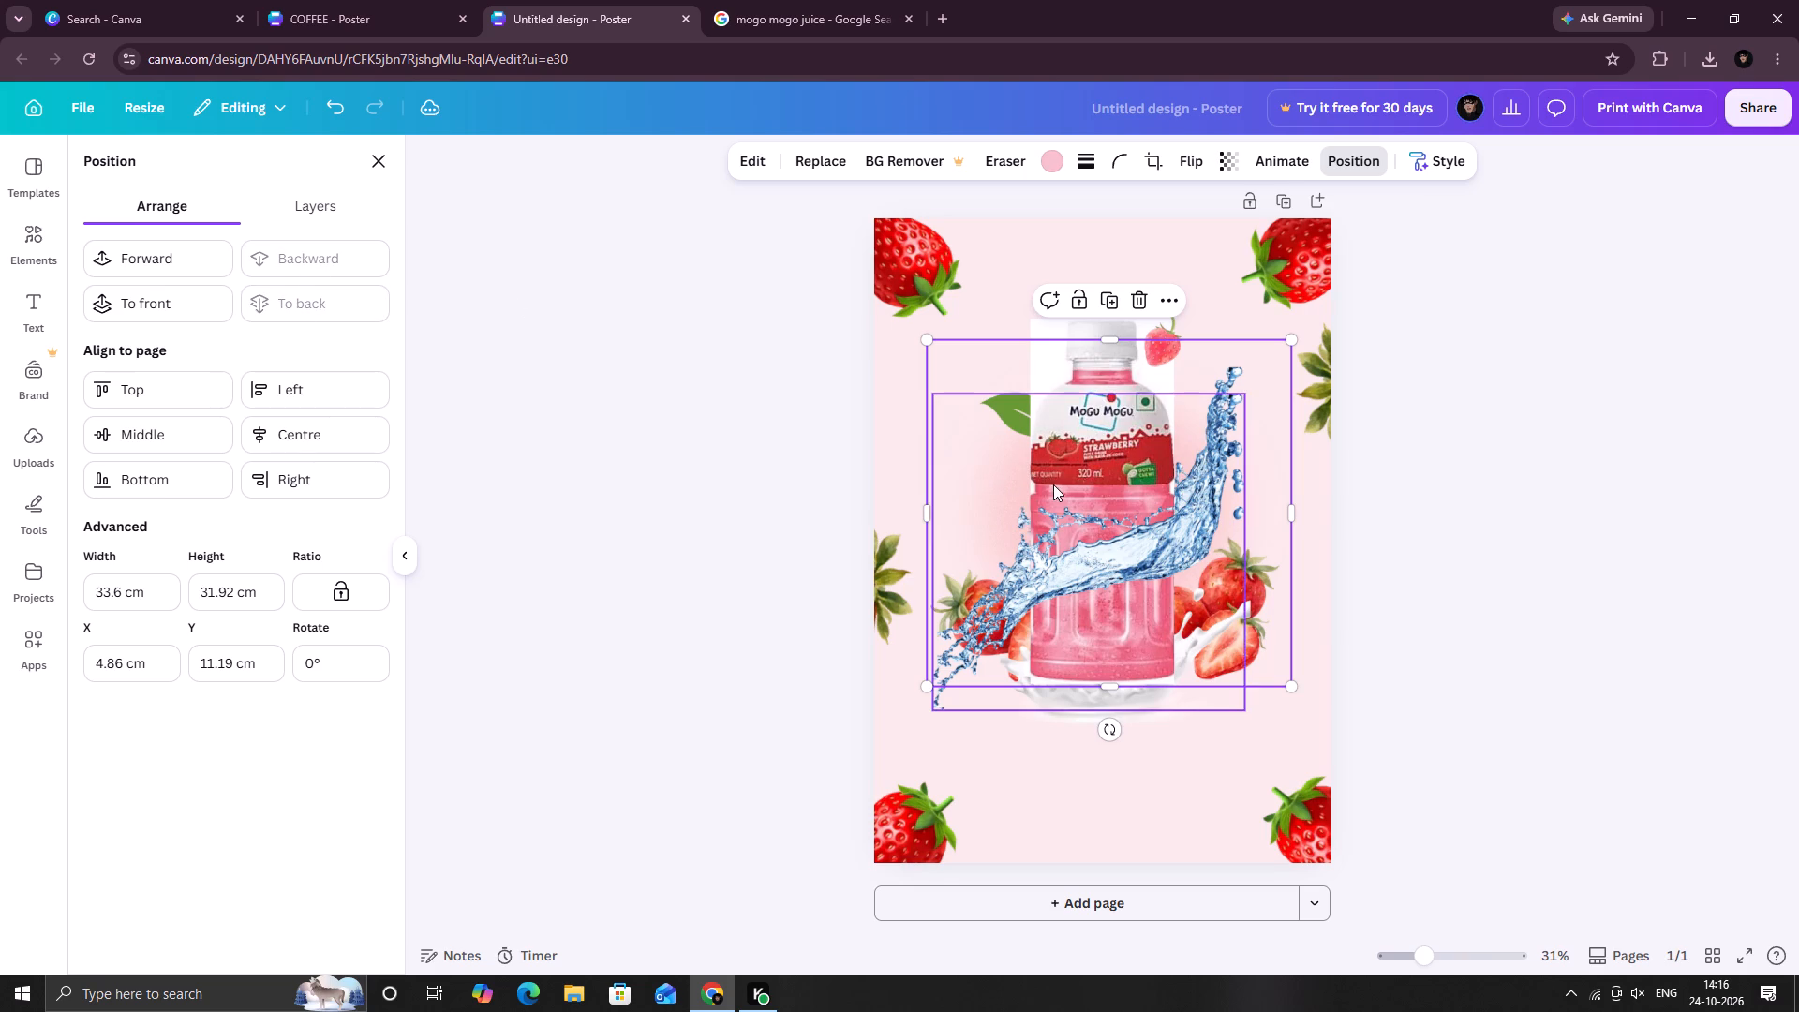
left_click(1520, 457)
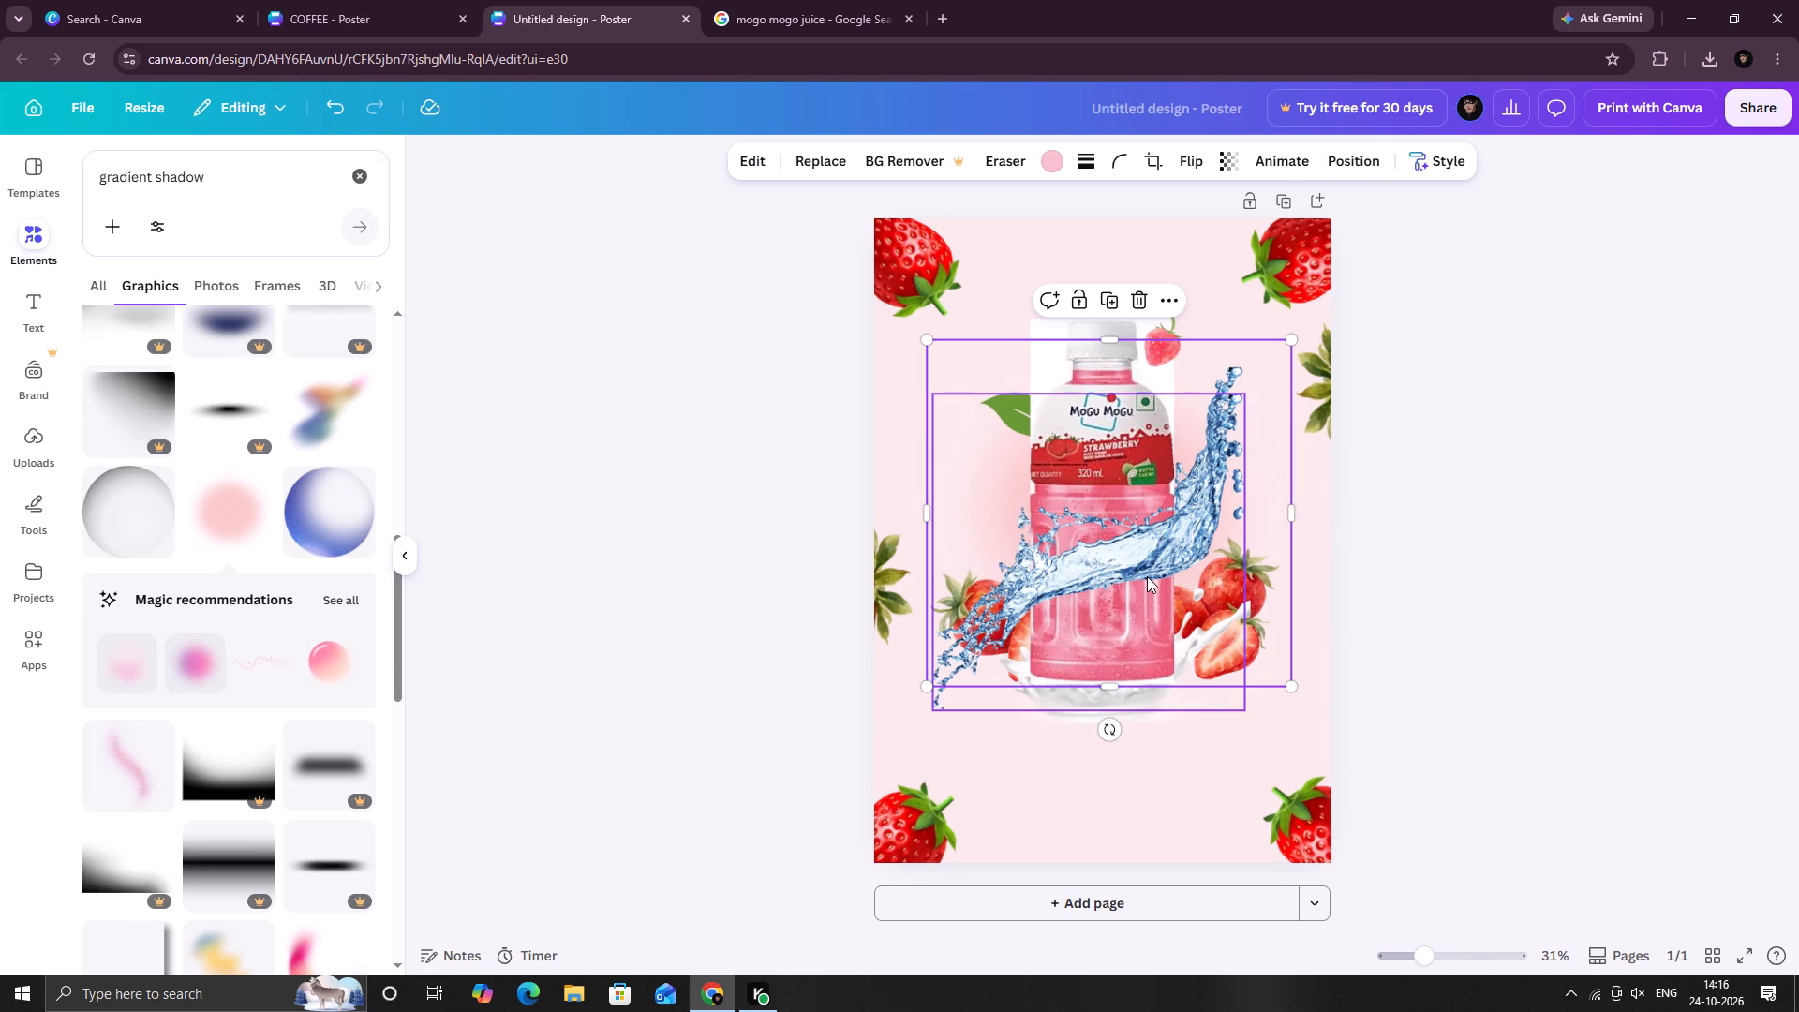
left_click(974, 500)
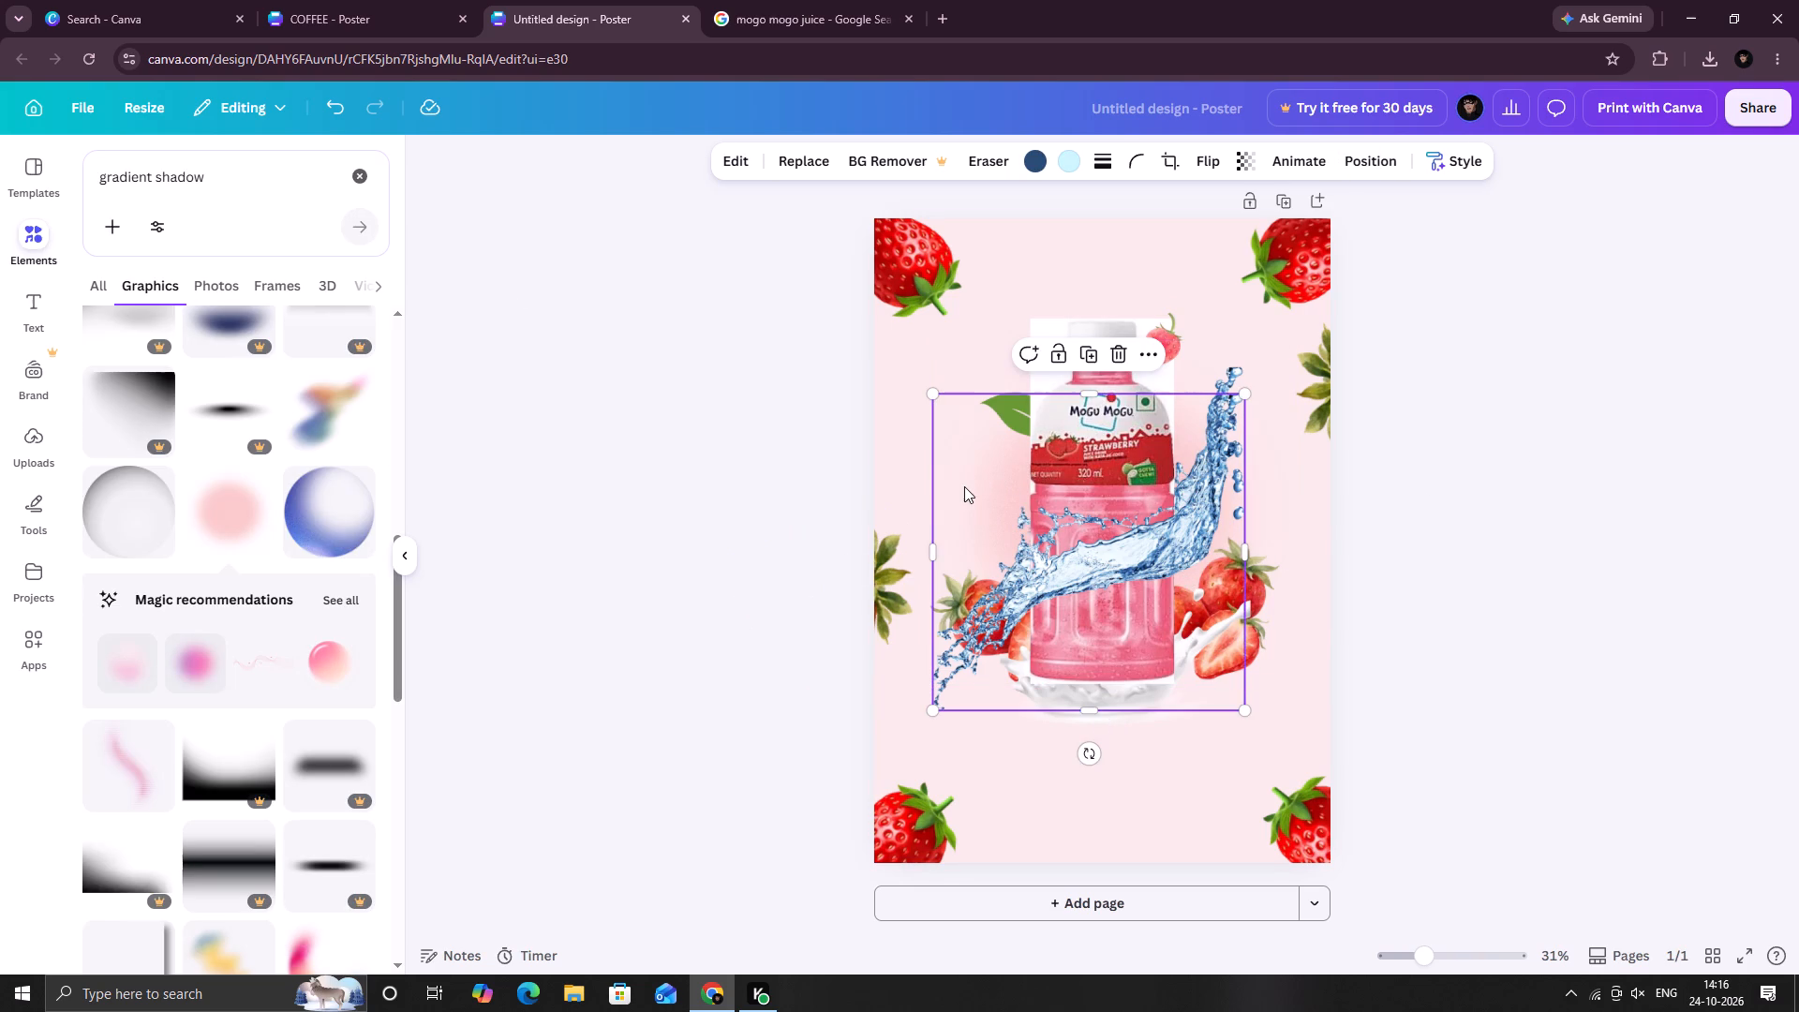
left_click(959, 479)
left_click(1490, 470)
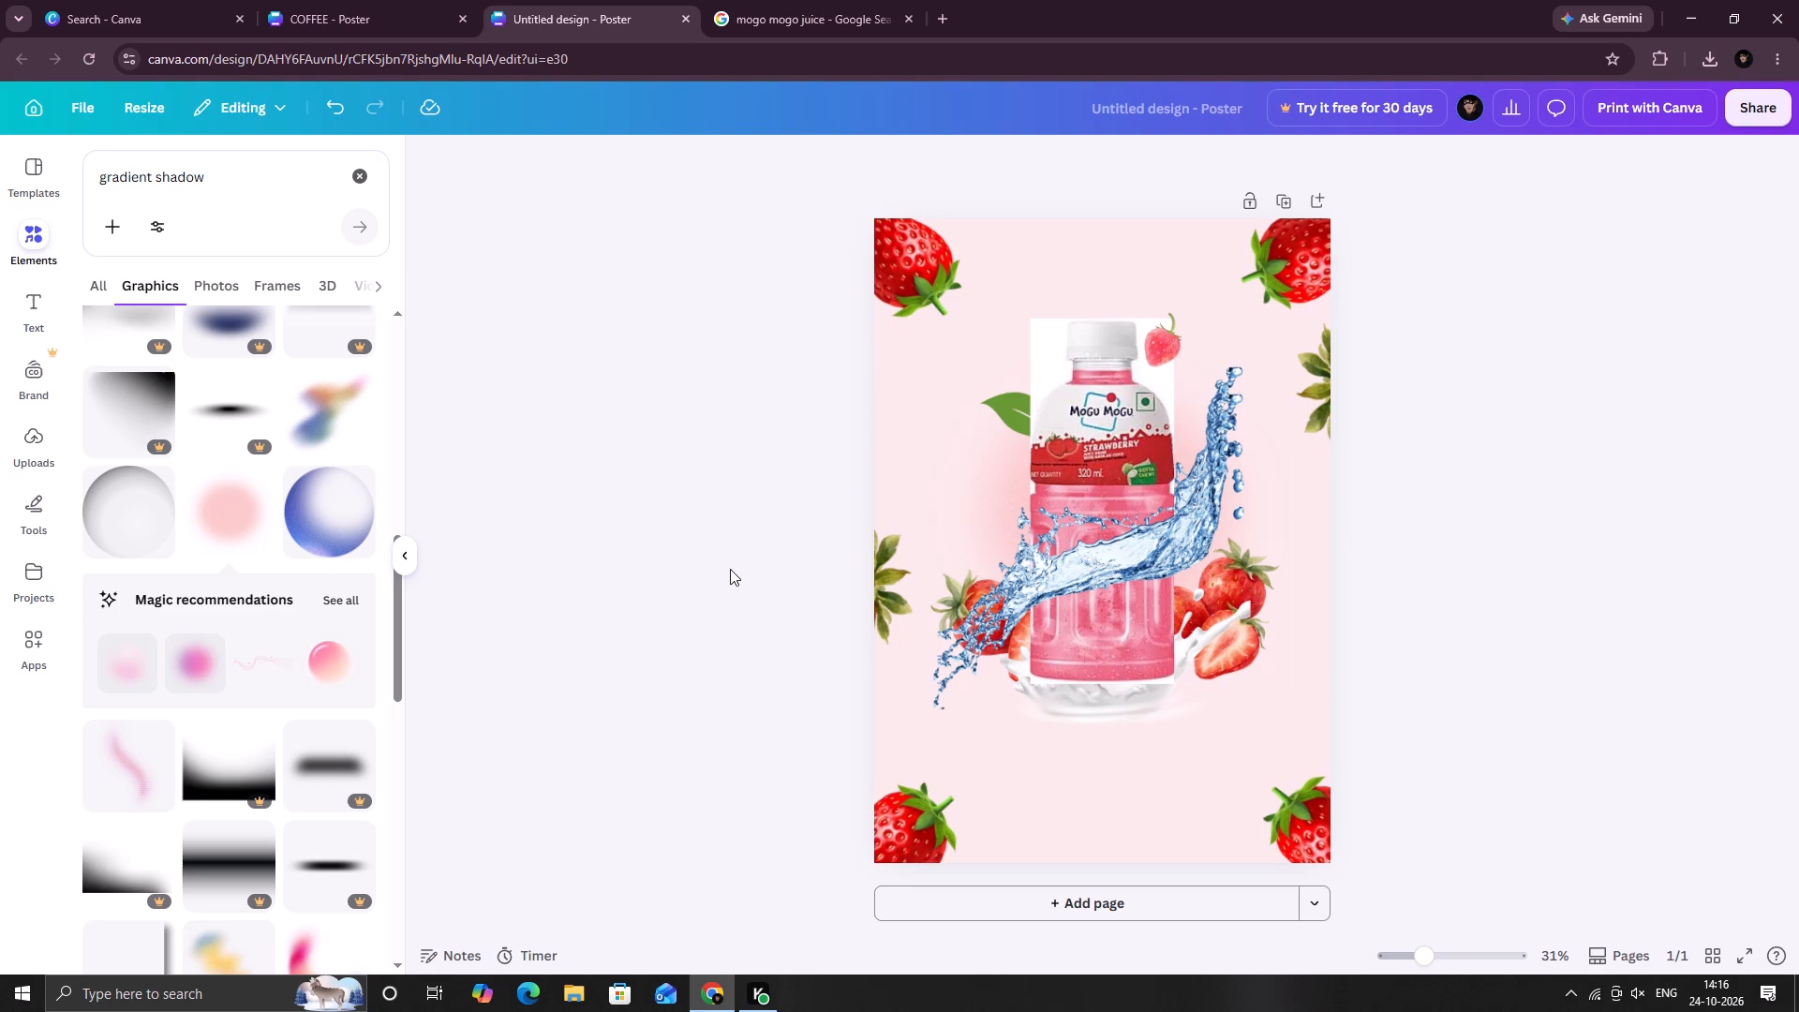
Search the elements for "water splash" in place of gradient shadow.
left_click(357, 187)
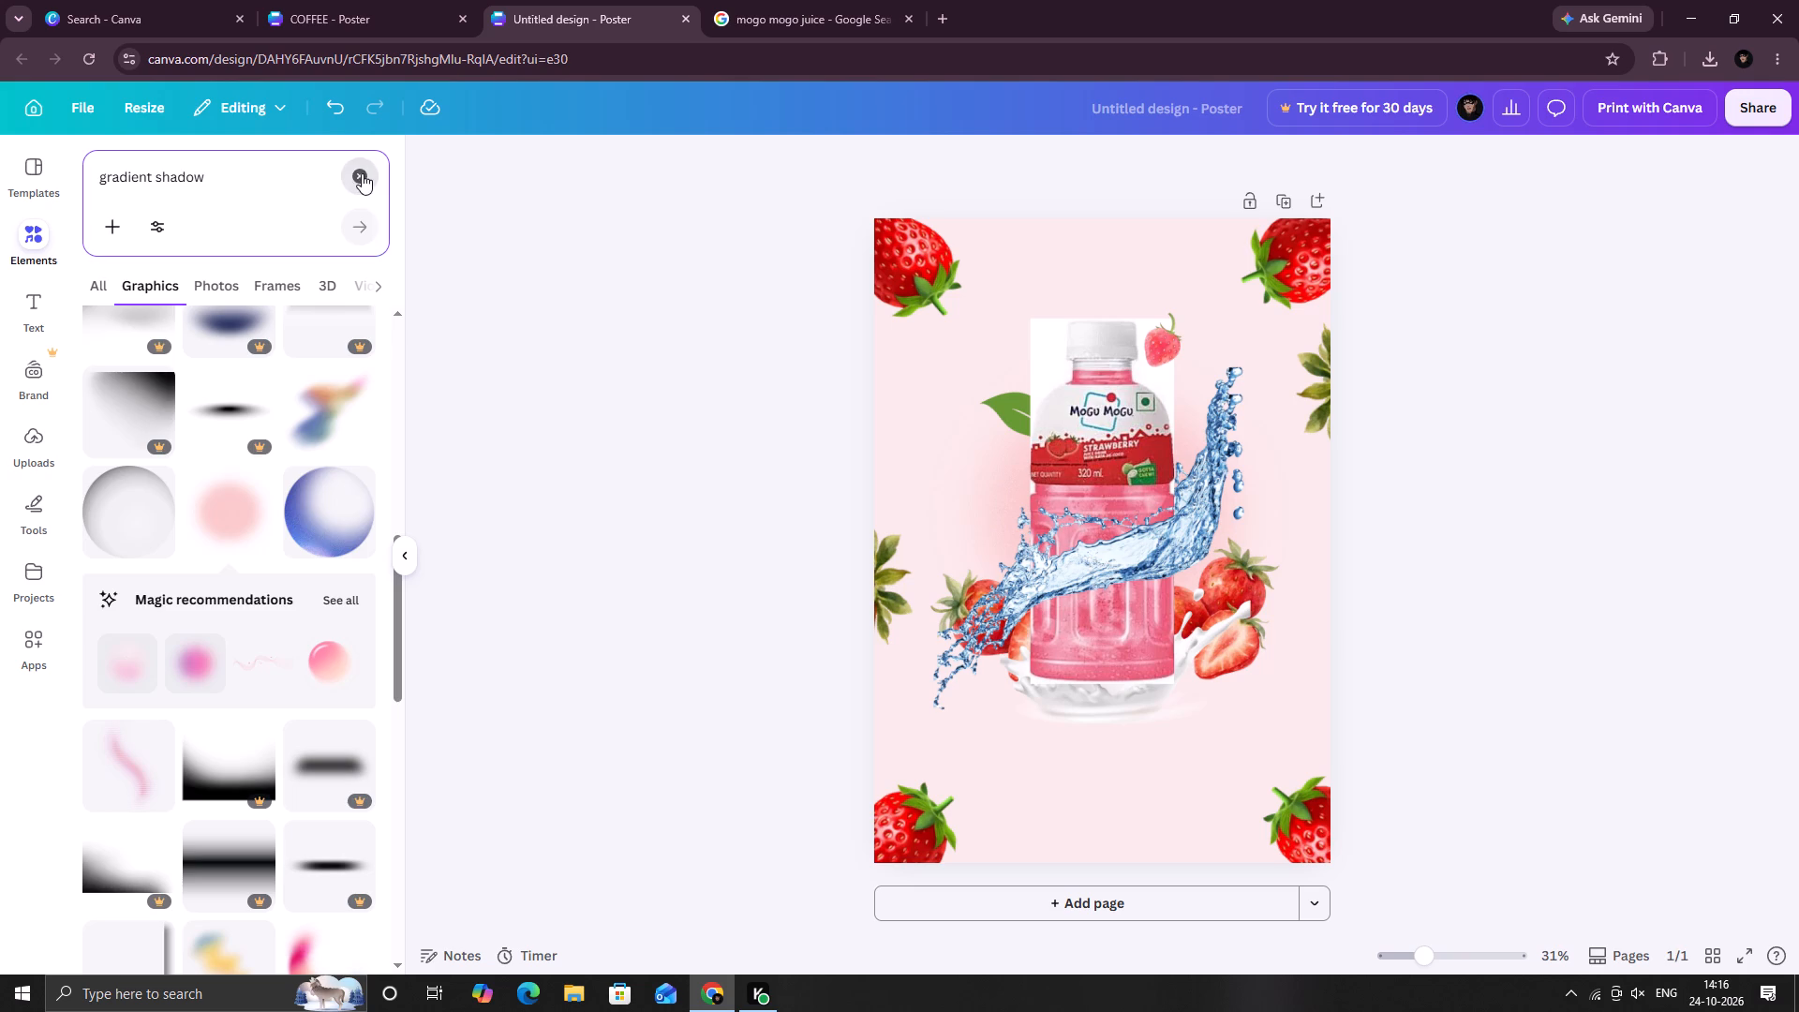
left_click(362, 172)
left_click_drag(245, 180, 234, 183)
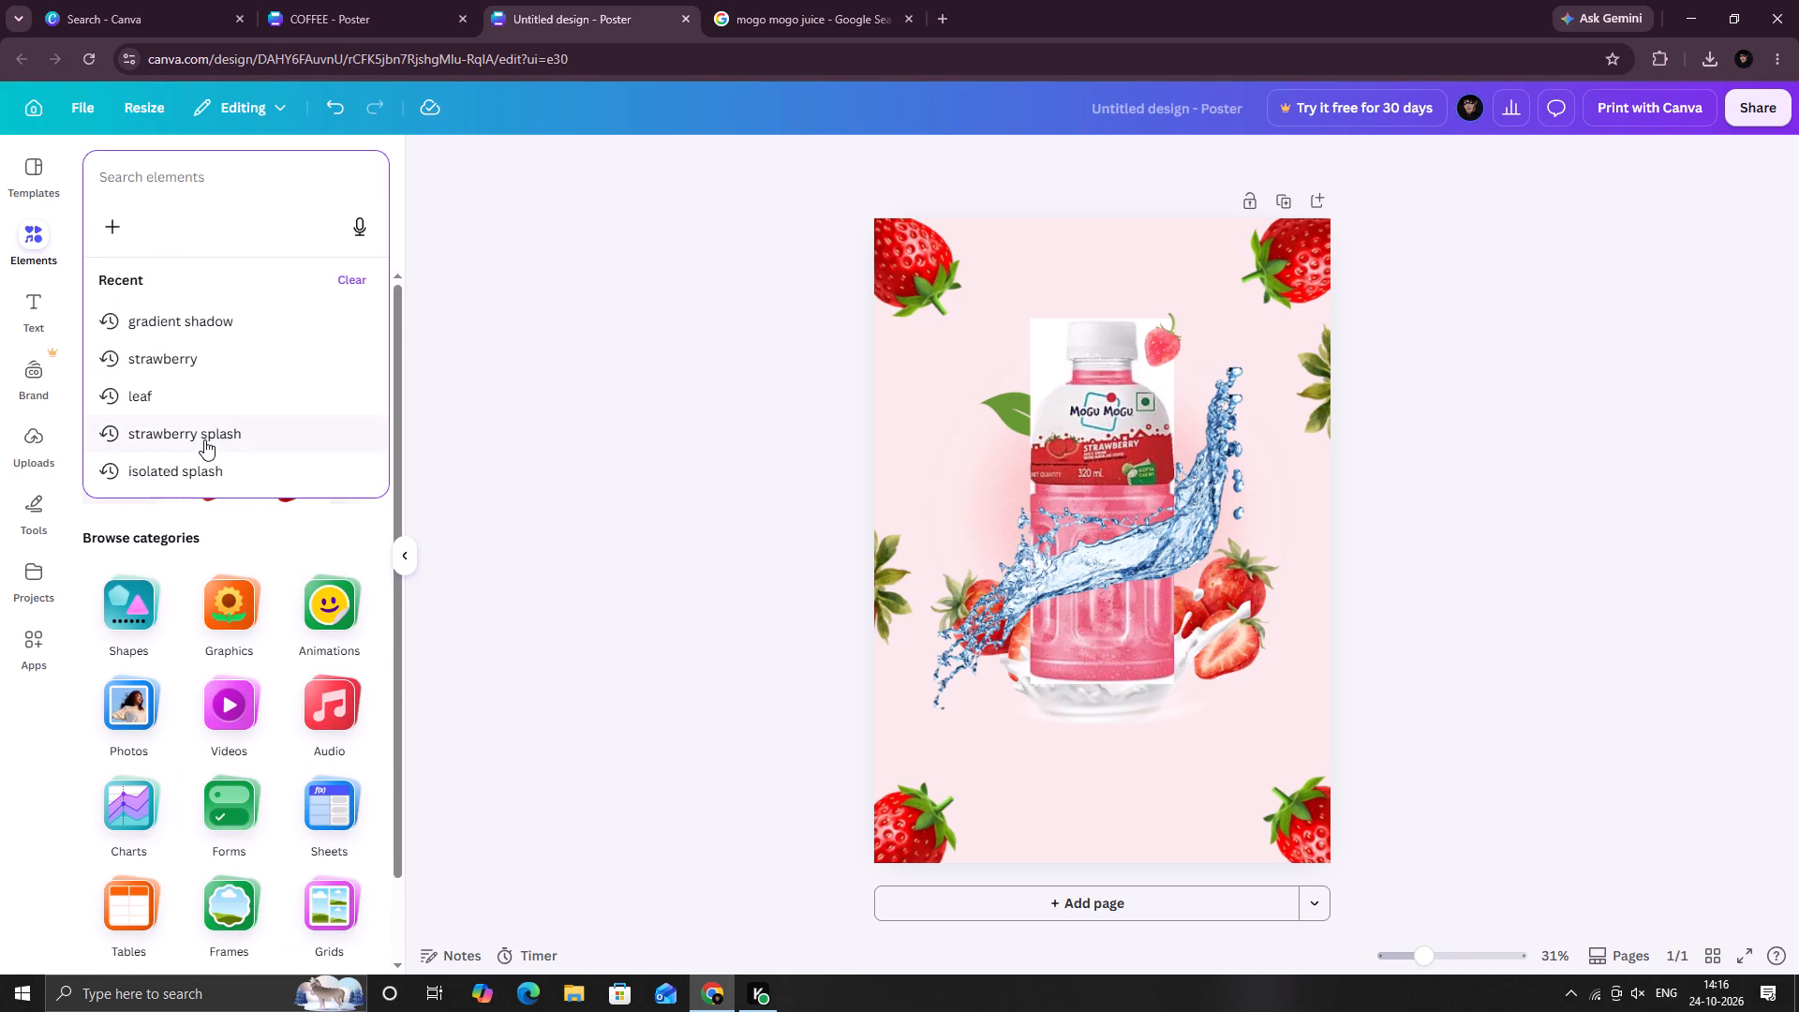
type("water")
key("space")
type("splash")
key("Return")
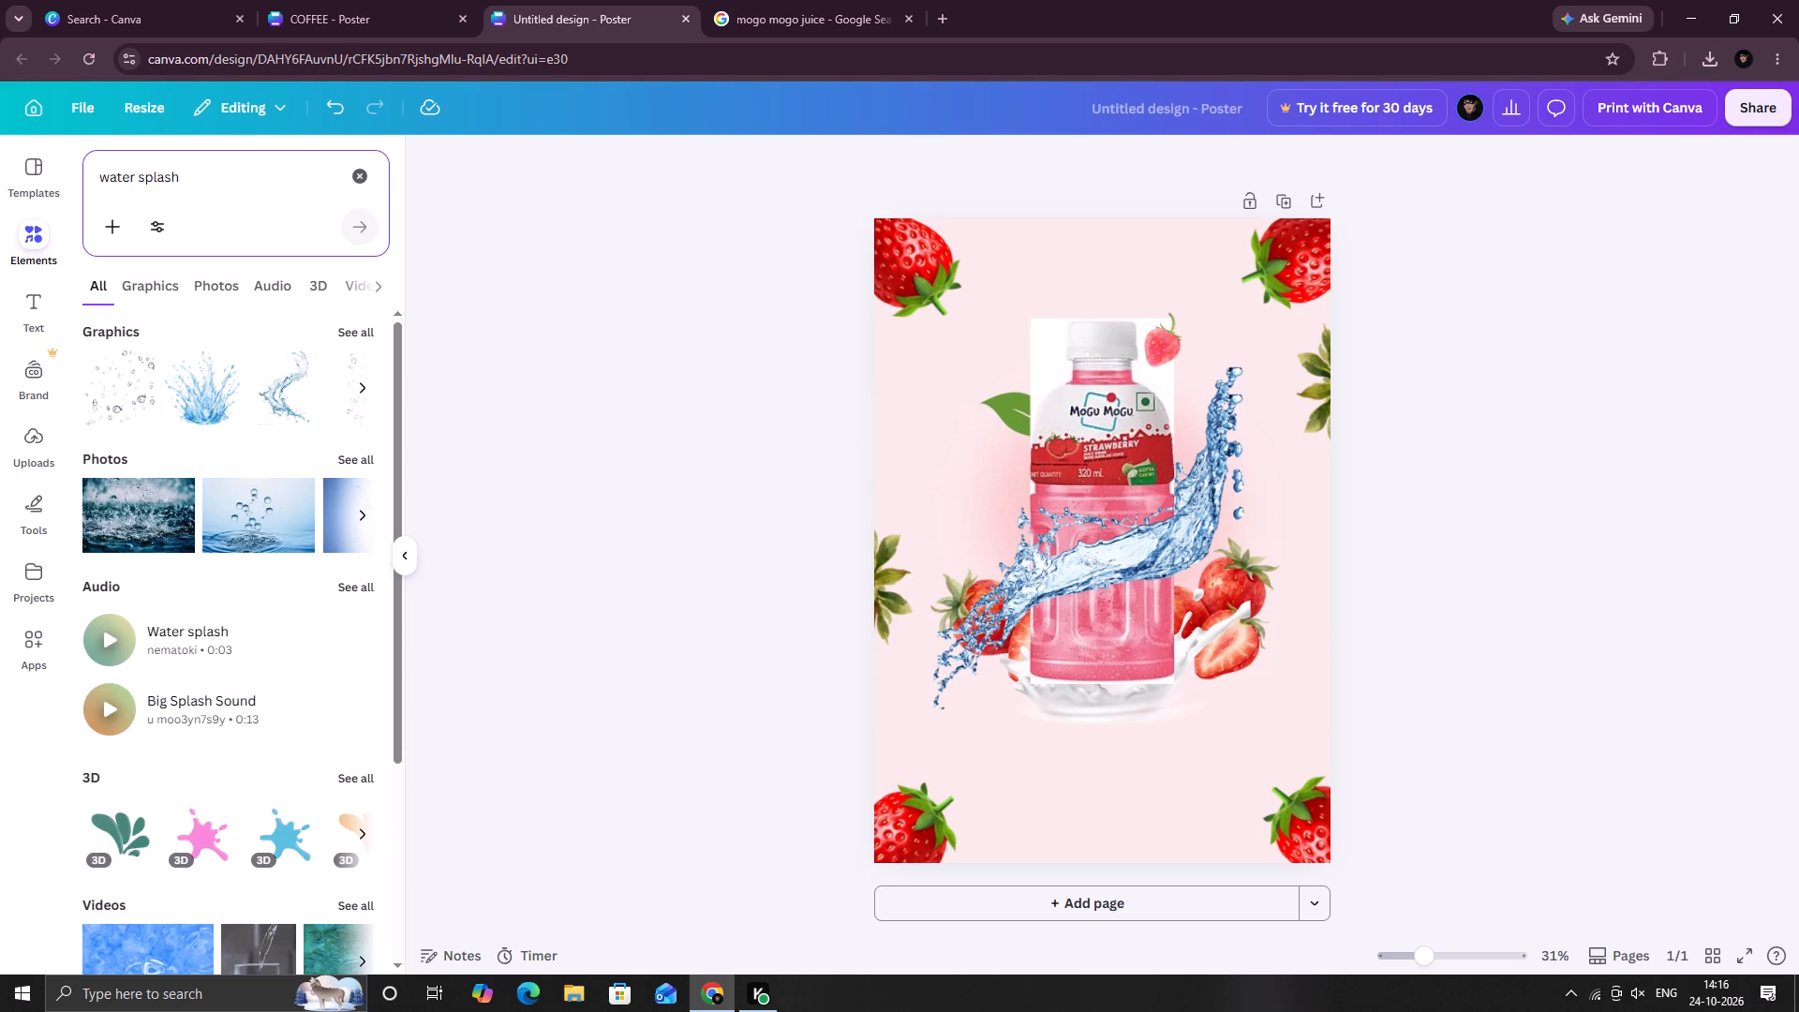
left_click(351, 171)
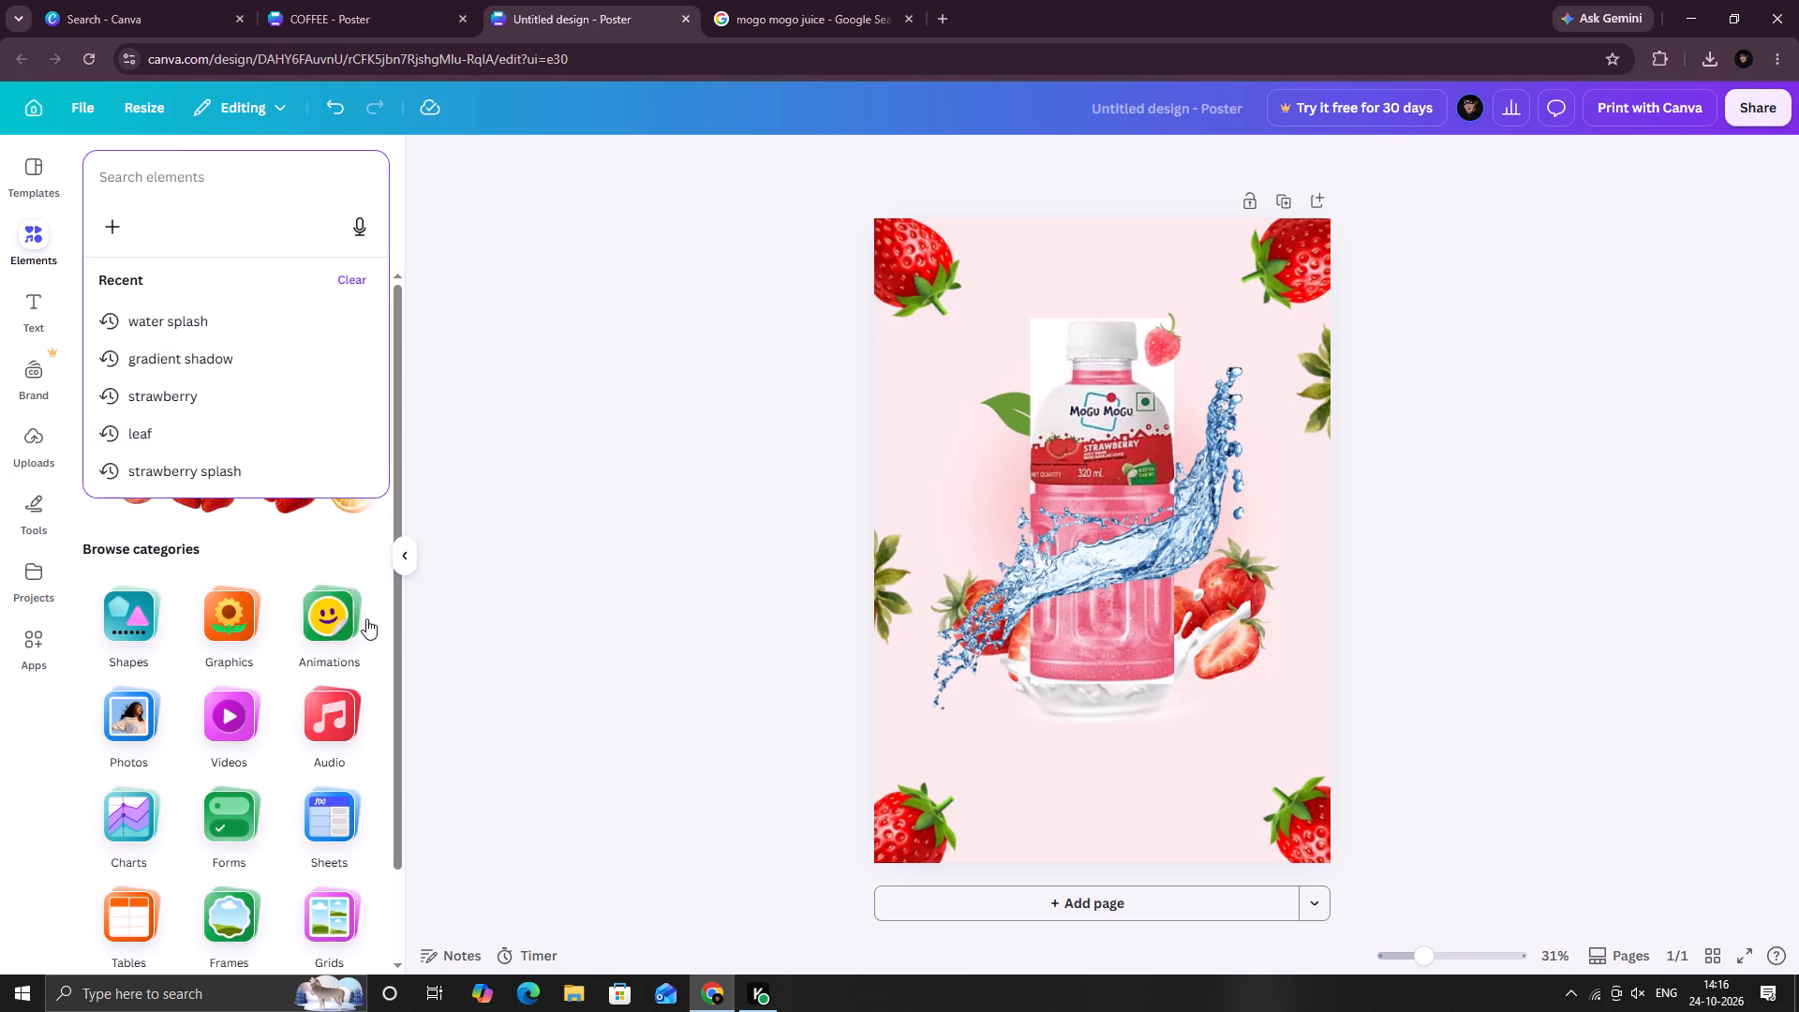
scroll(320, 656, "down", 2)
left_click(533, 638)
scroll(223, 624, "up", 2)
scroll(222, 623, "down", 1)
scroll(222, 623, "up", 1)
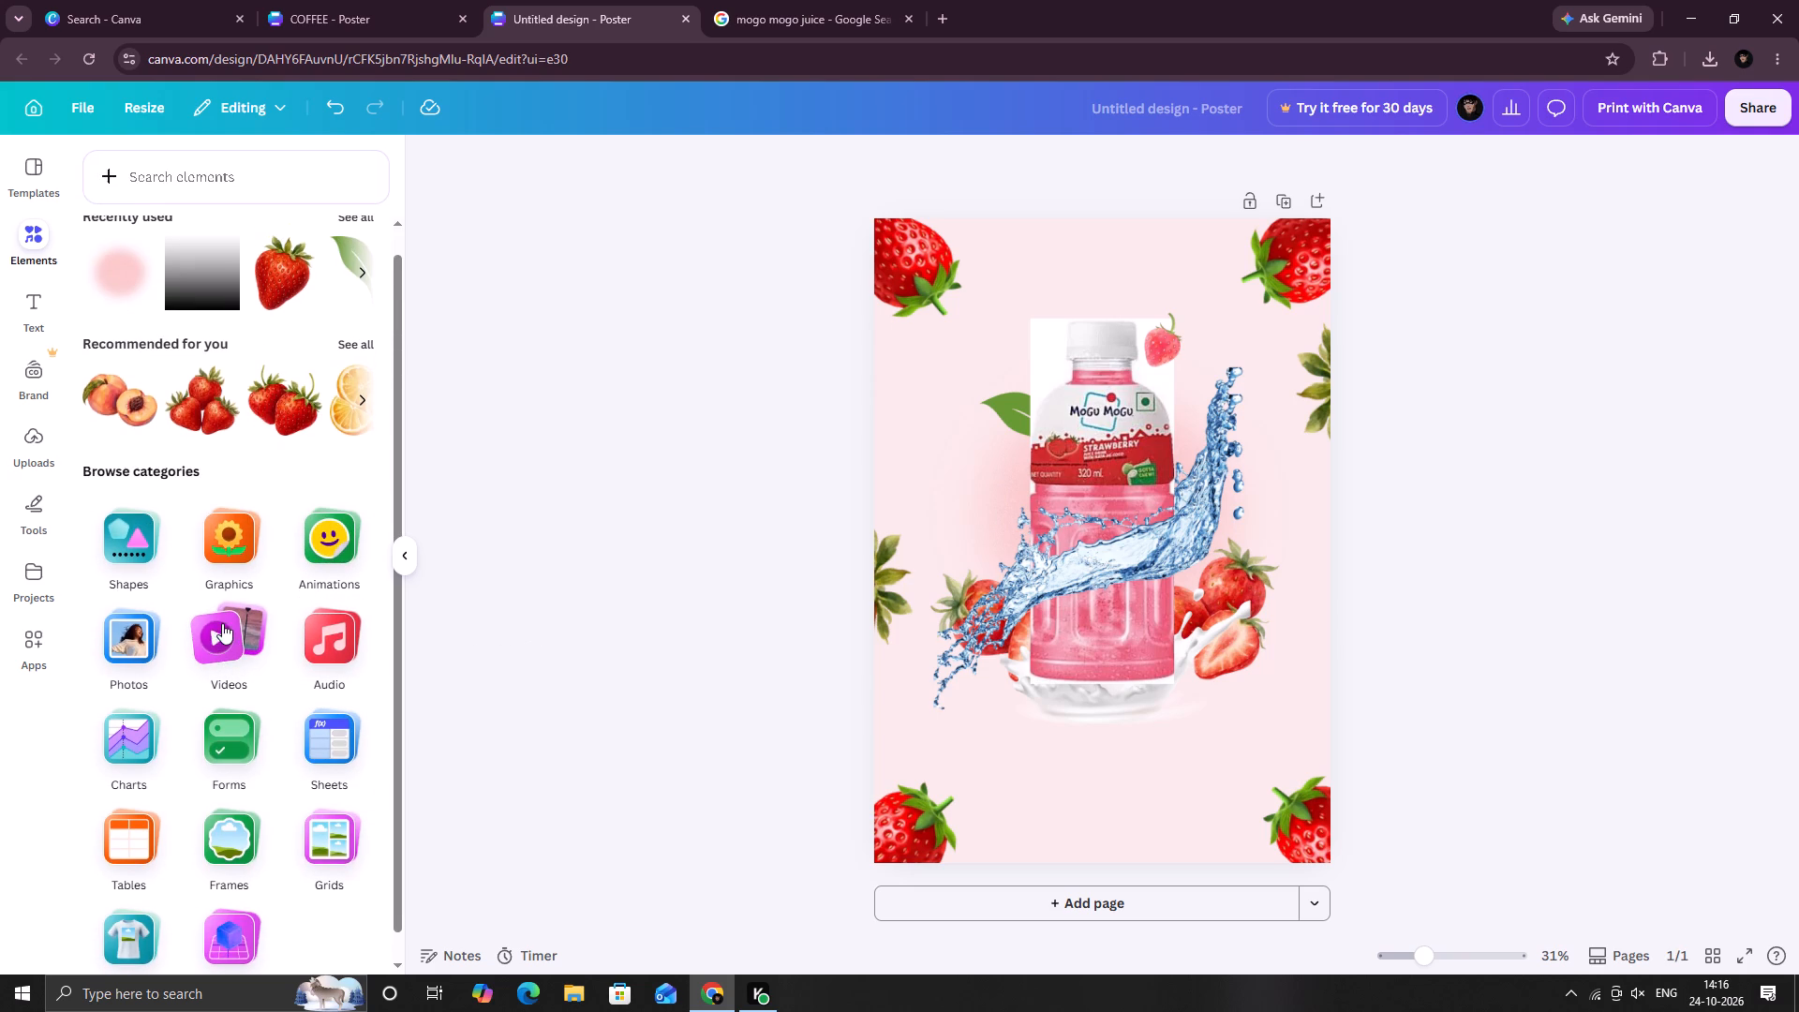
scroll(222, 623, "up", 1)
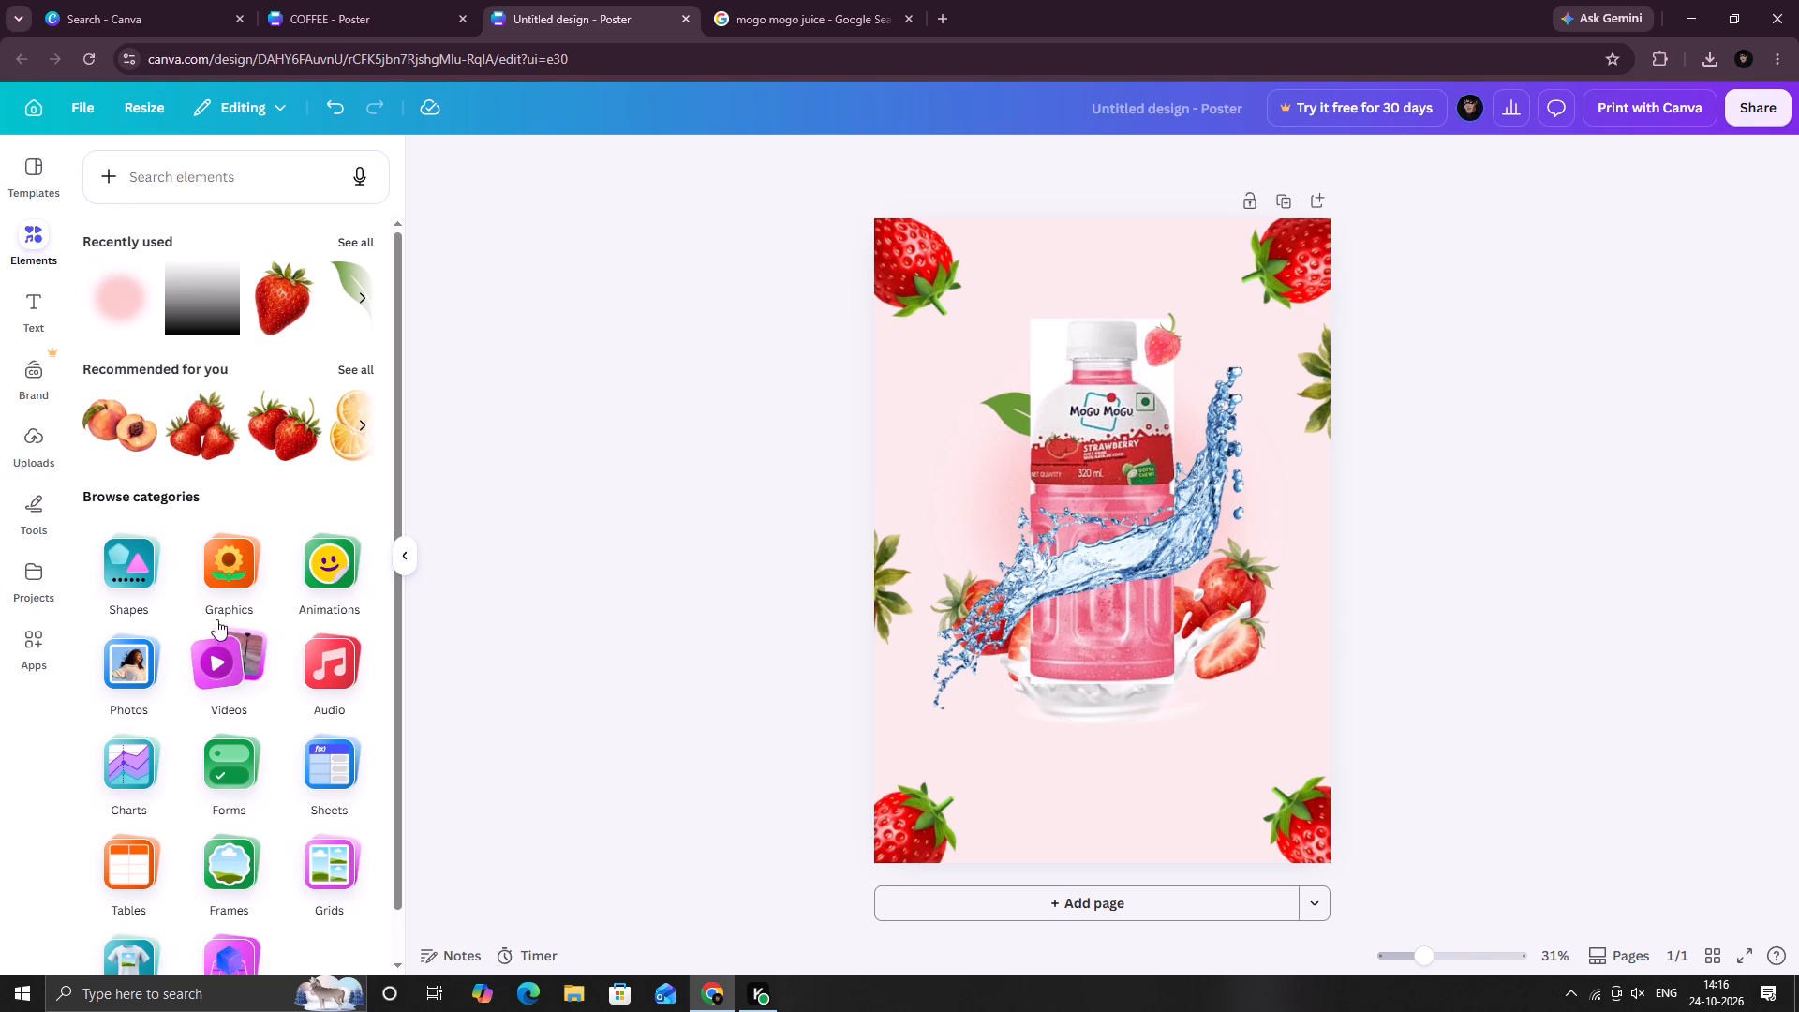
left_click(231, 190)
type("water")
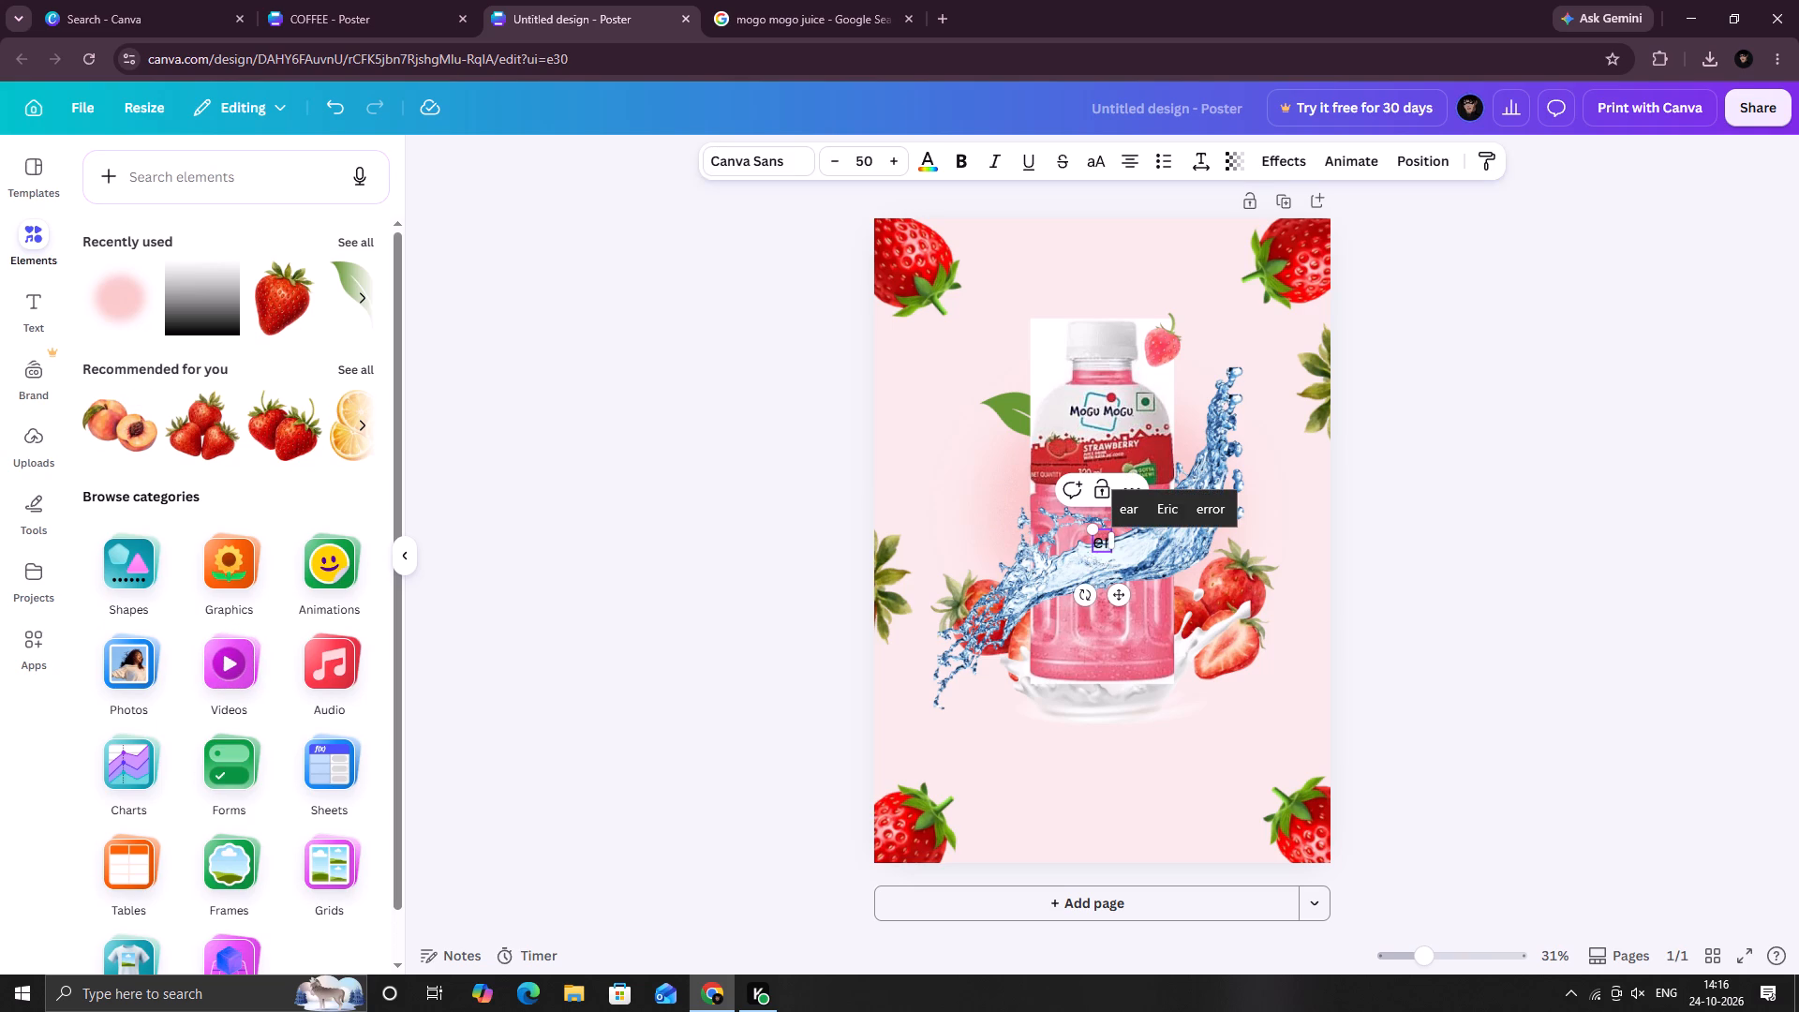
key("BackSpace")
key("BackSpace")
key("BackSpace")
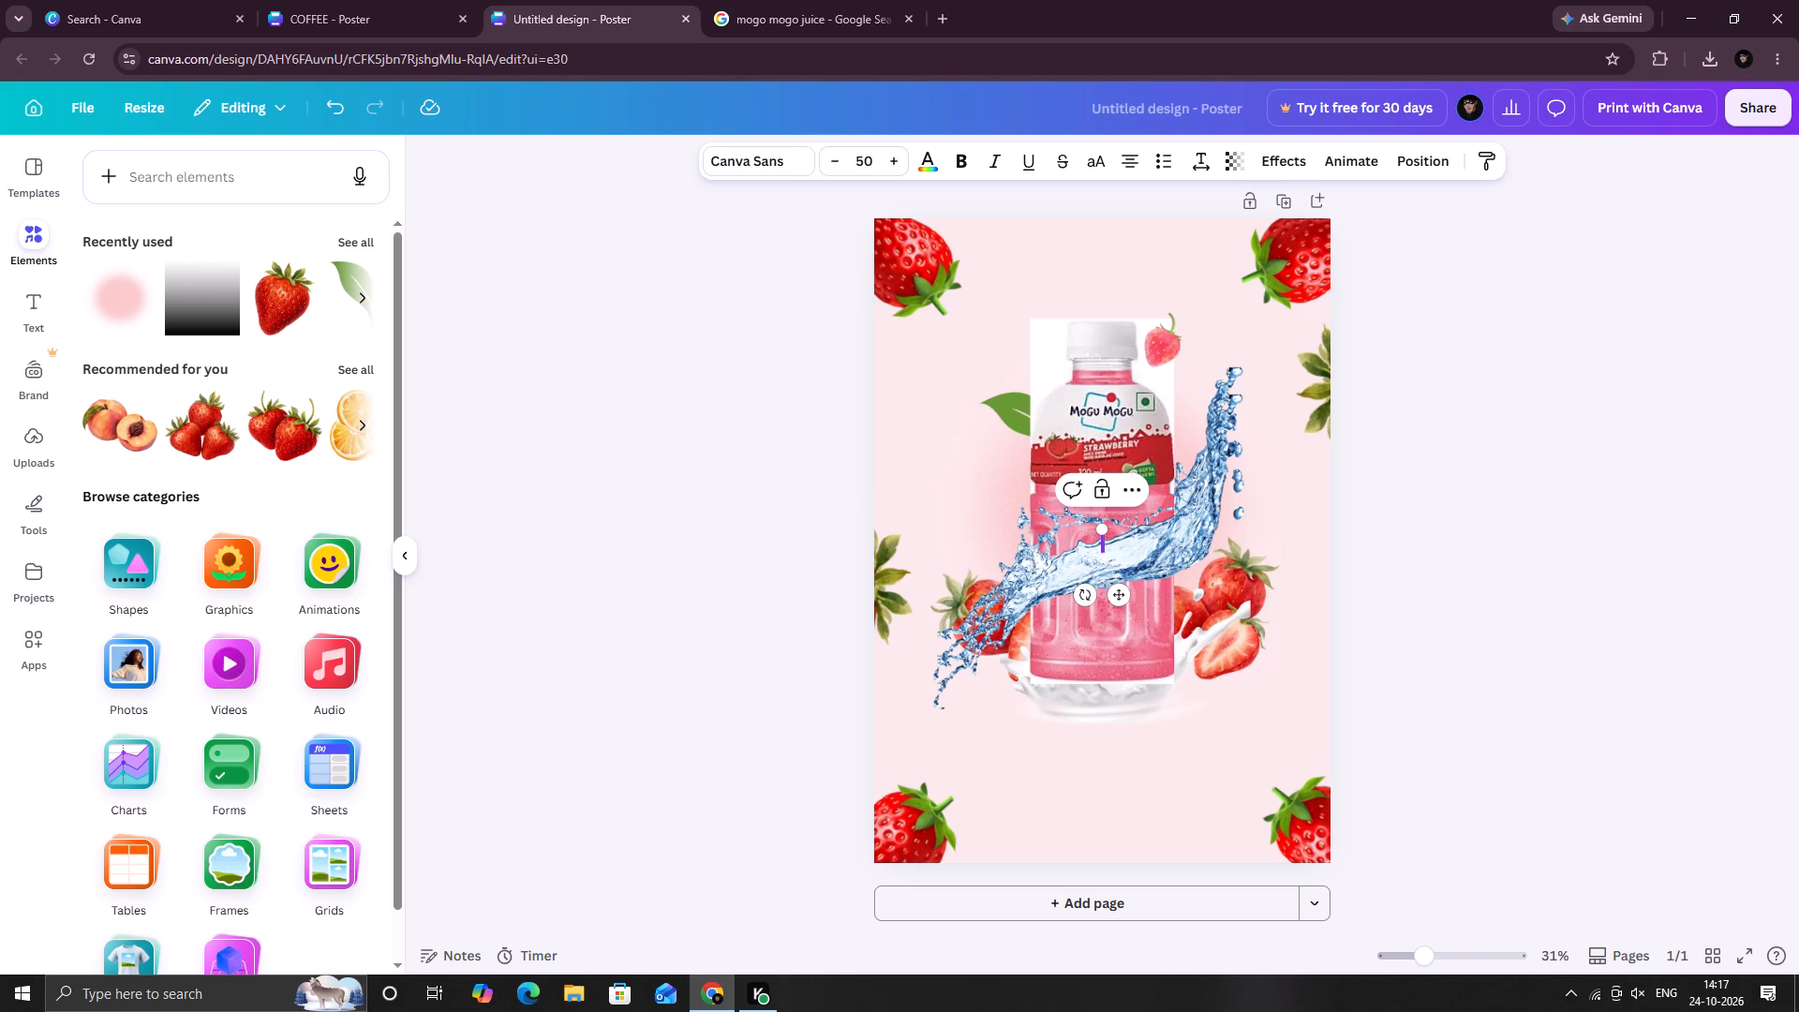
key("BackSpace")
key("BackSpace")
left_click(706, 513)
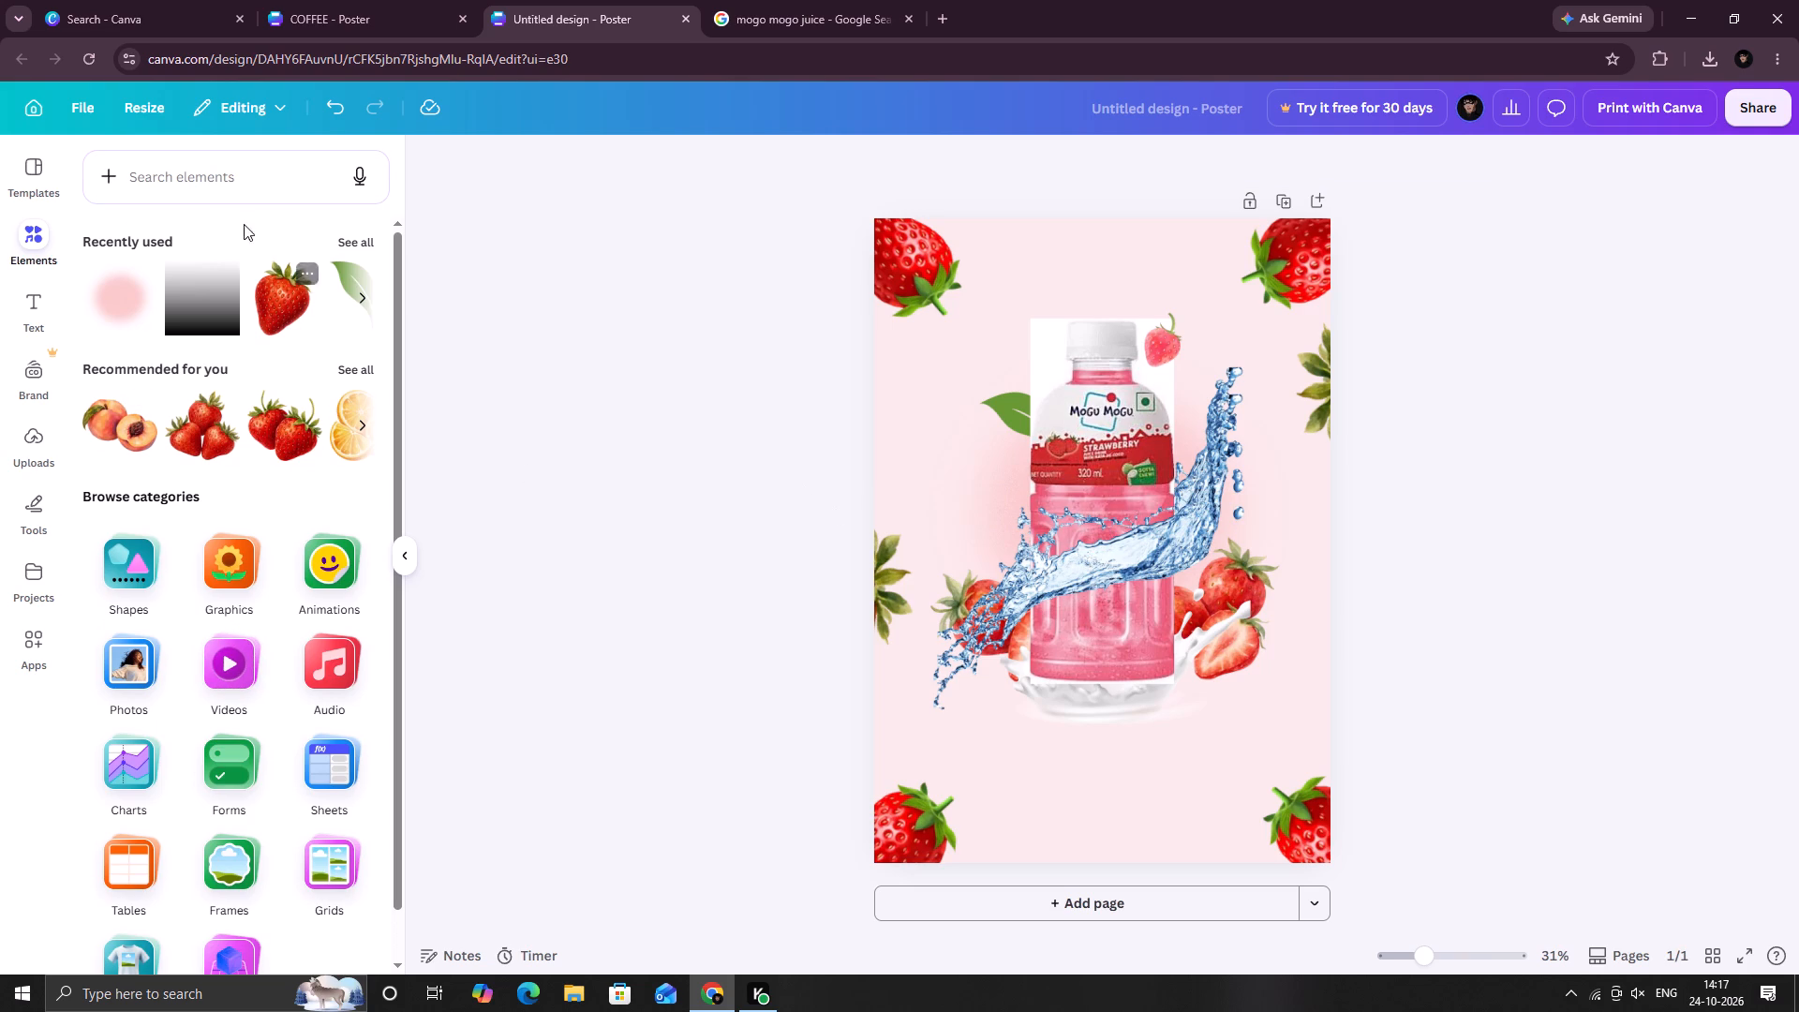
Search the elements for "water splash" again, using the recent search.
left_click(263, 158)
left_click(217, 192)
scroll(216, 192, "up", 1)
left_click(203, 208)
left_click(212, 183)
type("water")
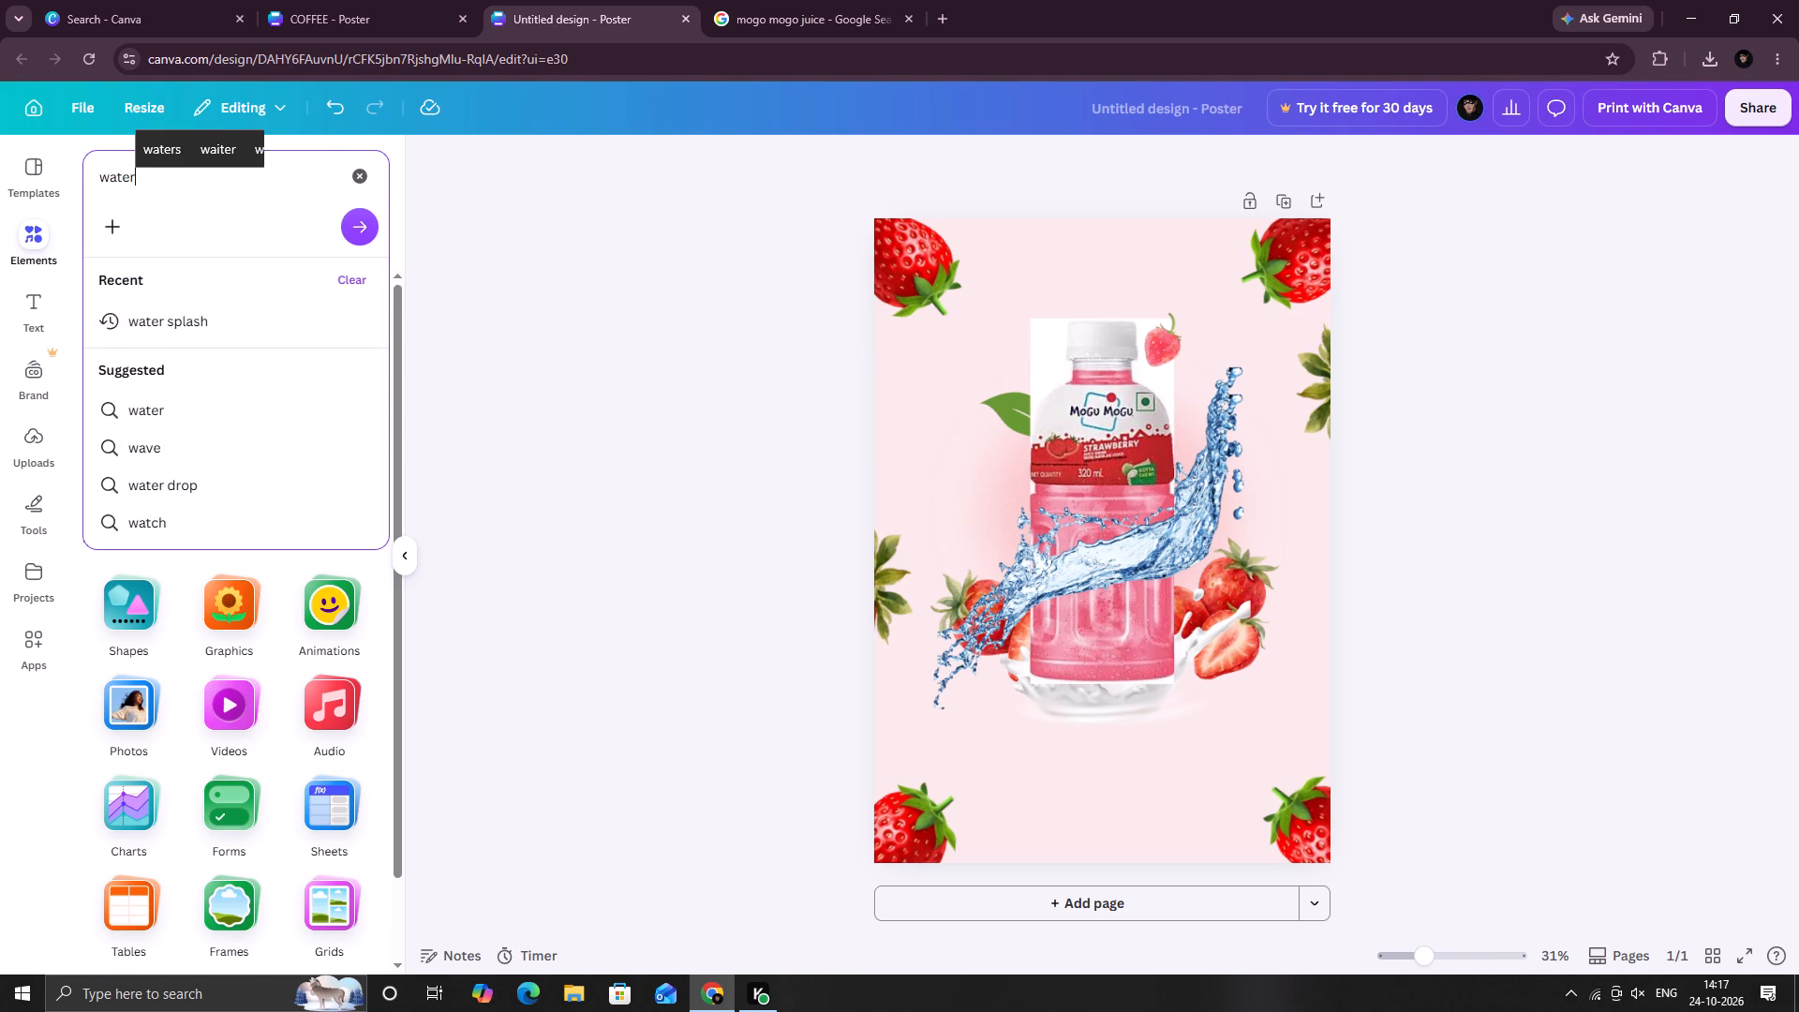
left_click(139, 322)
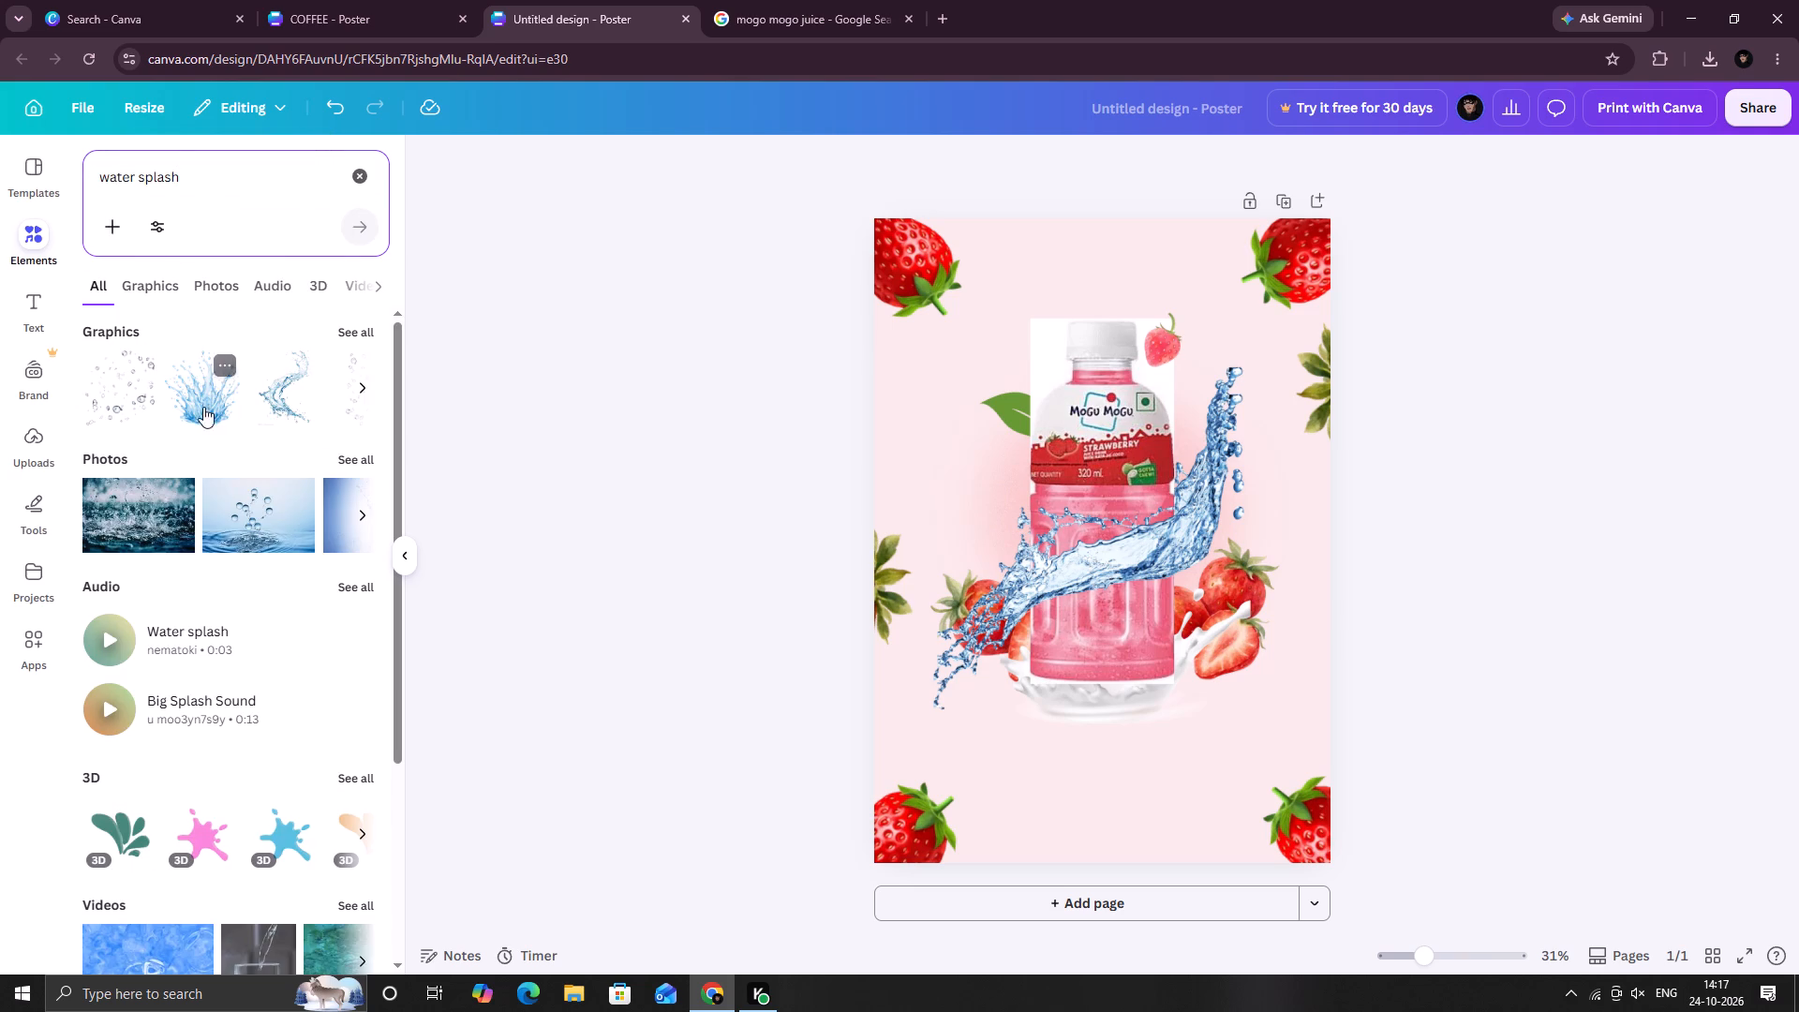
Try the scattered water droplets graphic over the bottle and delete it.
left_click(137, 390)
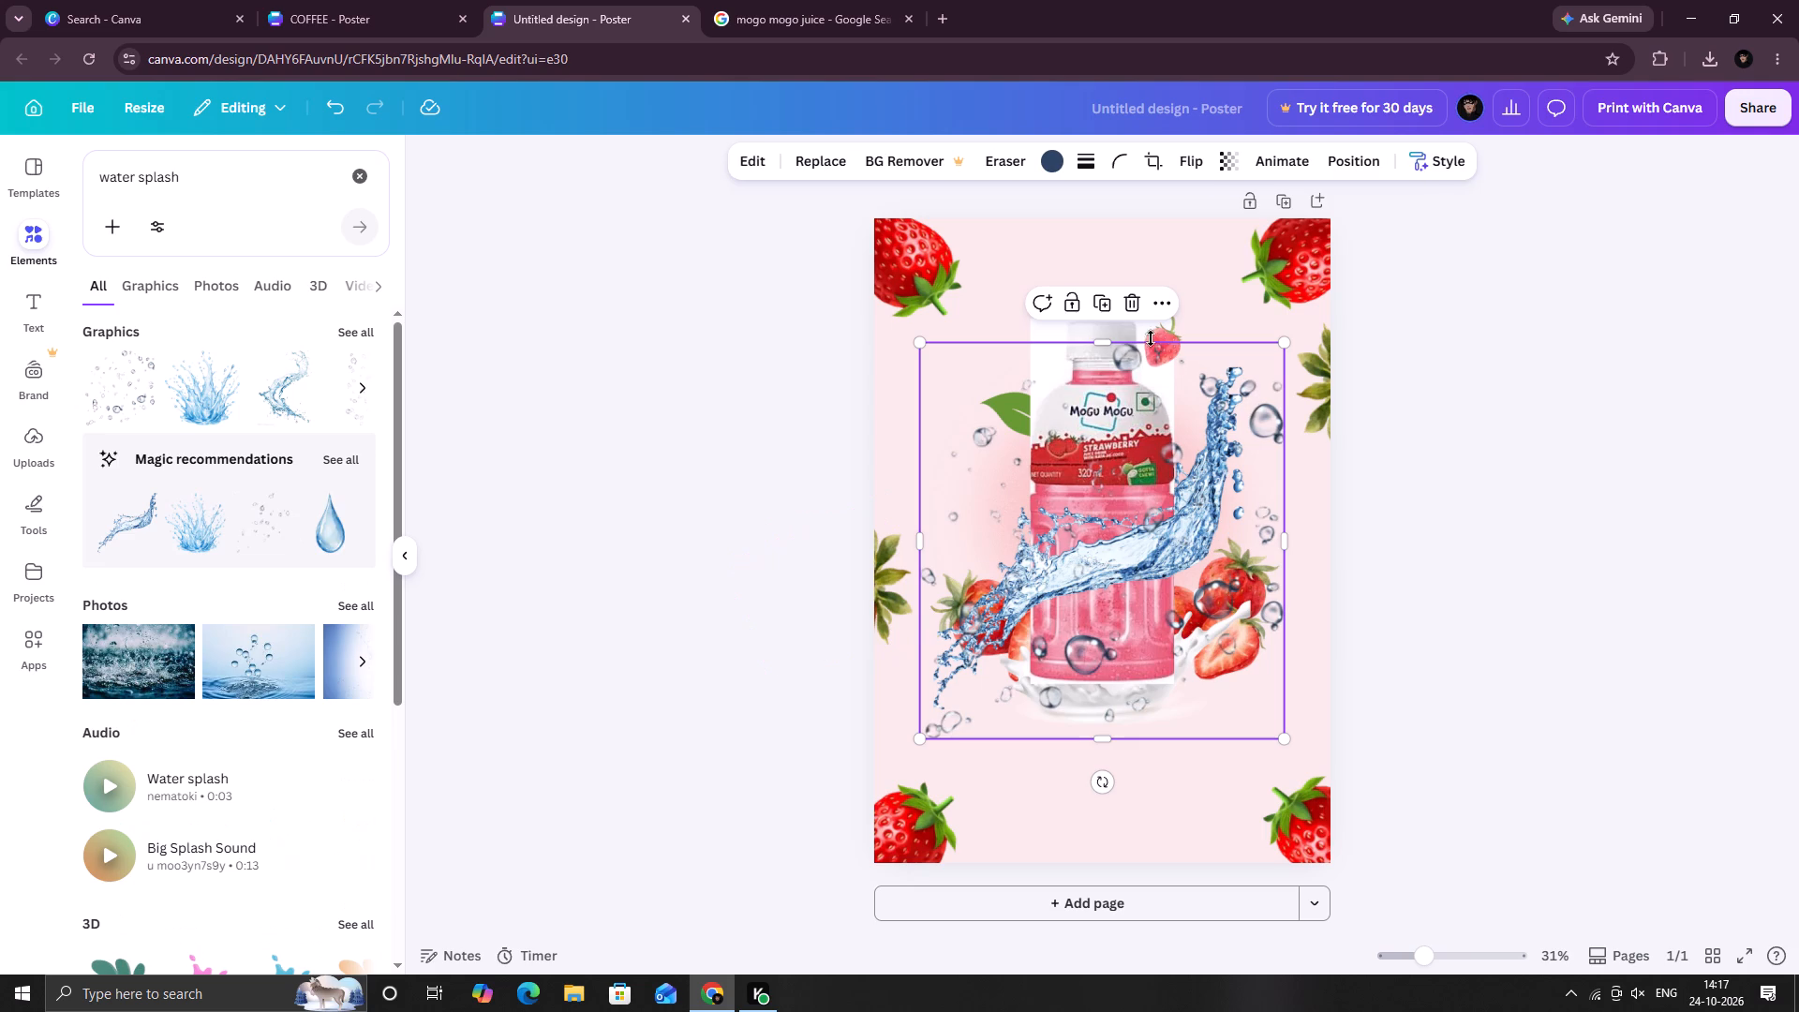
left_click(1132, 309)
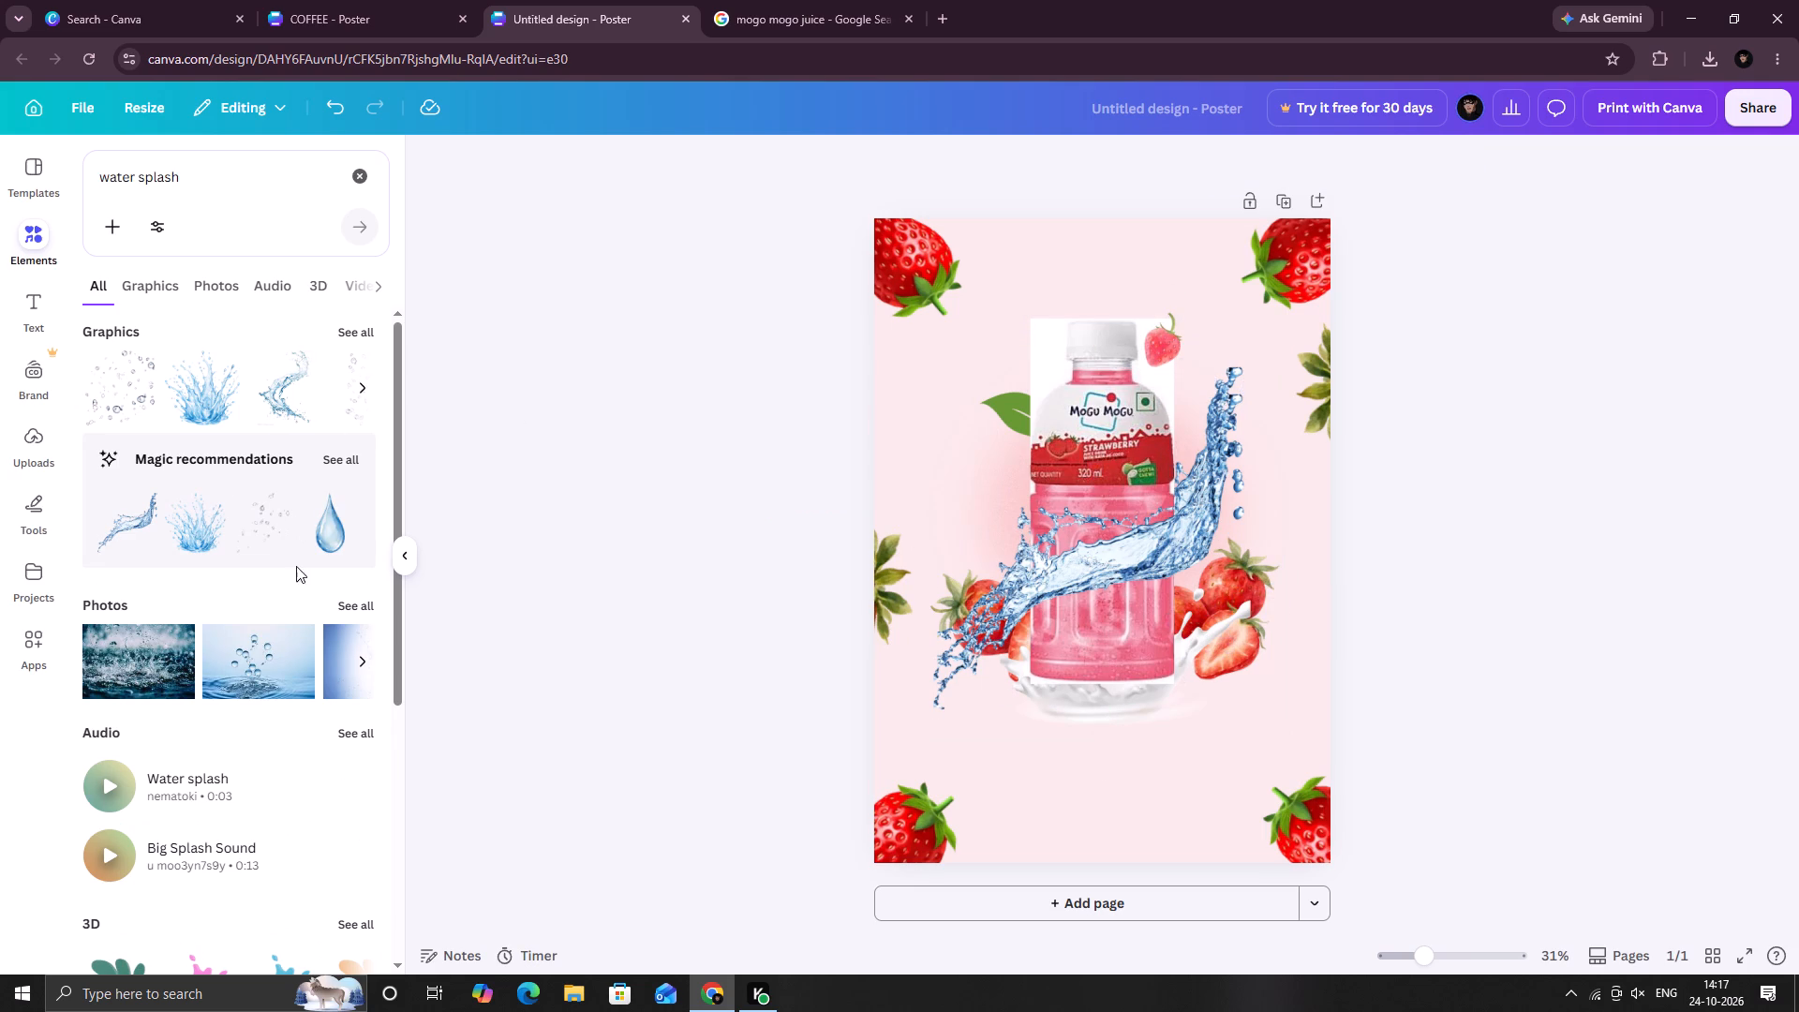
Restrict the water splash results to graphics and look through them for a suitable splash.
left_click(152, 276)
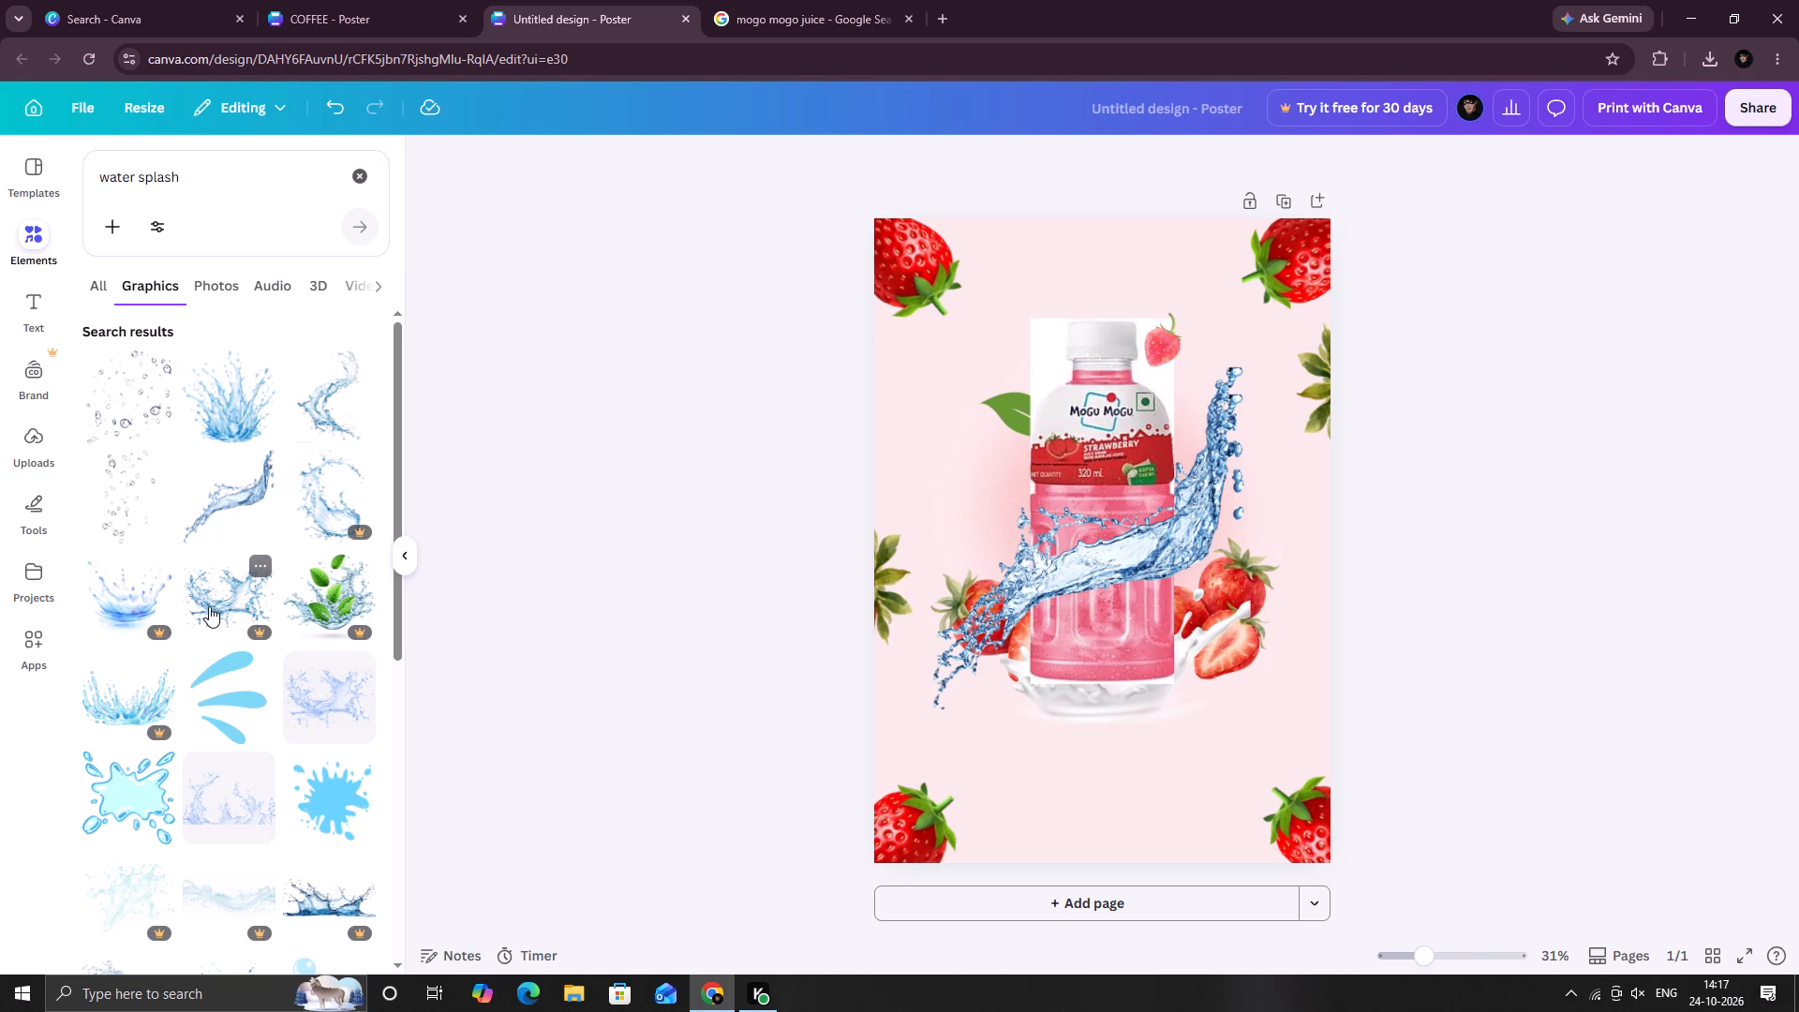
scroll(244, 543, "up", 1)
scroll(244, 543, "down", 1)
scroll(244, 543, "up", 3)
Search the elements for "ice cube" in place of water splash.
left_click_drag(242, 183, 47, 179)
type("ice")
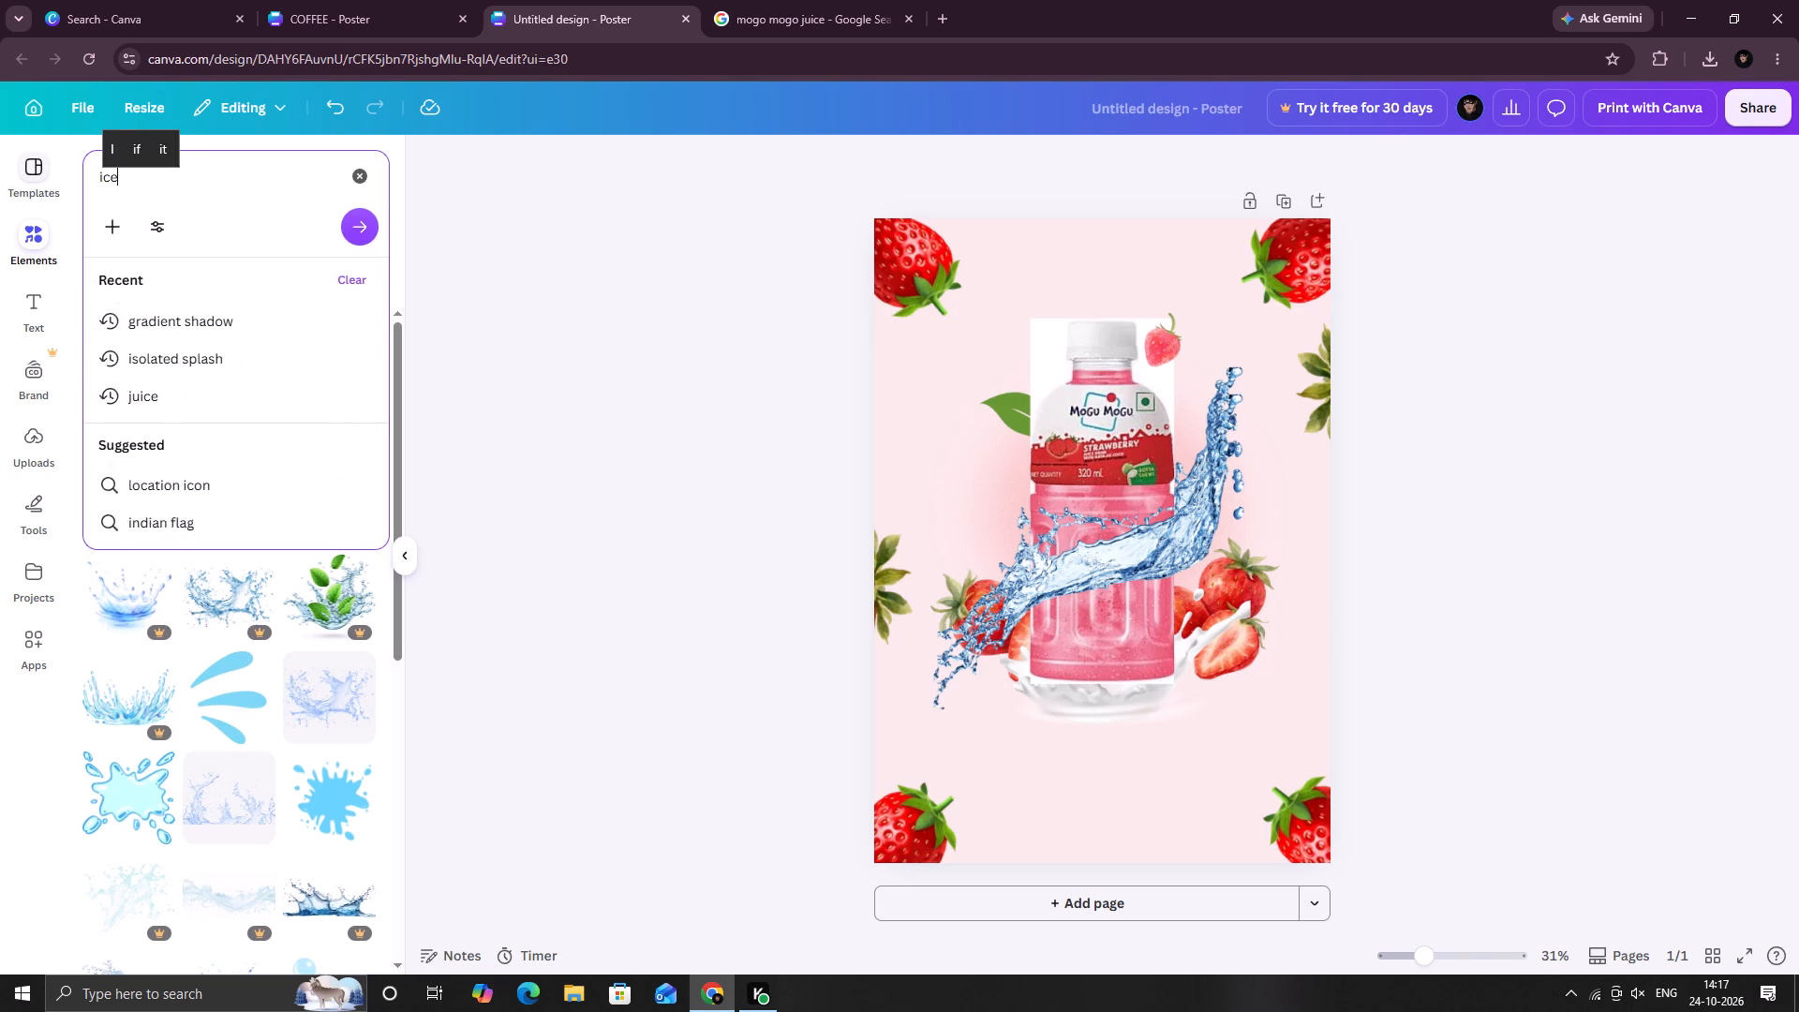
key("space")
type("cube")
key("Return")
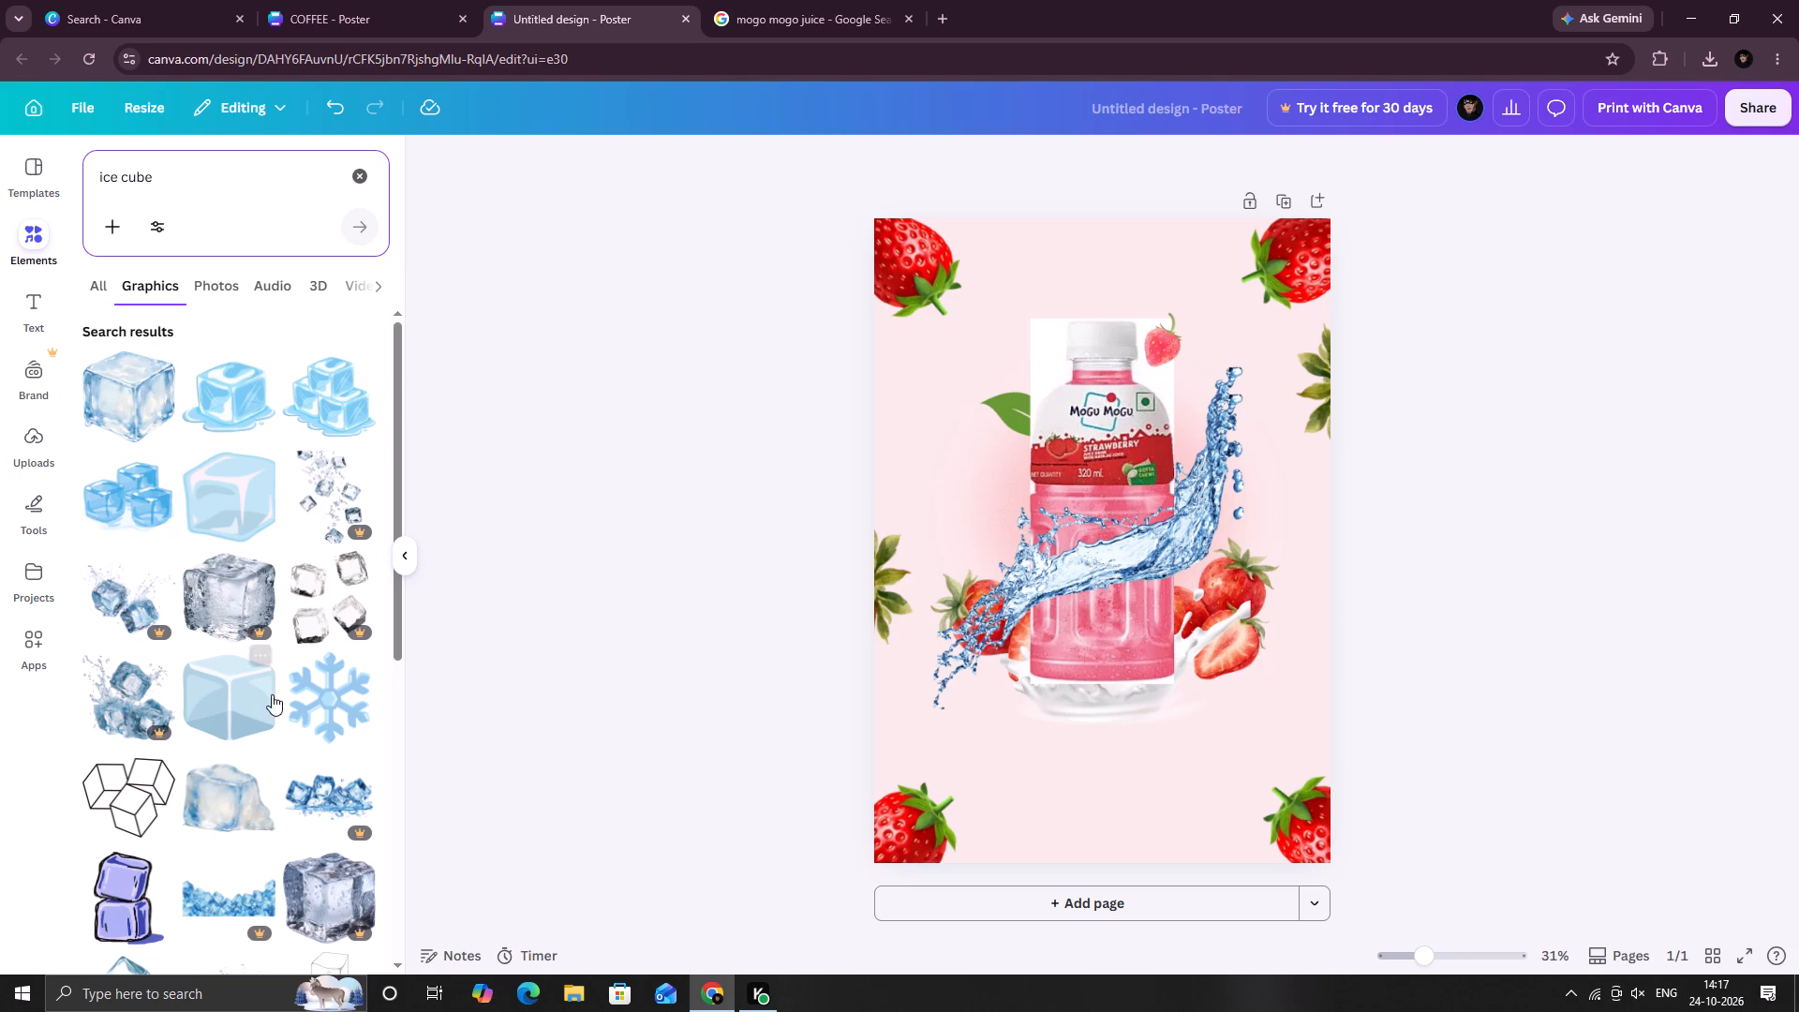
Add the pale blue single ice cube graphic, shrink it to about 6 cm wide and place it on the page's left edge below the top-left strawberry.
scroll(216, 805, "down", 1)
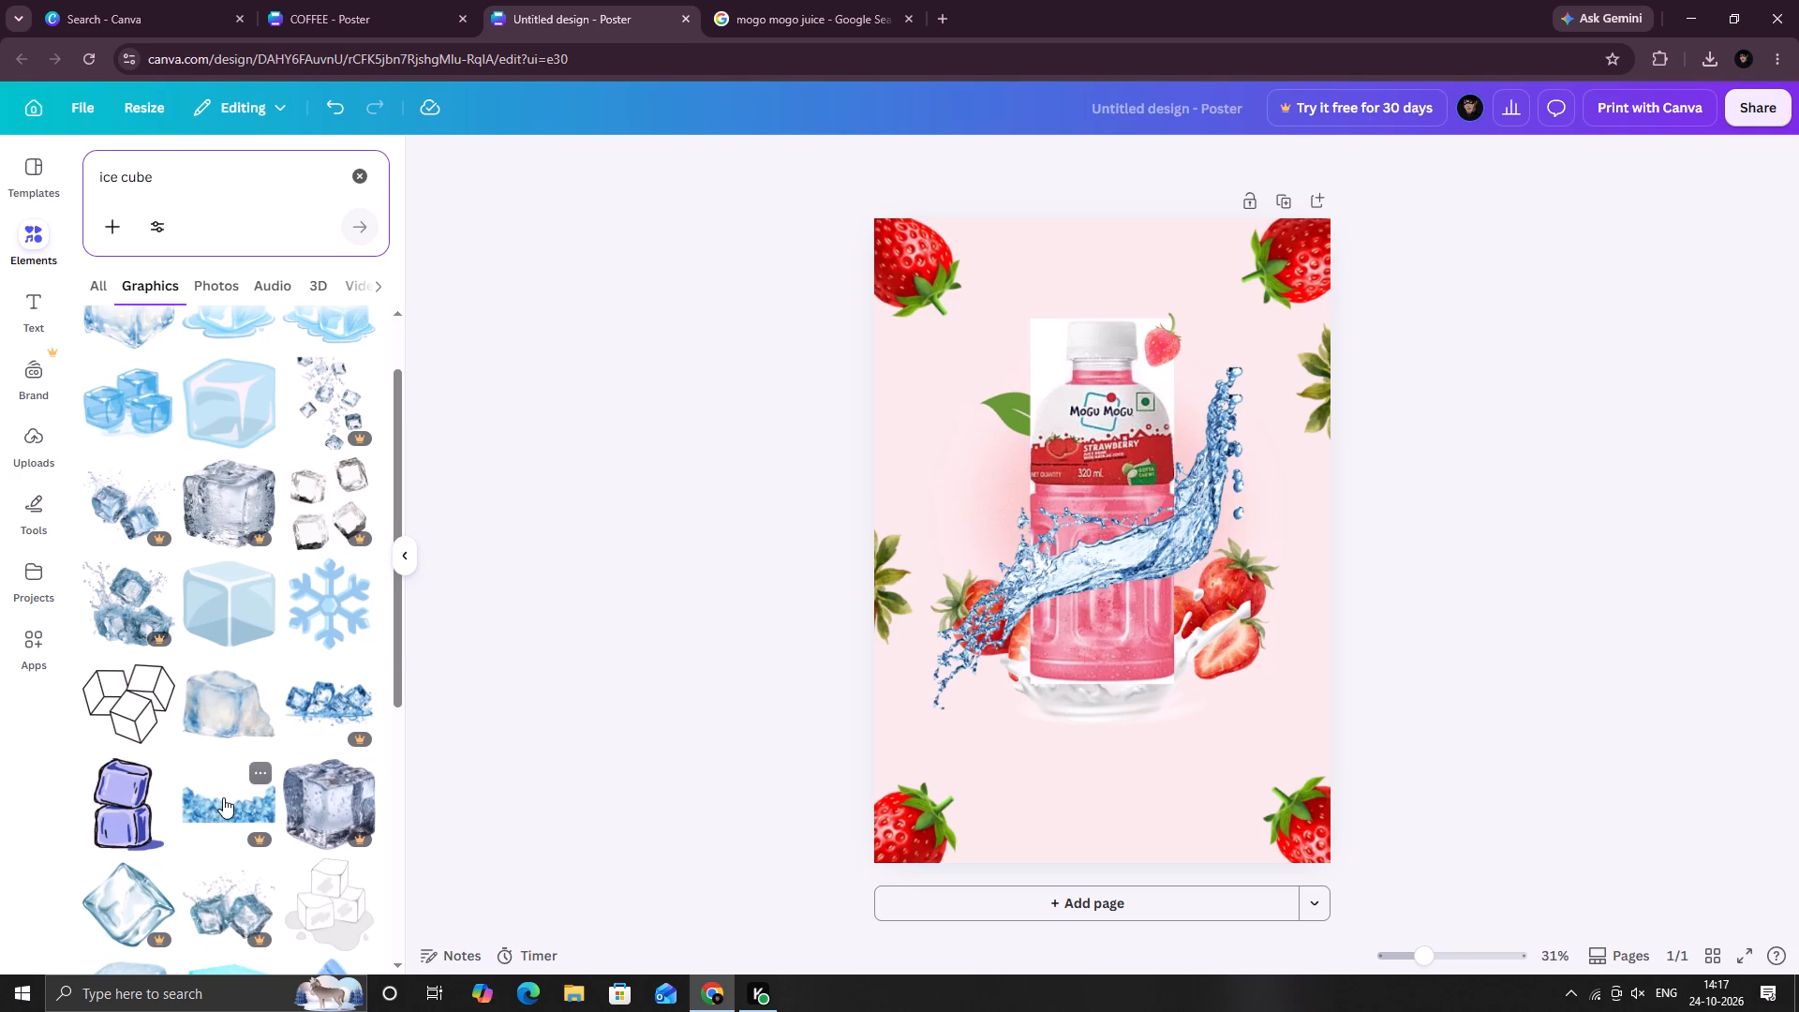
scroll(225, 722, "up", 1)
scroll(225, 722, "down", 5)
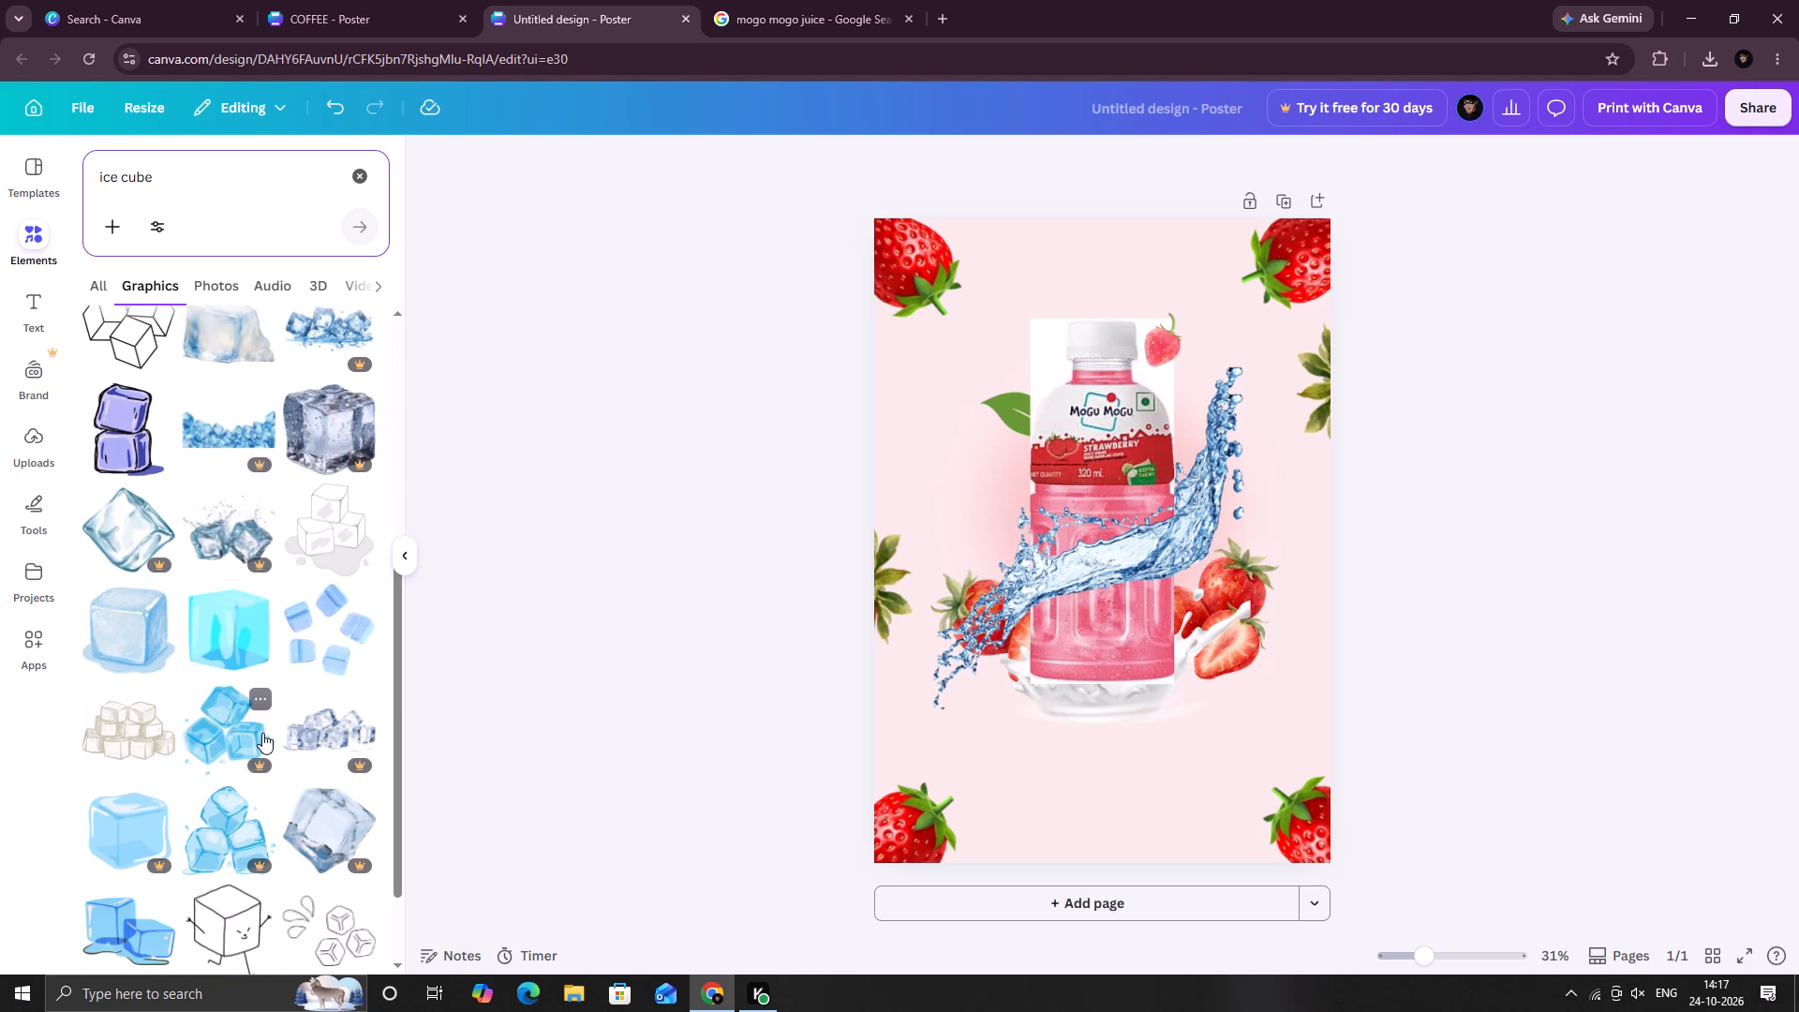
scroll(262, 733, "up", 4)
scroll(262, 733, "down", 2)
scroll(262, 733, "up", 5)
scroll(139, 553, "up", 1)
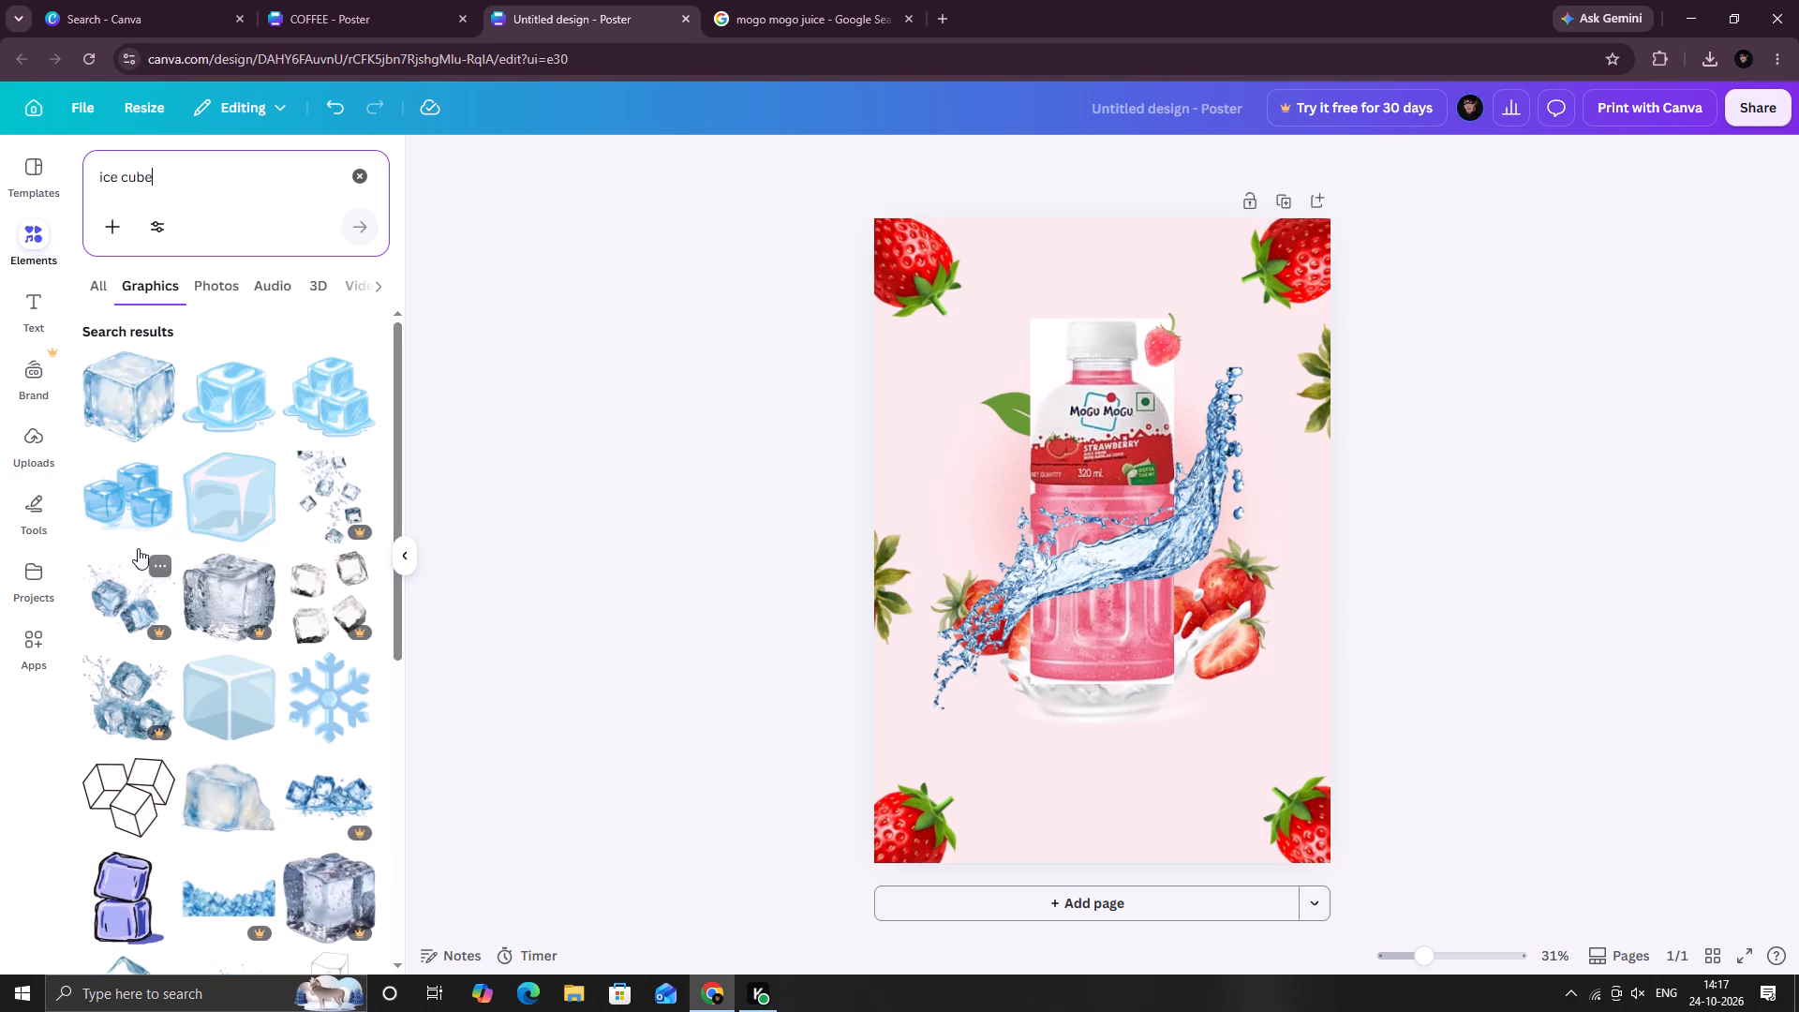
left_click(127, 385)
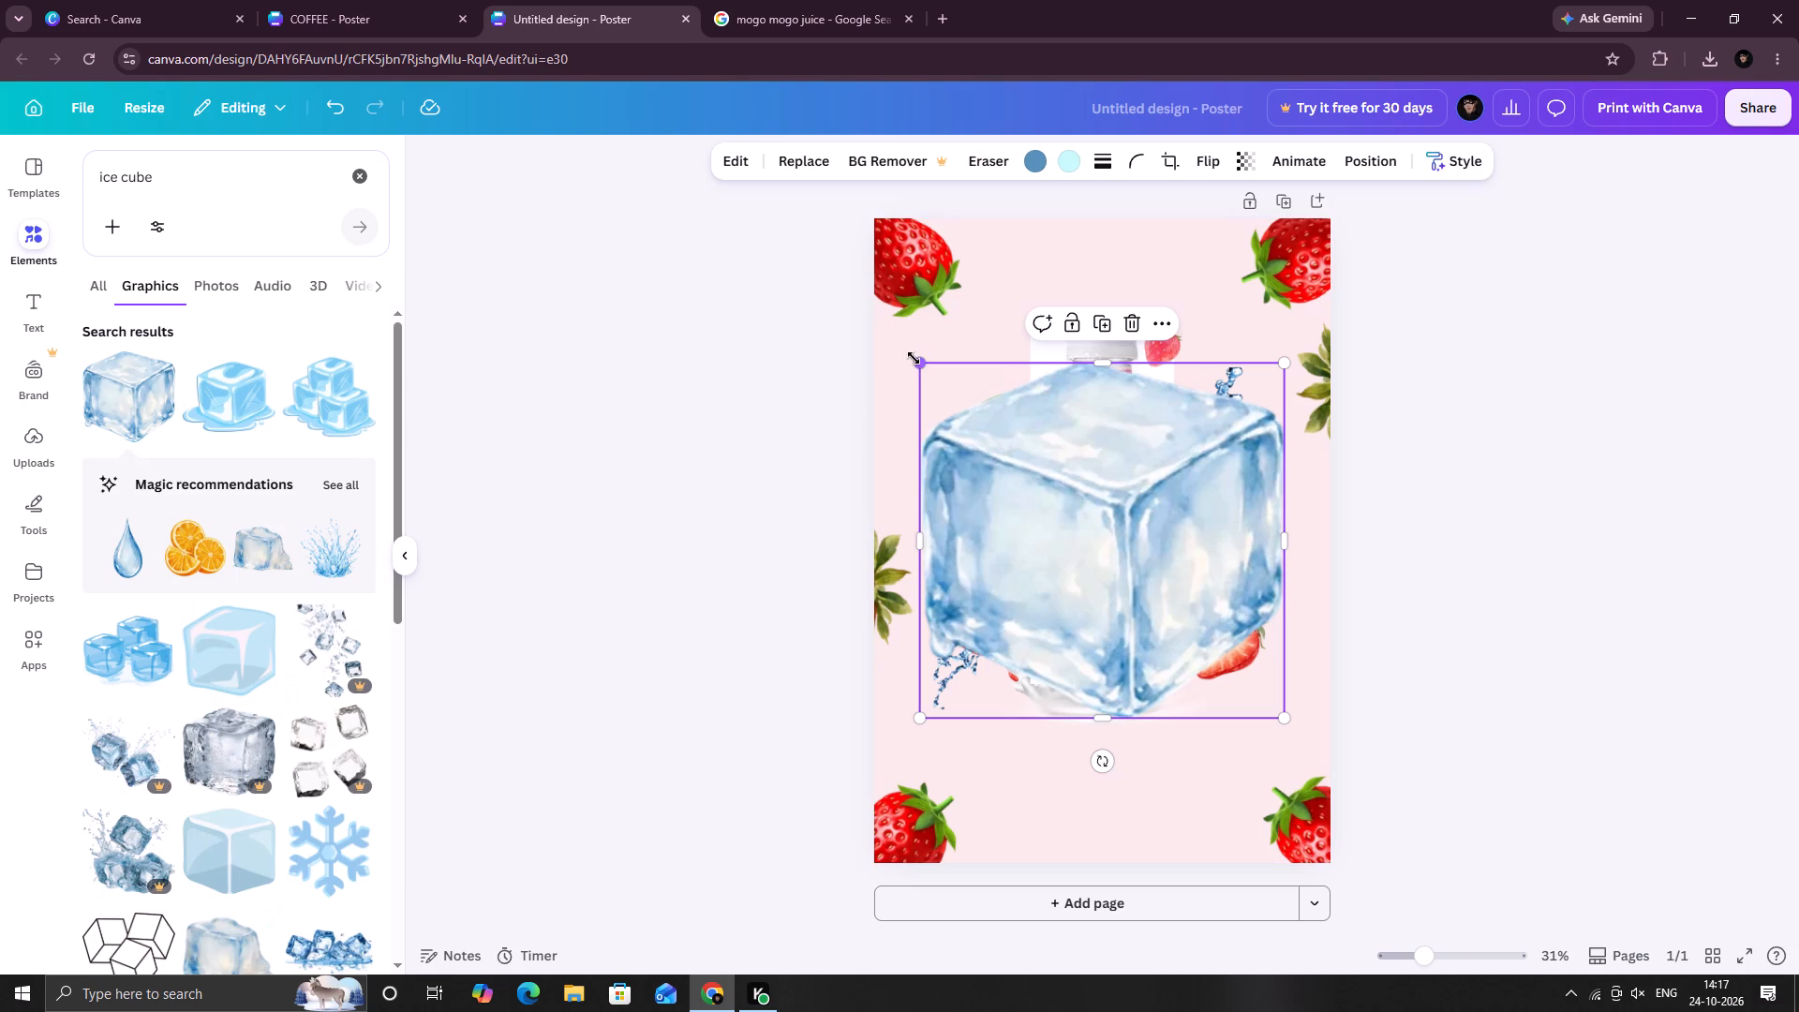
left_click_drag(914, 358, 1197, 564)
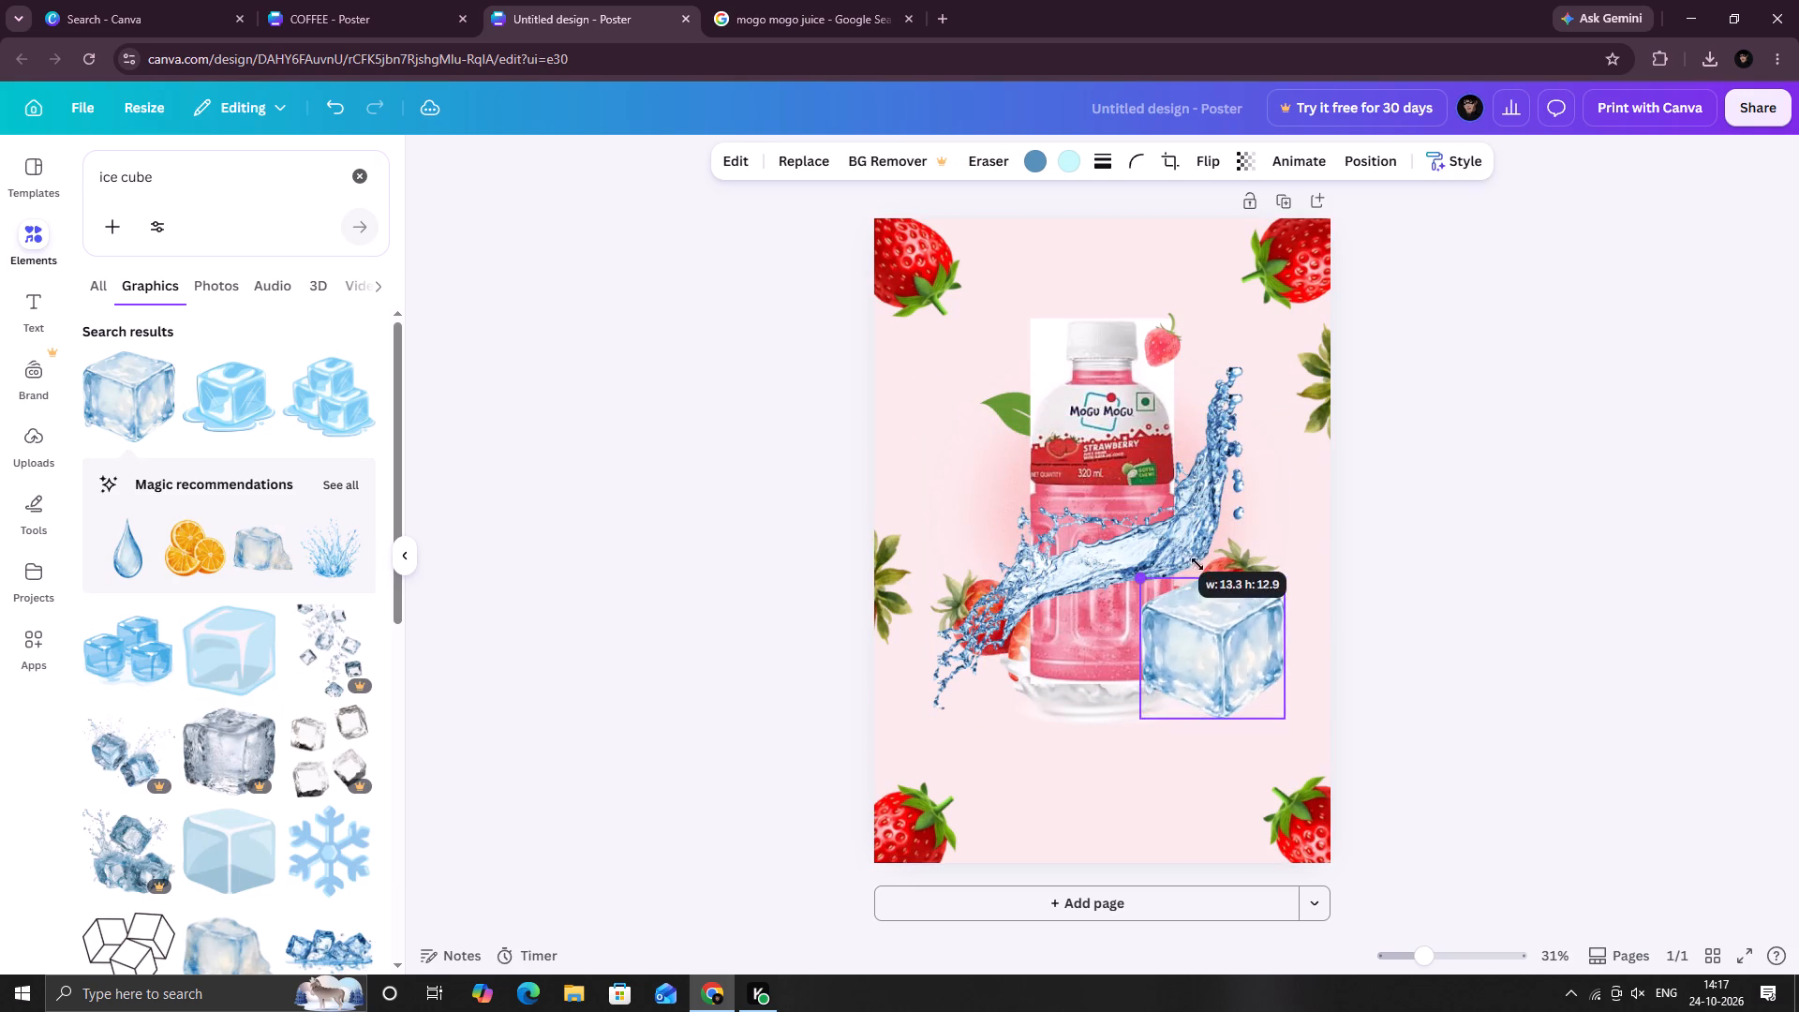
left_click_drag(1197, 564, 1235, 617)
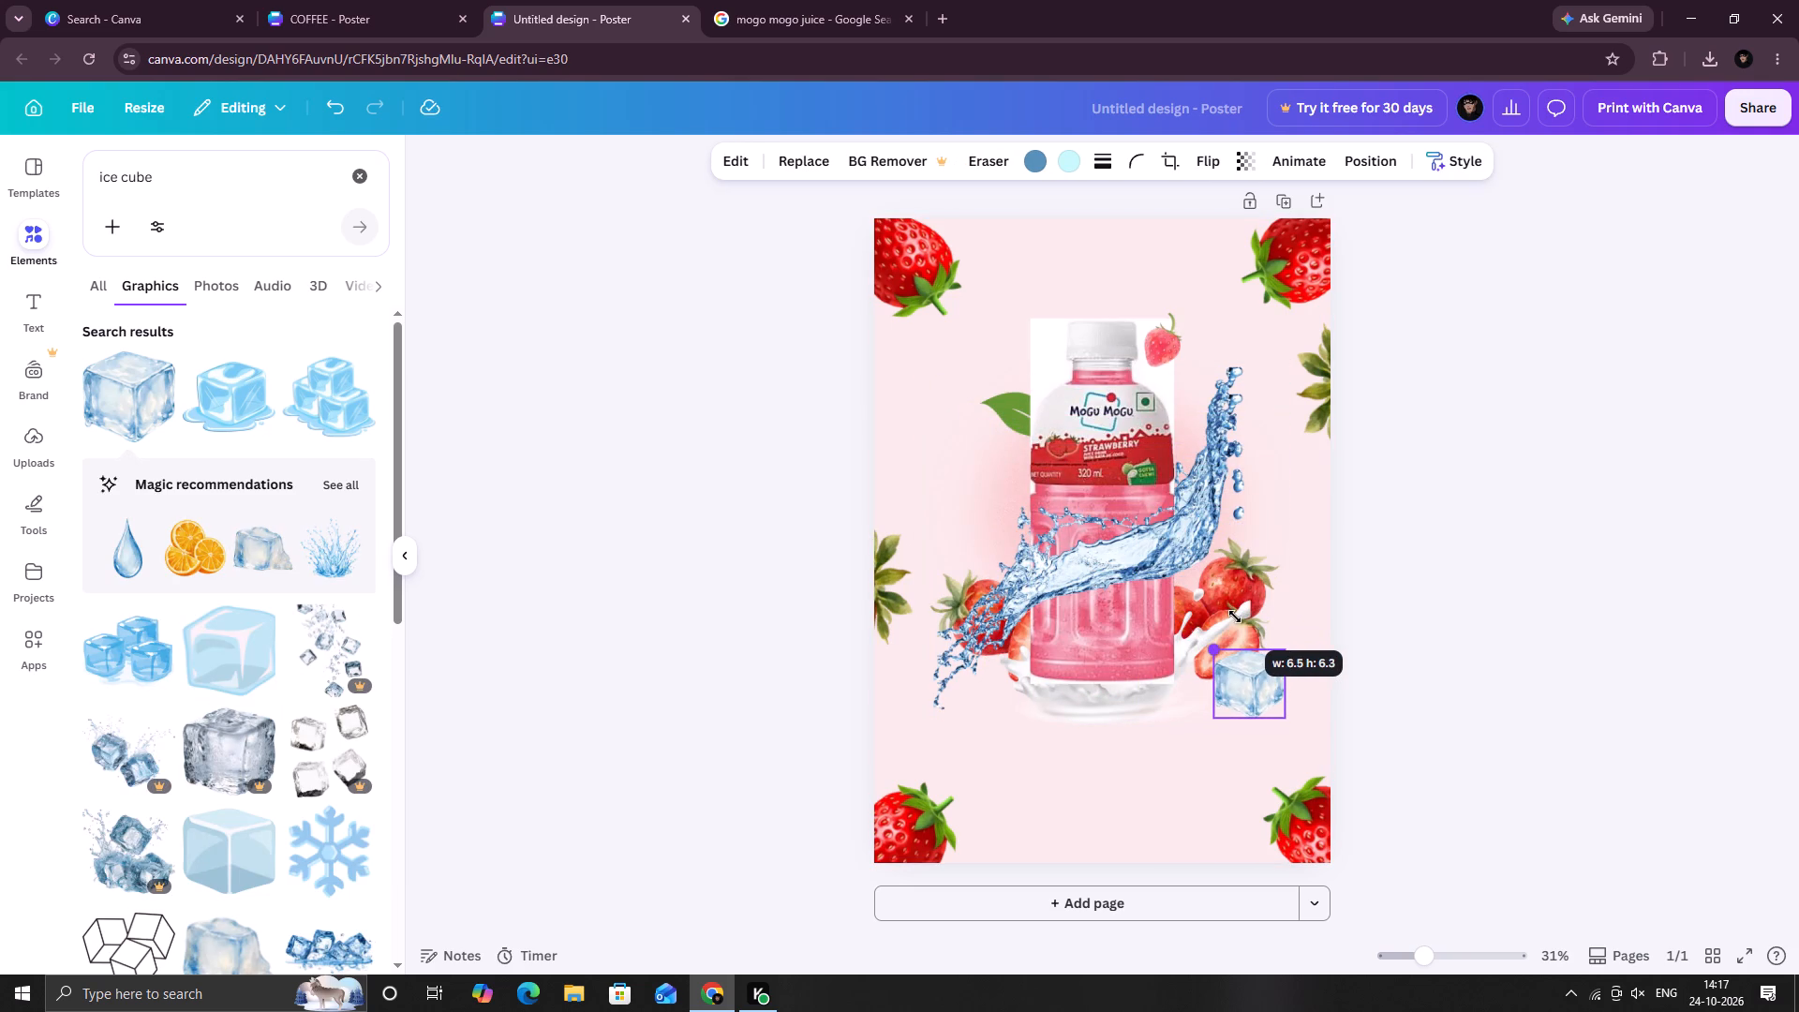
left_click_drag(1235, 617, 1240, 623)
left_click_drag(1256, 673, 884, 345)
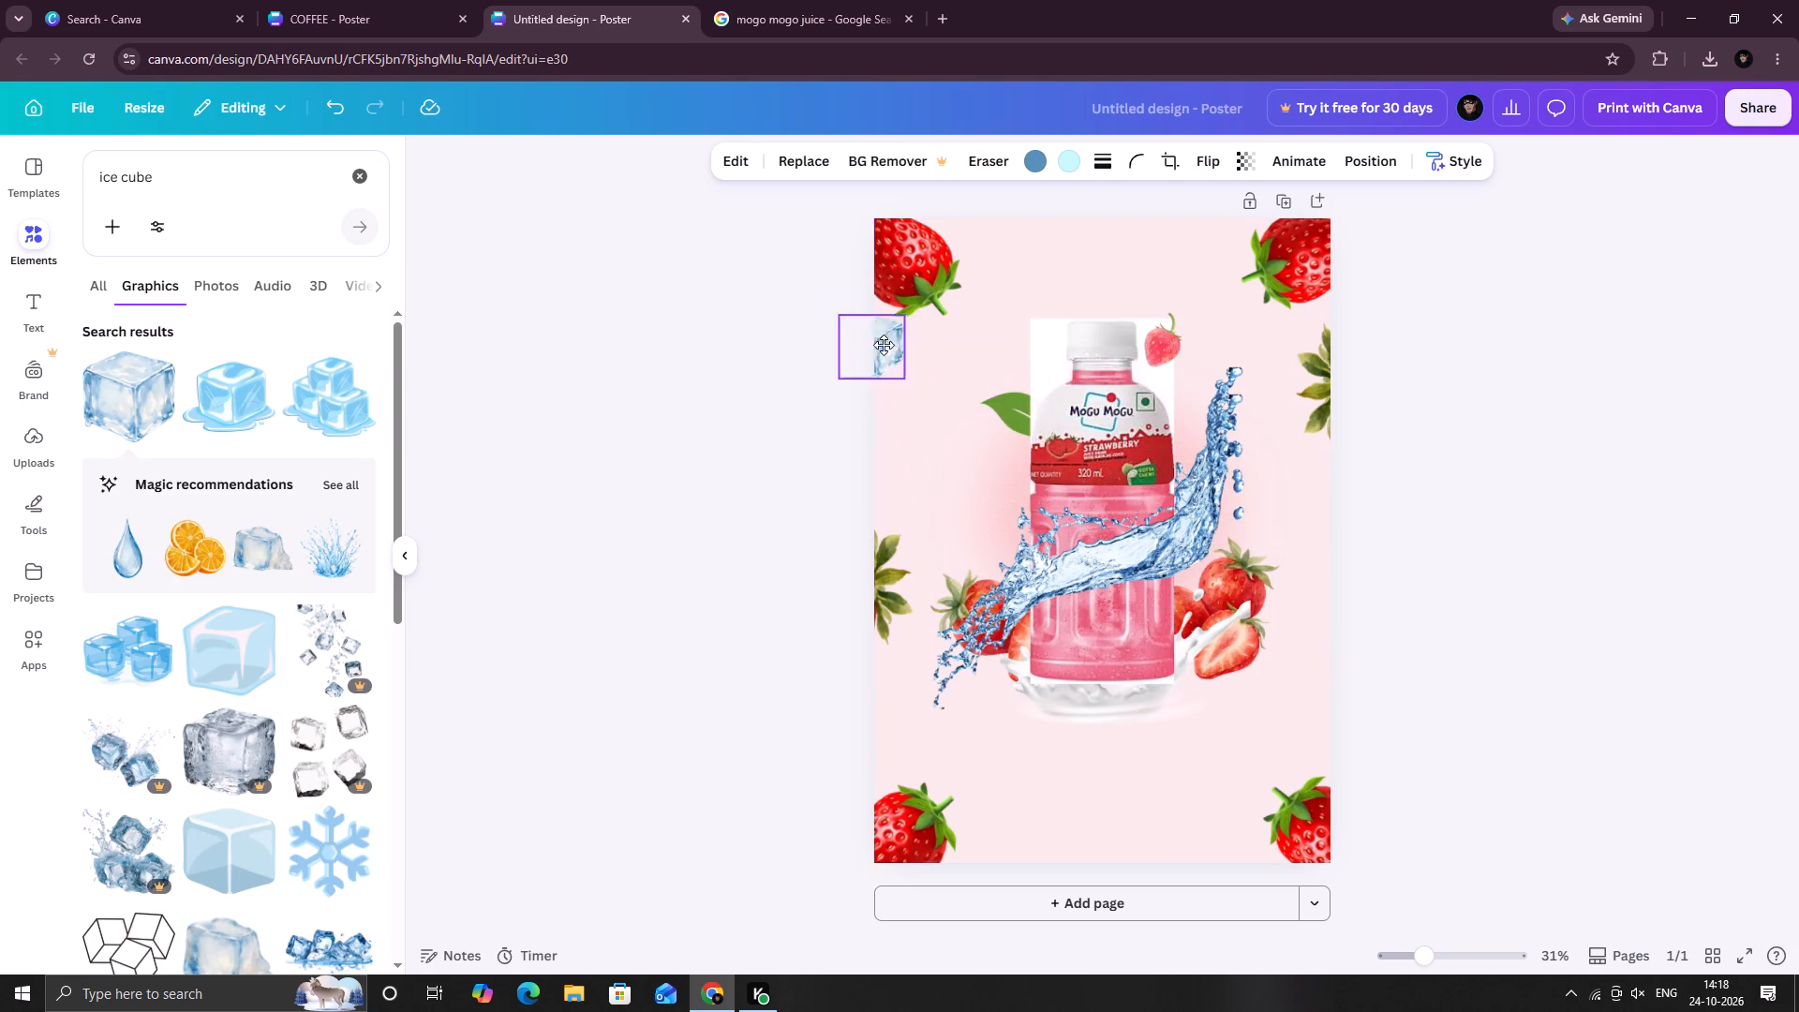
left_click_drag(884, 345, 890, 341)
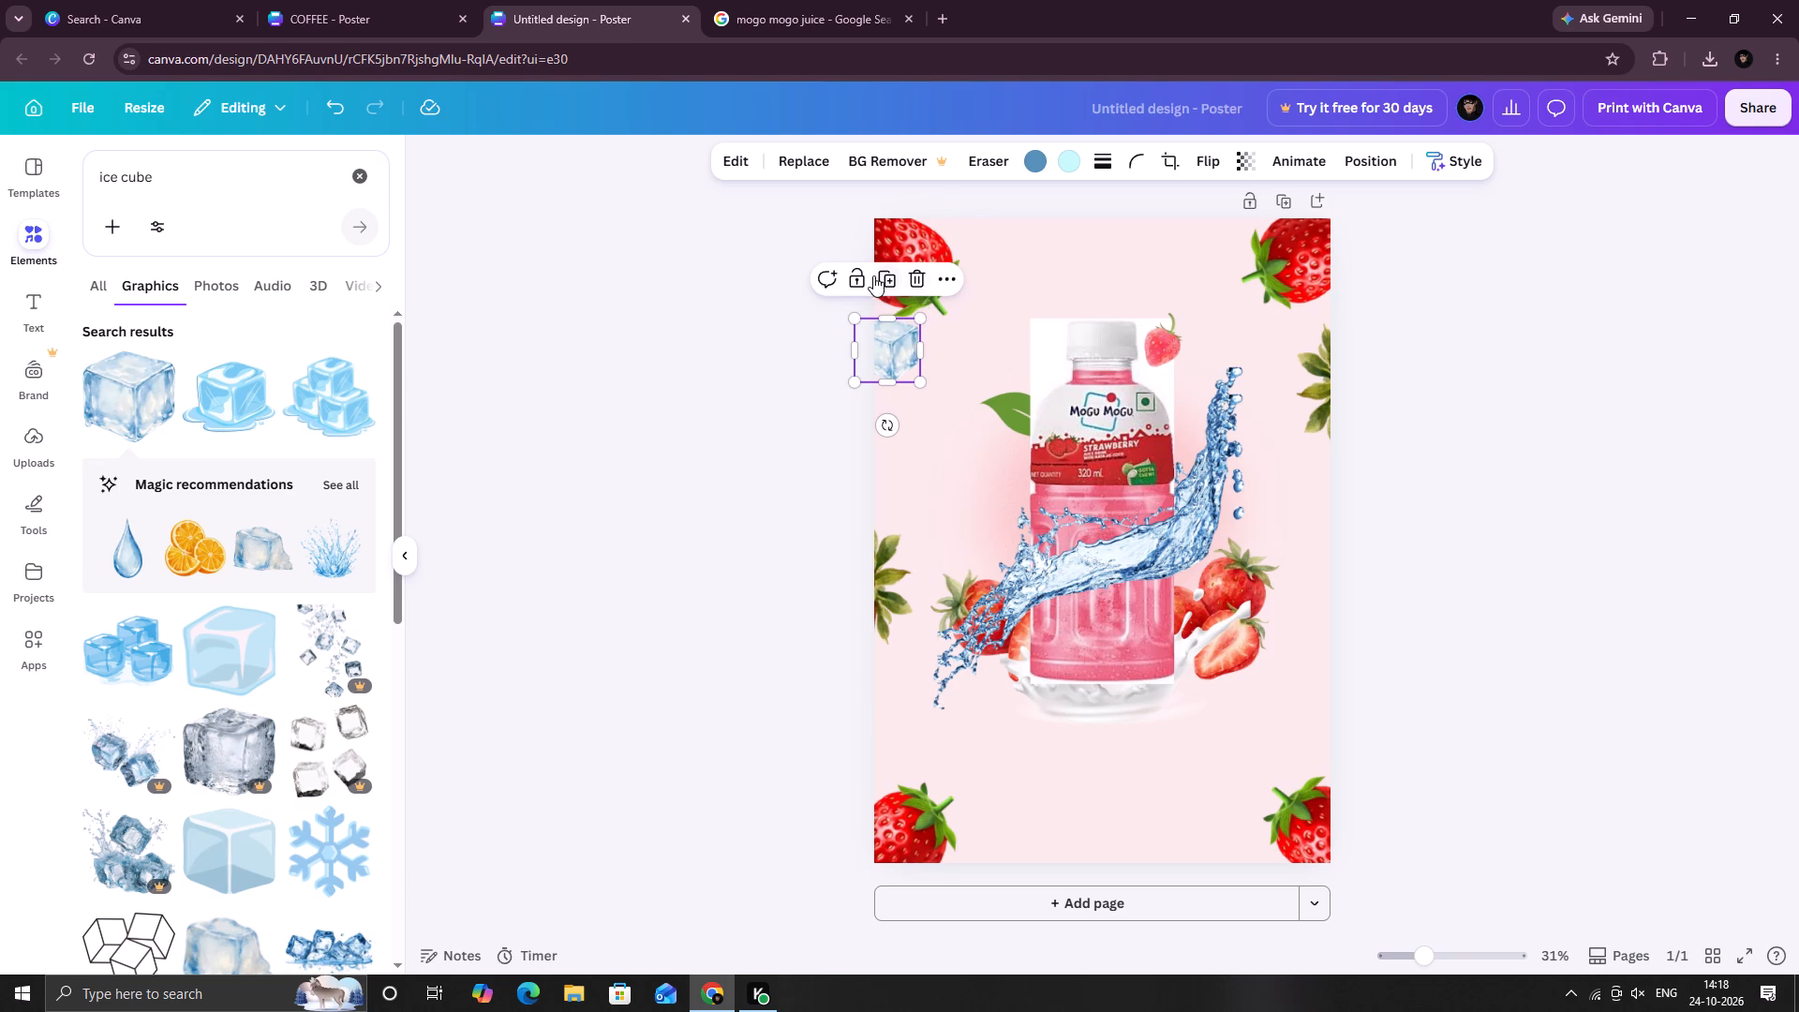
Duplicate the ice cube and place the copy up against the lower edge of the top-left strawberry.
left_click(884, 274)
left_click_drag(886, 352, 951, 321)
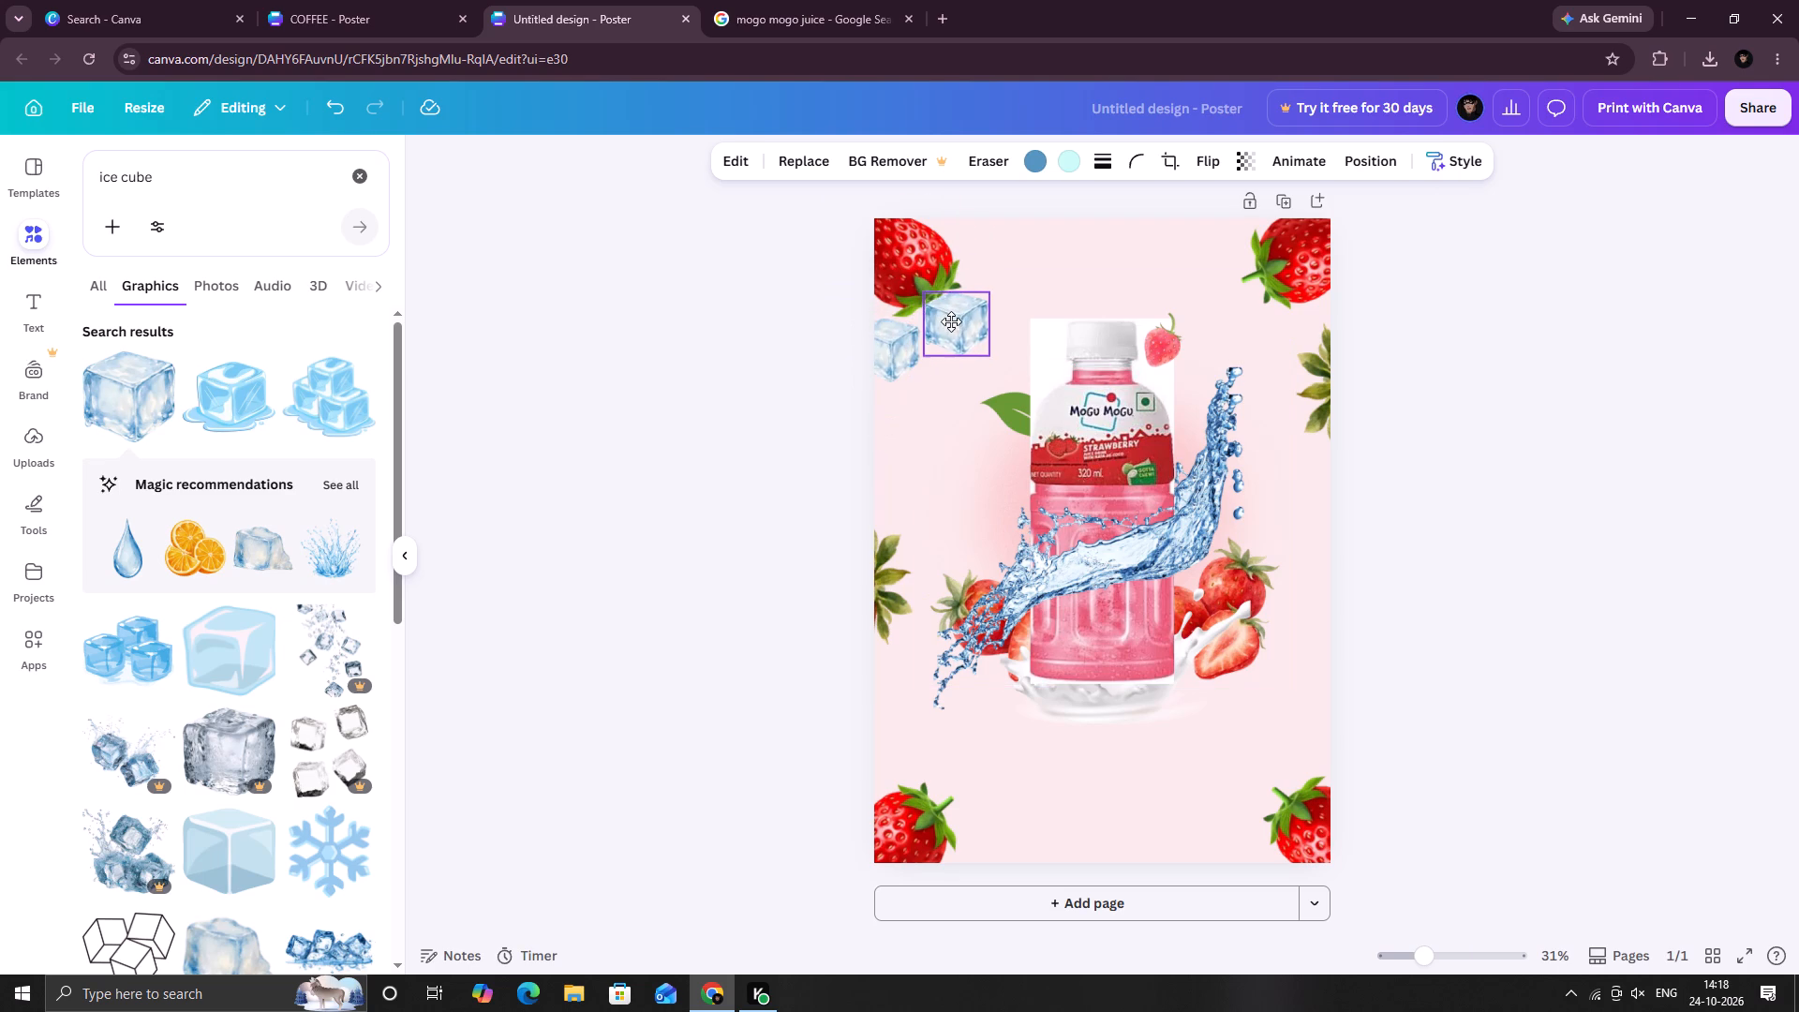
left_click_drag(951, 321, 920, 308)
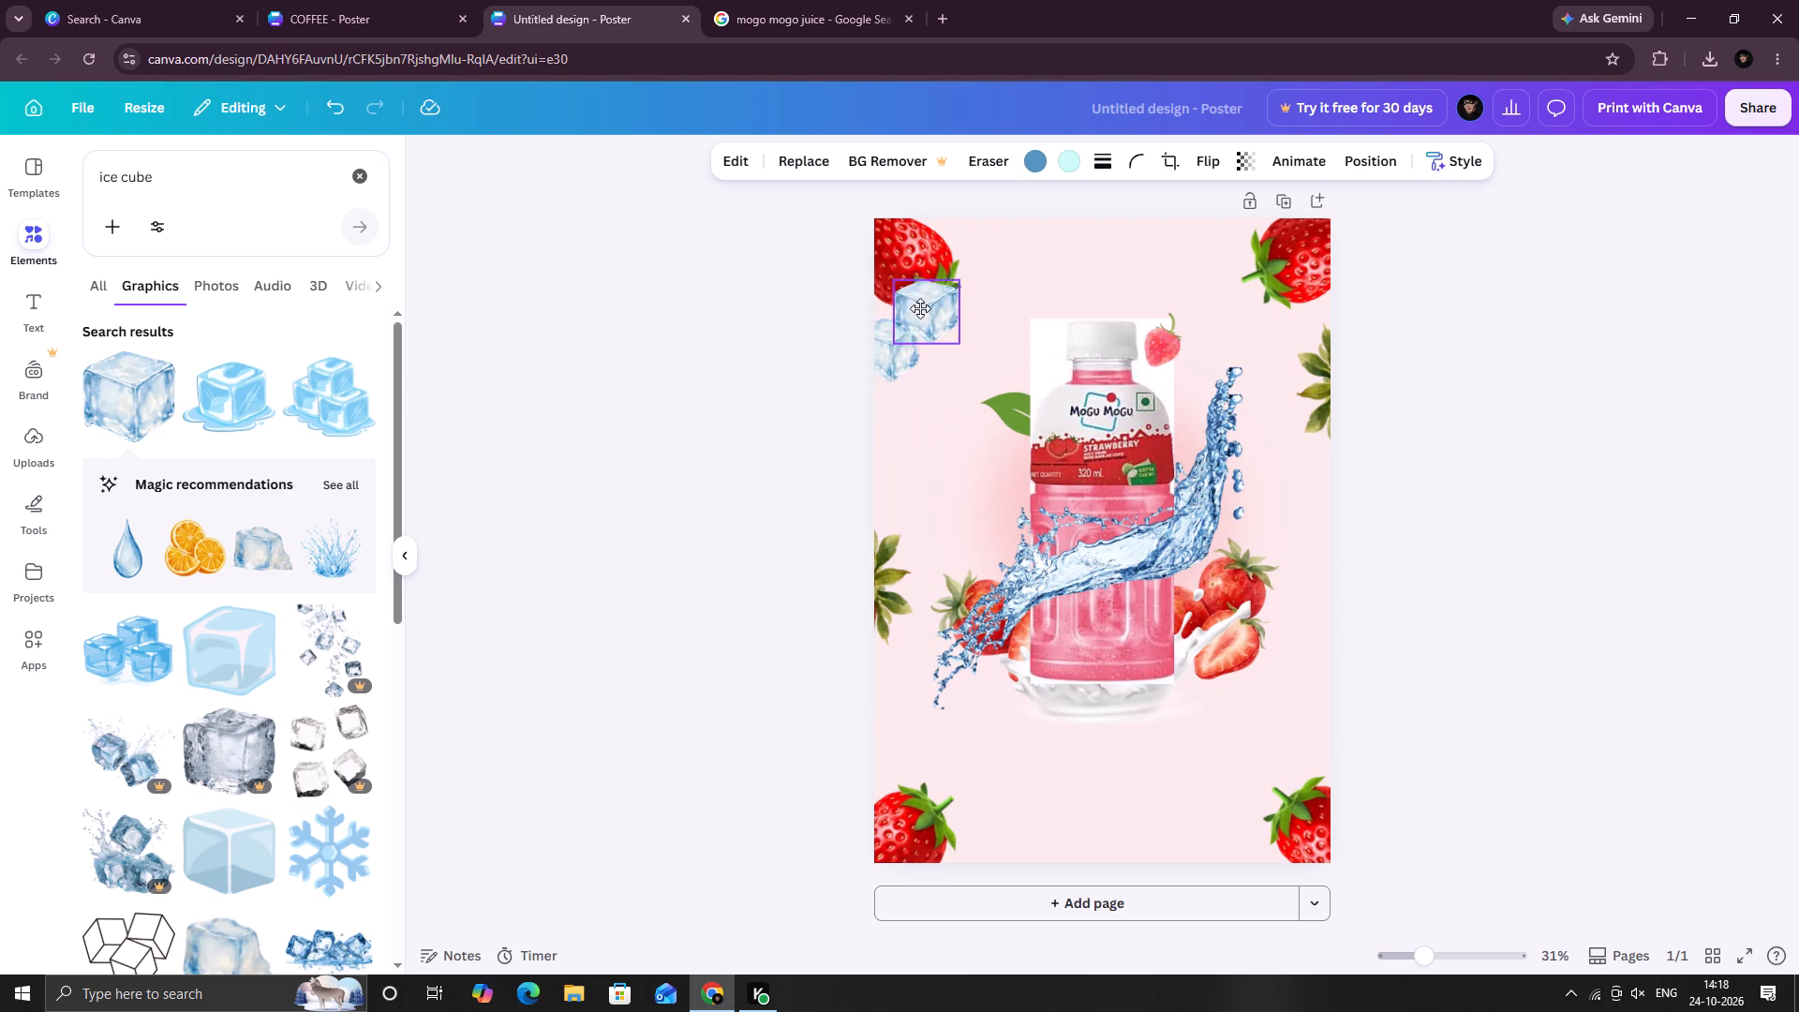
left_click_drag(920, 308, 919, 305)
Place two more ice cube copies beside the top-right strawberry, one below it on the page's right edge and one diagonally up-left.
left_click(933, 231)
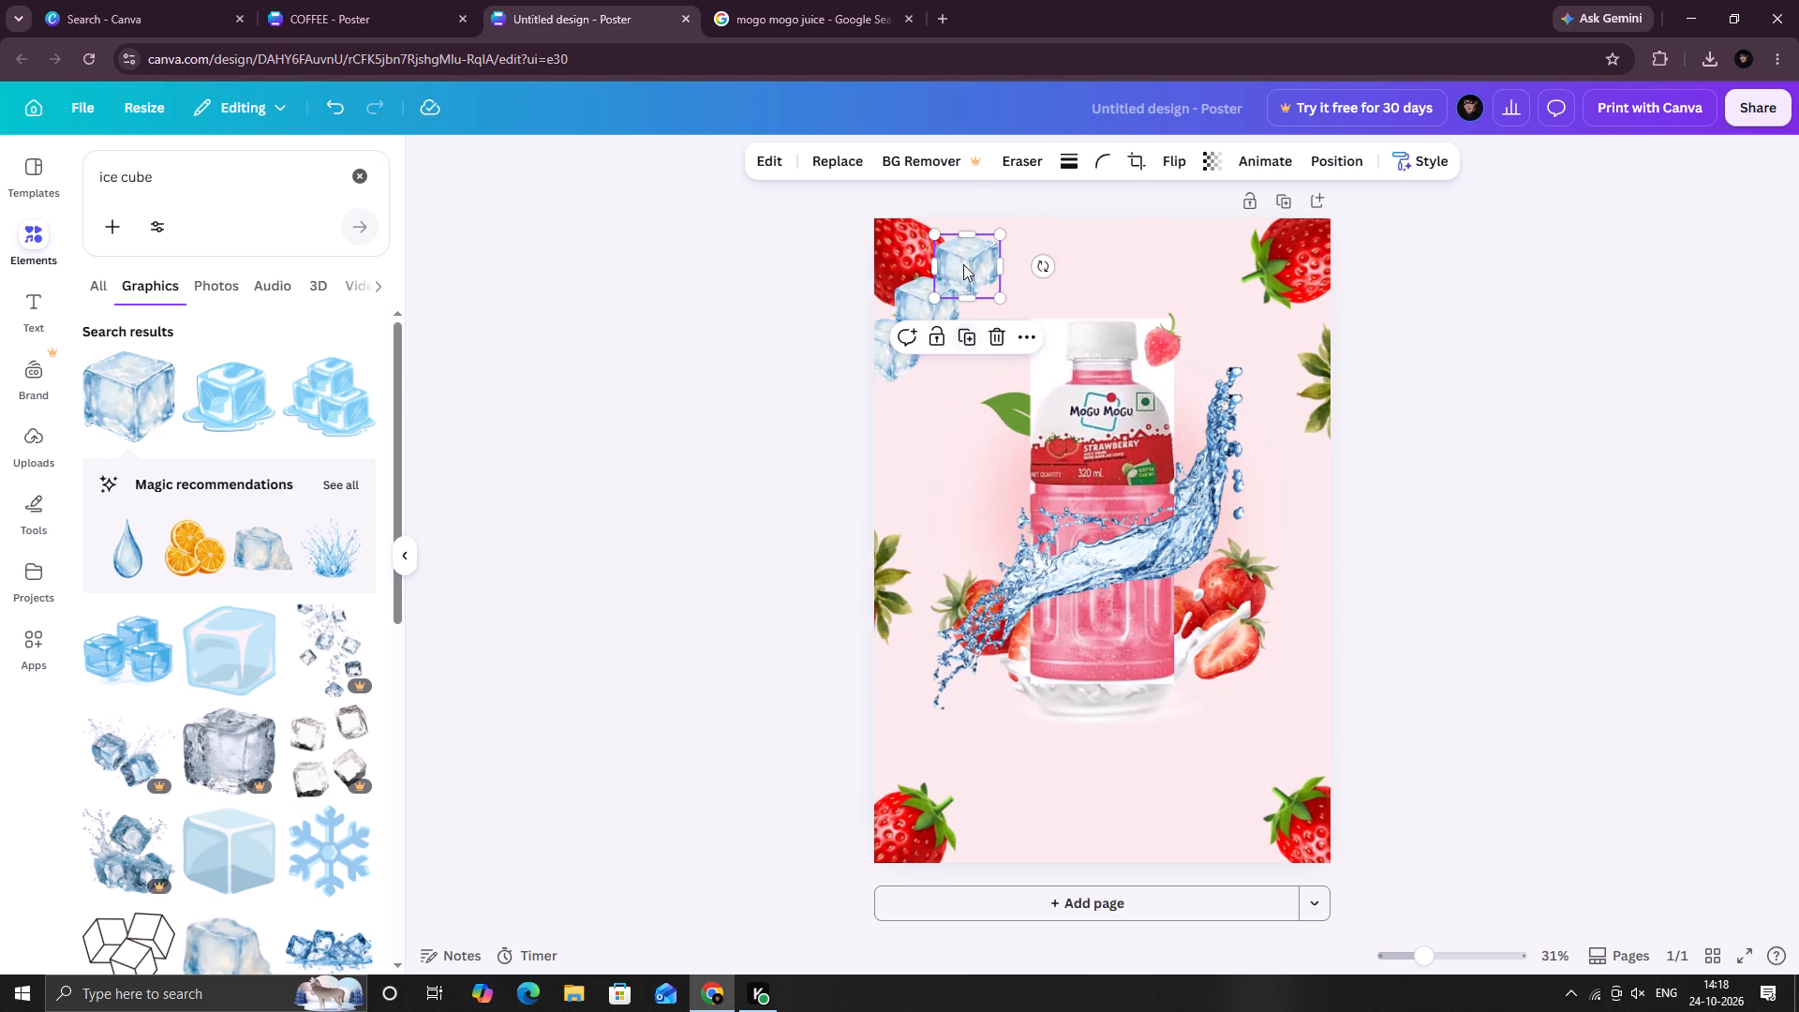
left_click_drag(965, 281, 984, 290)
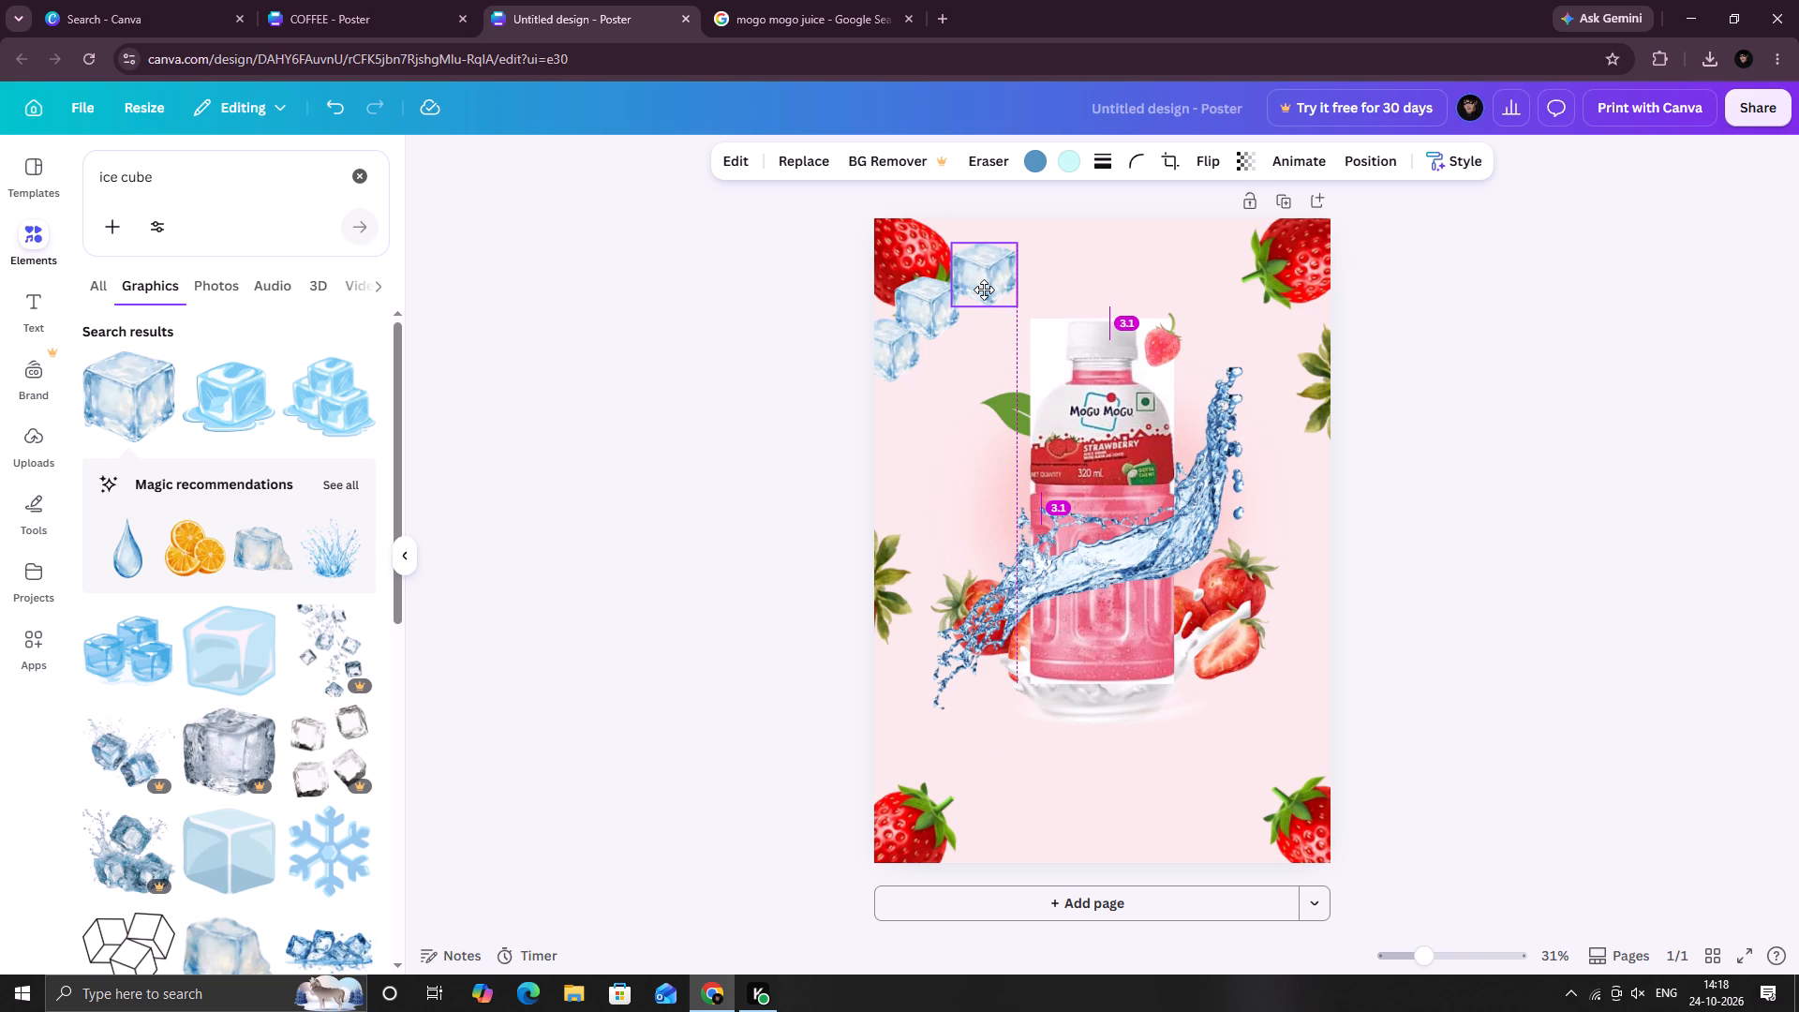
left_click_drag(984, 290, 1307, 336)
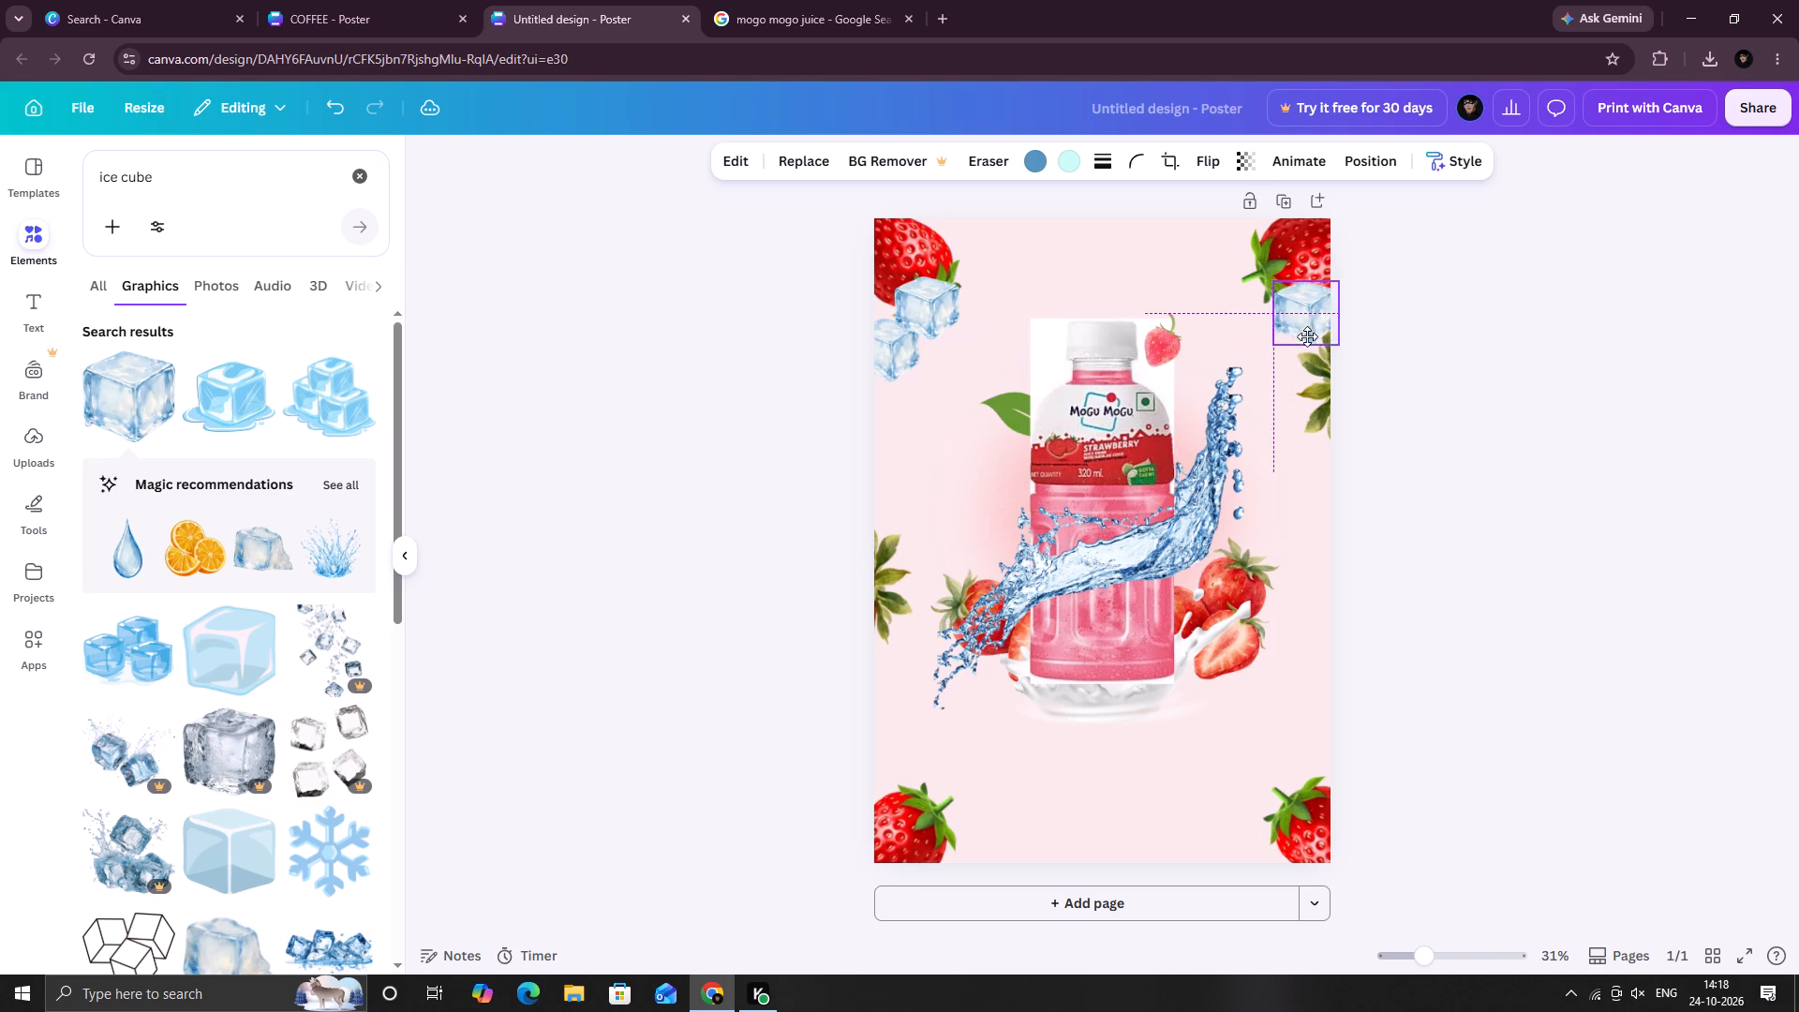
left_click_drag(1307, 336, 1302, 350)
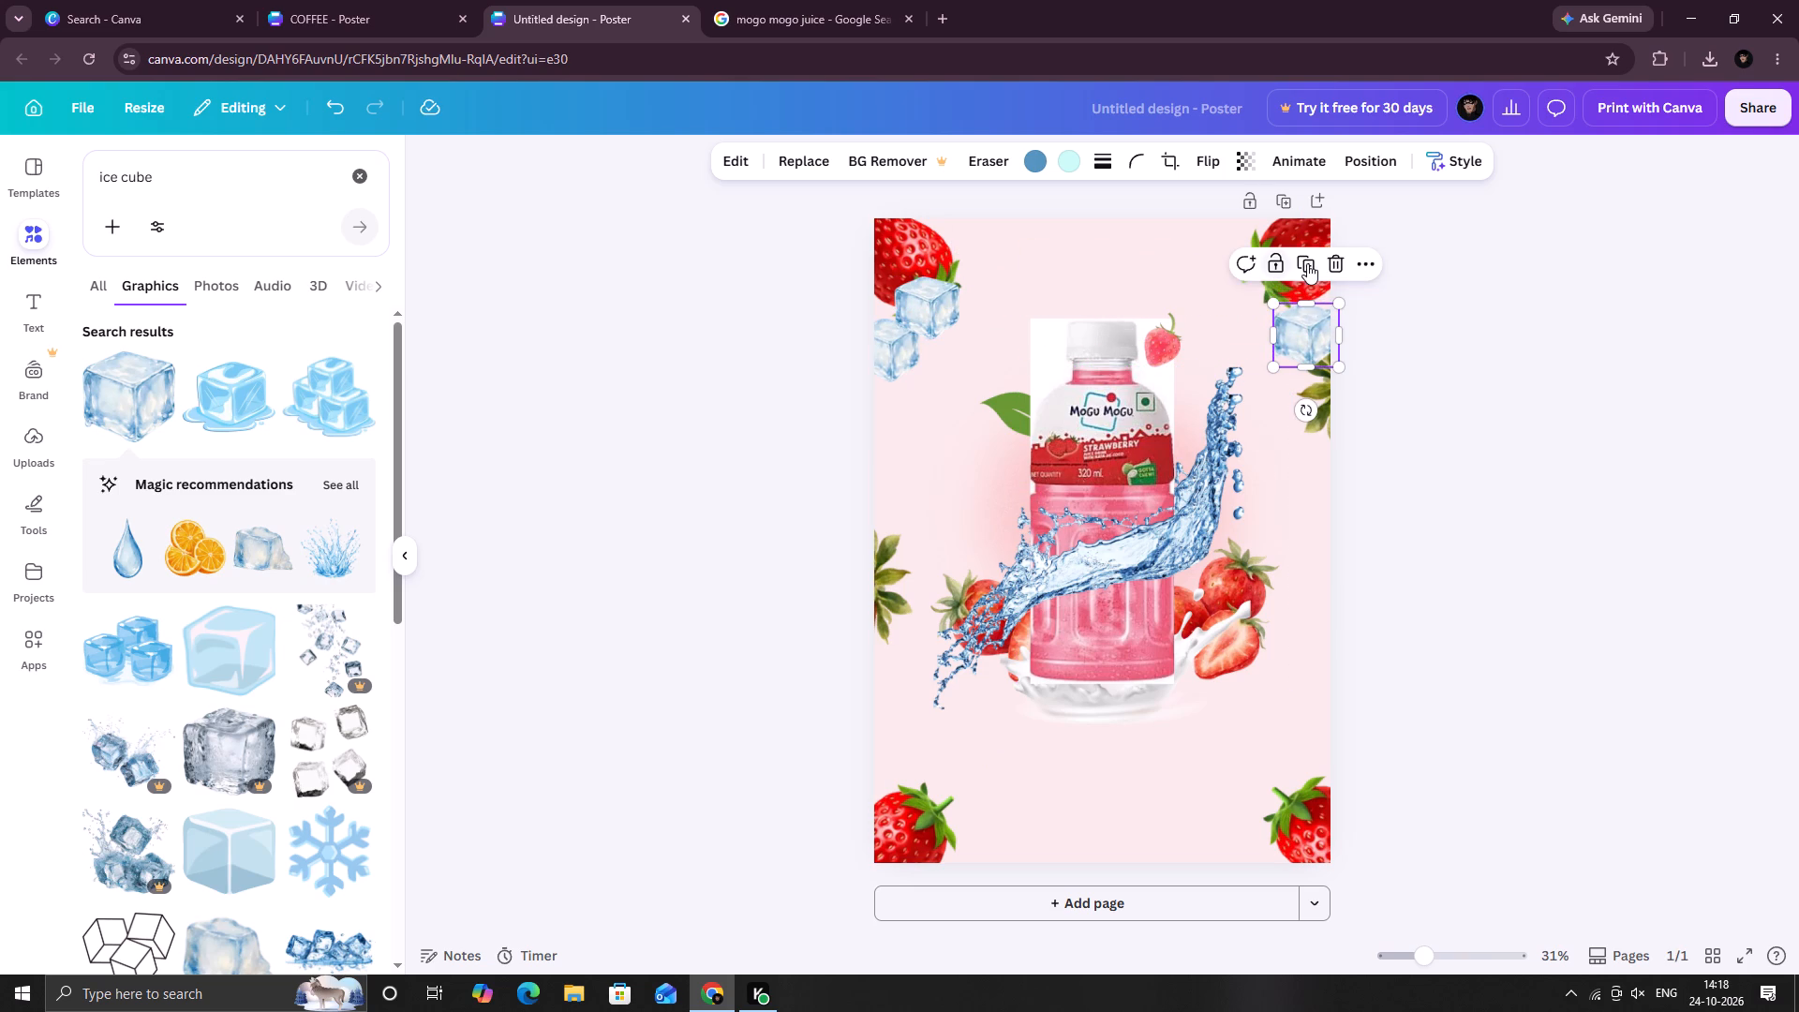
left_click(1308, 262)
left_click_drag(1295, 343, 1247, 291)
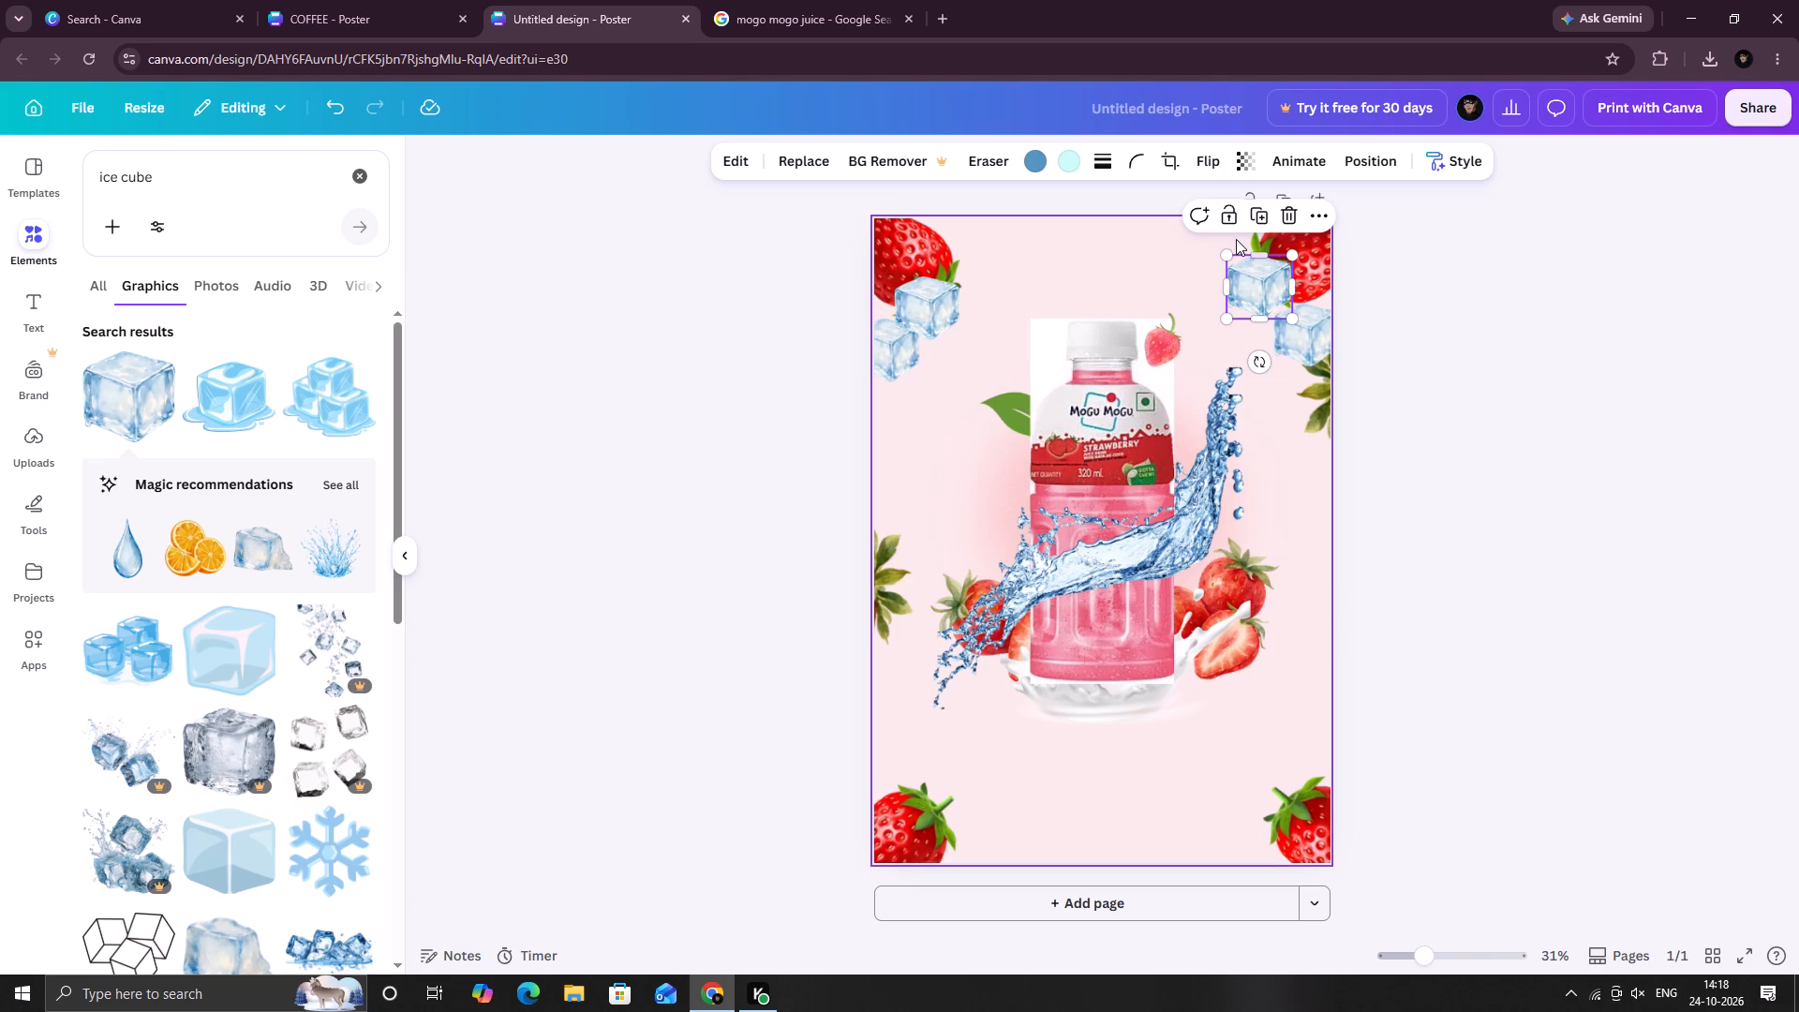
Place two more ice cube copies side by side above the bottle, cut off by the page's top edge.
left_click(1256, 212)
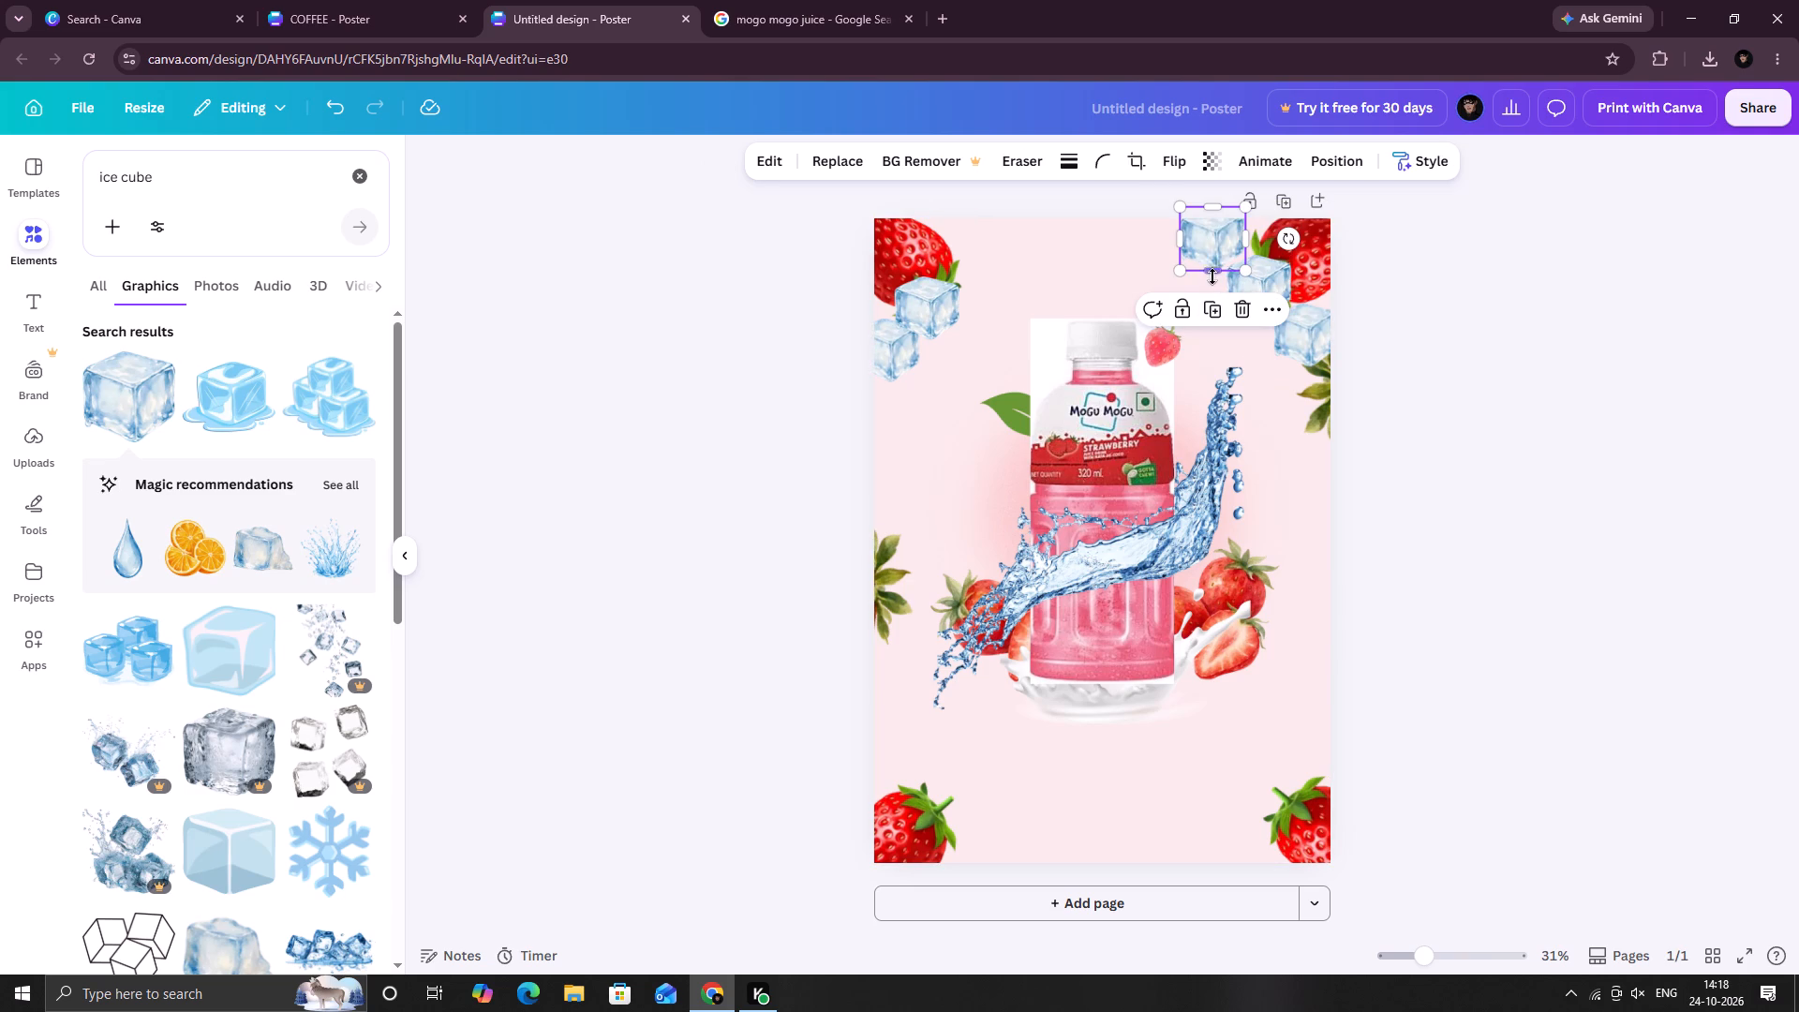
left_click_drag(1211, 245, 1029, 231)
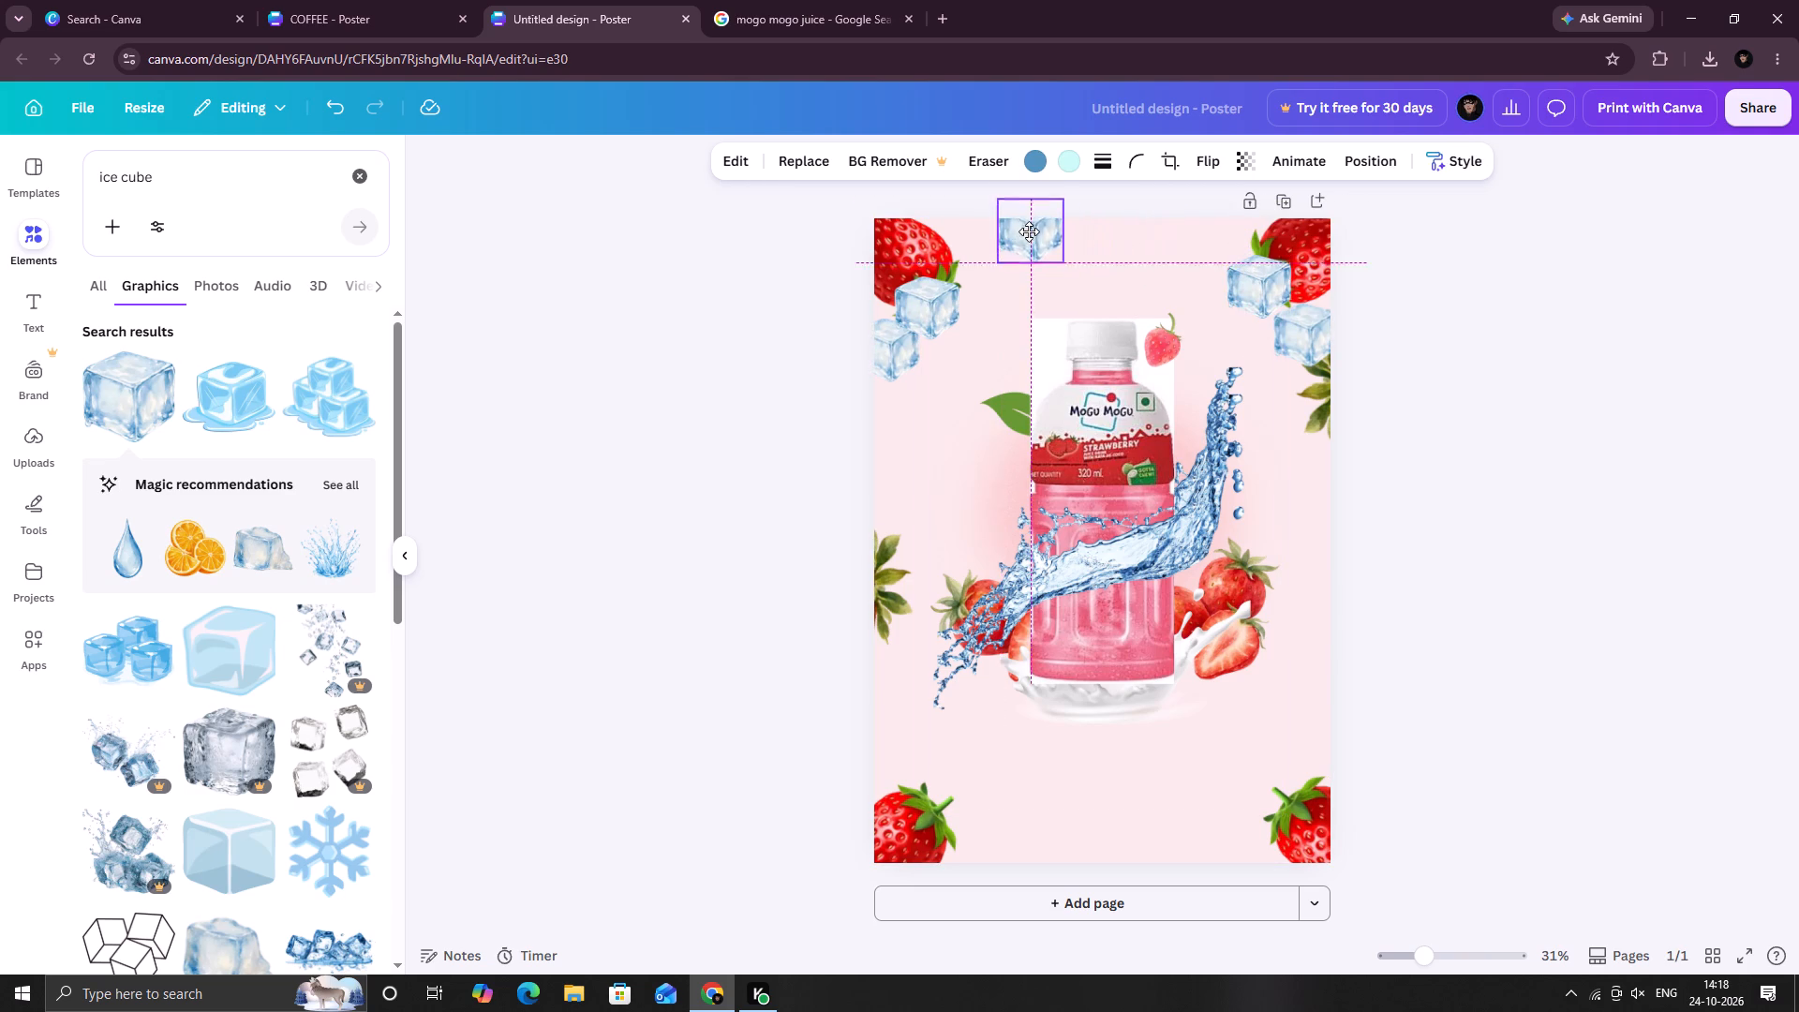
left_click_drag(1029, 231, 1032, 224)
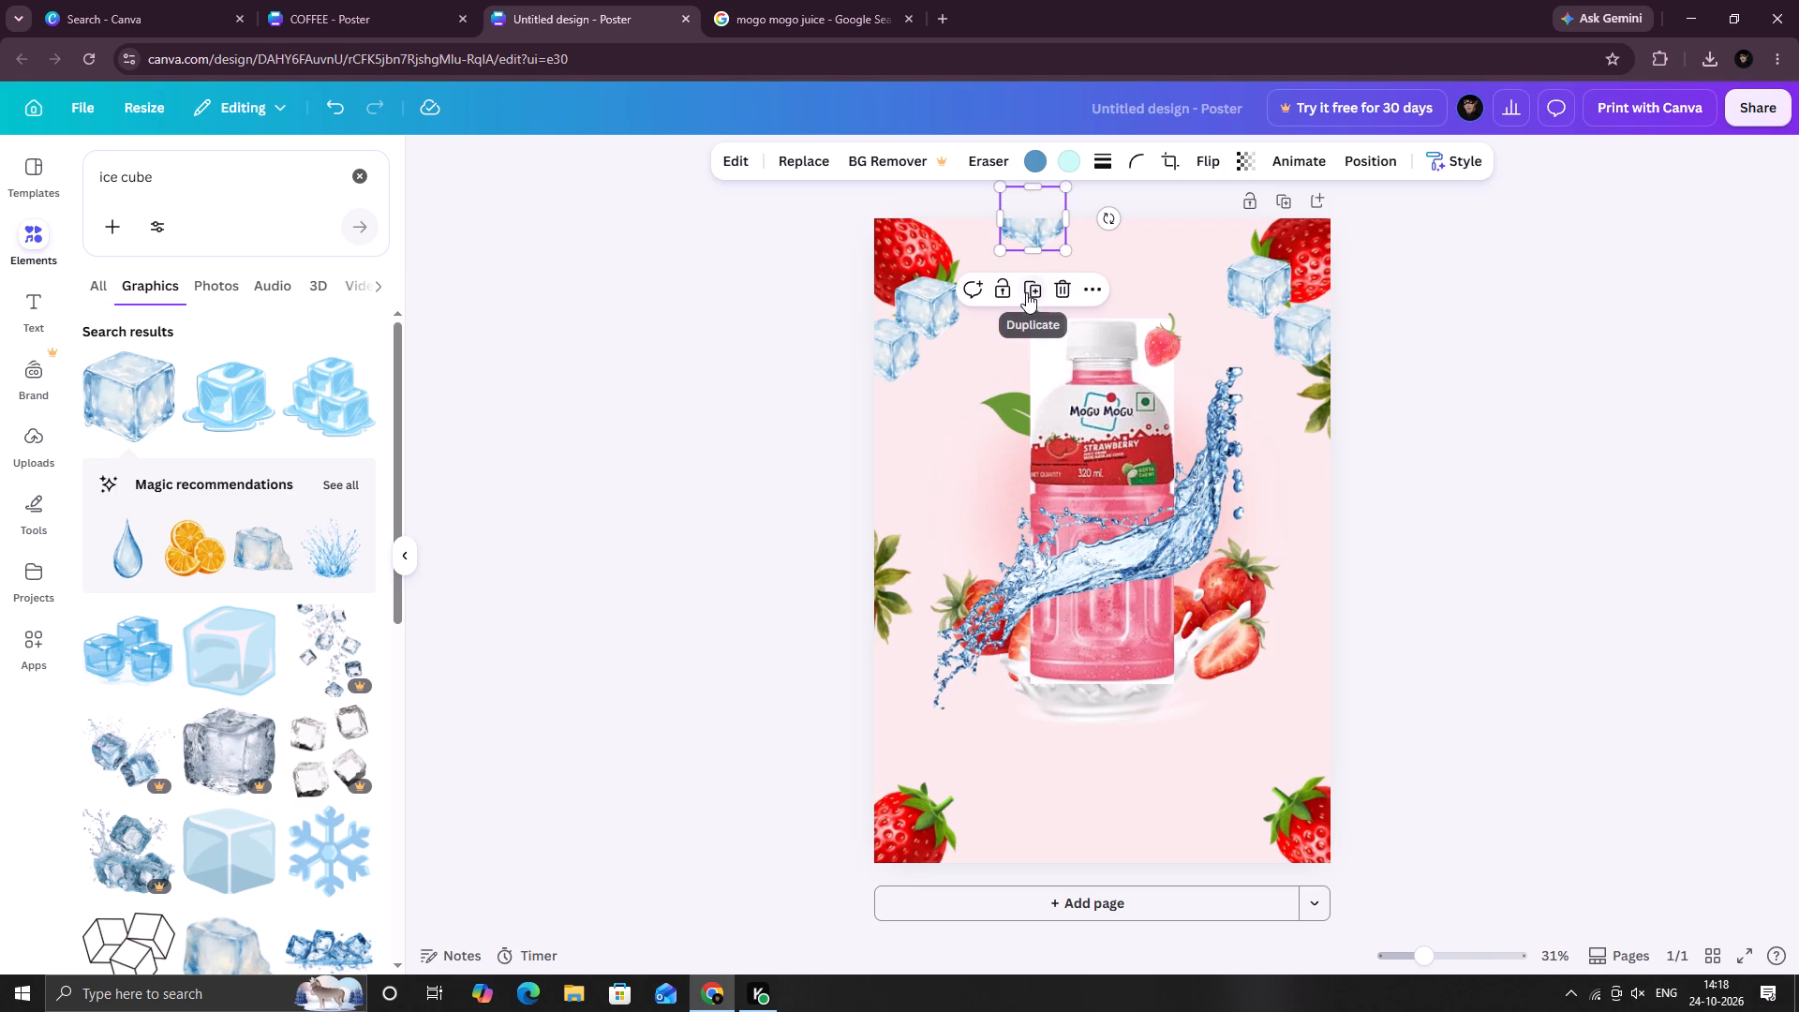
left_click(1030, 290)
left_click_drag(1048, 237, 1137, 231)
left_click_drag(1121, 228, 1086, 228)
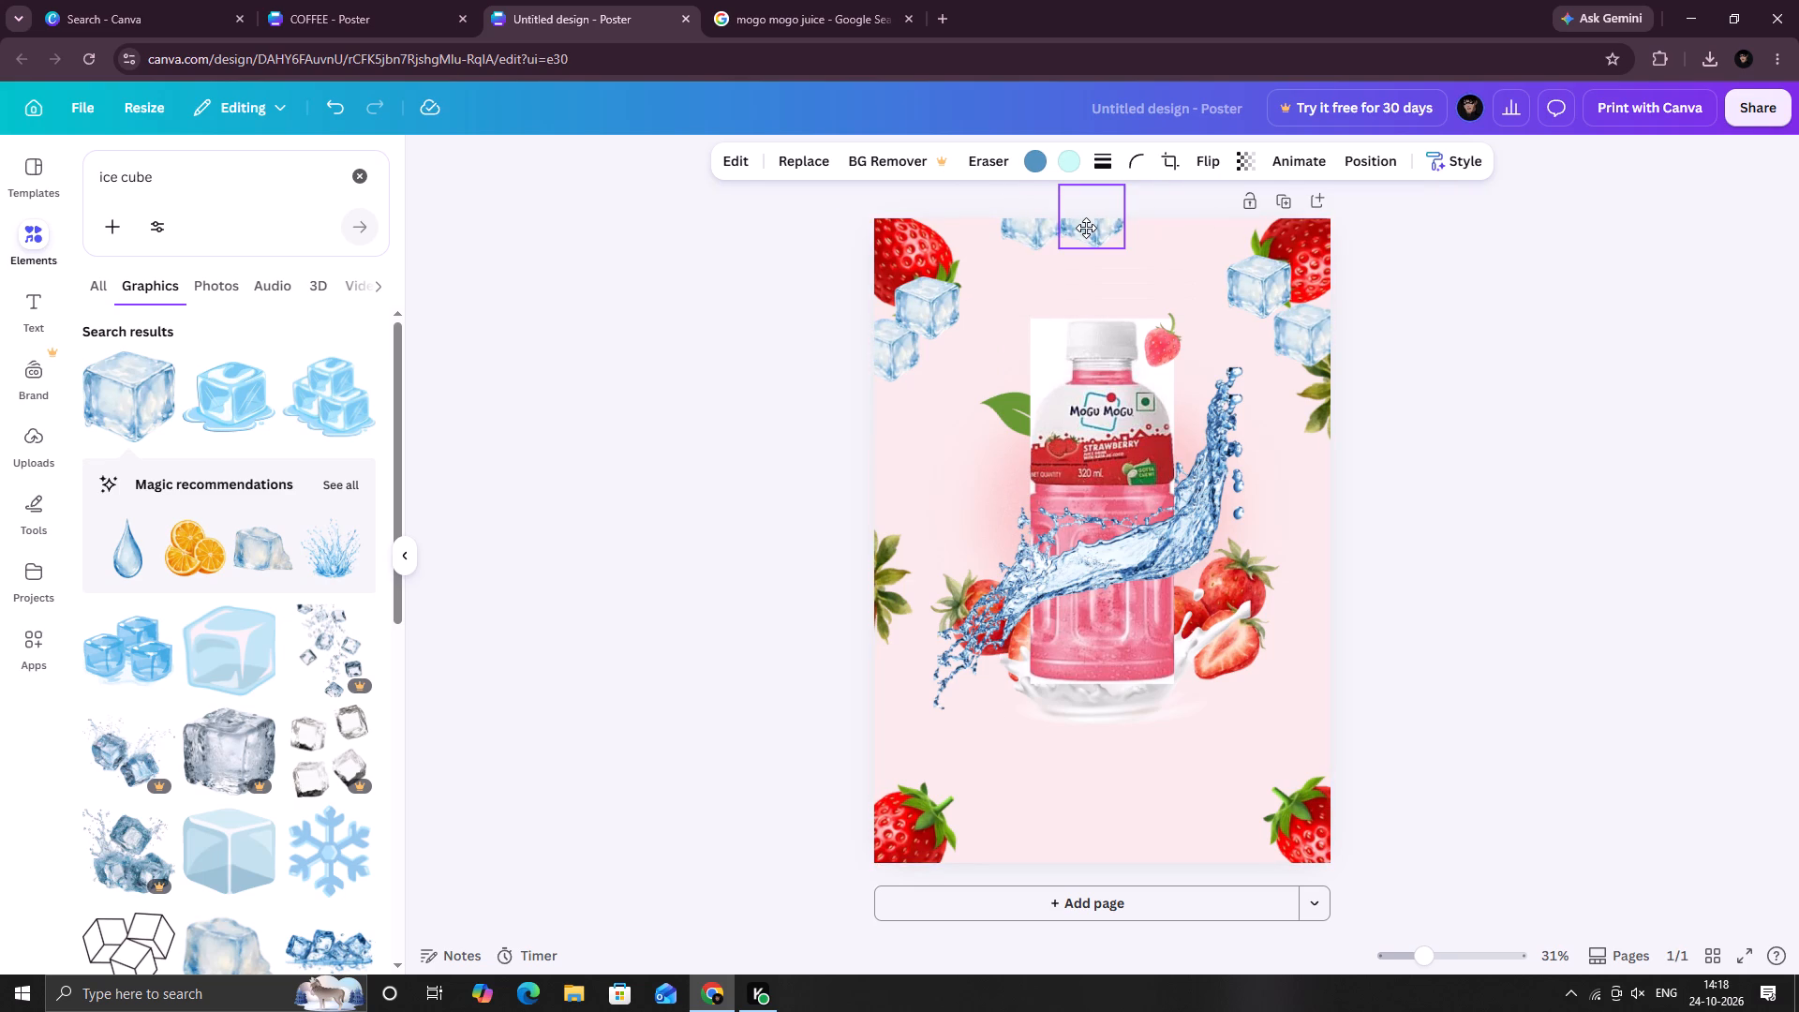
left_click_drag(1086, 228, 1091, 228)
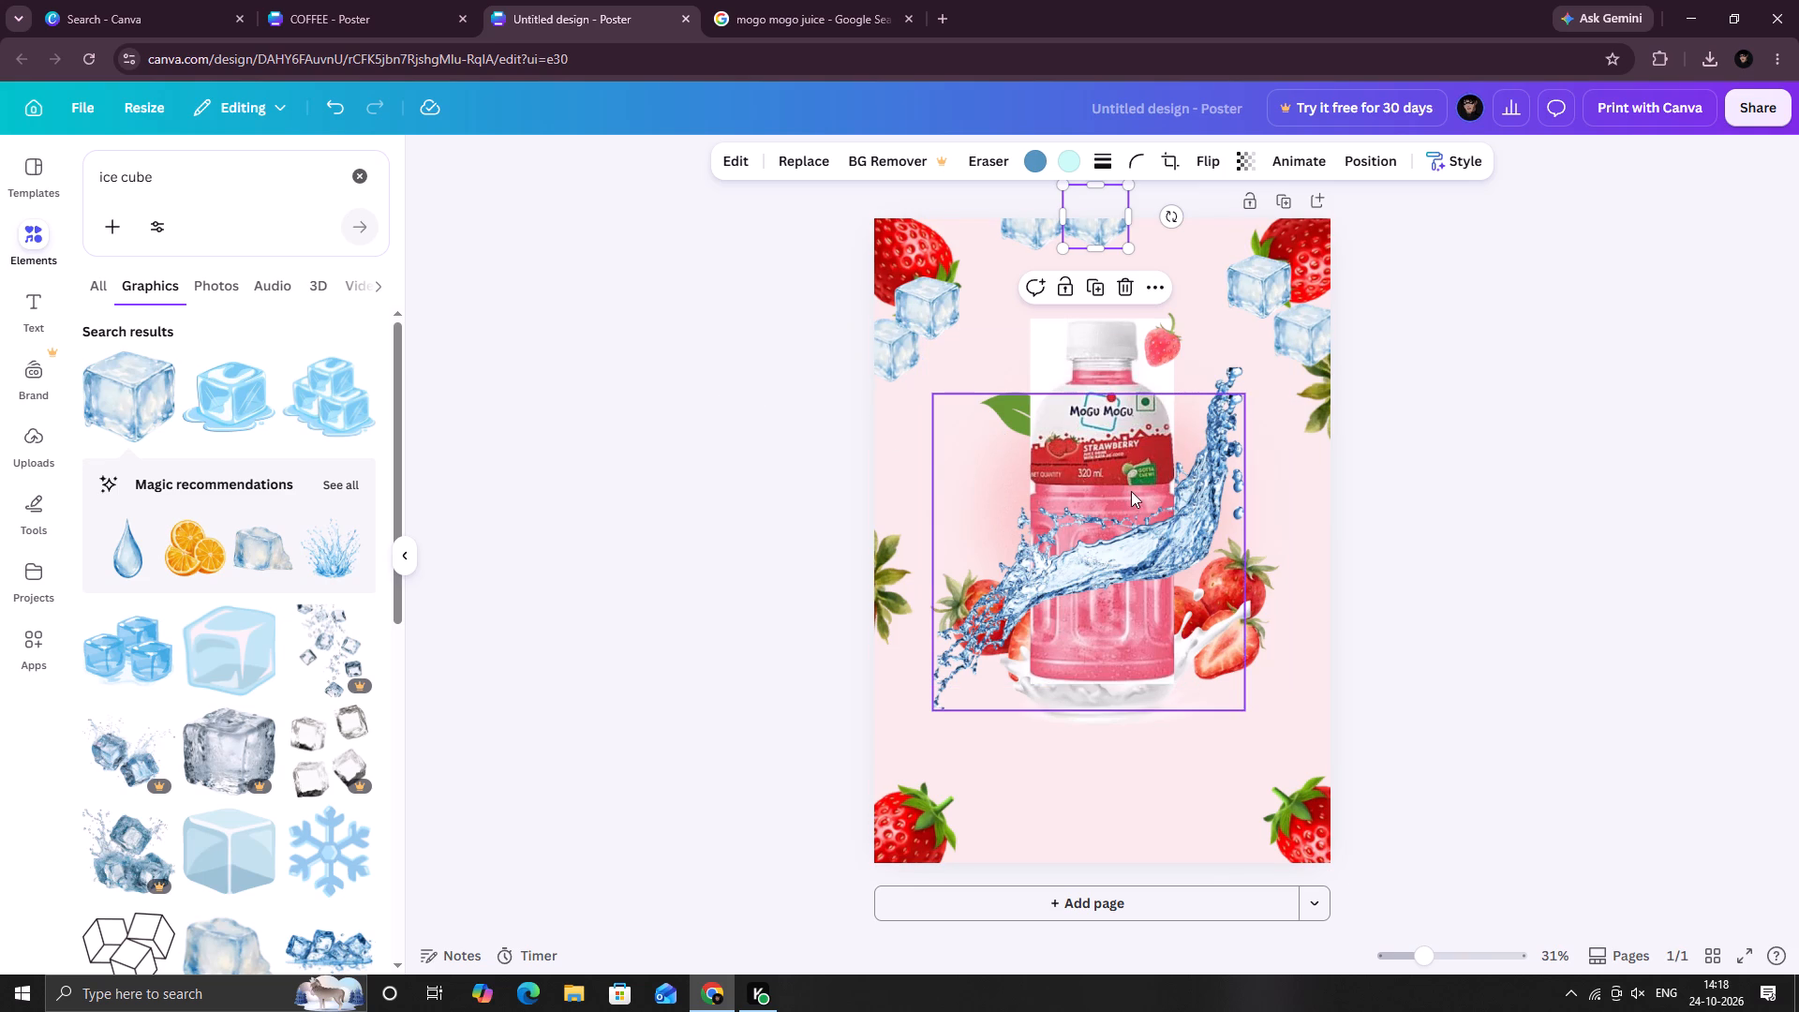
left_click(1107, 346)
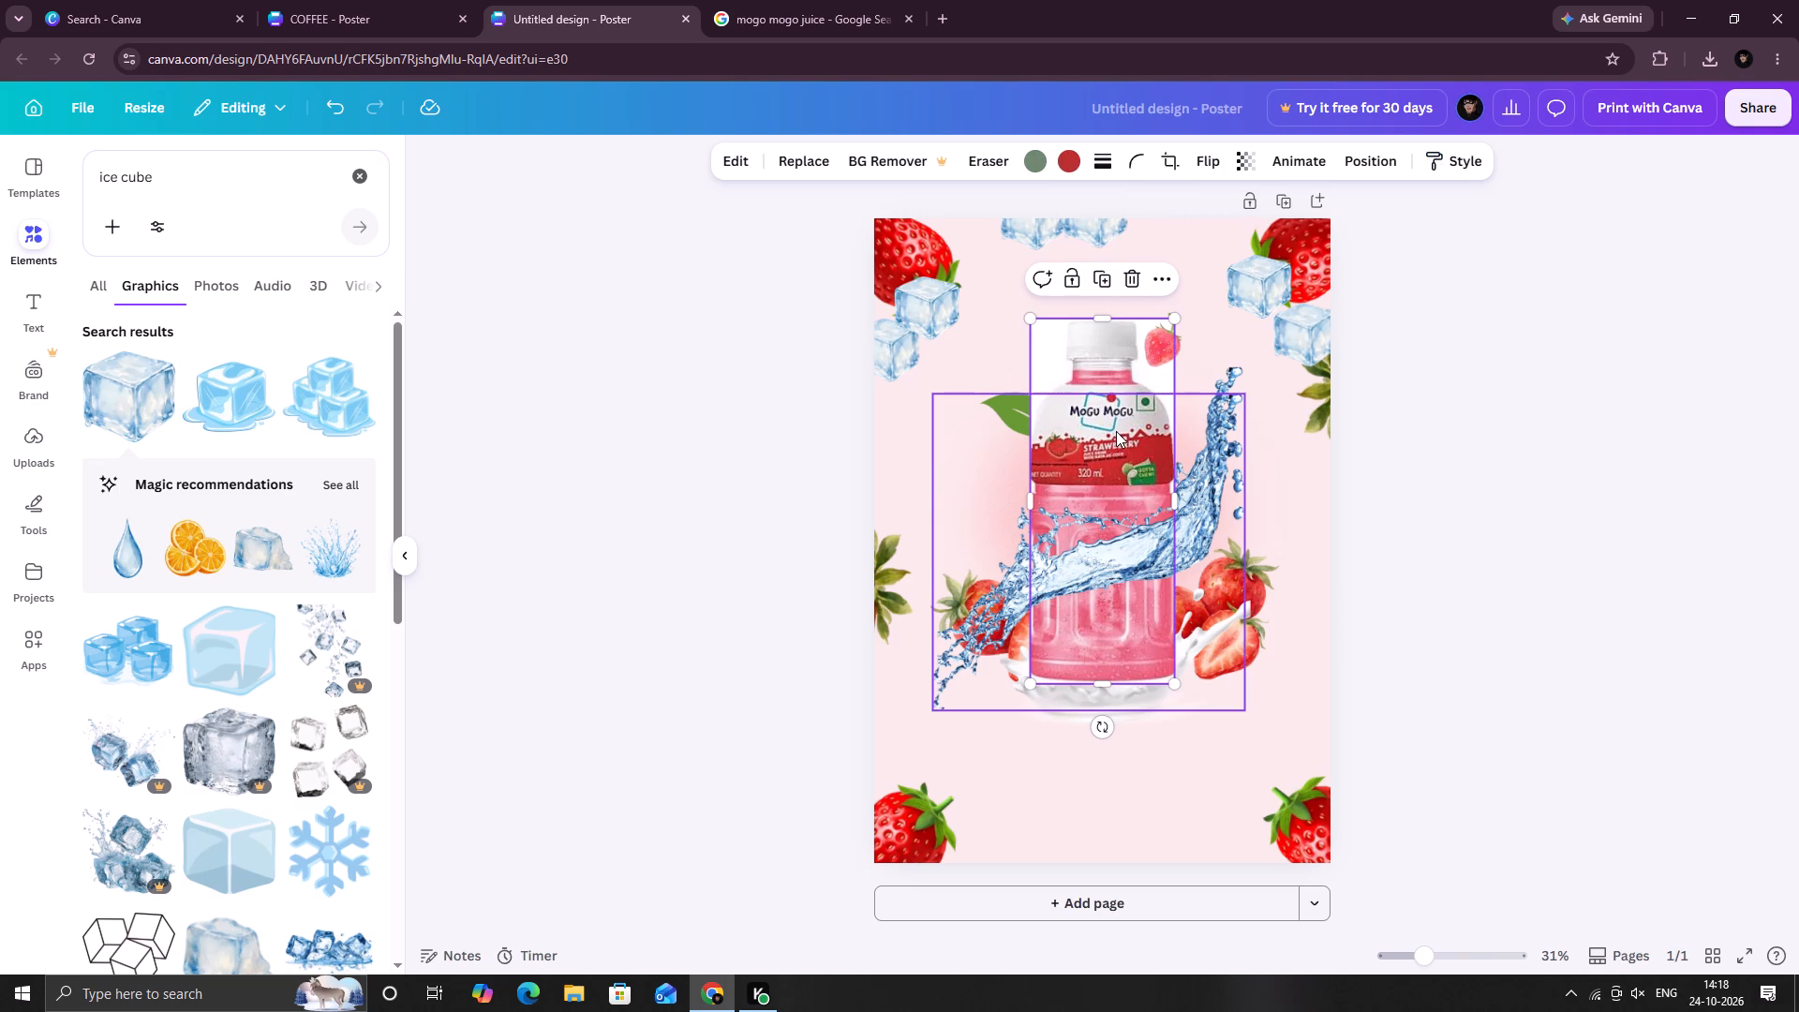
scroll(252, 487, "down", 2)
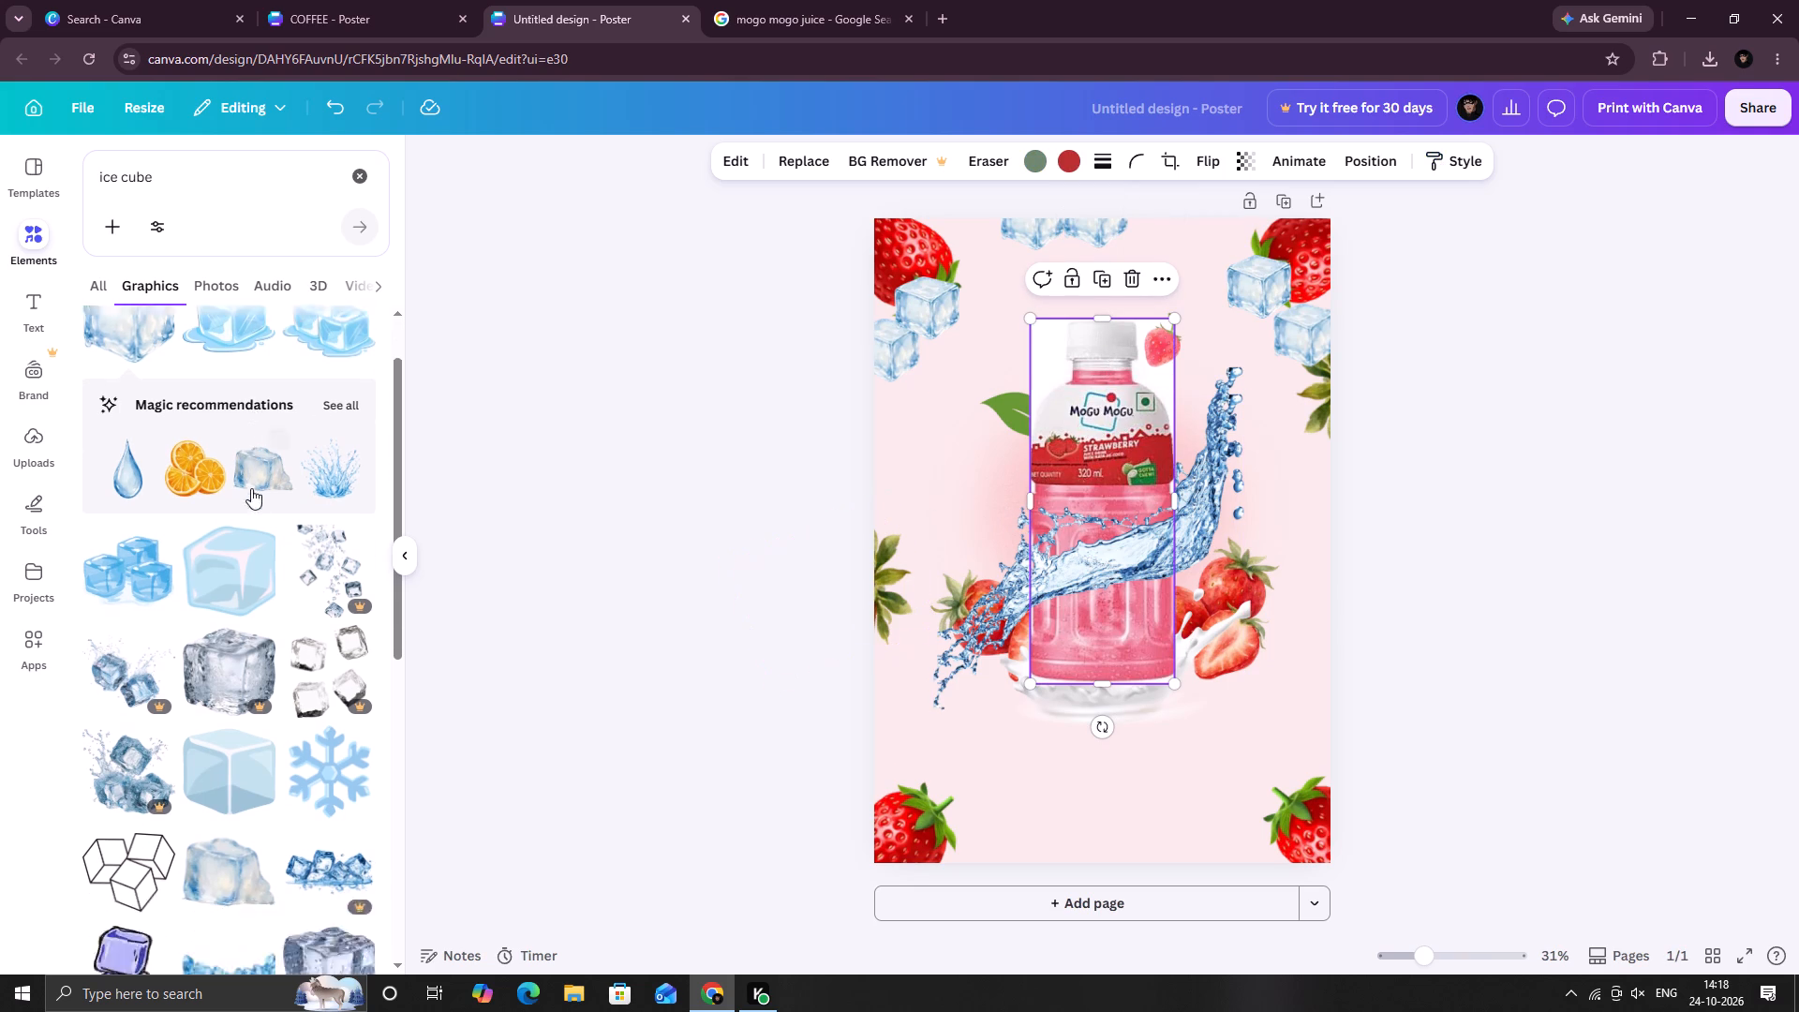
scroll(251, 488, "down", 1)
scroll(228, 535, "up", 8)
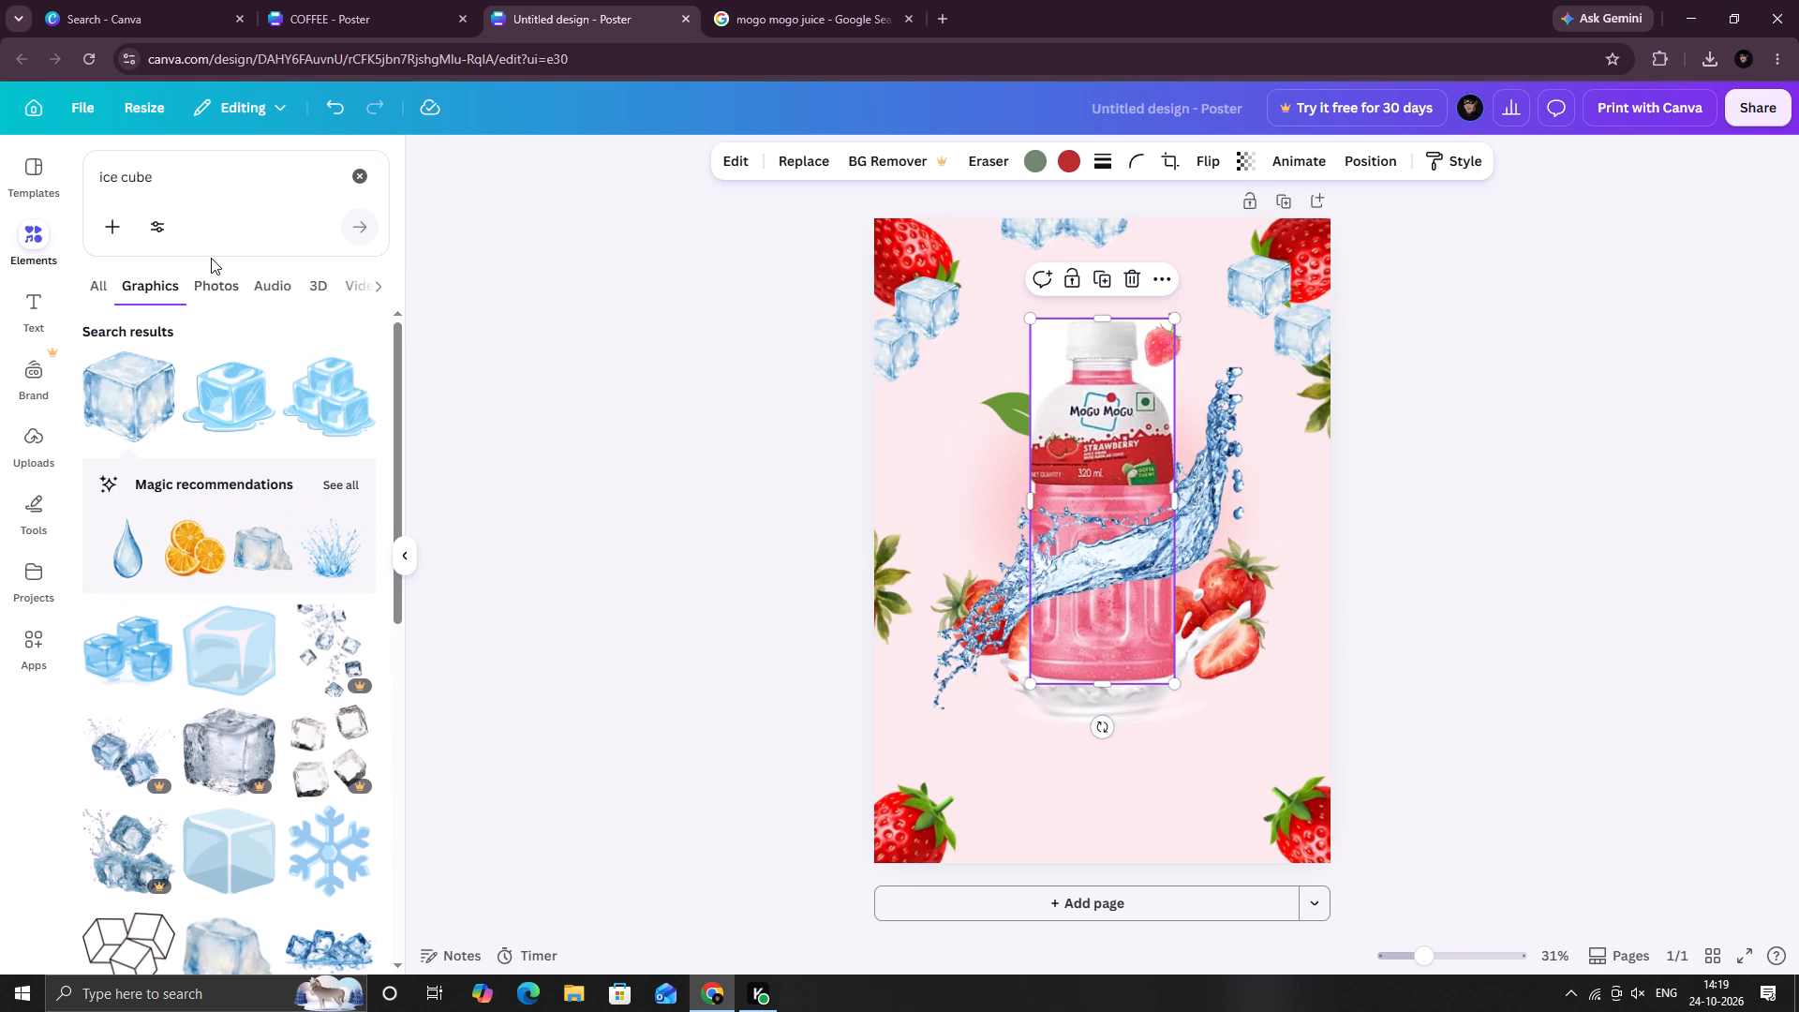
Clear the ice cube search and return to the Elements overview.
left_click(358, 172)
left_click(211, 158)
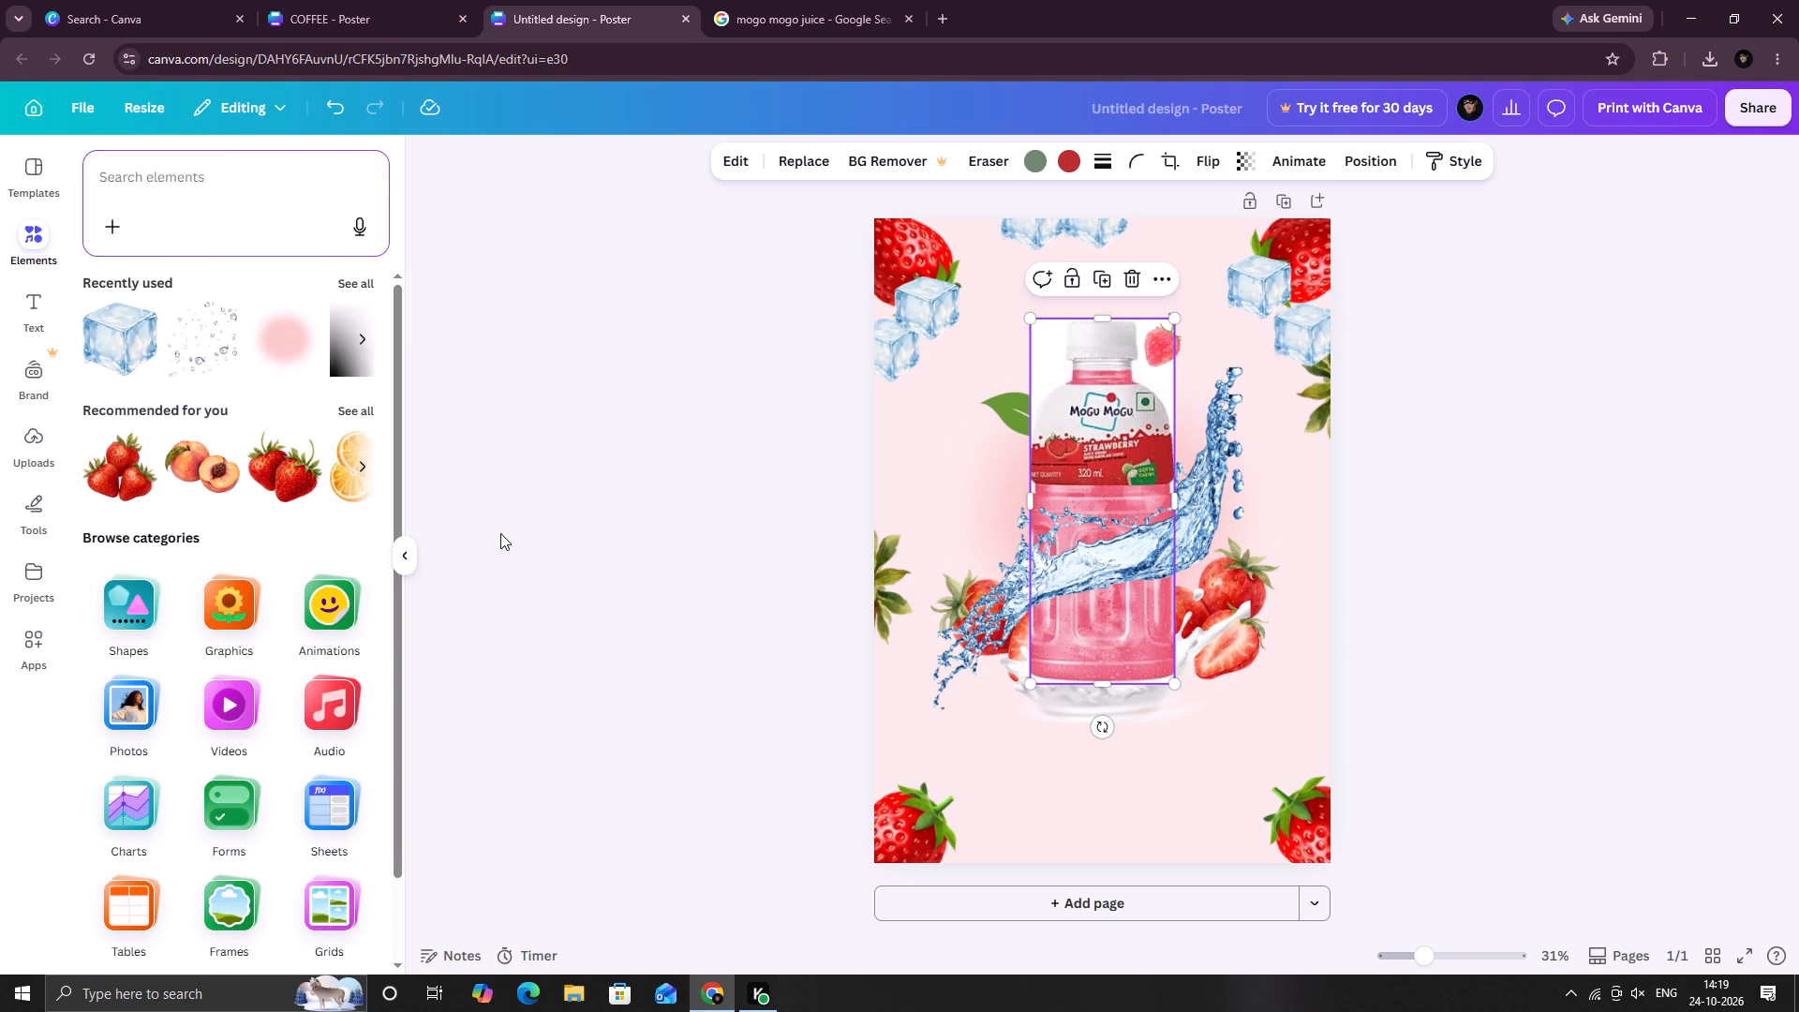
left_click(33, 236)
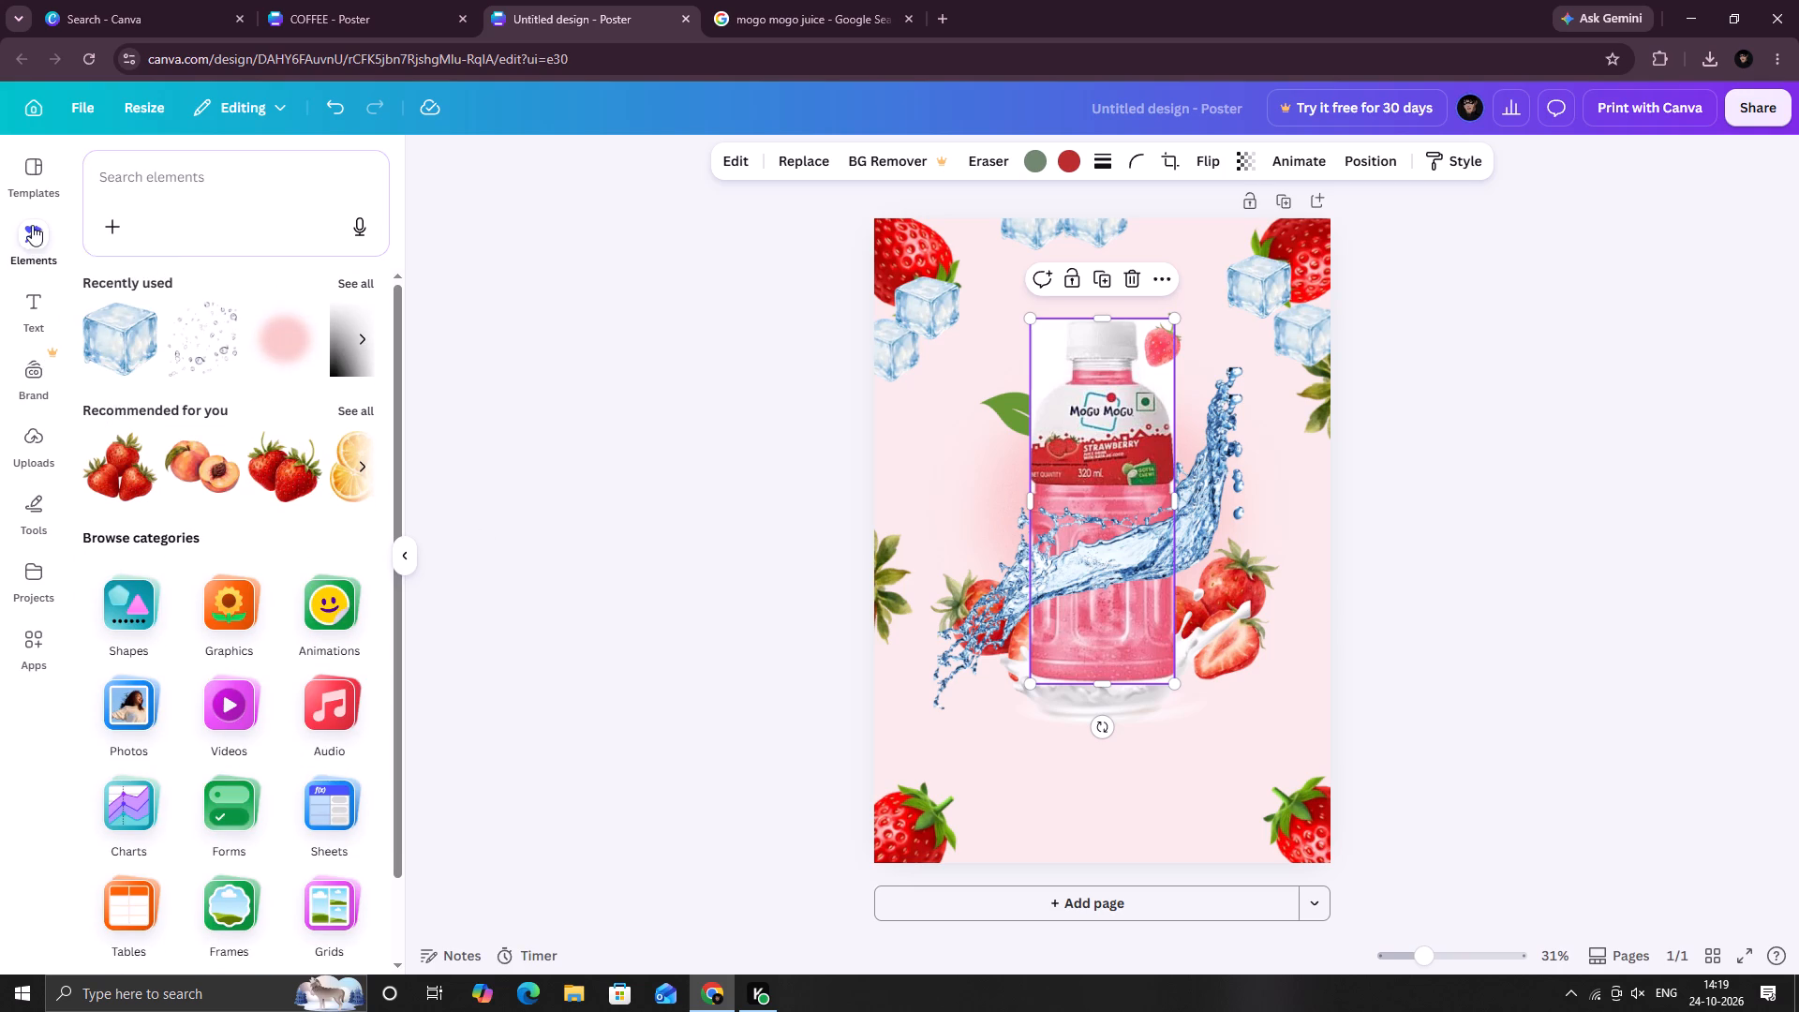
left_click(29, 181)
left_click(29, 228)
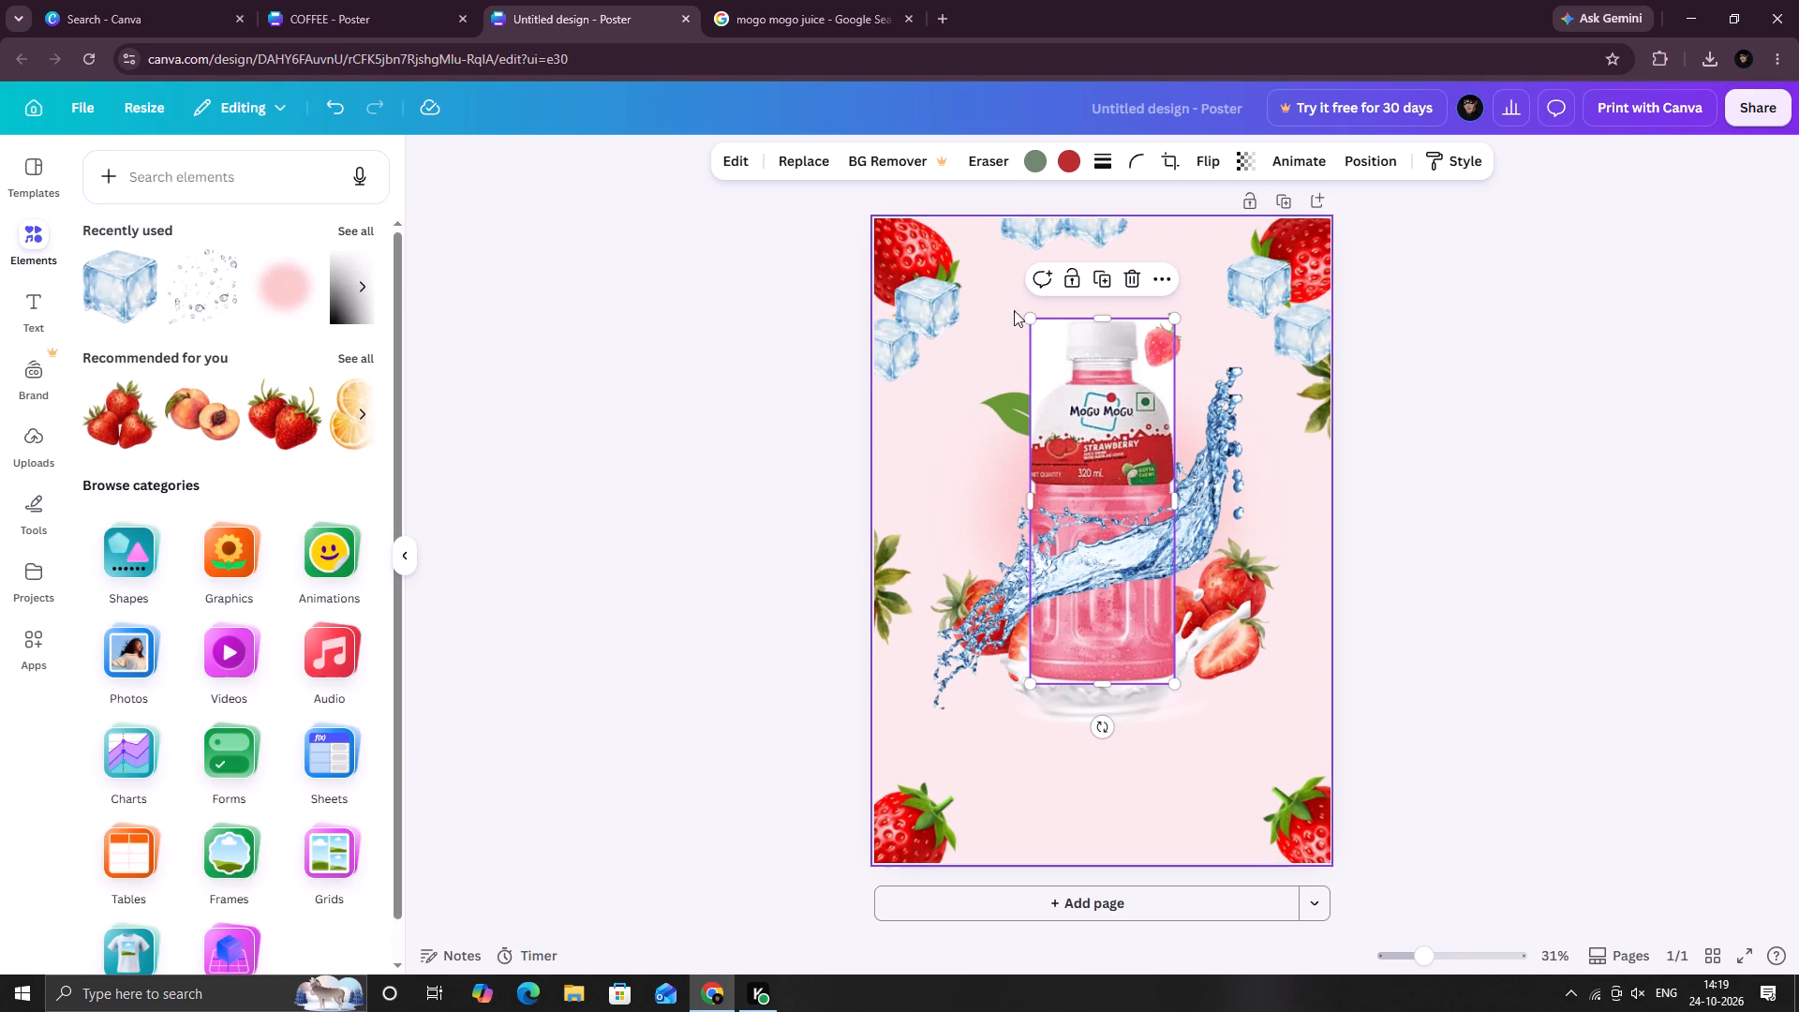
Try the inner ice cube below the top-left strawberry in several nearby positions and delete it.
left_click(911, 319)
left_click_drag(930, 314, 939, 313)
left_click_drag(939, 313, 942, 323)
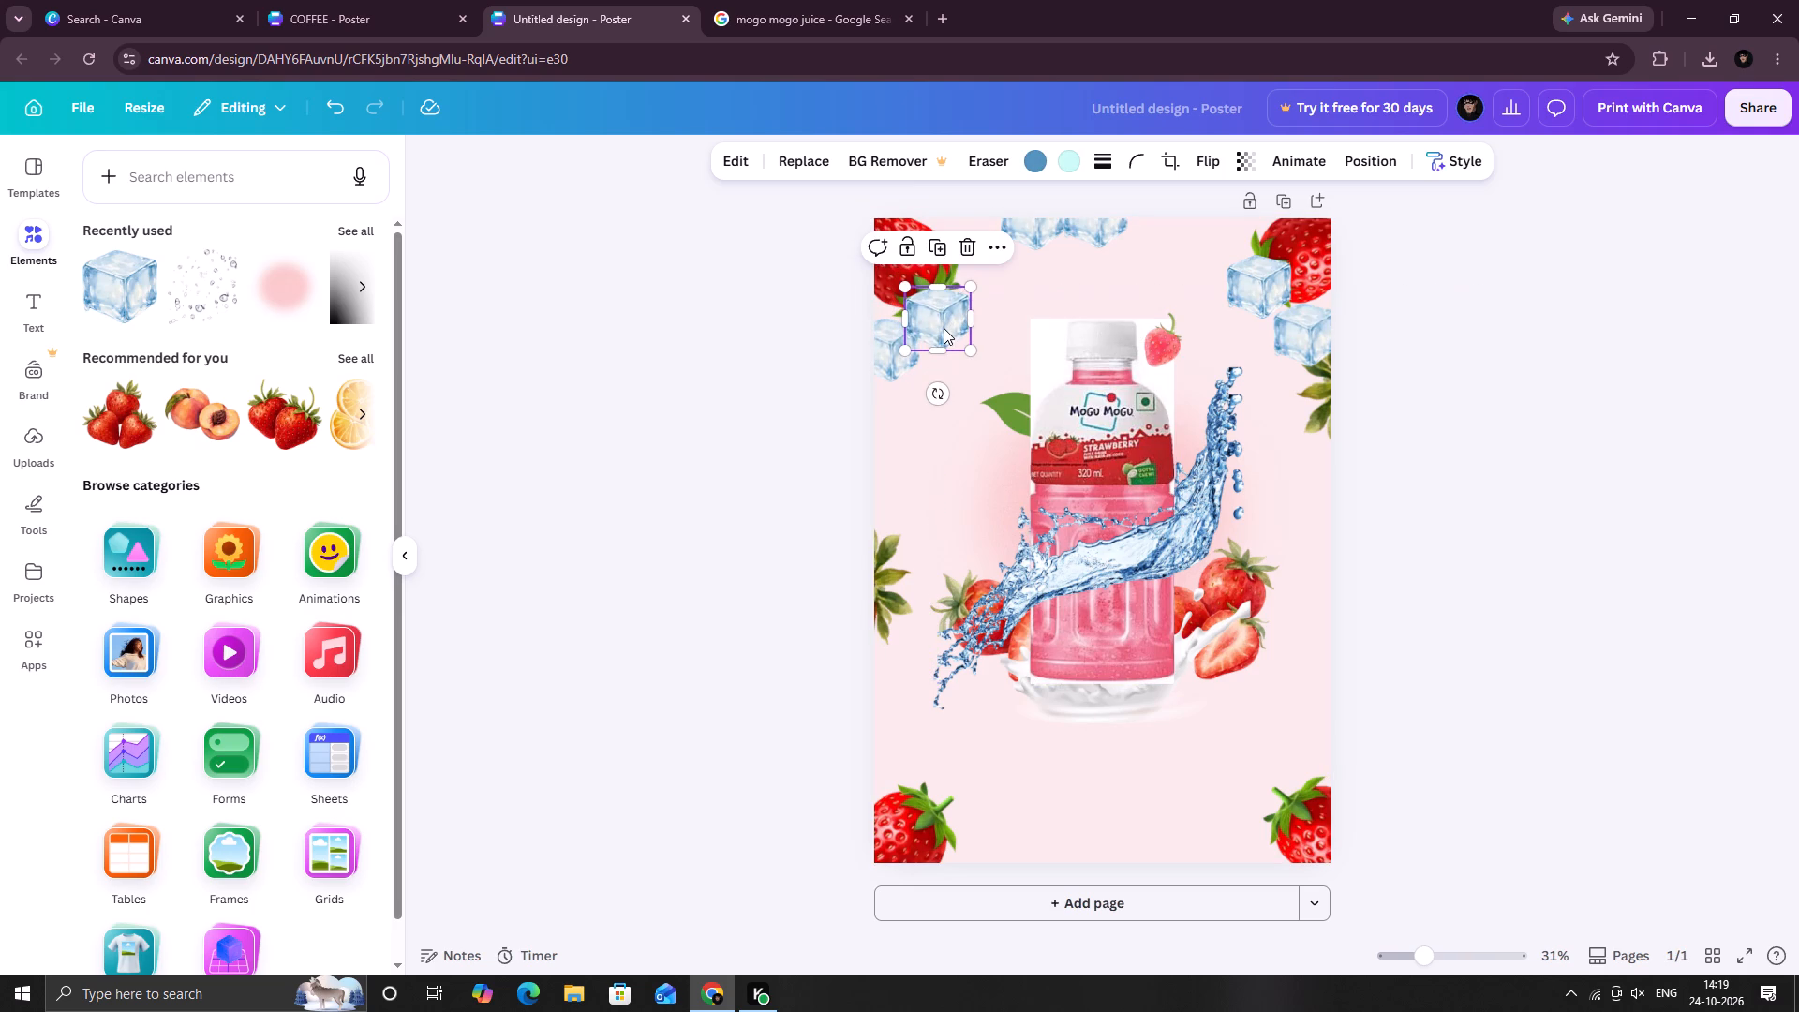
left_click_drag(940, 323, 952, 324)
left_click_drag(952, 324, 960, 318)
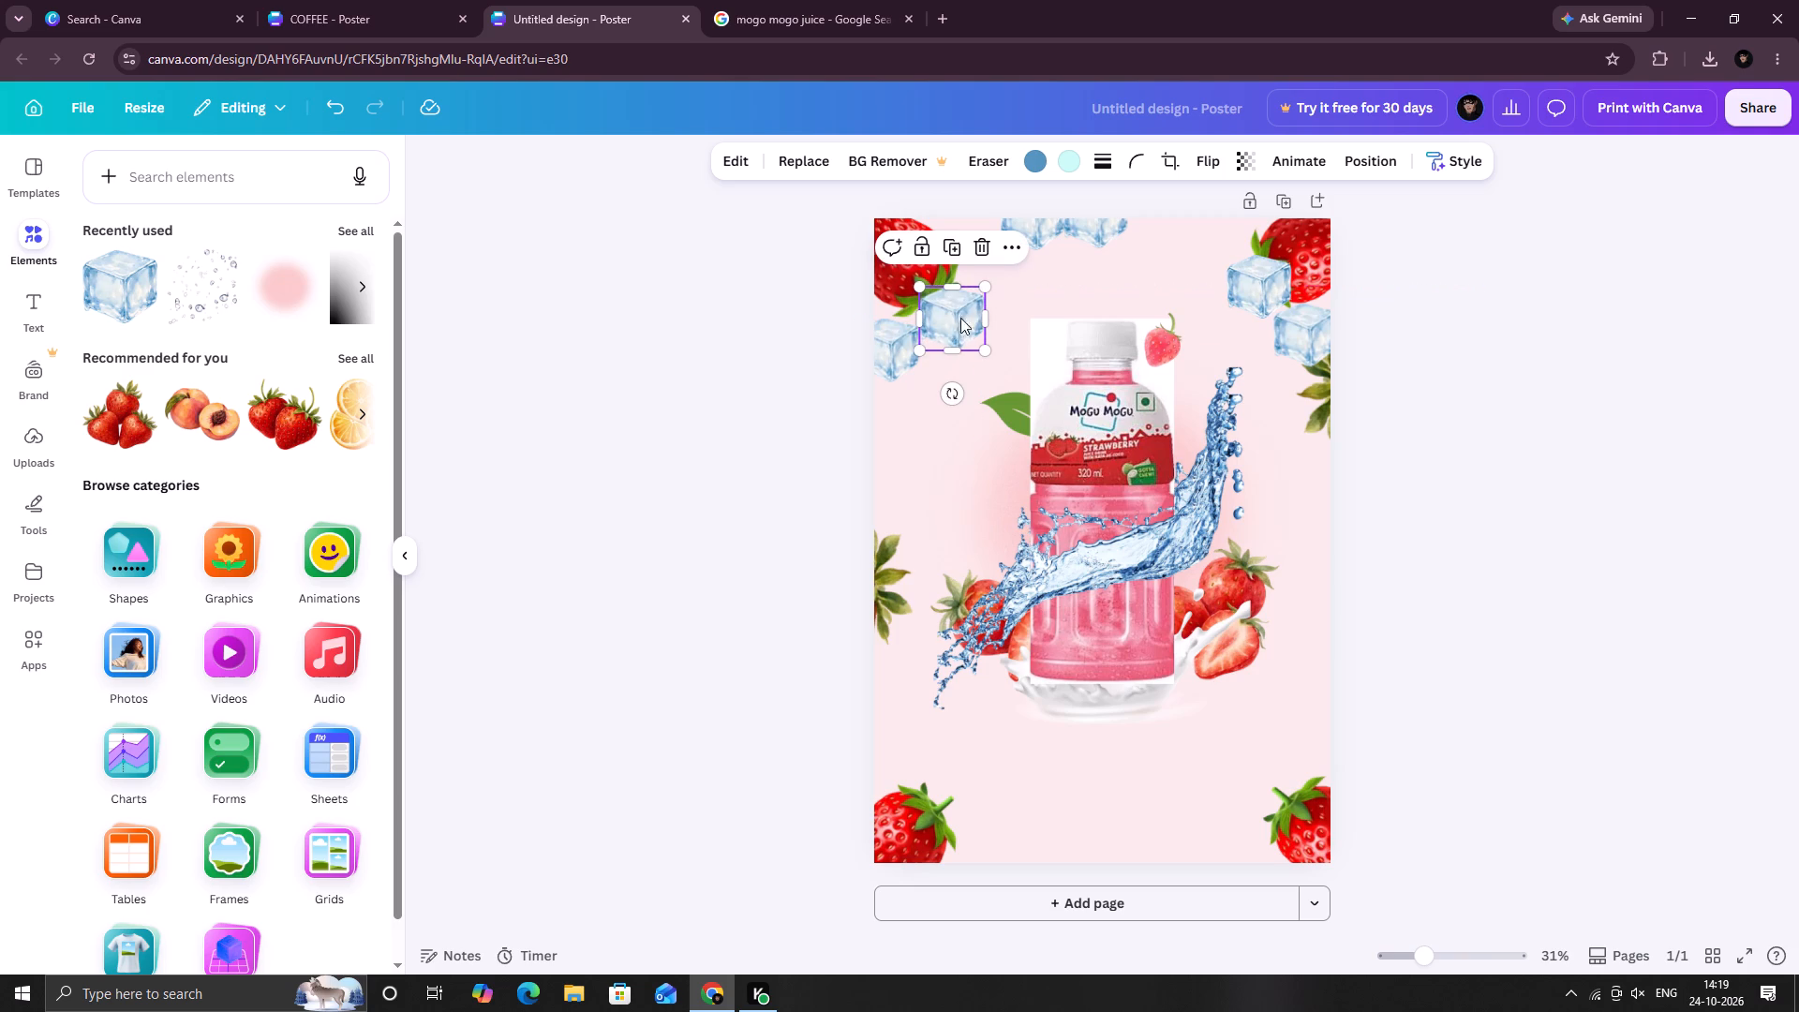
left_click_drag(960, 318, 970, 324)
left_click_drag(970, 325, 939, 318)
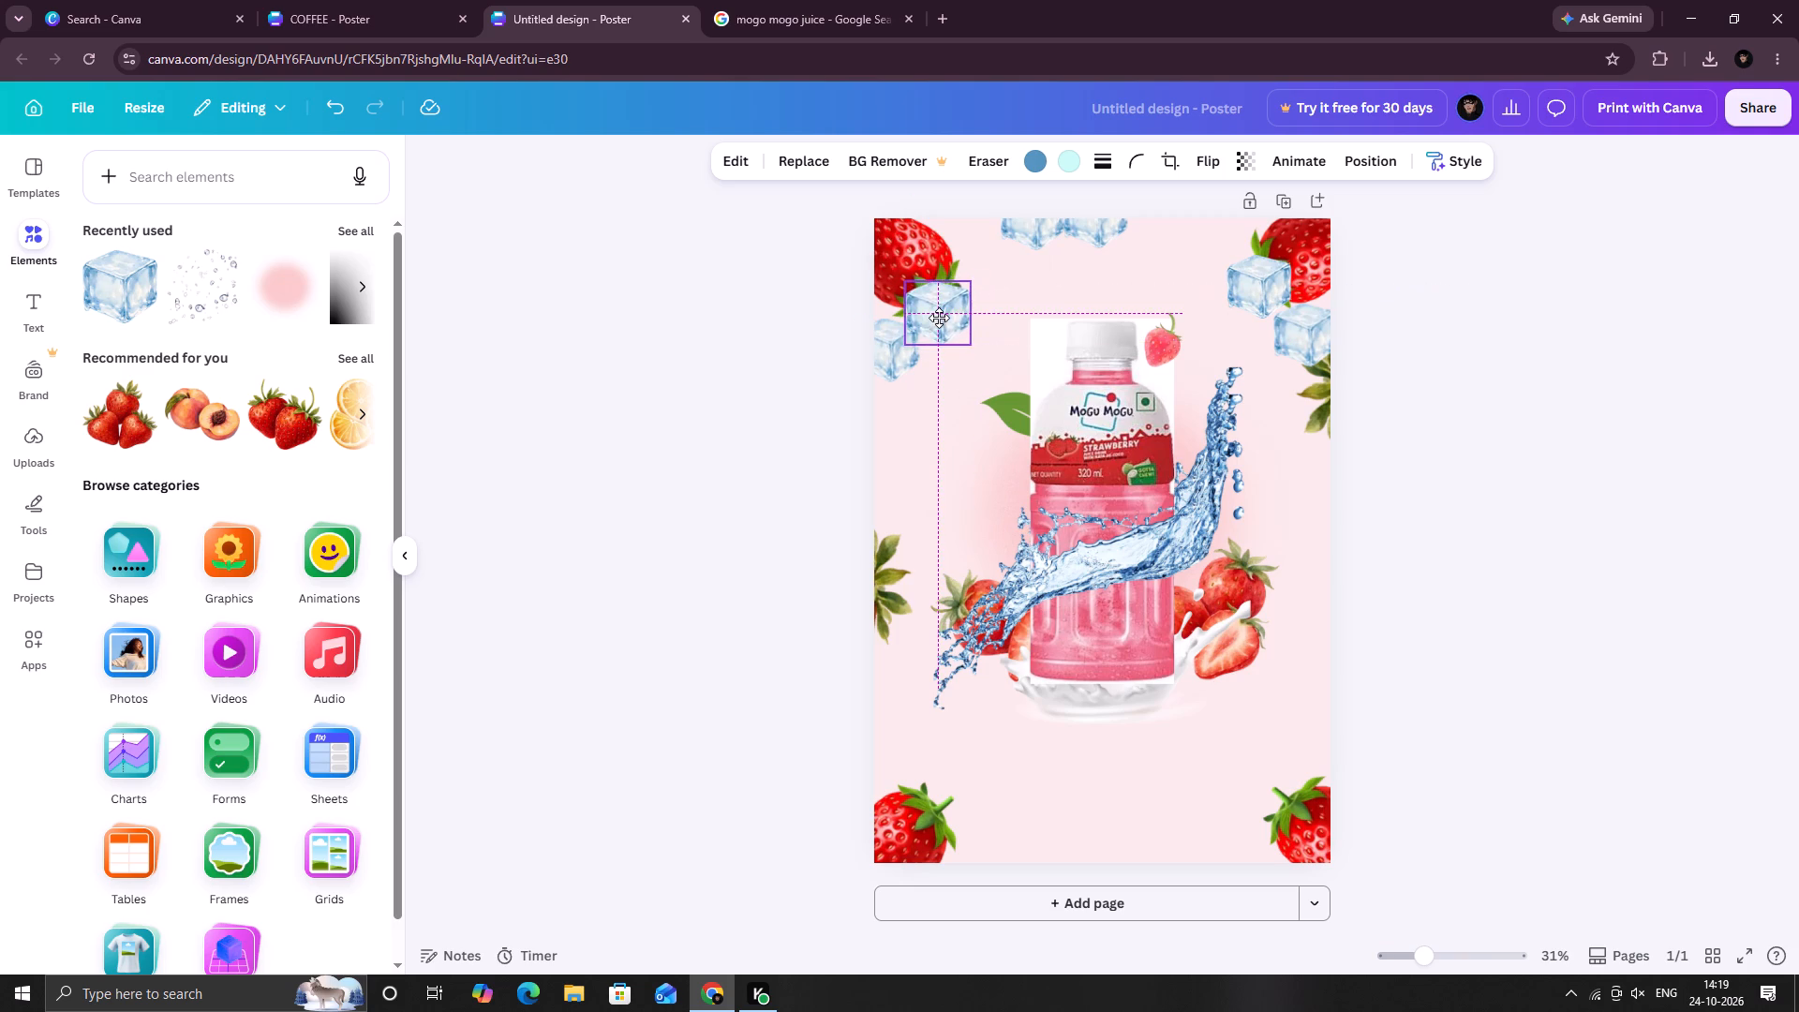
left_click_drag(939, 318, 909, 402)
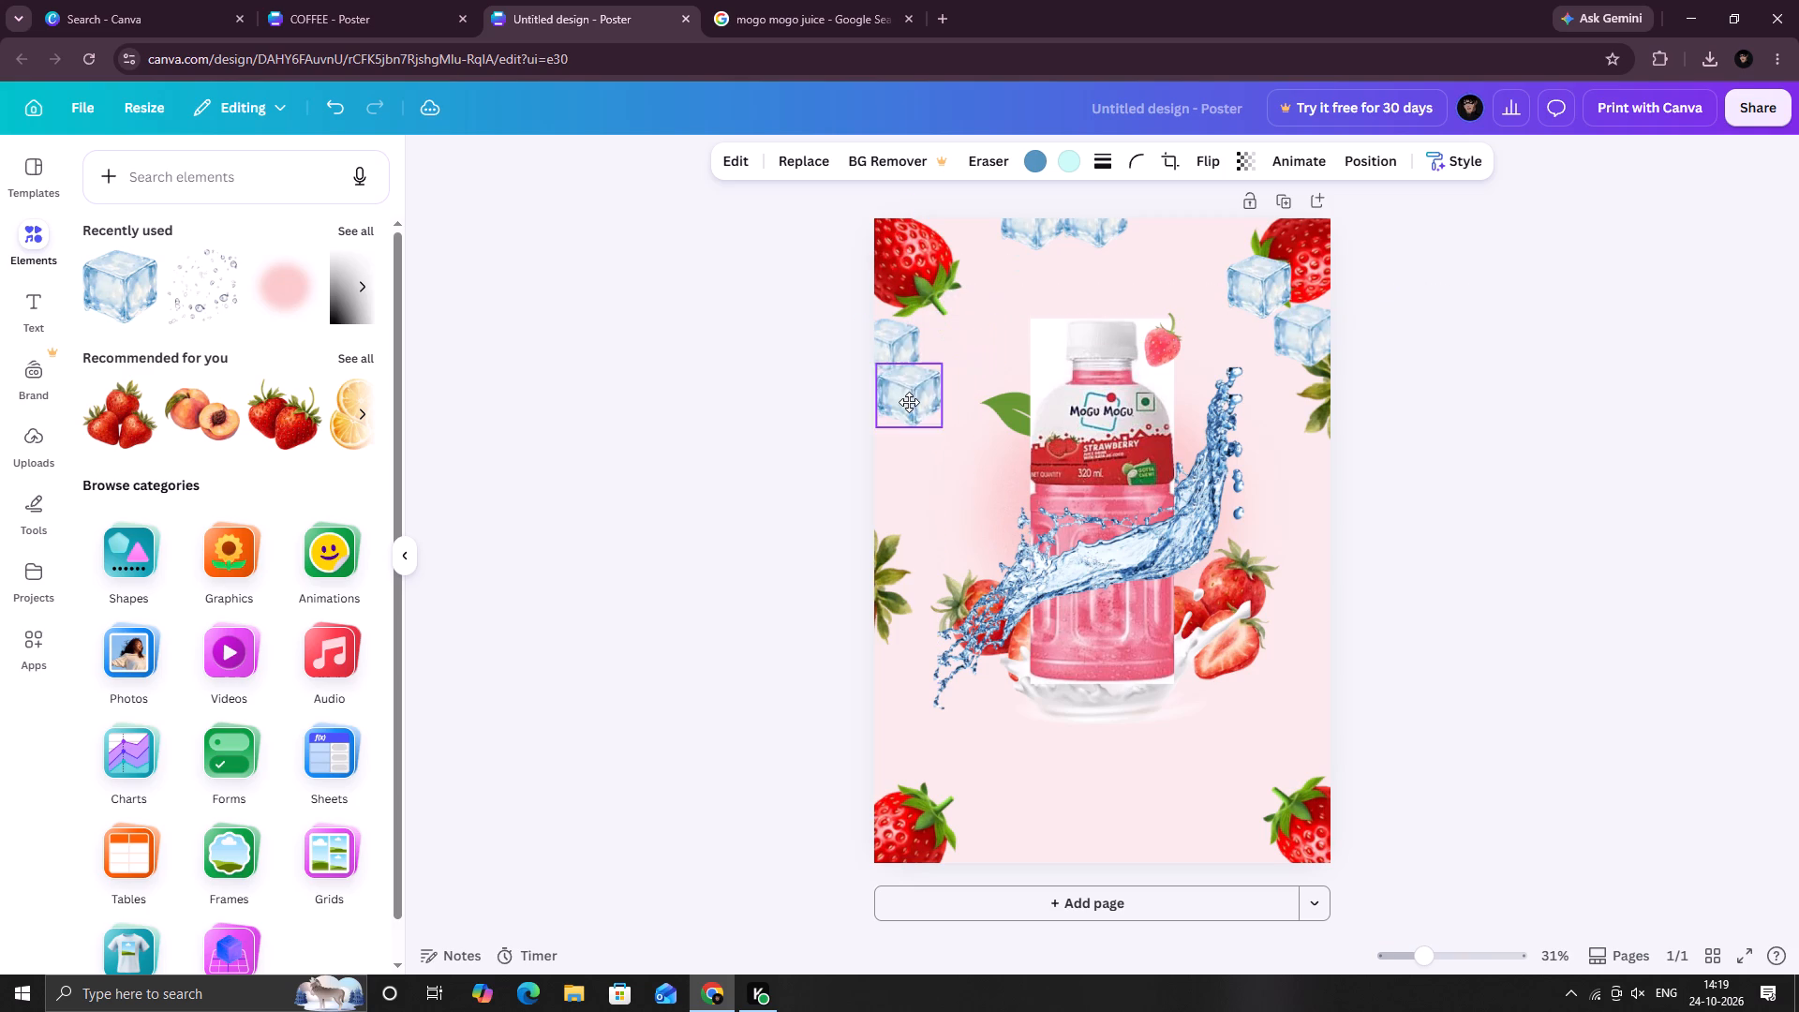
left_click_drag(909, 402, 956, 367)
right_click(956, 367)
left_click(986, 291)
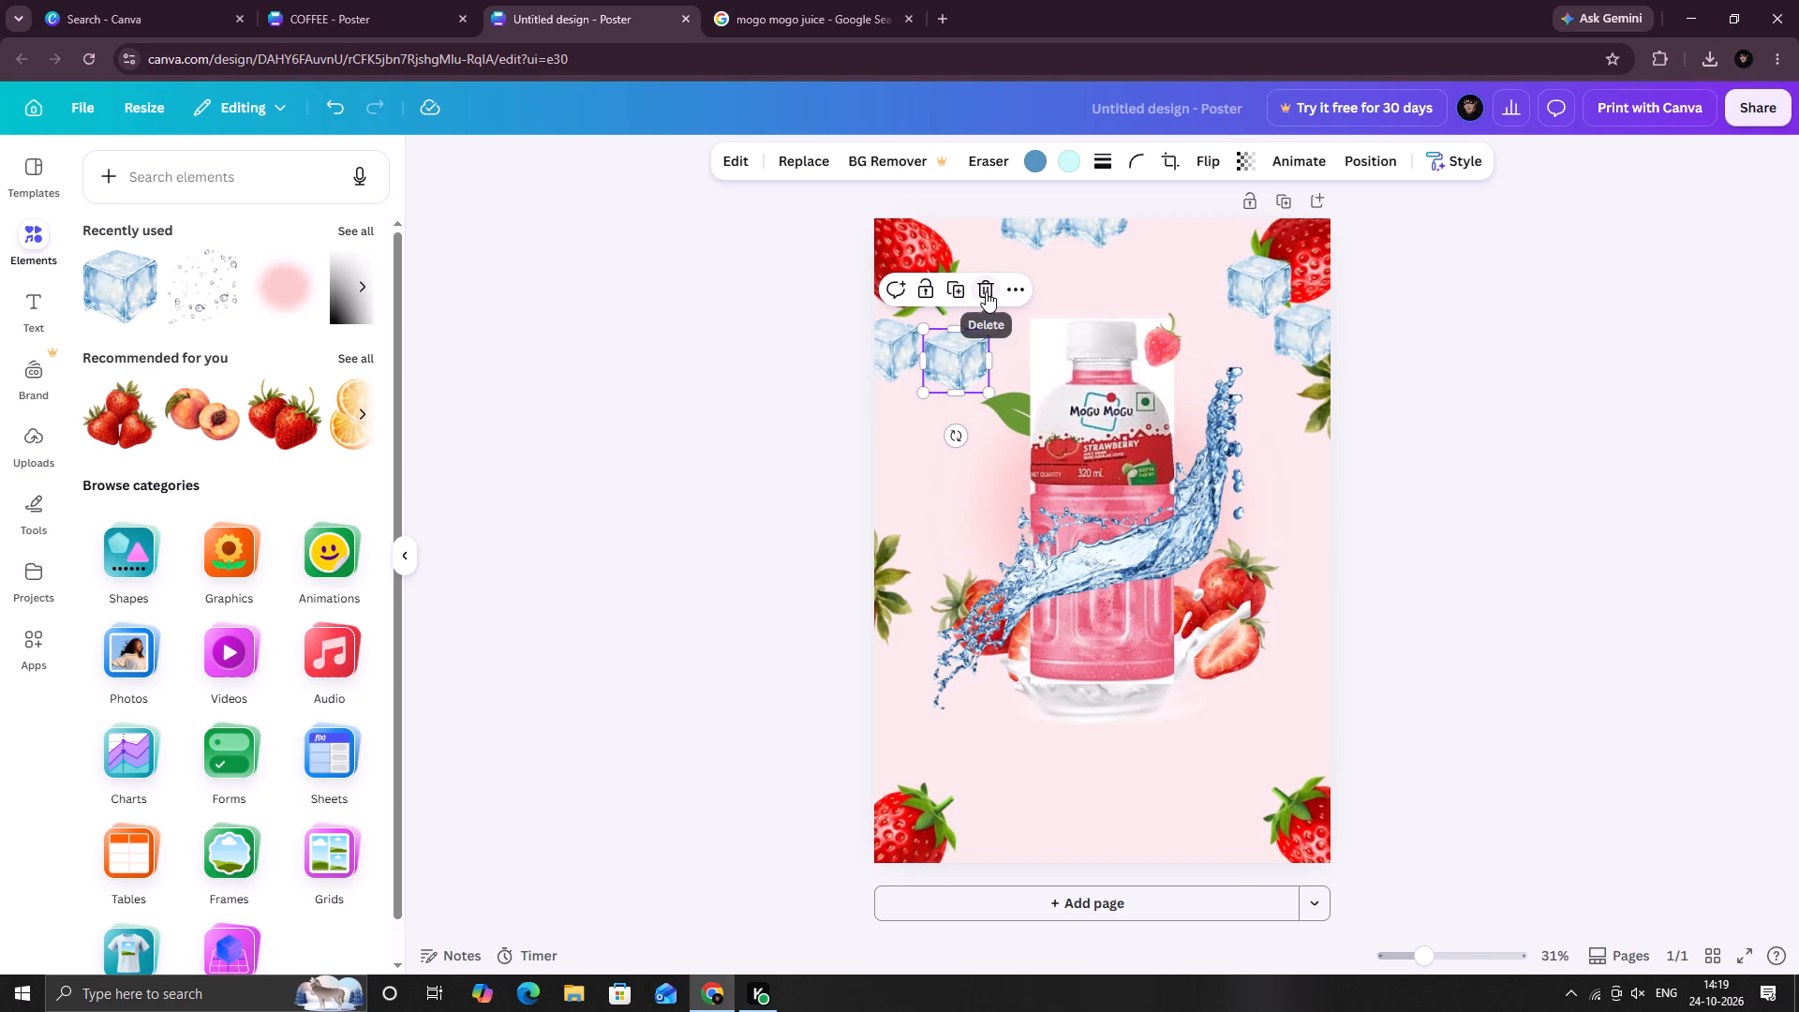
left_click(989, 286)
Shift the remaining ice cube below the top-left strawberry slightly further off the page's left edge.
left_click(913, 344)
left_click_drag(909, 346, 894, 342)
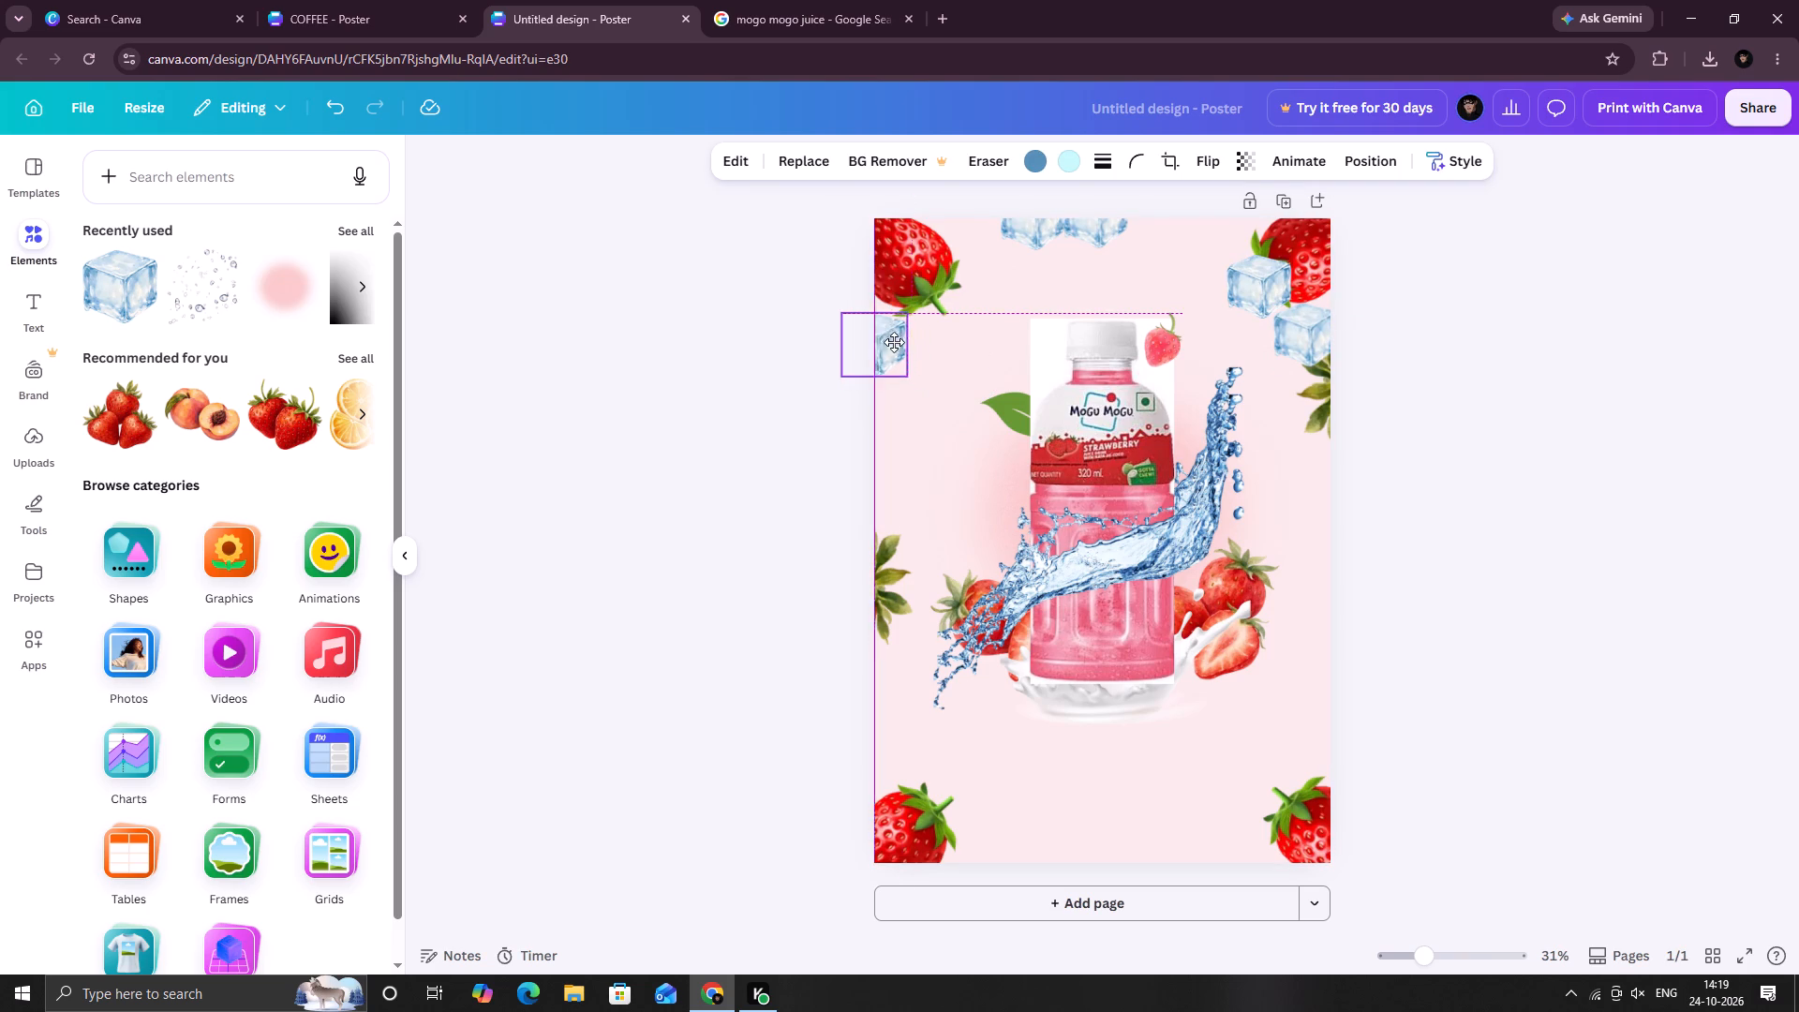
left_click_drag(894, 342, 898, 341)
Delete the inner ice cube beside the top-right strawberry.
left_click(1257, 284)
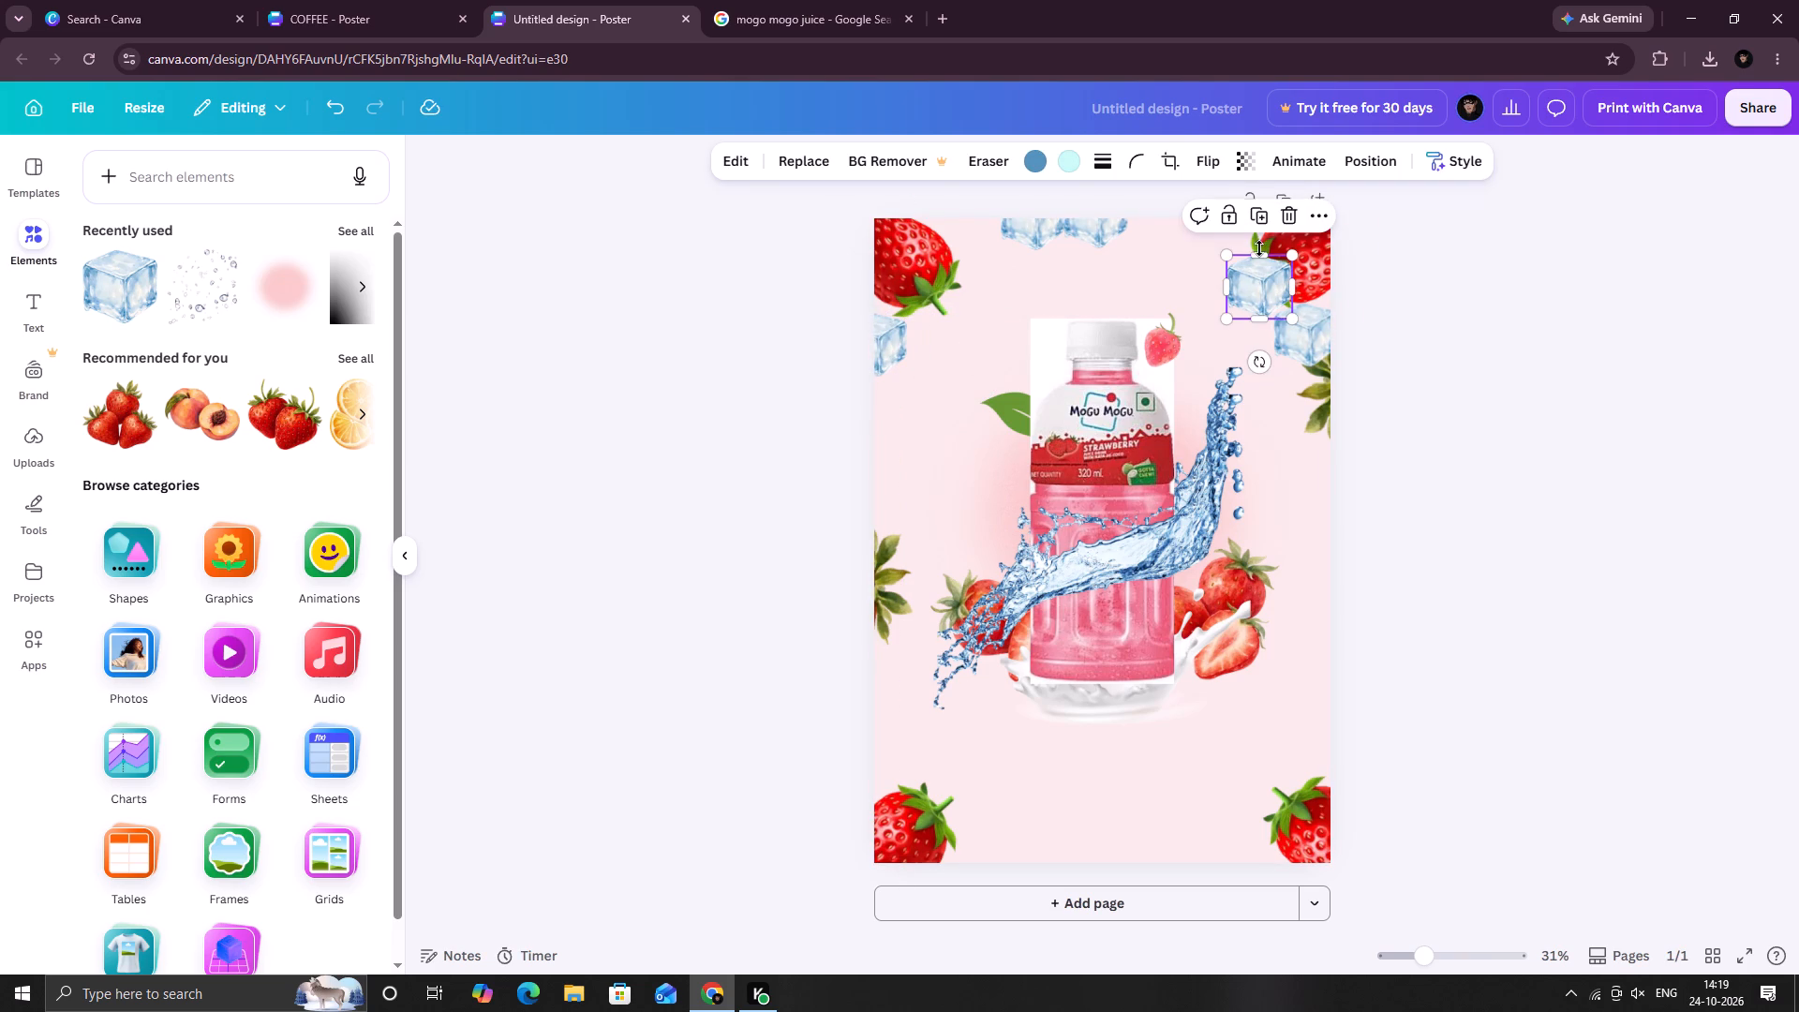
left_click(1282, 218)
Shrink the remaining ice cube below the top-right strawberry and place it partly off the page's right edge, tucked under the strawberry.
left_click(1289, 339)
left_click_drag(1294, 338, 1300, 333)
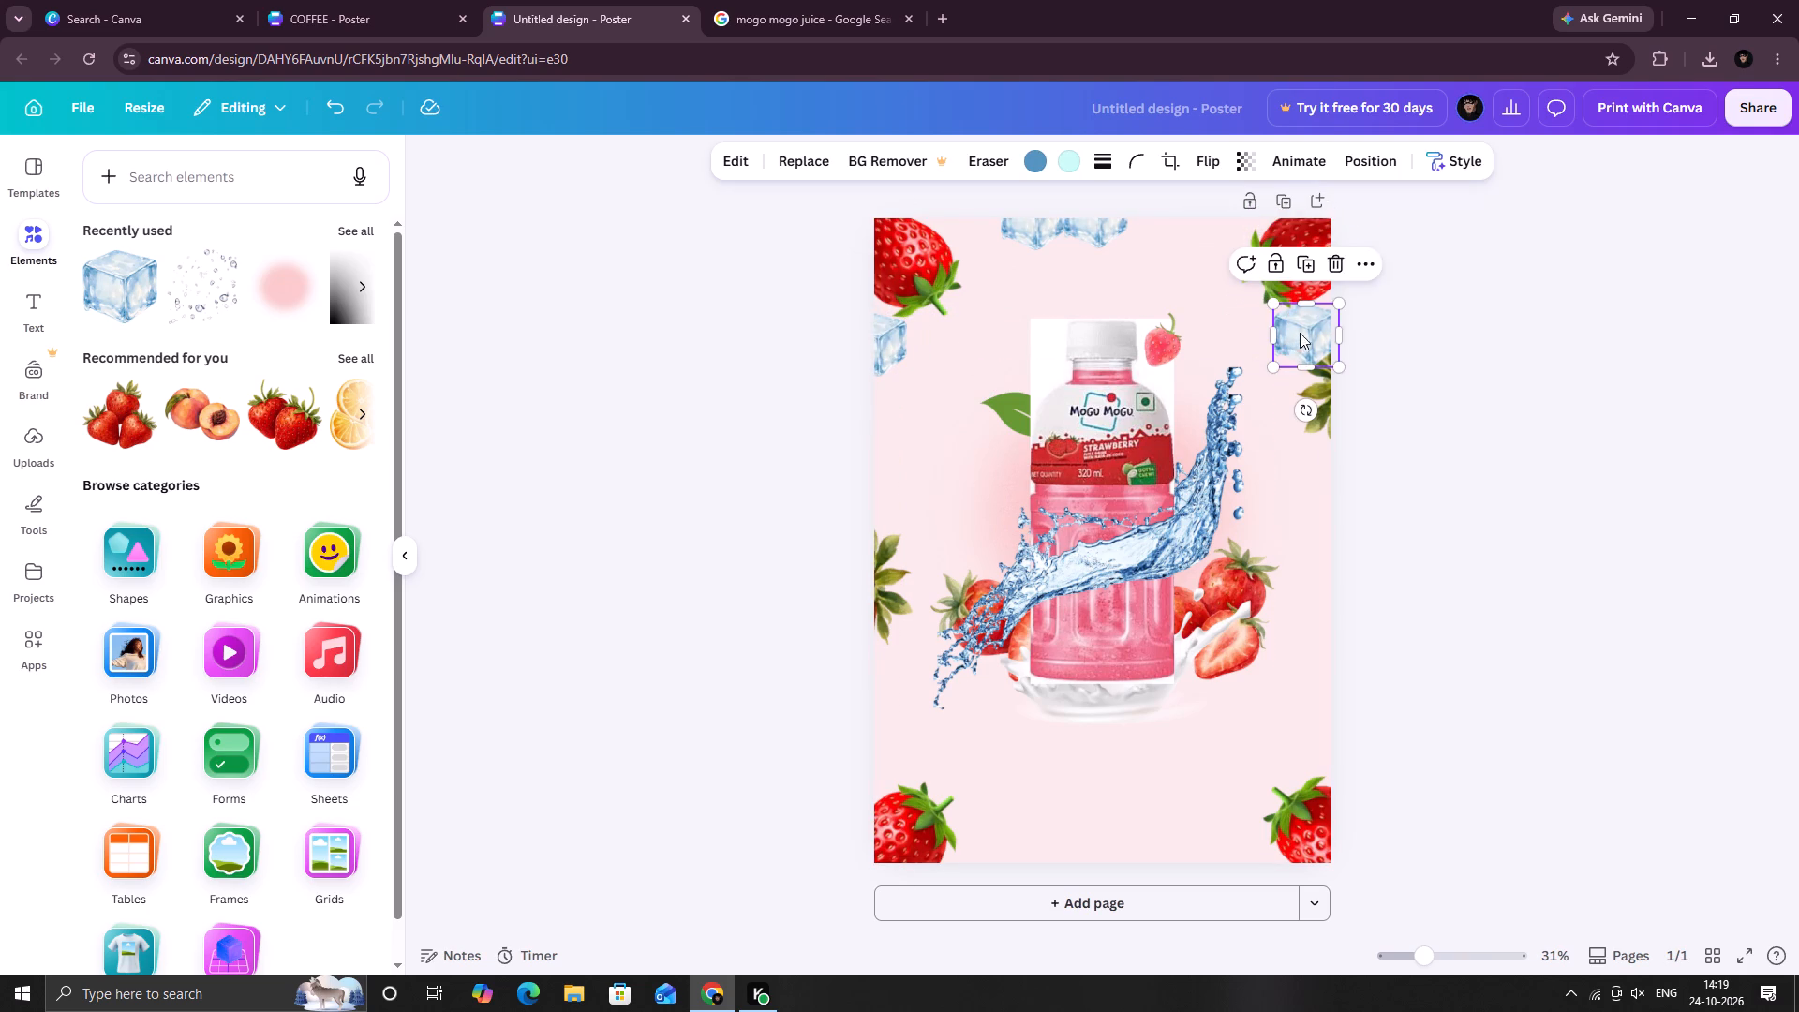
left_click_drag(1300, 333, 1312, 332)
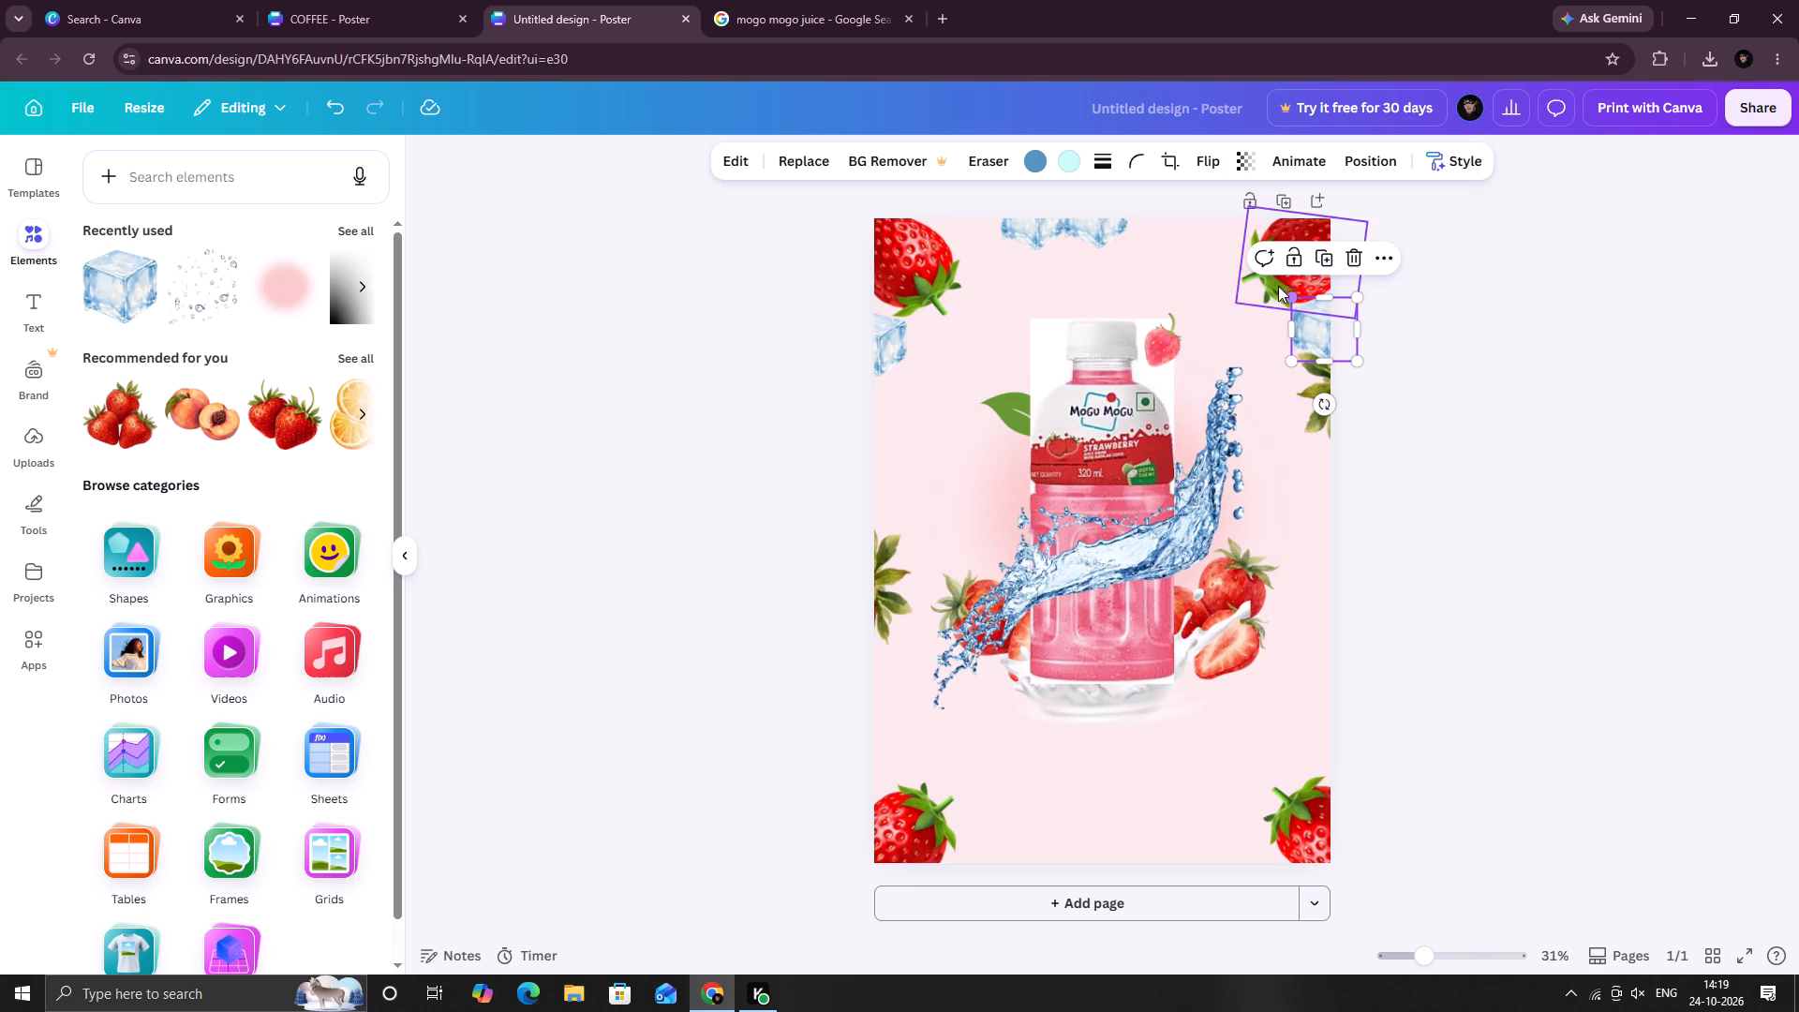
left_click_drag(1291, 296, 1301, 307)
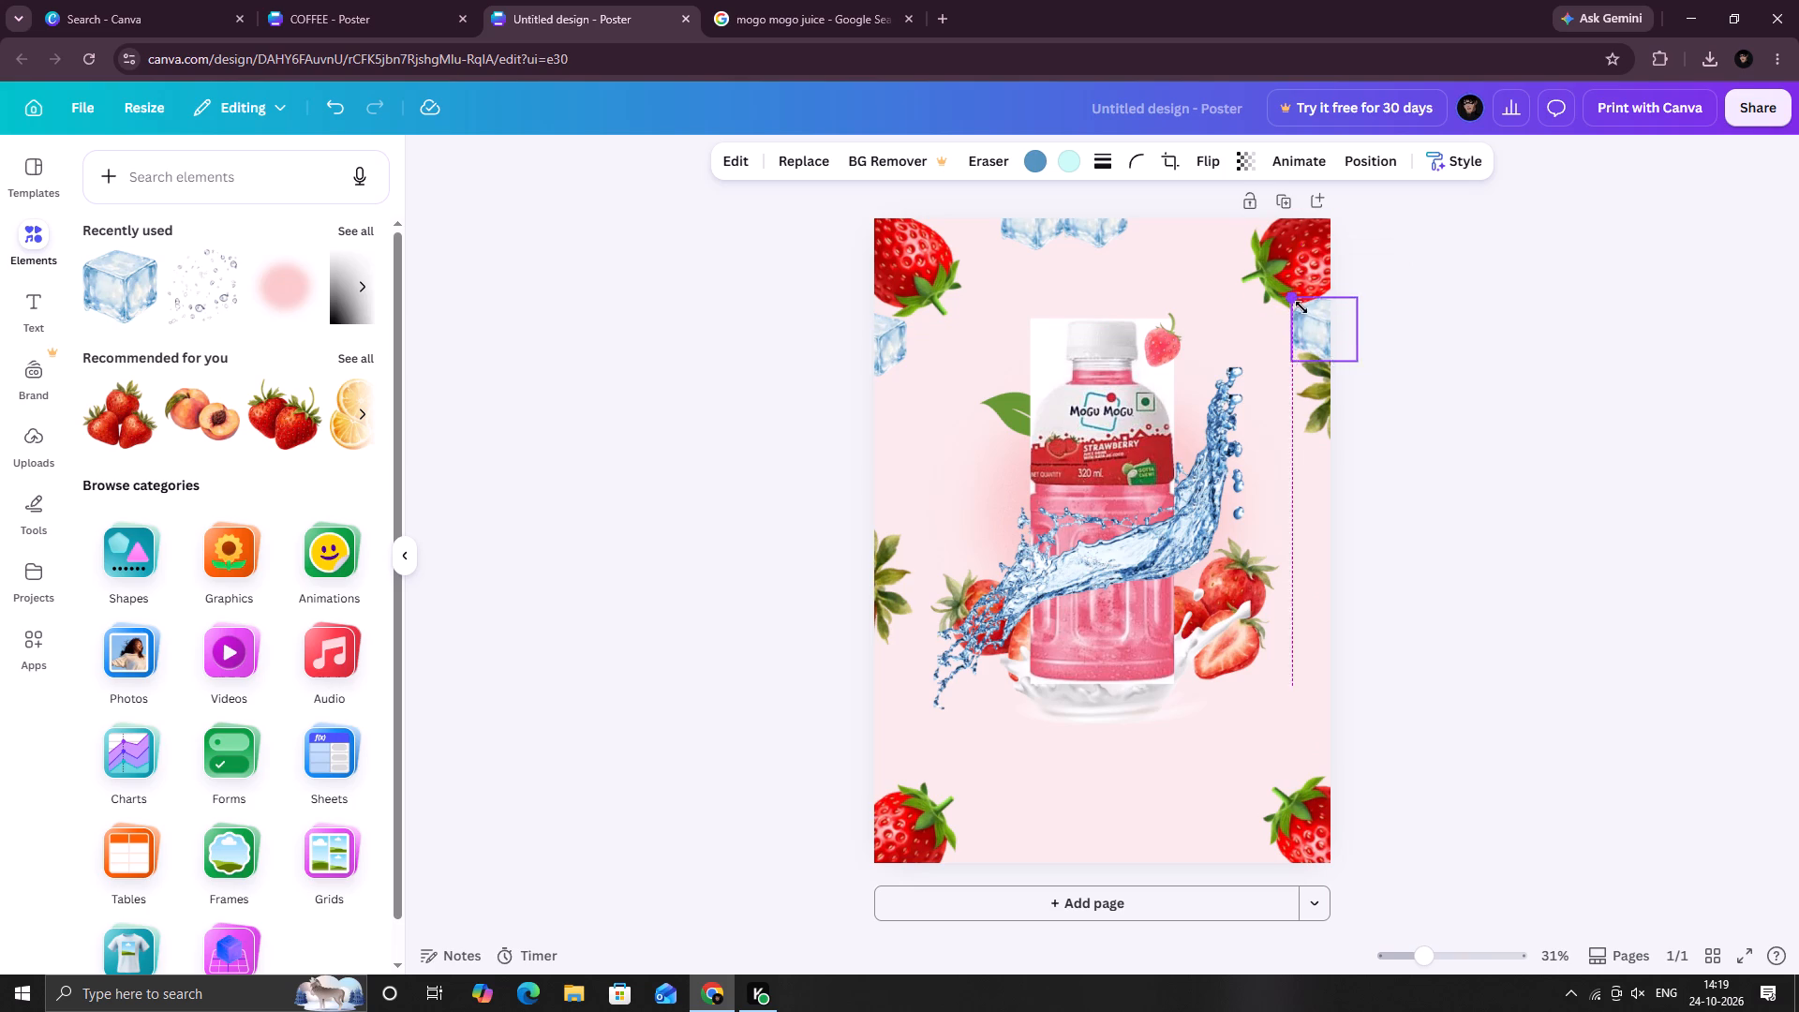
left_click_drag(1301, 307, 1316, 315)
left_click(1320, 336)
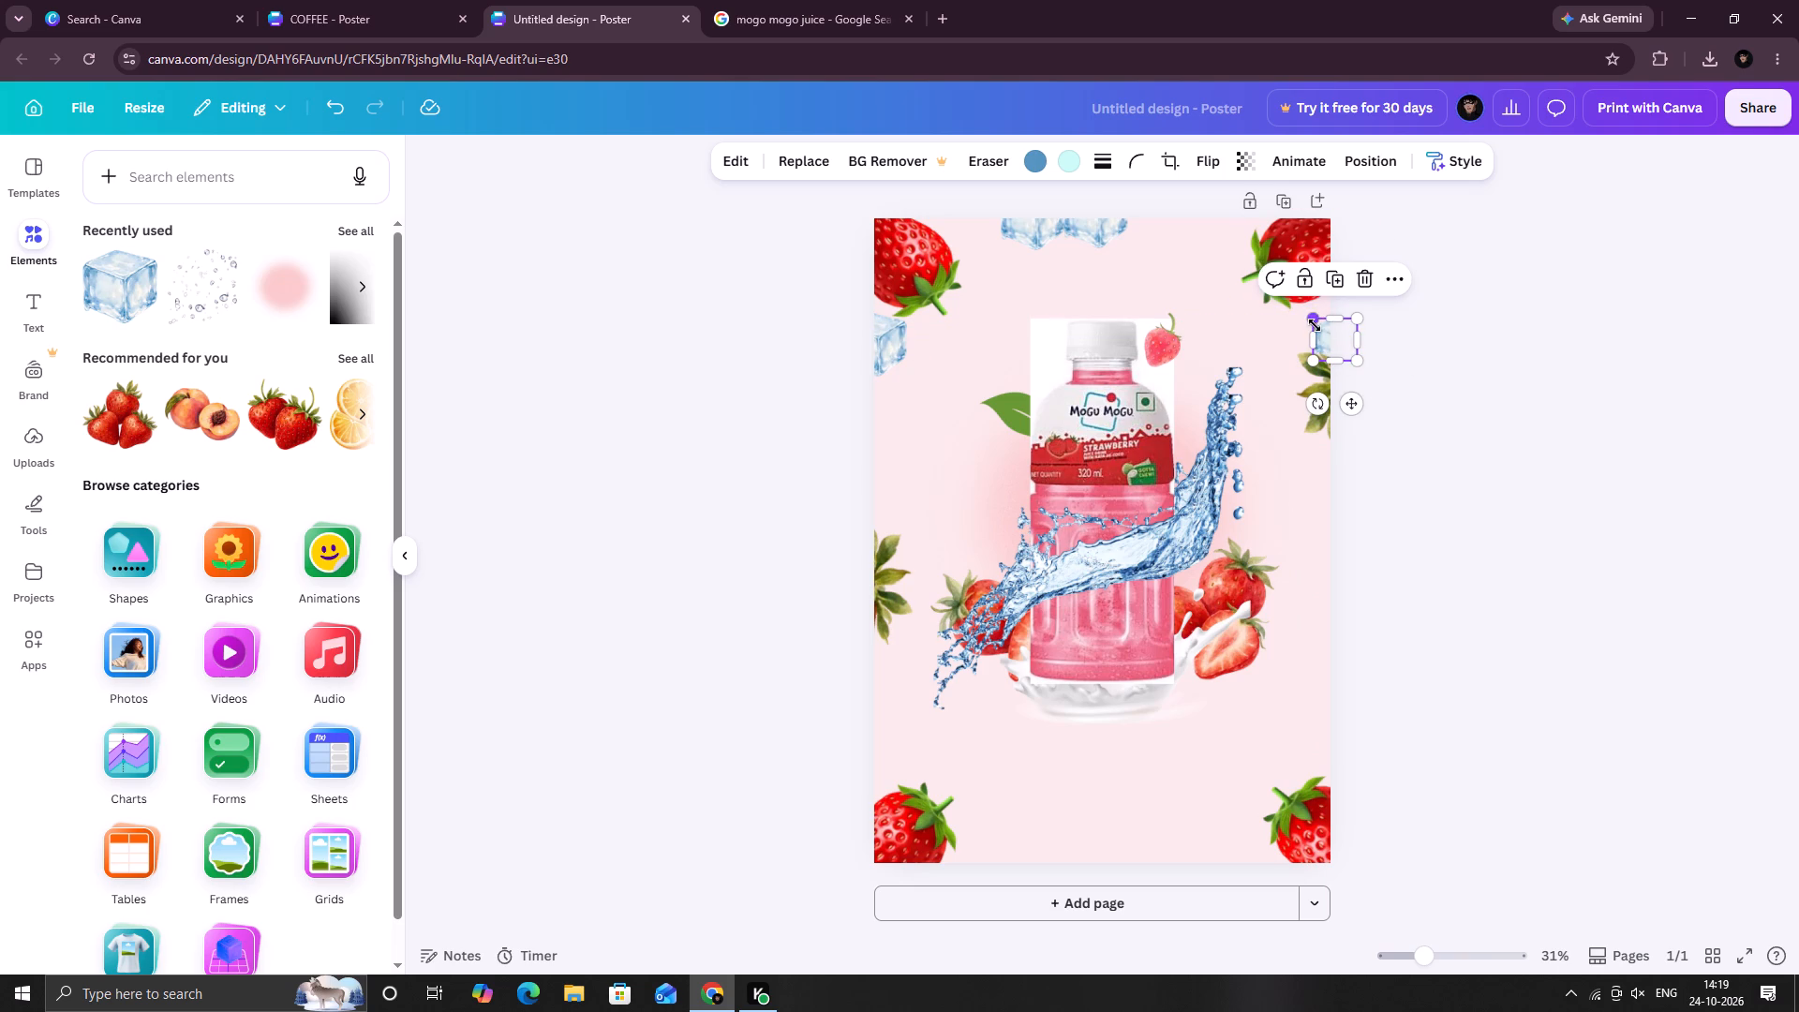
left_click_drag(1323, 338, 1320, 319)
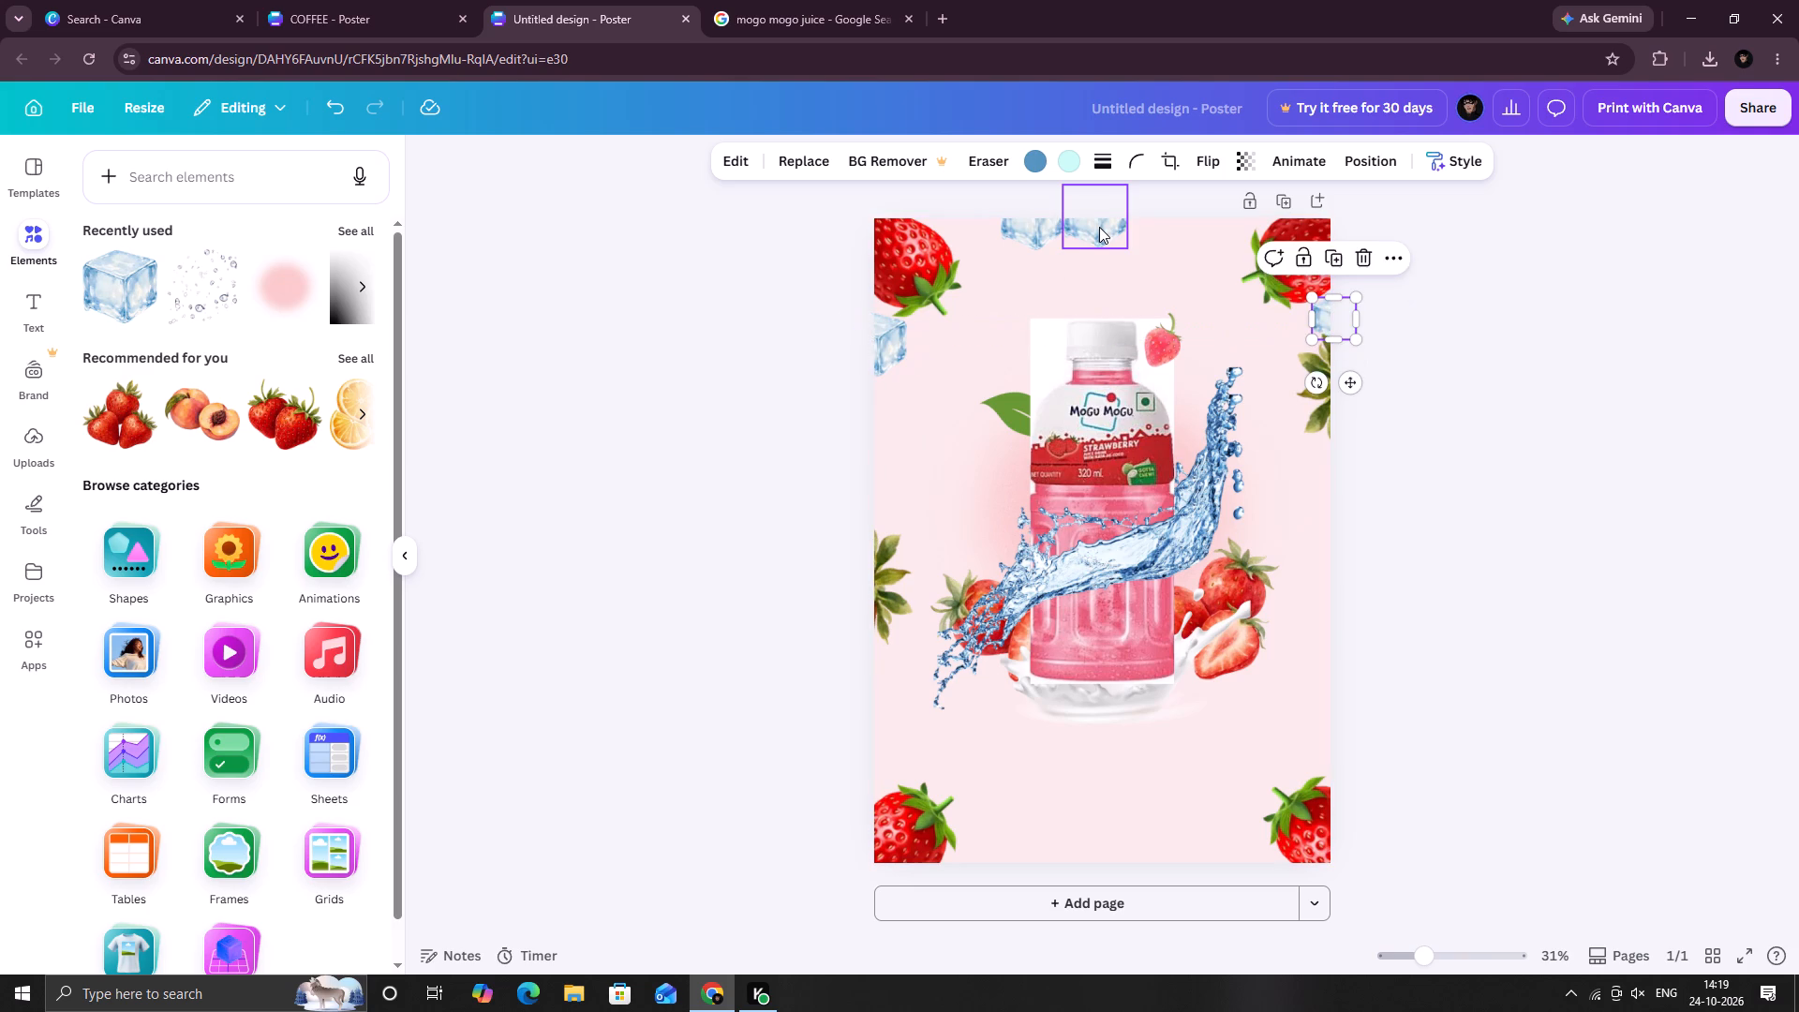
Shrink the ice cube below the top-left strawberry slightly and nudge it up along the page's left edge.
left_click(882, 325)
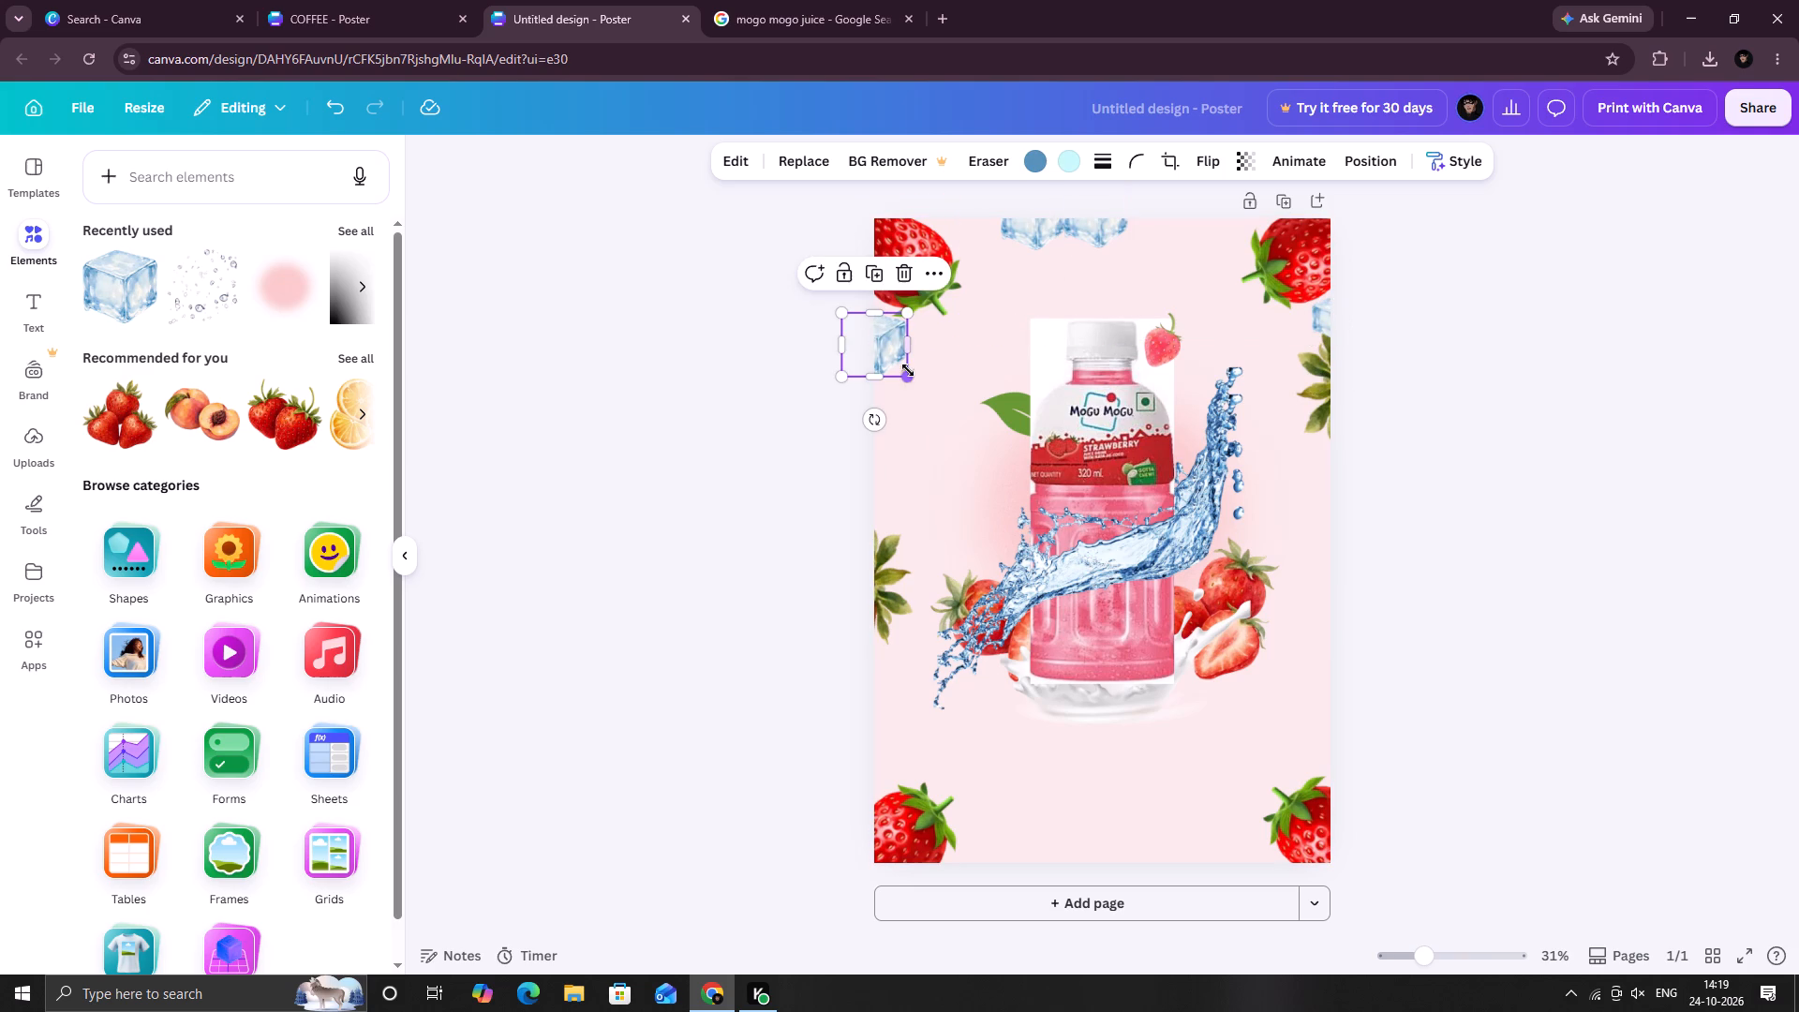
left_click_drag(907, 376, 889, 372)
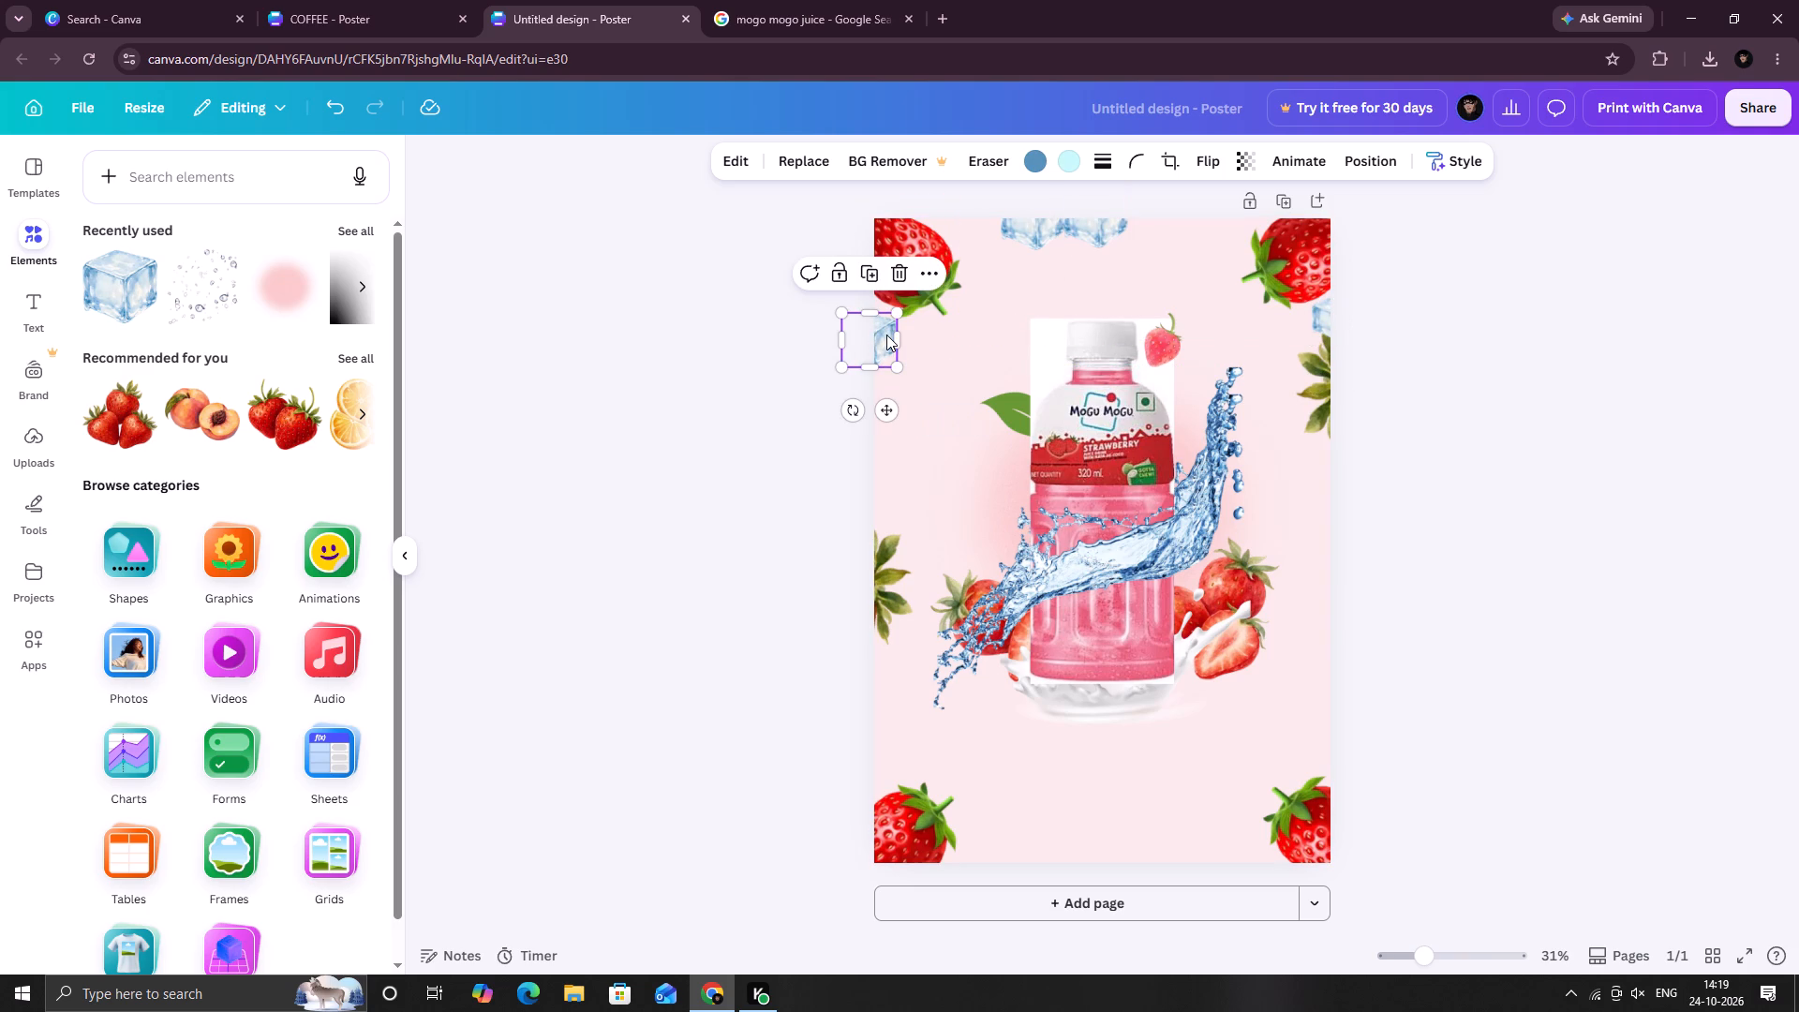
left_click(882, 337)
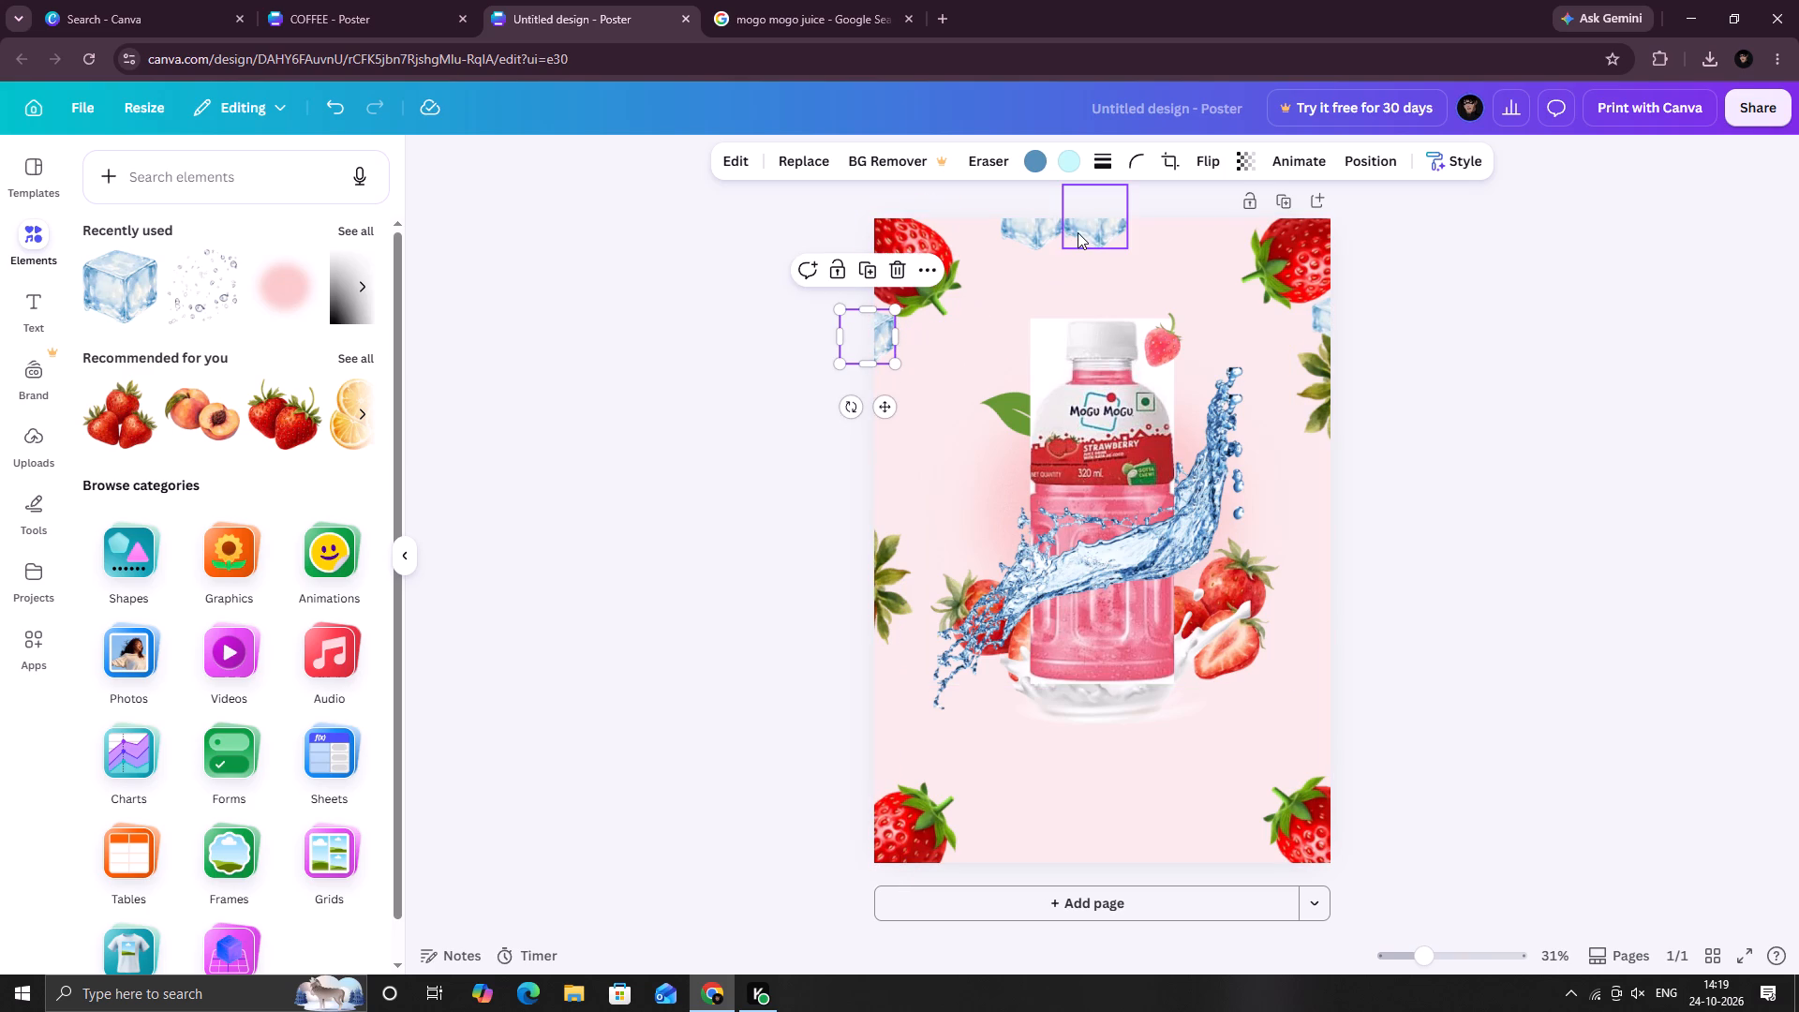
left_click(1321, 310)
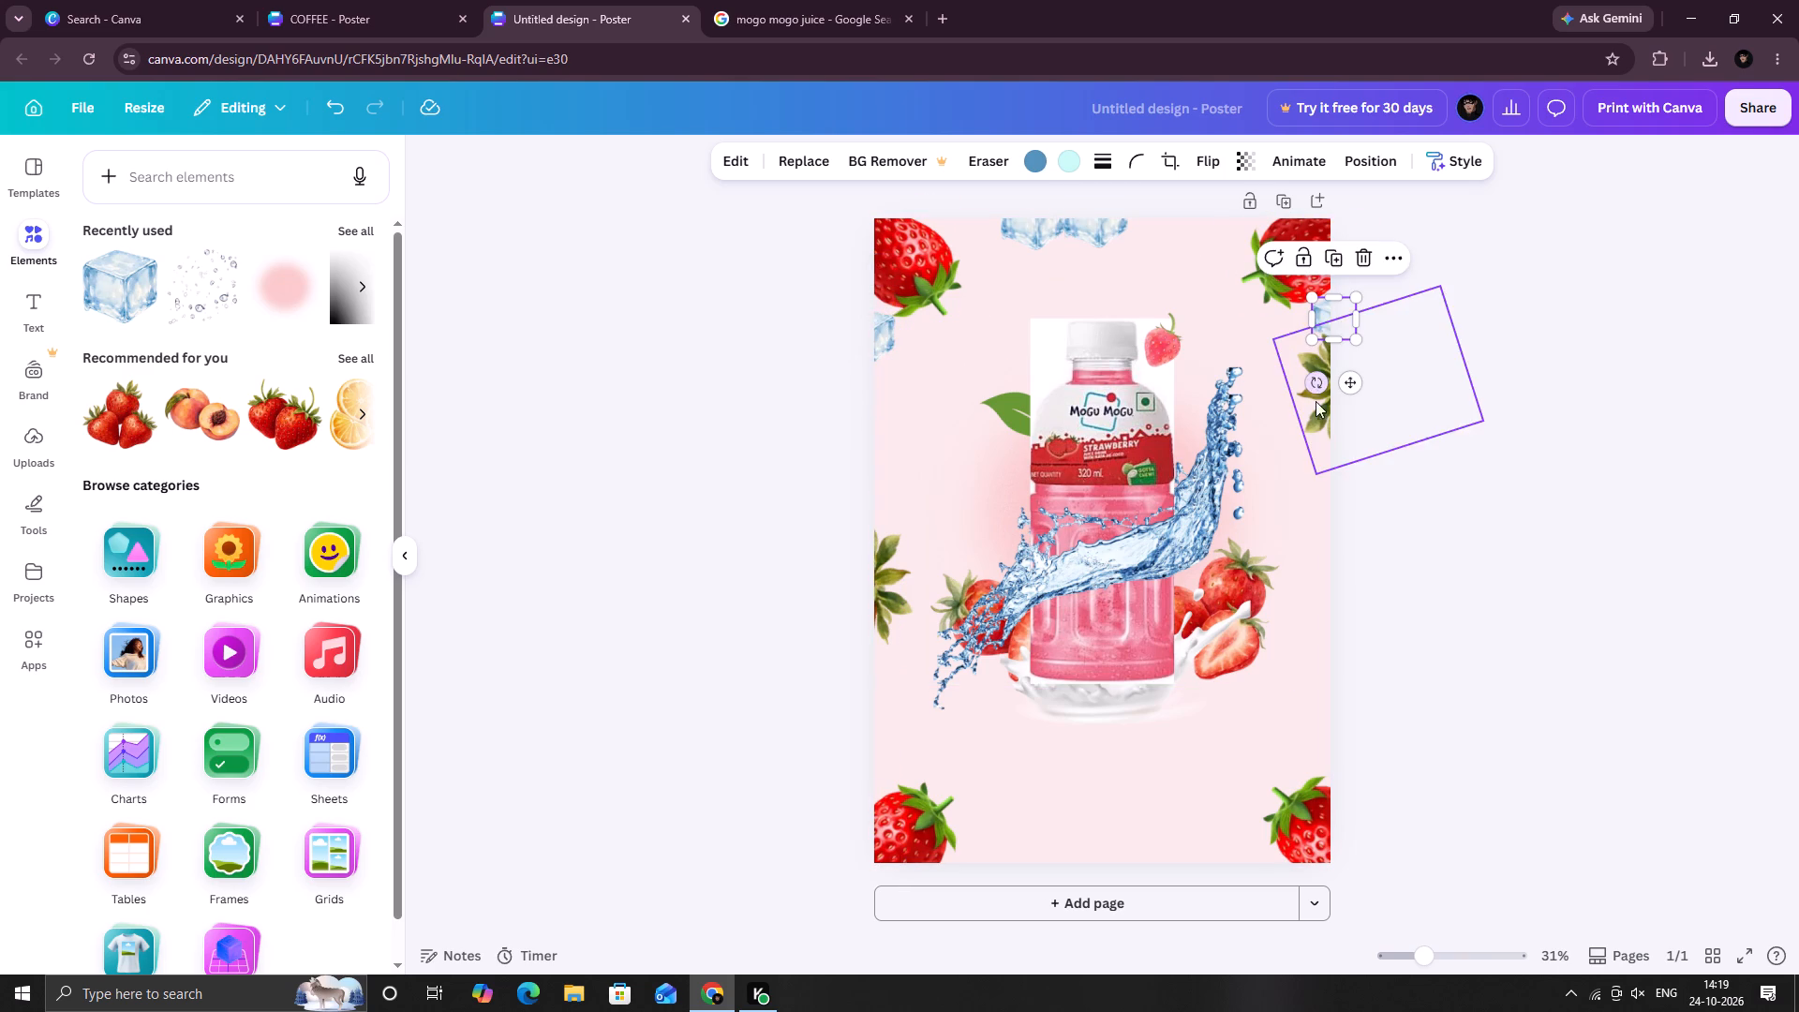
left_click(1316, 315)
Tilt the two ice cubes at the page's top edge and the two below the upper corner strawberries to varied angles.
left_click(1098, 231)
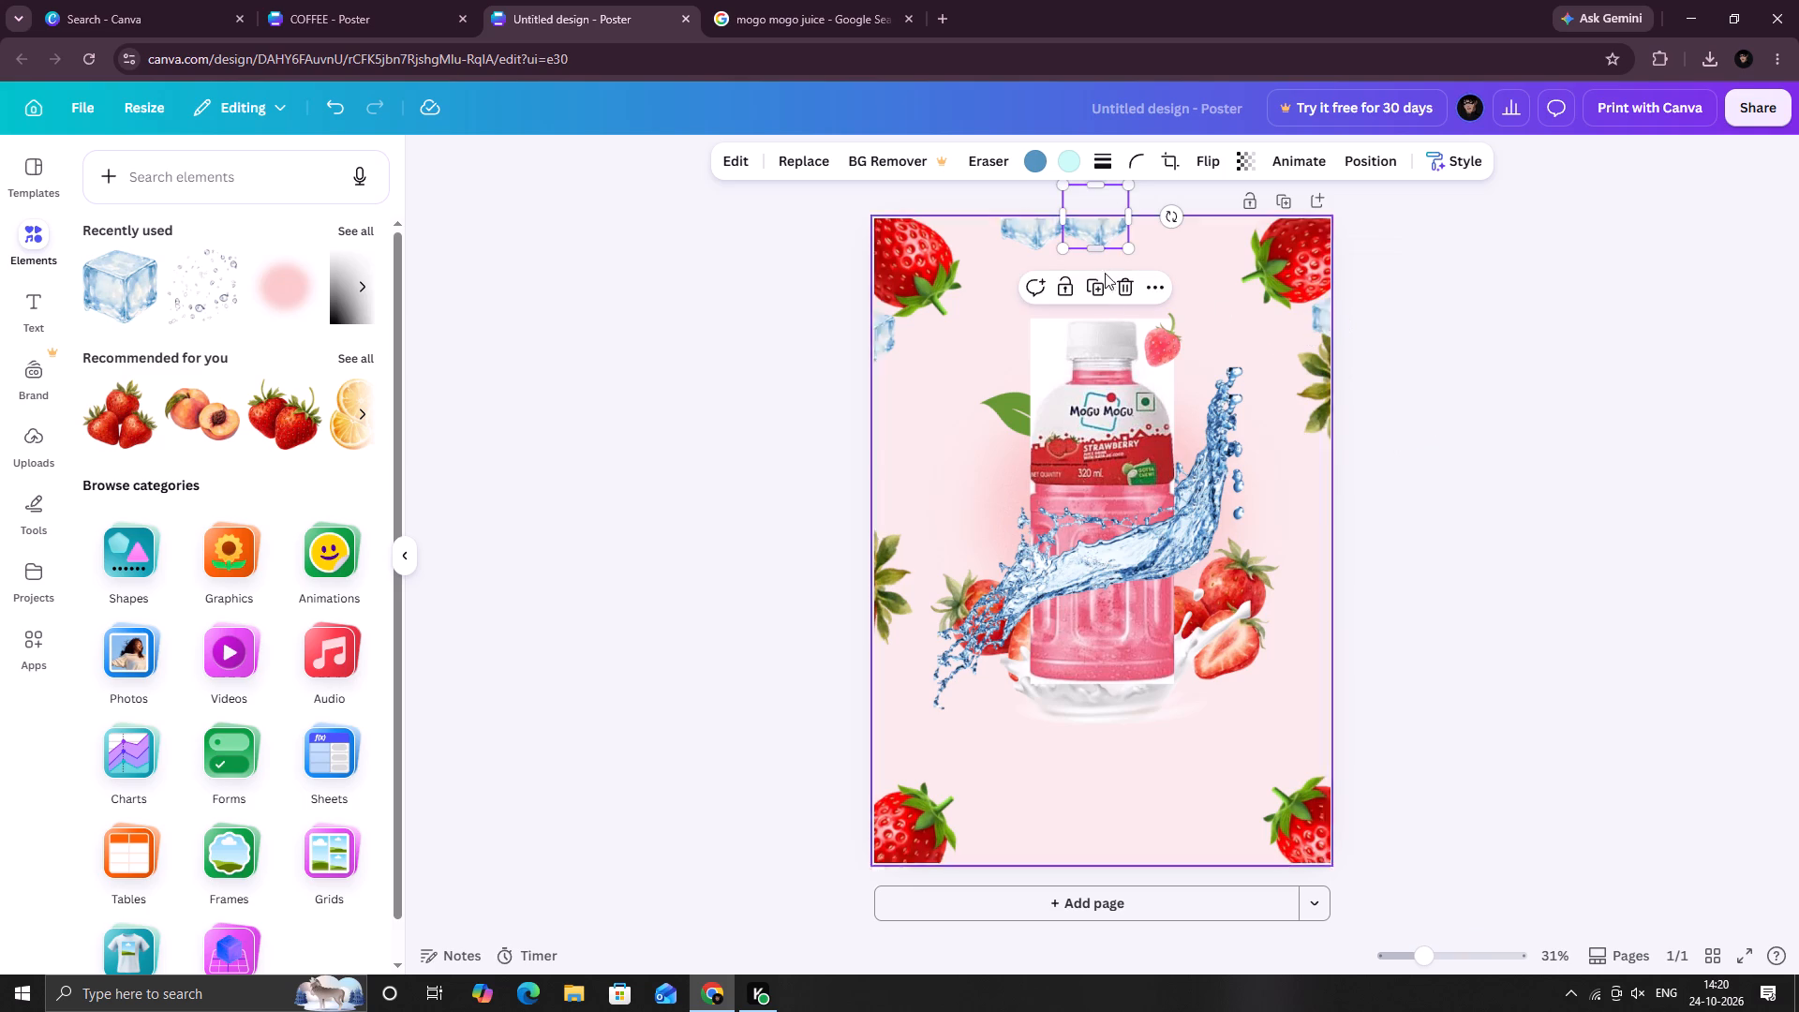
left_click_drag(1173, 210, 1165, 246)
left_click(1008, 233)
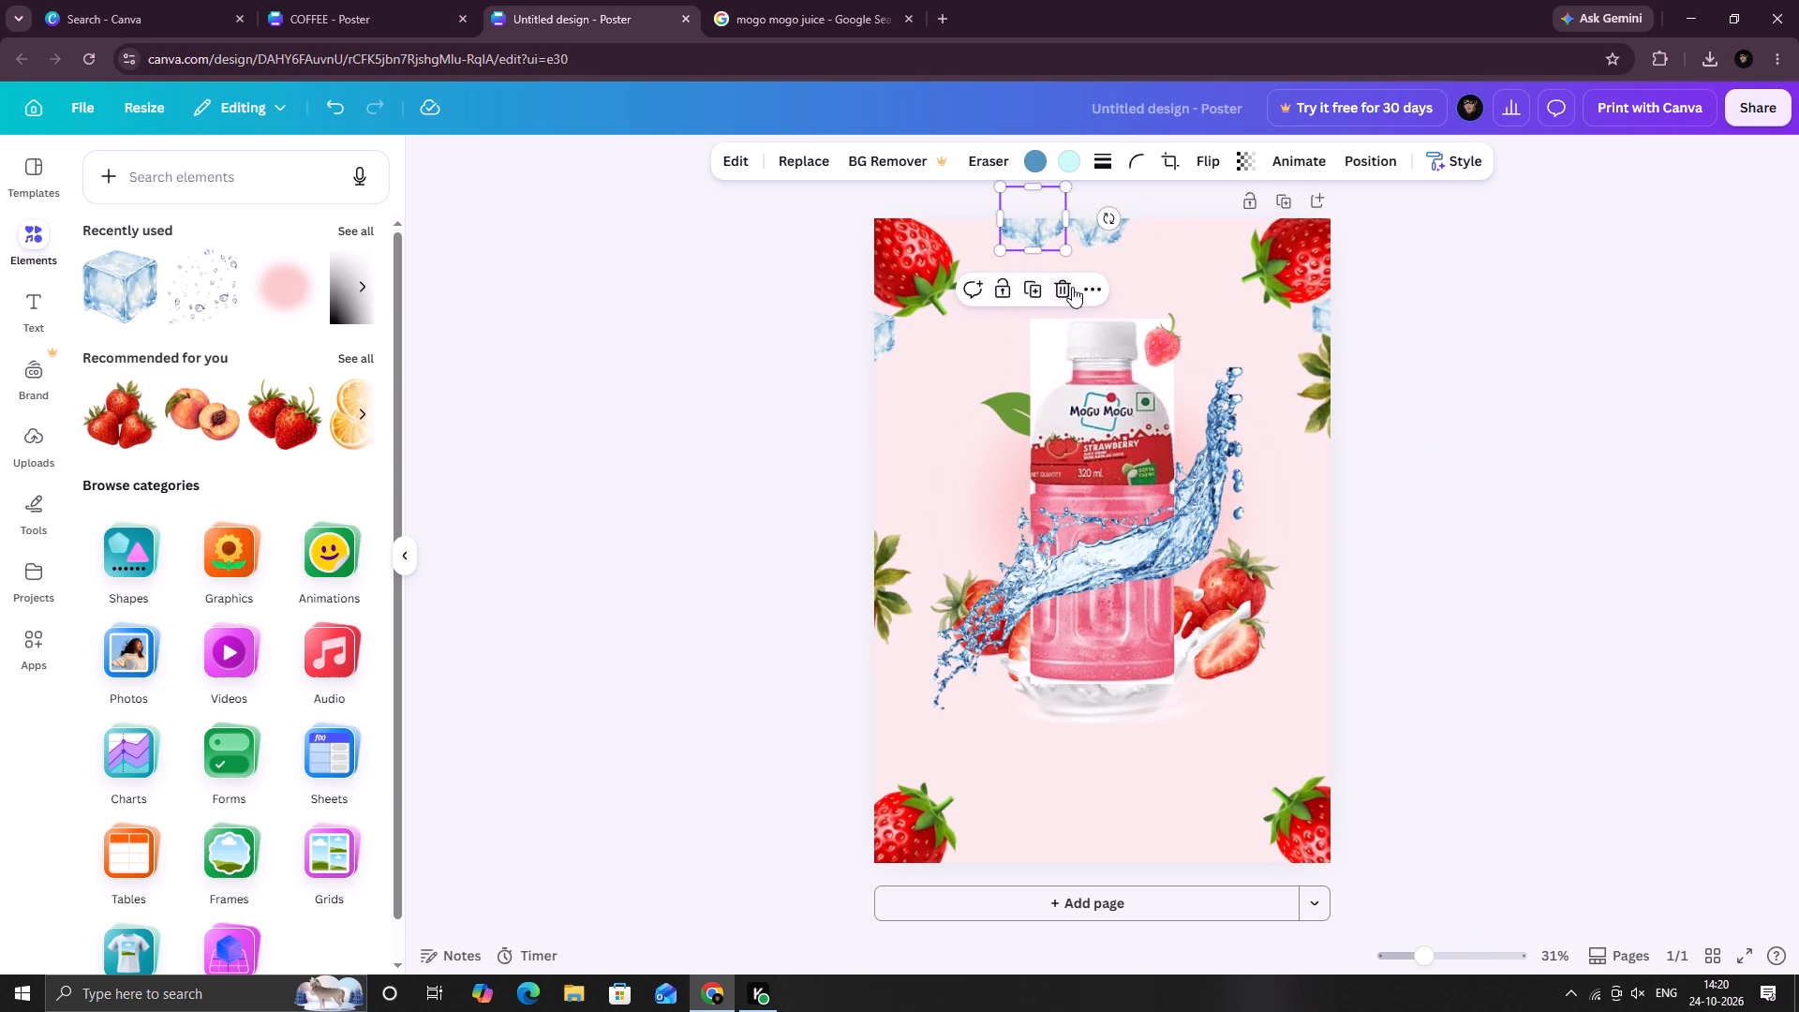
left_click(1010, 237)
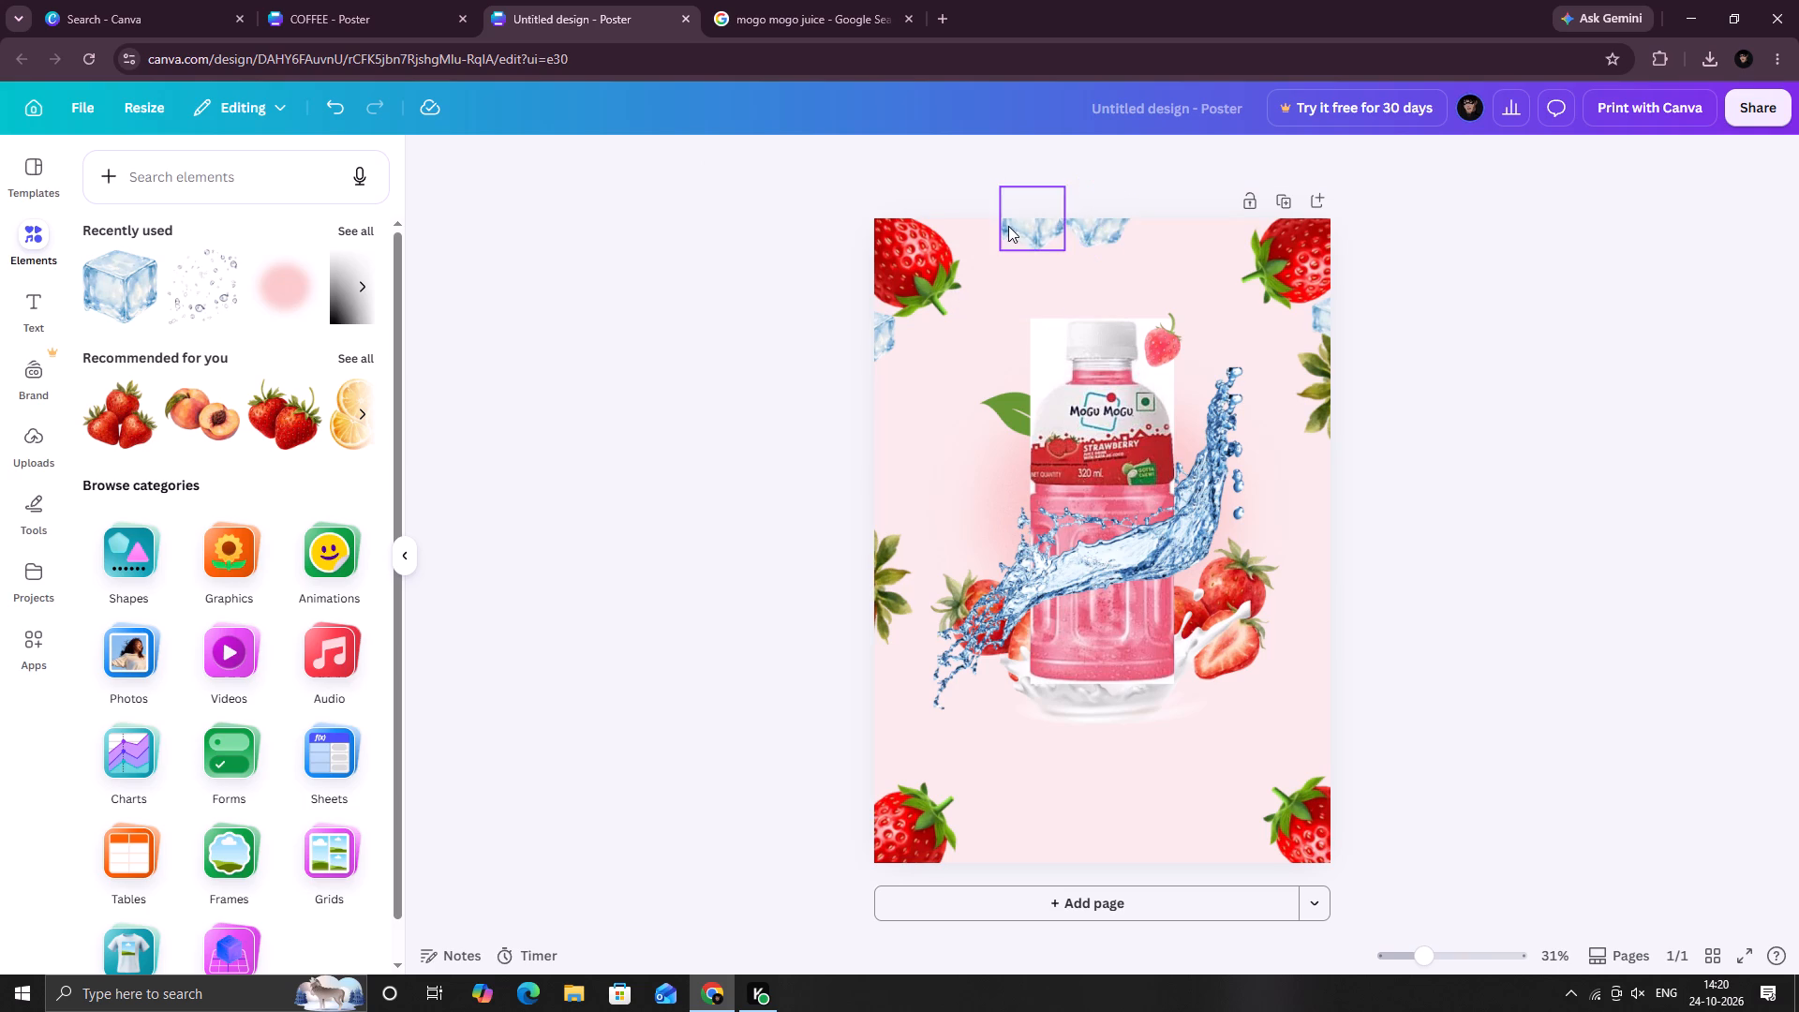
left_click(1008, 228)
left_click_drag(1119, 216, 1103, 242)
left_click(889, 330)
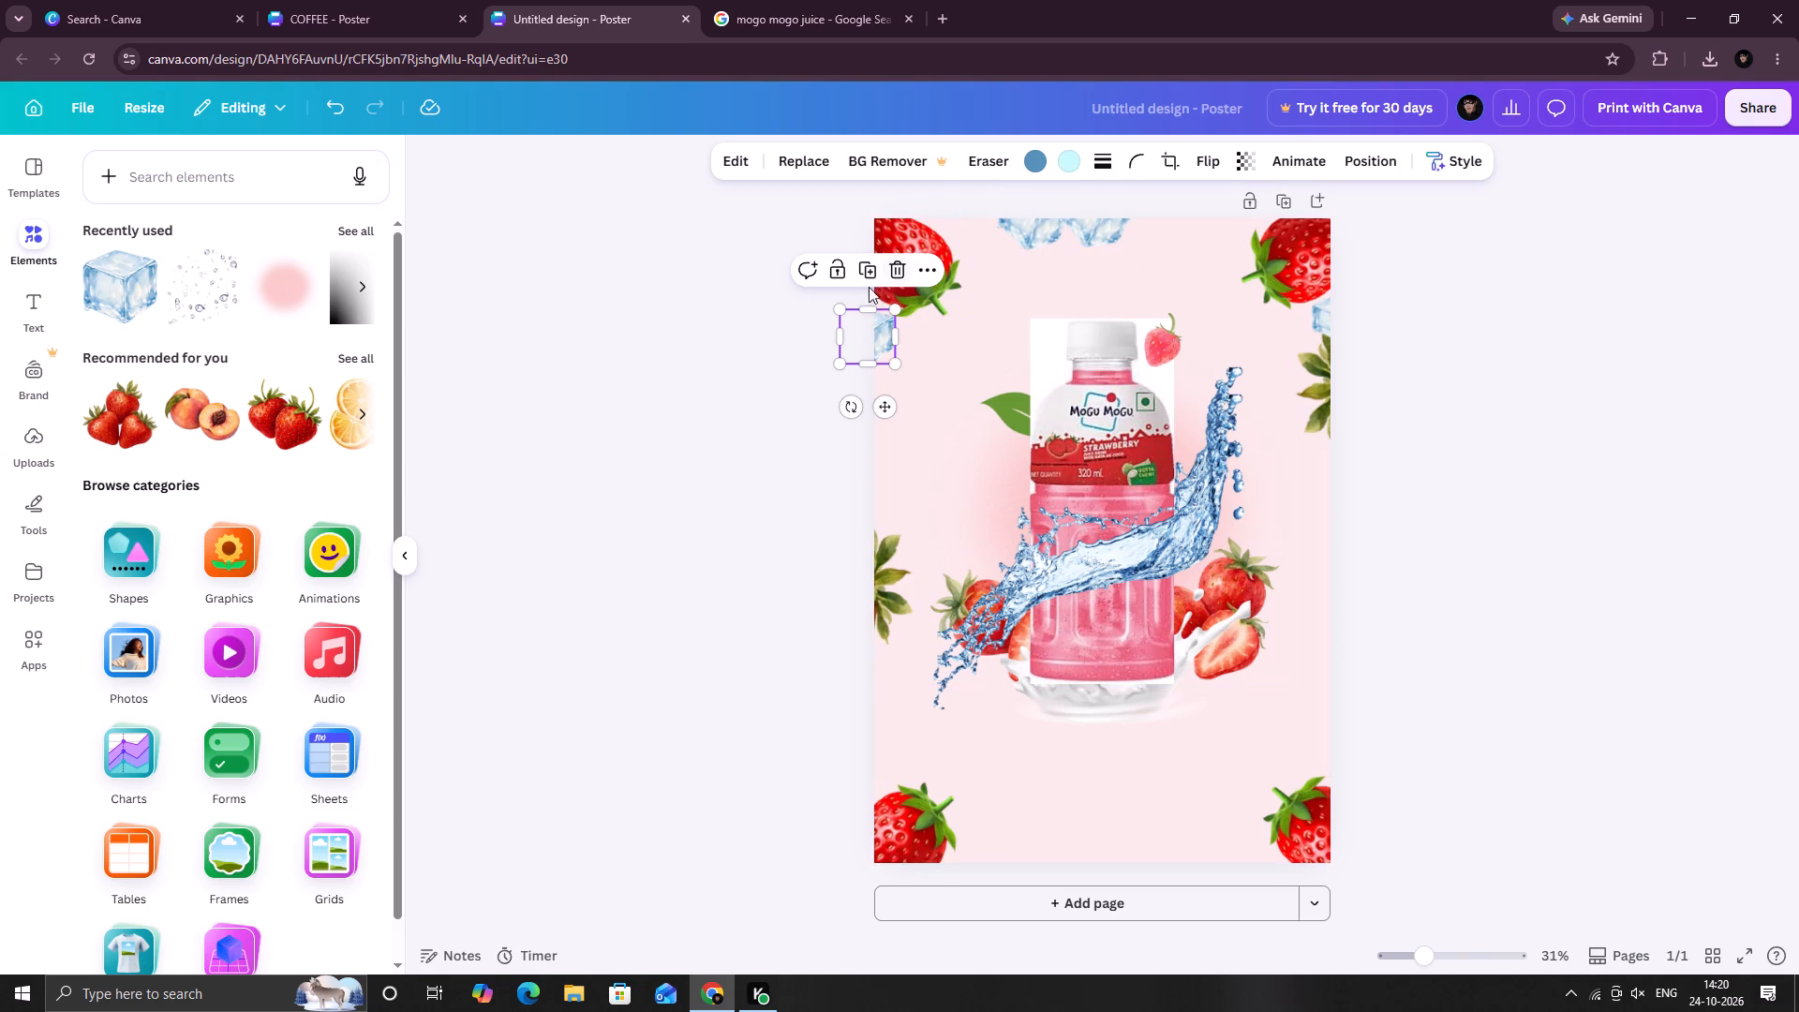
left_click_drag(850, 409, 825, 378)
left_click(1312, 315)
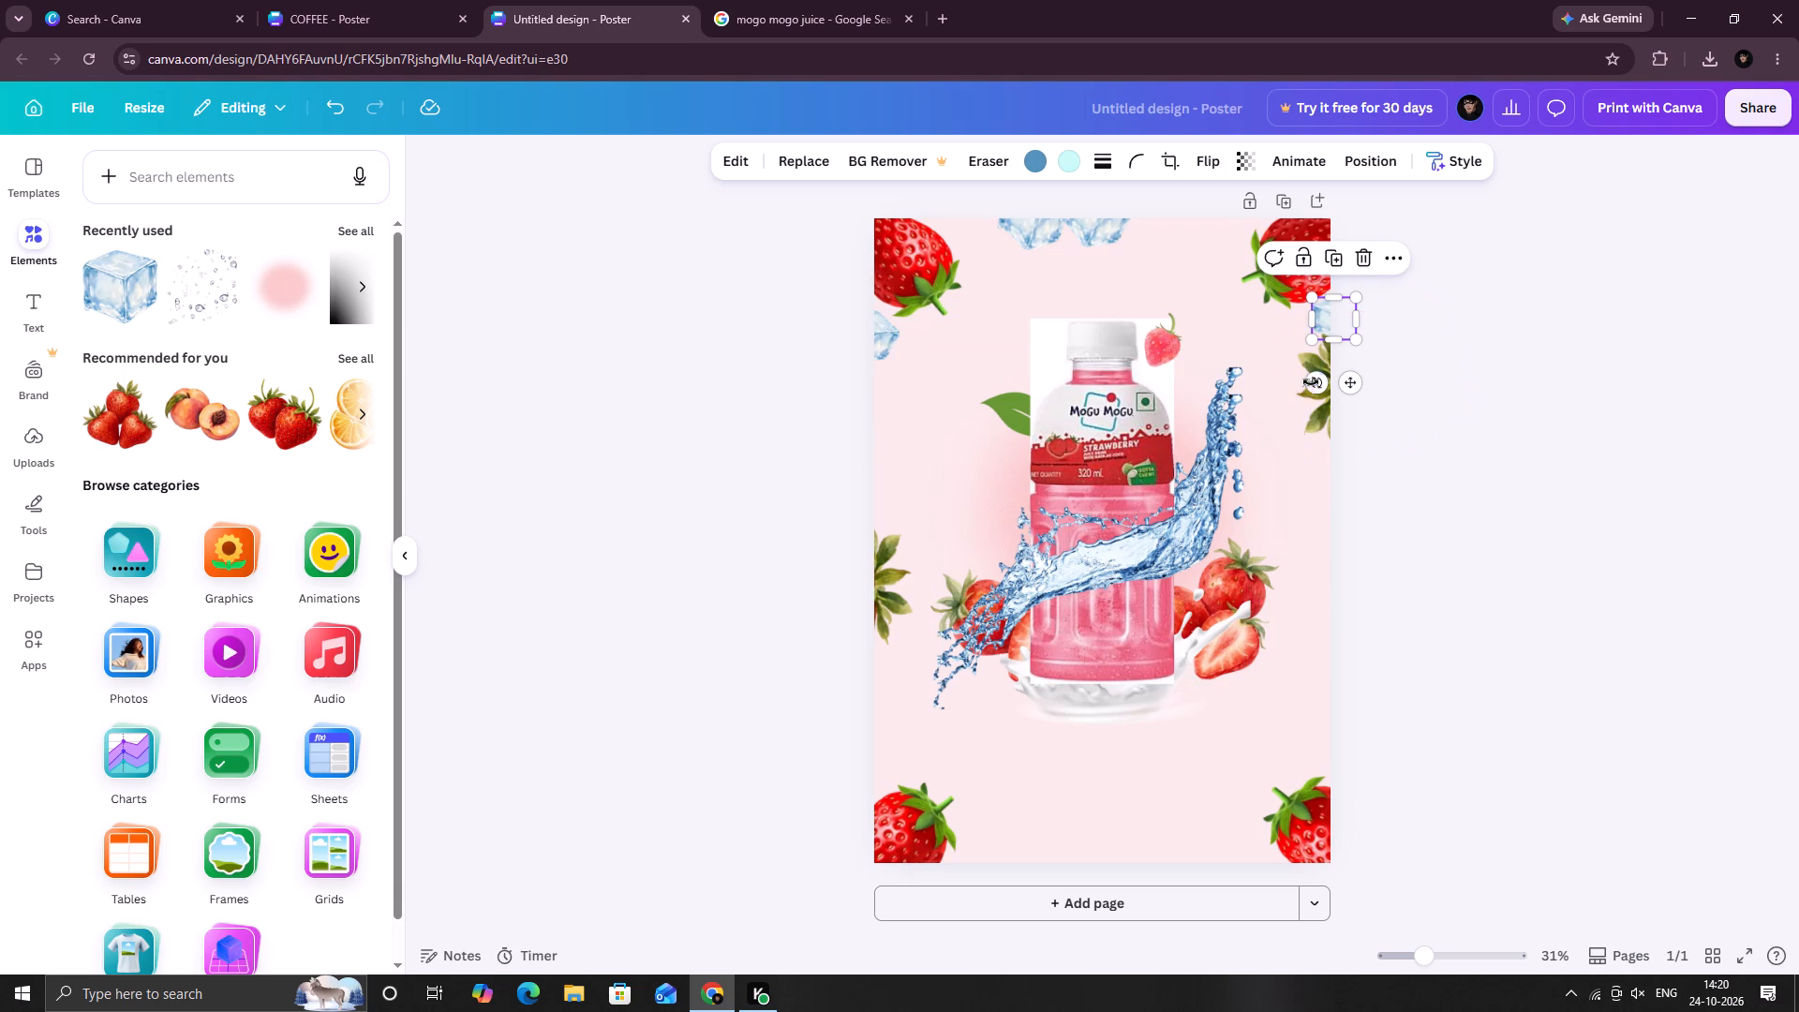
left_click_drag(1311, 382, 1295, 365)
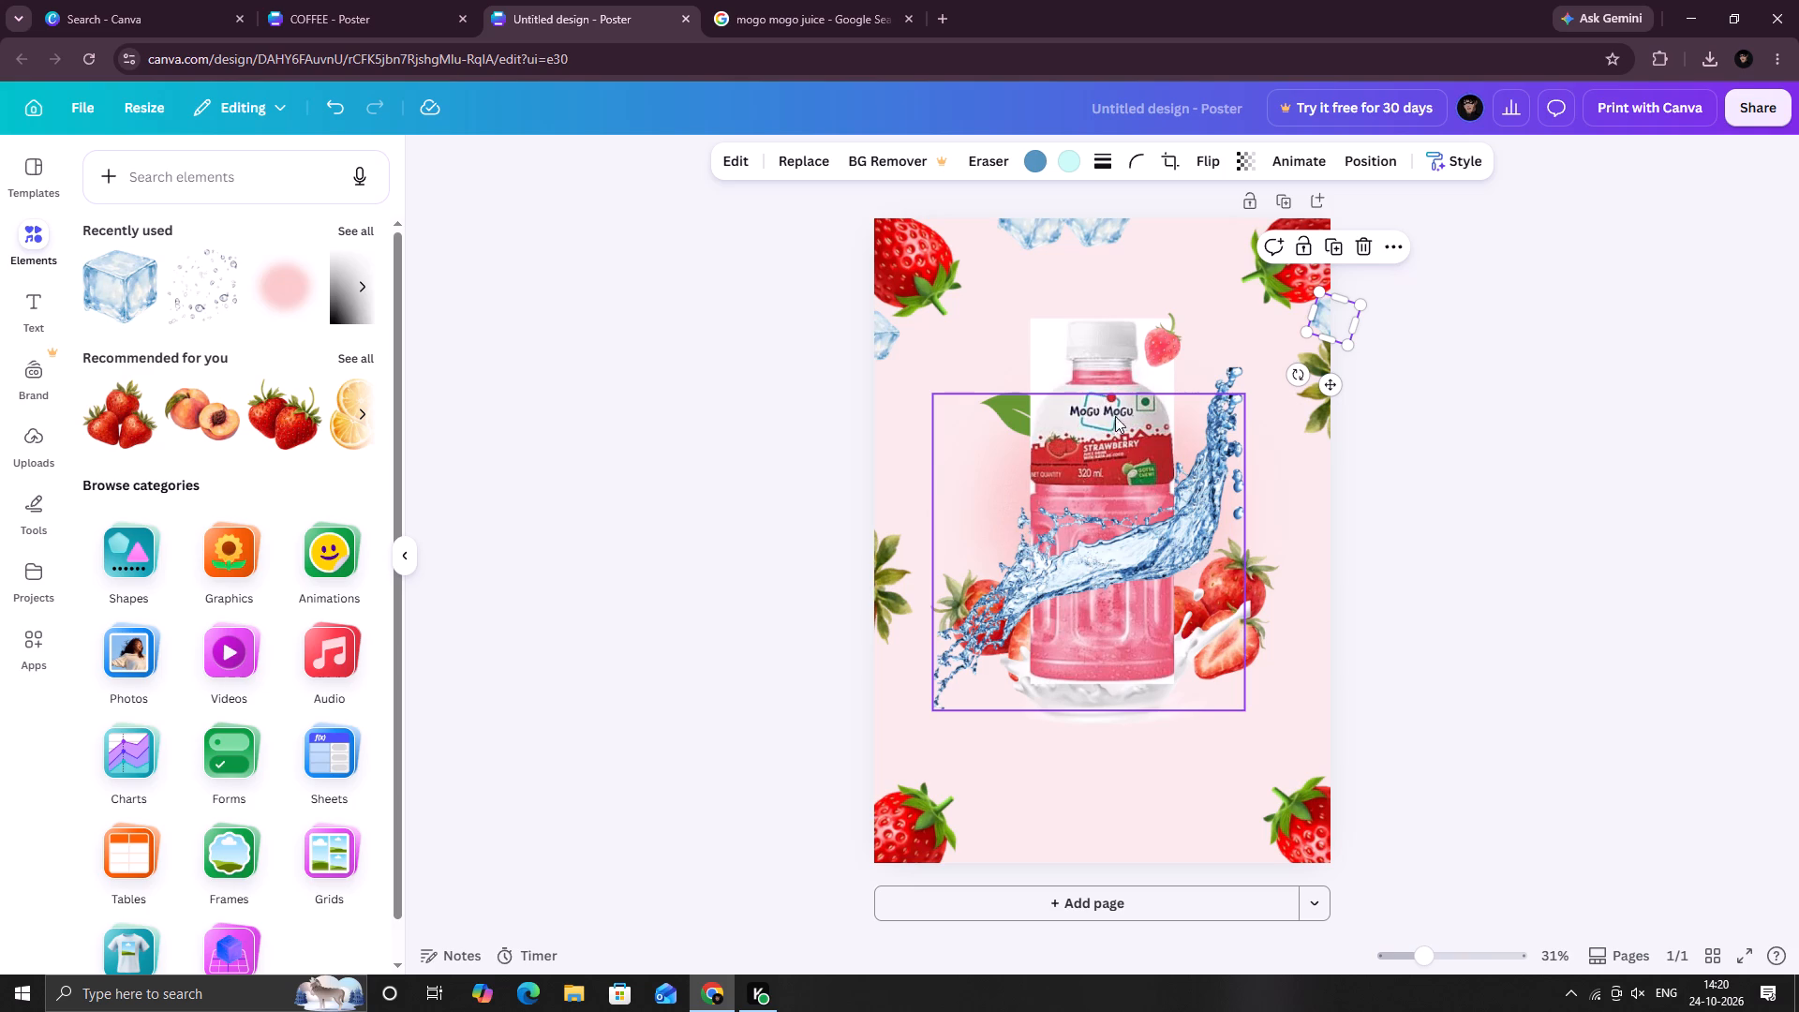
Move the small strawberry beside the bottle cap slightly down and closer to the bottle neck.
left_click(1167, 326)
left_click_drag(1167, 342, 1170, 340)
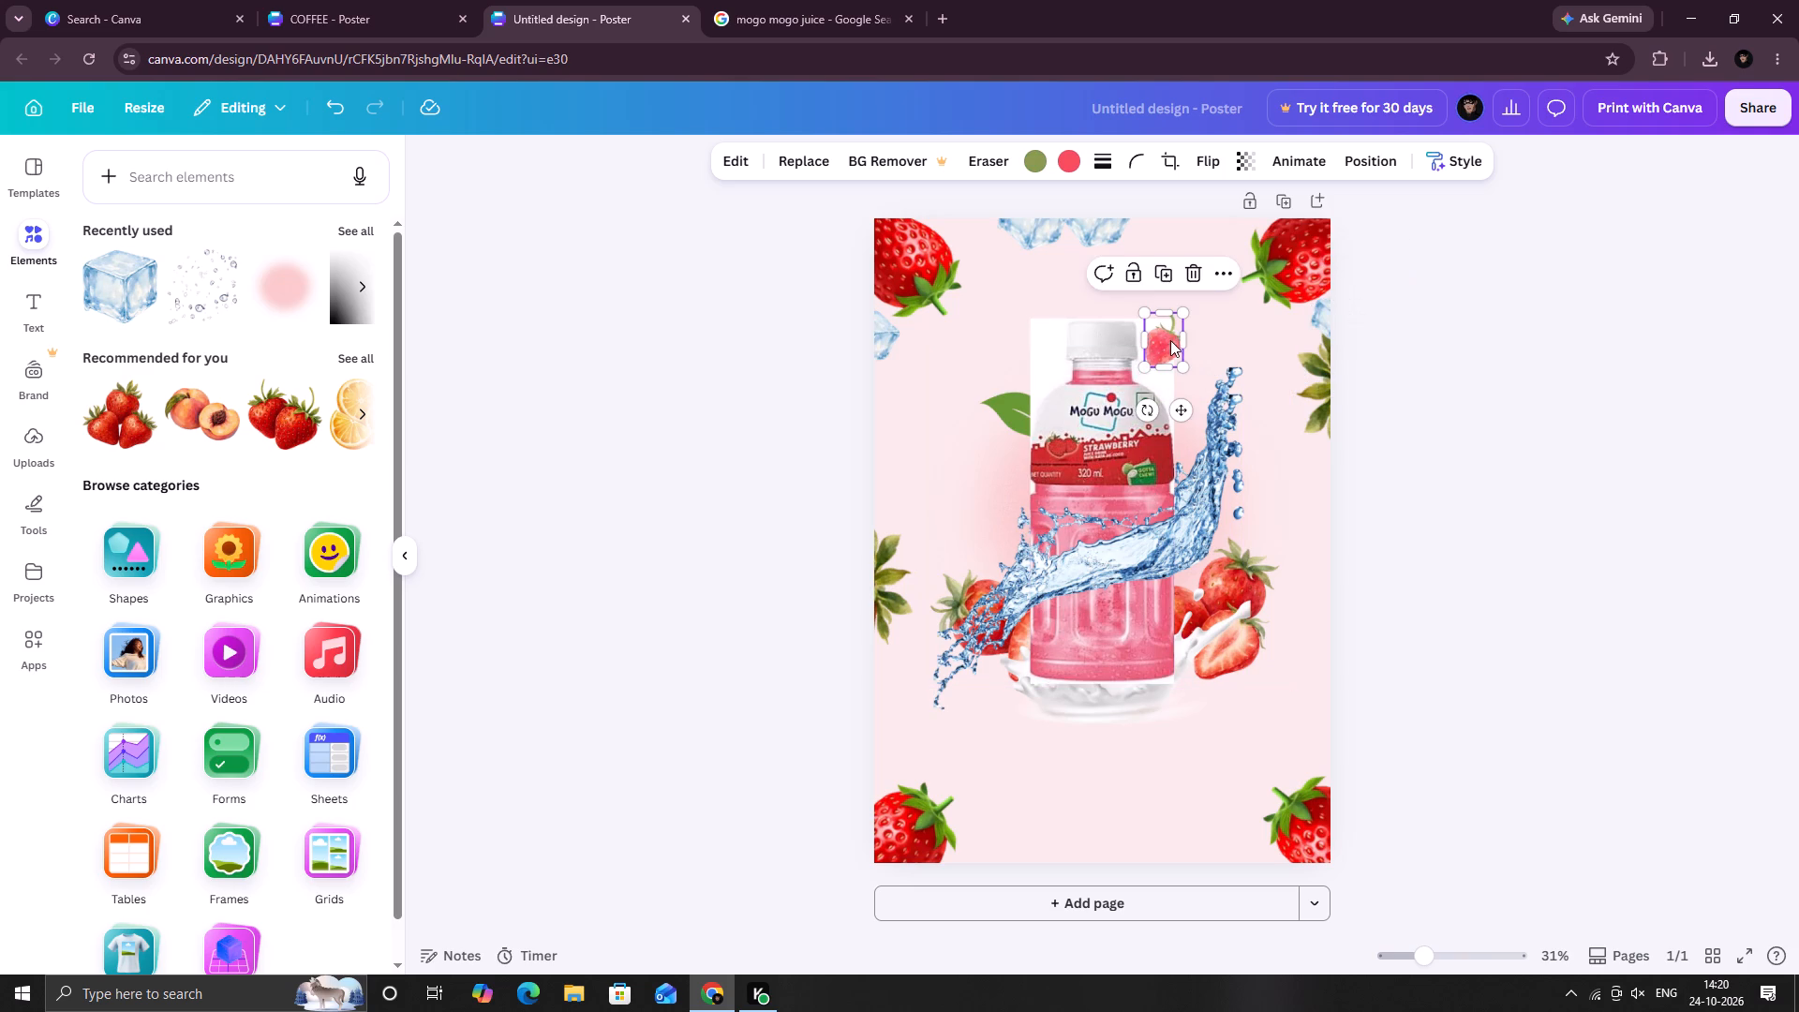
left_click_drag(1170, 340, 1162, 352)
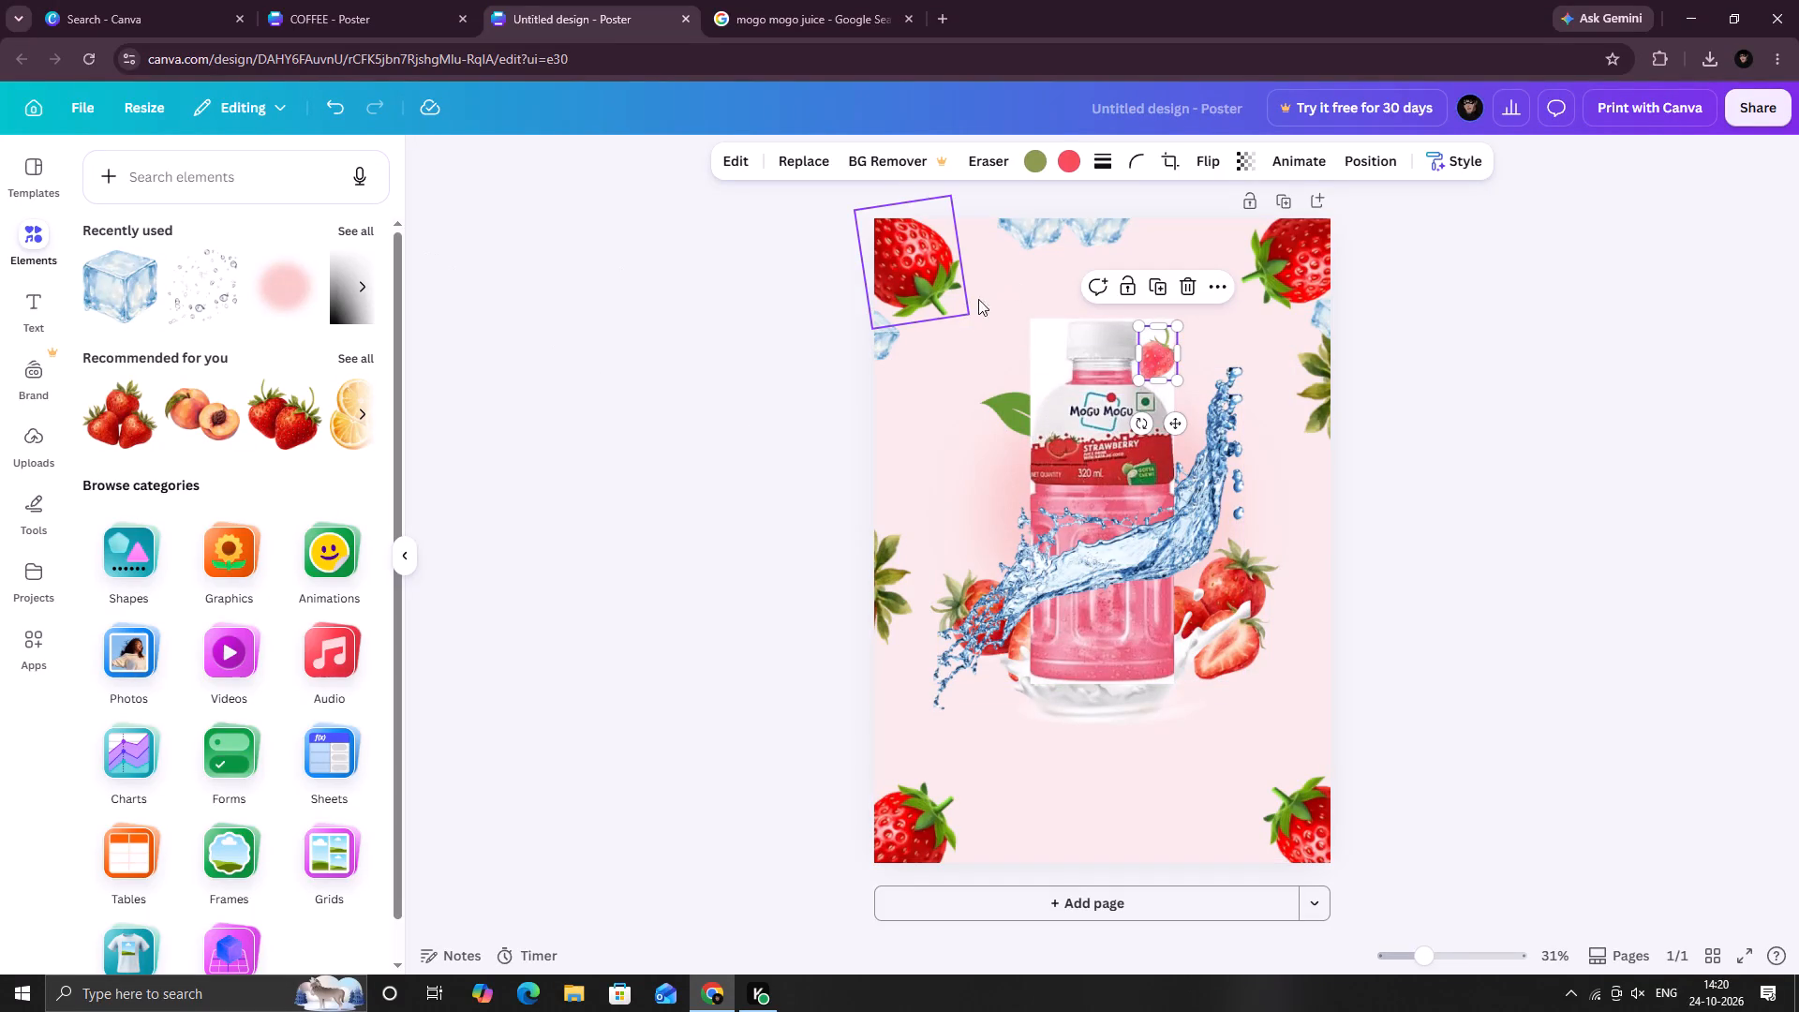
Shift the top-left and top-right strawberries further outward so the page corners crop more of them.
left_click(896, 274)
left_click_drag(921, 263, 914, 246)
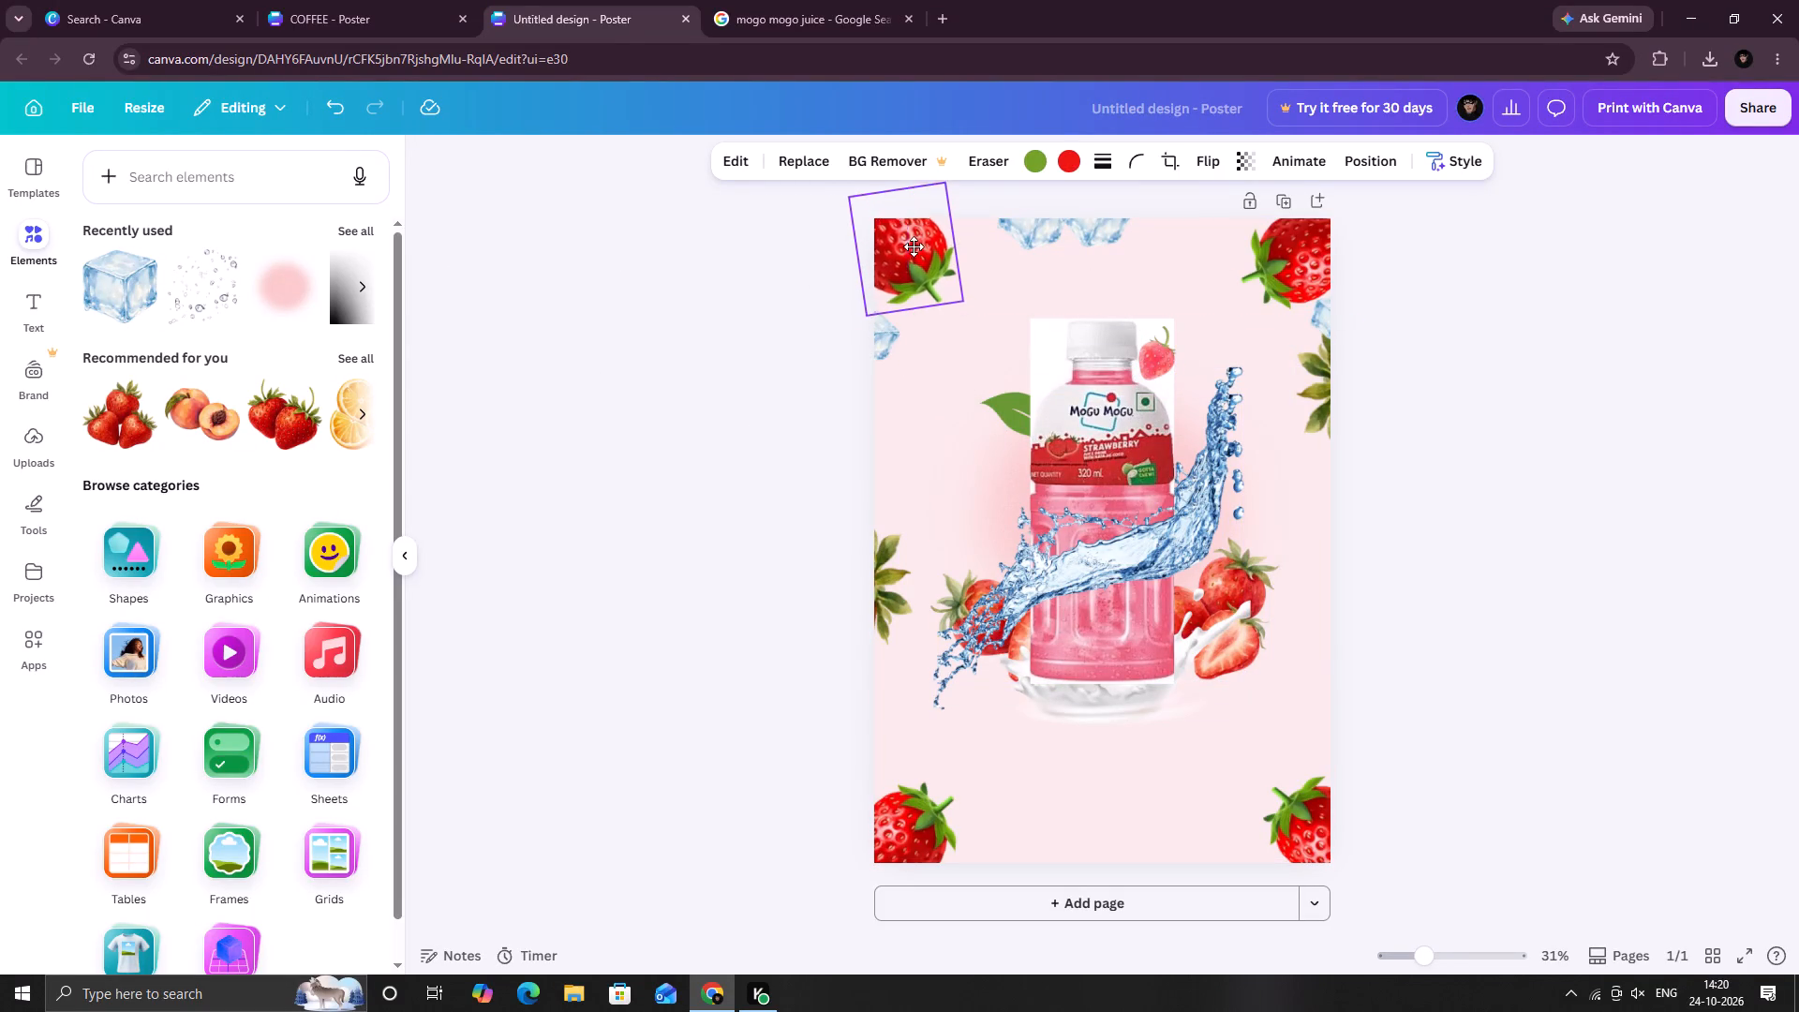
left_click_drag(914, 246, 909, 244)
left_click(1281, 272)
left_click_drag(1282, 271, 1294, 268)
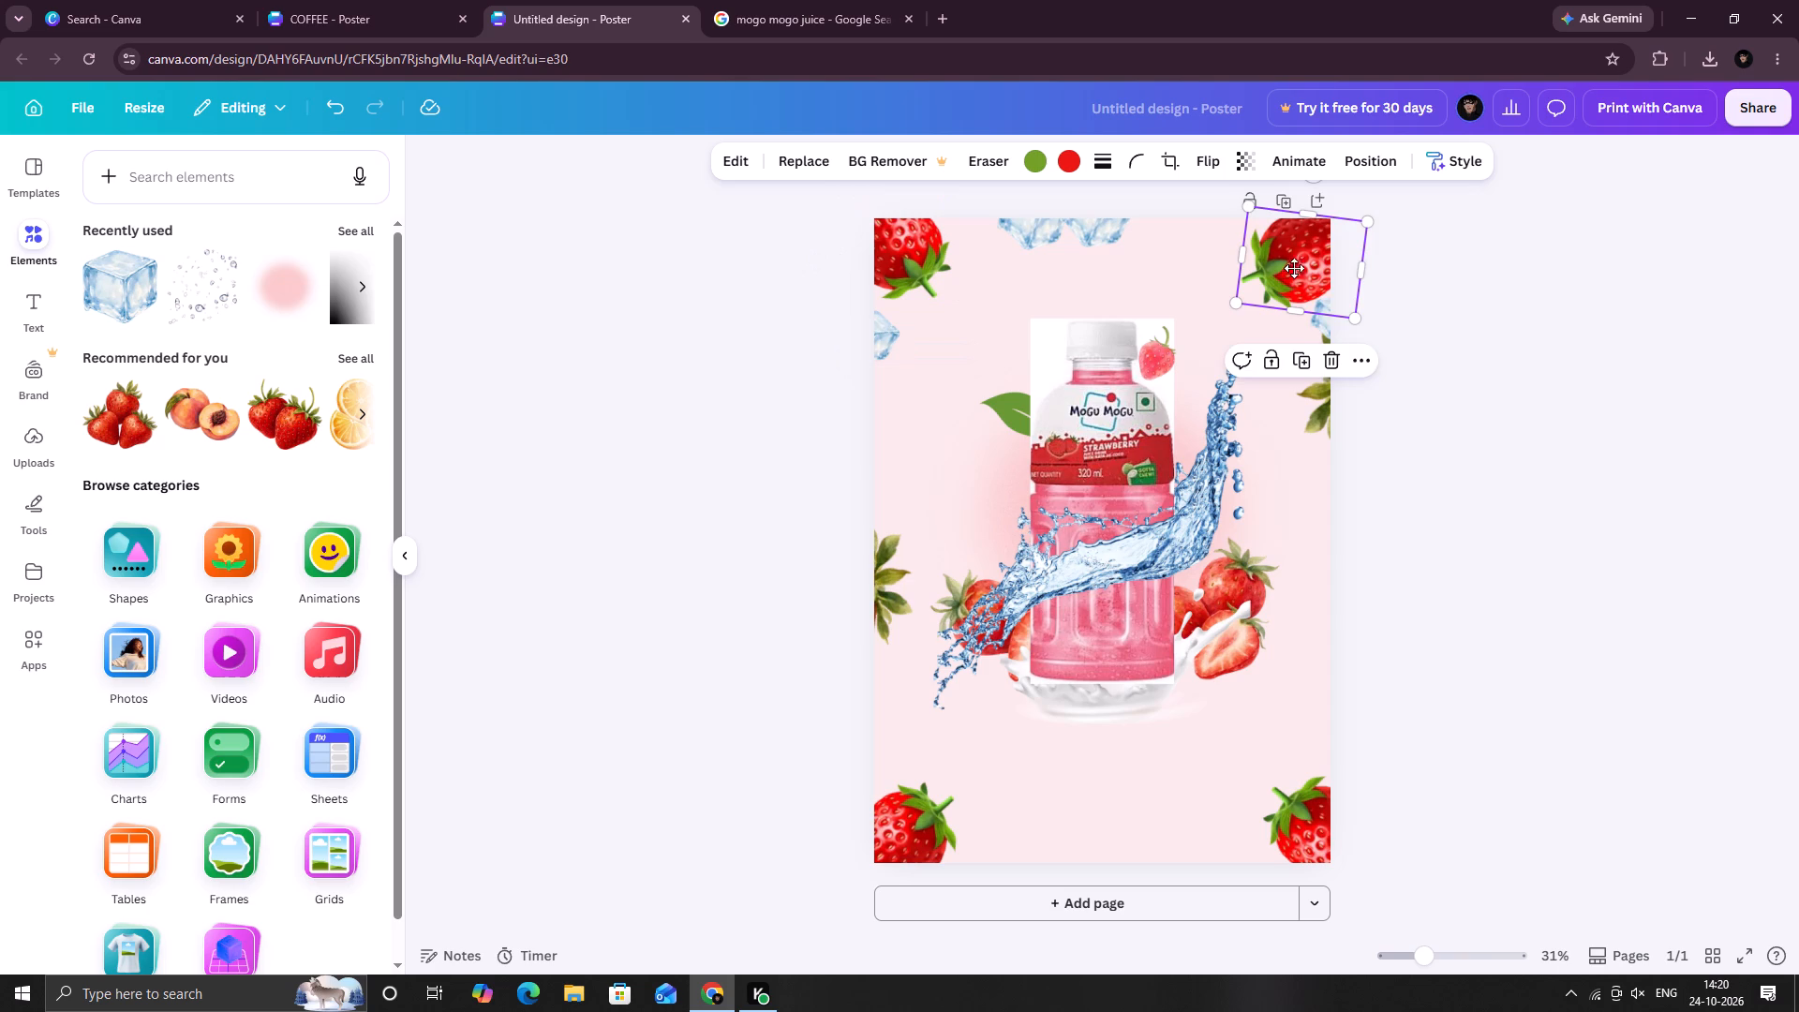
left_click_drag(1294, 268, 1304, 262)
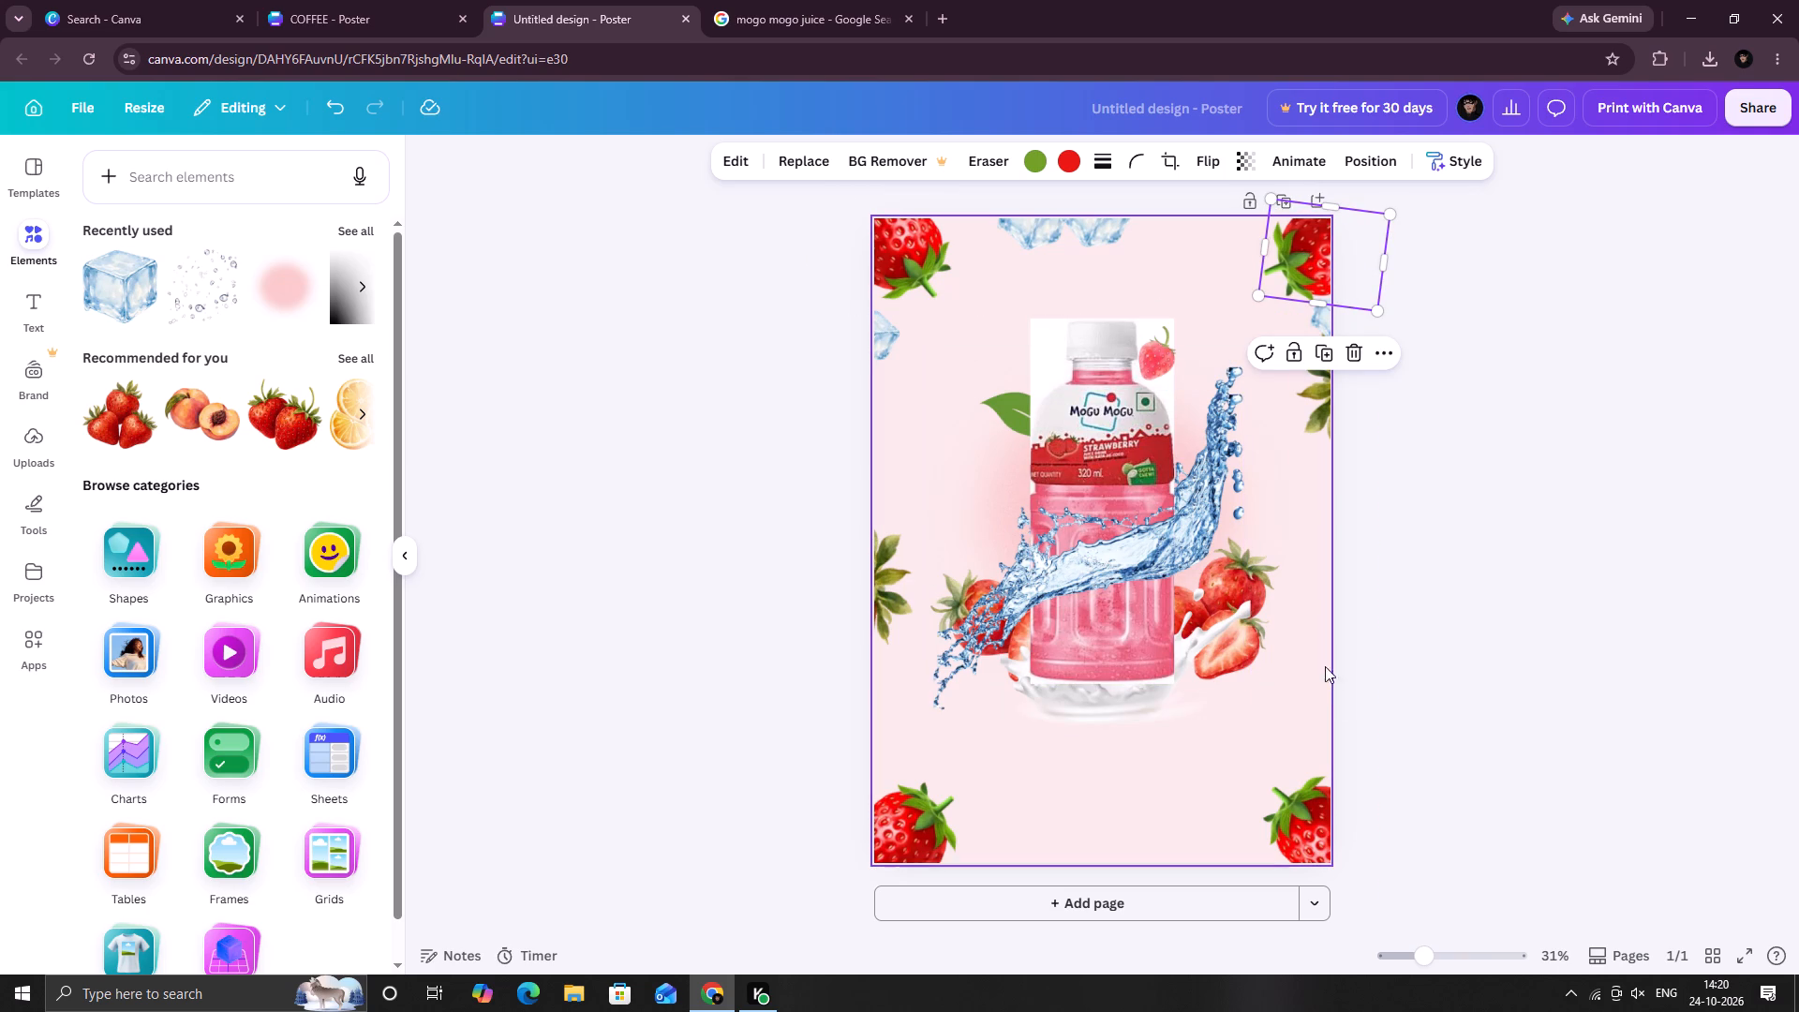
left_click(878, 604)
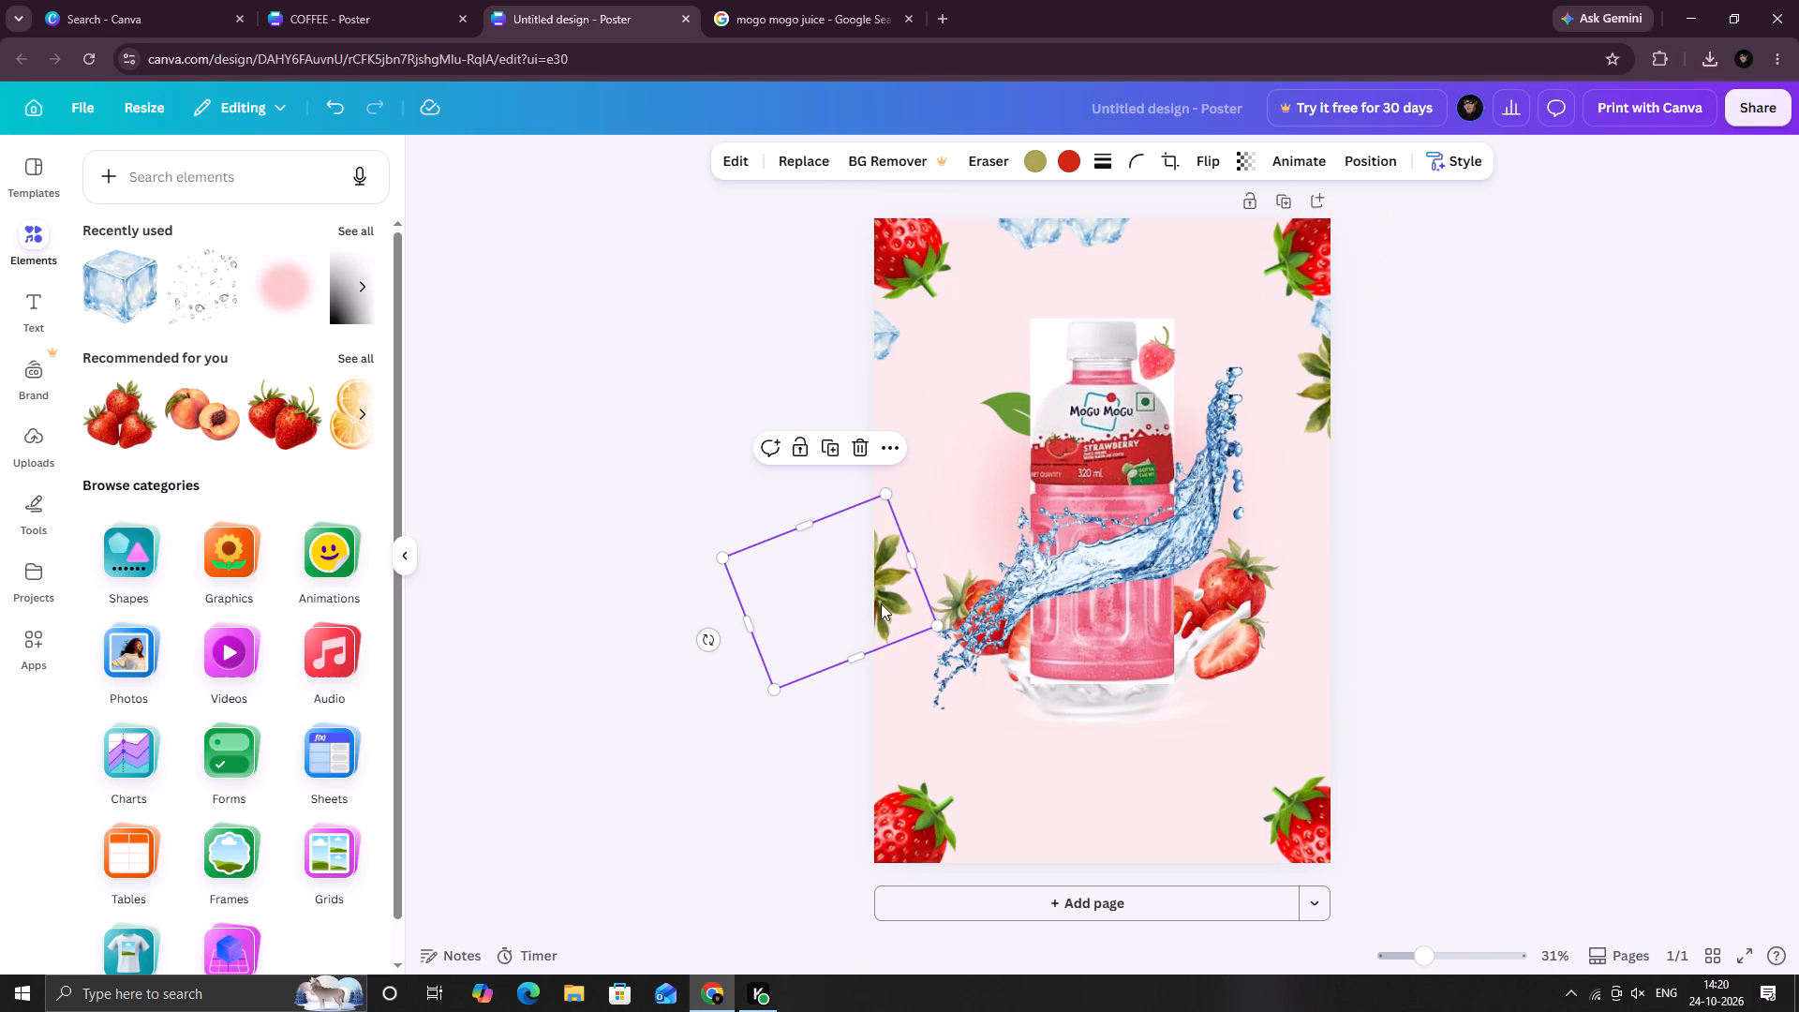
left_click_drag(889, 602, 885, 609)
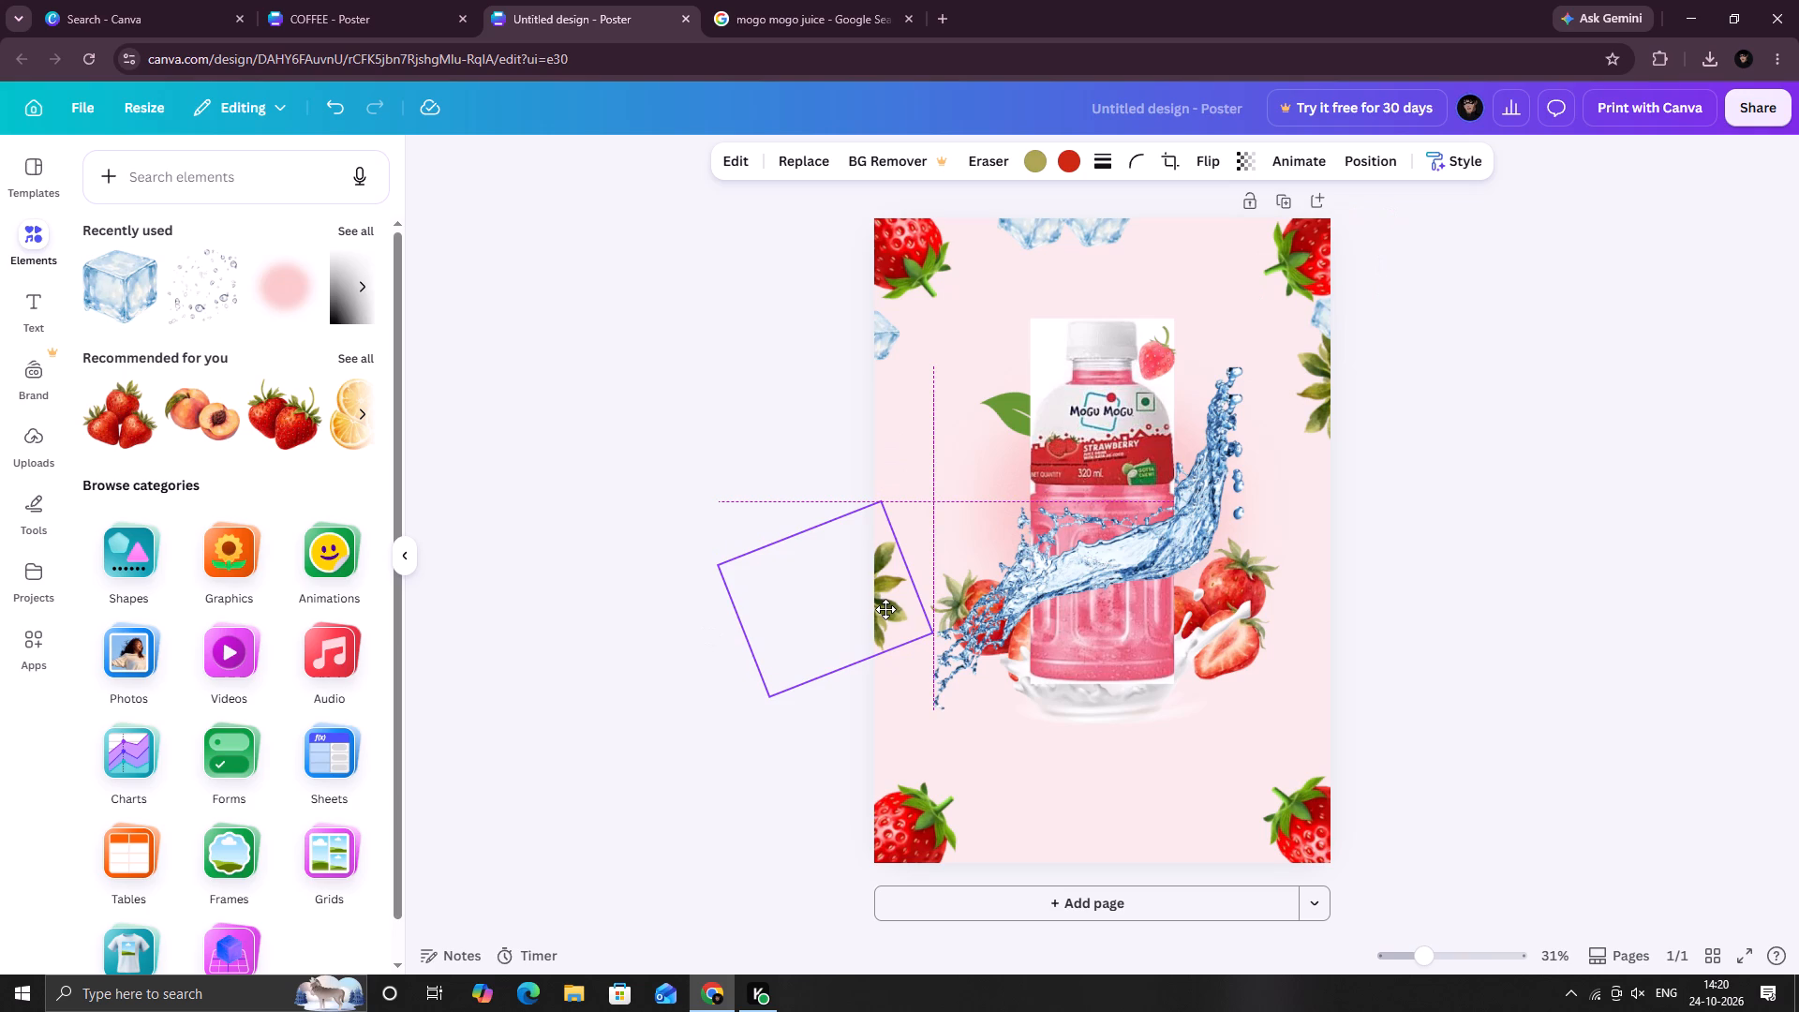
left_click_drag(885, 609, 894, 593)
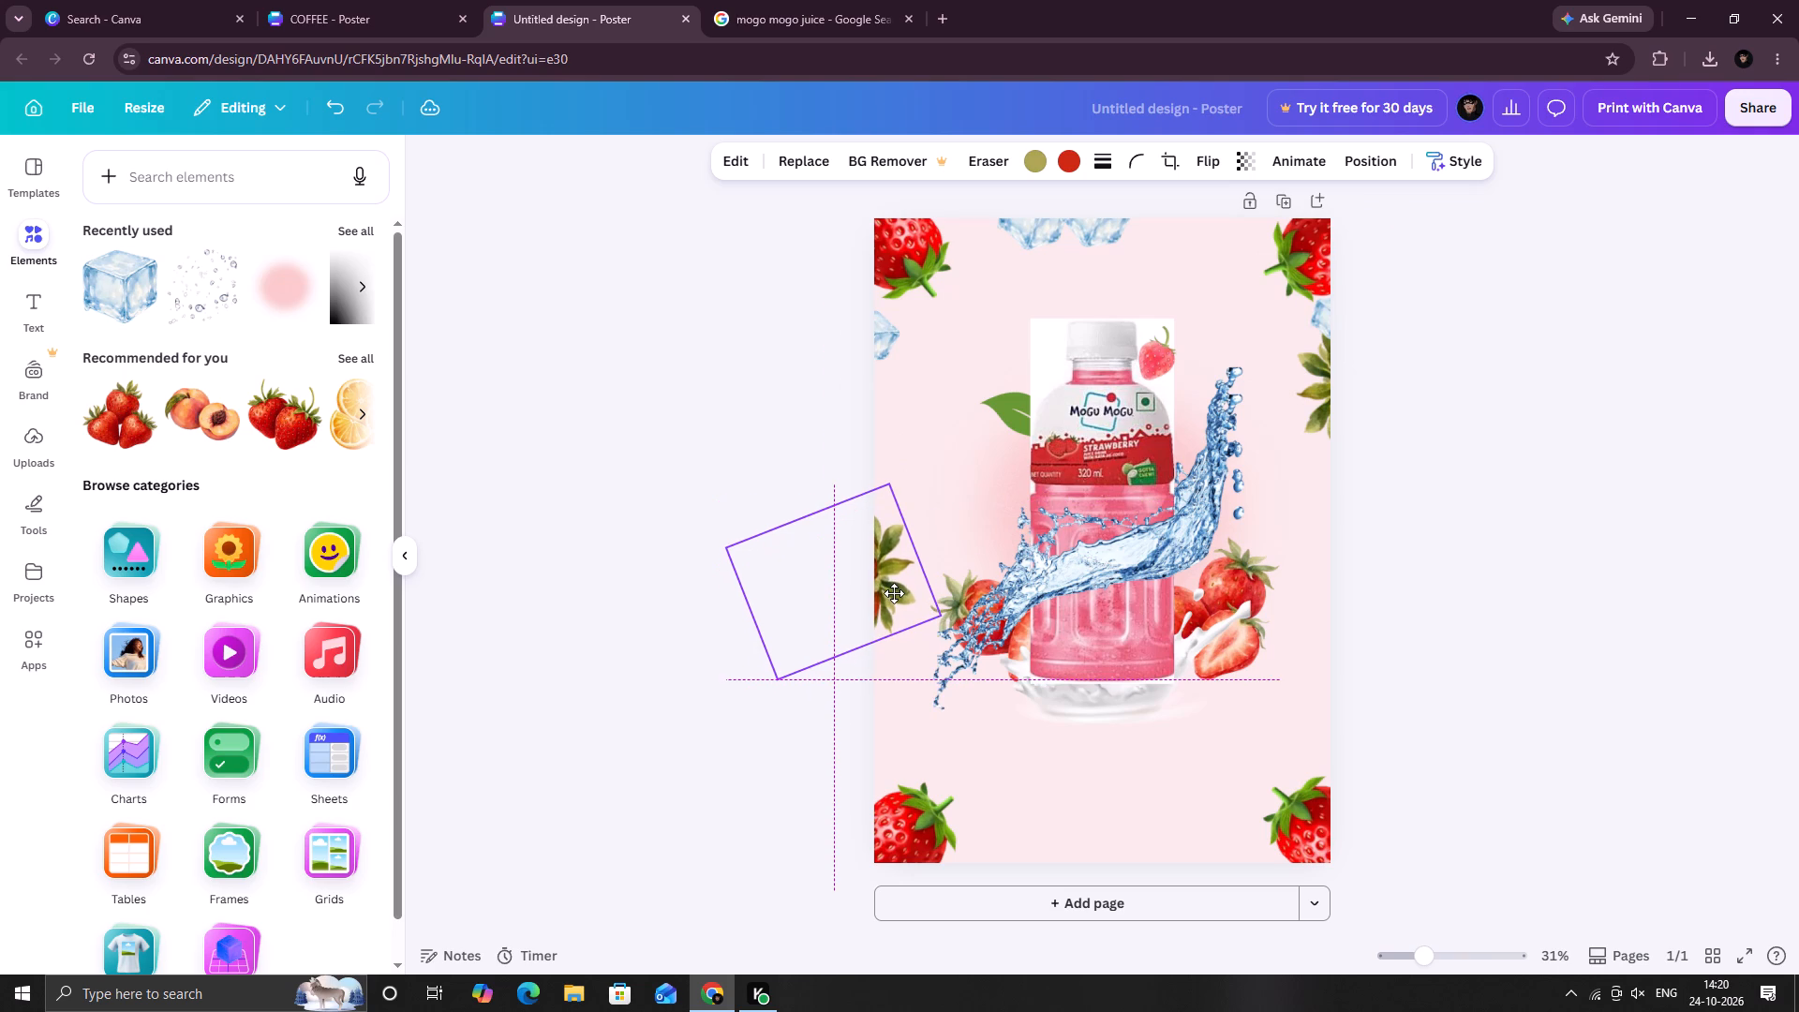
left_click_drag(894, 593, 888, 593)
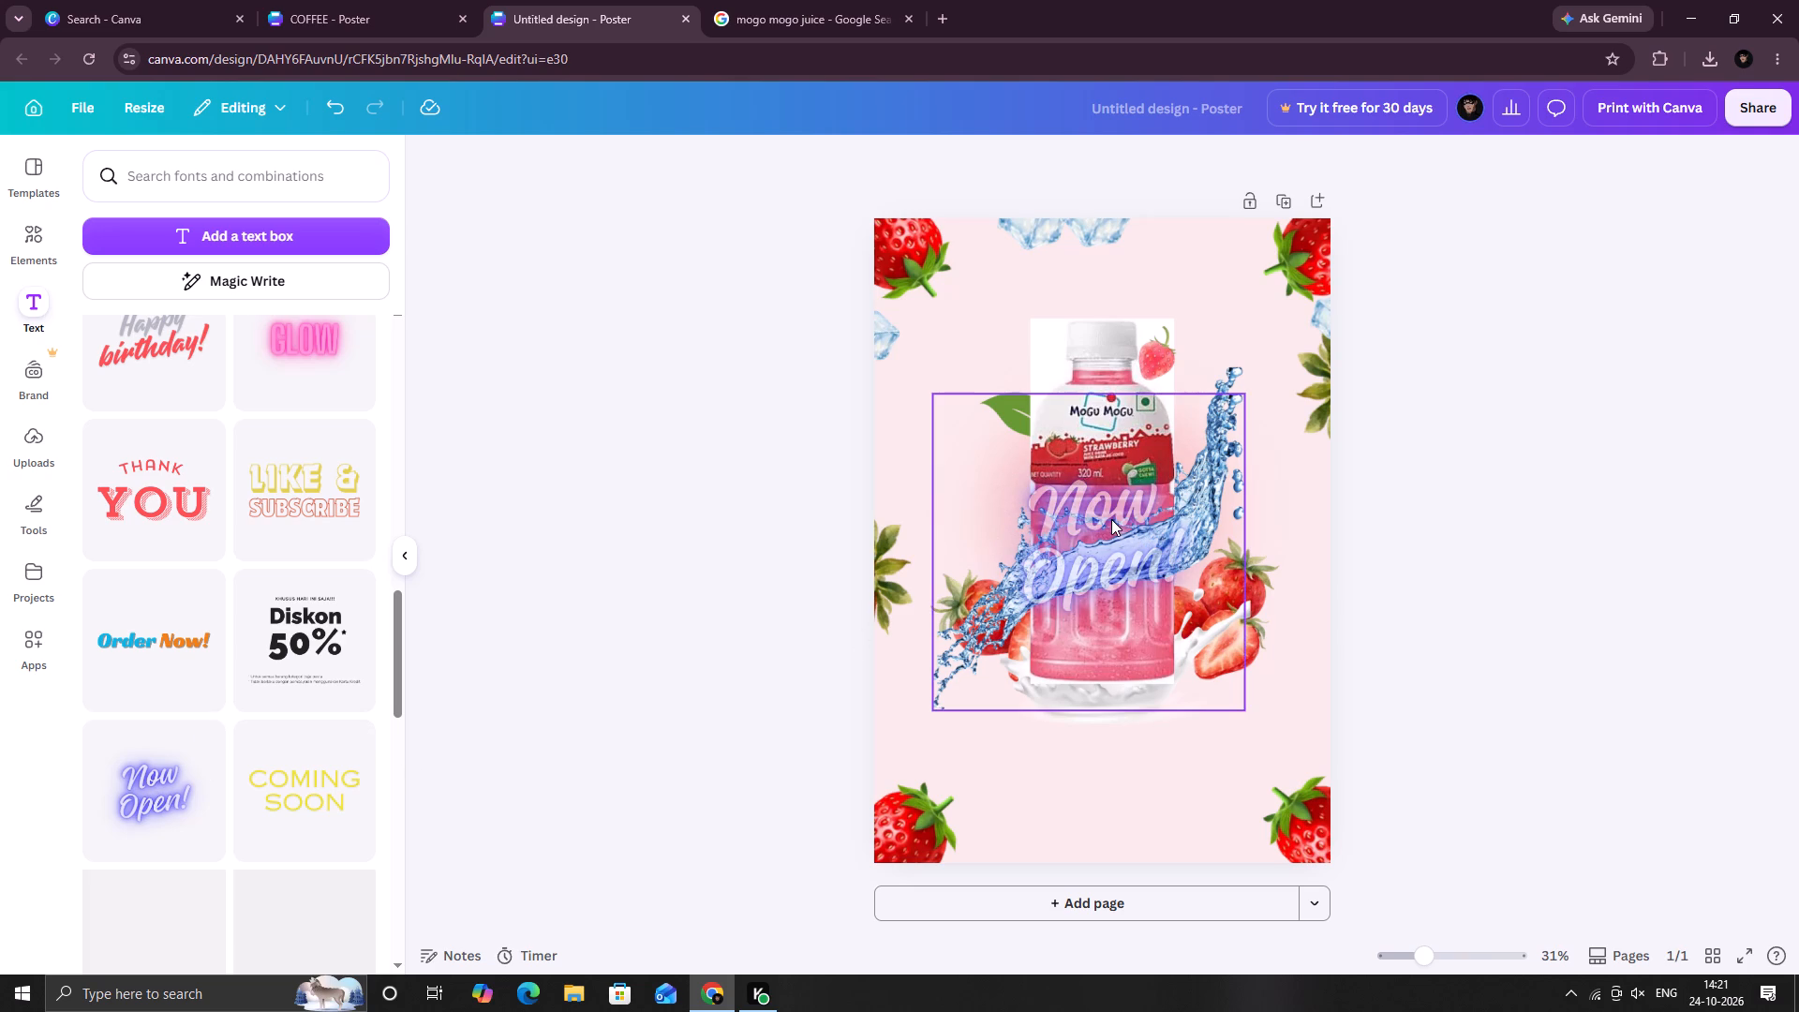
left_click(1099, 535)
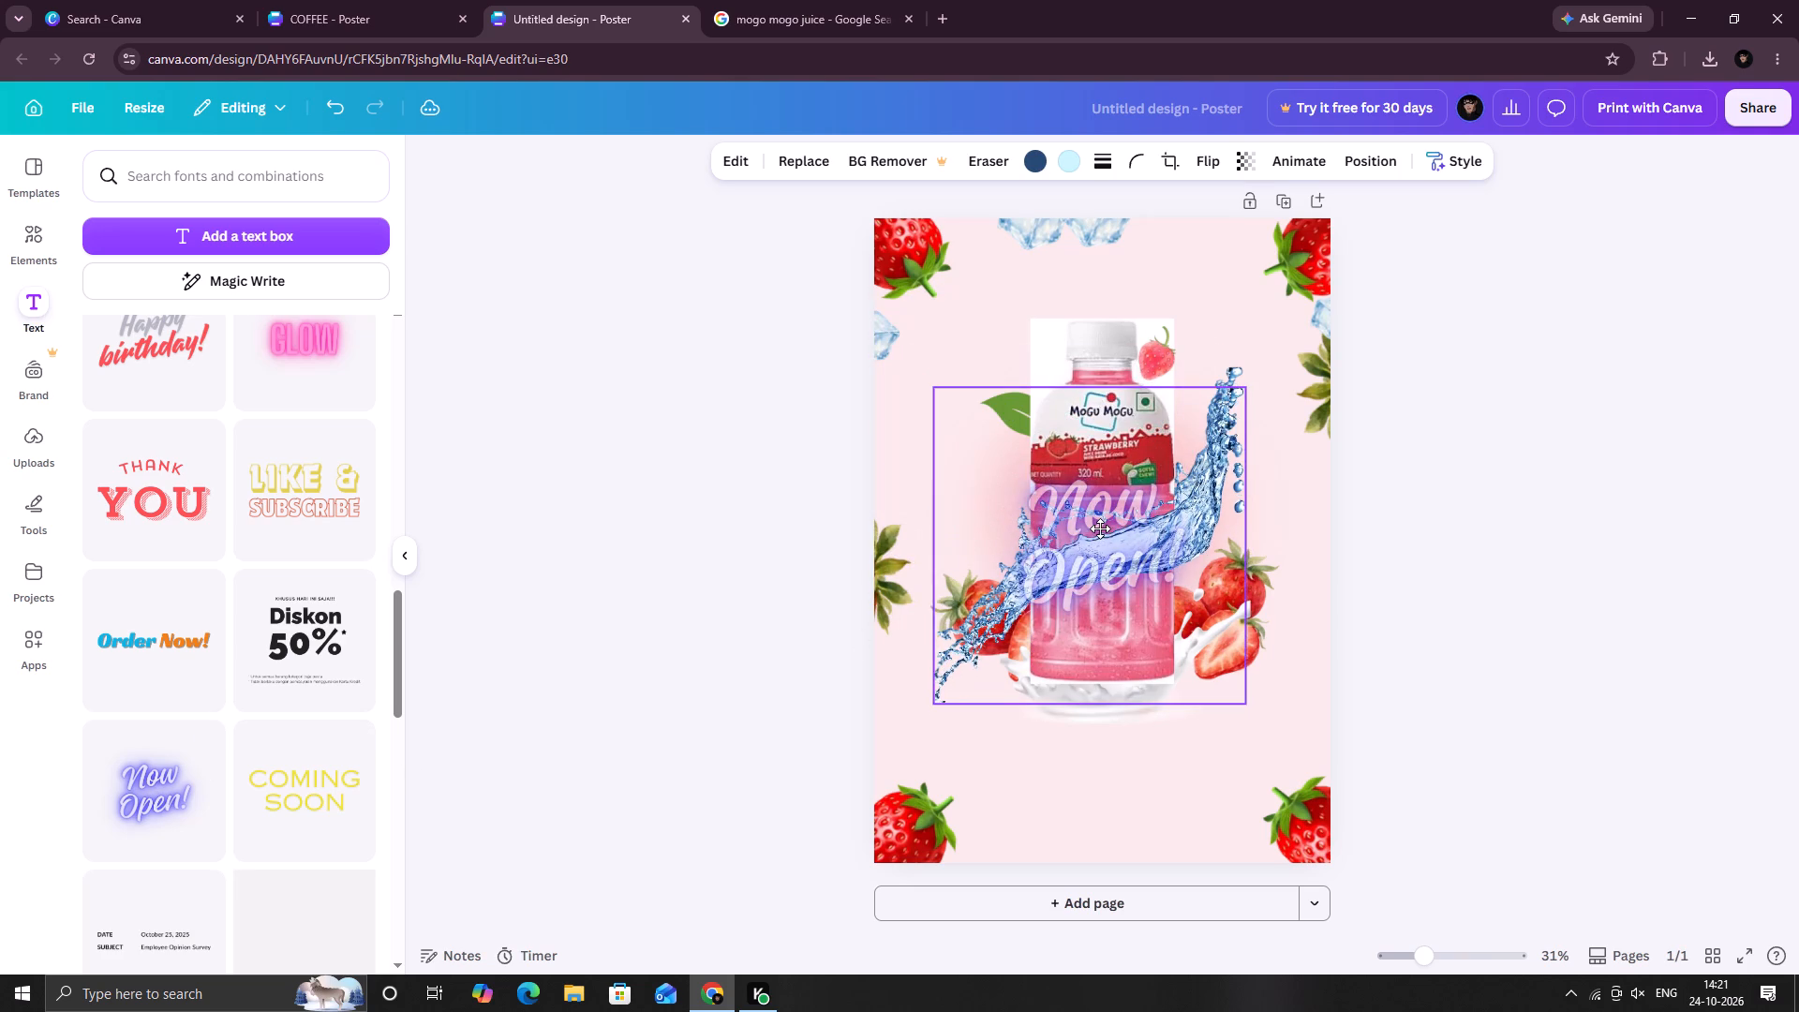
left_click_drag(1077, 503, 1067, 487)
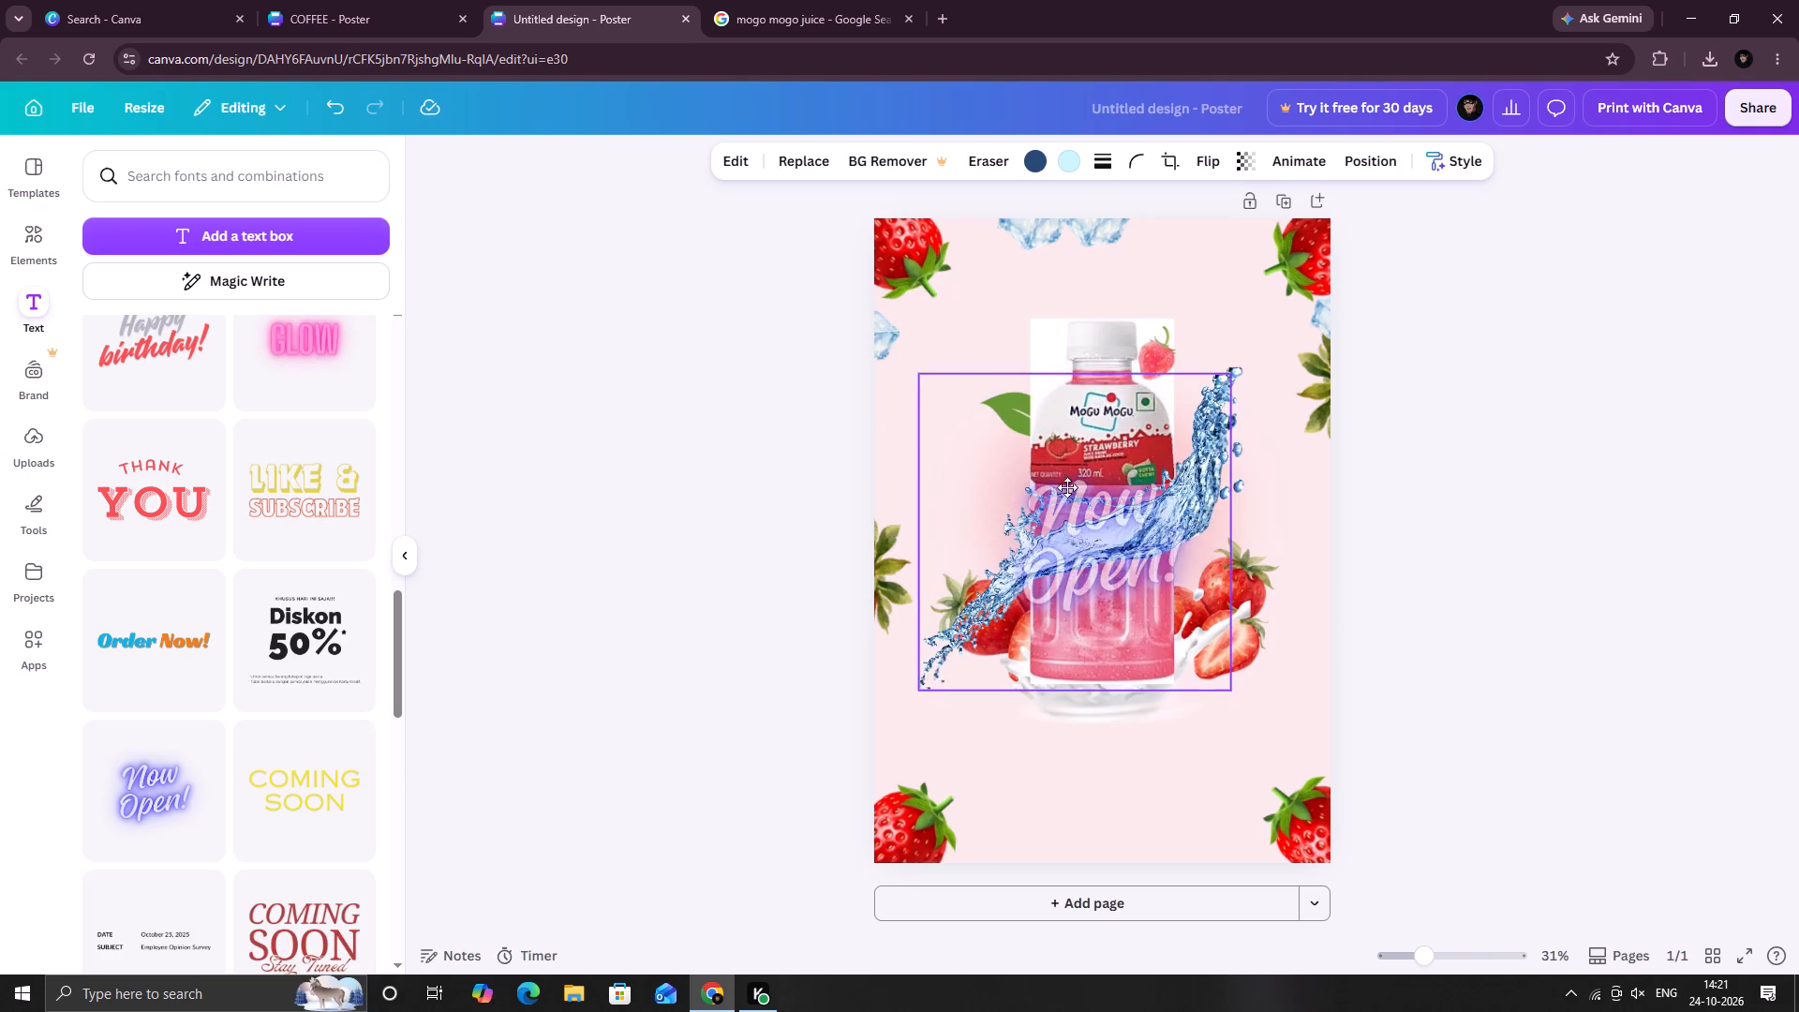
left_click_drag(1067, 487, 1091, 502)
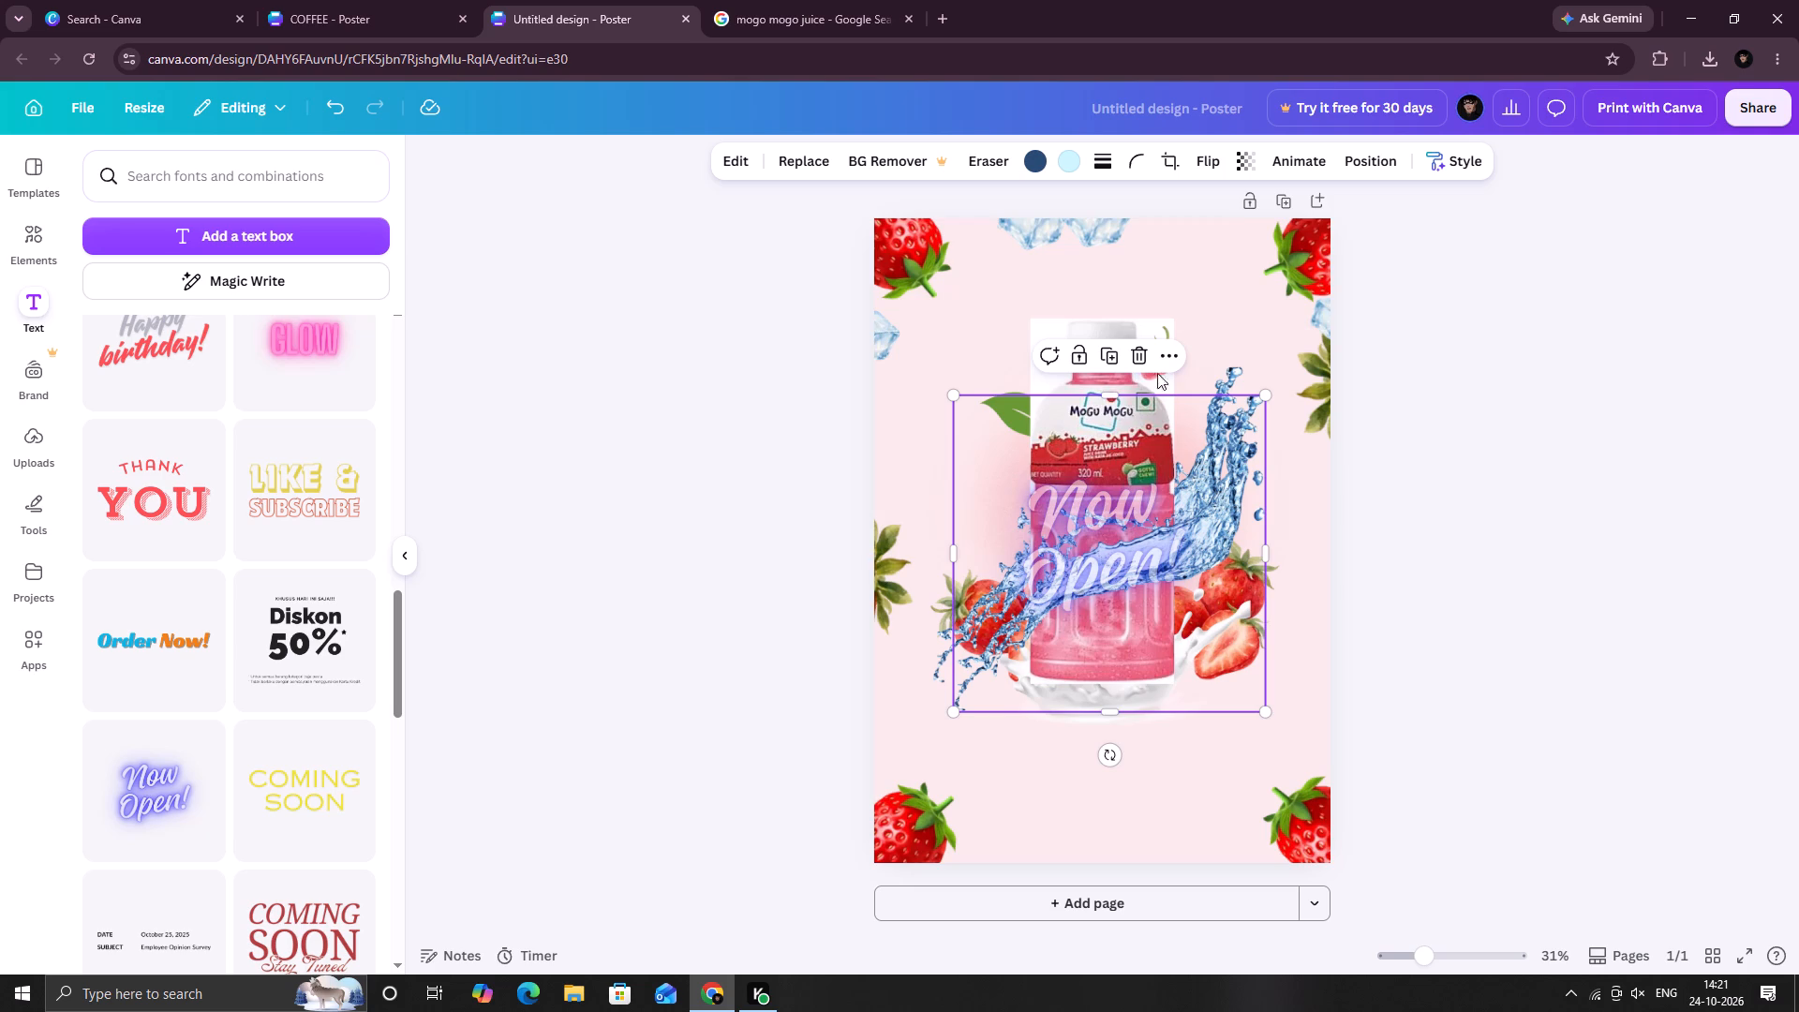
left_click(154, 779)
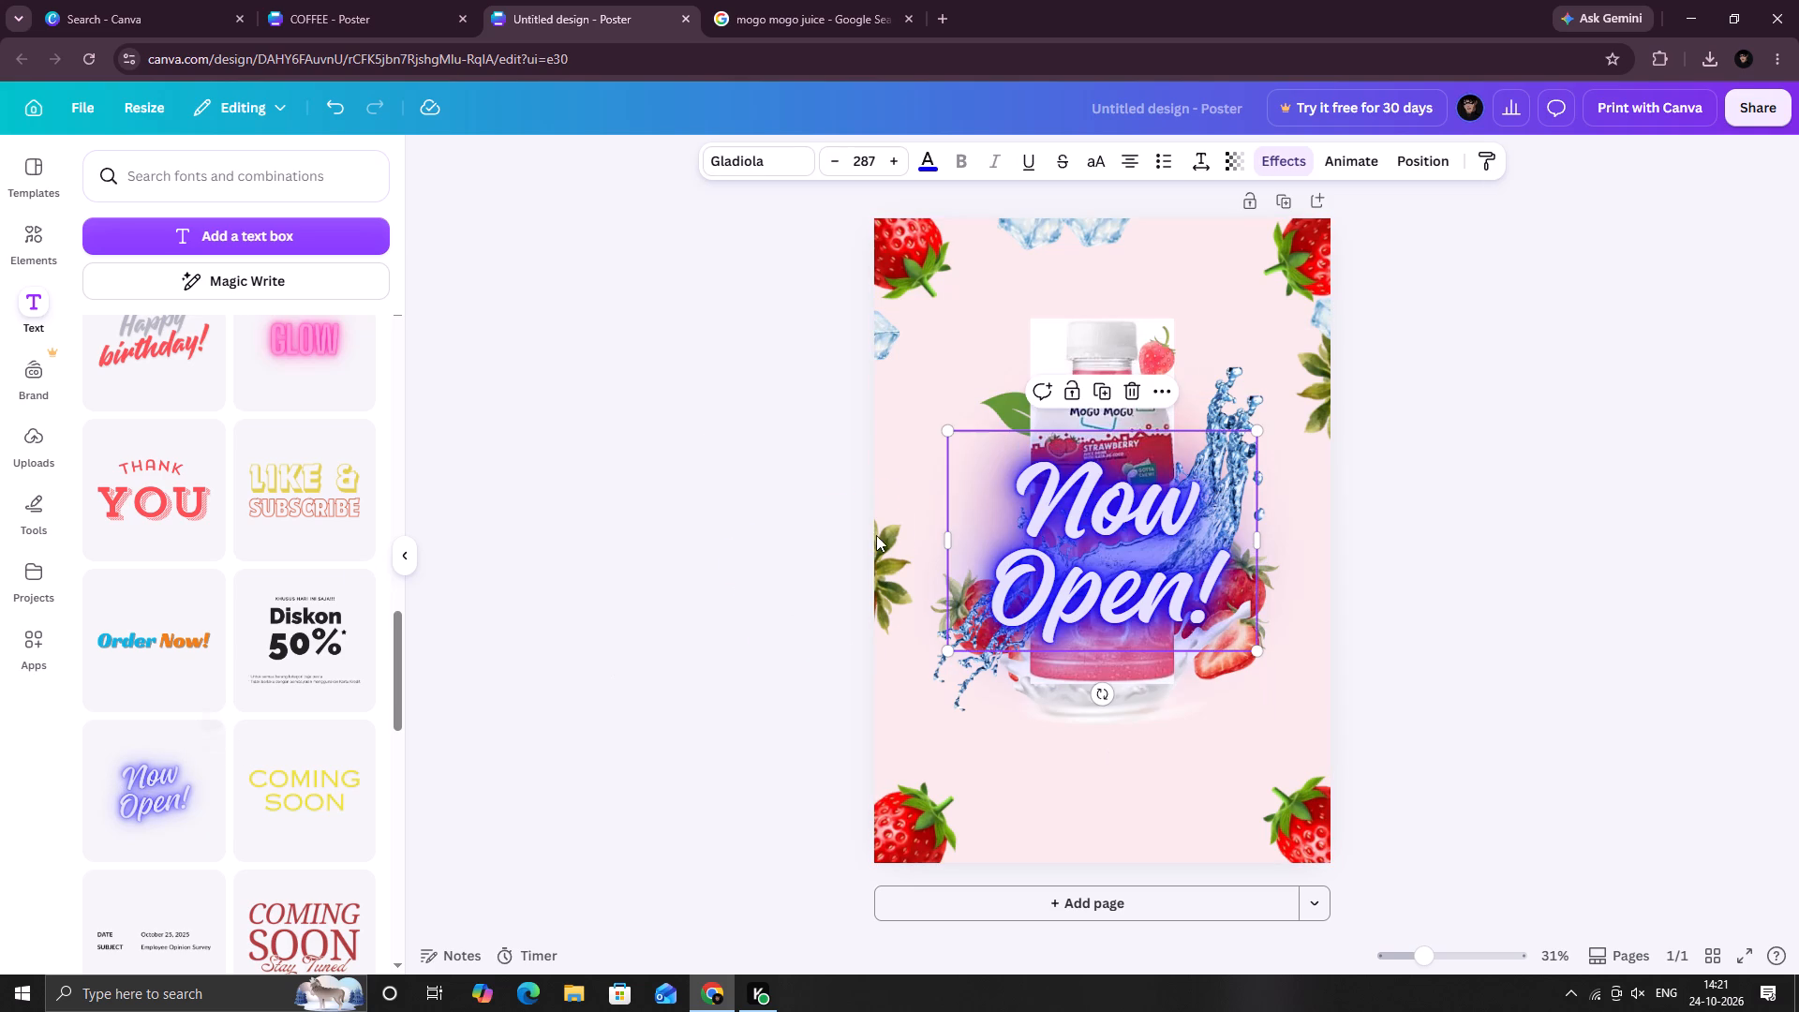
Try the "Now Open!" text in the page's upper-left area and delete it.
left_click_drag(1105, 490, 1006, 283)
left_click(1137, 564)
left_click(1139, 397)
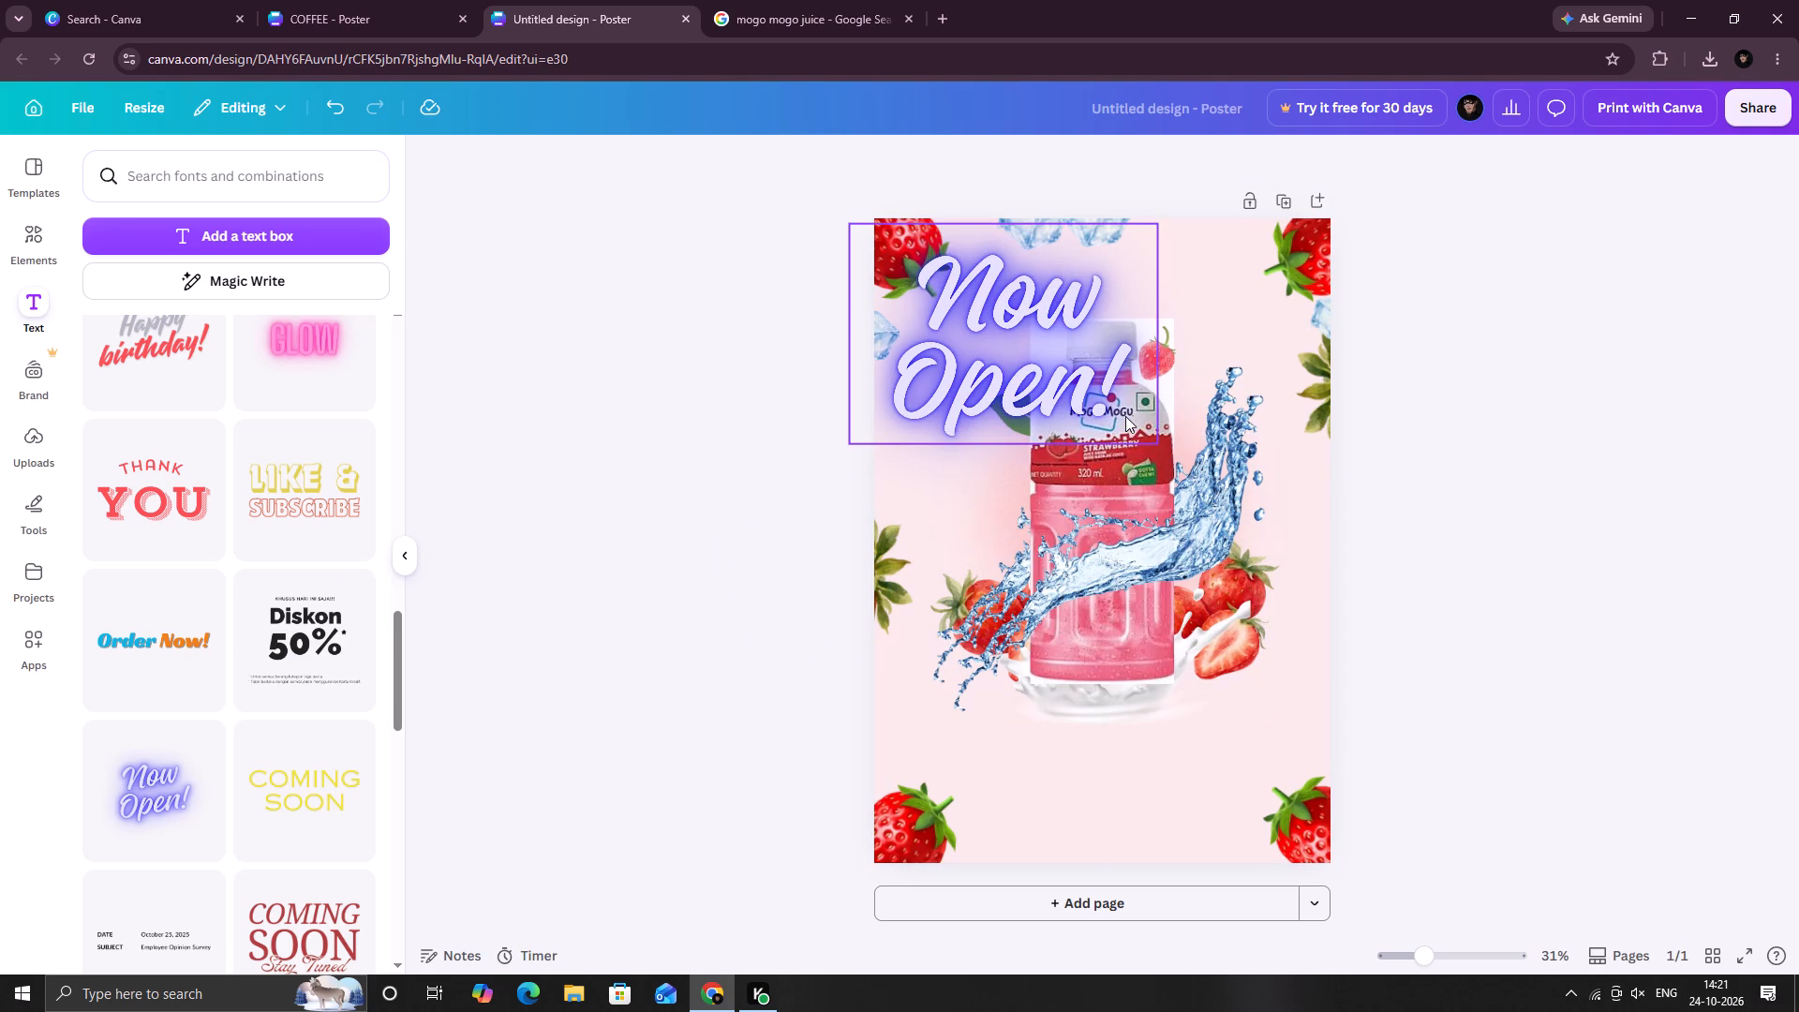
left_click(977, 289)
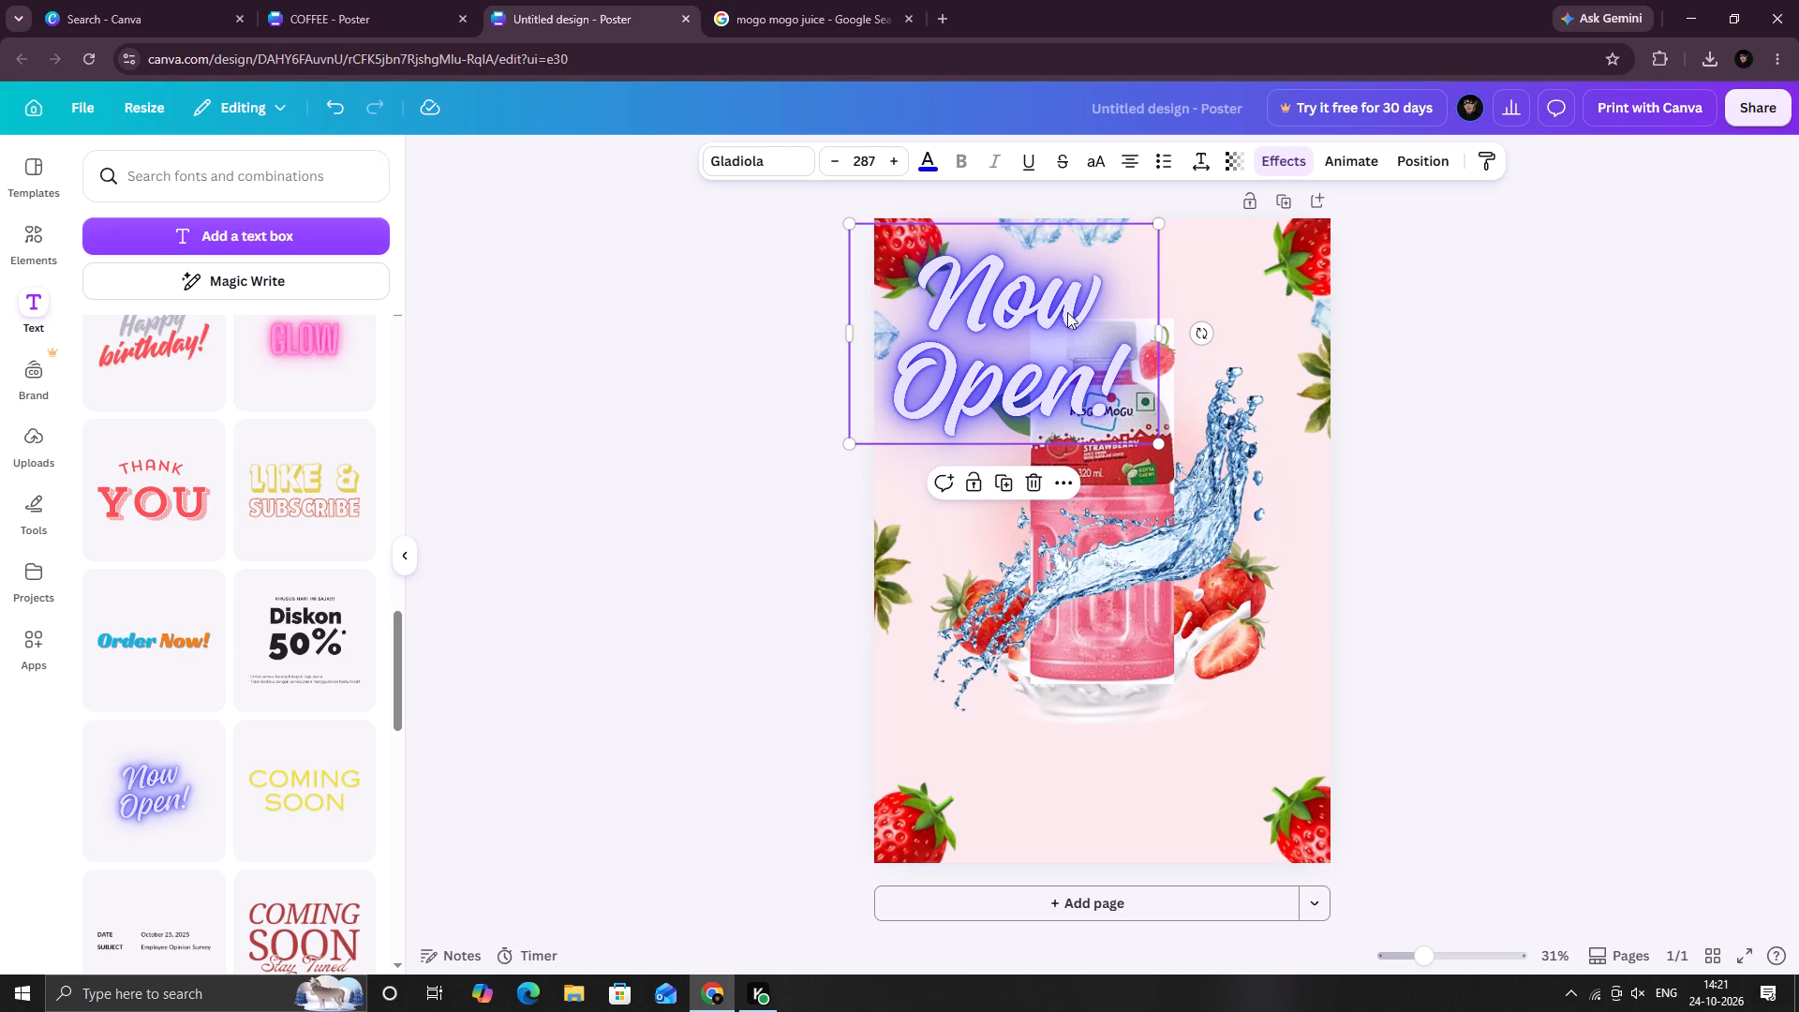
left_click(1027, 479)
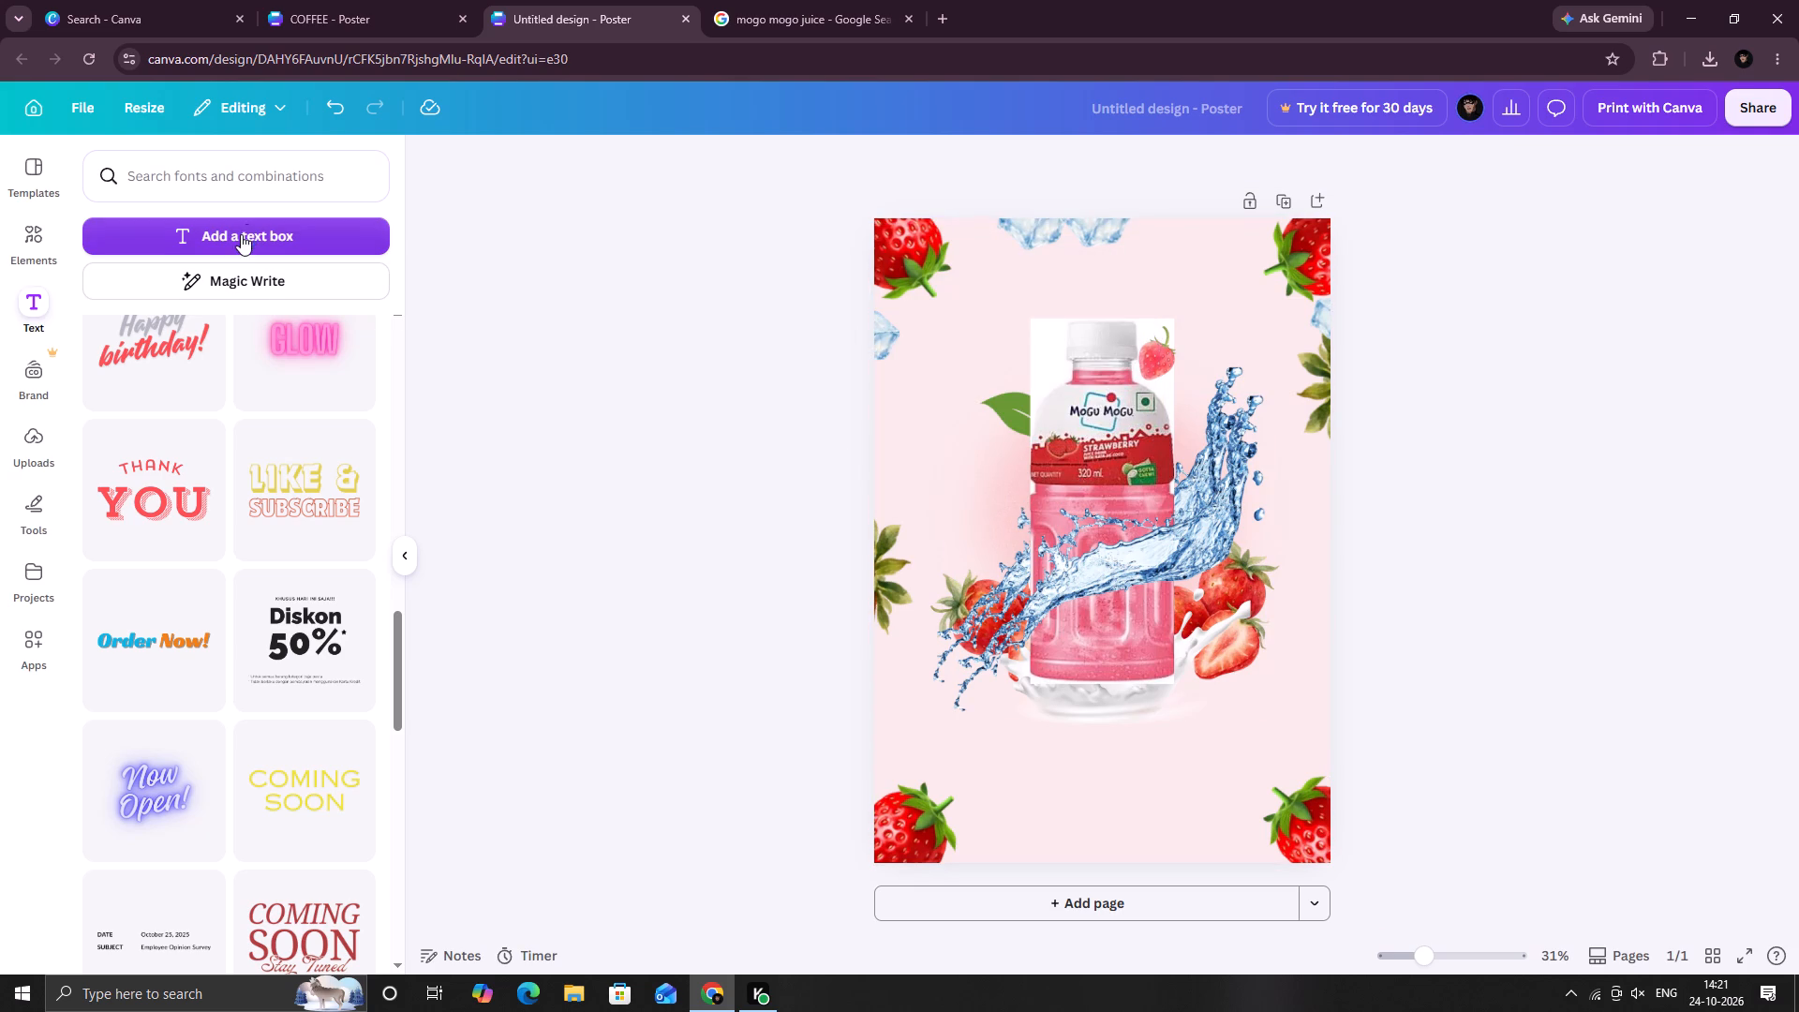
Add a plain text box and place it on the page's upper-left area, just above the bottle cap.
left_click(241, 234)
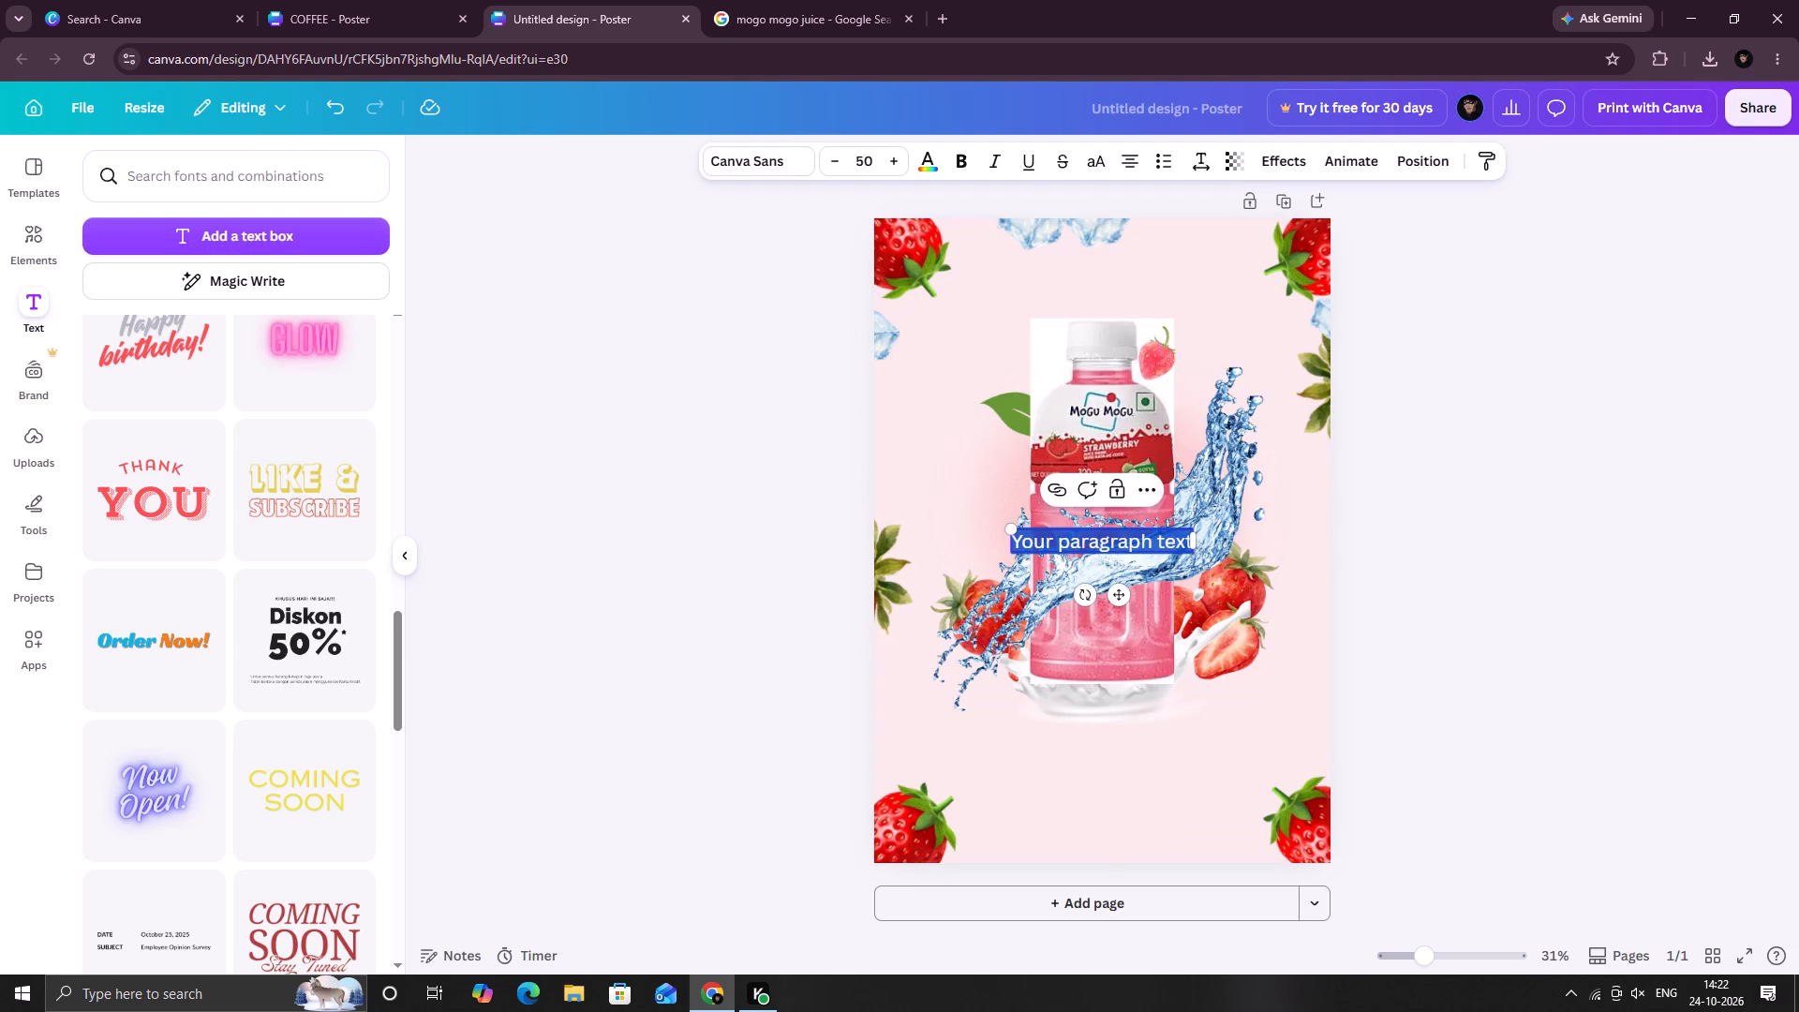
left_click_drag(1052, 438, 1053, 420)
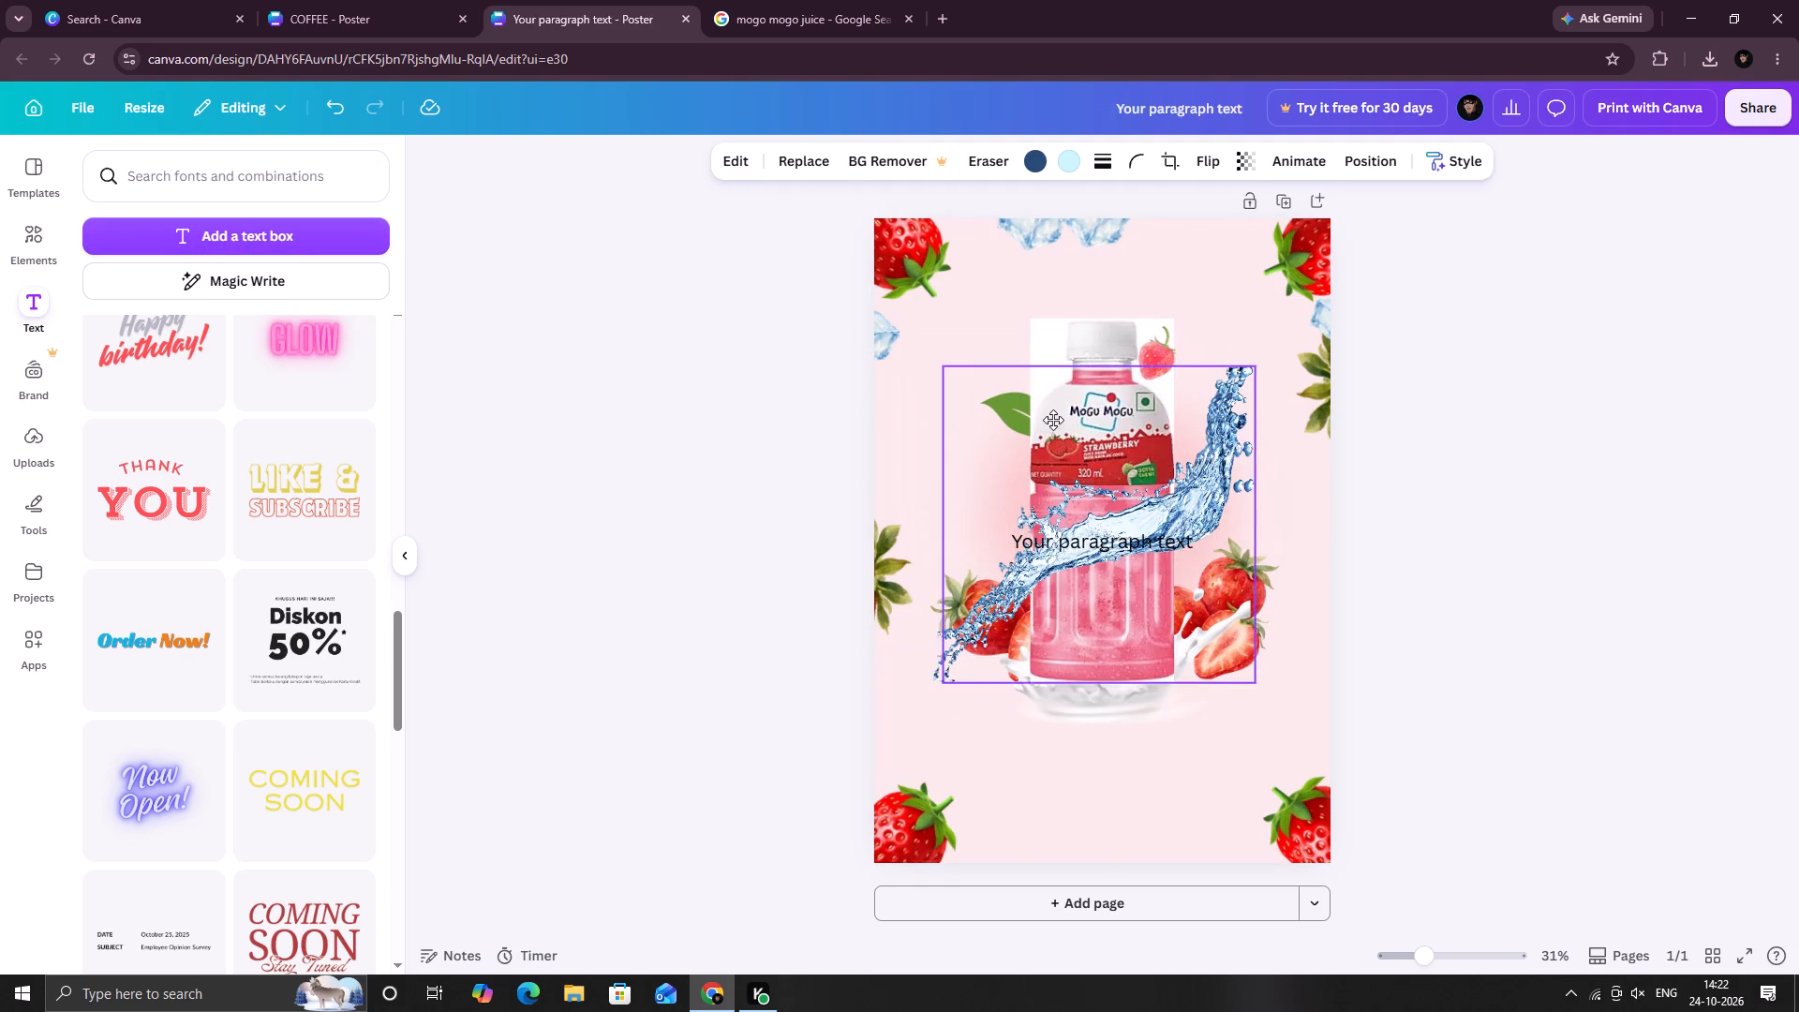
left_click_drag(1053, 420, 1036, 423)
left_click(1085, 548)
left_click_drag(1083, 539, 983, 301)
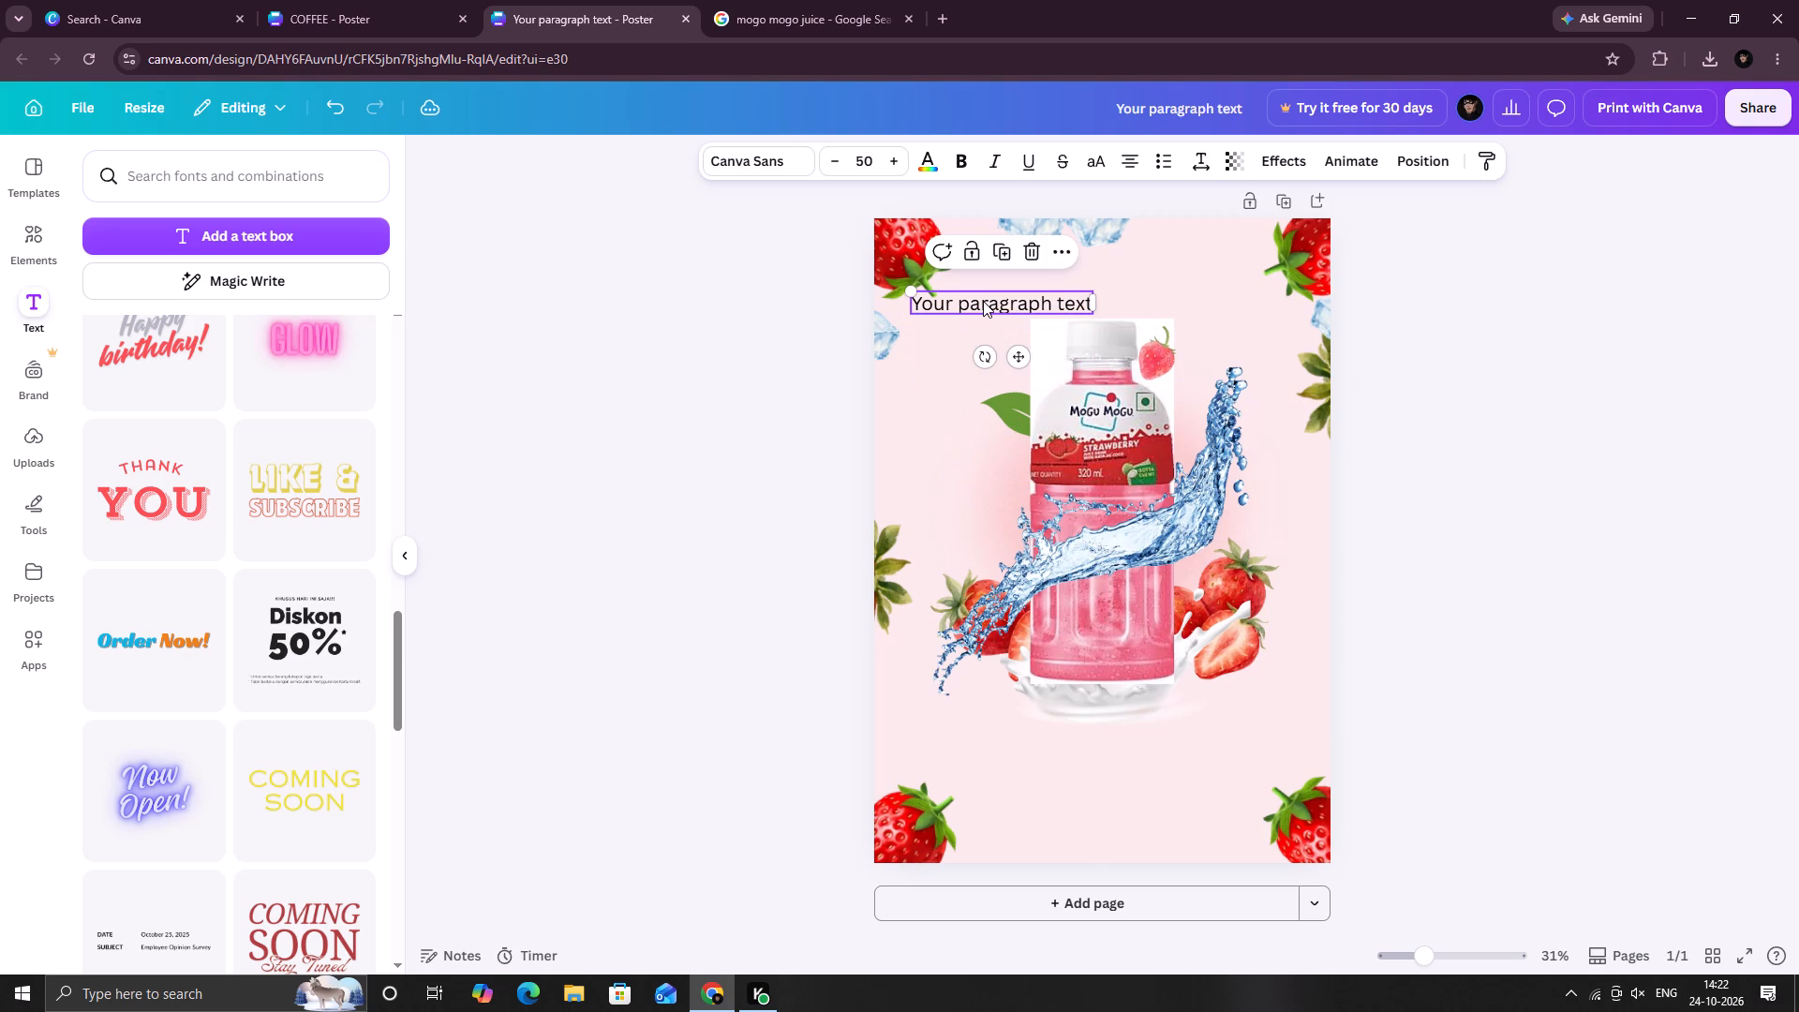
Replace the placeholder text with "FRESH JUICE", splitting the two words onto separate lines.
left_click(1045, 298)
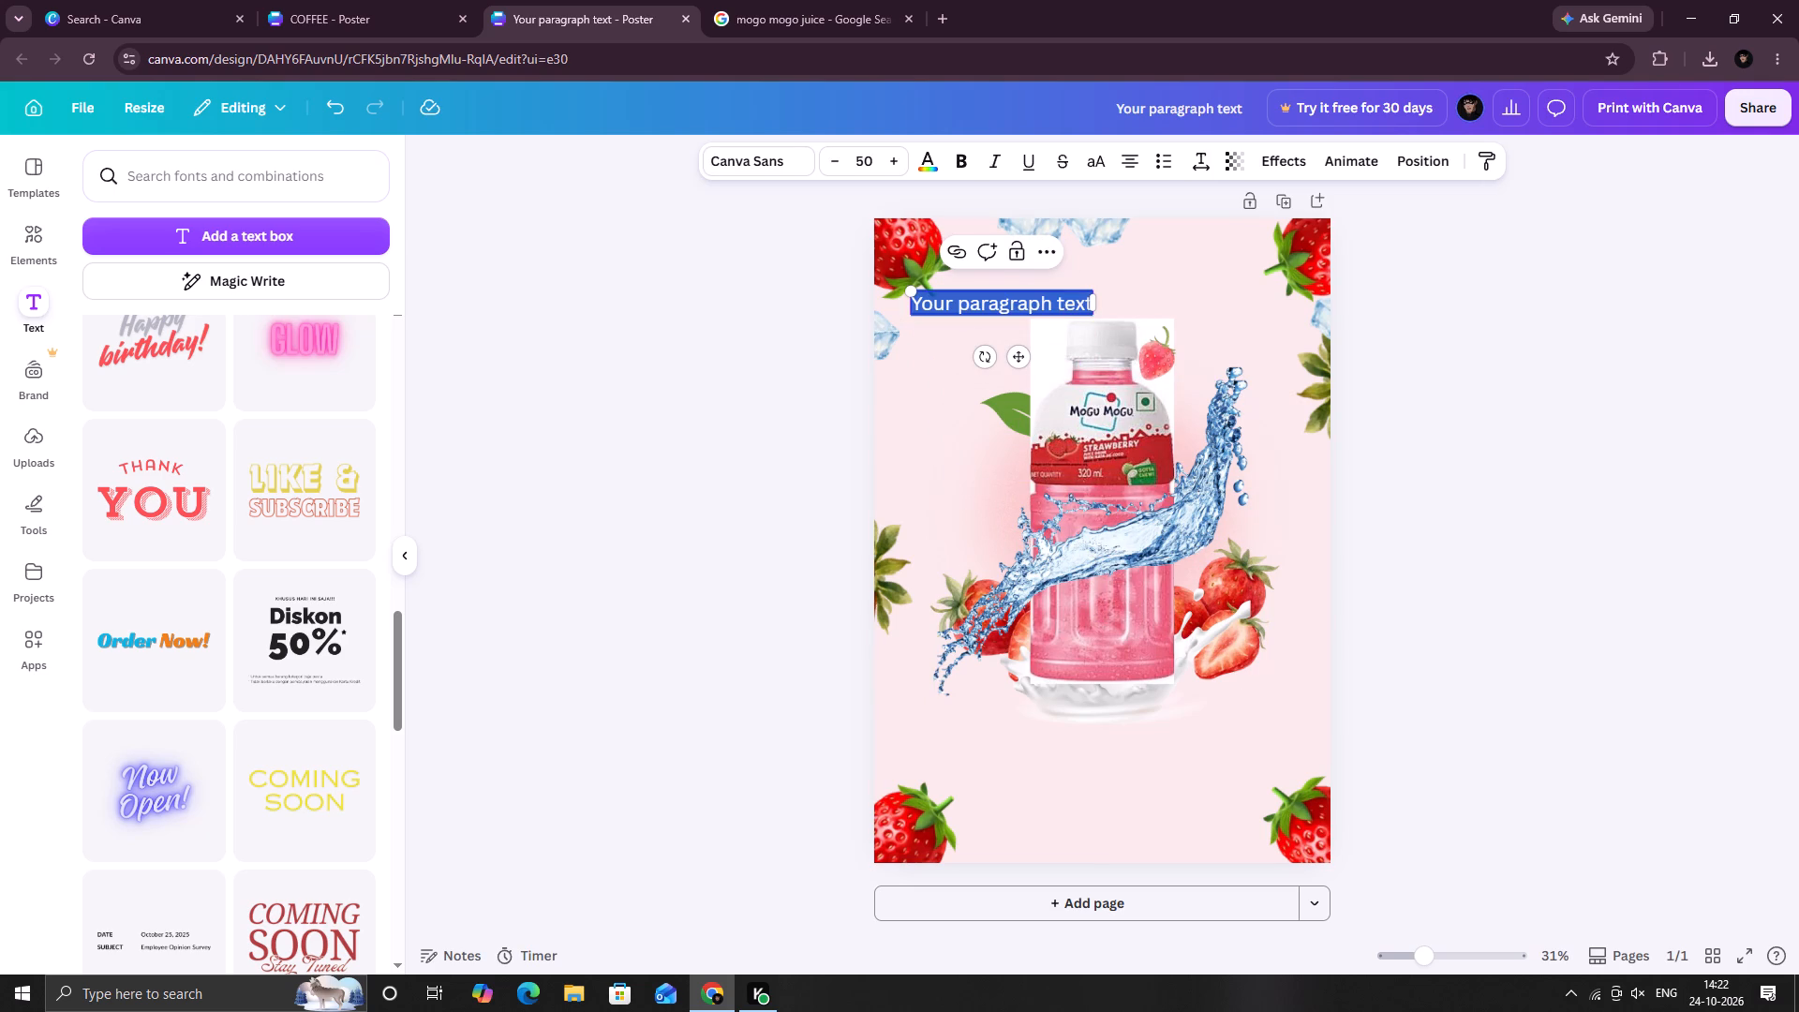
key("BackSpace")
type("JU")
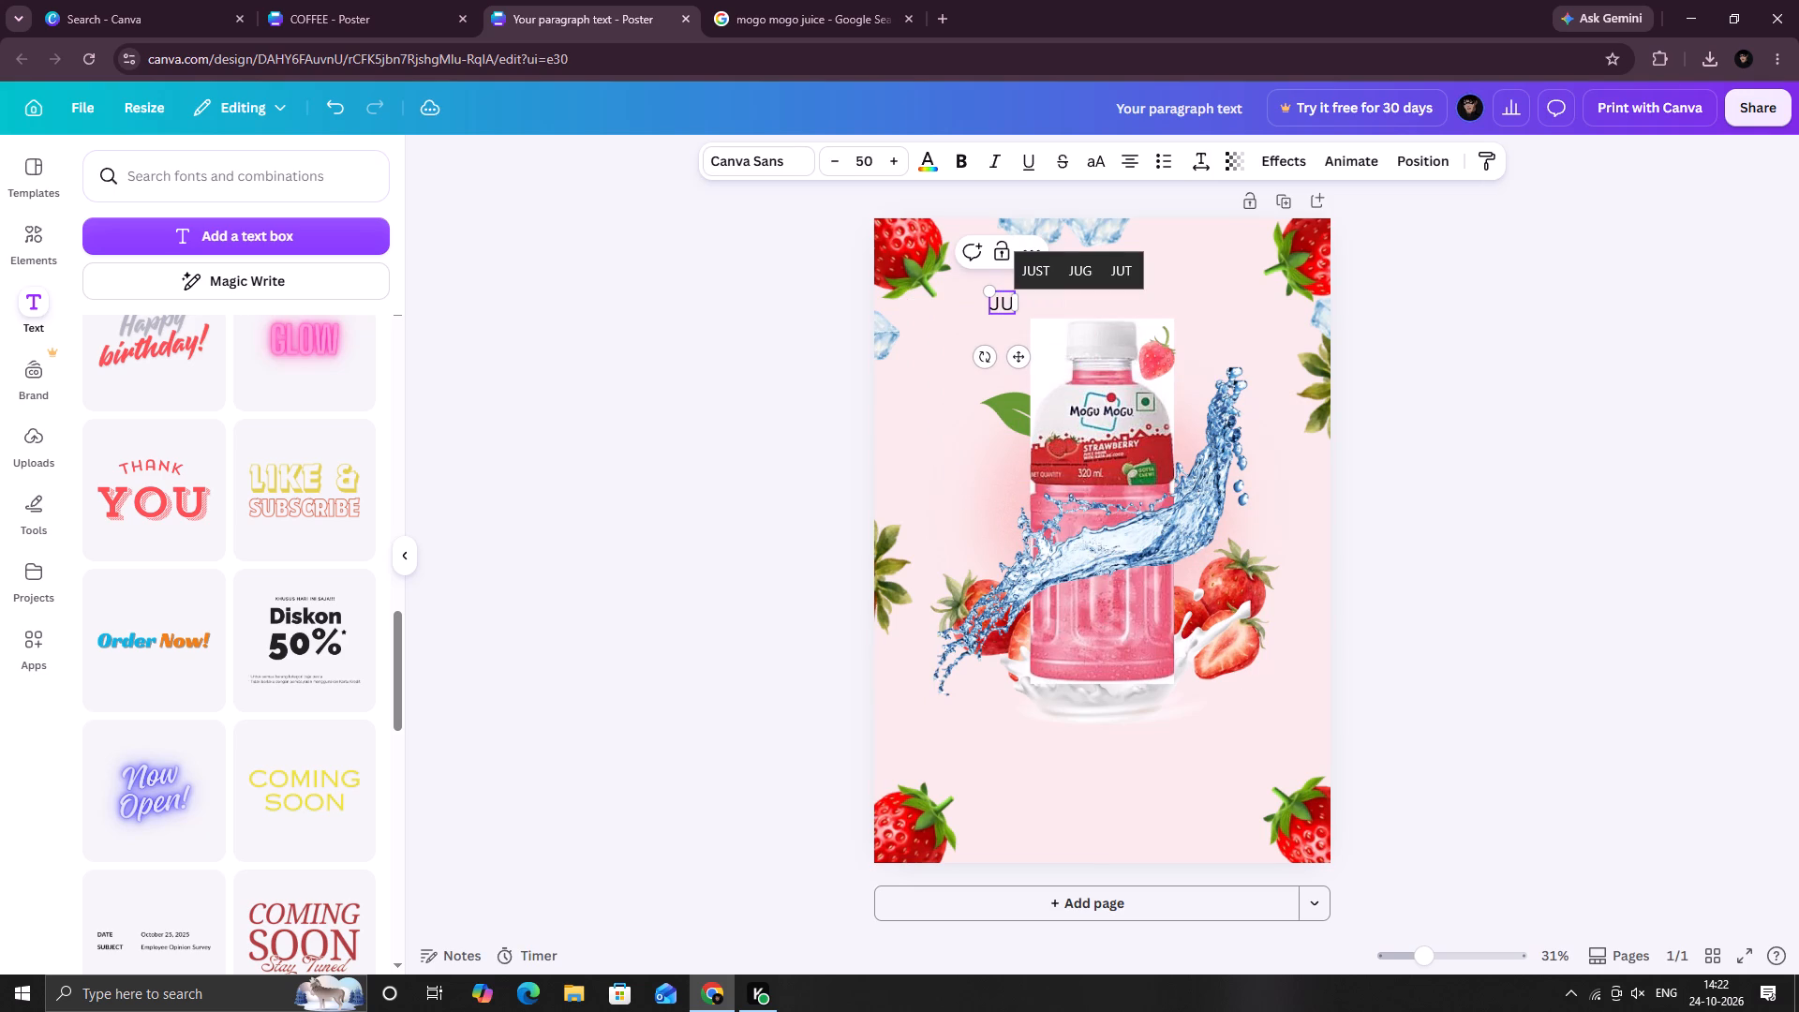
key("shift+i")
key("shift+BackSpace")
key("shift+BackSpace")
key("shift+BackSpace")
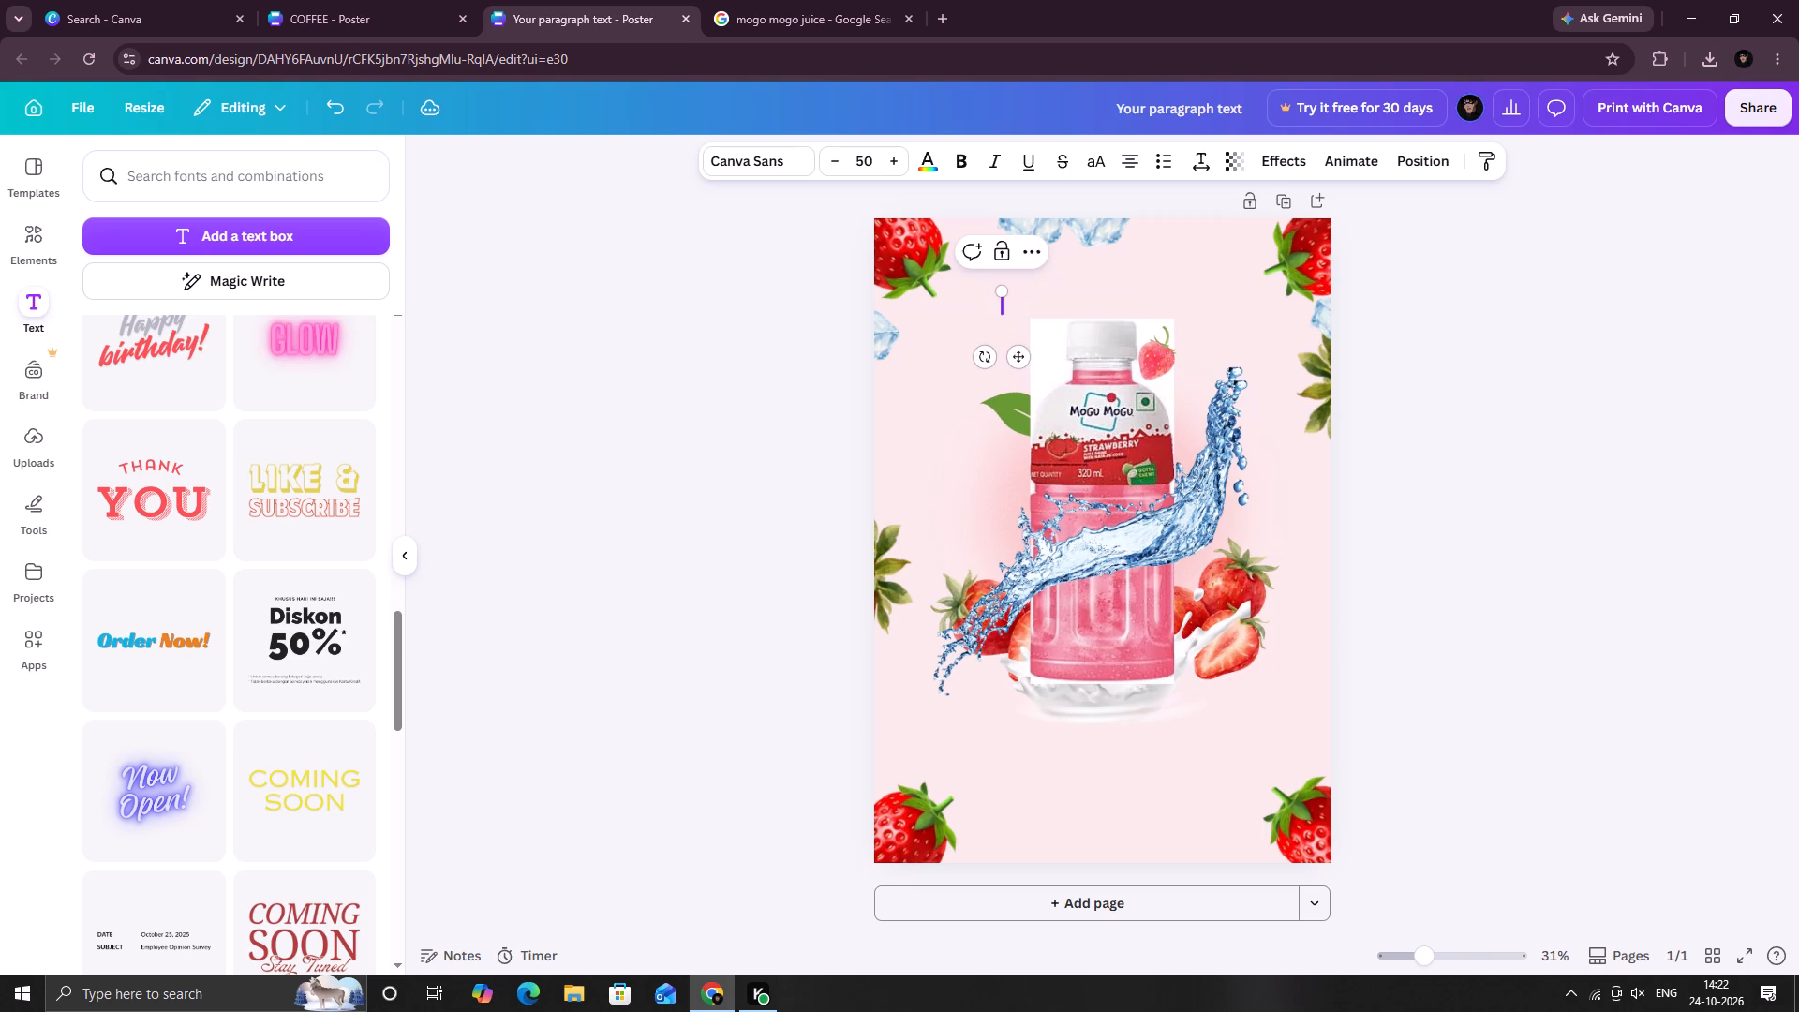
type("FRESH JUICE")
key("space")
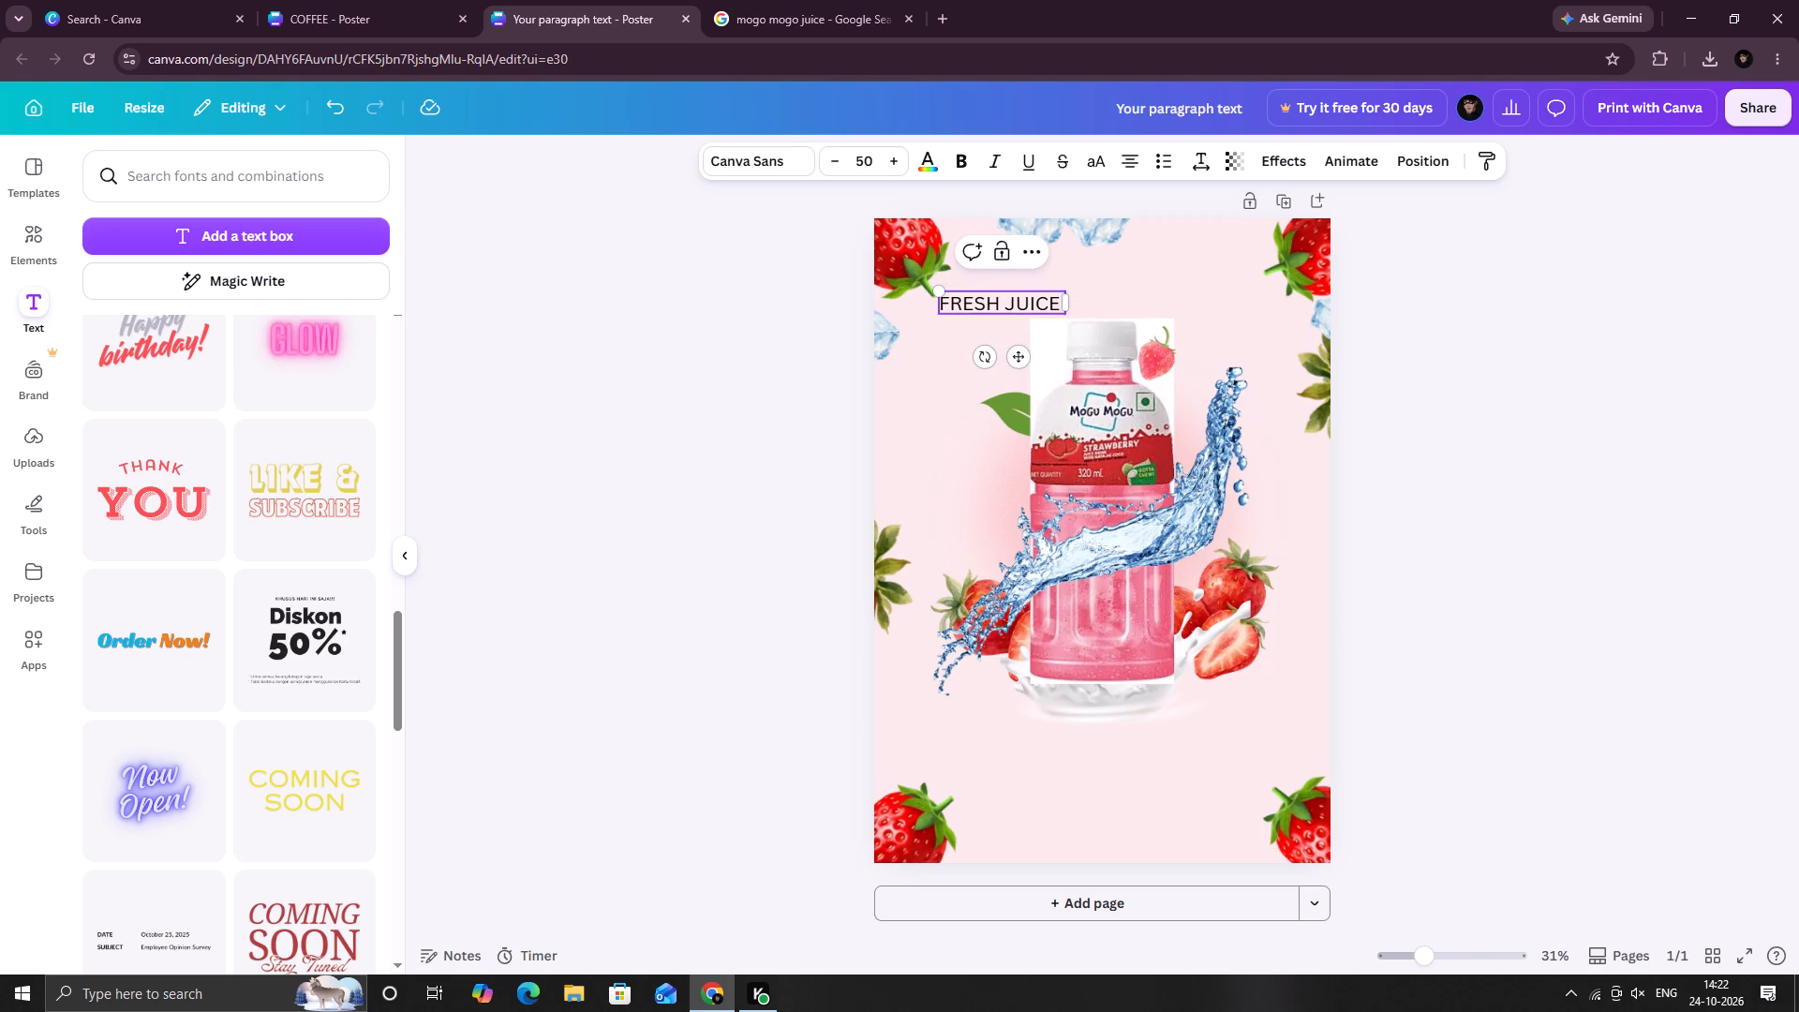
left_click(1009, 302)
key("shift+Return")
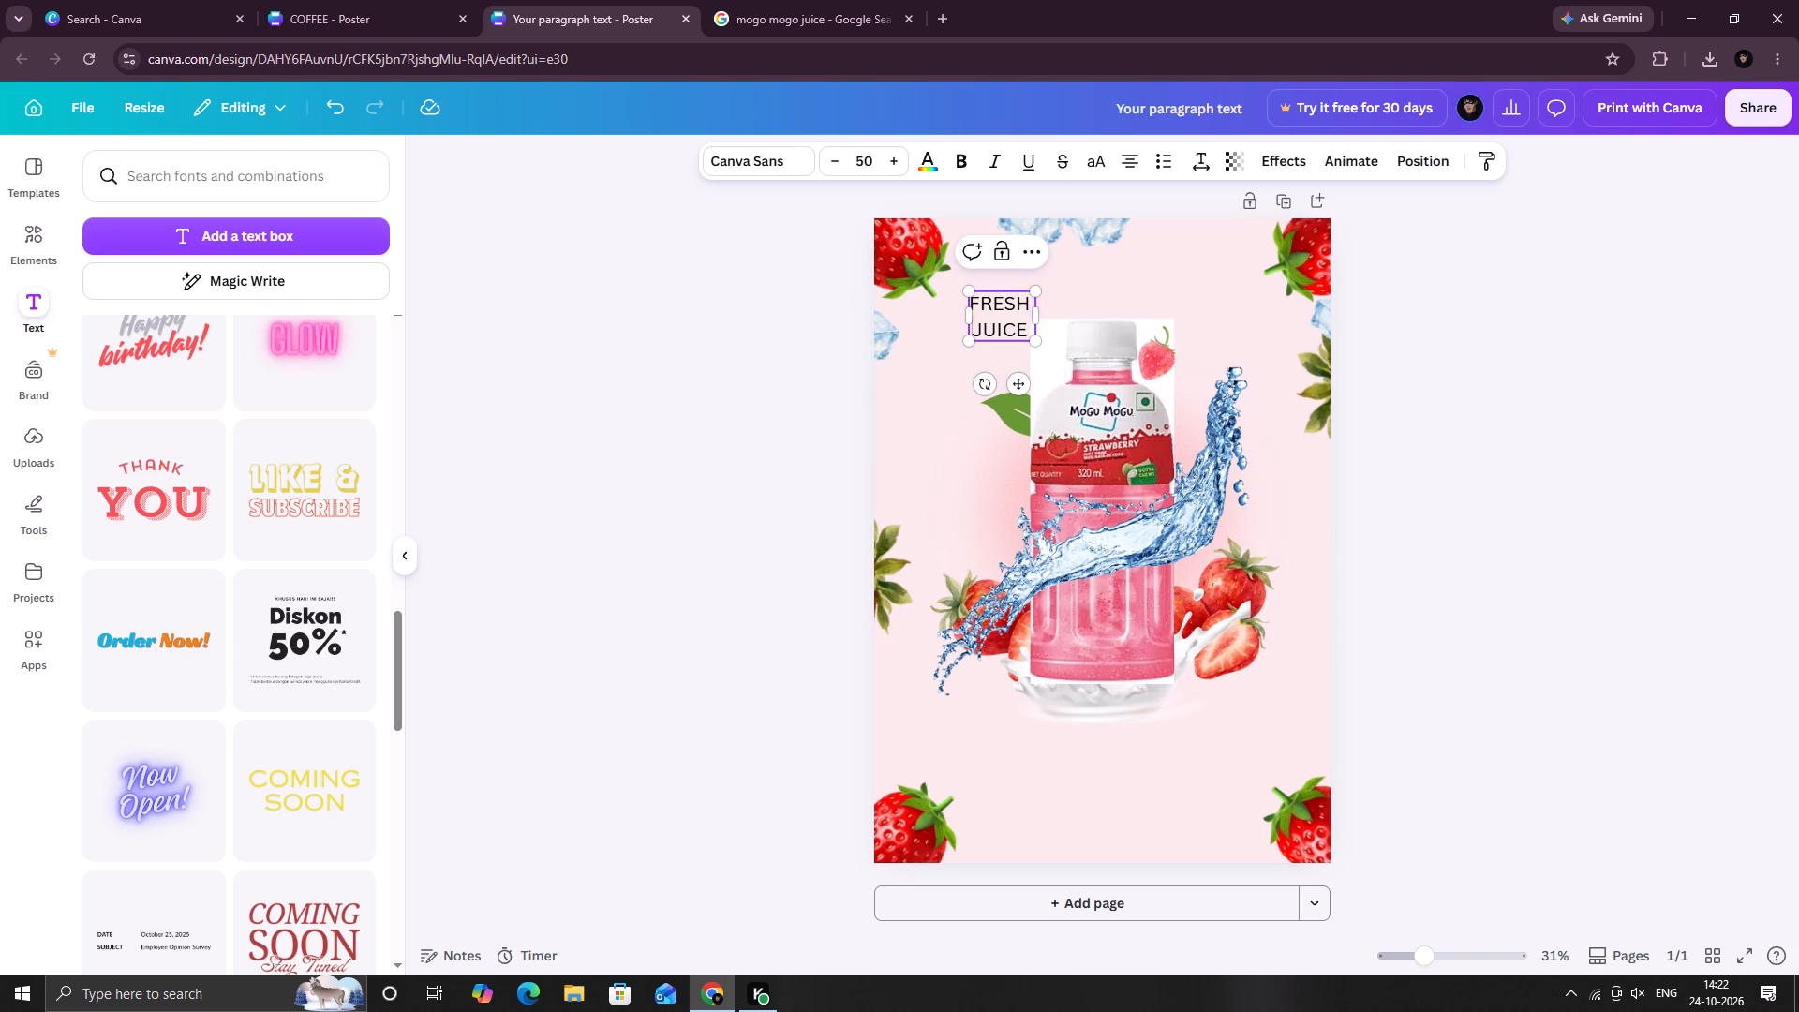
Make the word "FRESH" bold and increase its font size to 70.
left_click_drag(1026, 298, 956, 296)
left_click(995, 299)
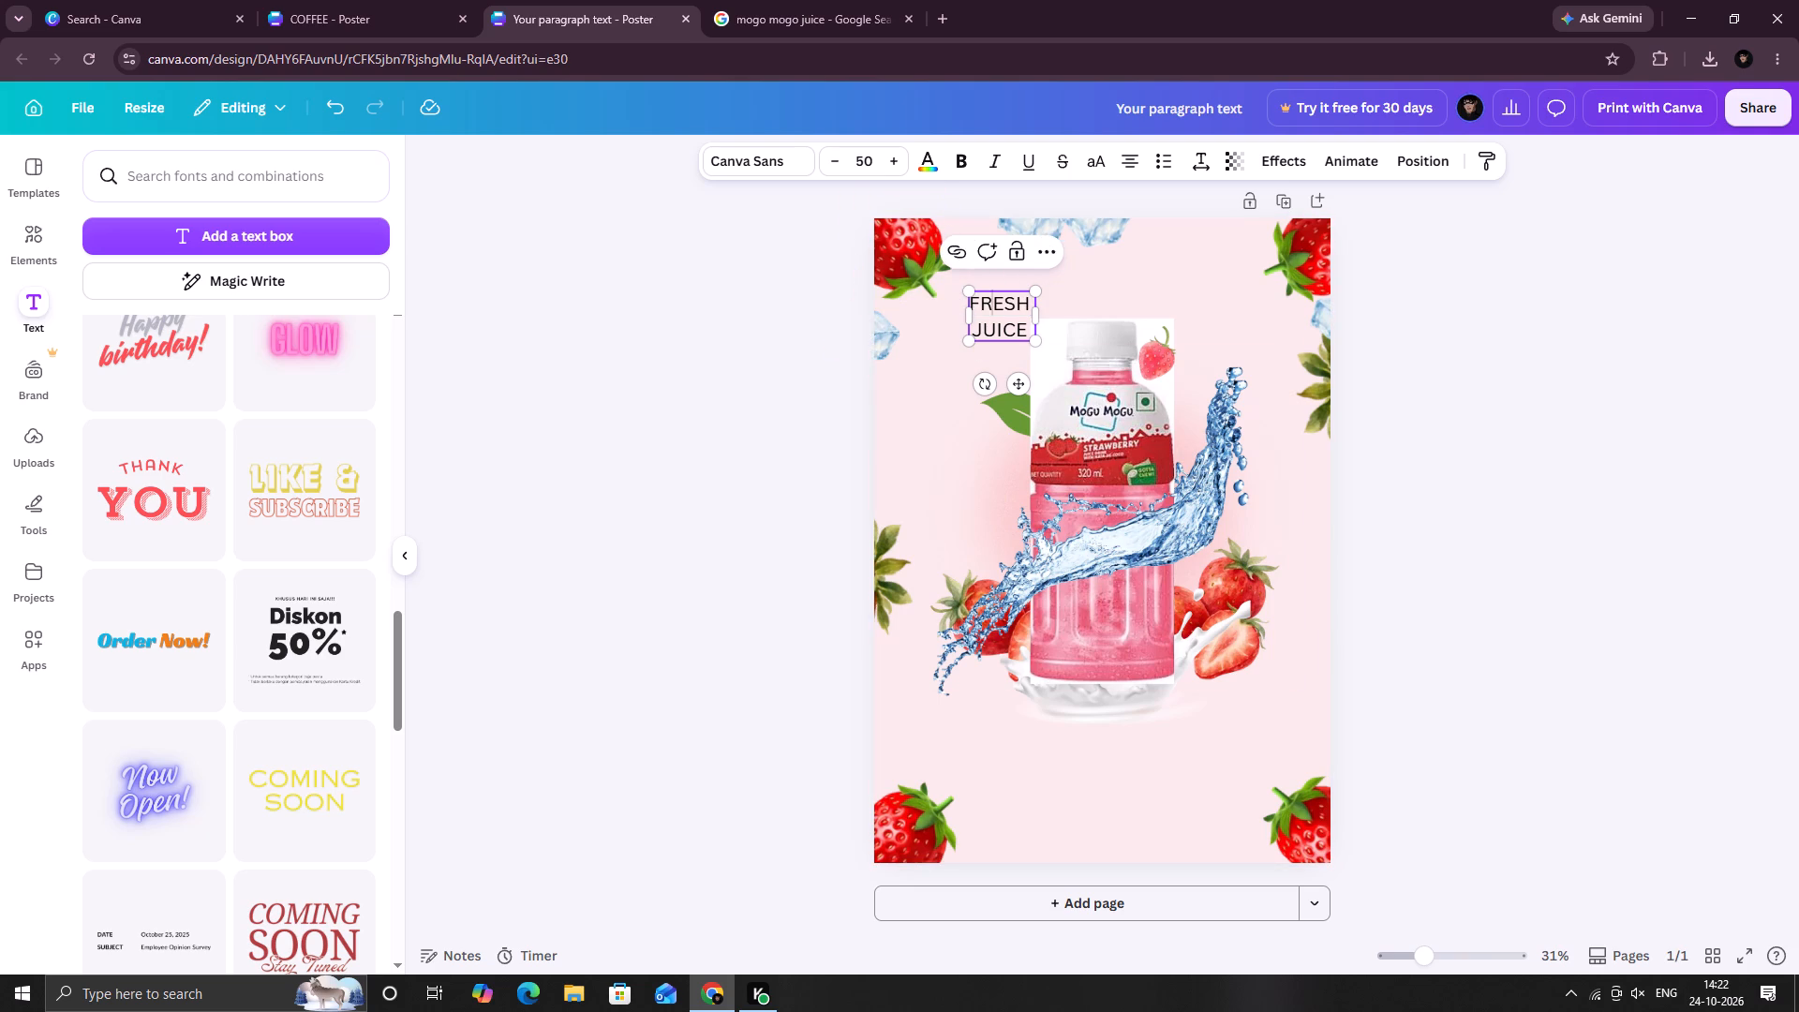
left_click_drag(1026, 304, 963, 300)
left_click(788, 171)
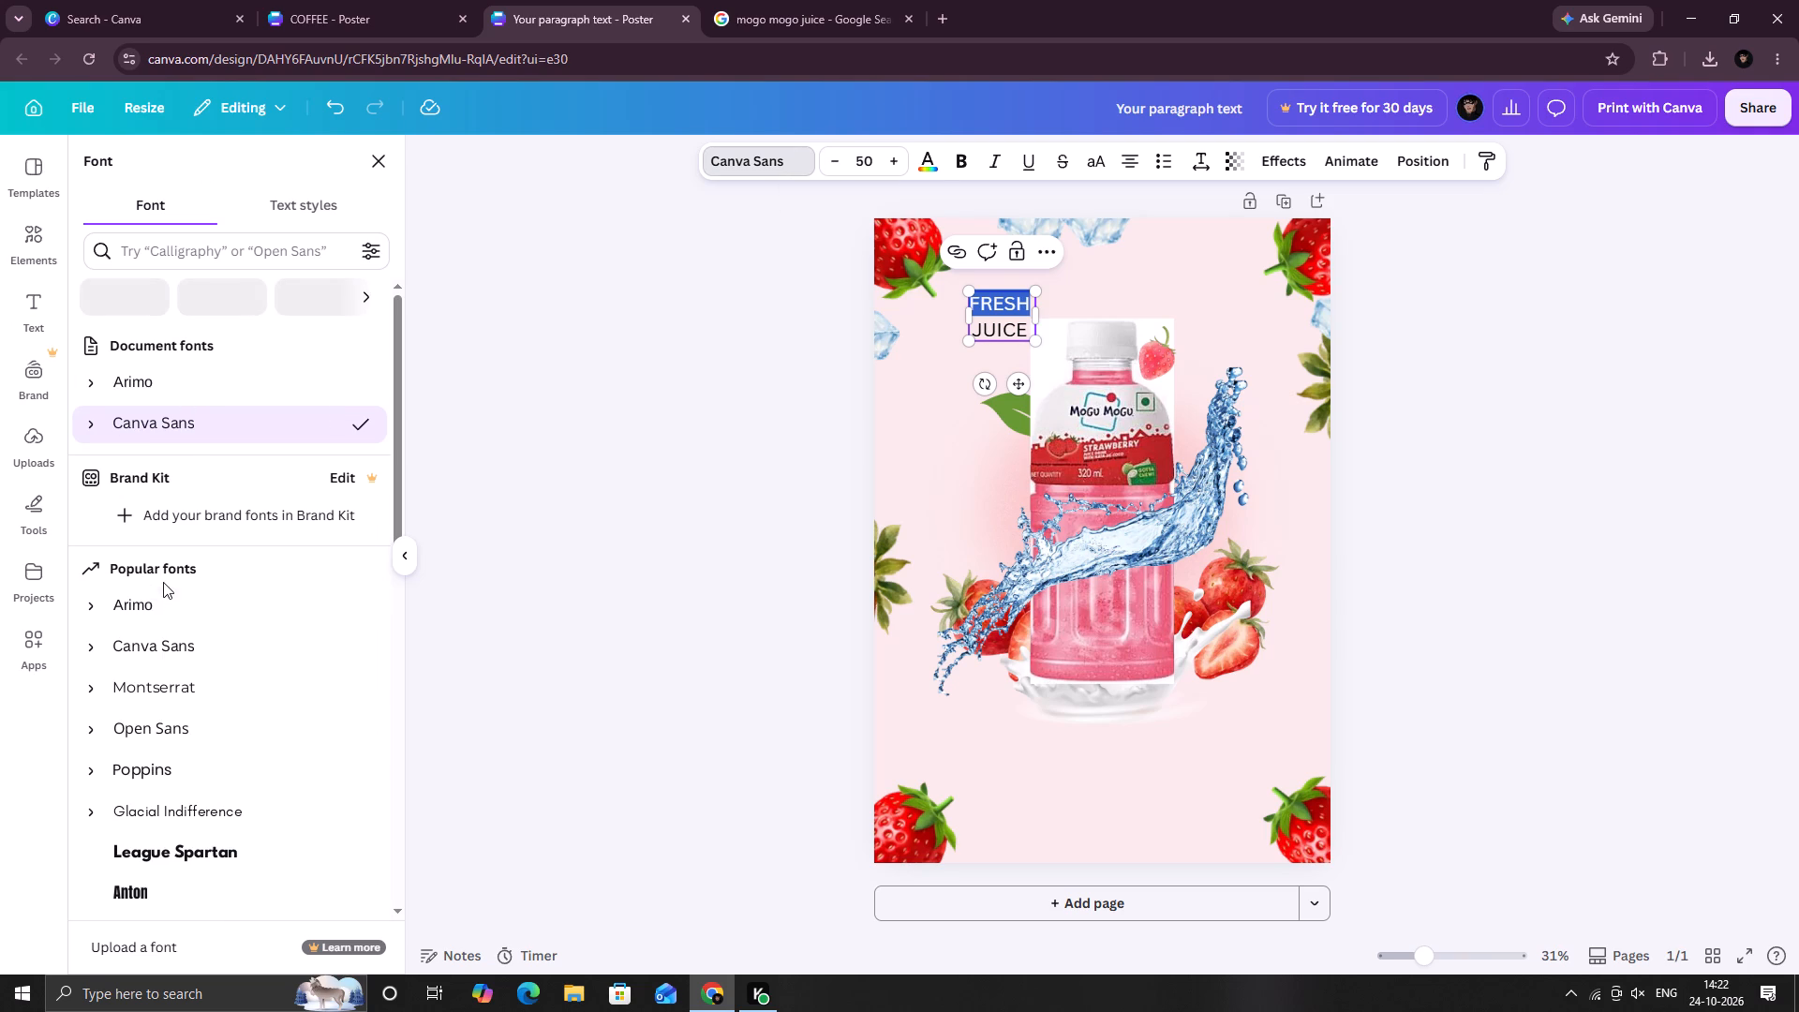
left_click(957, 165)
triple_click(893, 157)
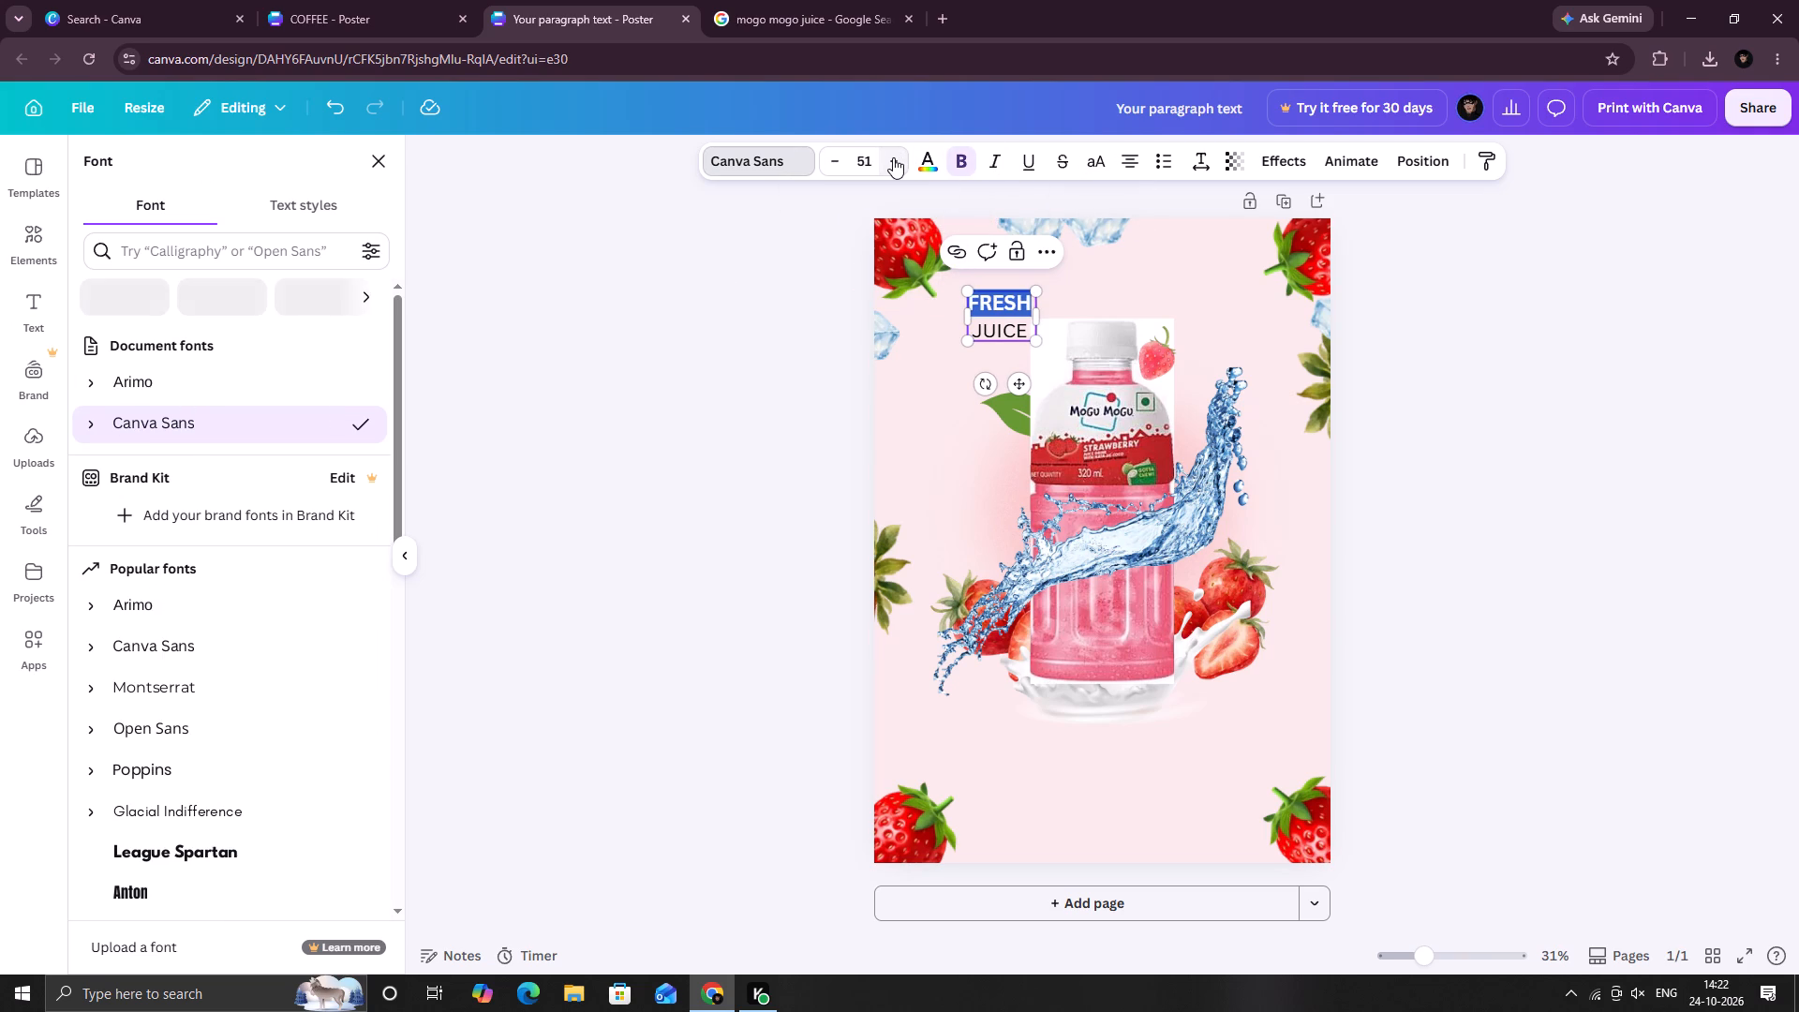
triple_click(893, 157)
triple_click(893, 157)
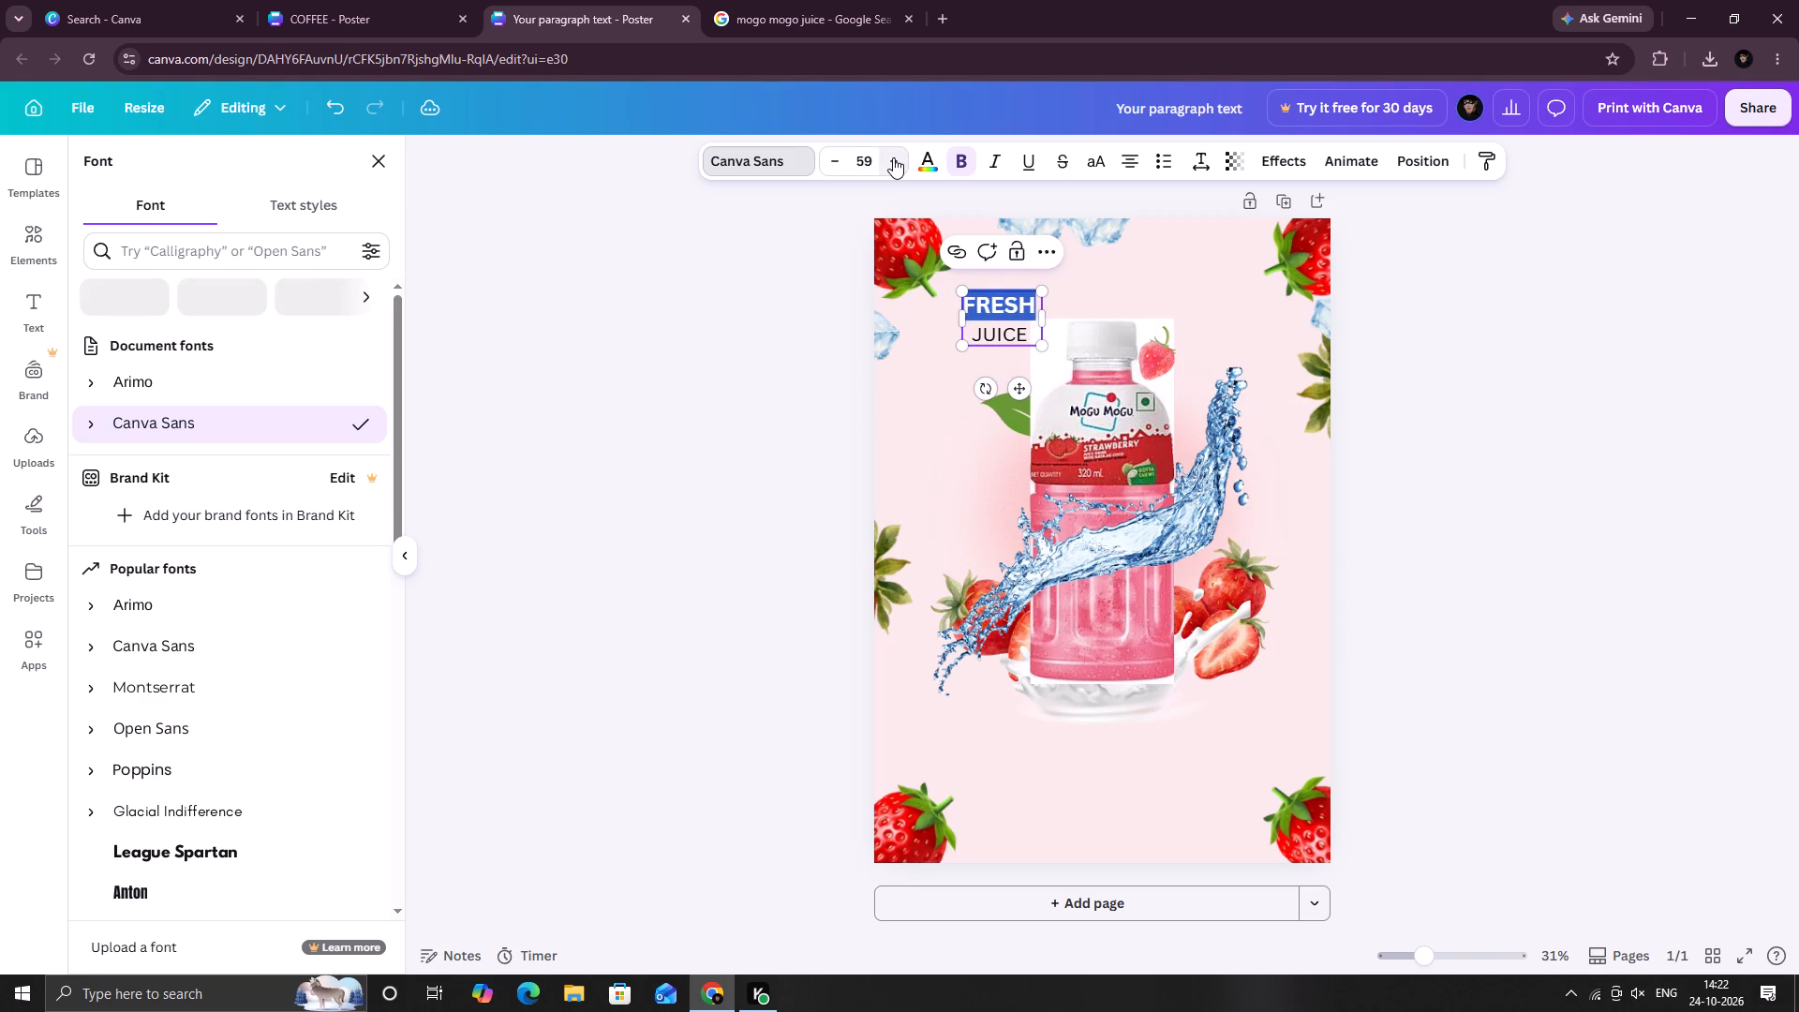
triple_click(893, 157)
triple_click(893, 157)
triple_click(893, 157)
left_click(893, 157)
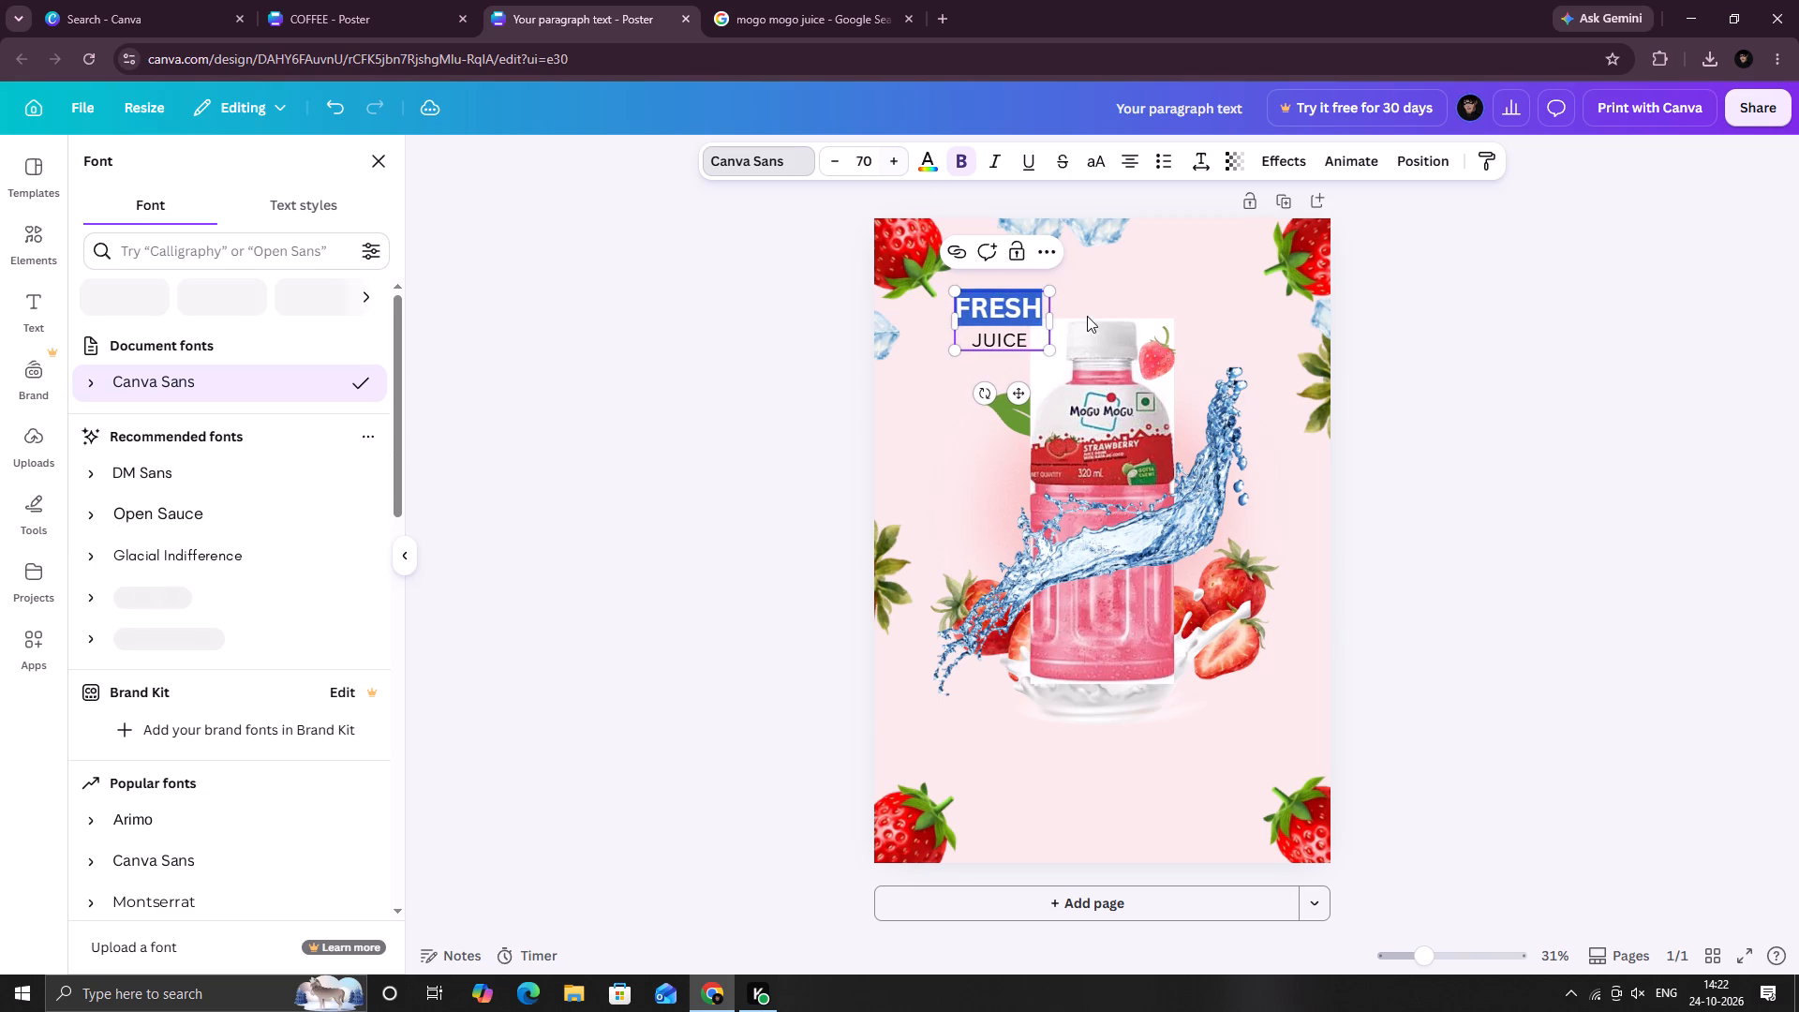
Try League Spartan on the word "FRESH" and settle on the Anton font.
right_click(1004, 309)
left_click(996, 306)
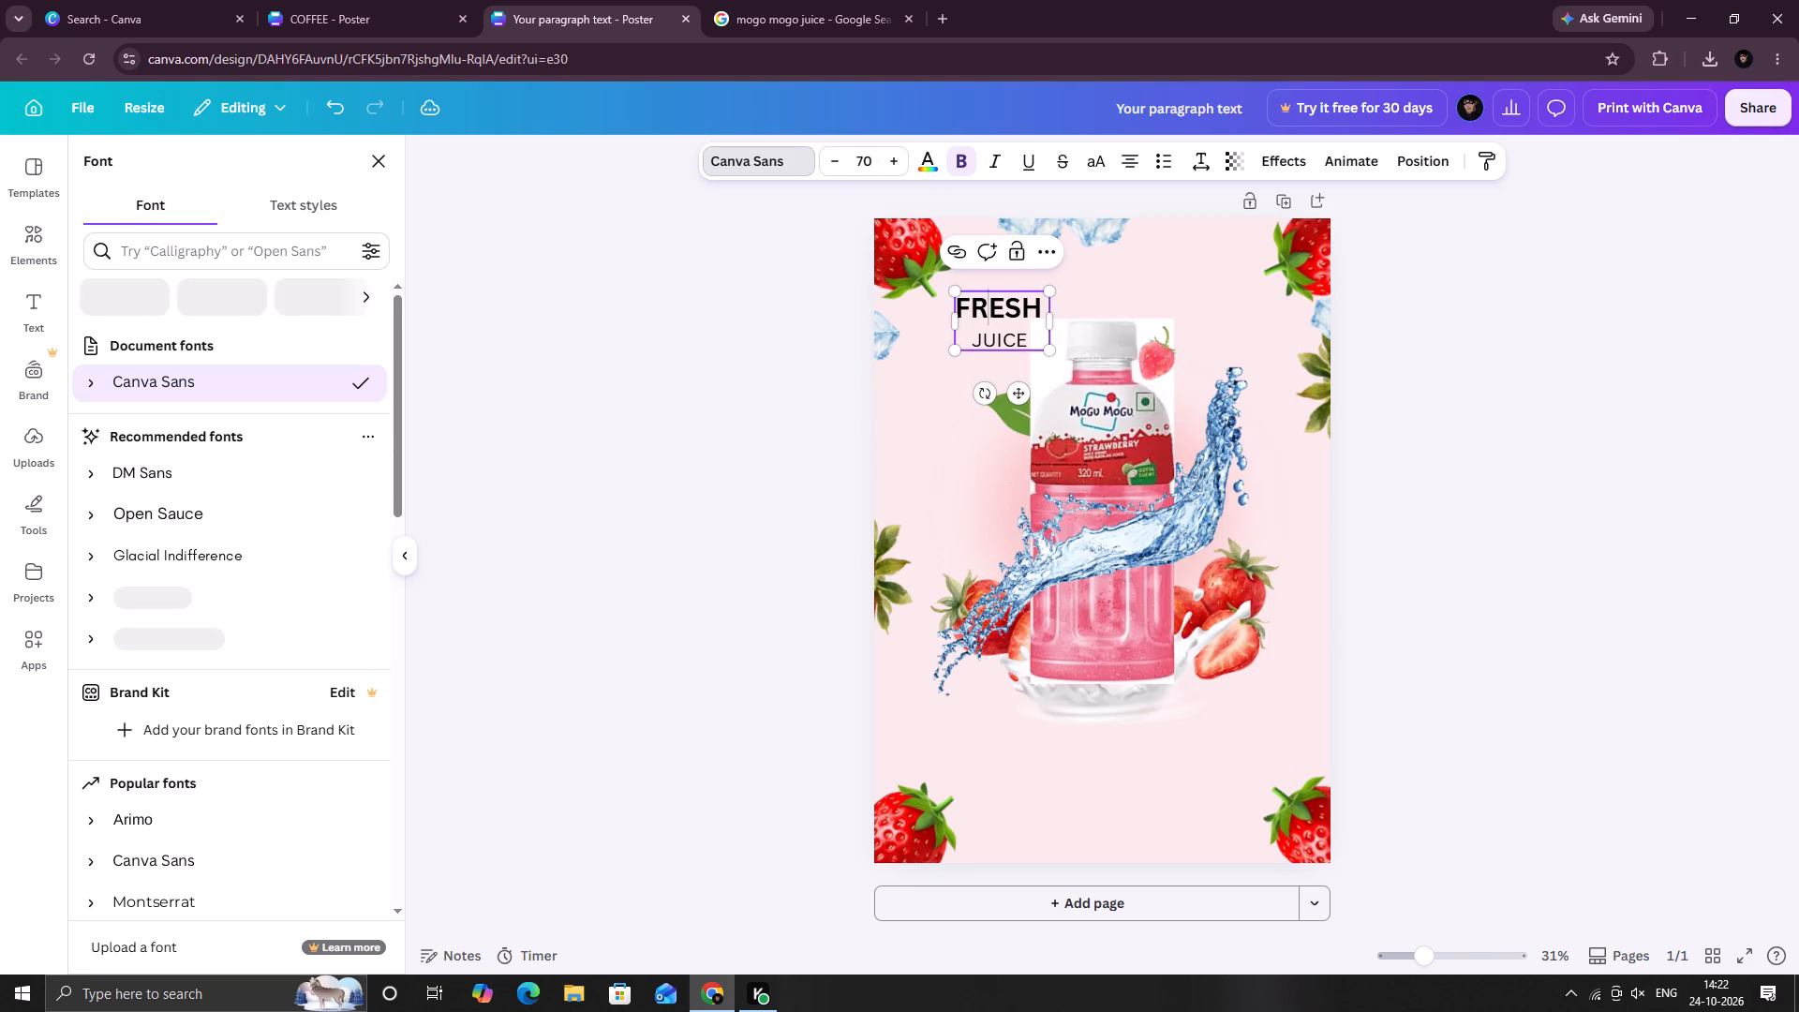
left_click_drag(1045, 305, 984, 305)
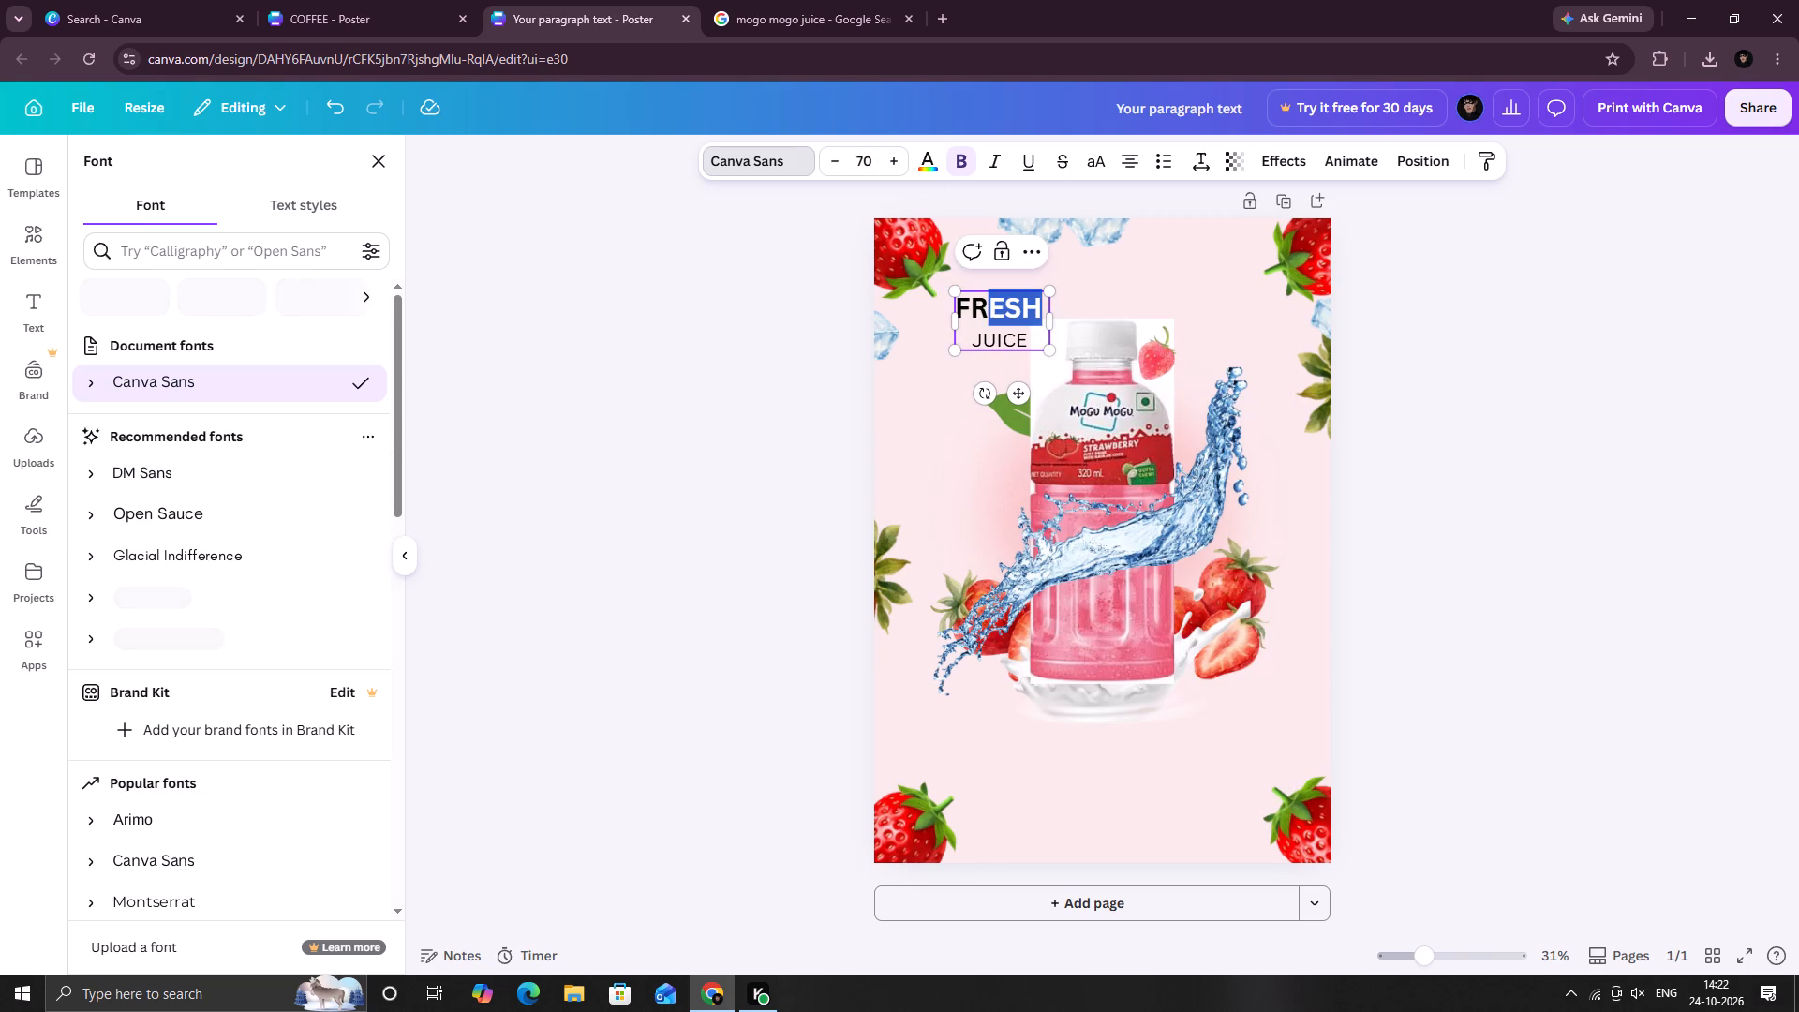
left_click_drag(984, 305, 955, 305)
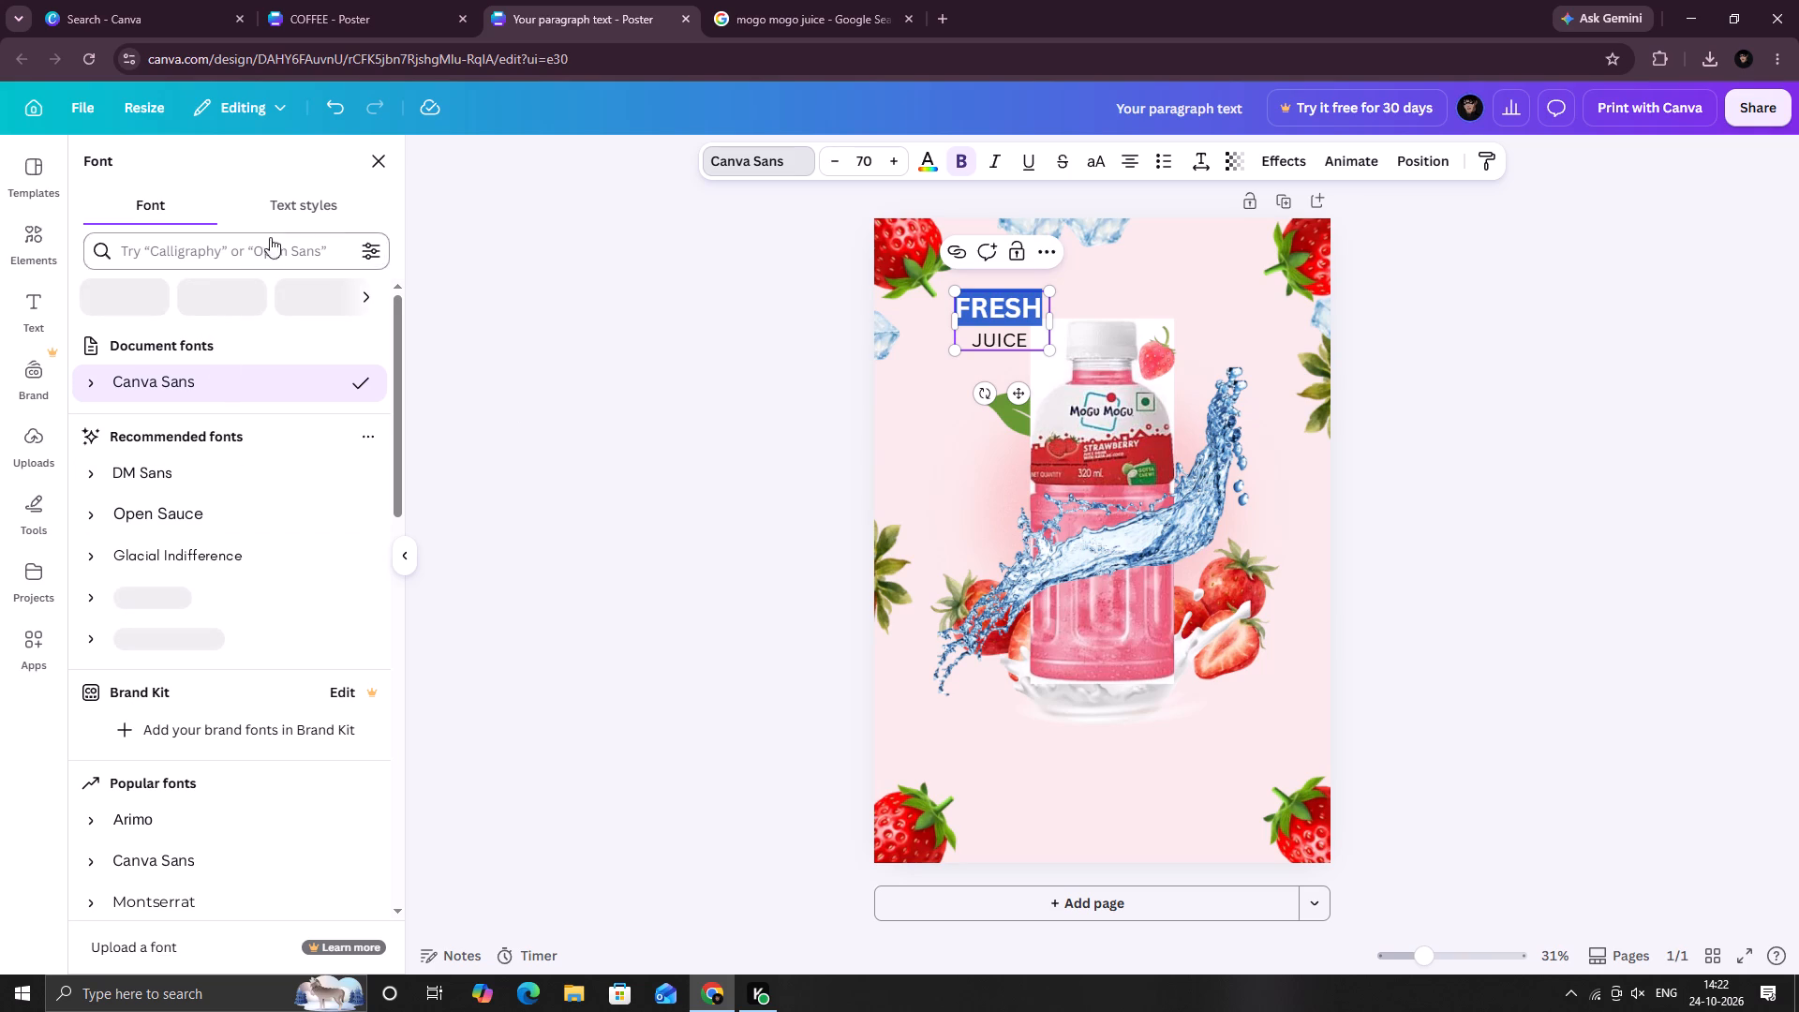
left_click(282, 202)
left_click(136, 228)
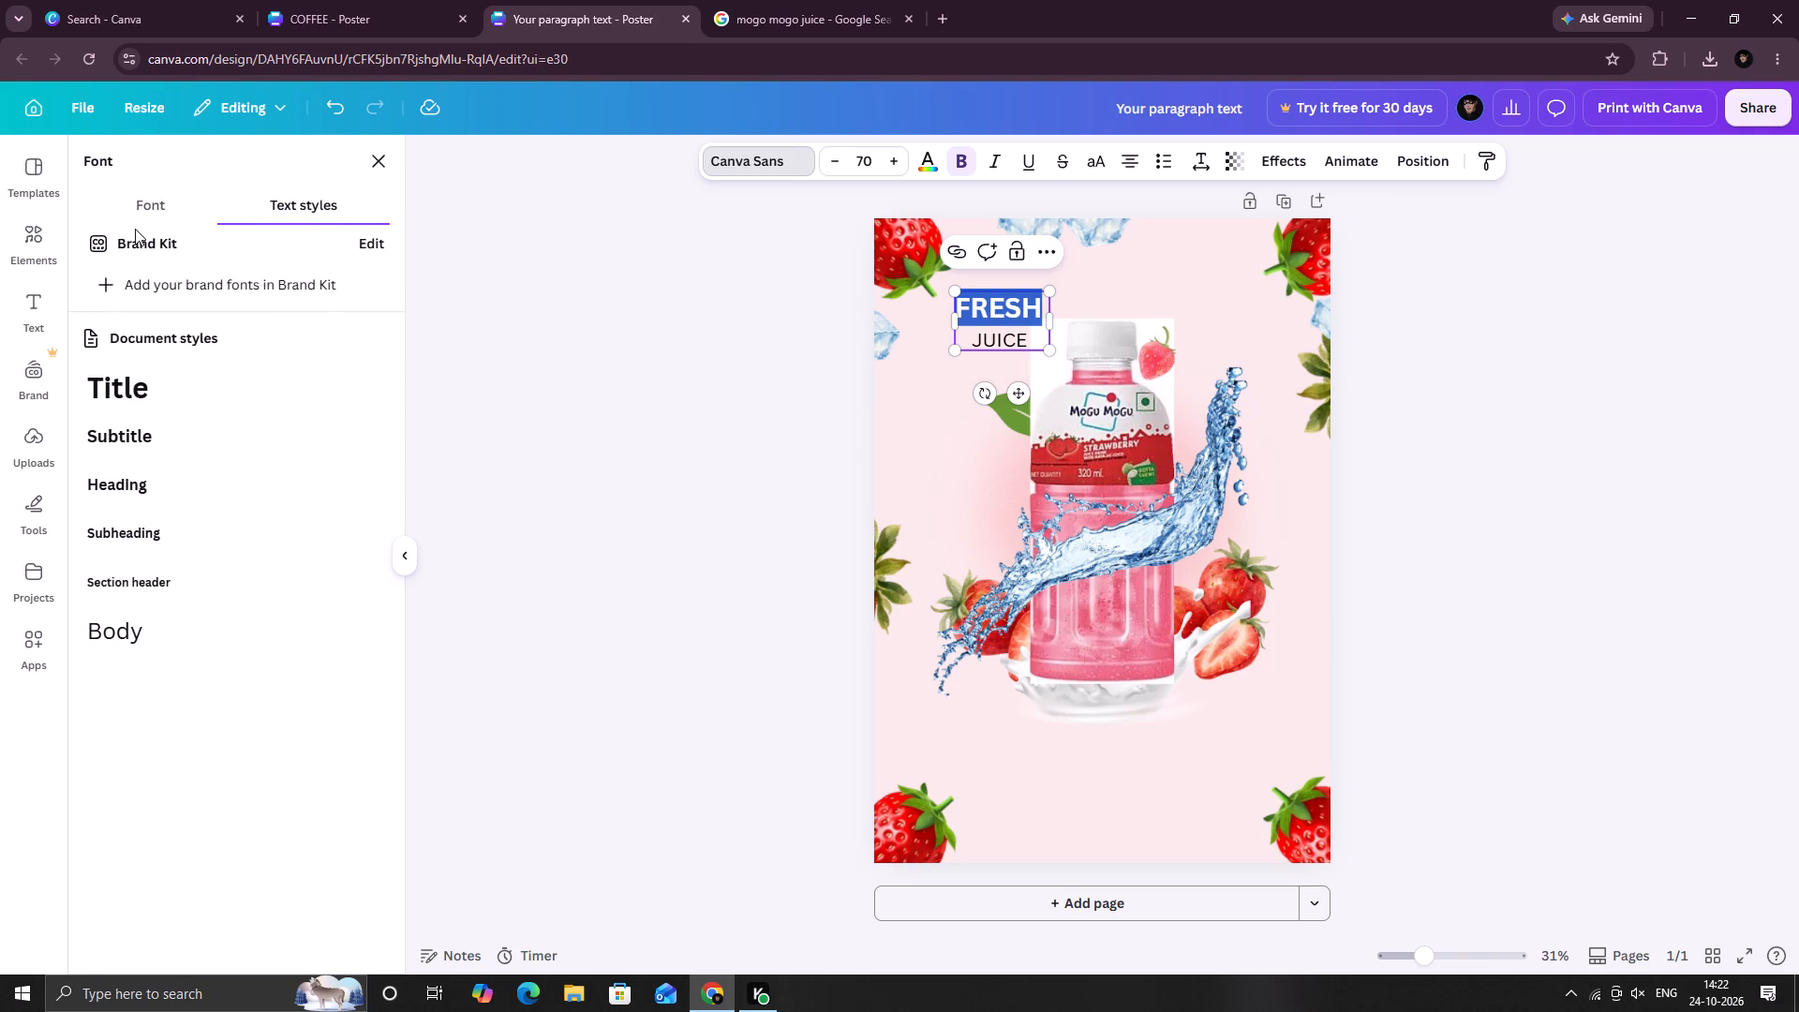
left_click(152, 202)
scroll(201, 577, "down", 5)
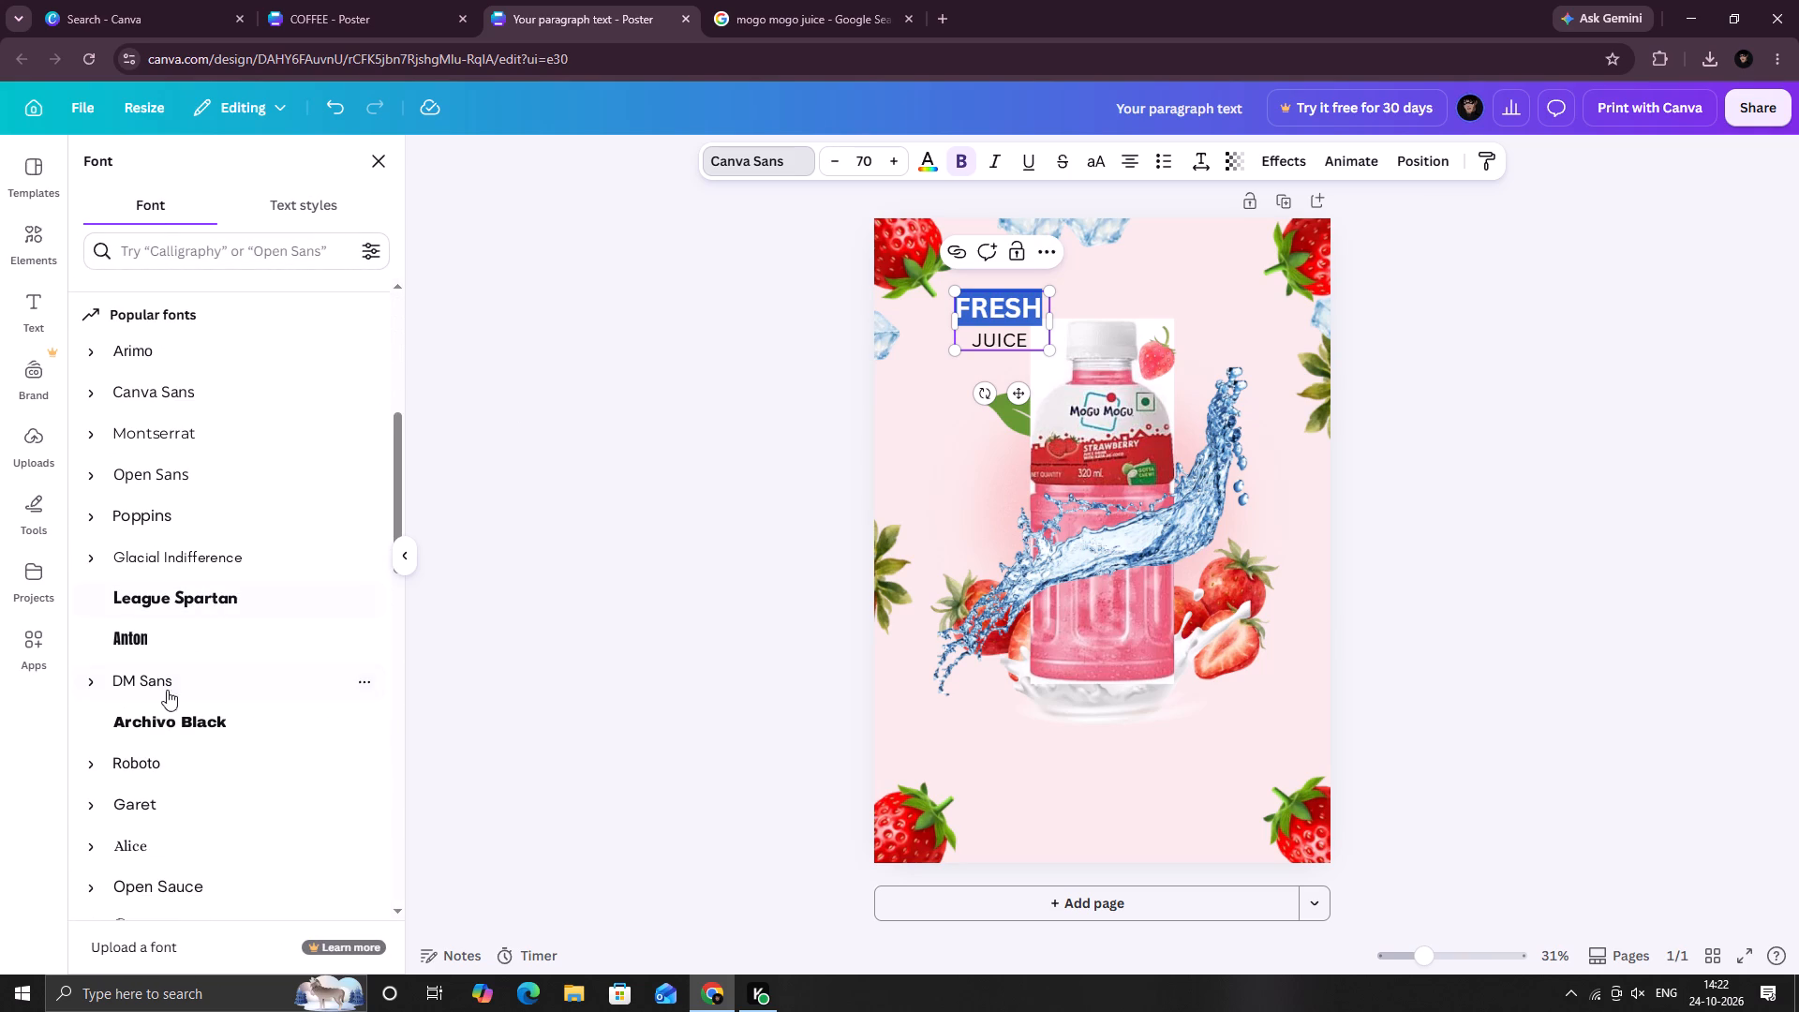
scroll(117, 682, "down", 1)
left_click(160, 504)
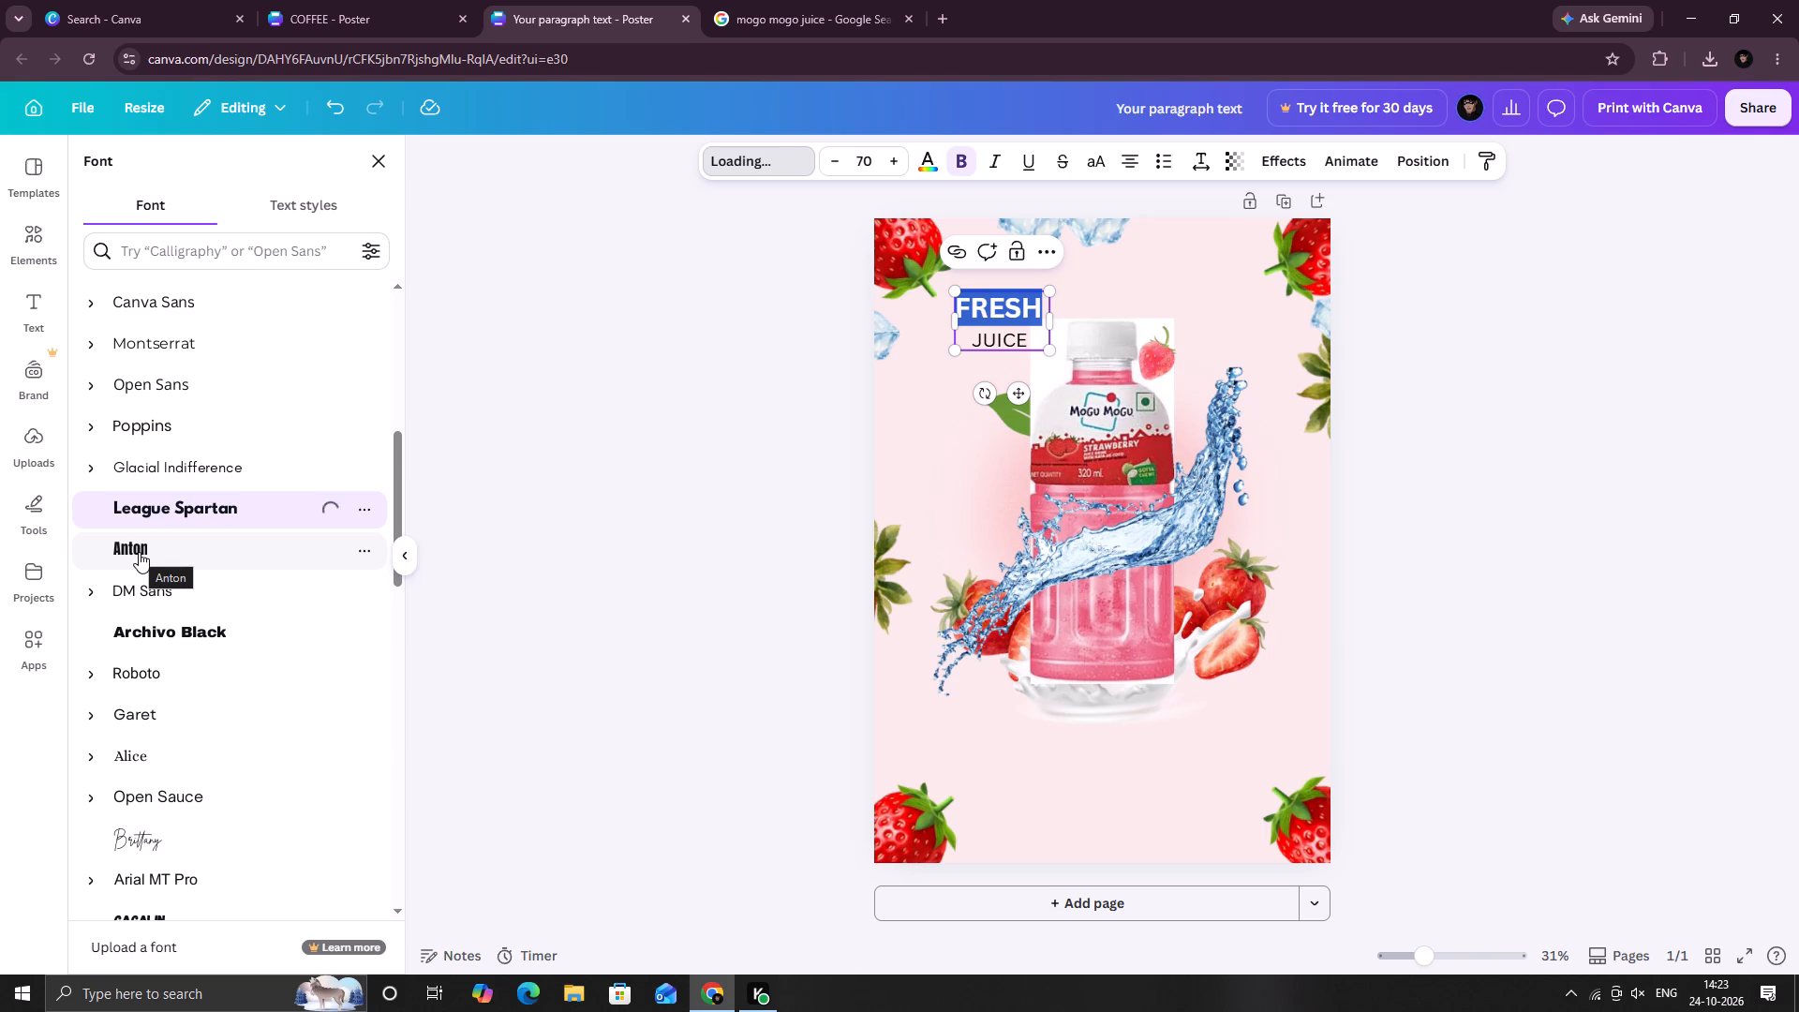
left_click(139, 552)
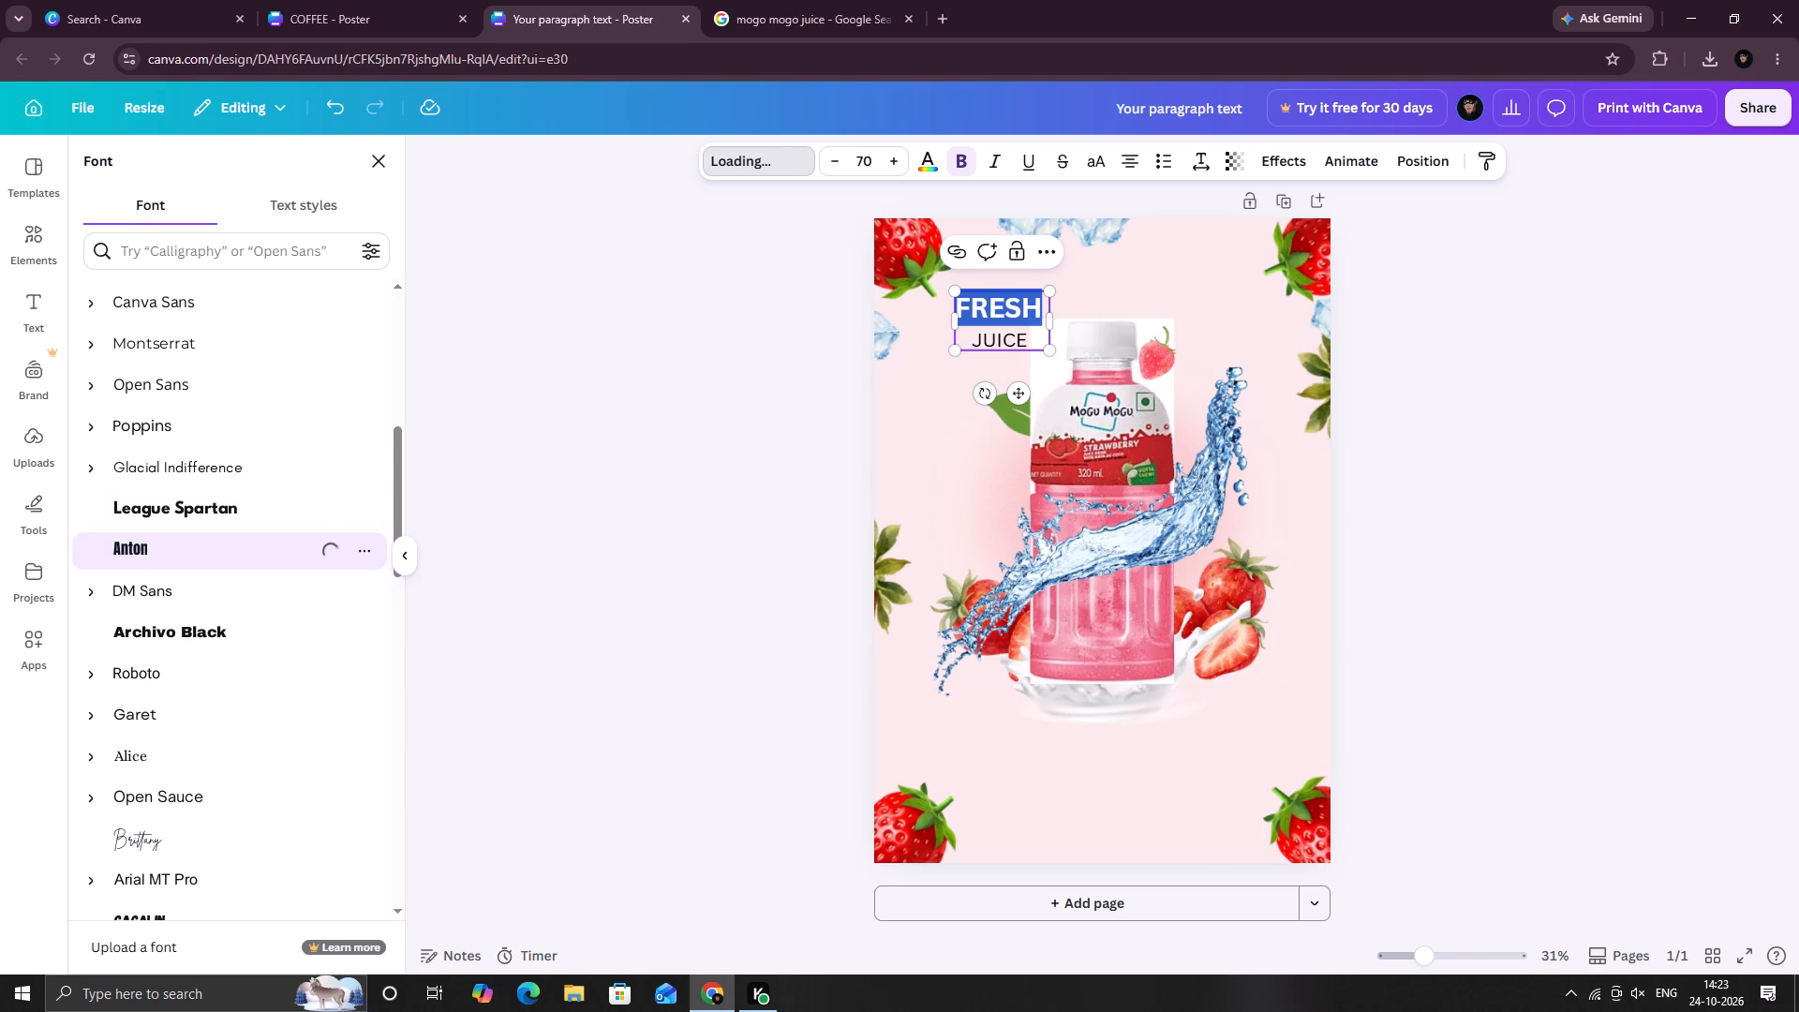
left_click(1004, 308)
Set the font of the "JUICE" line to League Spartan.
left_click(1011, 336)
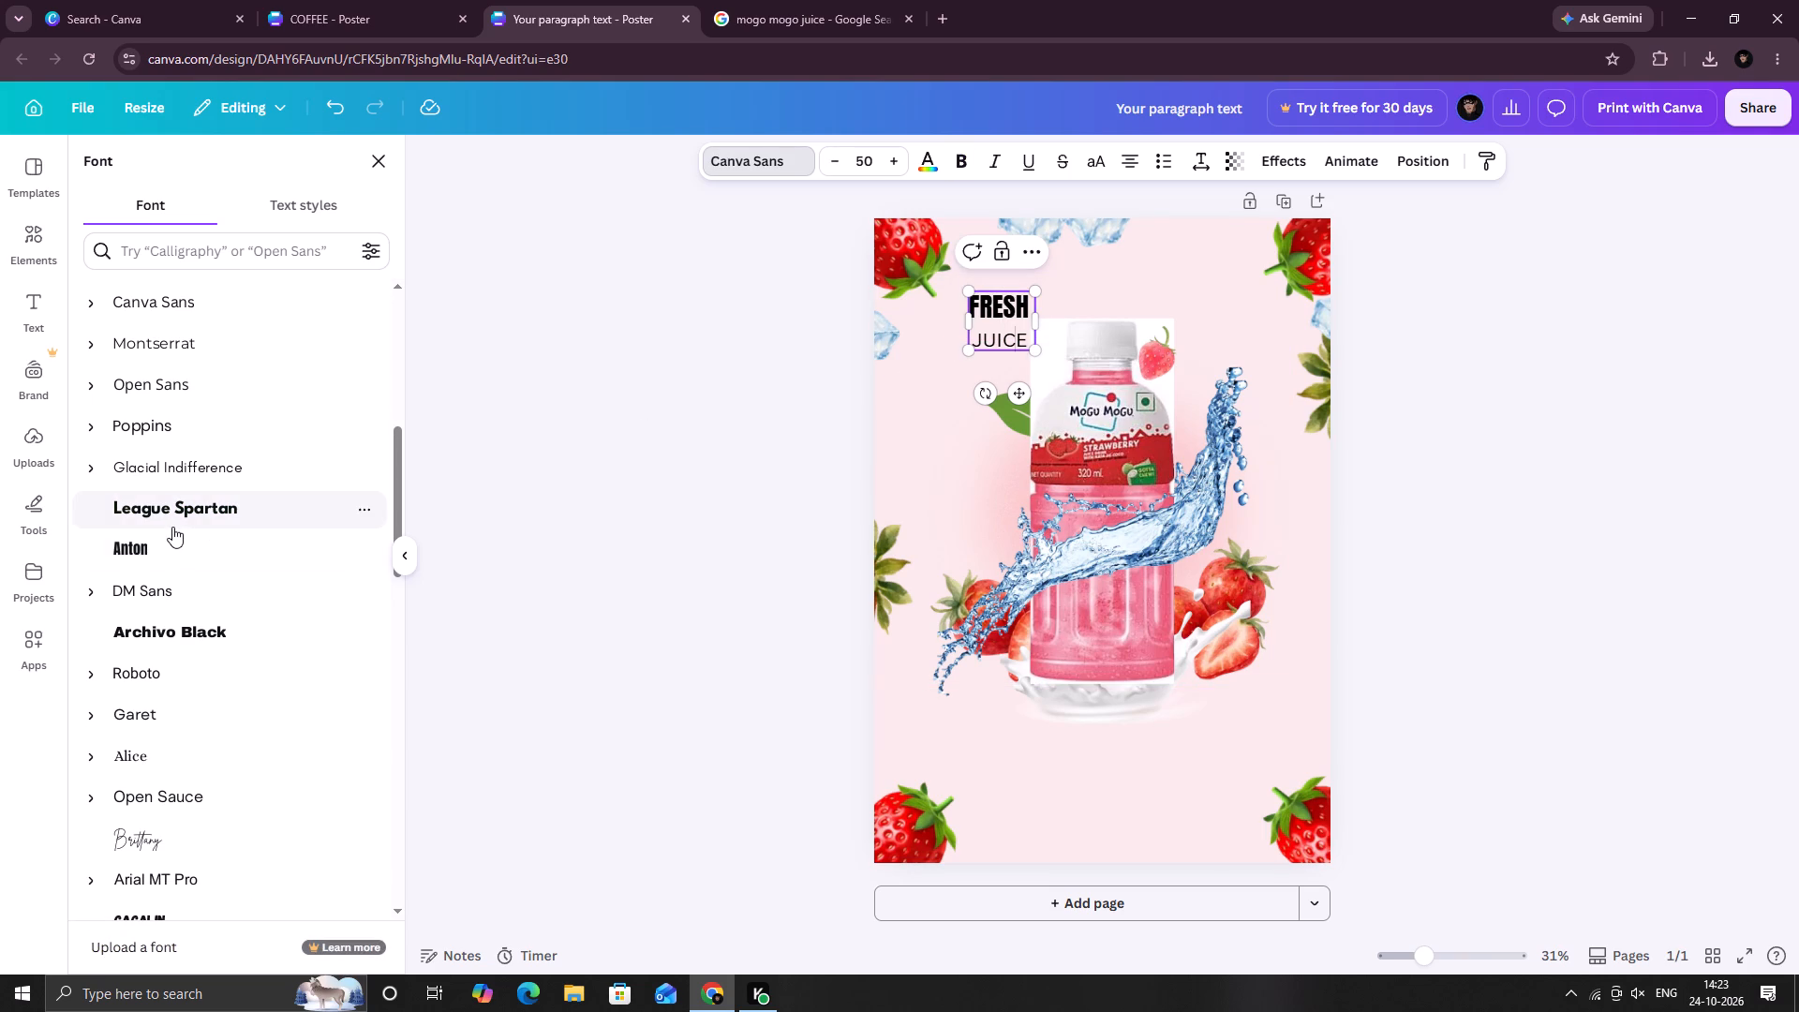
left_click(172, 516)
left_click(994, 312)
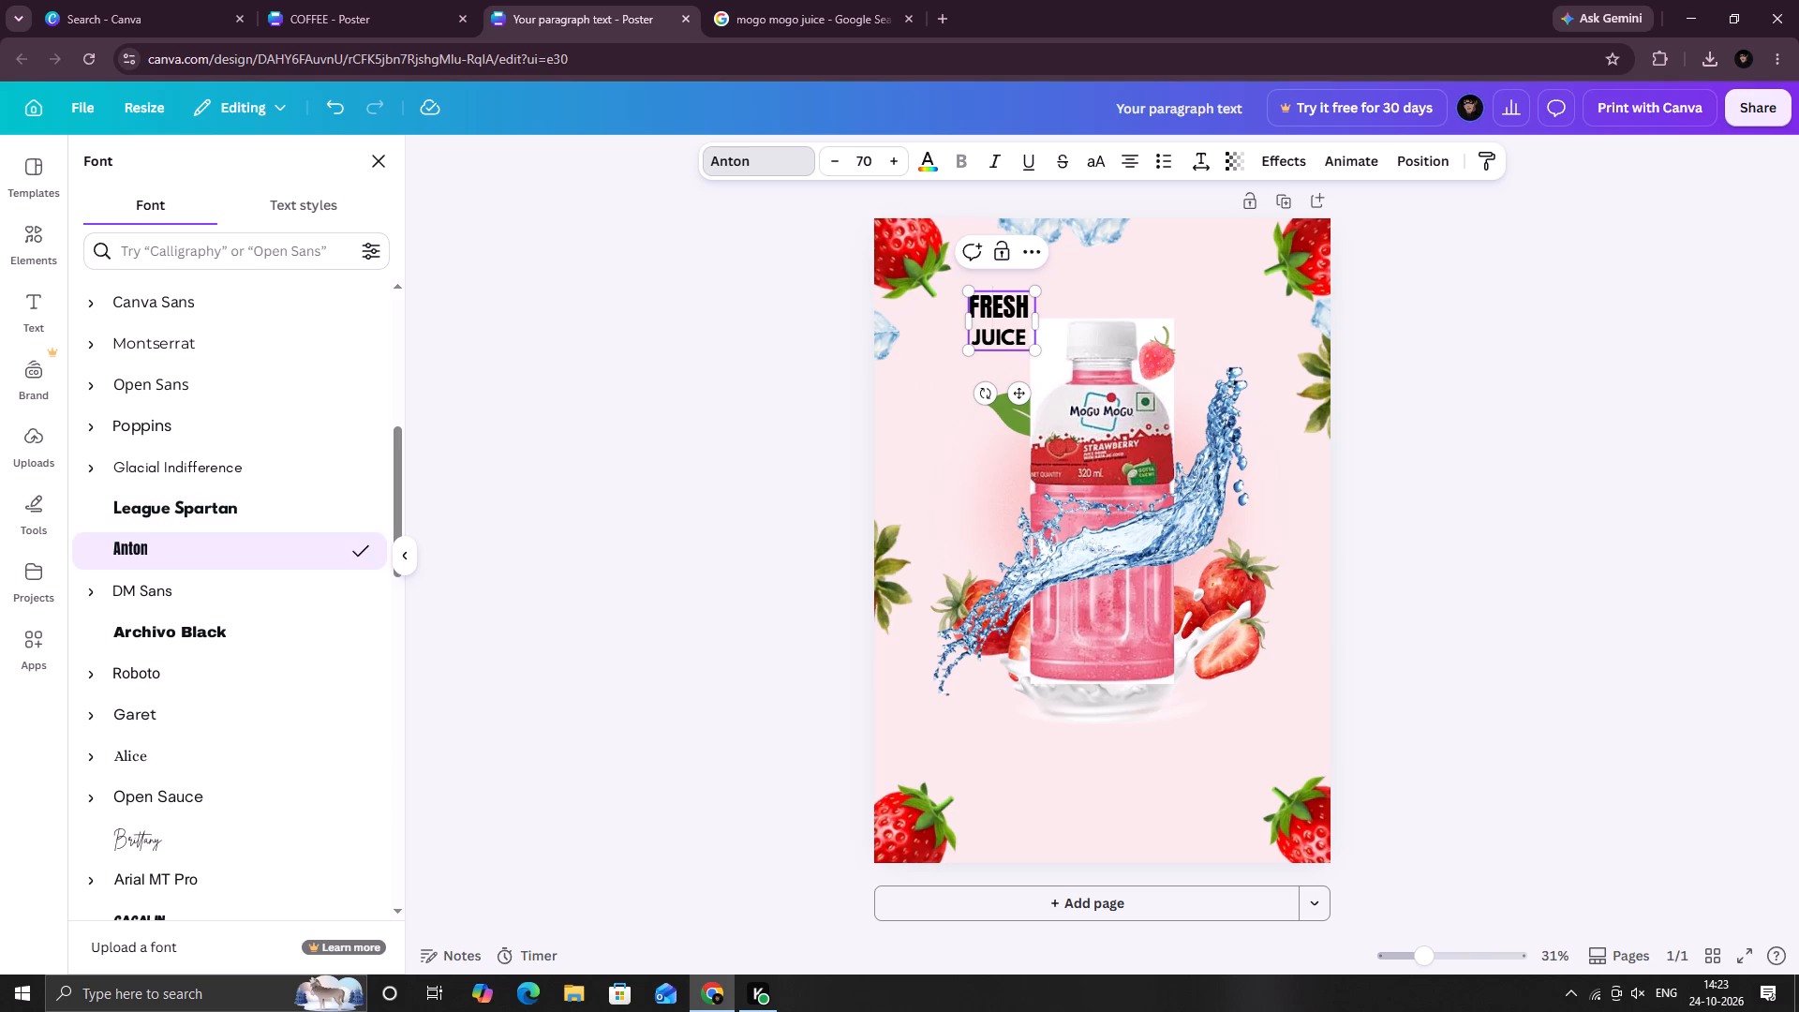
Remove the word "JUICE" from the heading text box, leaving only "FRESH" on one line.
left_click_drag(1027, 333, 968, 341)
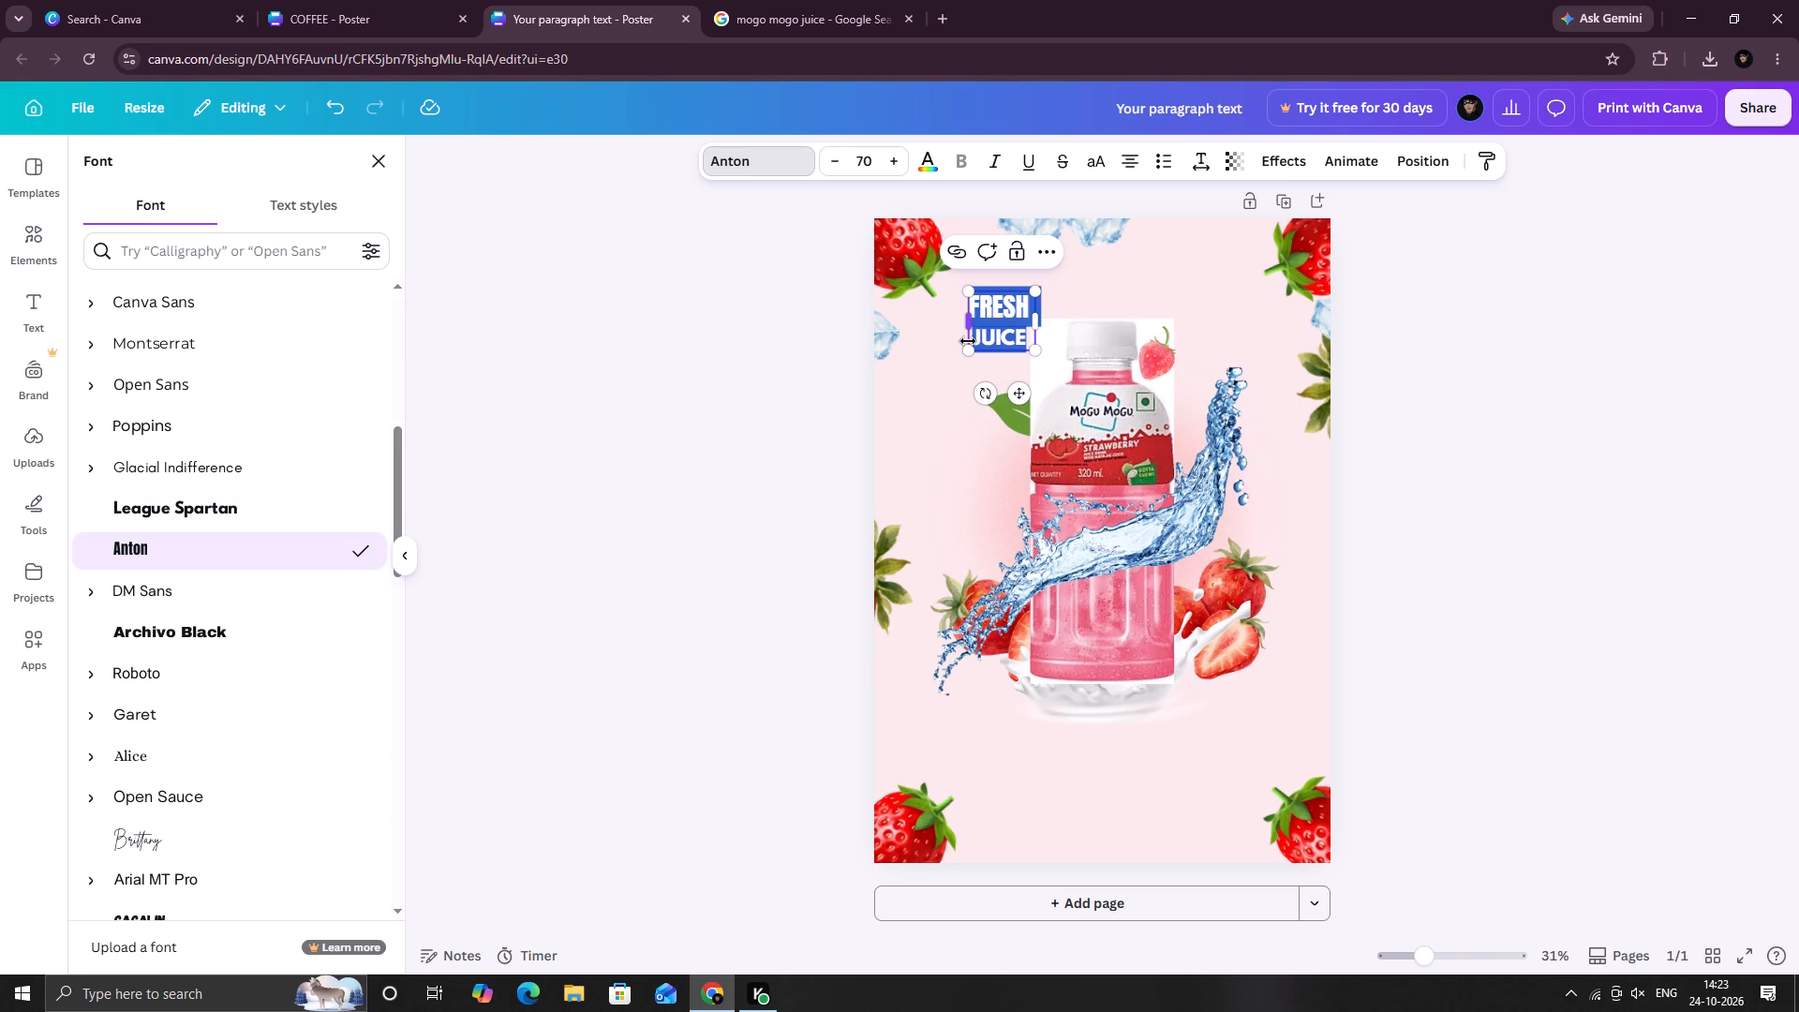
key("Down")
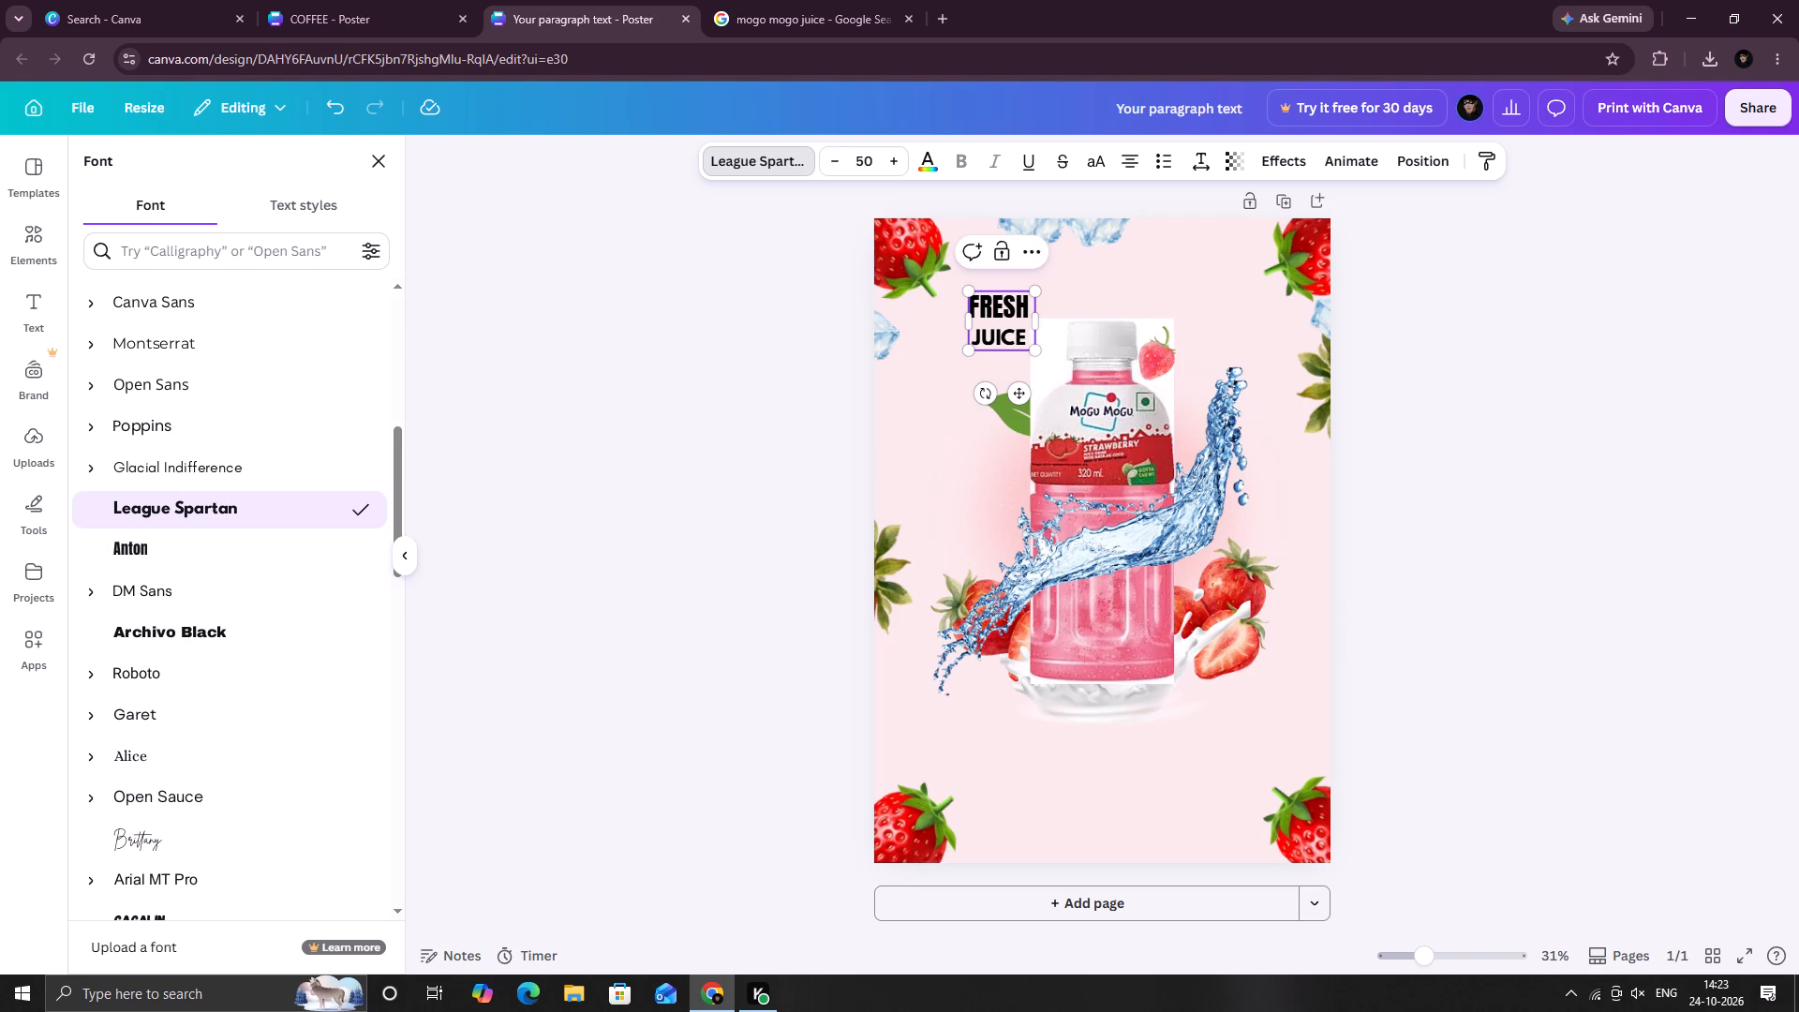
key("BackSpace")
key("BackSpace")
key("BackSpace")
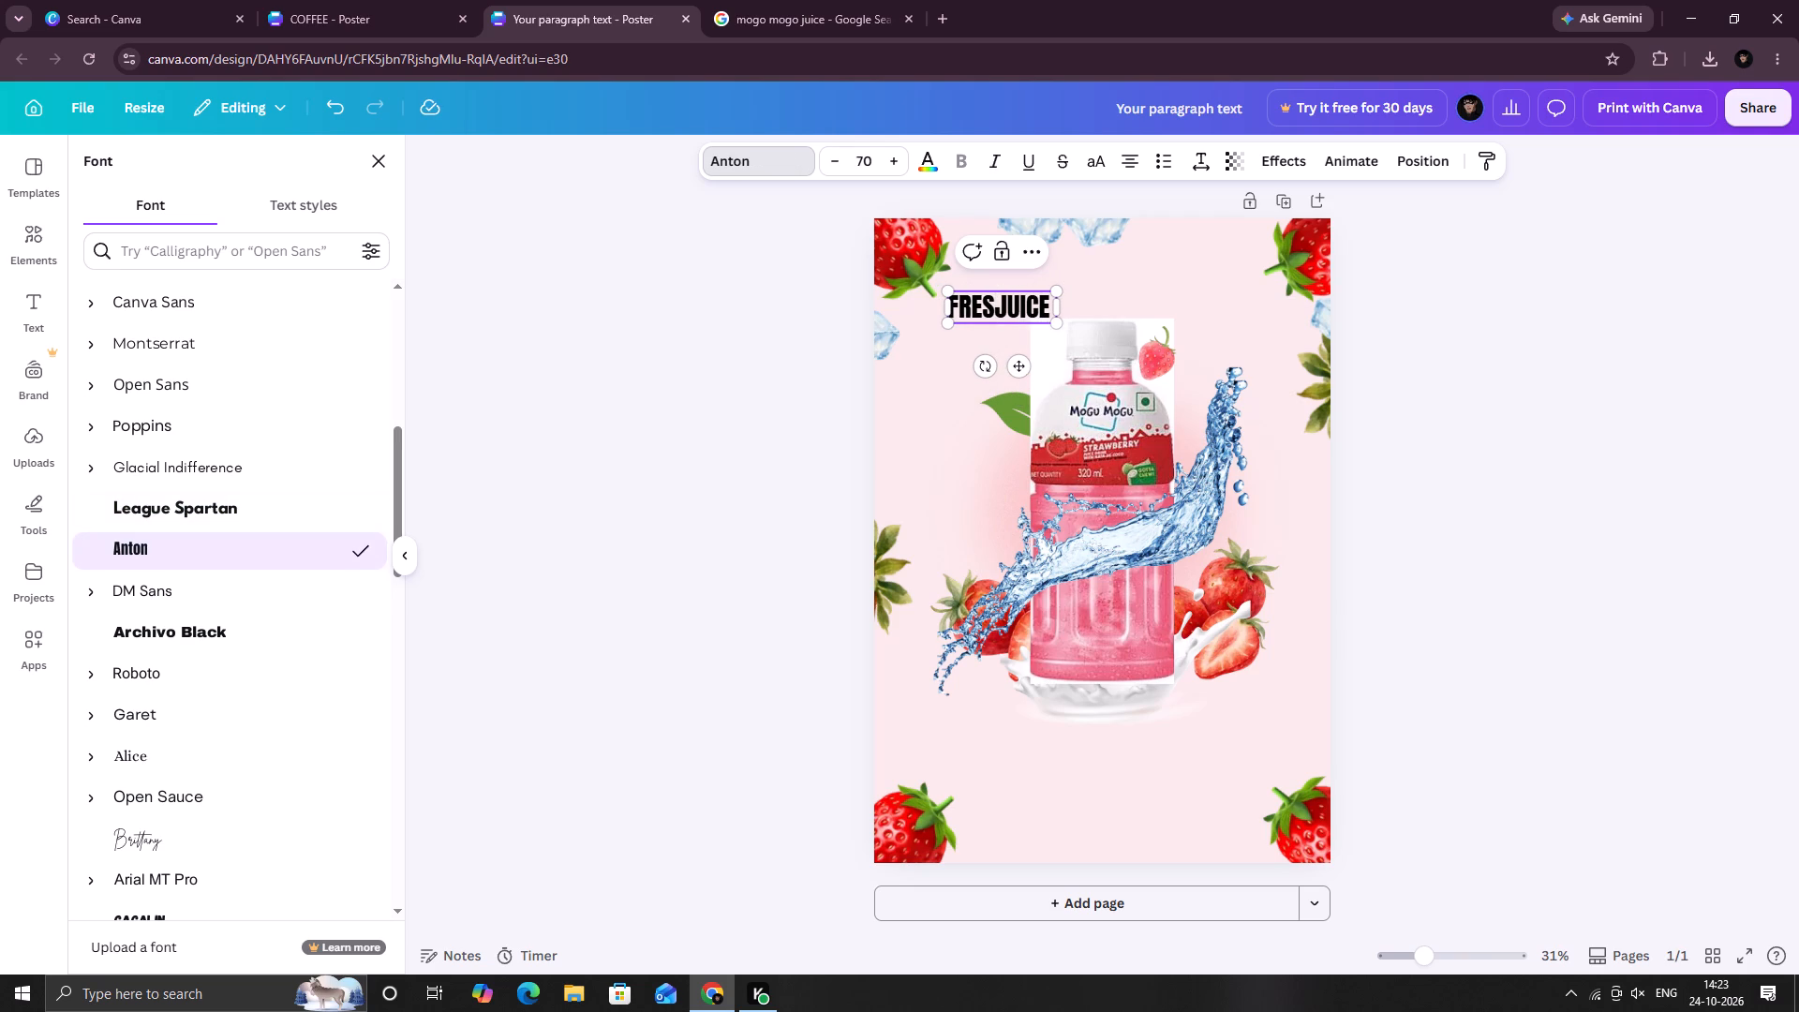
key("h")
key("BackSpace")
key("shift+h")
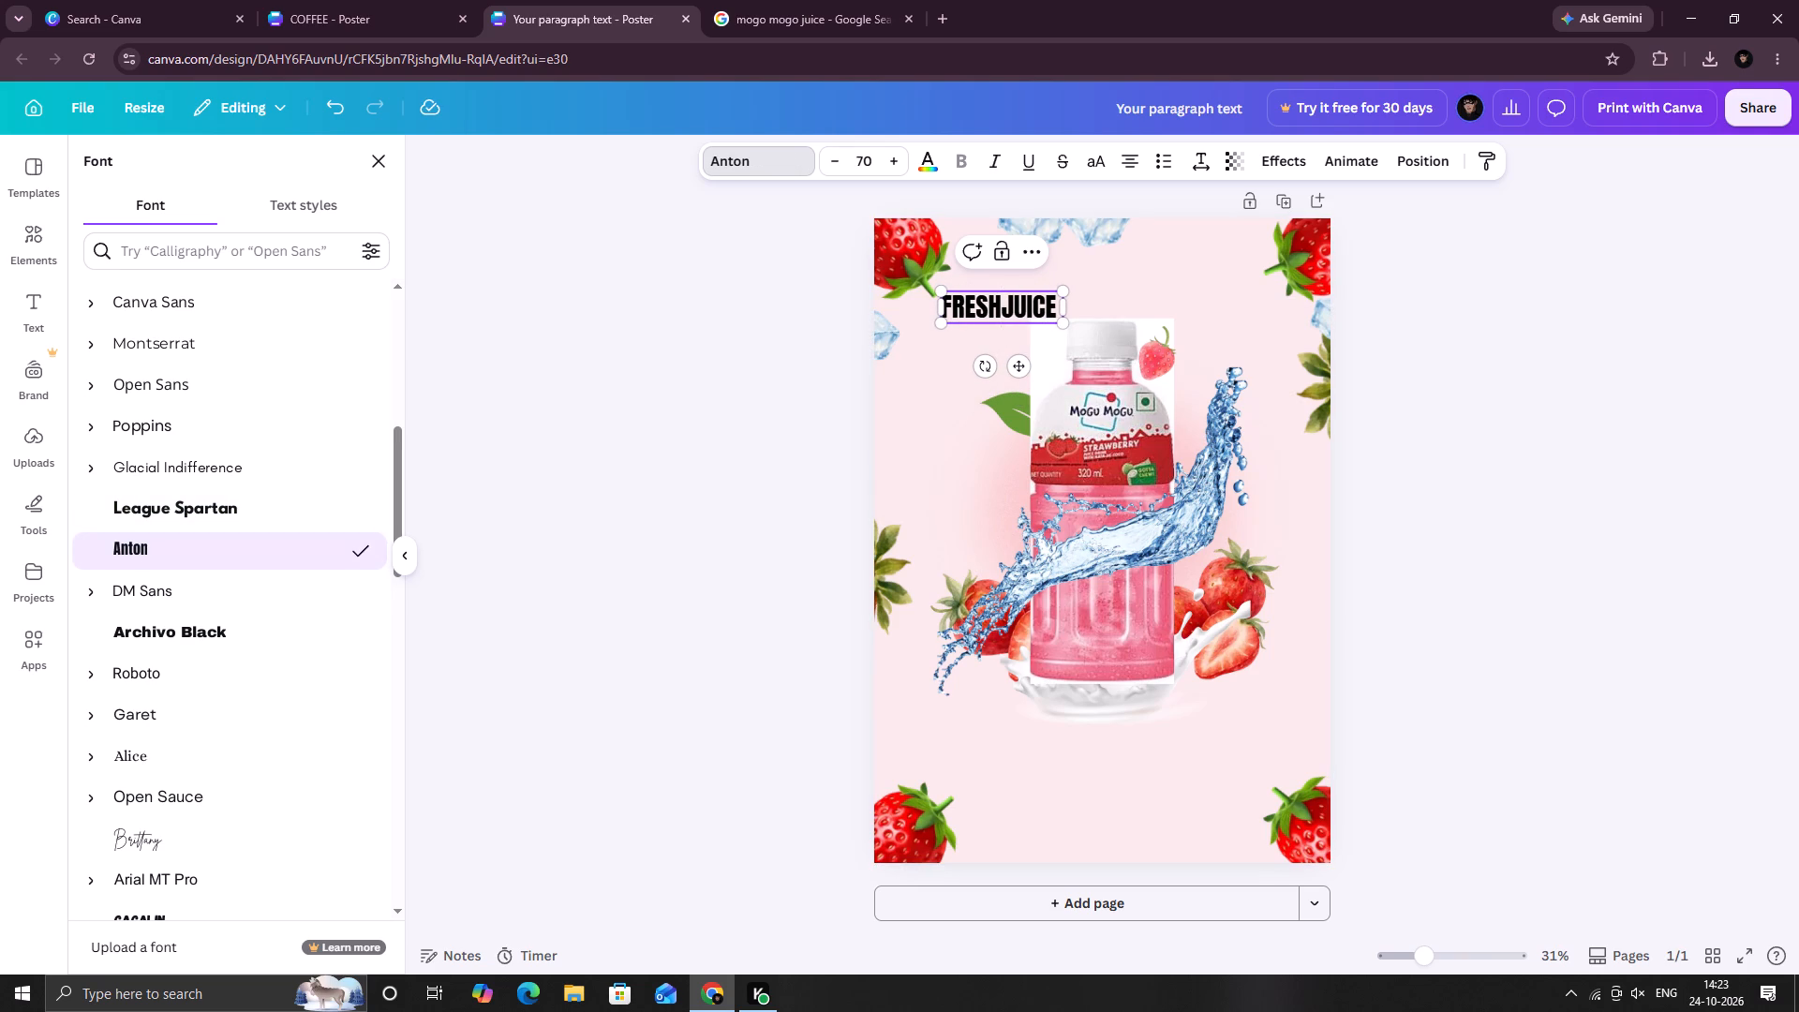
left_click_drag(1054, 305, 1004, 312)
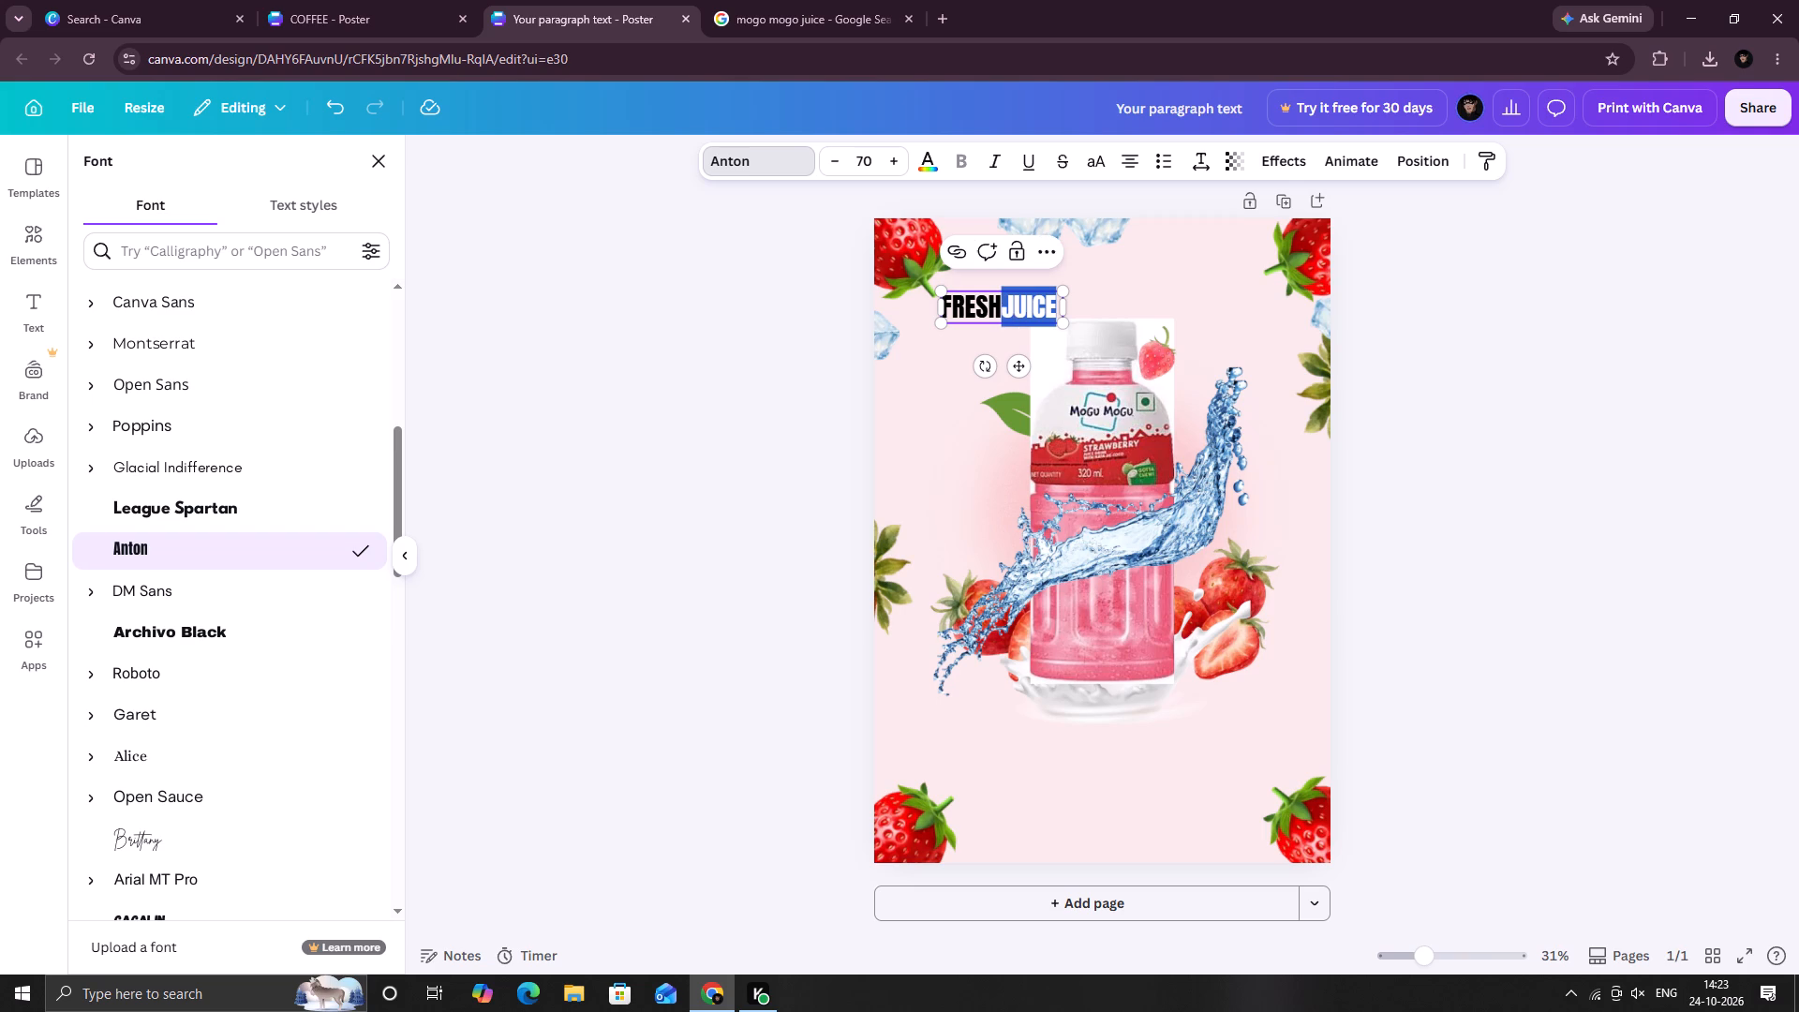
key("BackSpace")
Enlarge the "FRESH" text to font size 172 and position it in the poster's upper-left area, beside the bottle cap.
left_click_drag(964, 290, 913, 274)
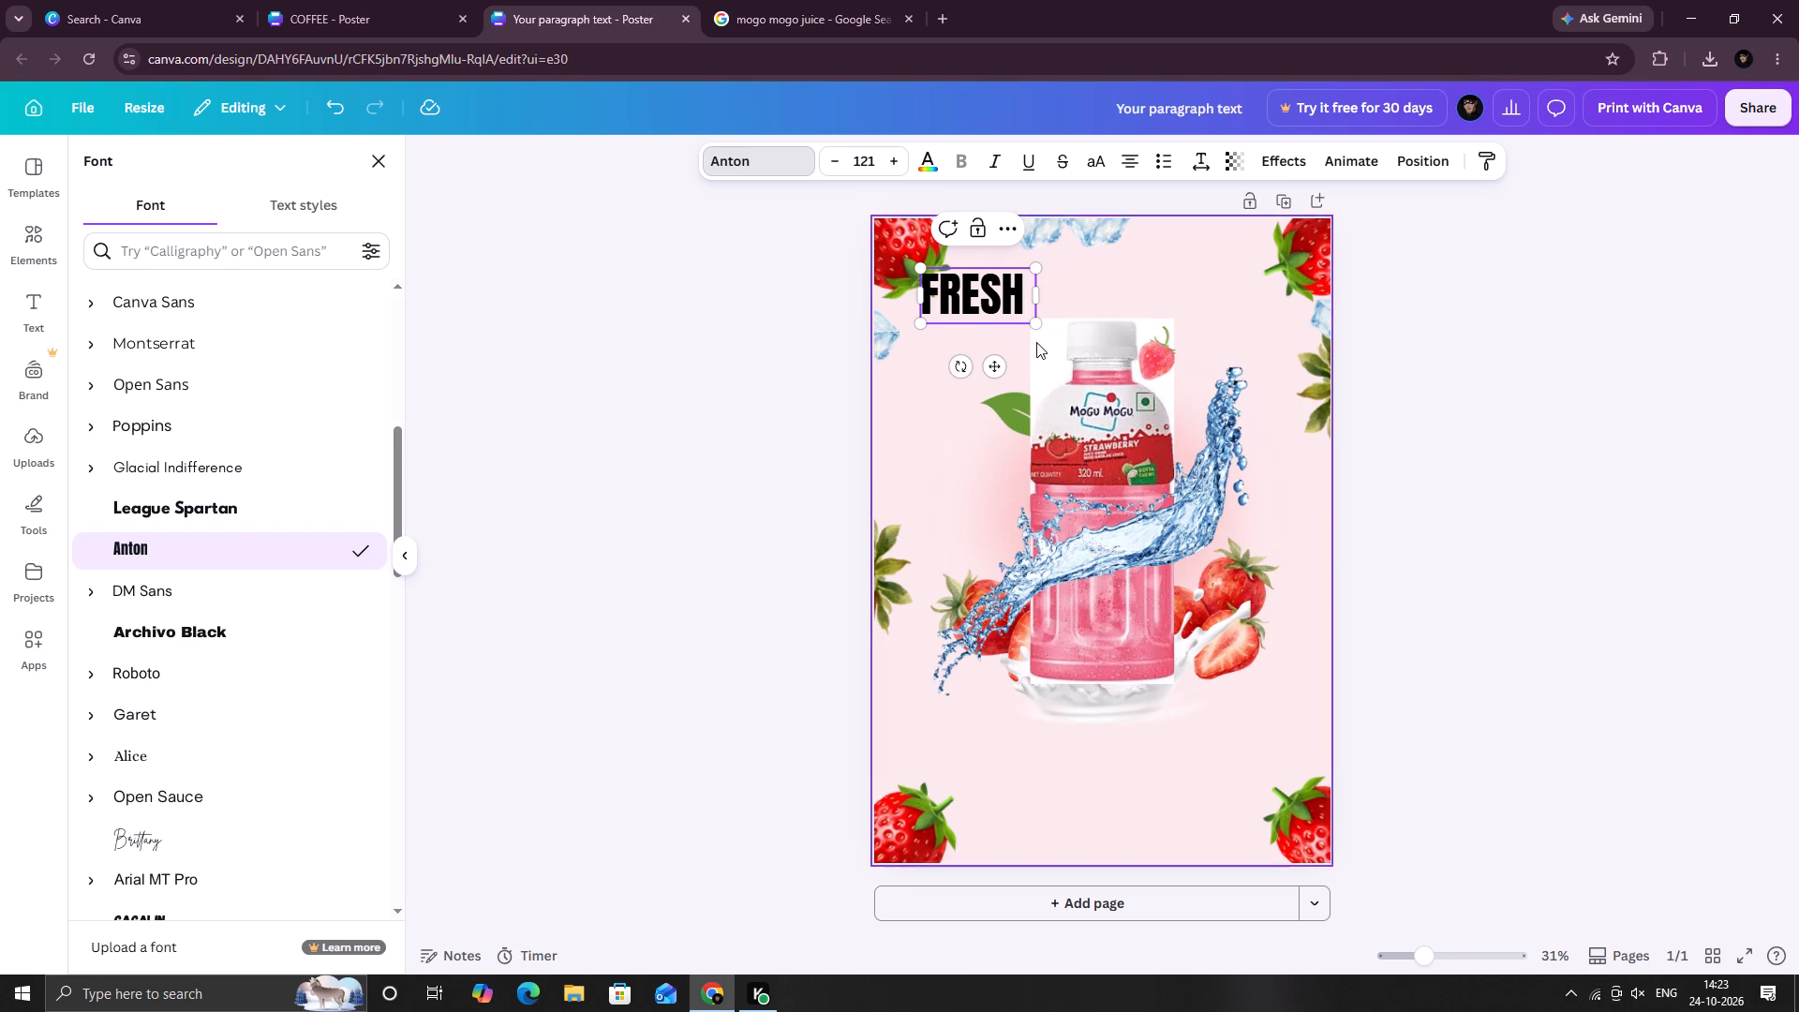
left_click_drag(1033, 322, 1060, 390)
left_click_drag(998, 319, 983, 326)
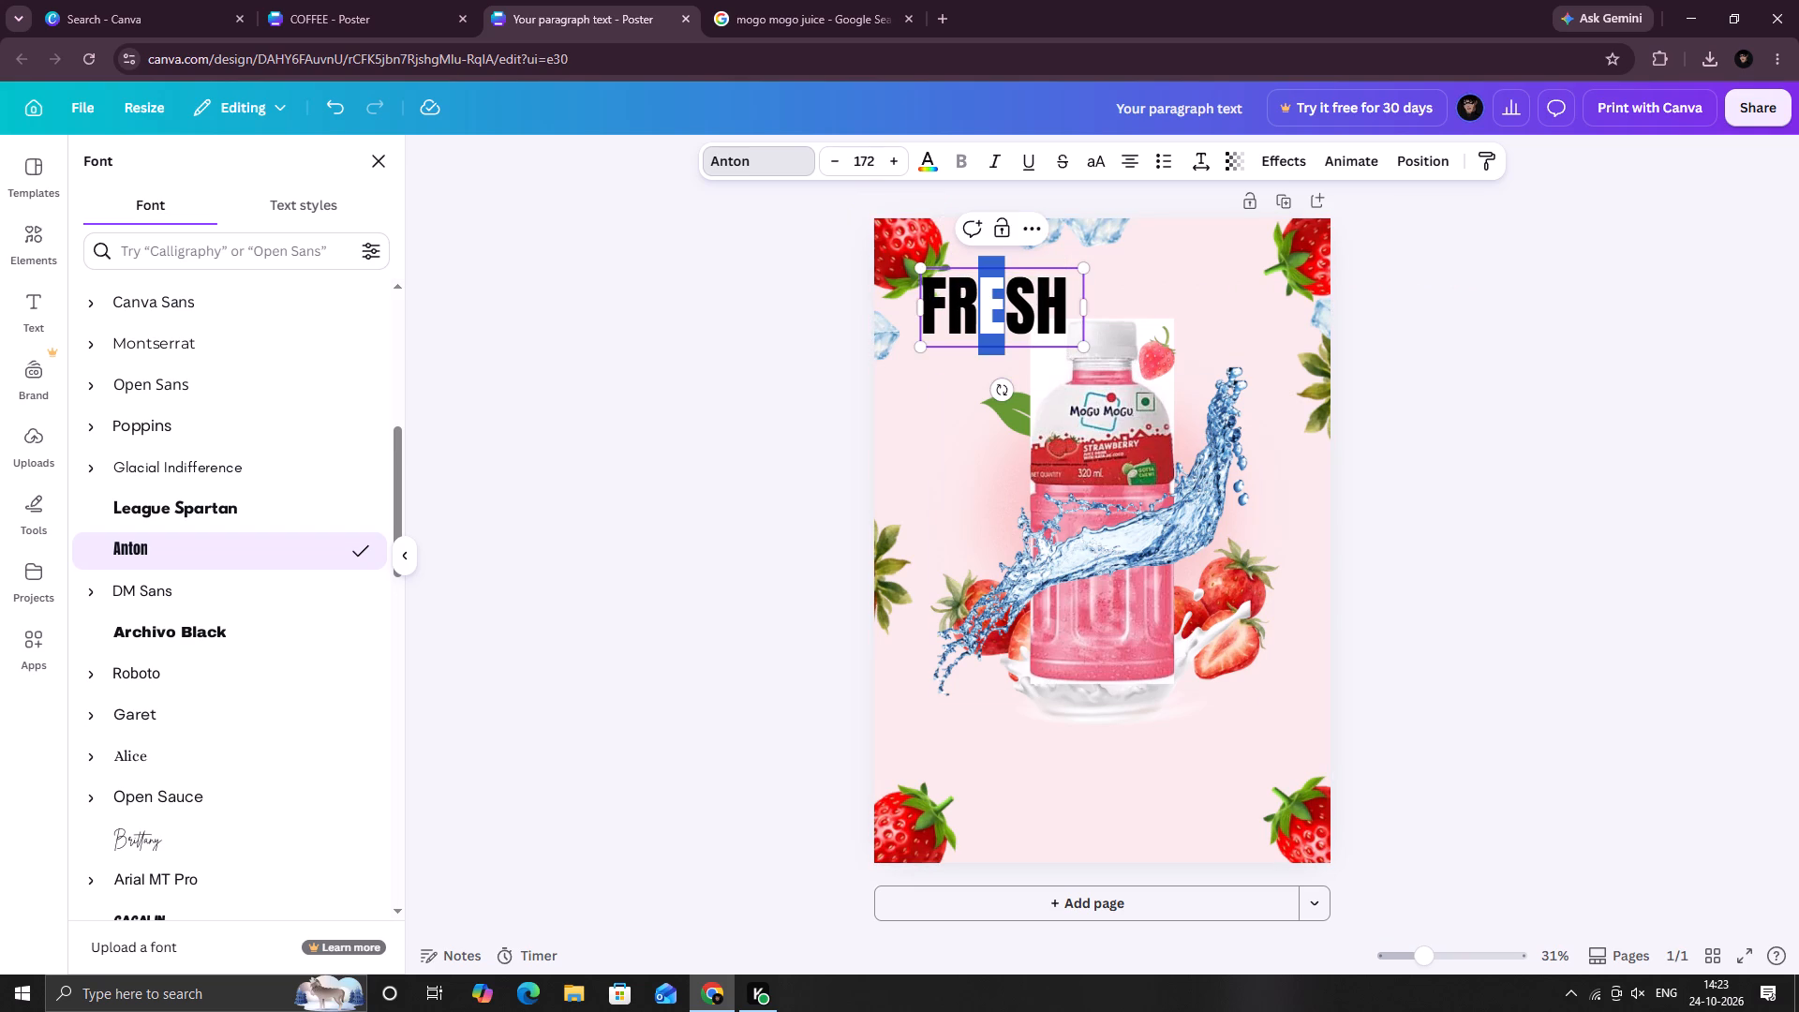
left_click_drag(983, 326, 977, 329)
left_click(1026, 305)
left_click(1004, 270)
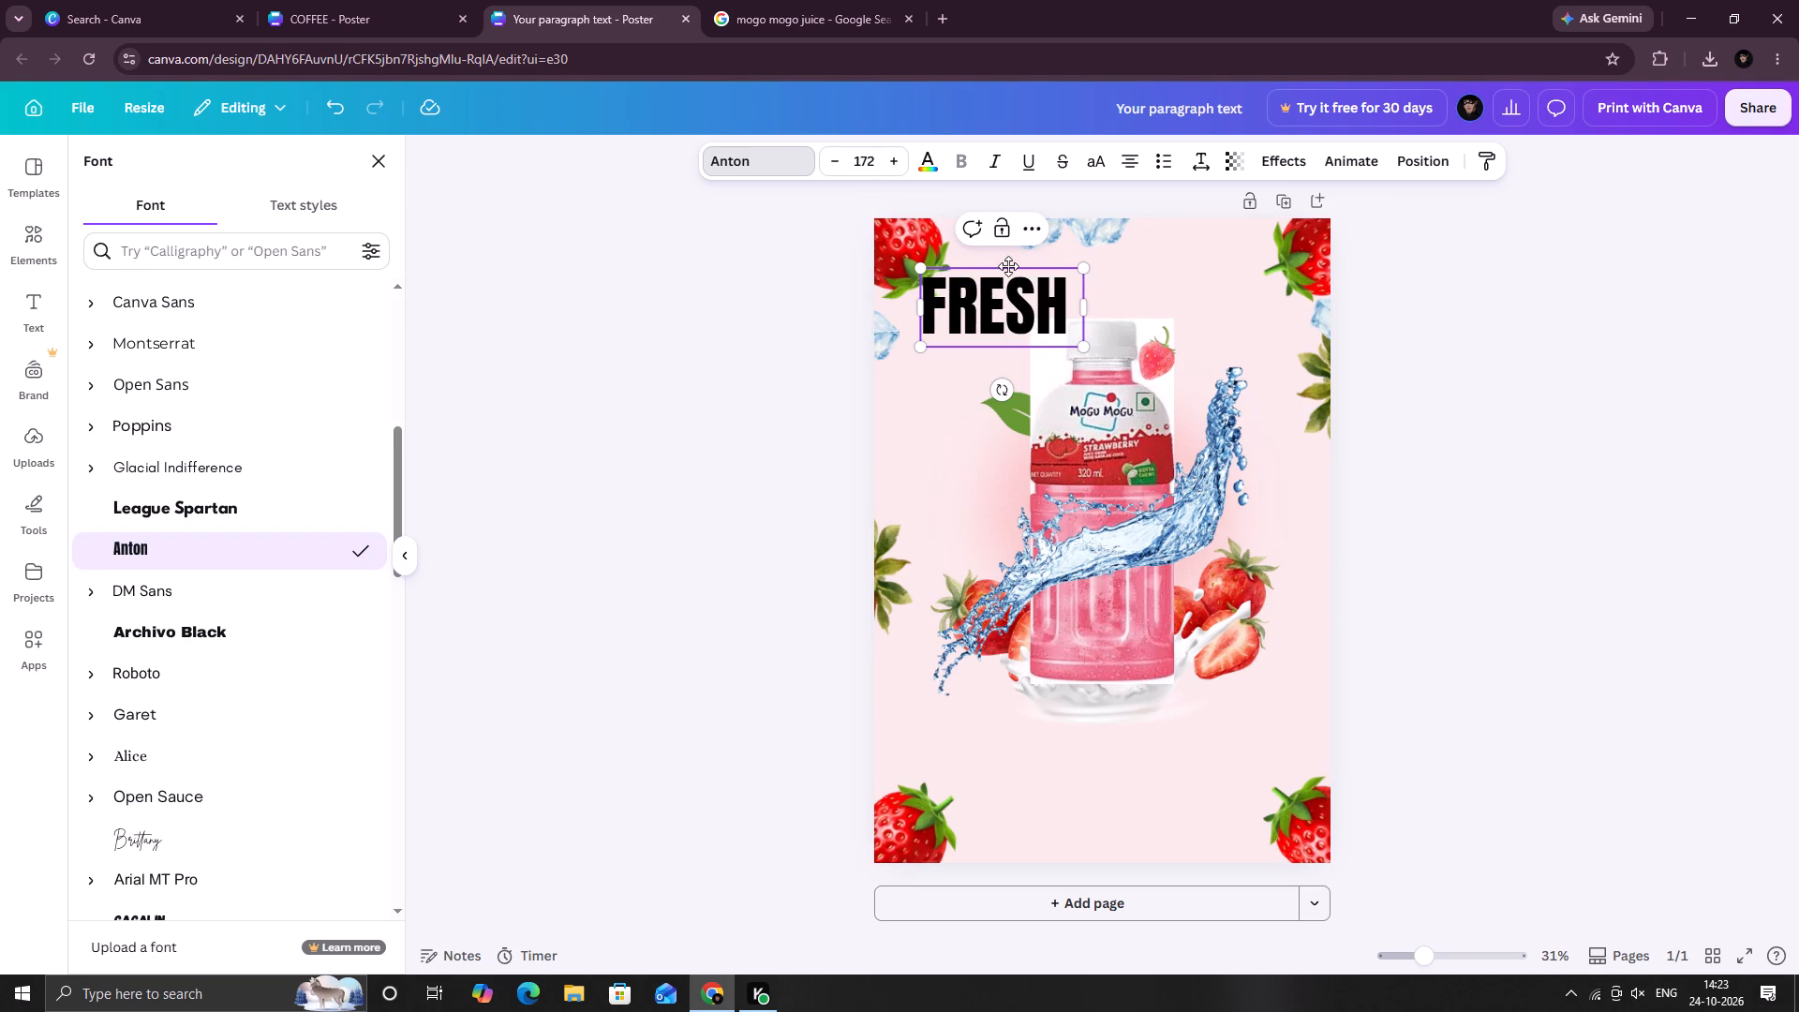
left_click_drag(1008, 266, 989, 281)
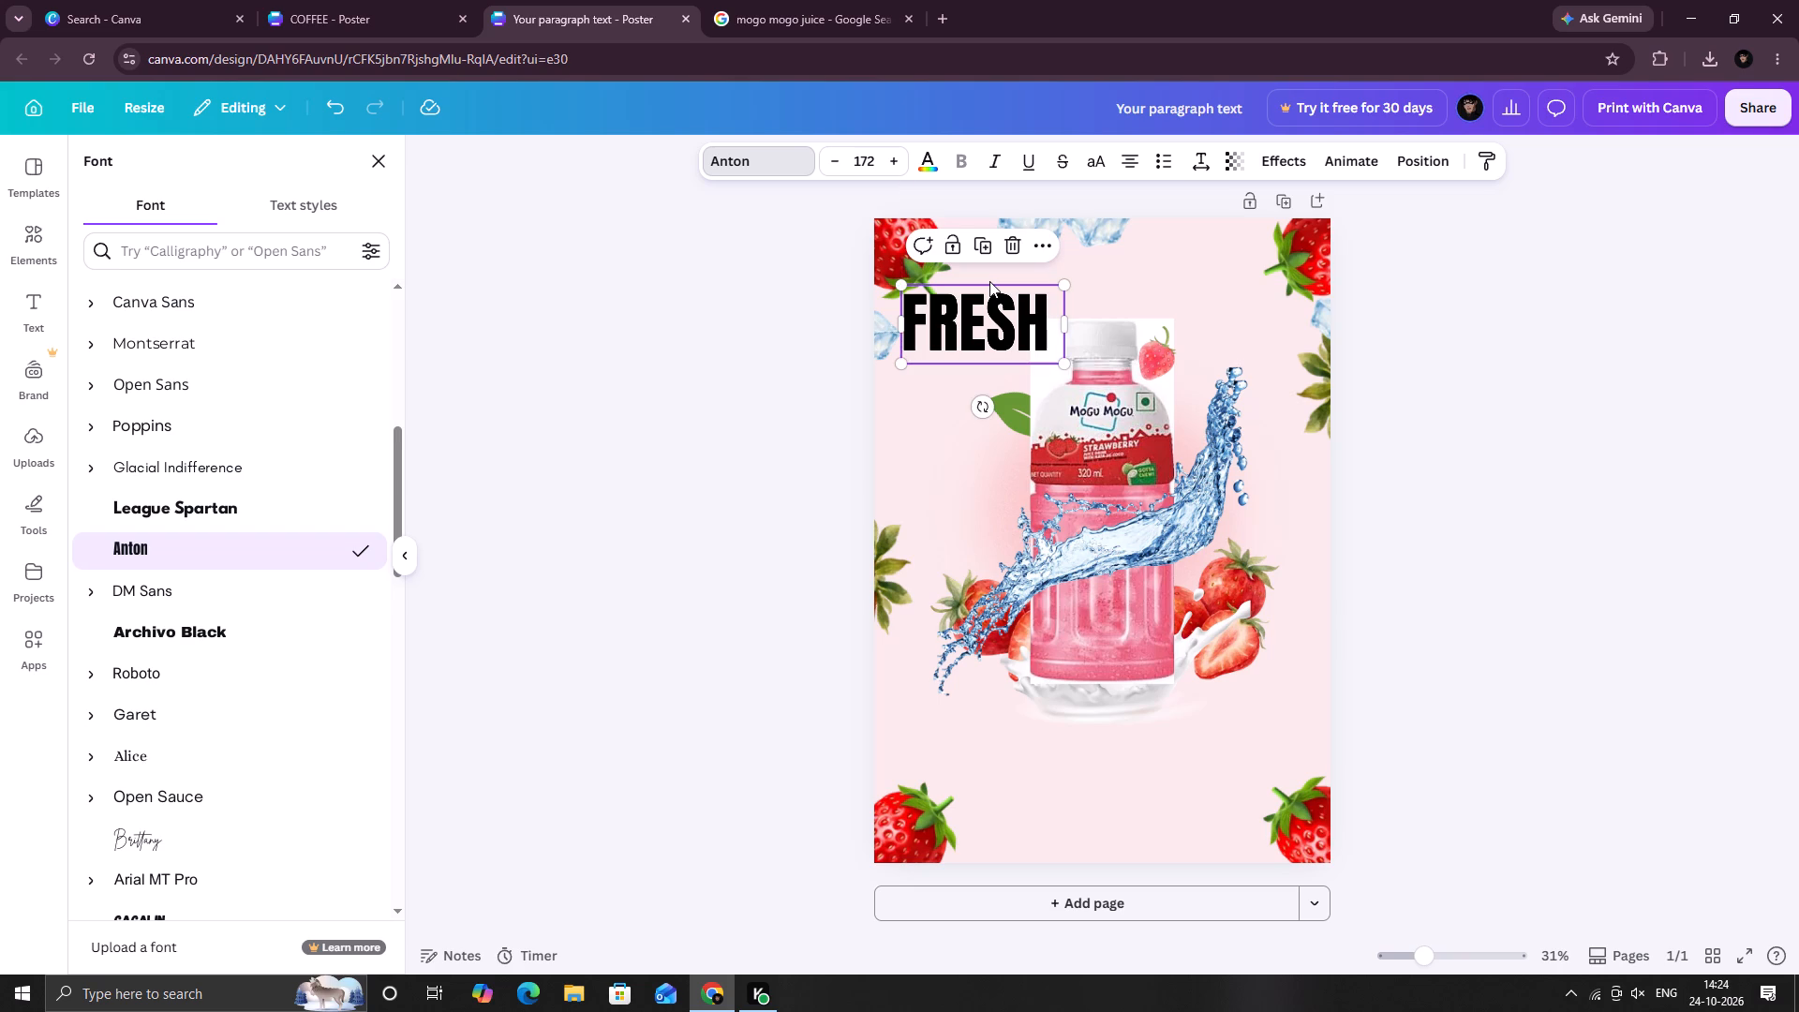
Send "FRESH" to the back of the layer order, and bring it forward again until it sits in front of the bottle image.
left_click(1407, 158)
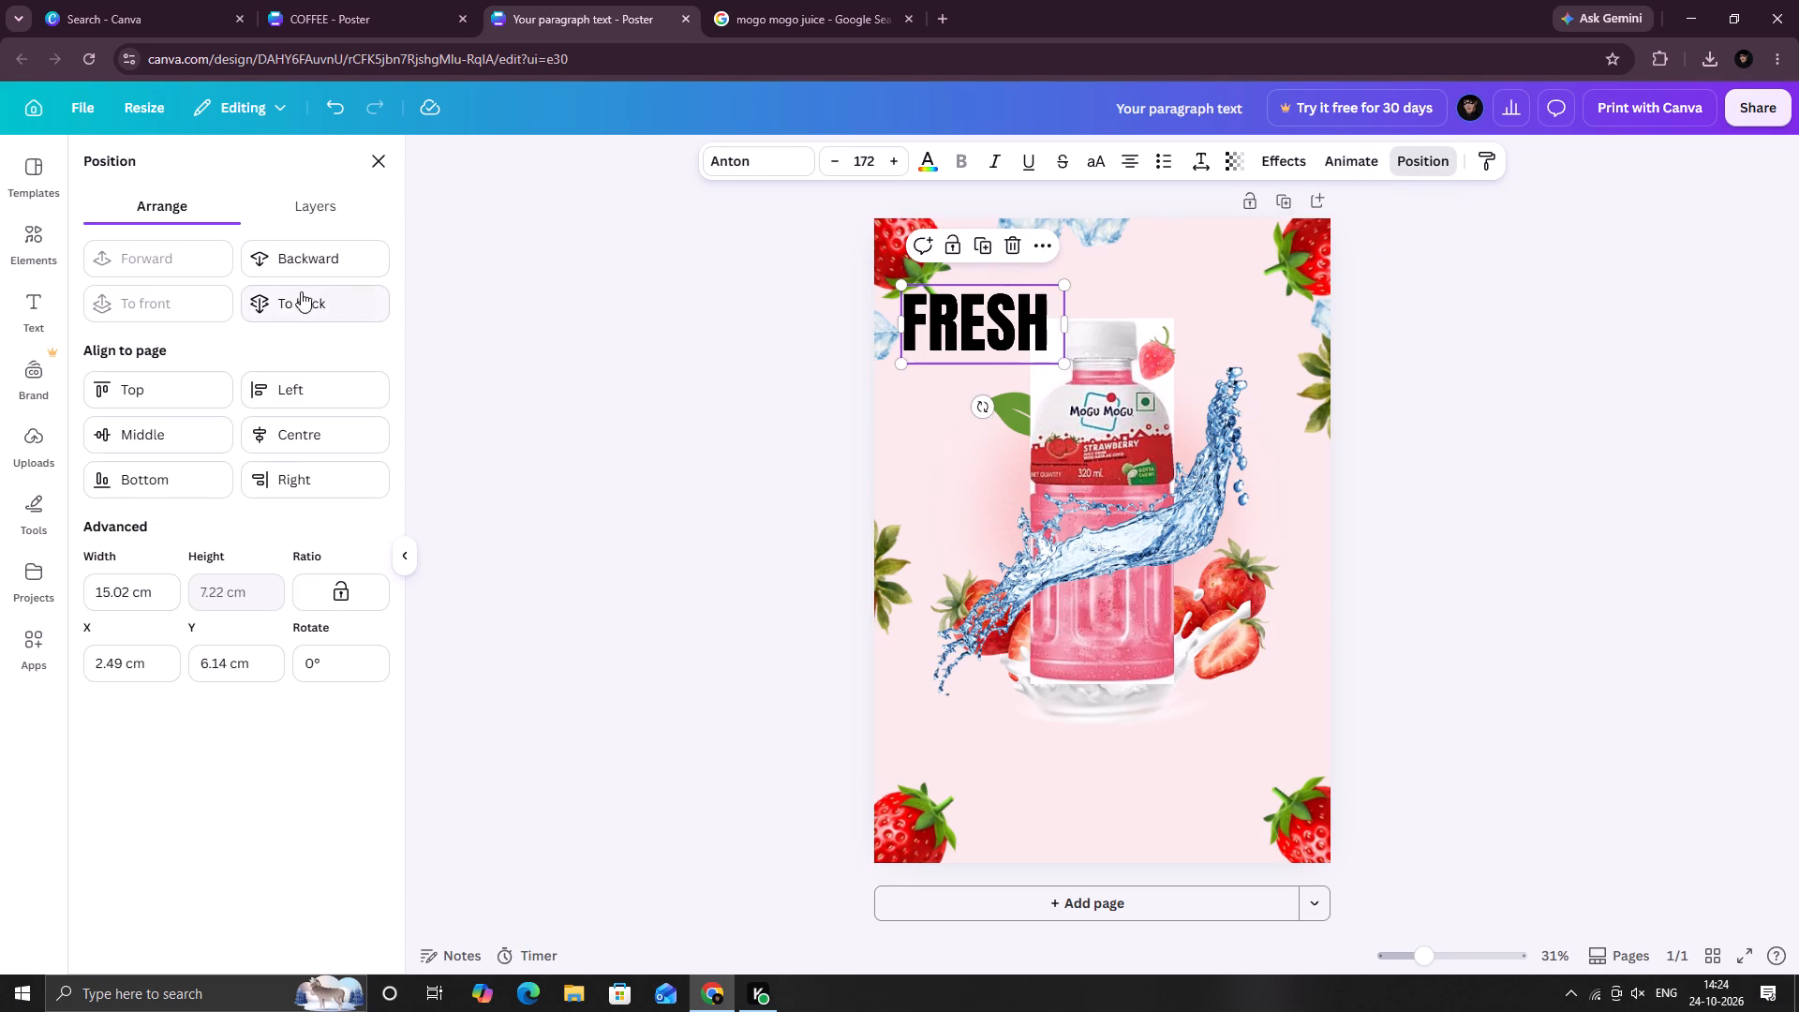
left_click(318, 265)
double_click(343, 262)
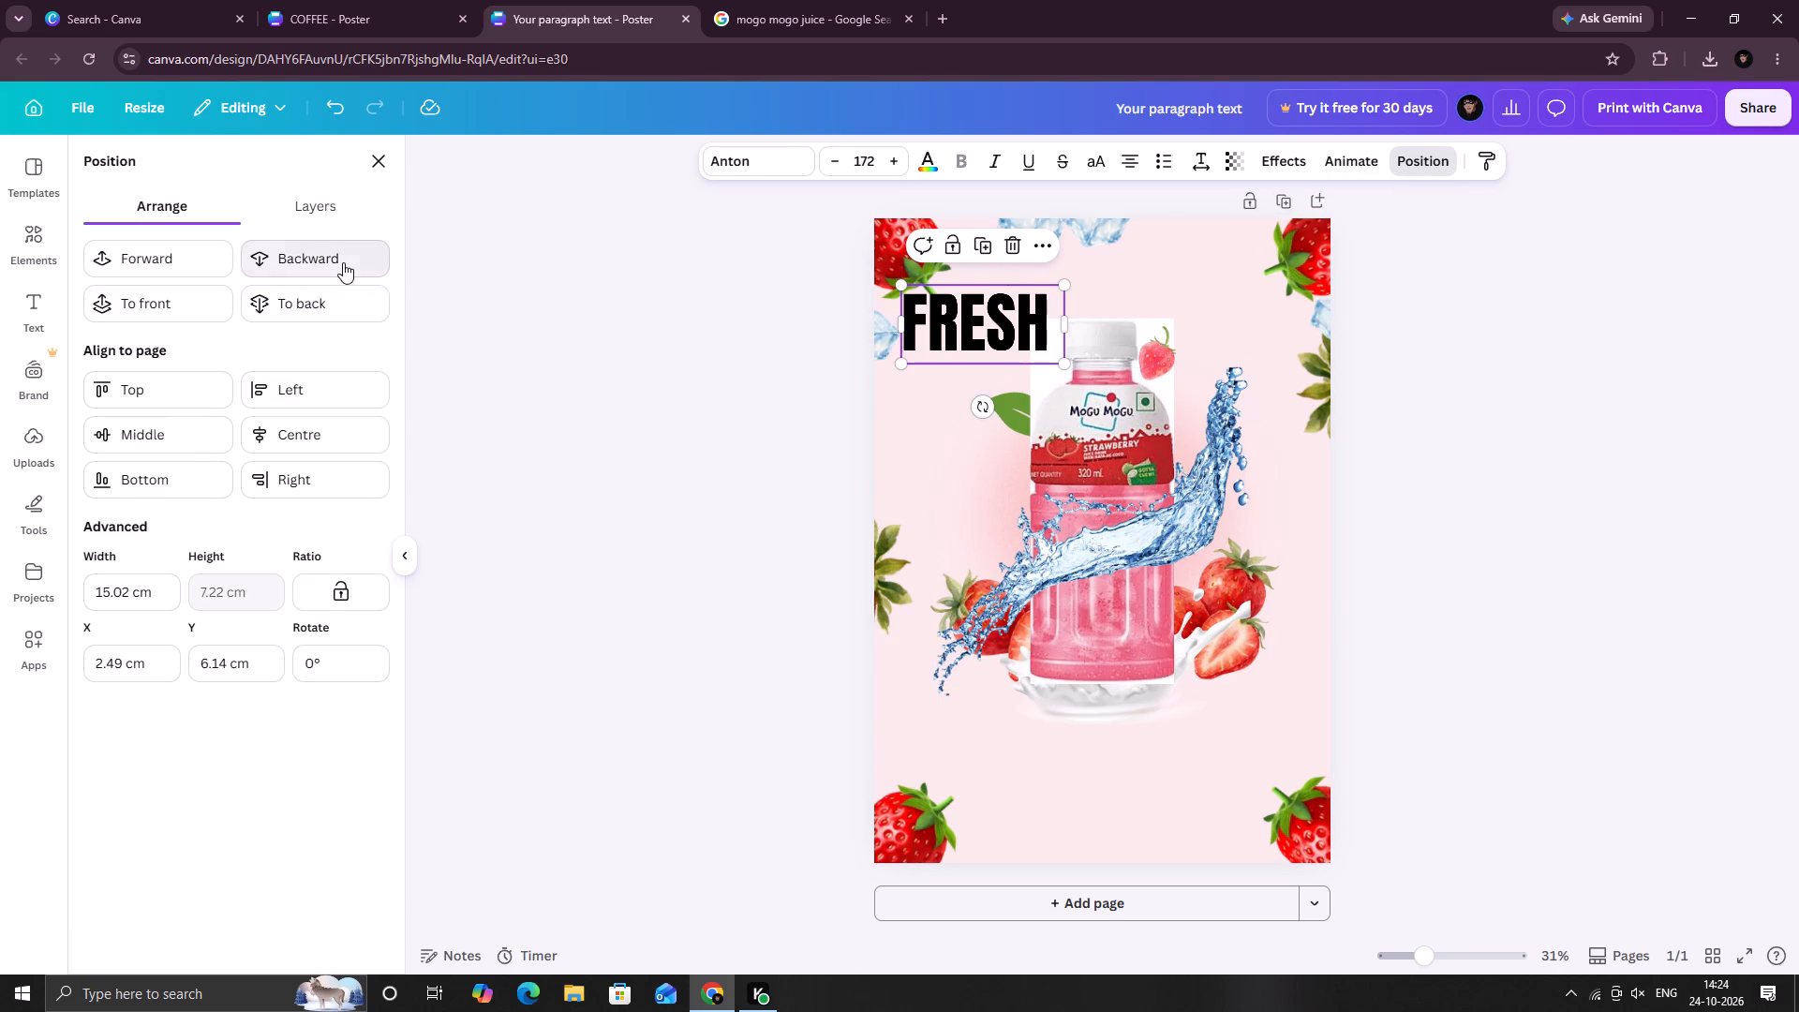
triple_click(343, 262)
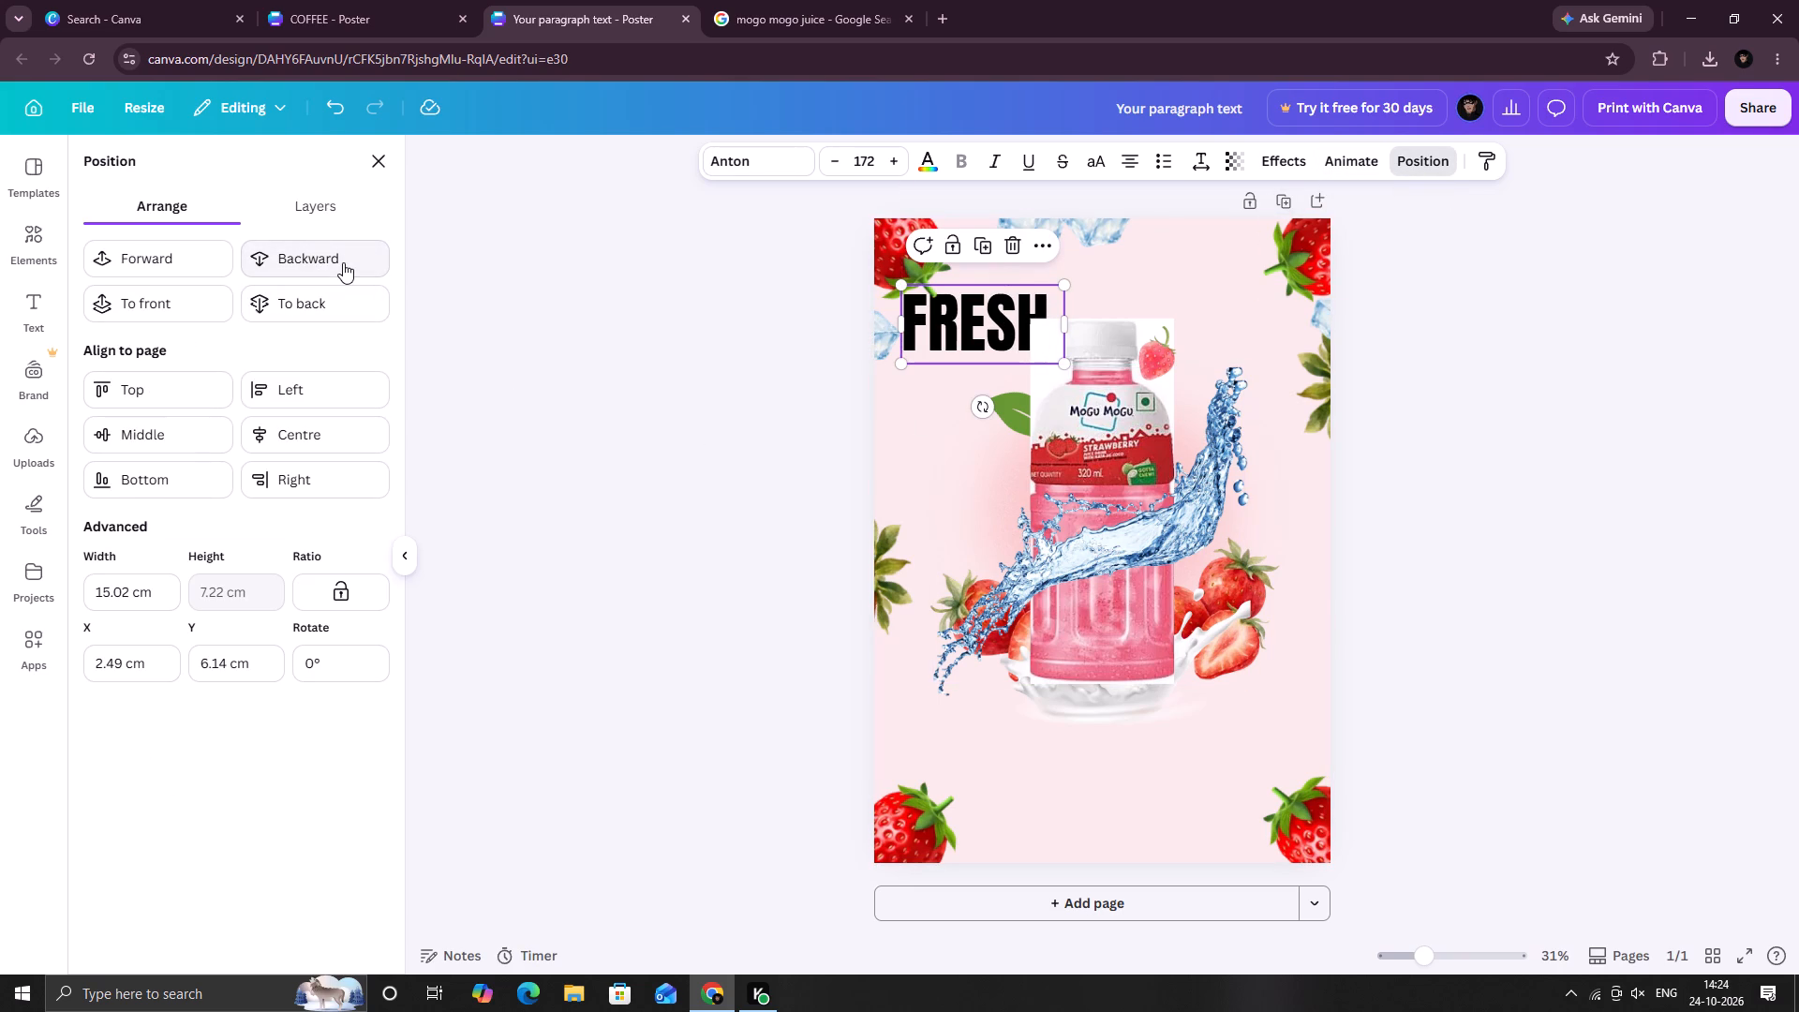
left_click(305, 298)
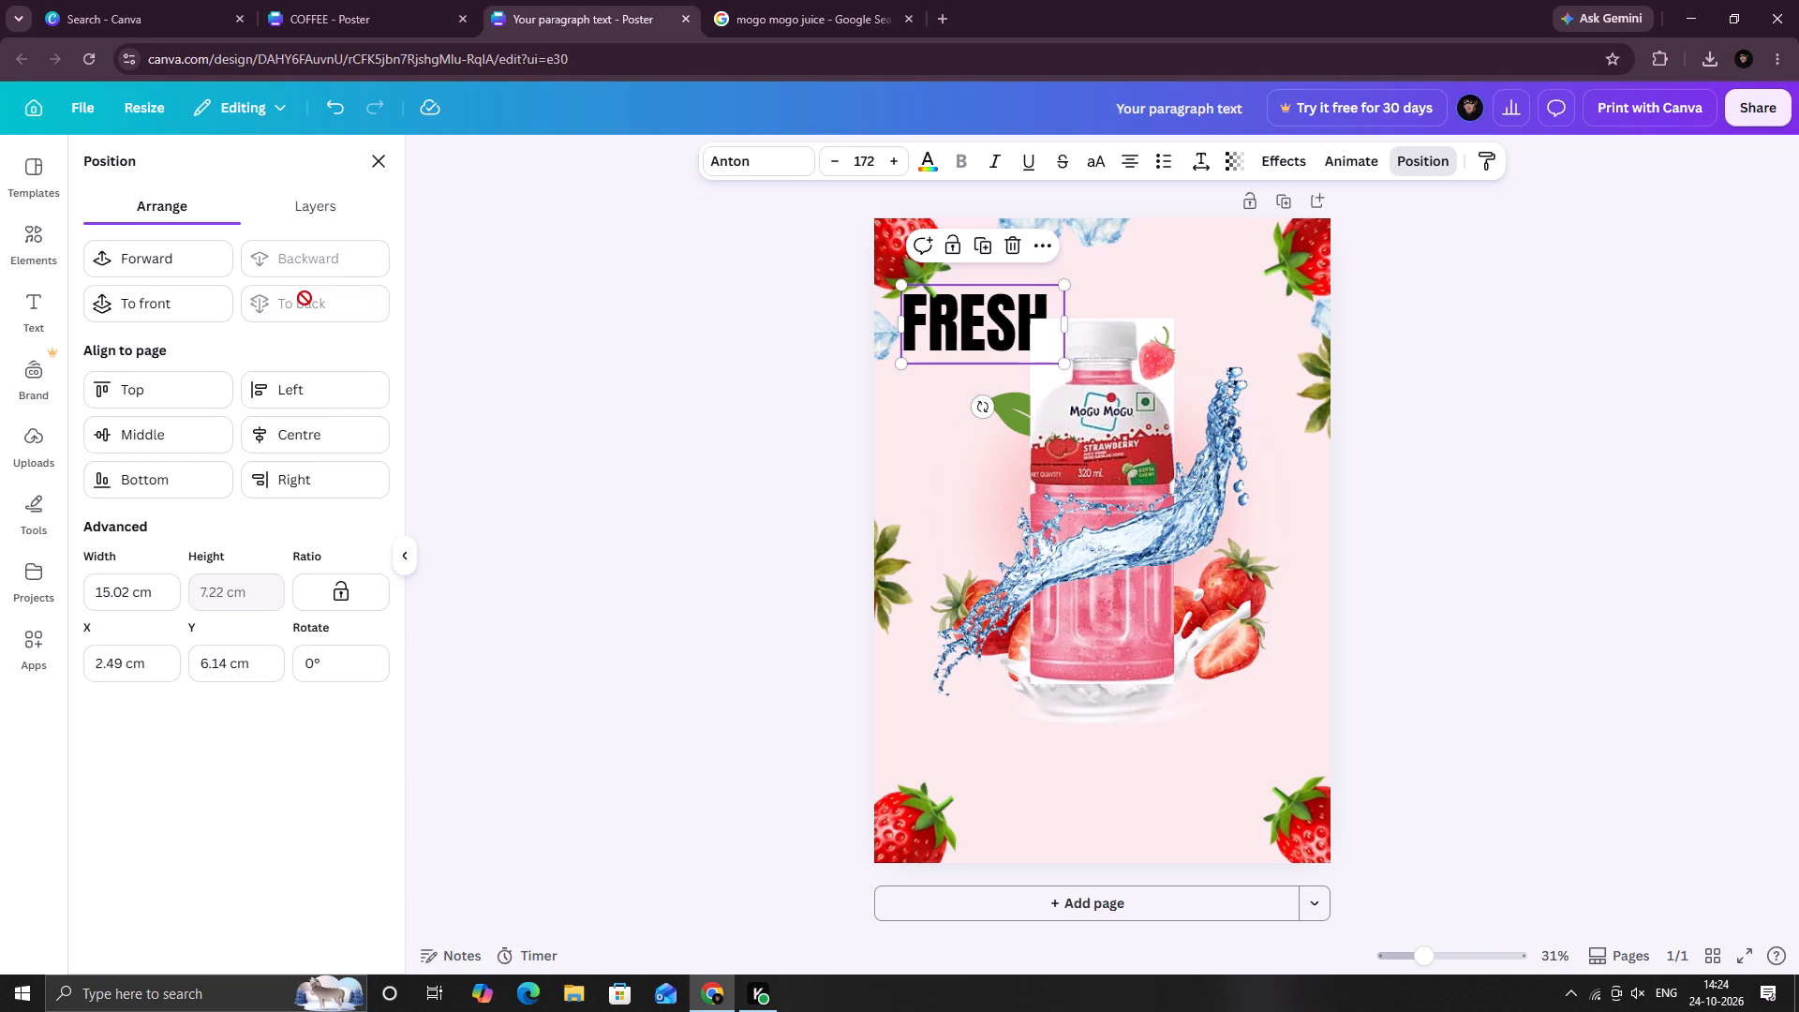
left_click(305, 298)
left_click(305, 298)
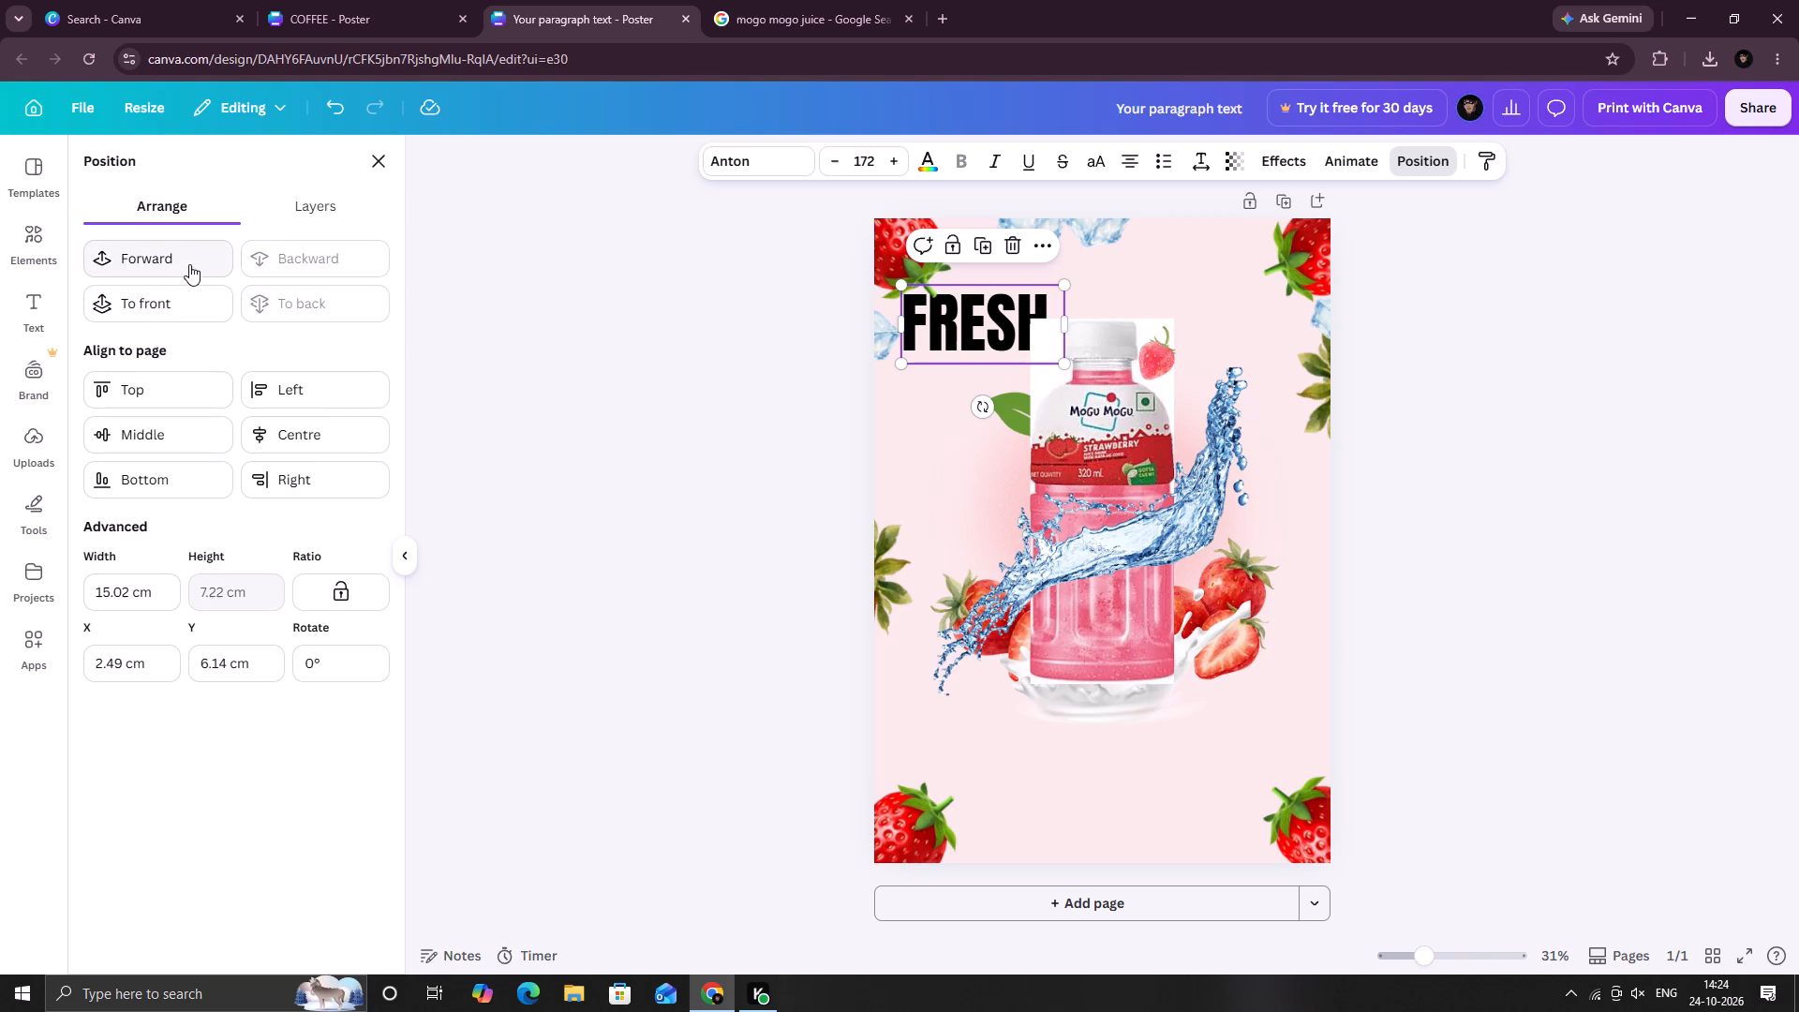
left_click(184, 261)
left_click(184, 261)
left_click(184, 261)
double_click(184, 261)
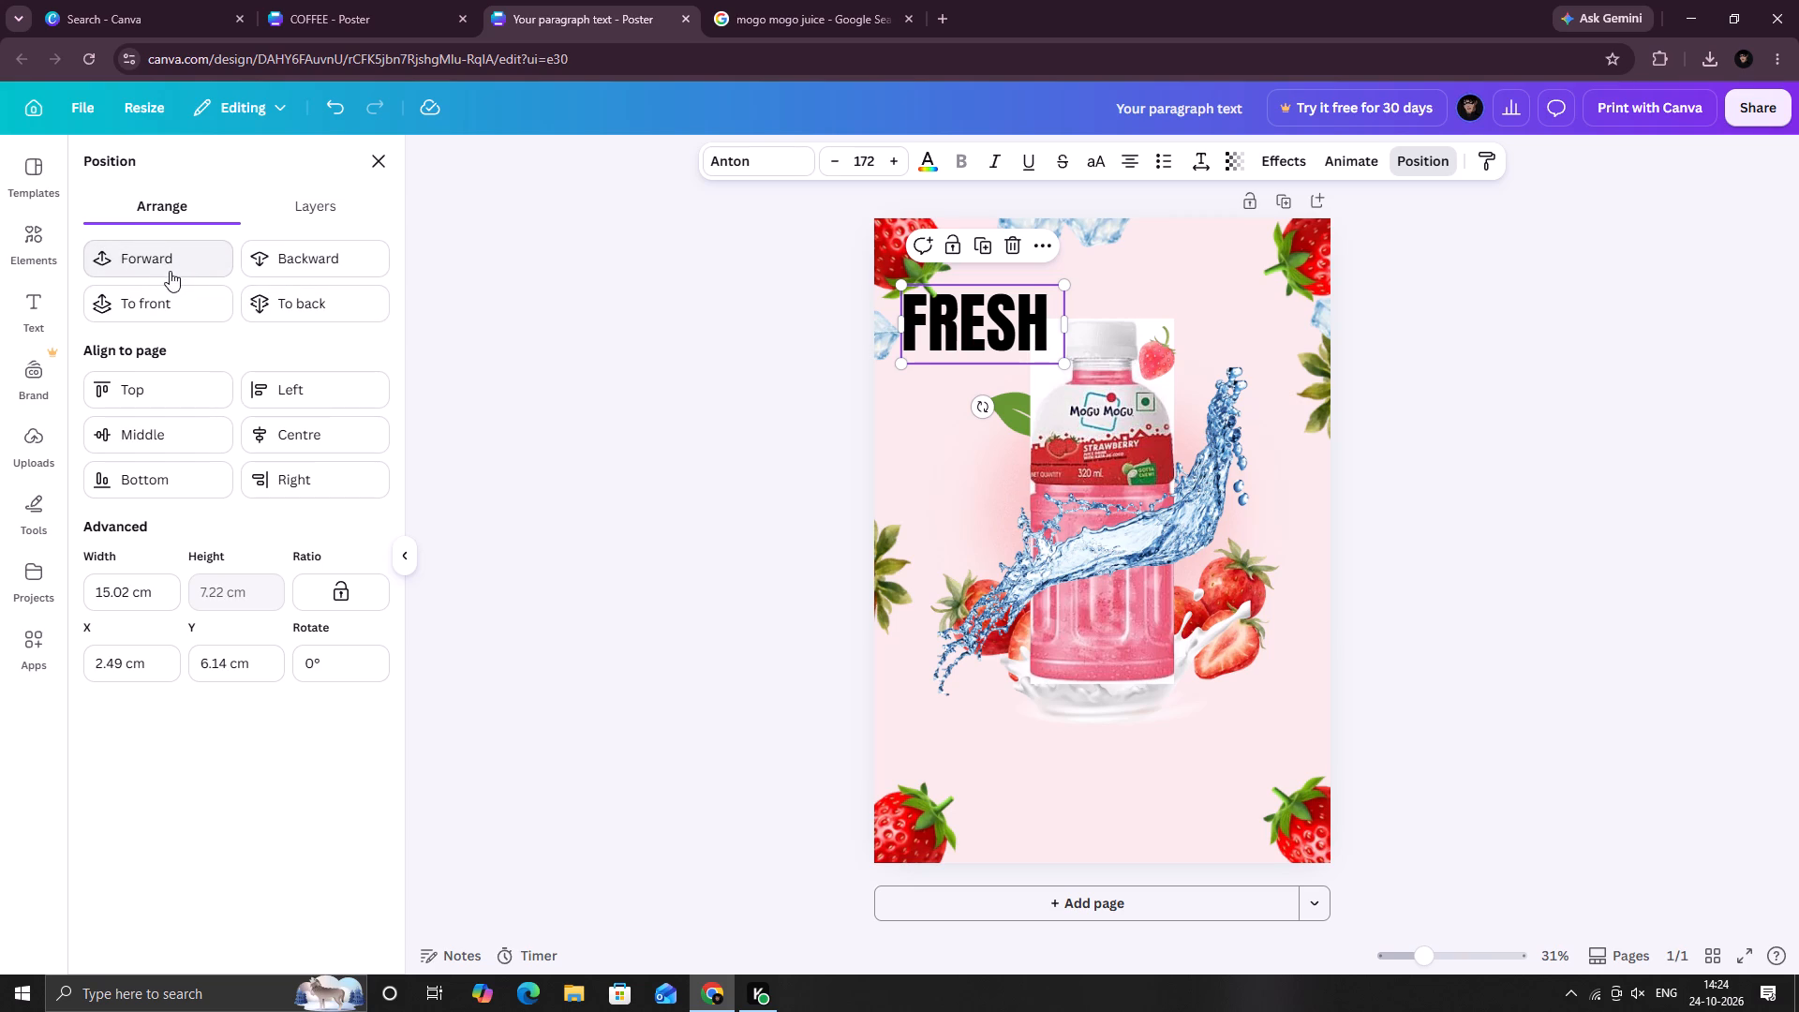
Move "FRESH" close to the poster's left edge, at about X 0.47 cm and Y 8.09 cm.
left_click_drag(977, 320, 947, 354)
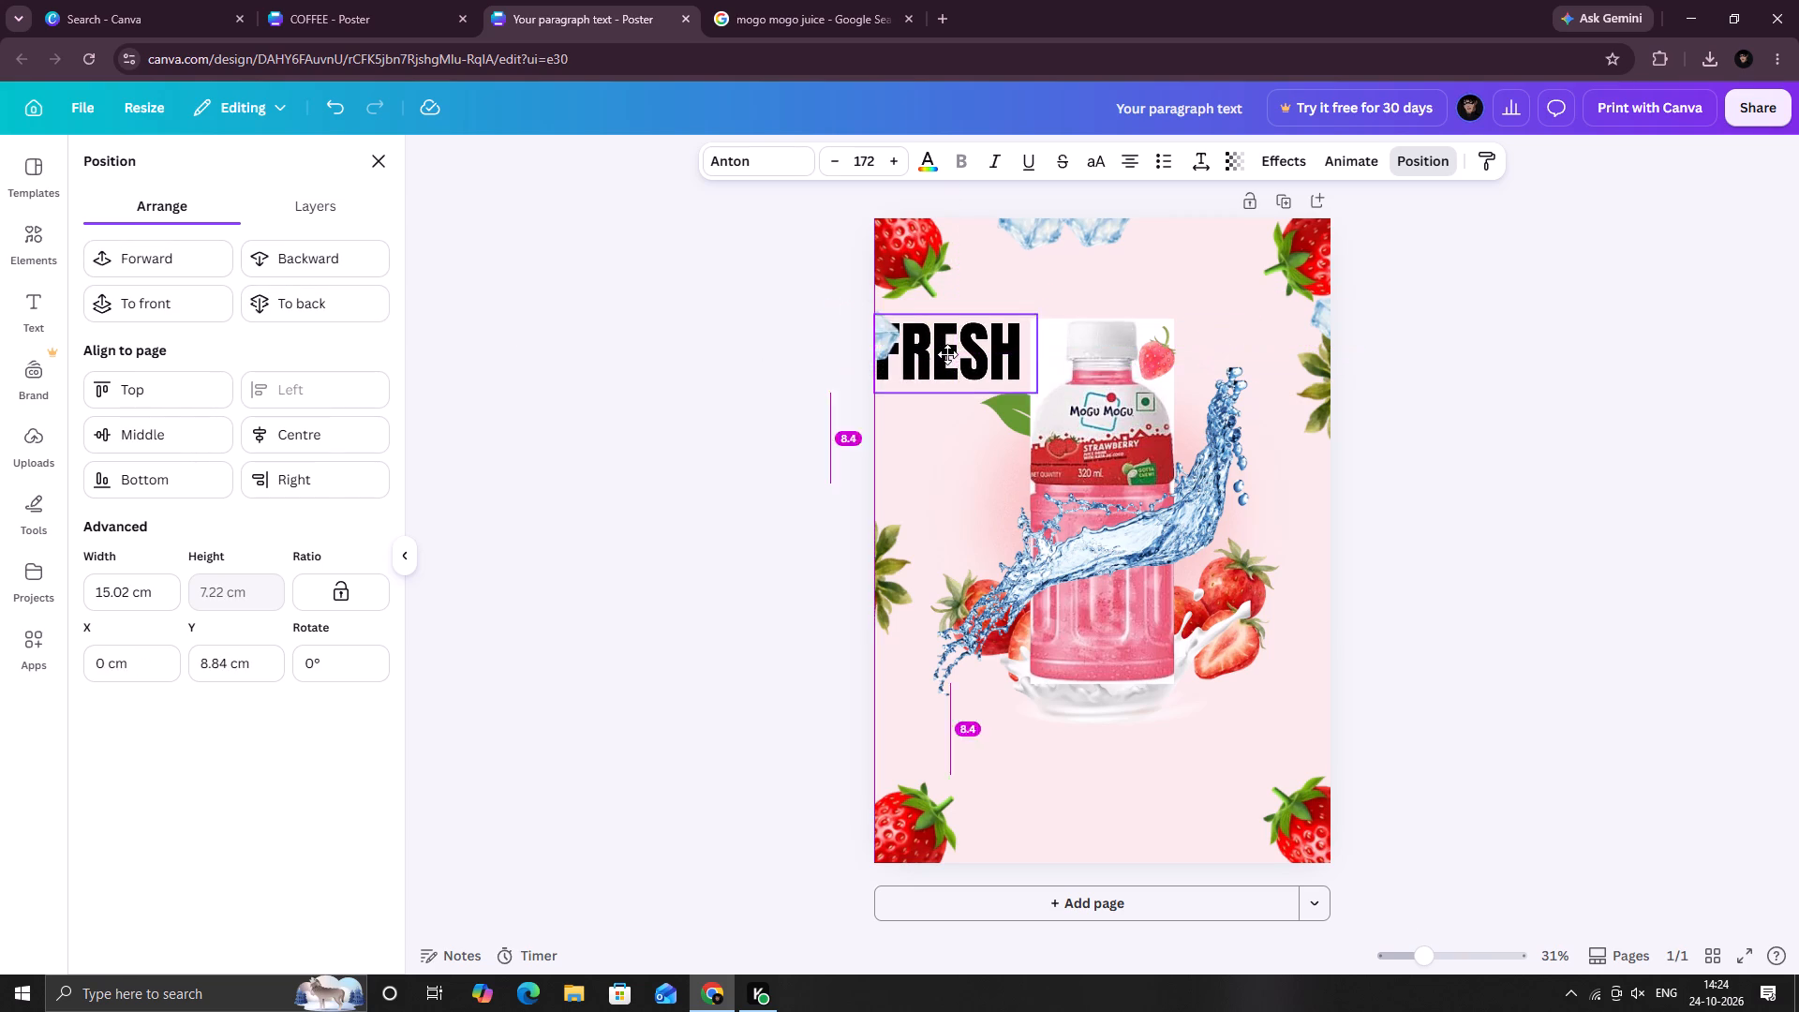
left_click_drag(947, 354, 955, 342)
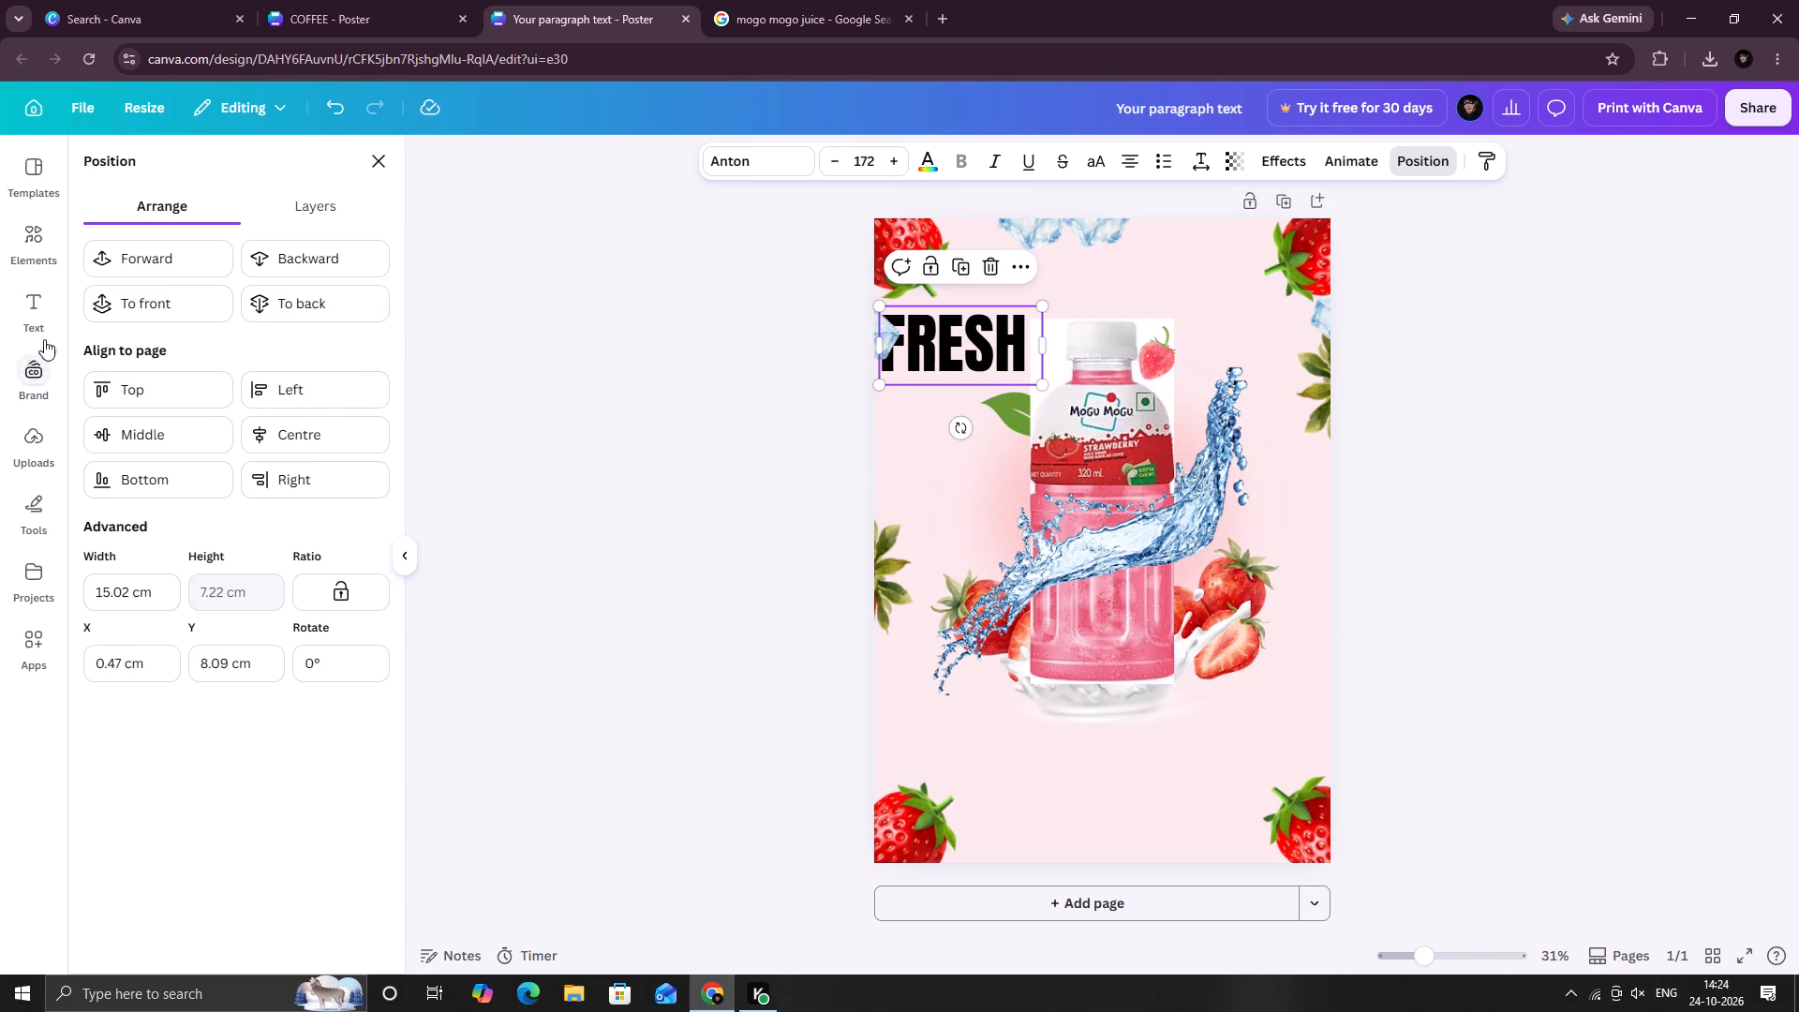
Add a new text box reading "JUICE" and enlarge it to font size 44.1.
left_click(34, 315)
left_click(255, 236)
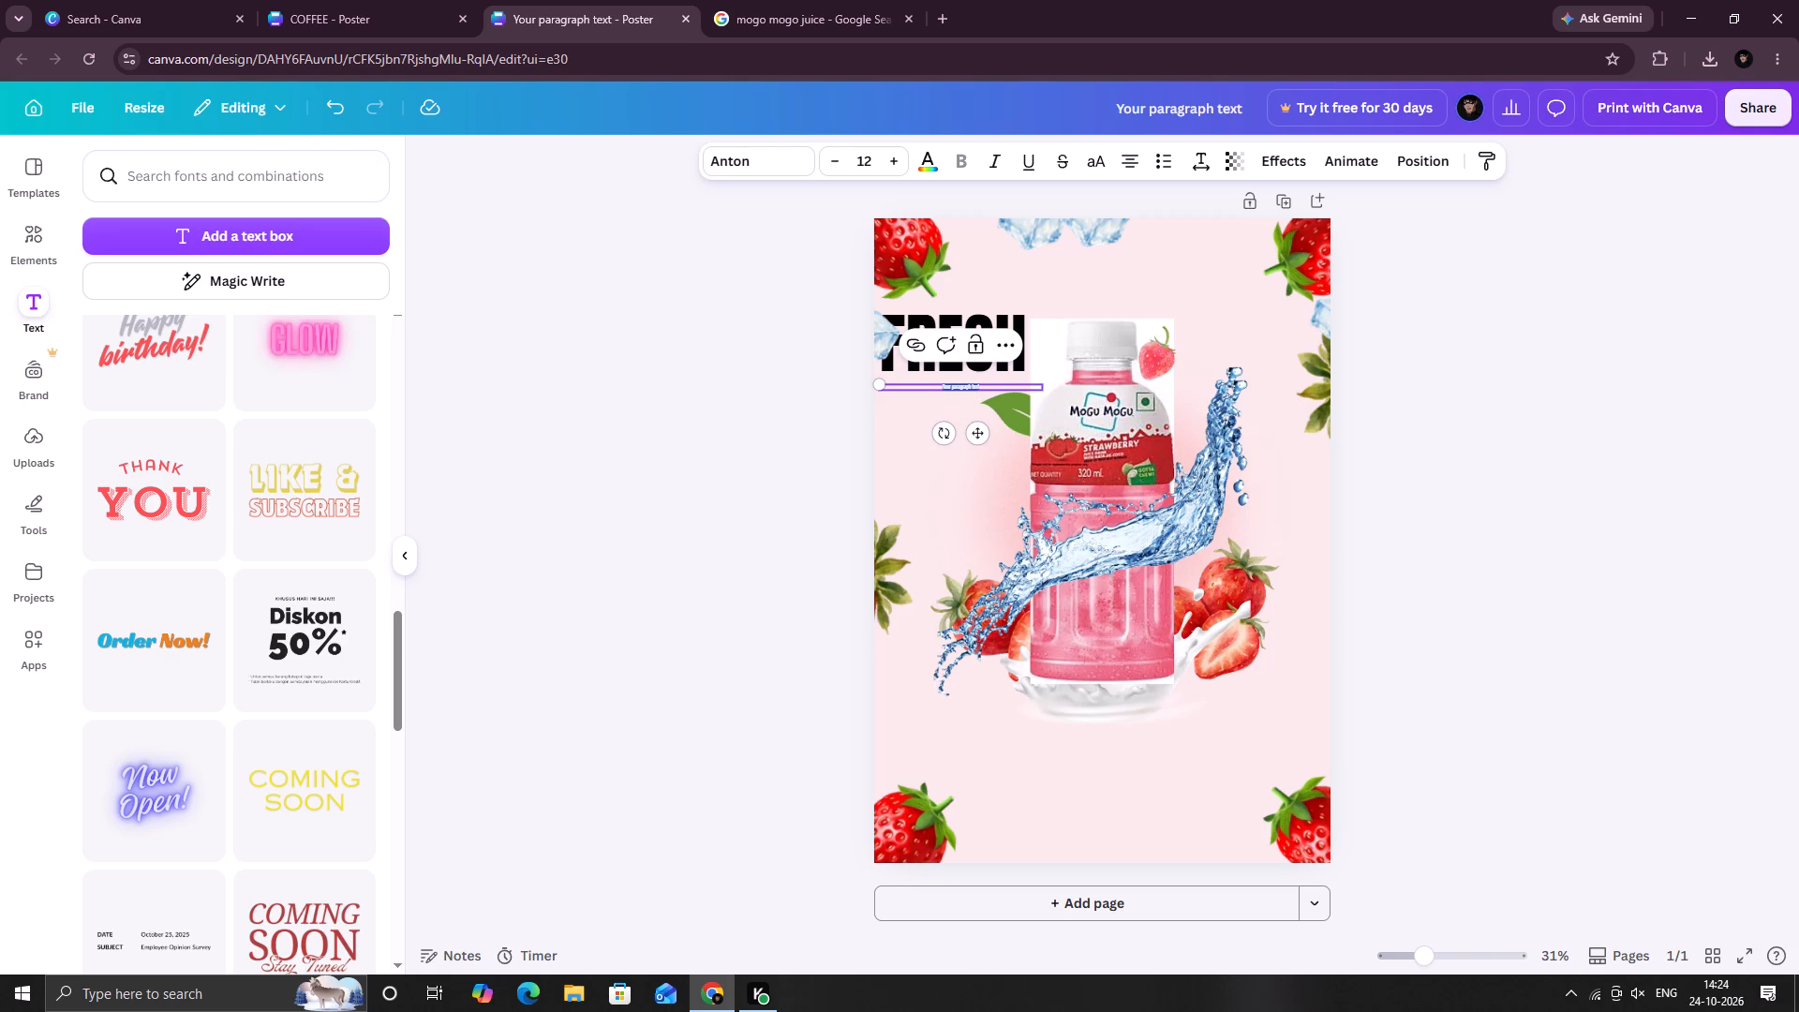
type("JUICE")
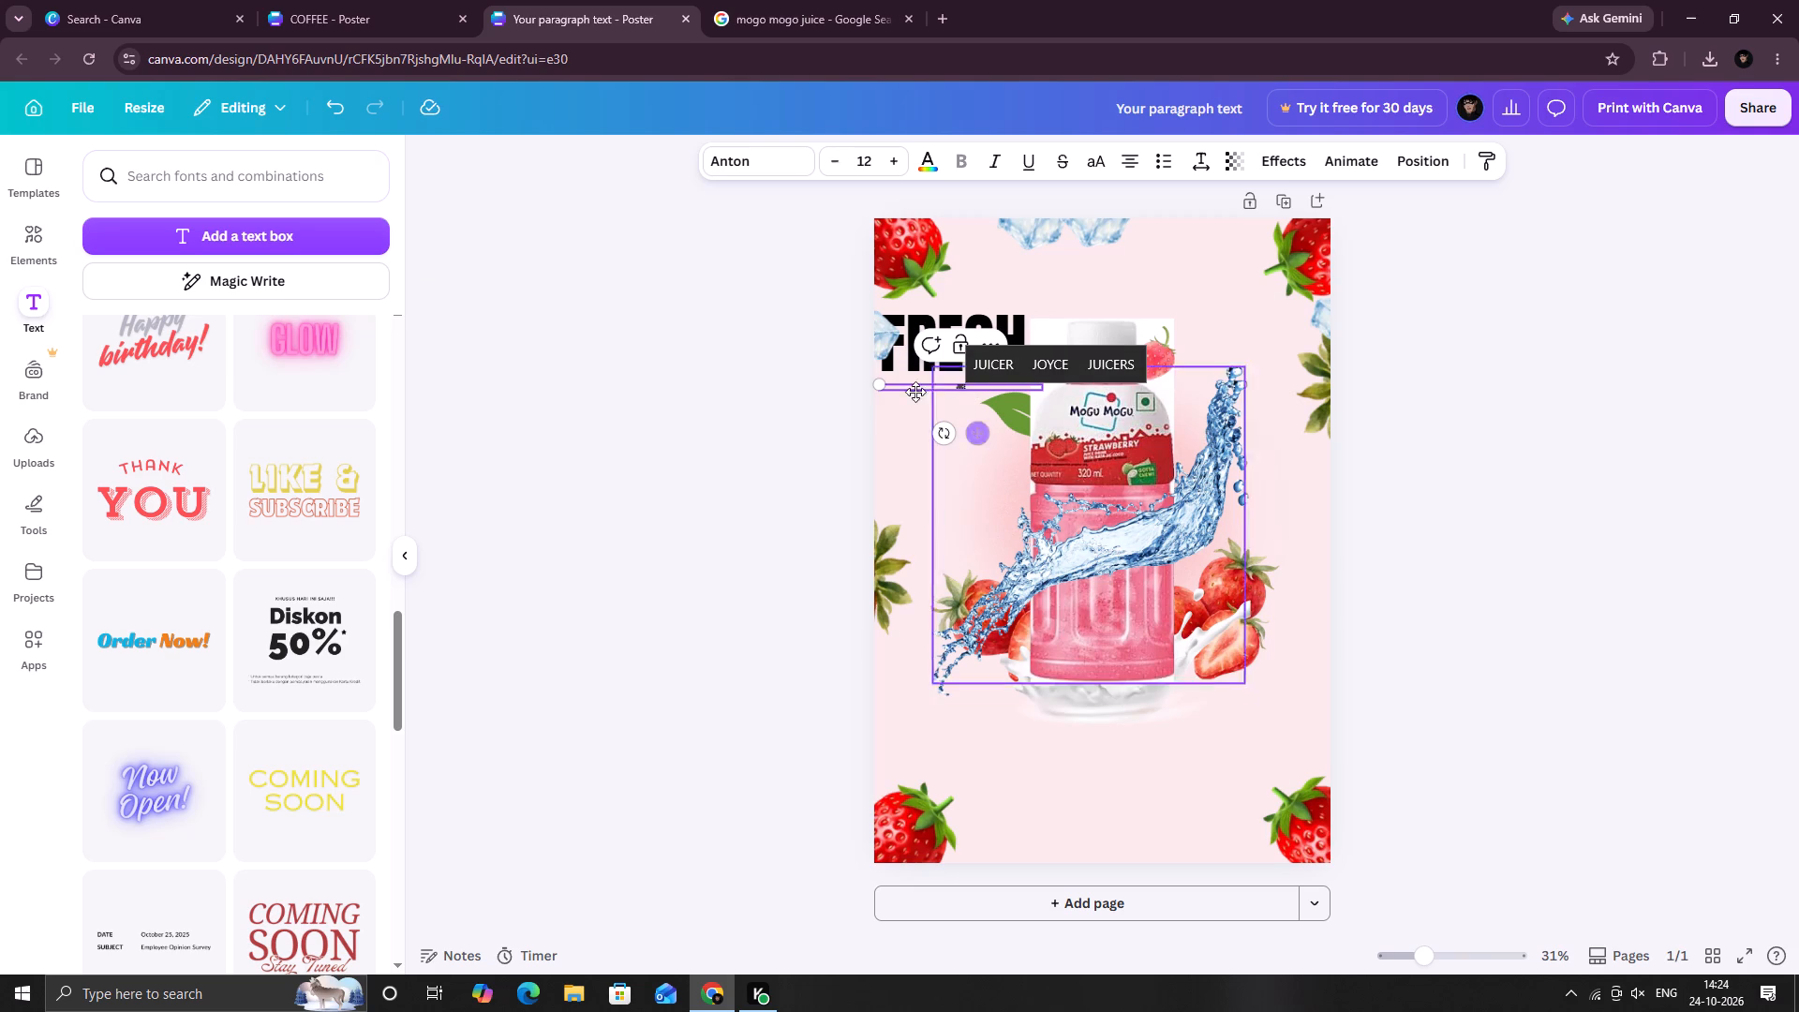
left_click_drag(880, 386, 878, 435)
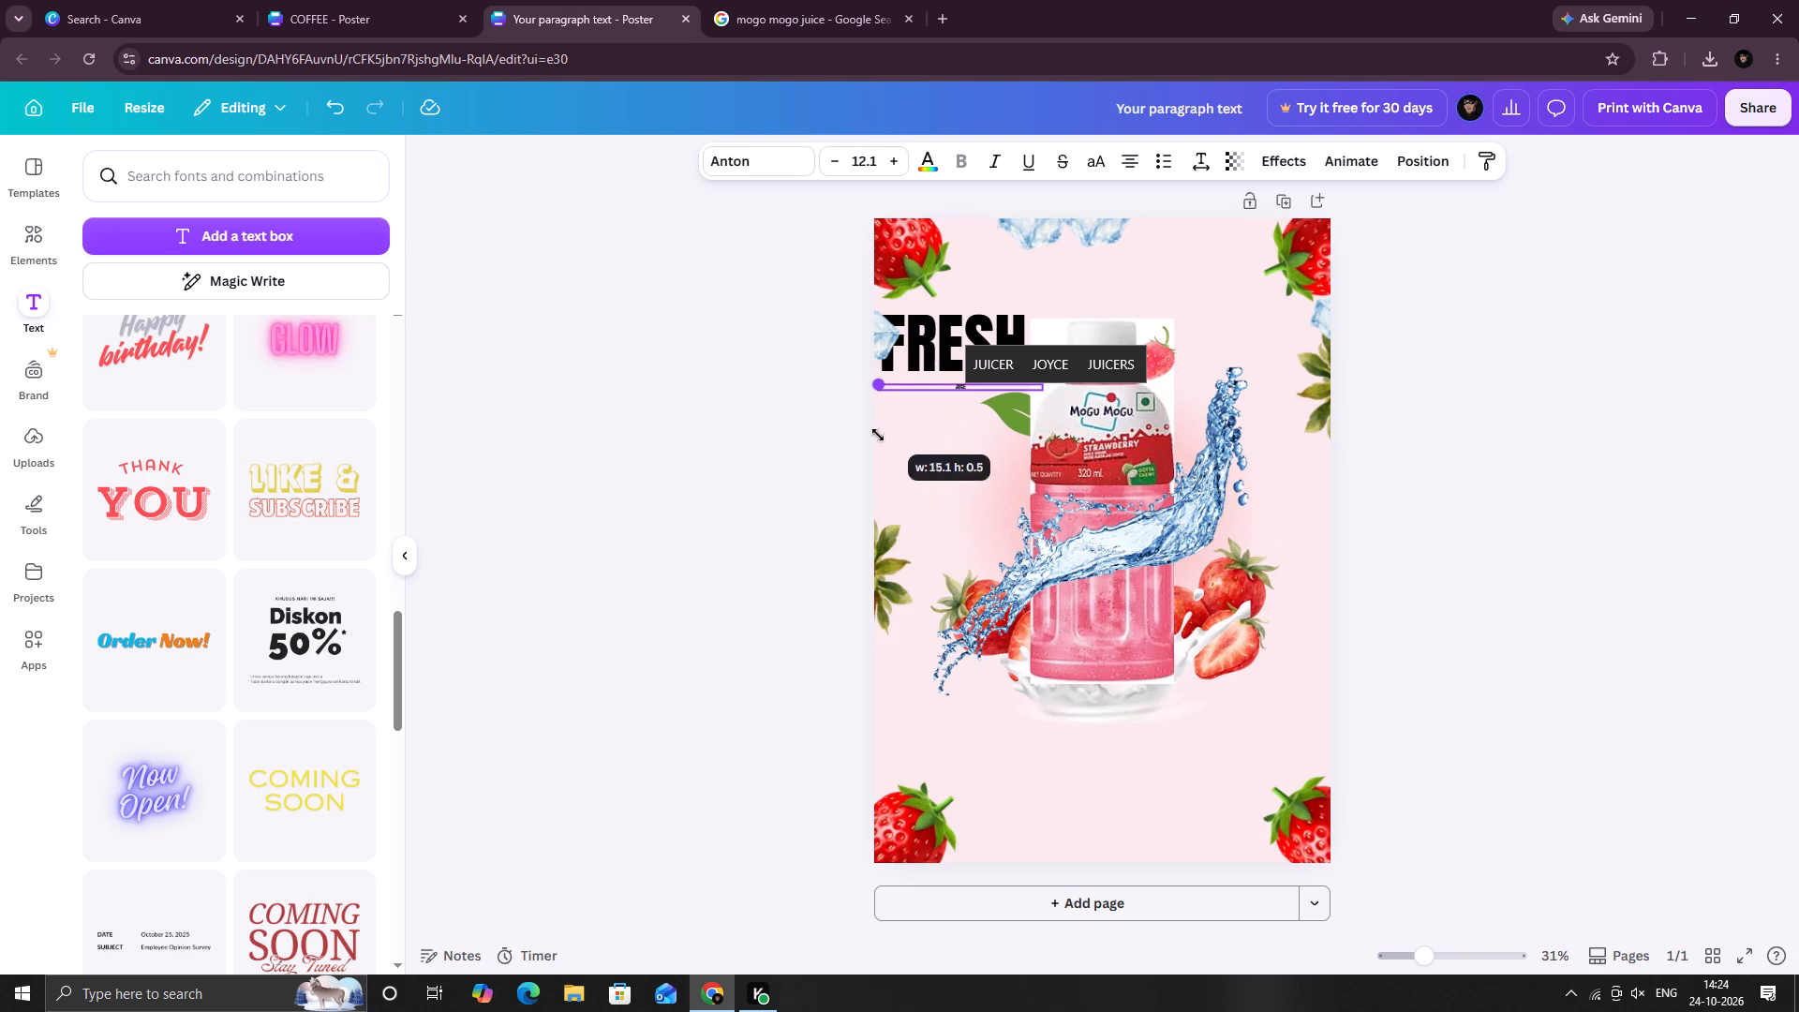
left_click_drag(878, 435, 852, 223)
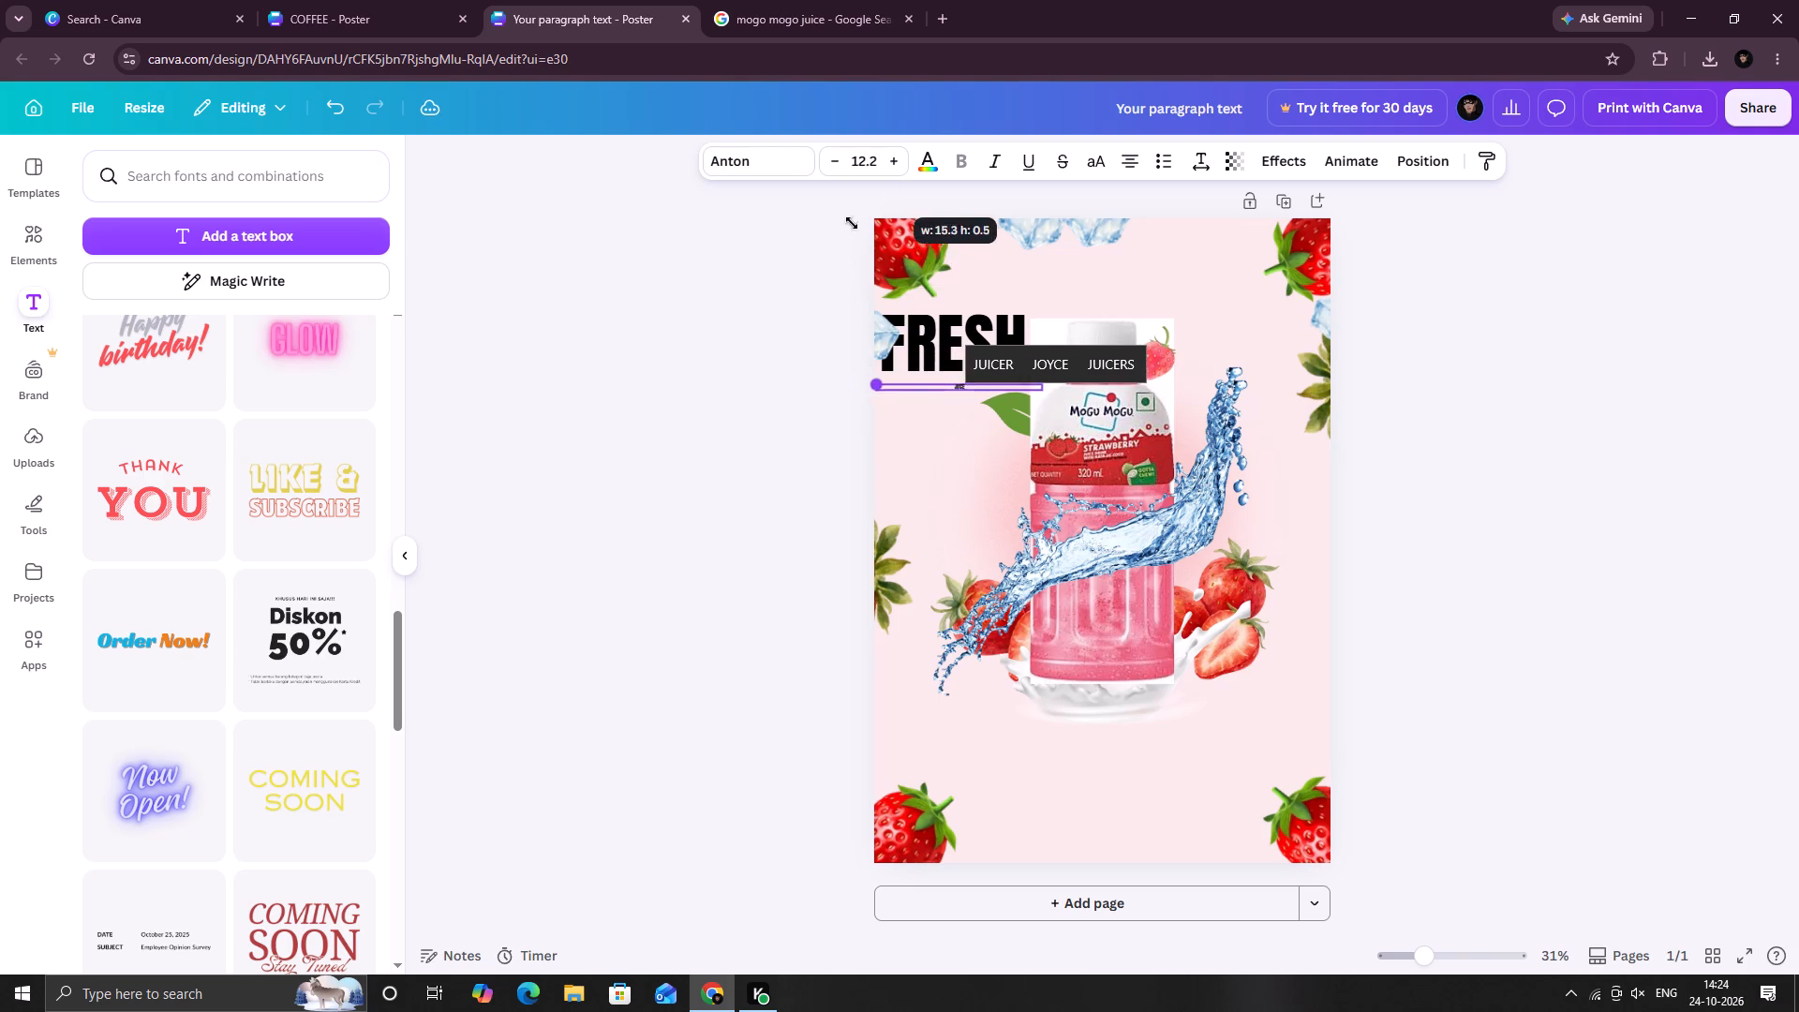
left_click_drag(852, 223, 439, 496)
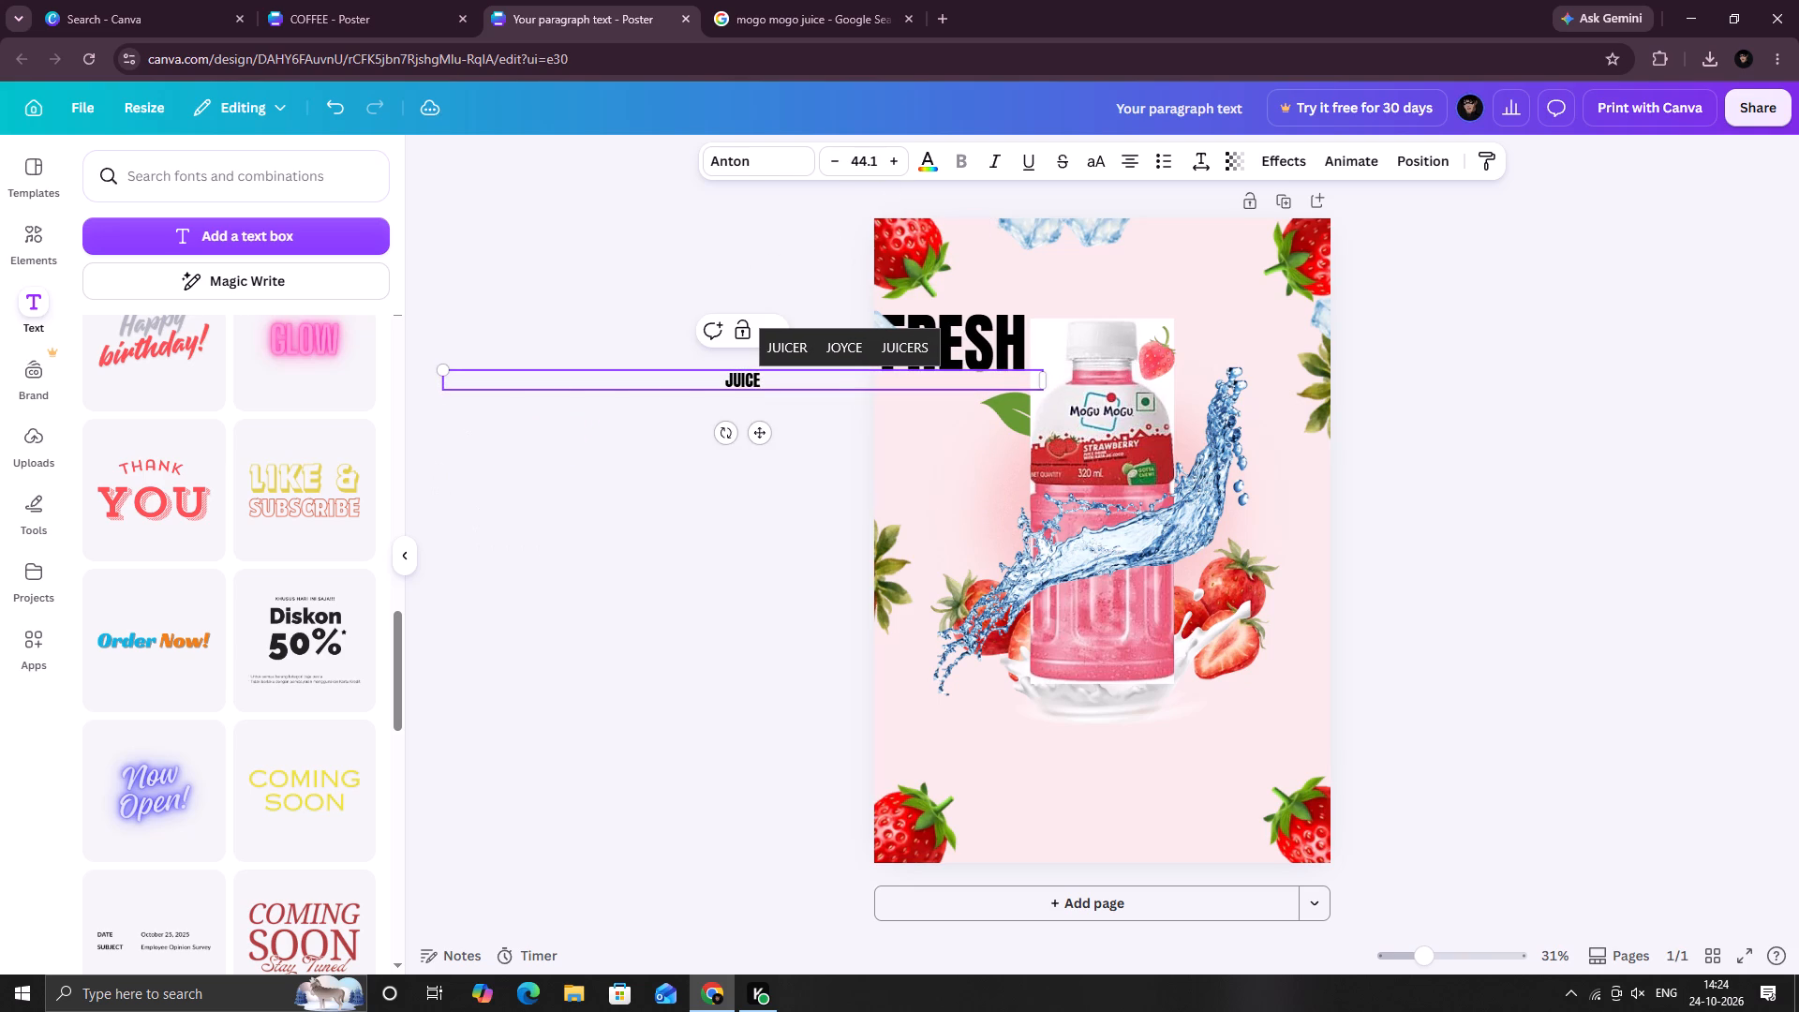
Widen the "JUICE" text box slightly and move it so the word sits below "FRESH" near the poster's left edge.
left_click_drag(739, 389, 836, 405)
left_click(803, 379)
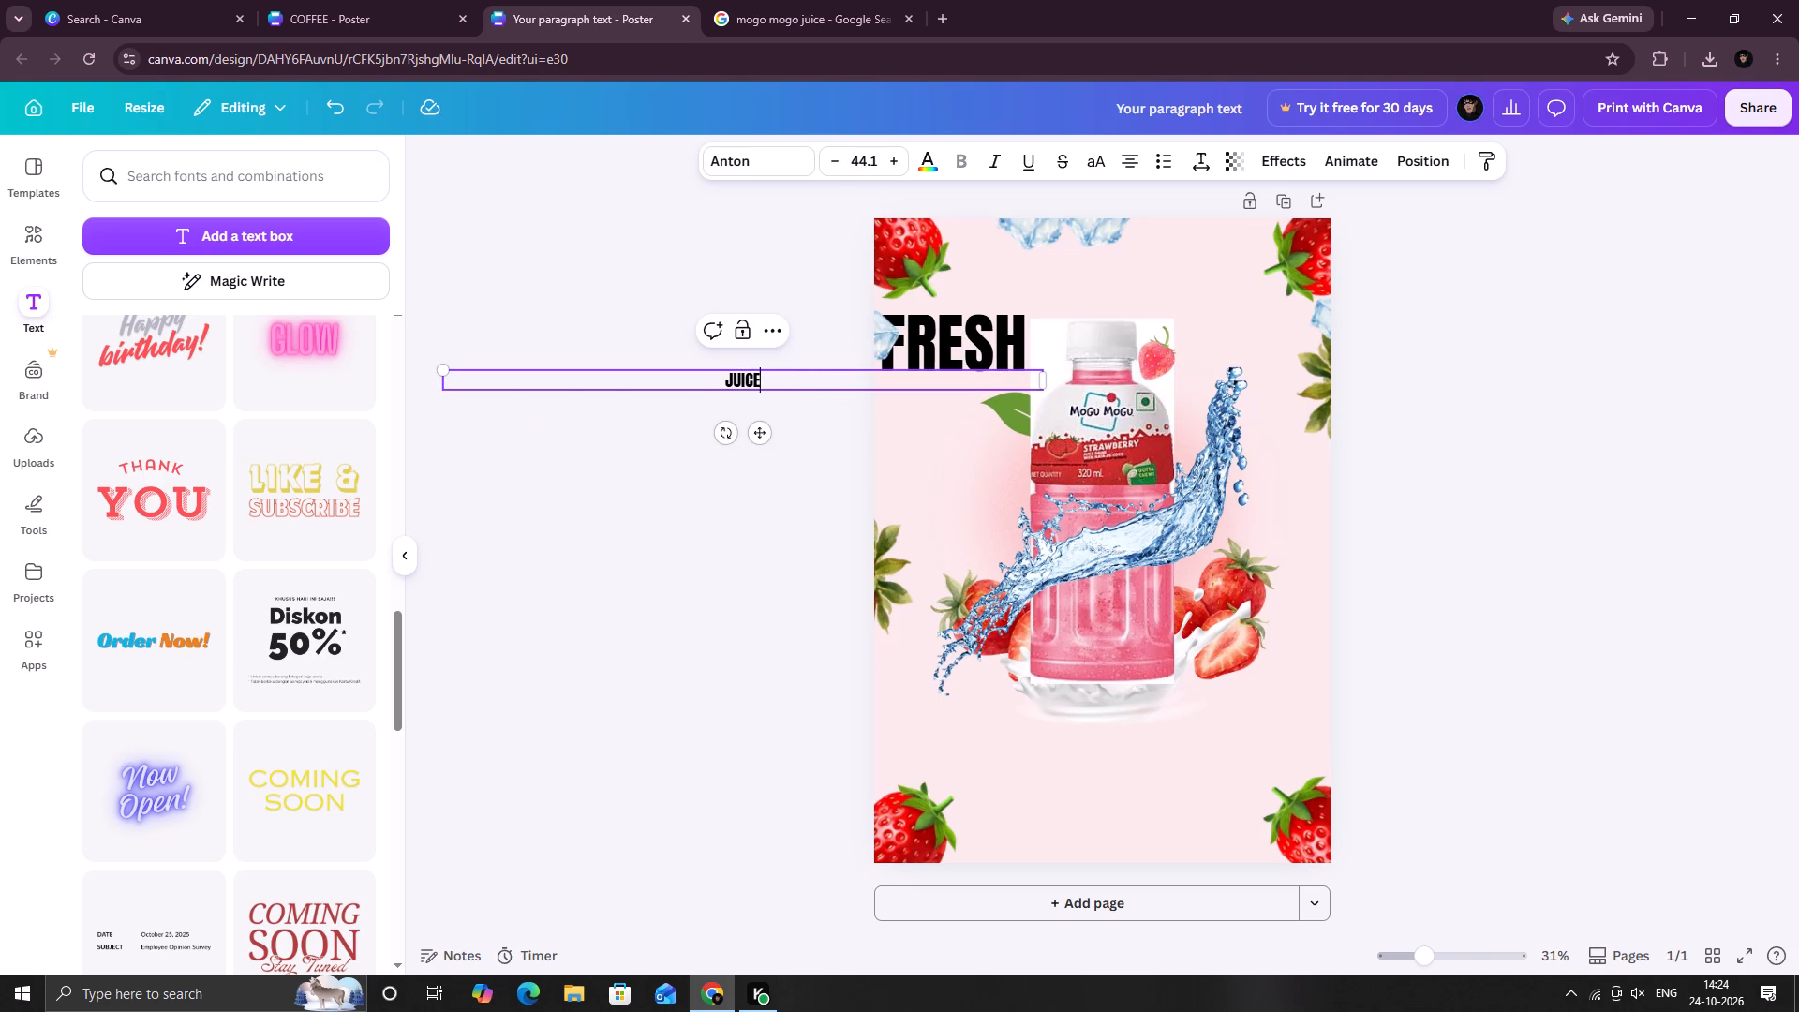
left_click_drag(1048, 380, 1092, 379)
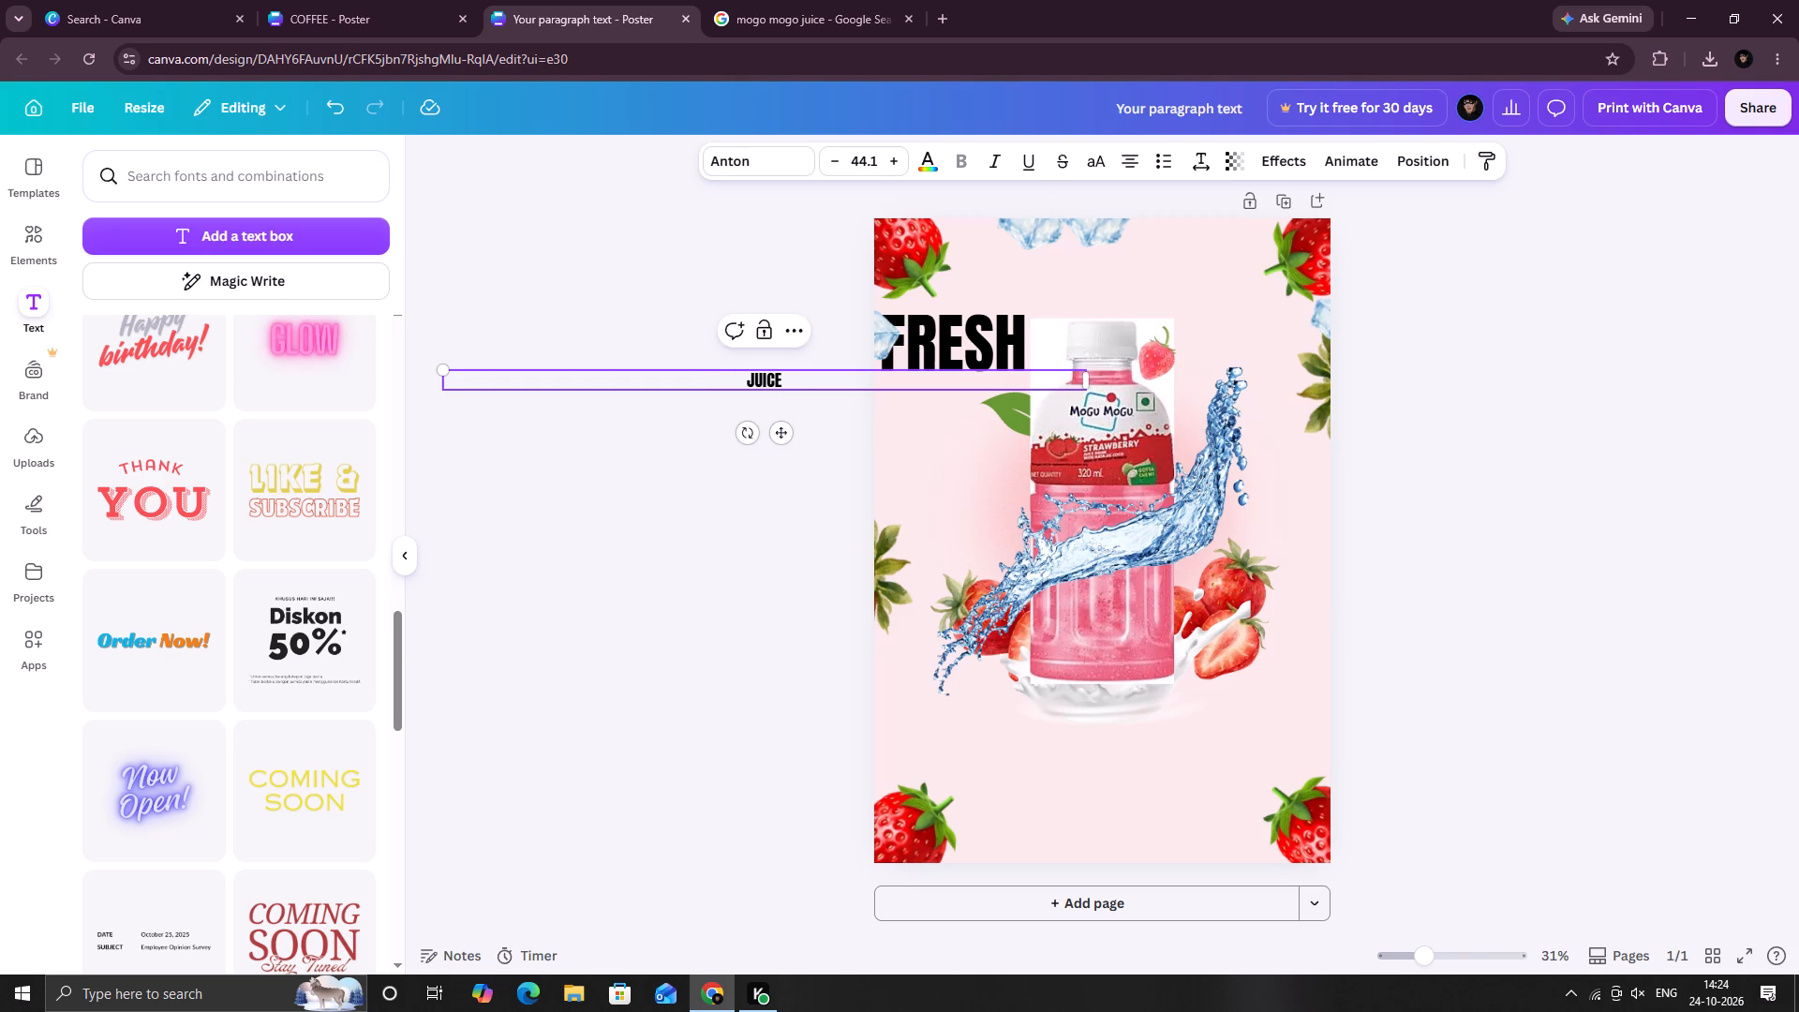
left_click_drag(774, 426, 961, 481)
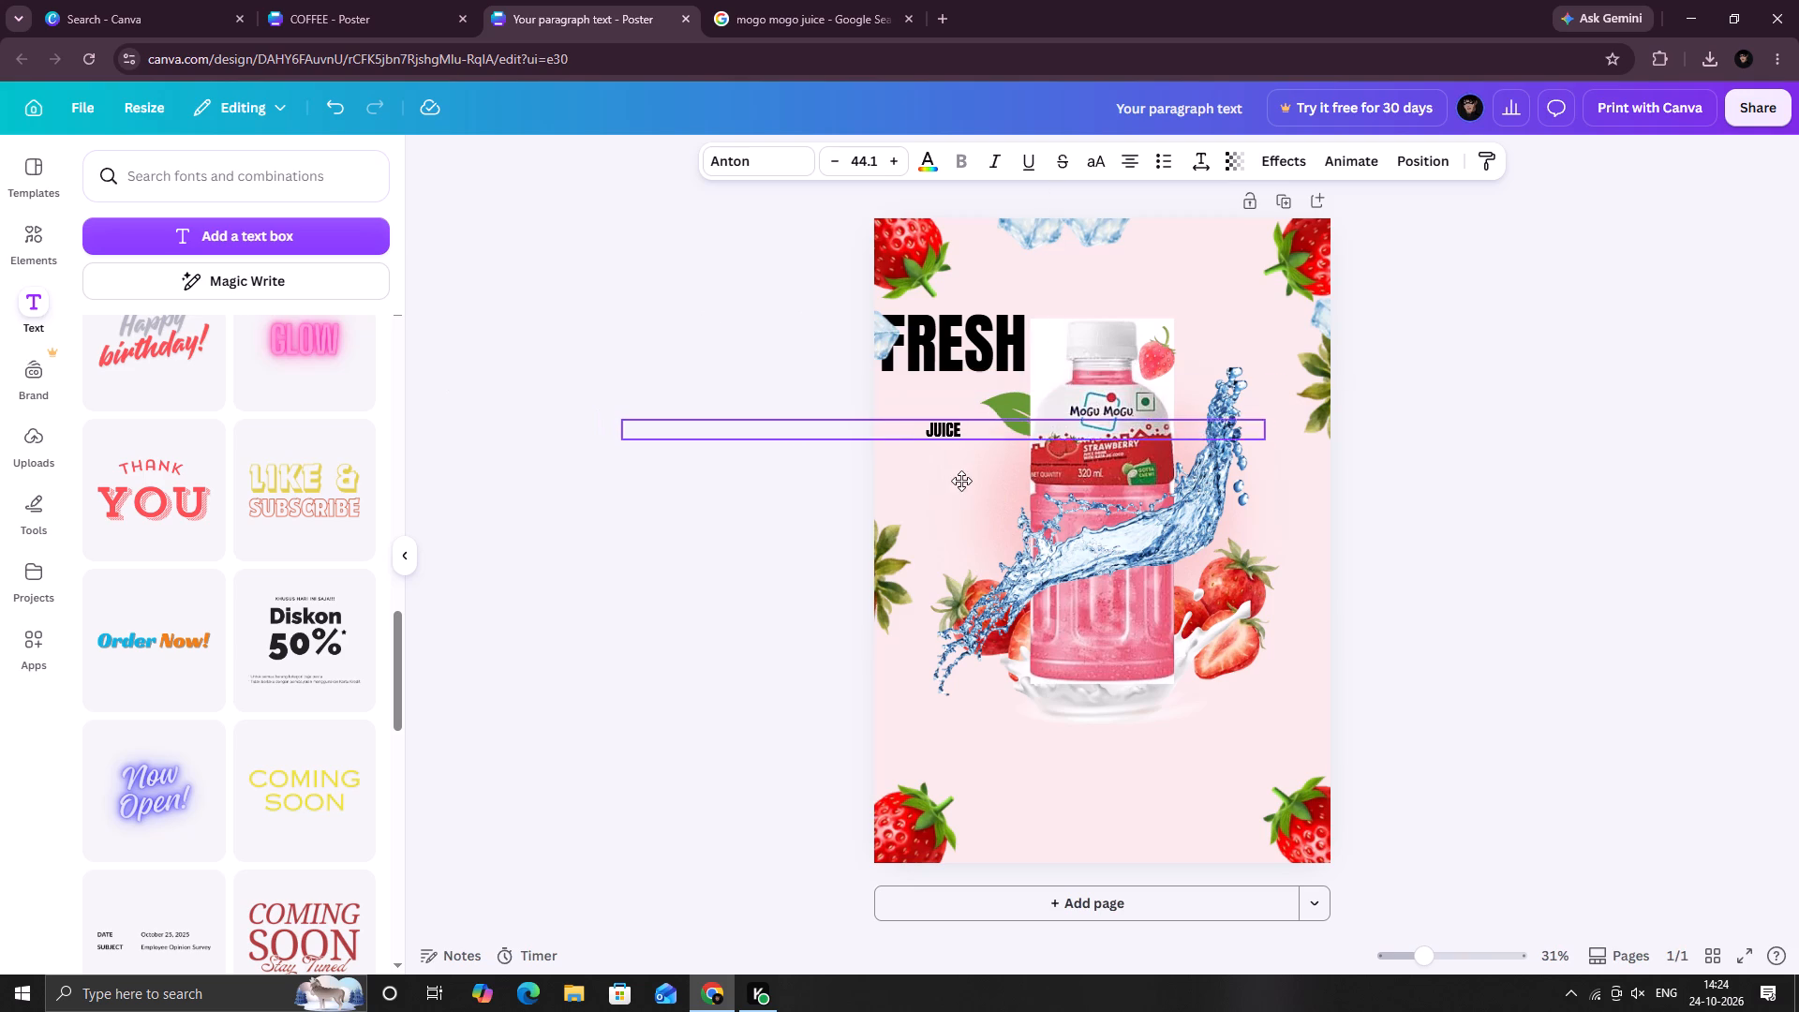
left_click_drag(961, 481, 963, 482)
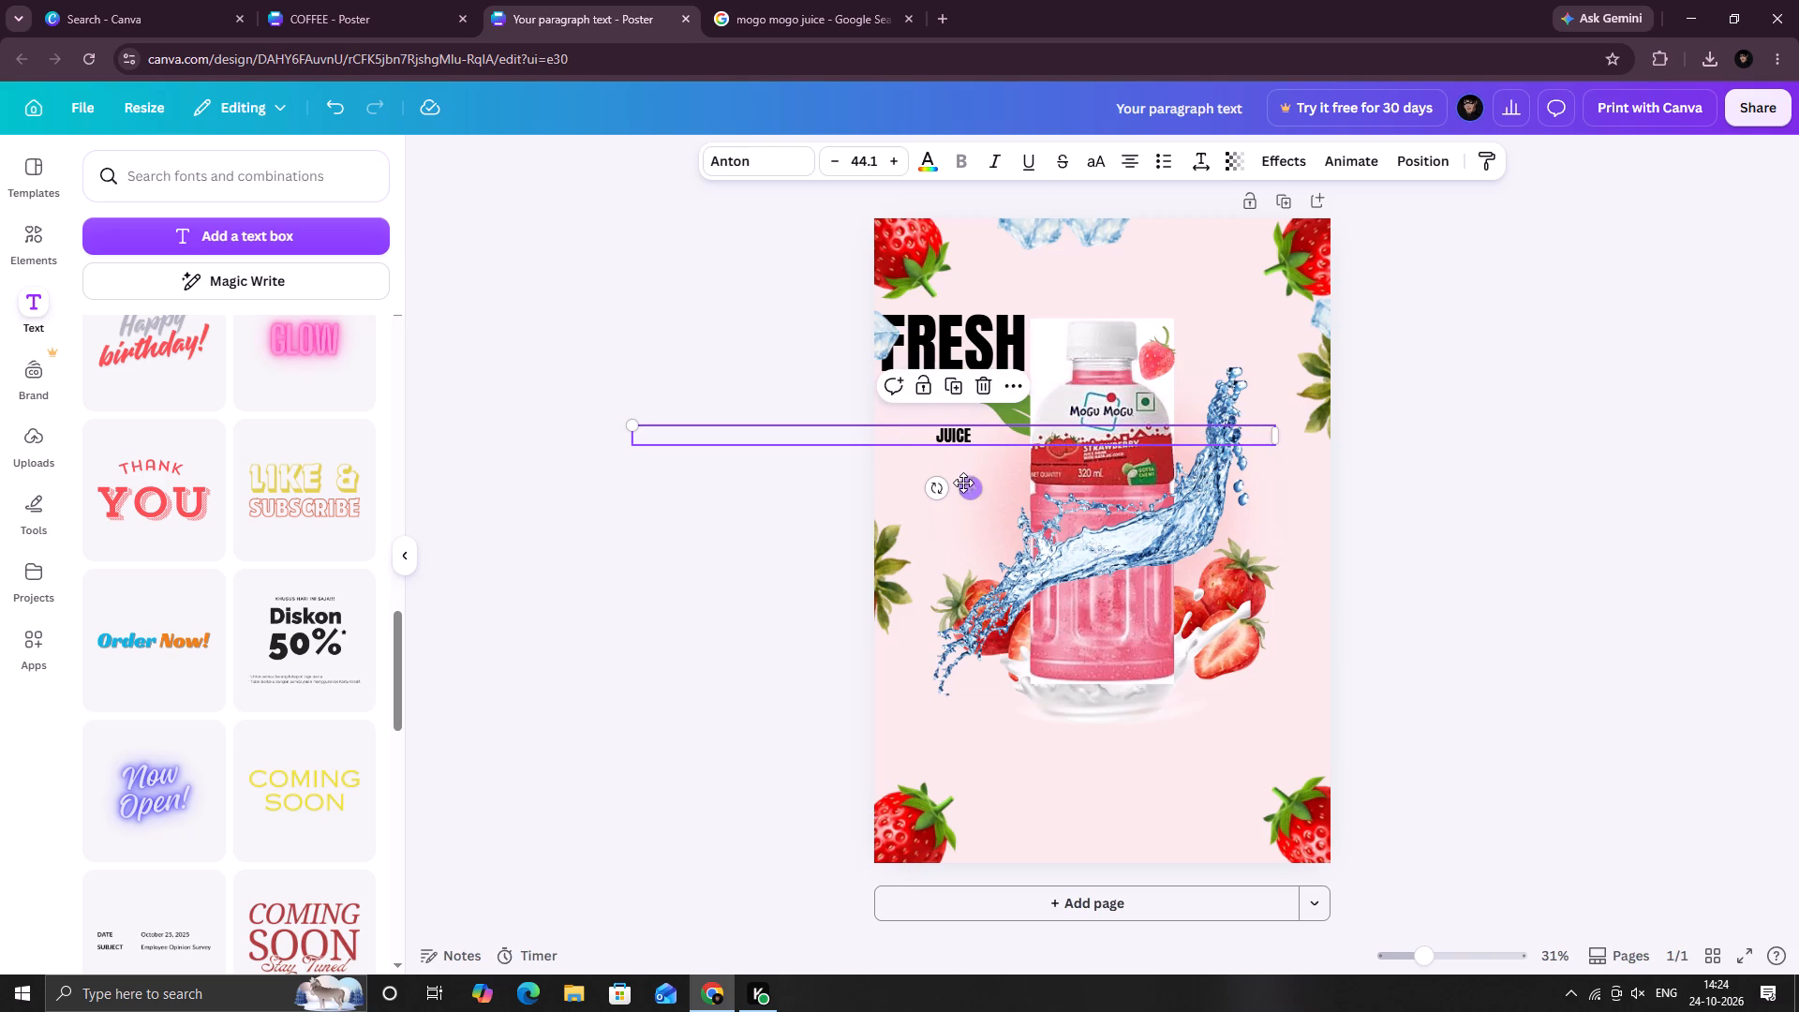
left_click_drag(966, 484, 921, 486)
left_click_drag(907, 445, 900, 469)
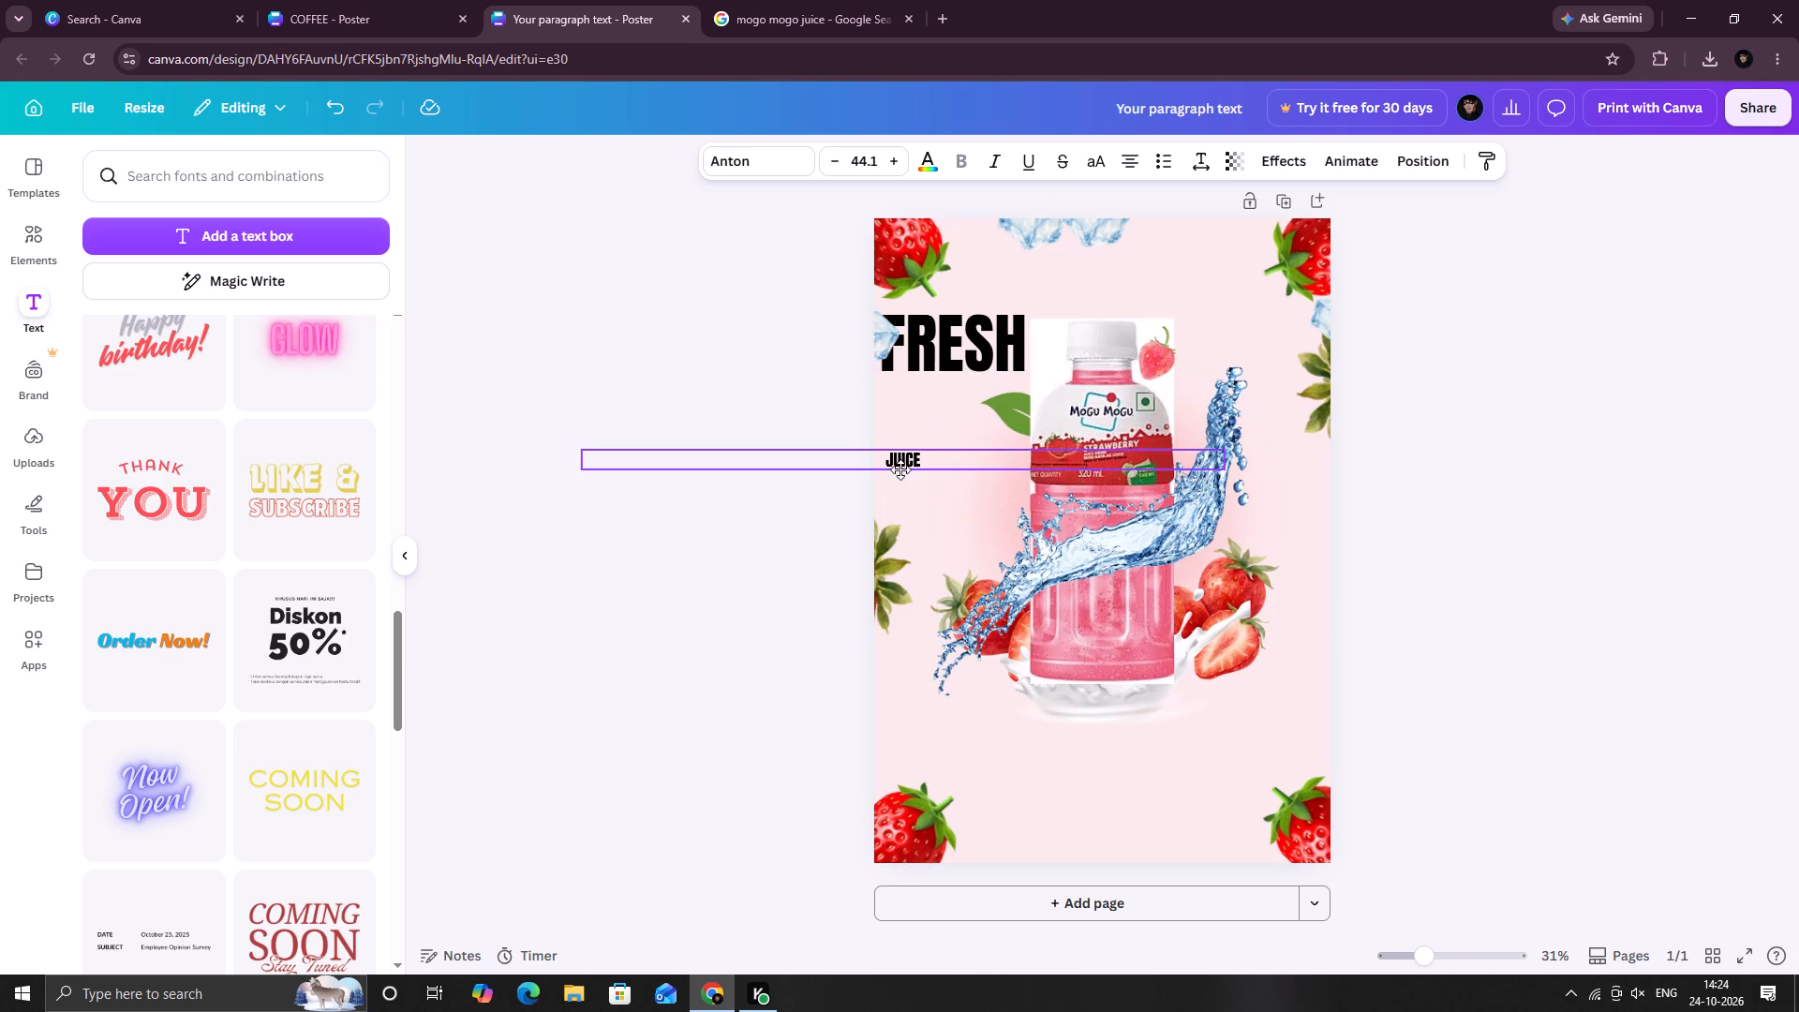
left_click_drag(900, 469, 903, 458)
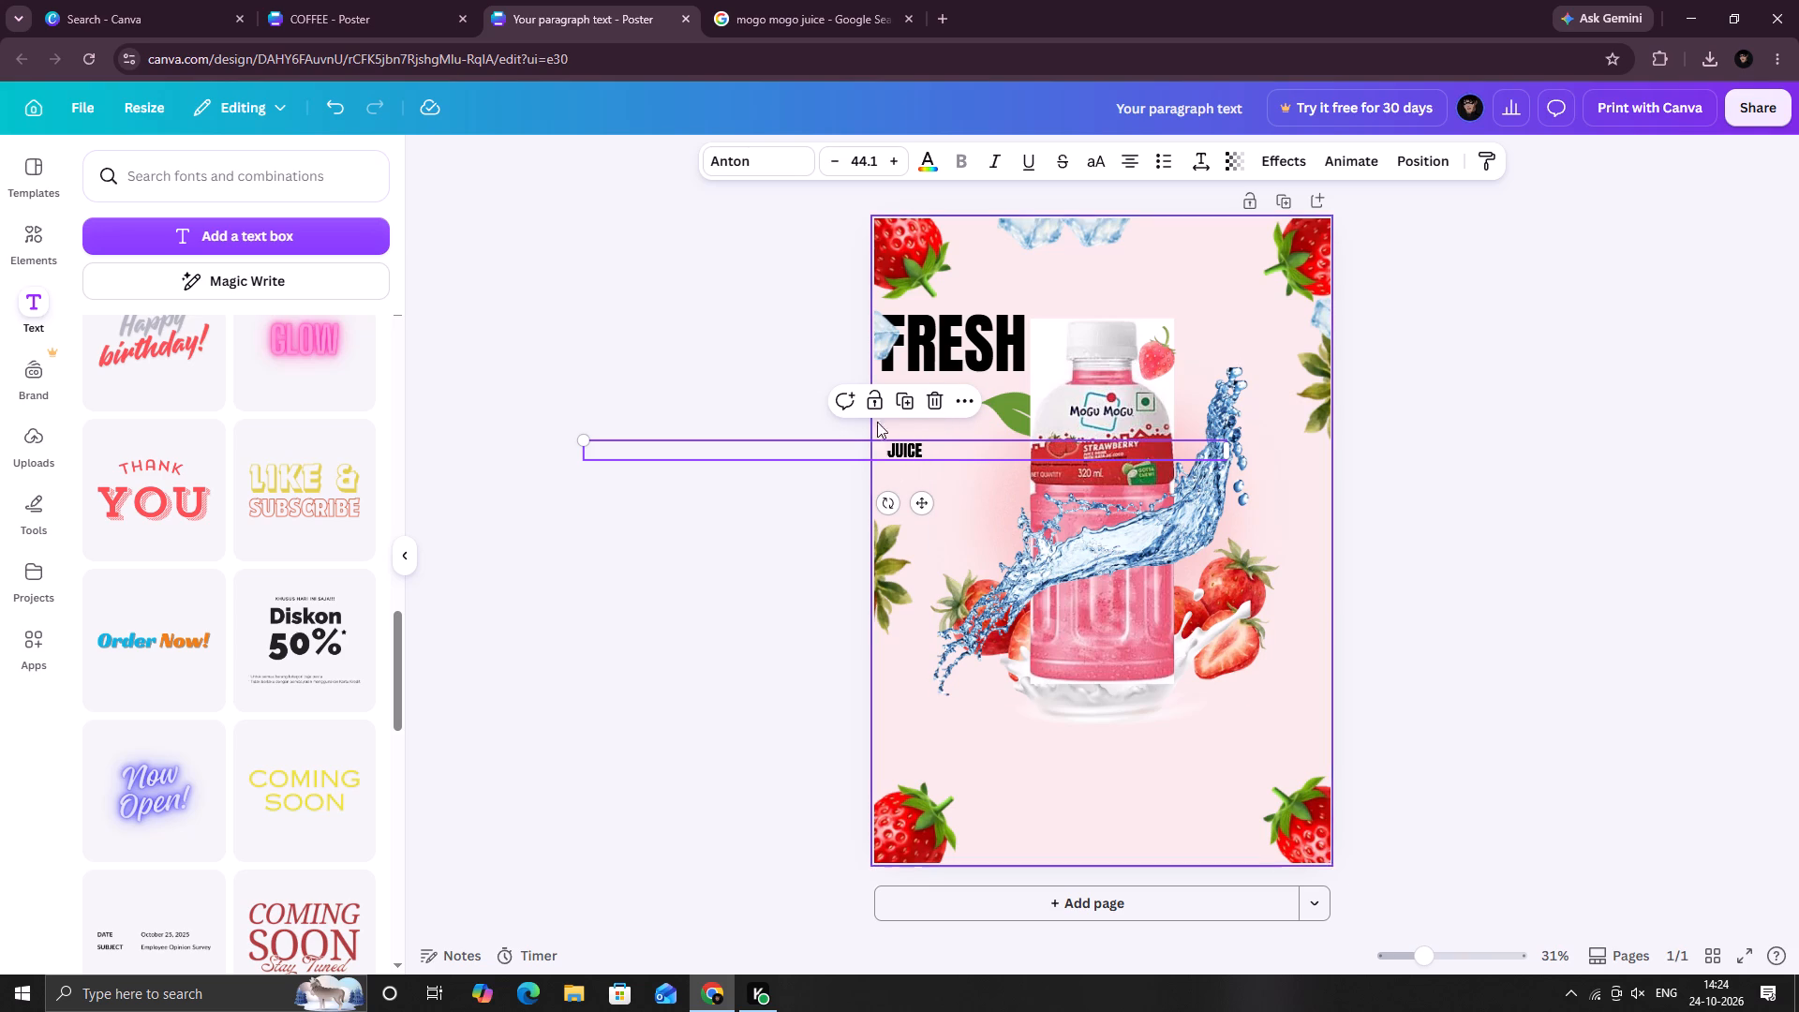
Try the Brittany font on "JUICE" and settle on Gagalin.
left_click(936, 447)
left_click_drag(921, 446, 880, 451)
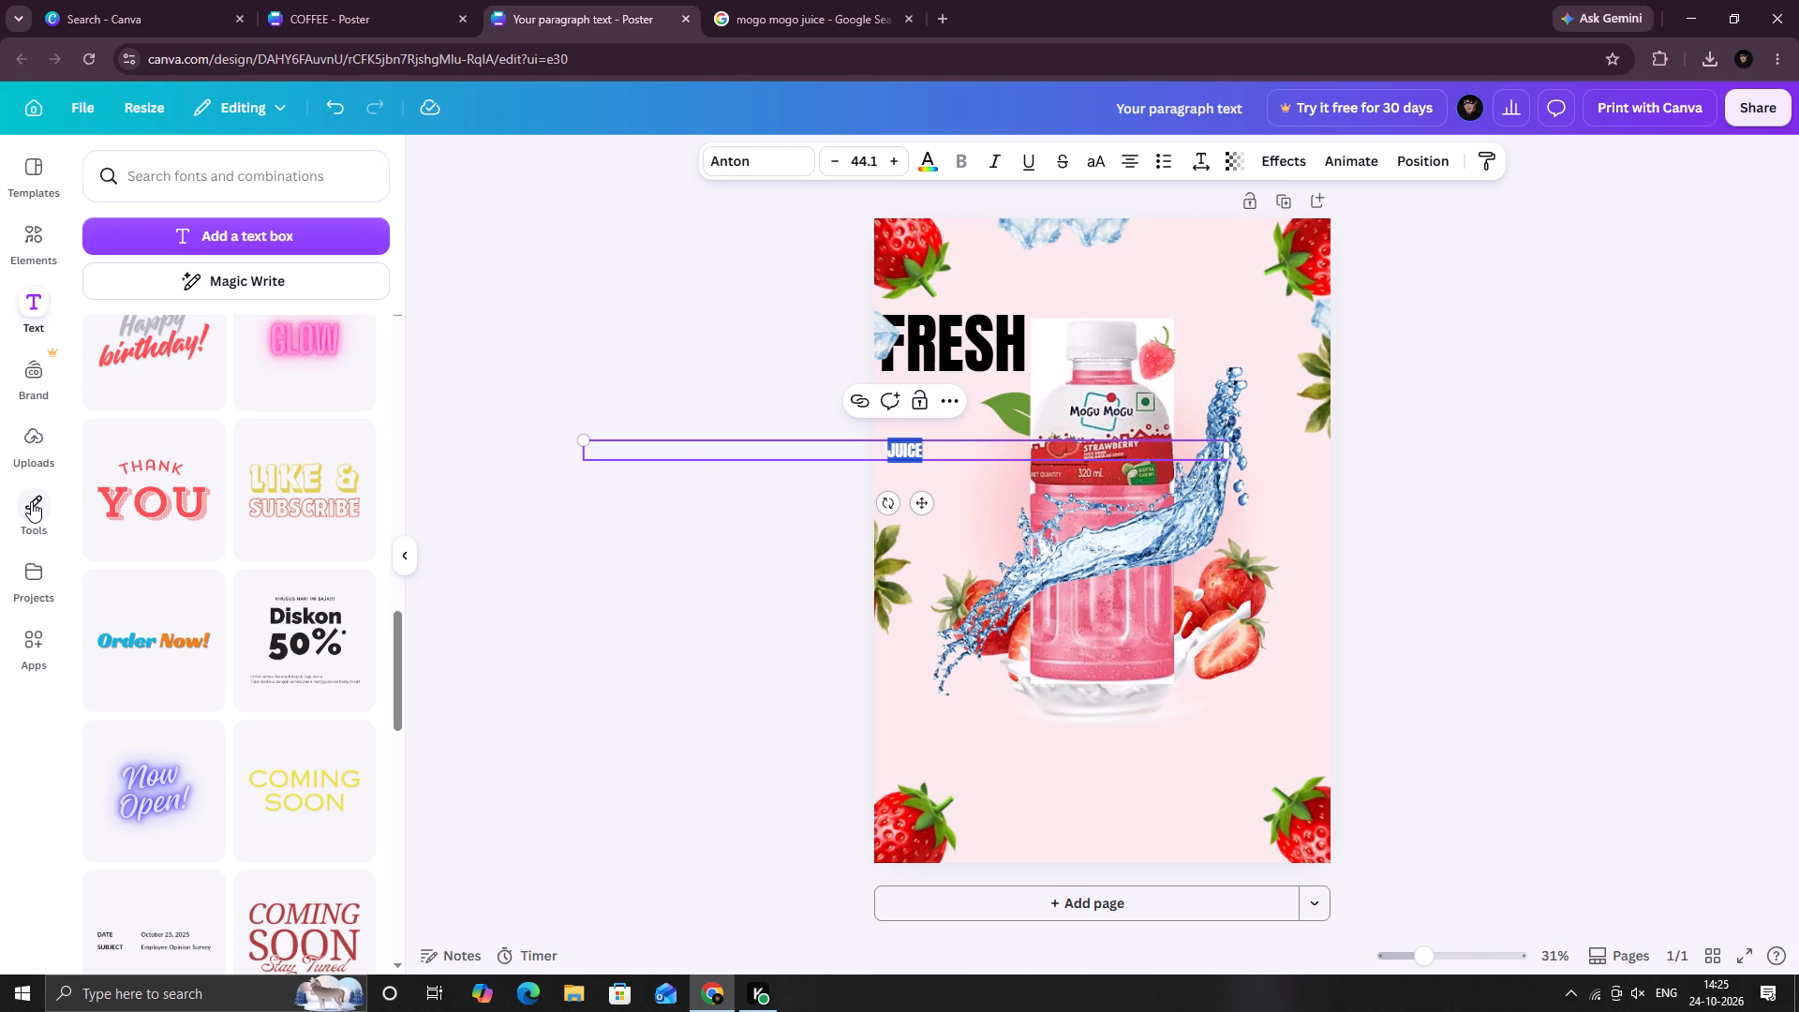
left_click(31, 305)
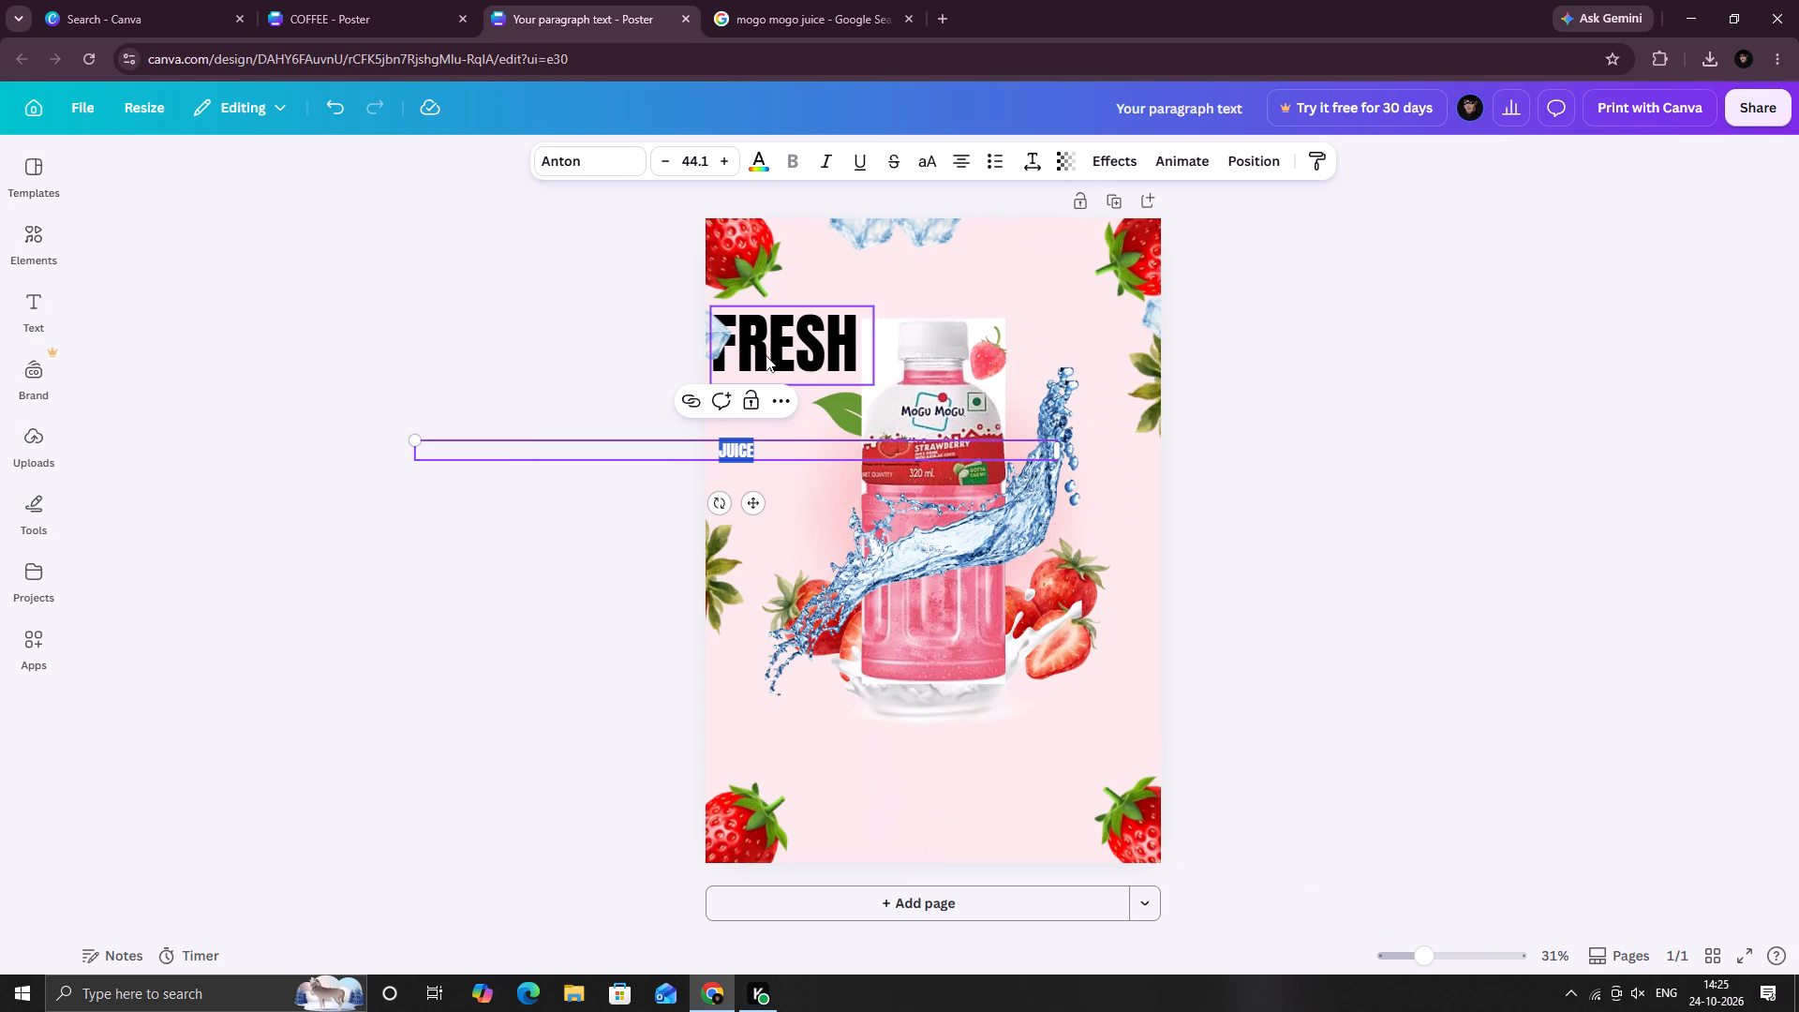
left_click(736, 446)
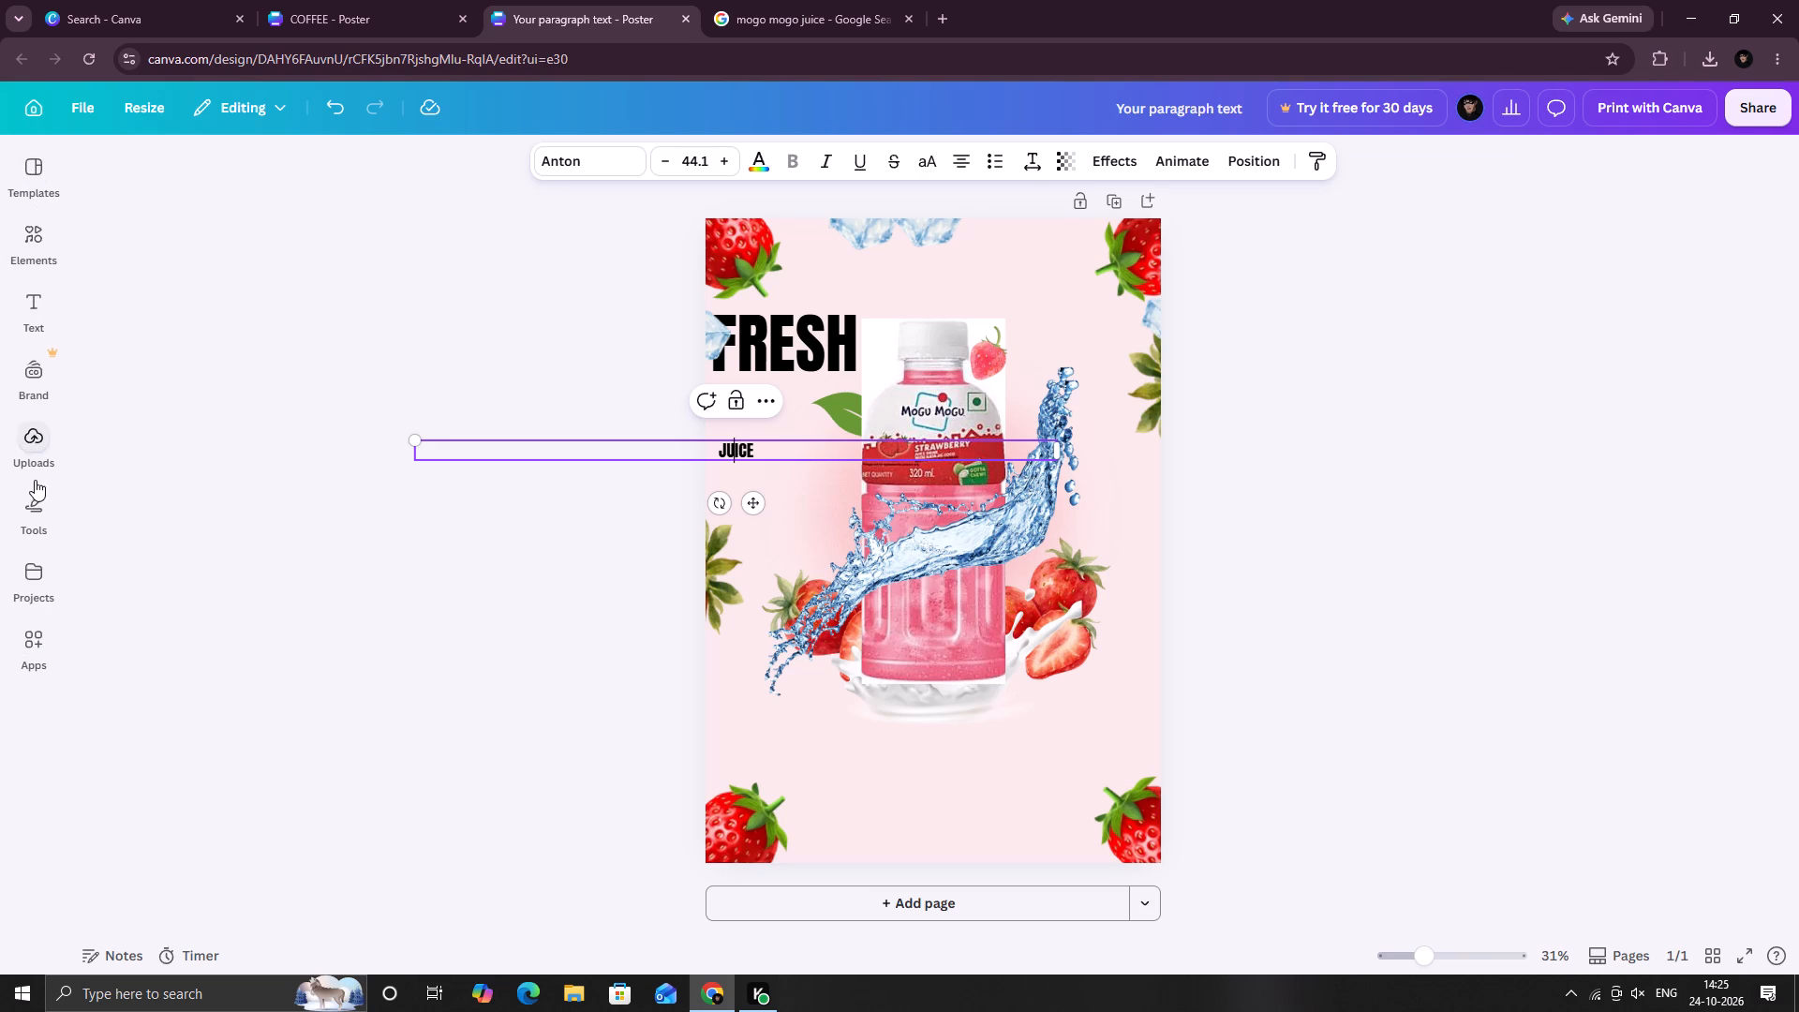
left_click(25, 283)
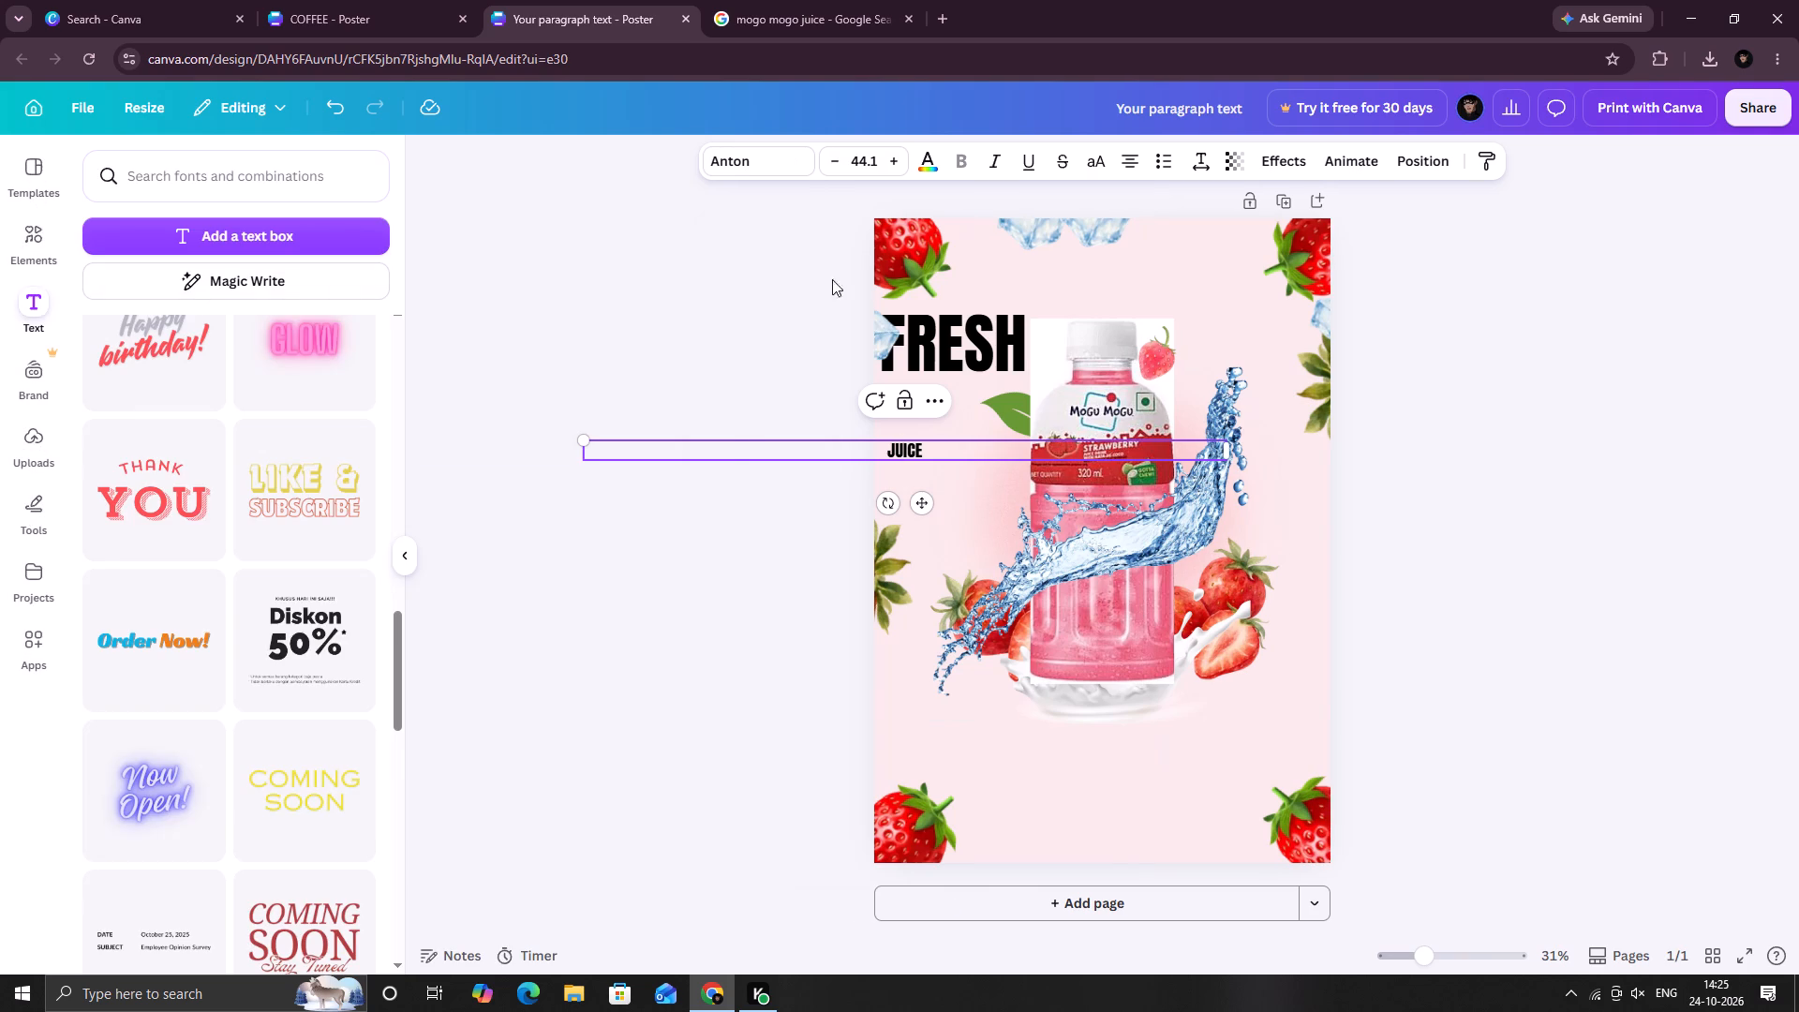
left_click(781, 161)
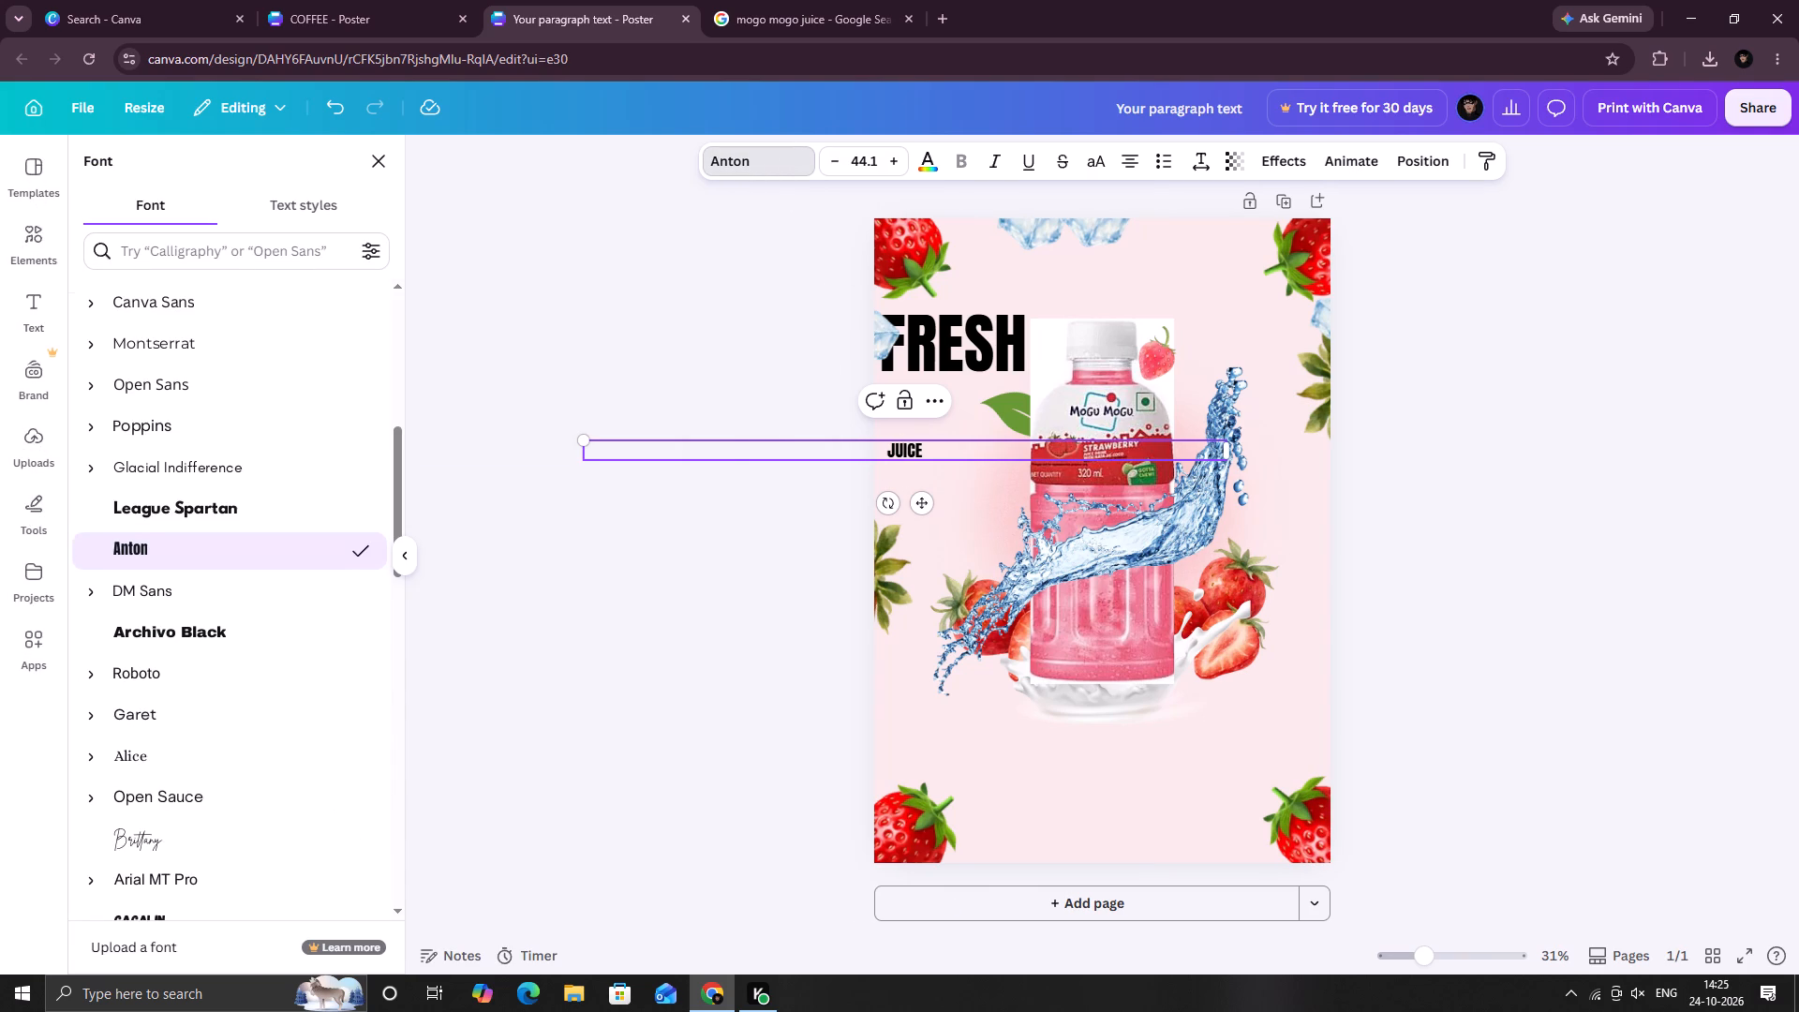
scroll(168, 486, "down", 4)
left_click(174, 548)
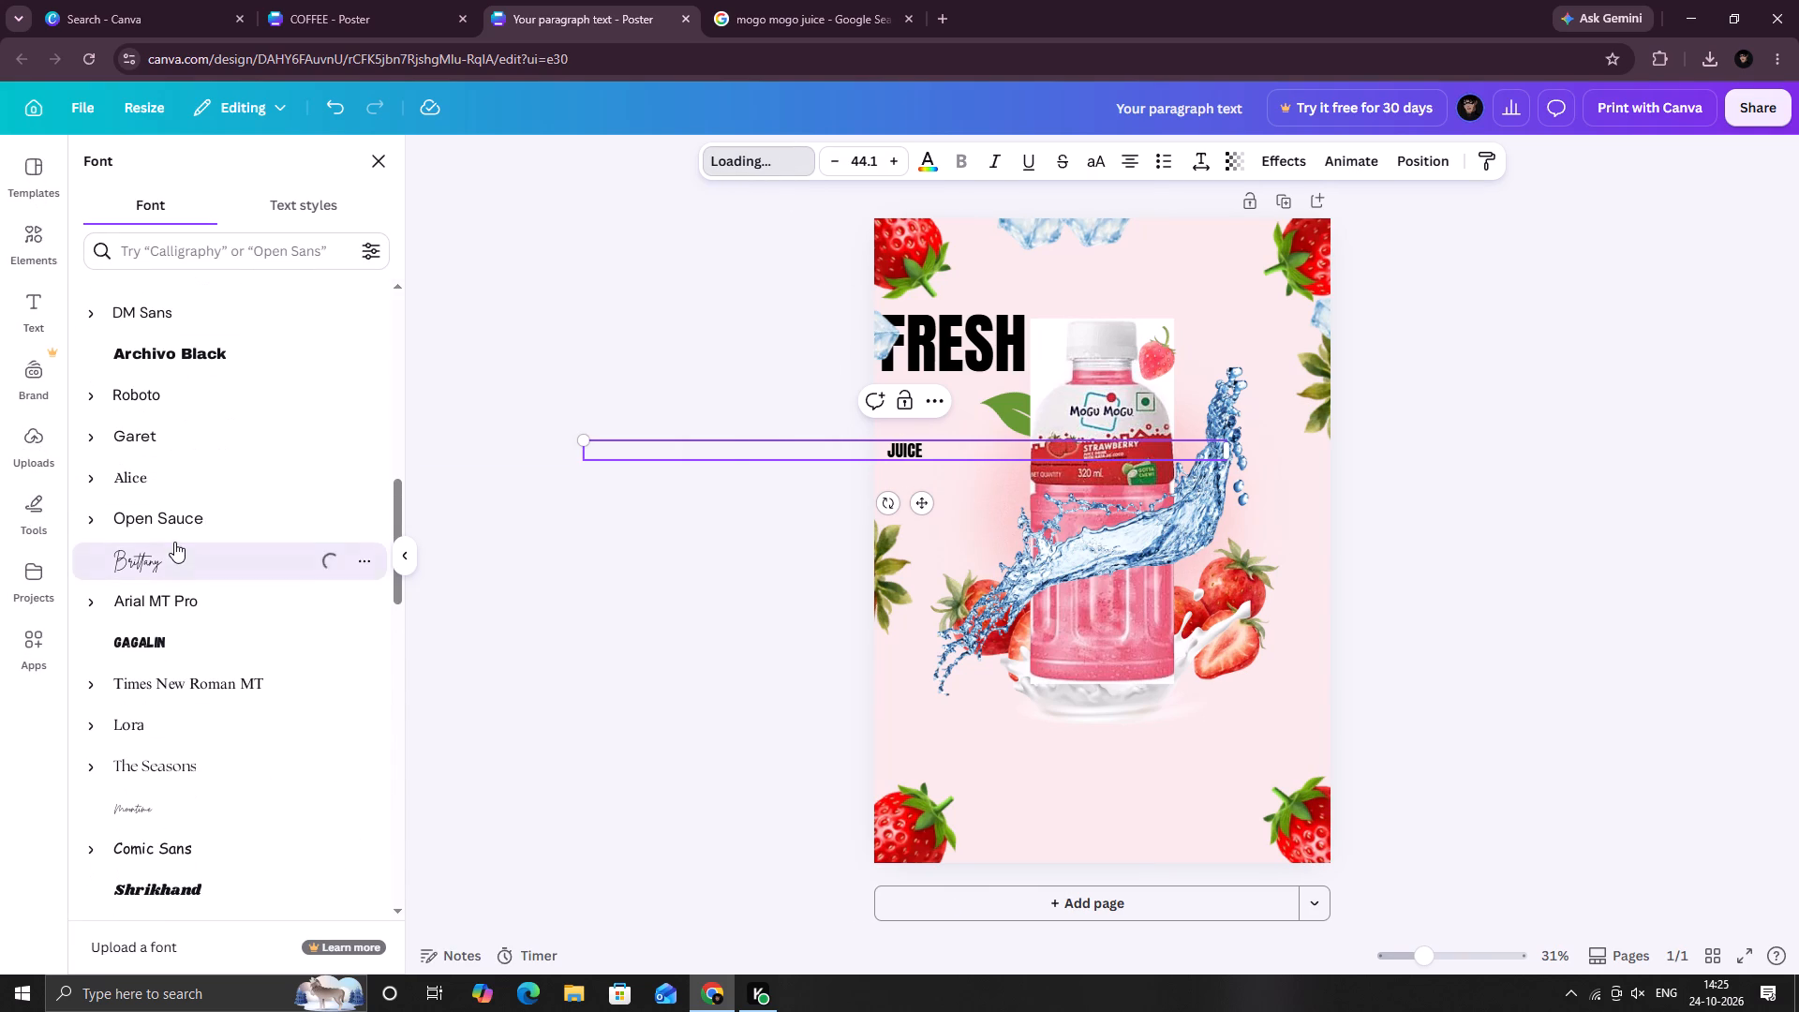
left_click(183, 654)
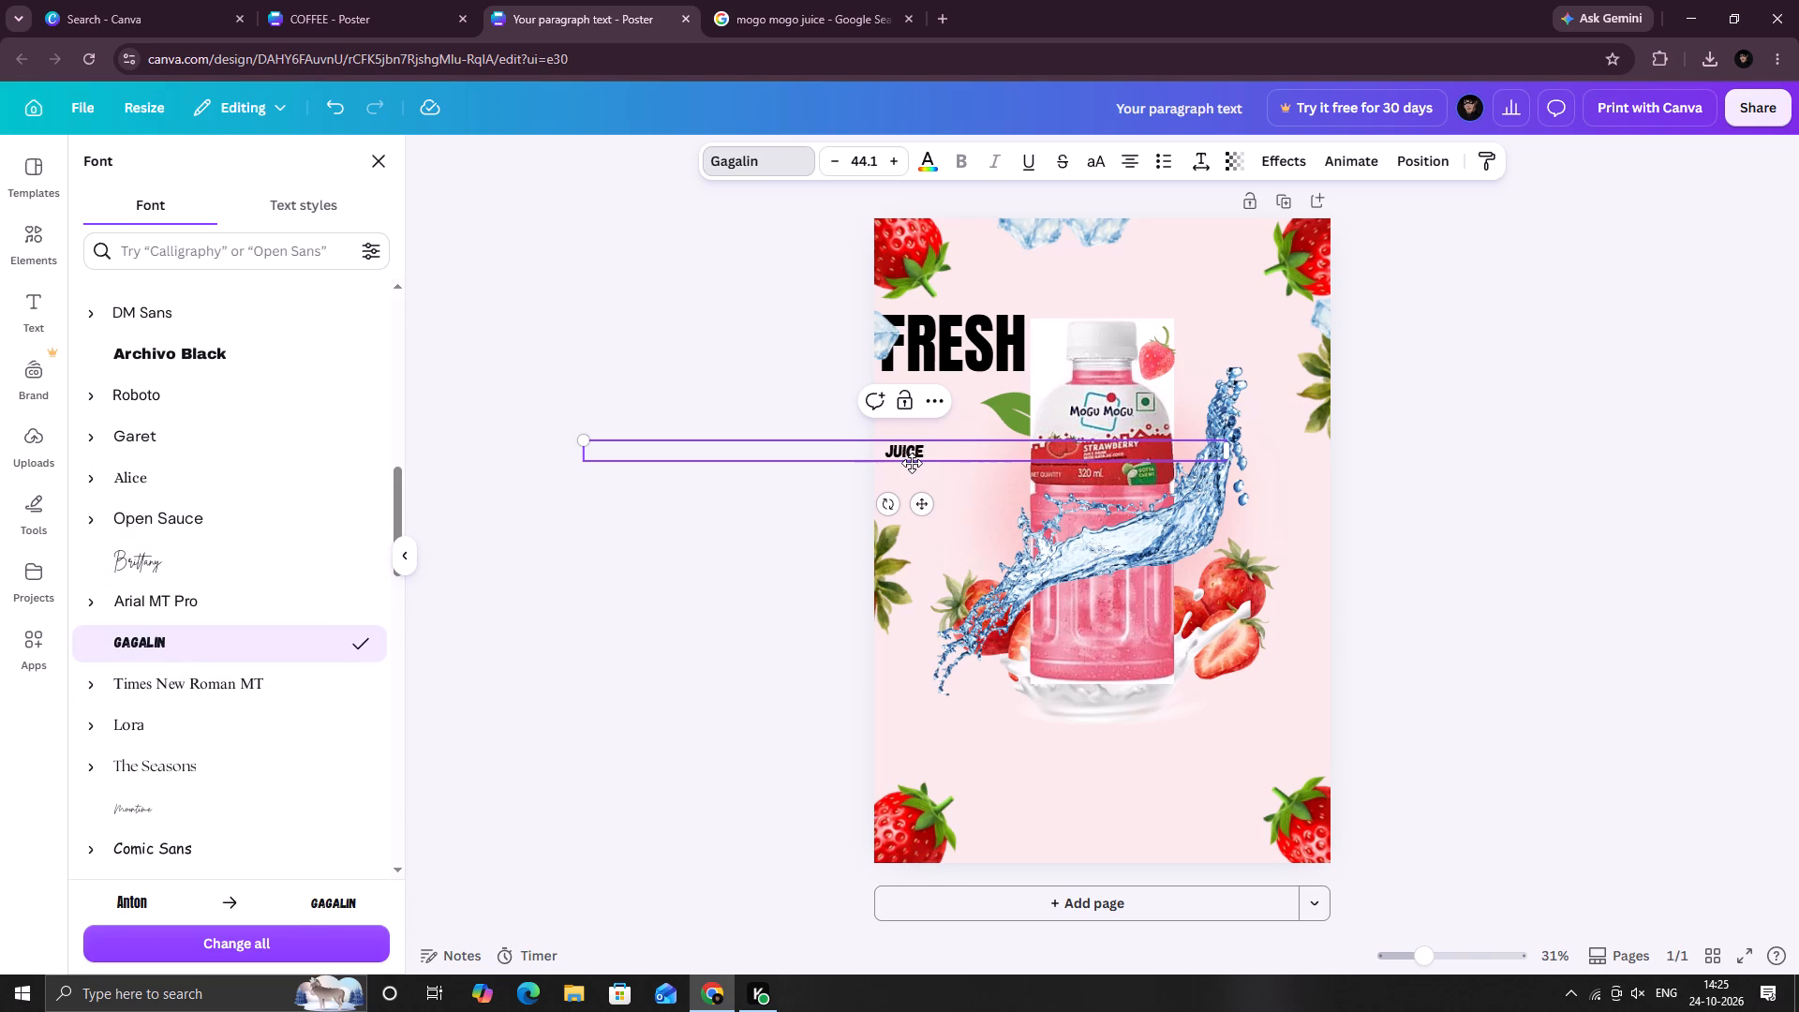
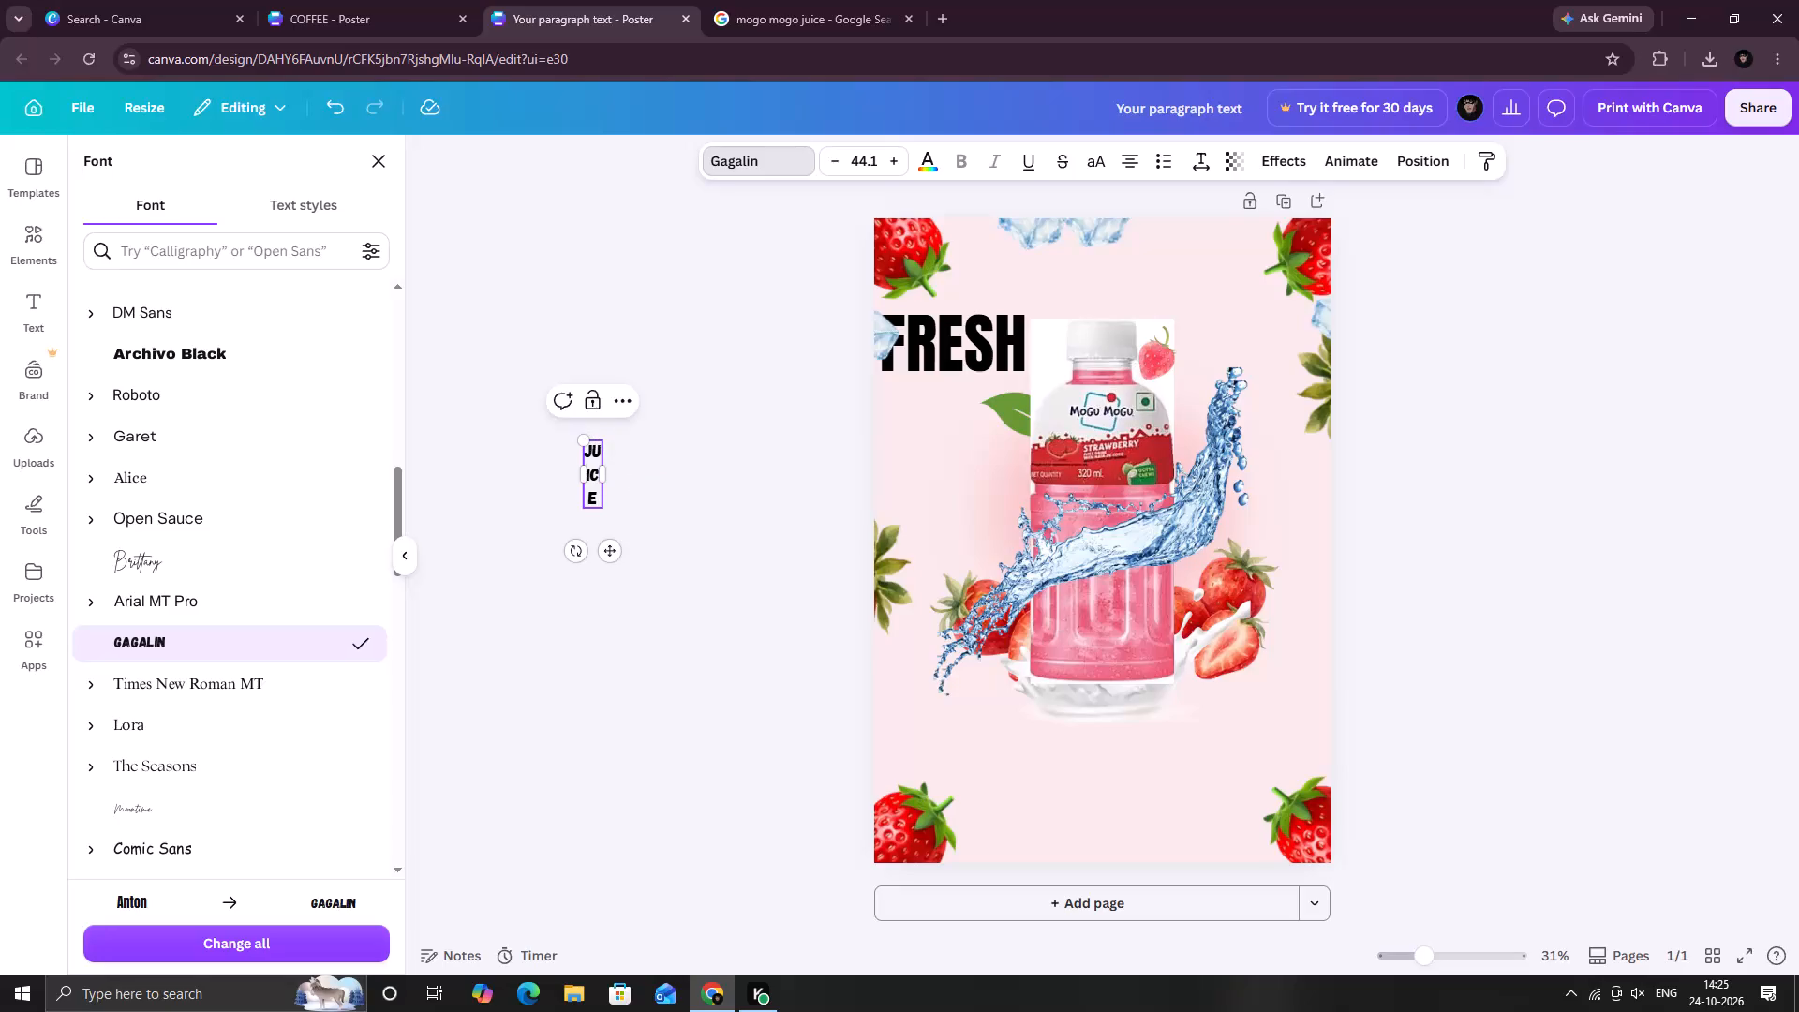
Widen the "JUICE" text box until the word fits on one line and scale it to font size 38.6.
left_click_drag(606, 472, 619, 467)
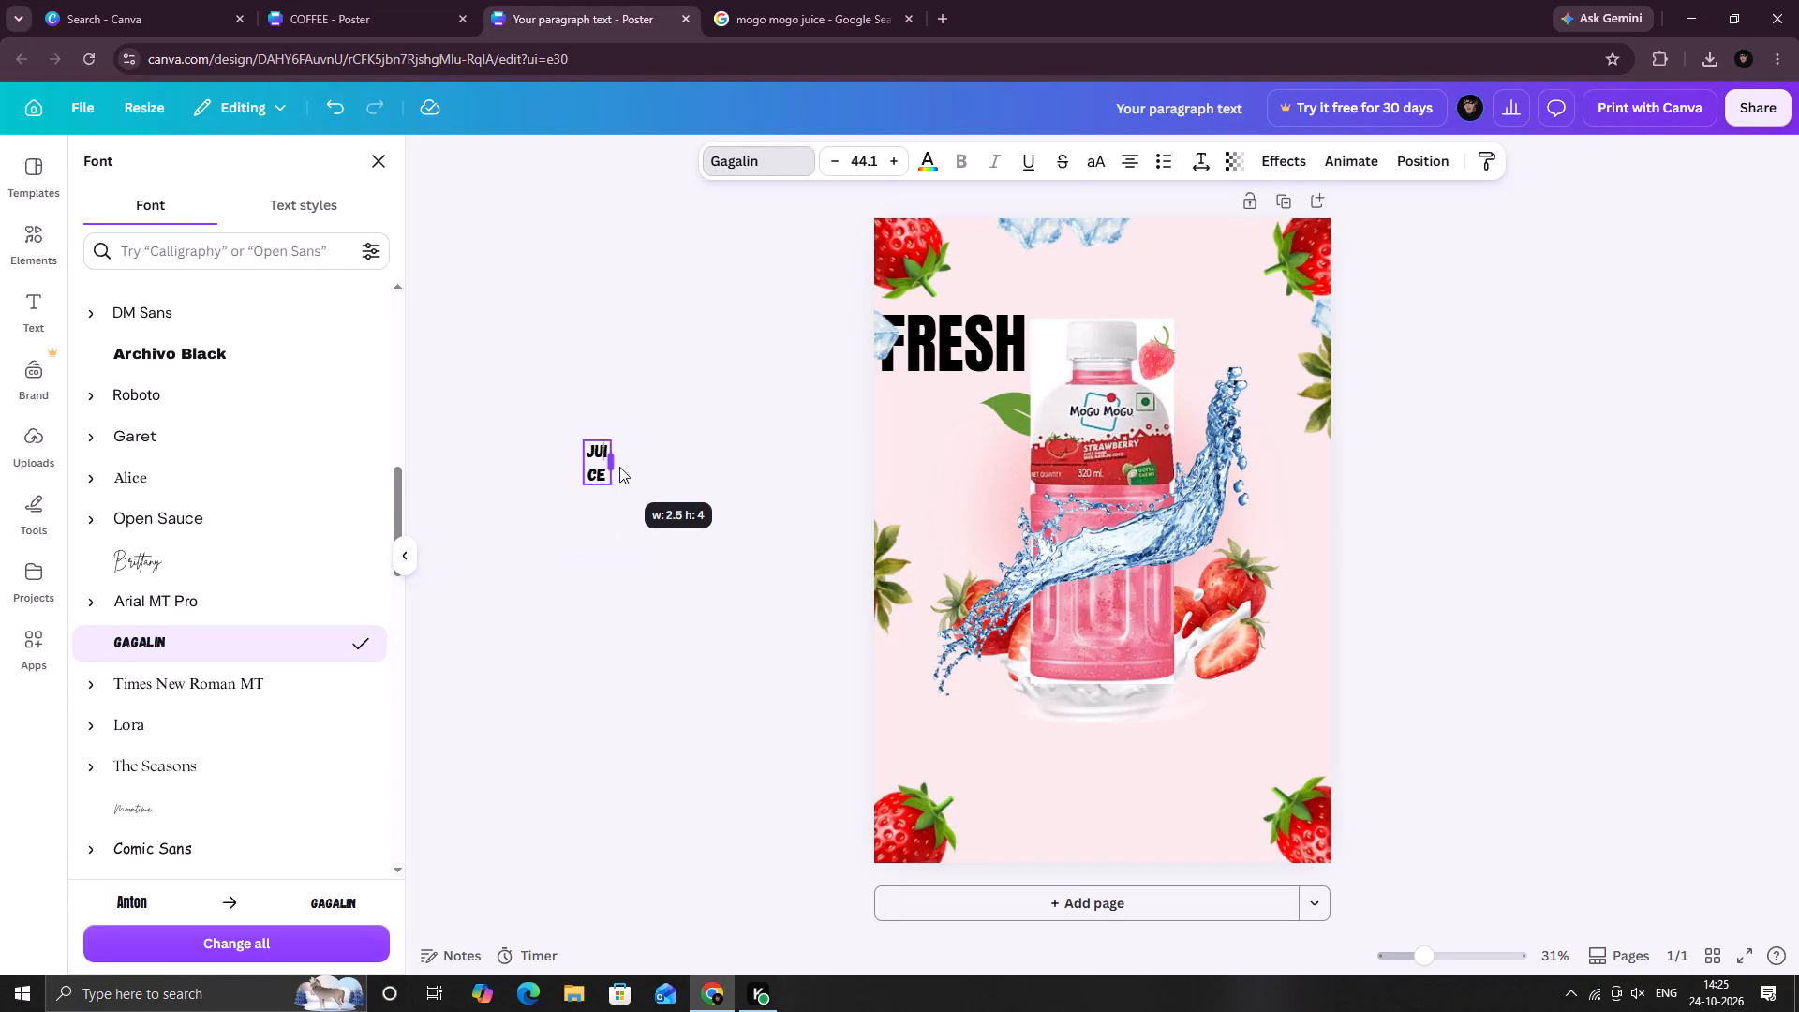
left_click_drag(619, 467, 634, 458)
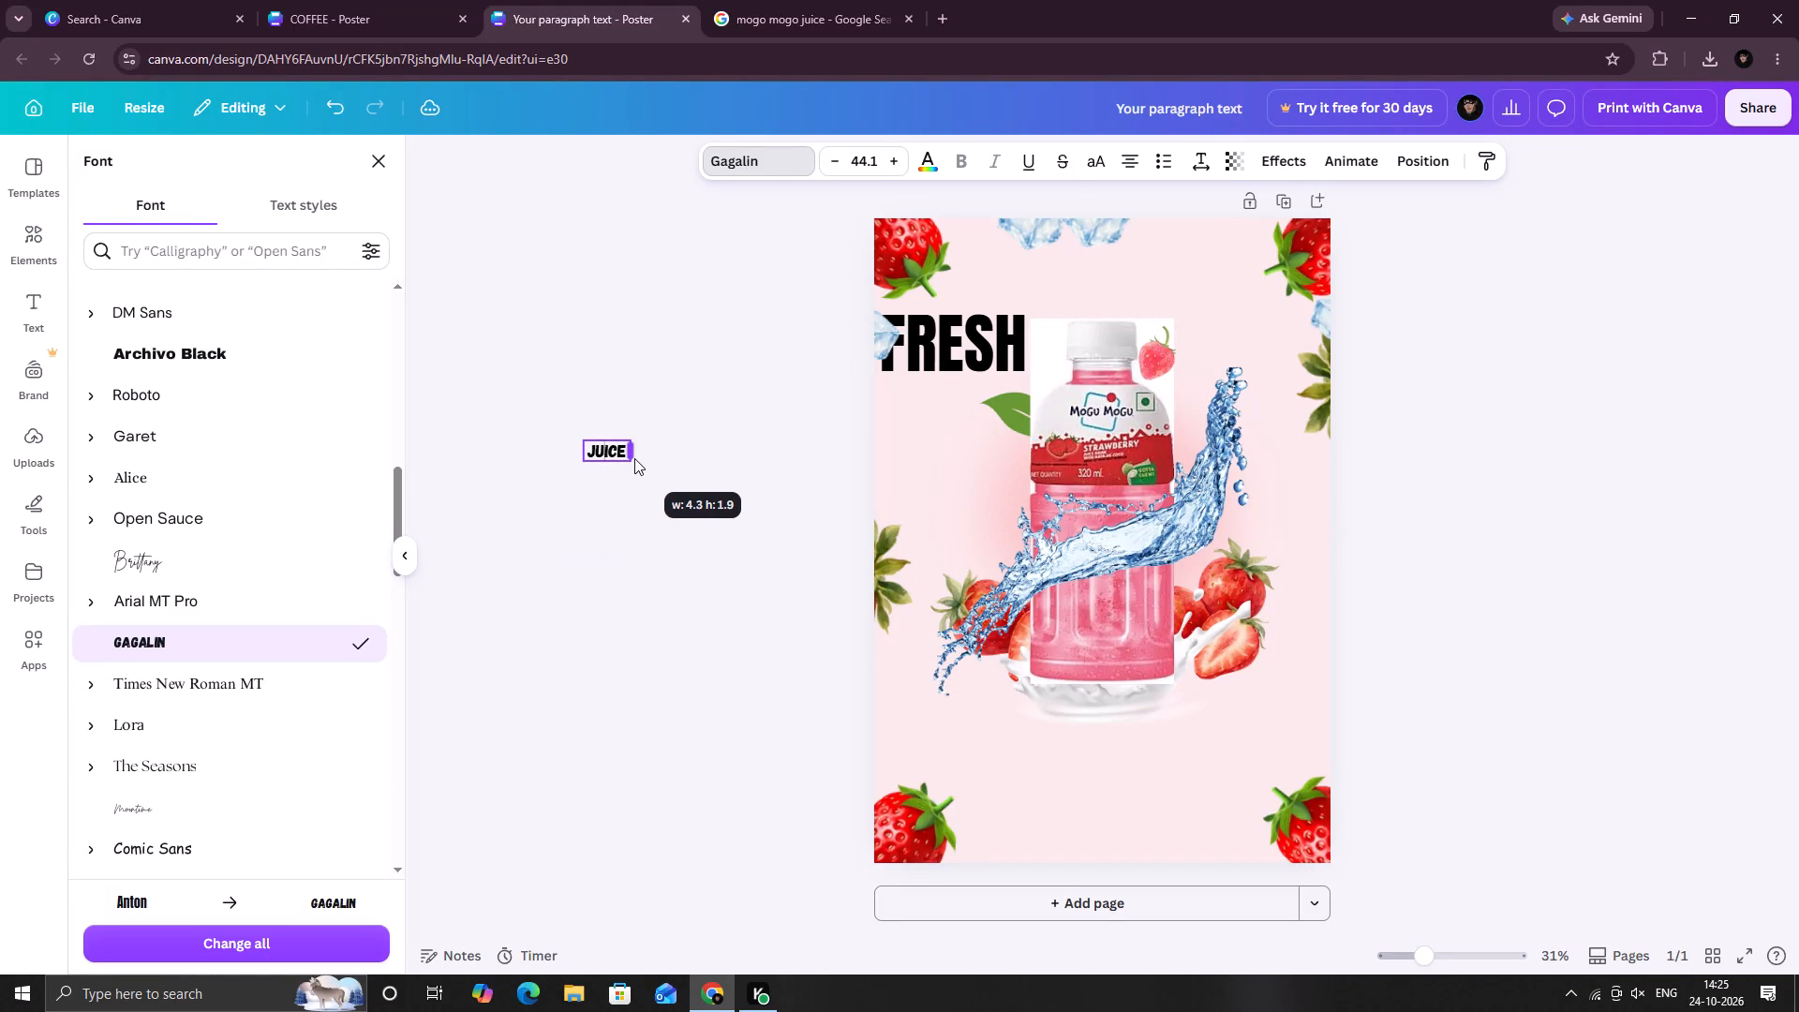
left_click_drag(634, 458, 638, 453)
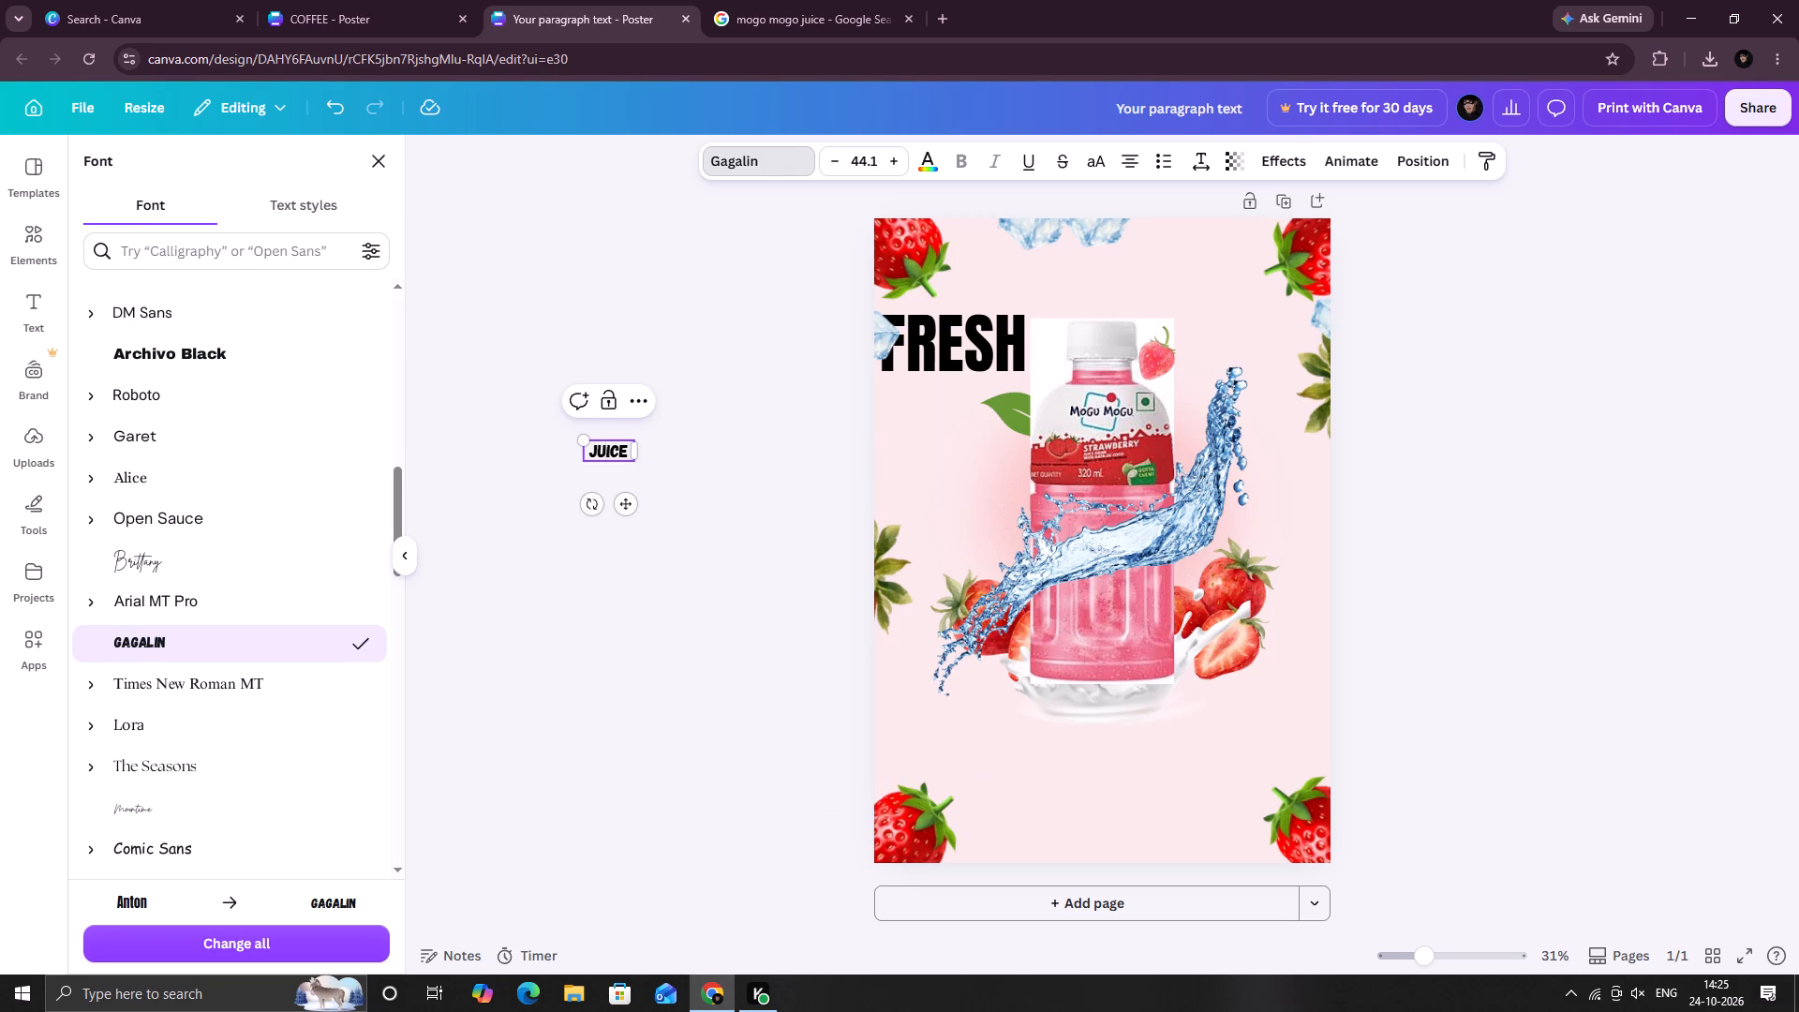
left_click_drag(633, 447, 690, 440)
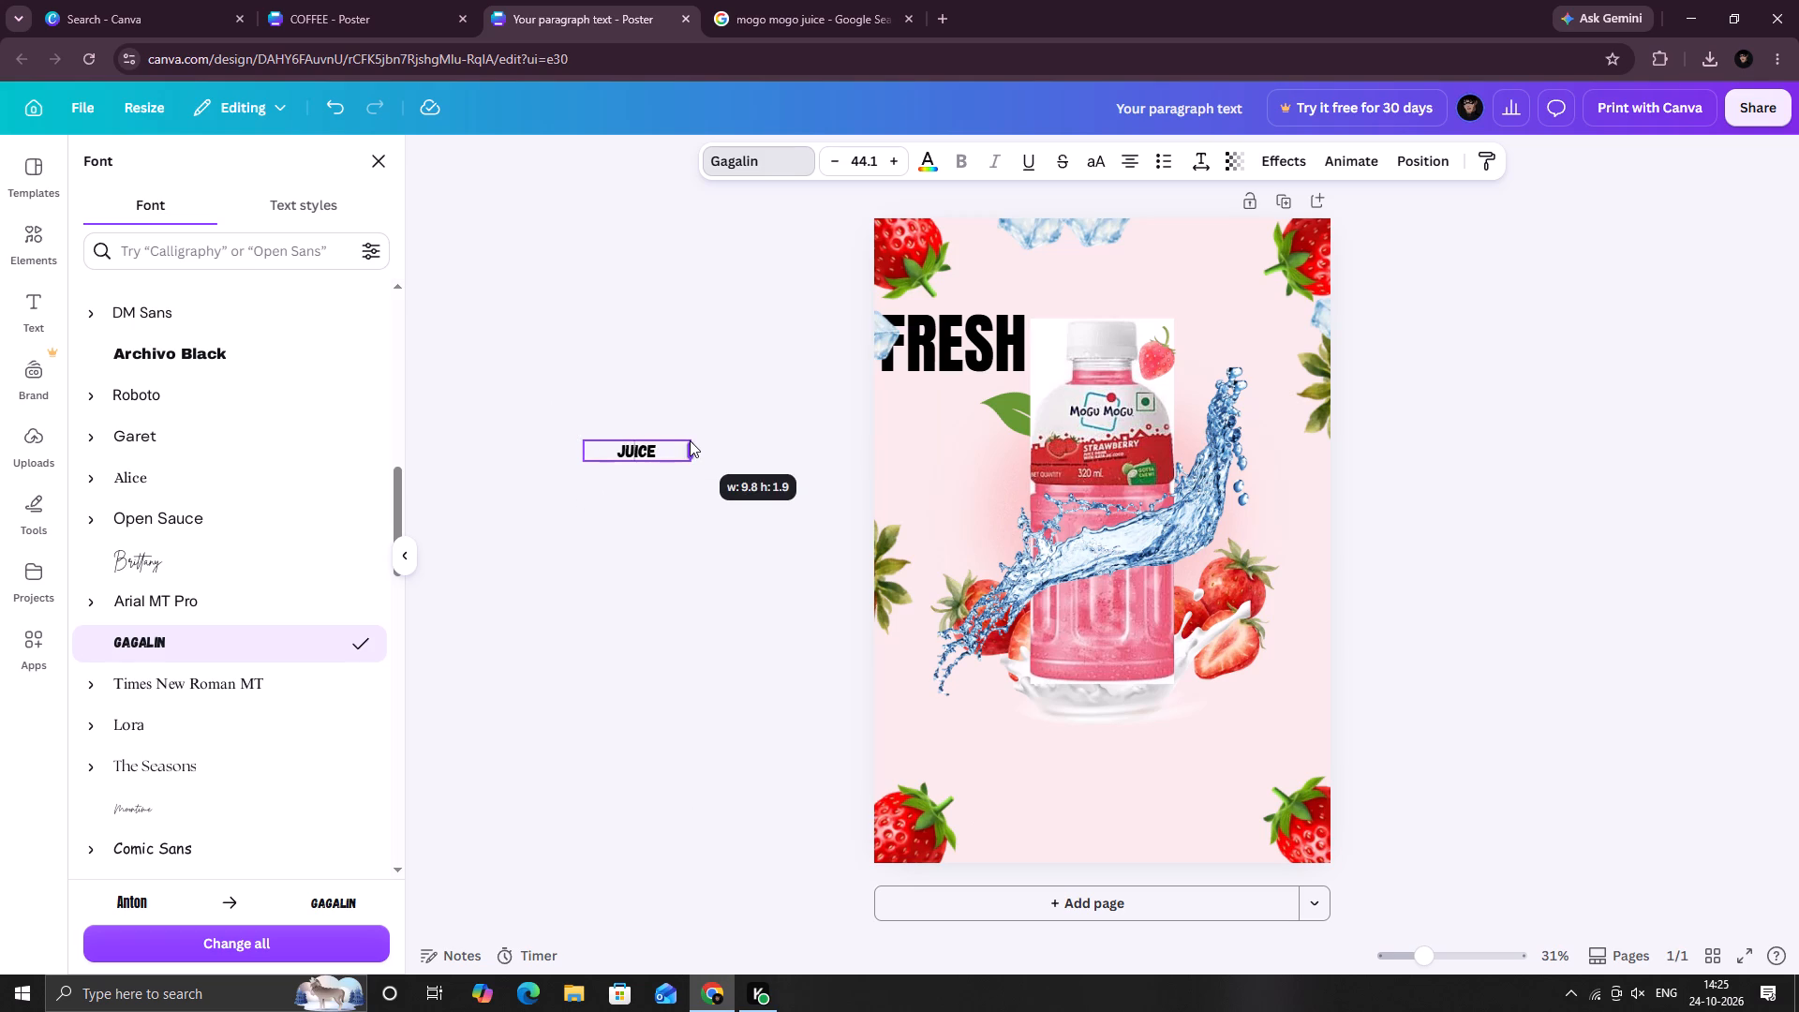
left_click_drag(690, 440, 646, 461)
left_click_drag(647, 463, 670, 526)
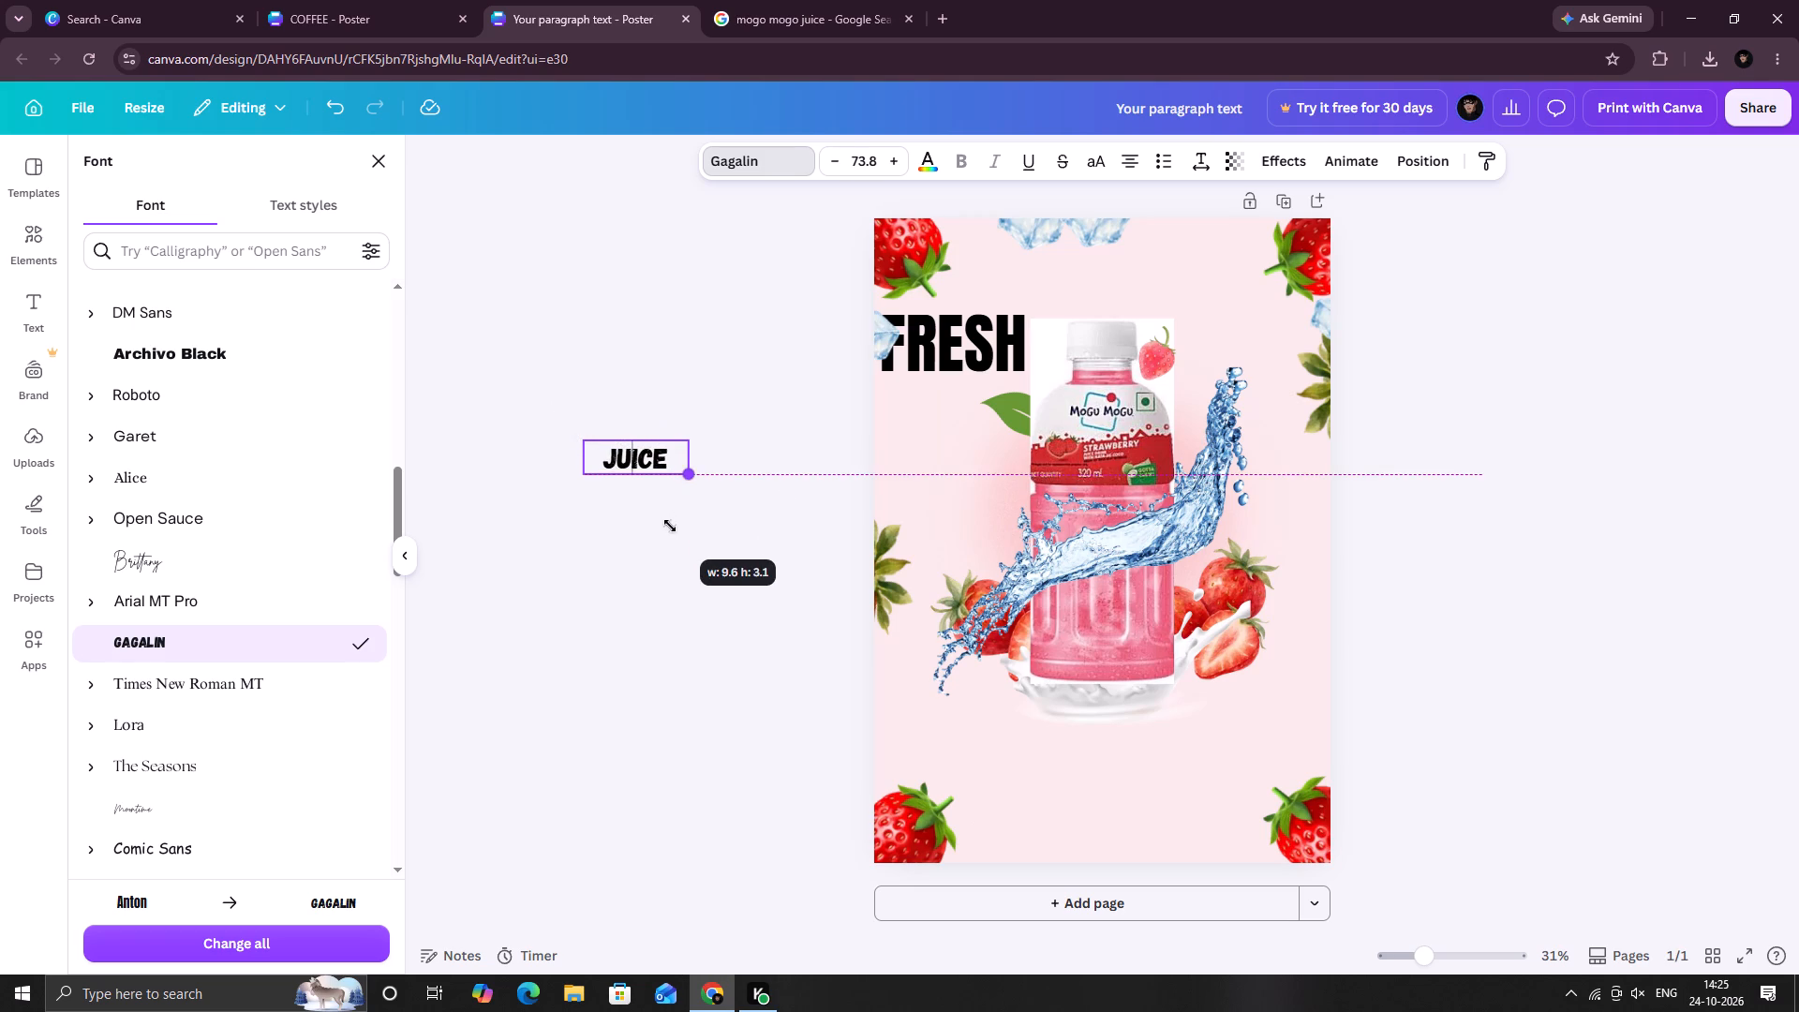
left_click_drag(670, 526, 622, 512)
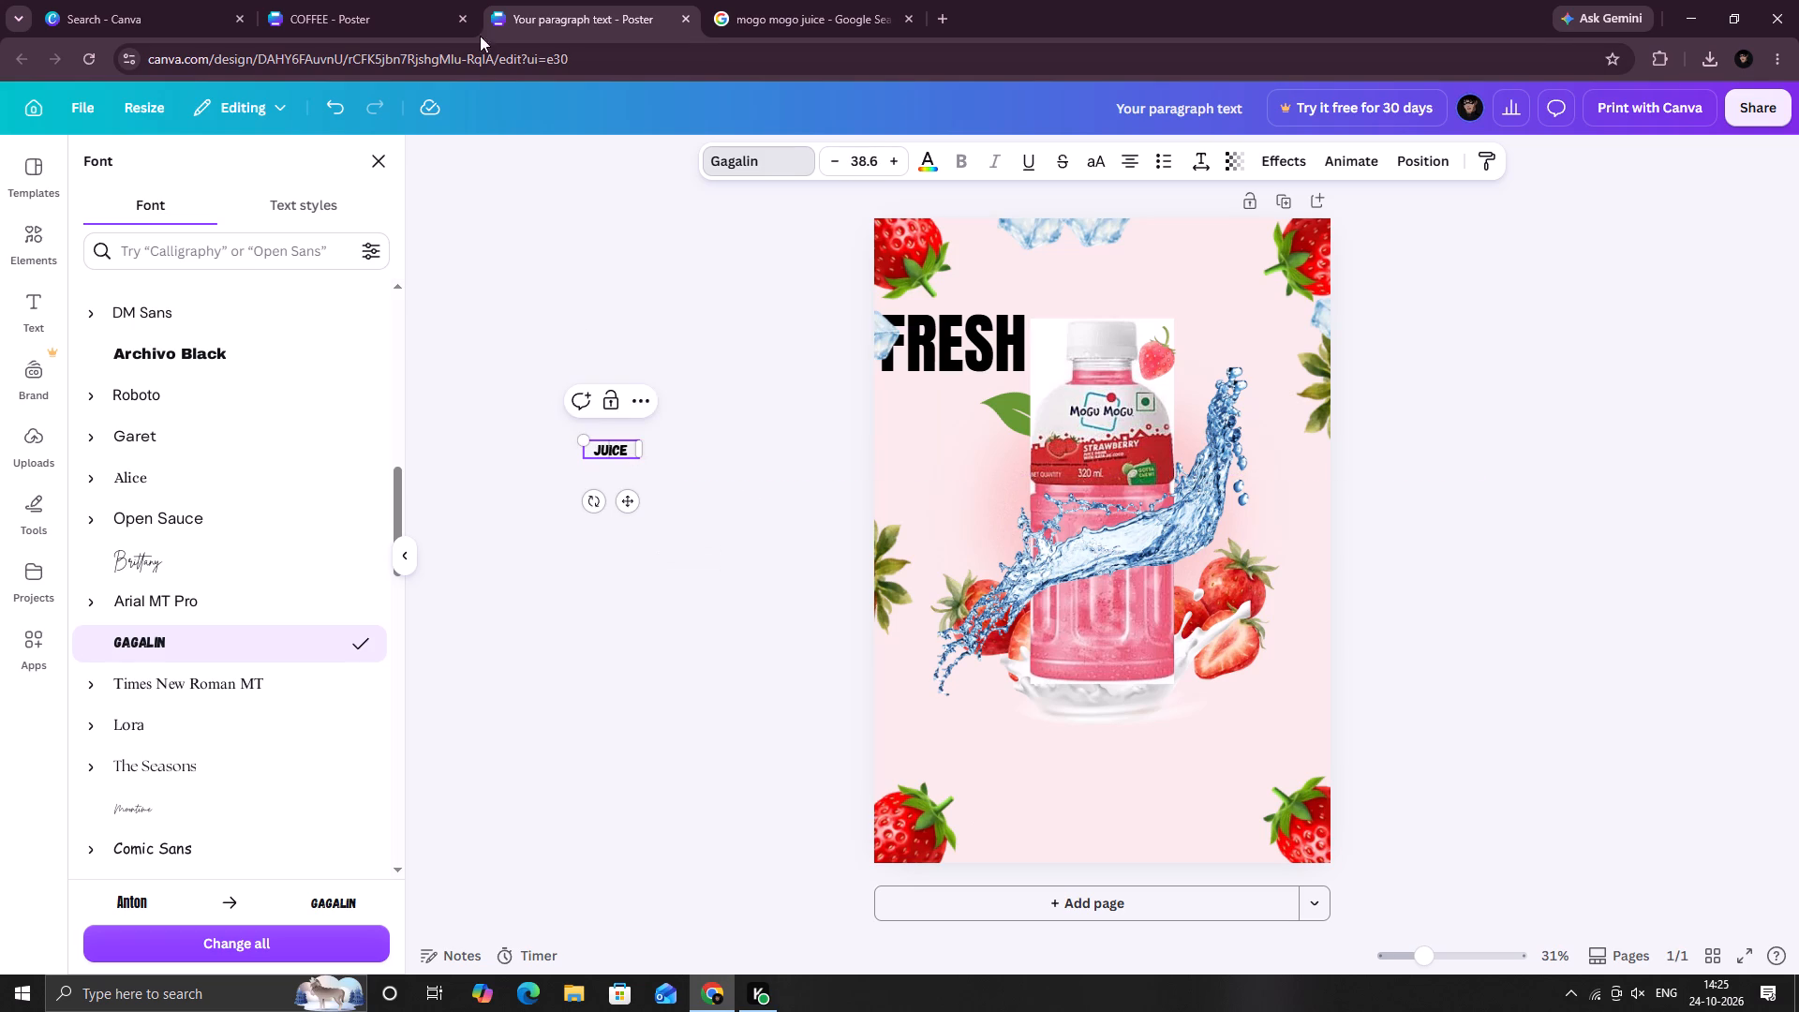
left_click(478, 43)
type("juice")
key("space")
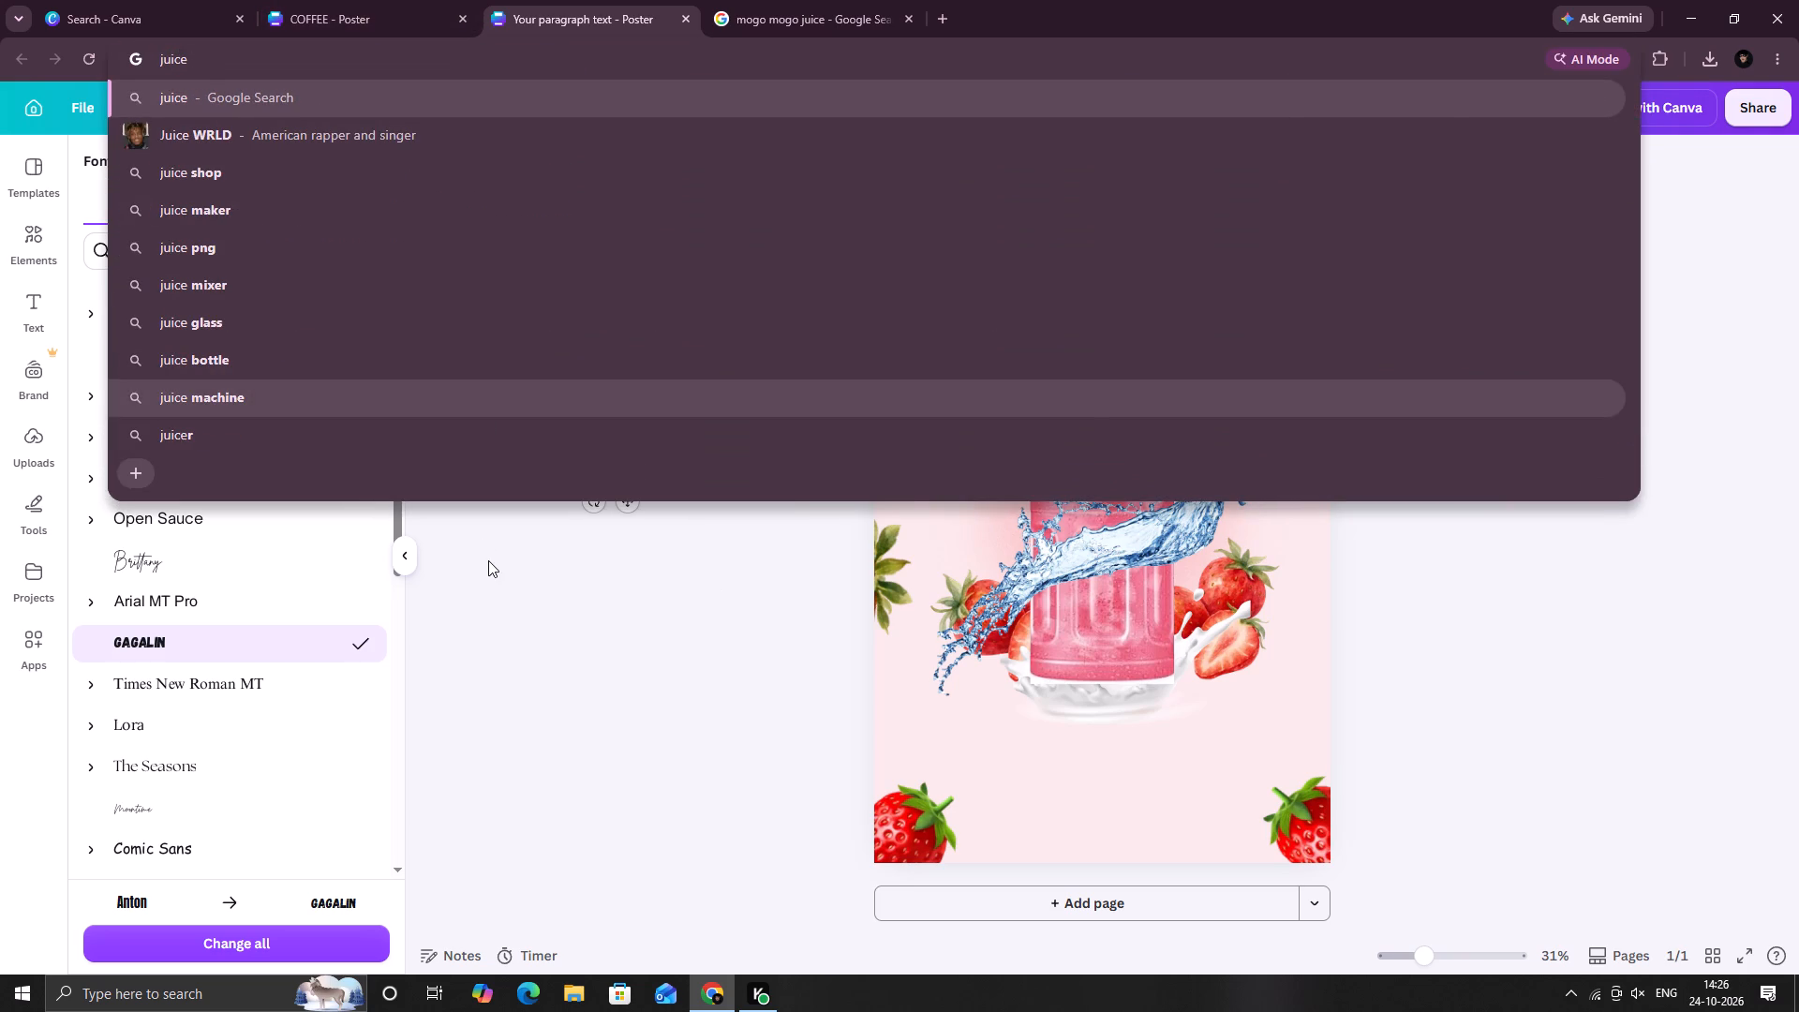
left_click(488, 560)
Enlarge the "JUICE" text box to font size 95.3.
left_click(637, 452)
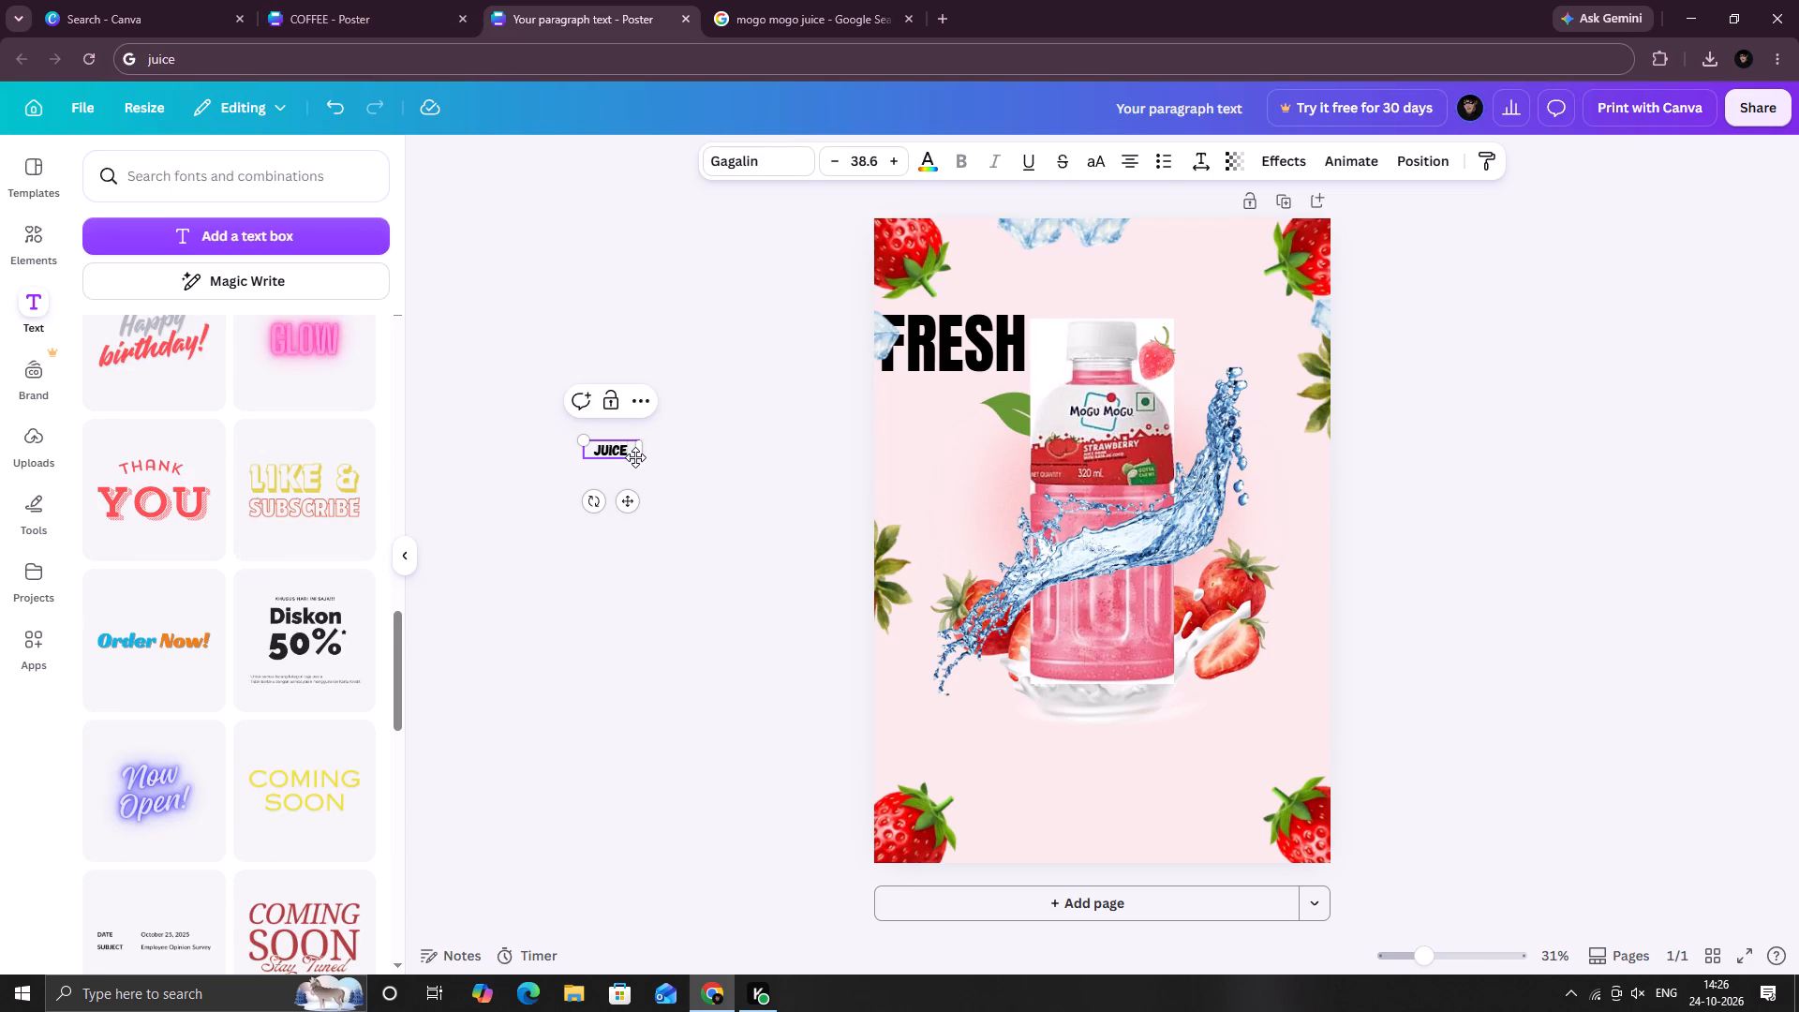
left_click_drag(638, 467, 674, 629)
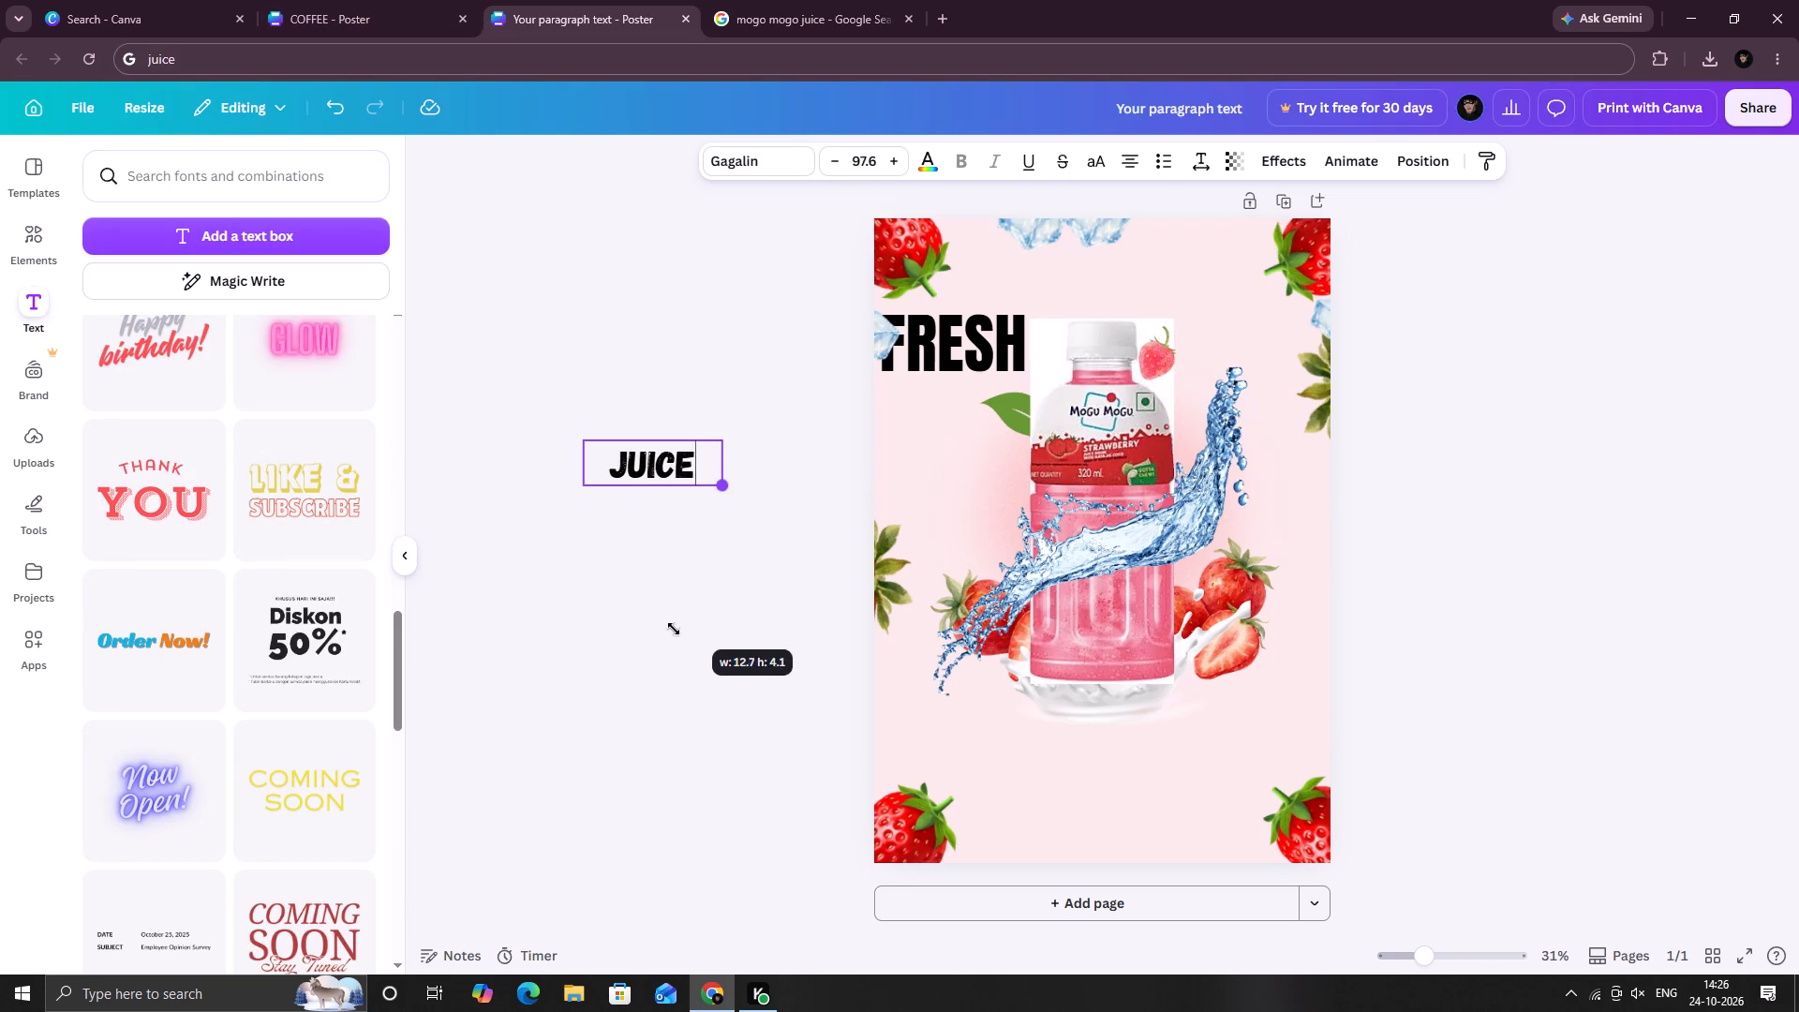
left_click_drag(674, 629, 671, 633)
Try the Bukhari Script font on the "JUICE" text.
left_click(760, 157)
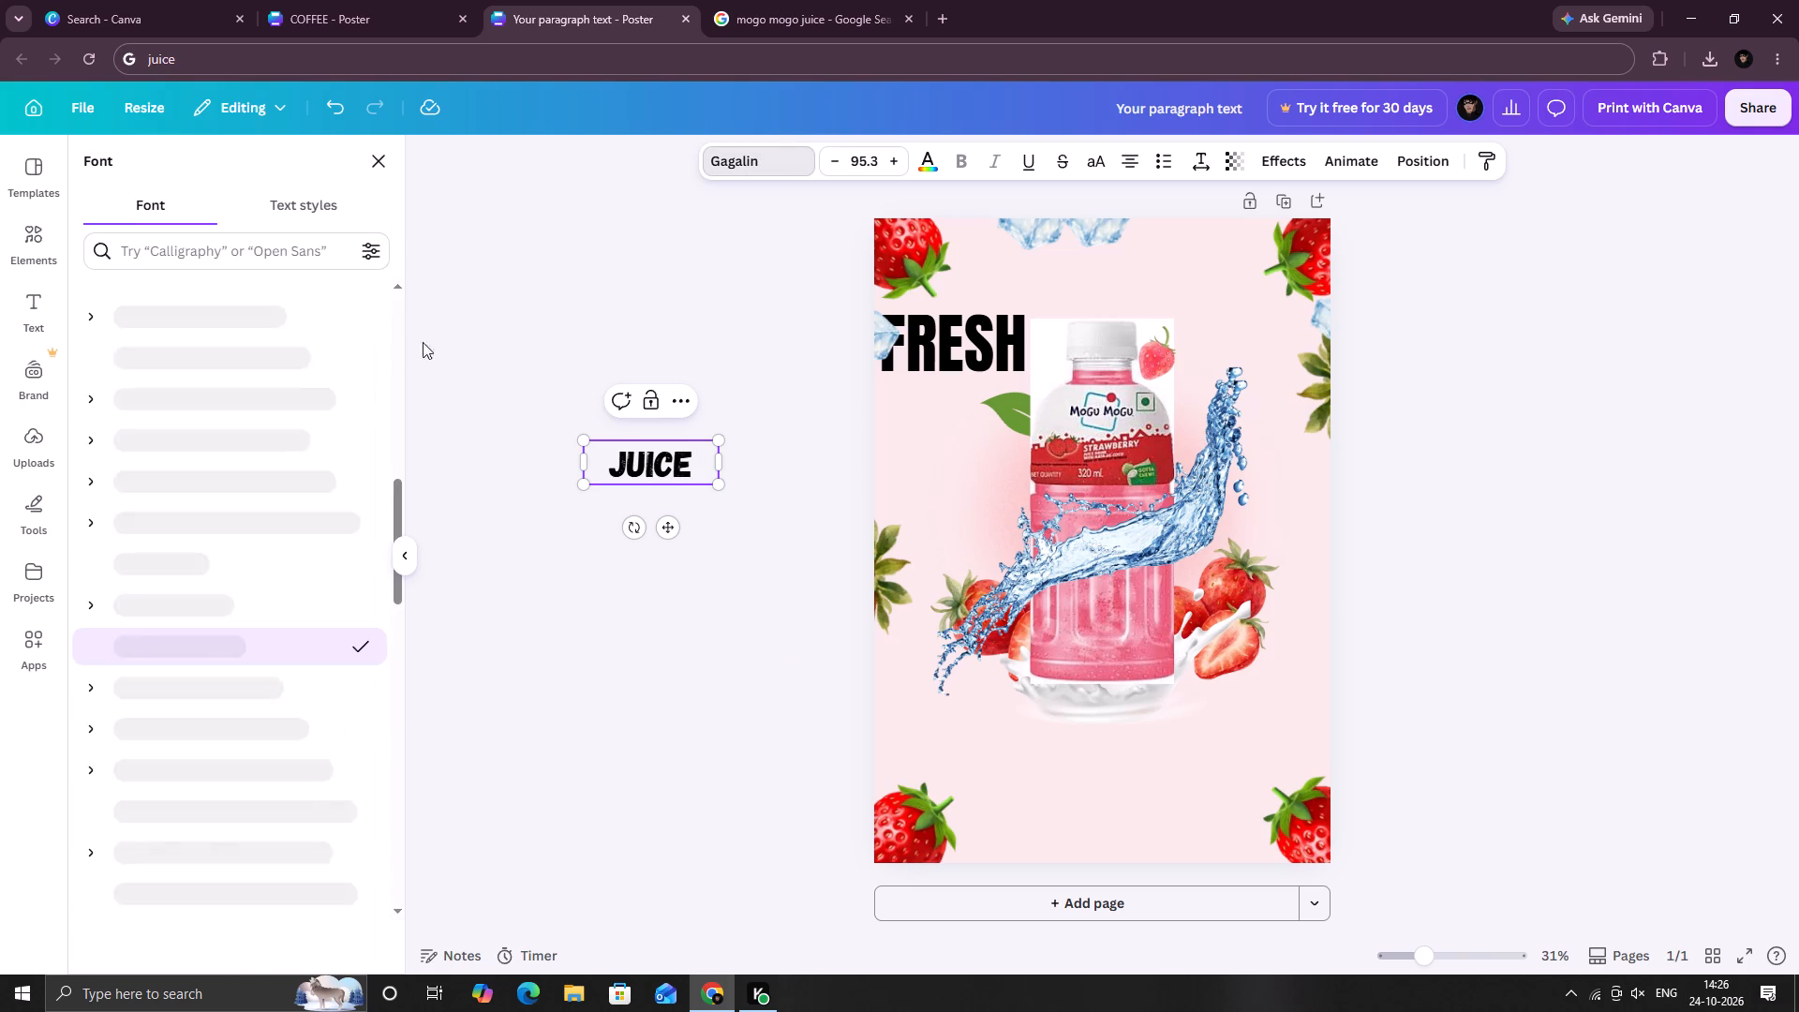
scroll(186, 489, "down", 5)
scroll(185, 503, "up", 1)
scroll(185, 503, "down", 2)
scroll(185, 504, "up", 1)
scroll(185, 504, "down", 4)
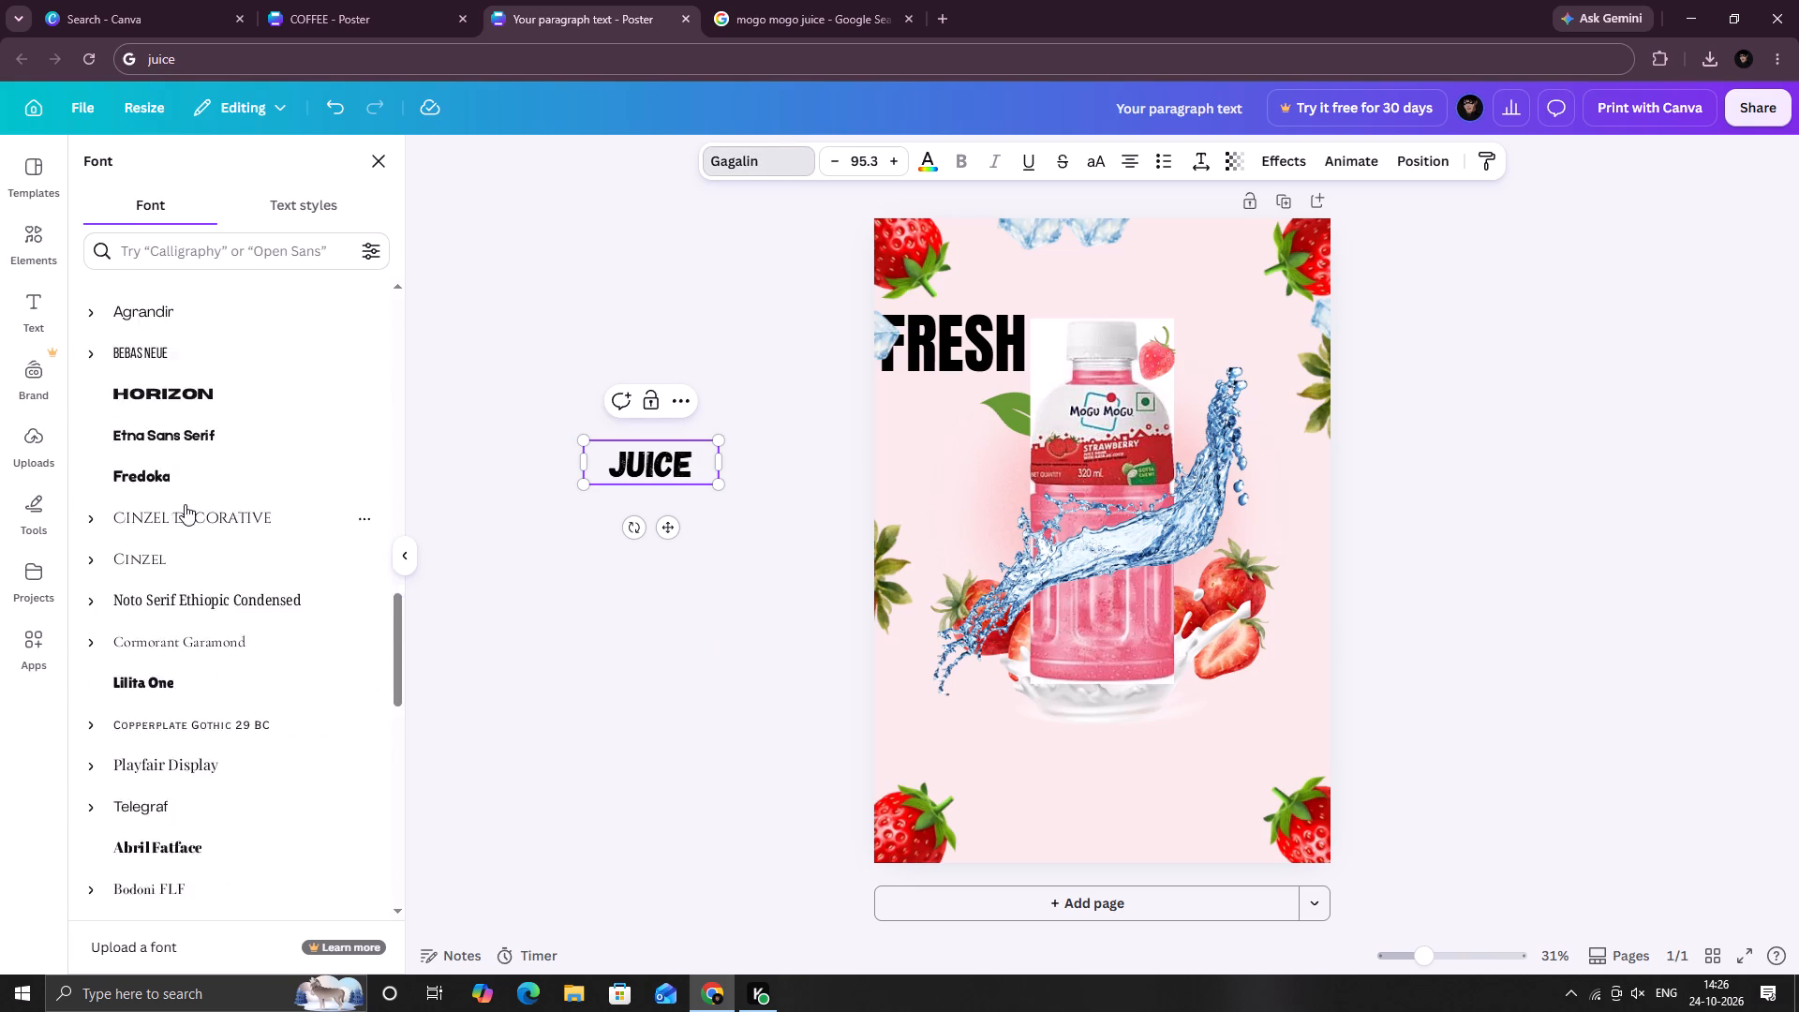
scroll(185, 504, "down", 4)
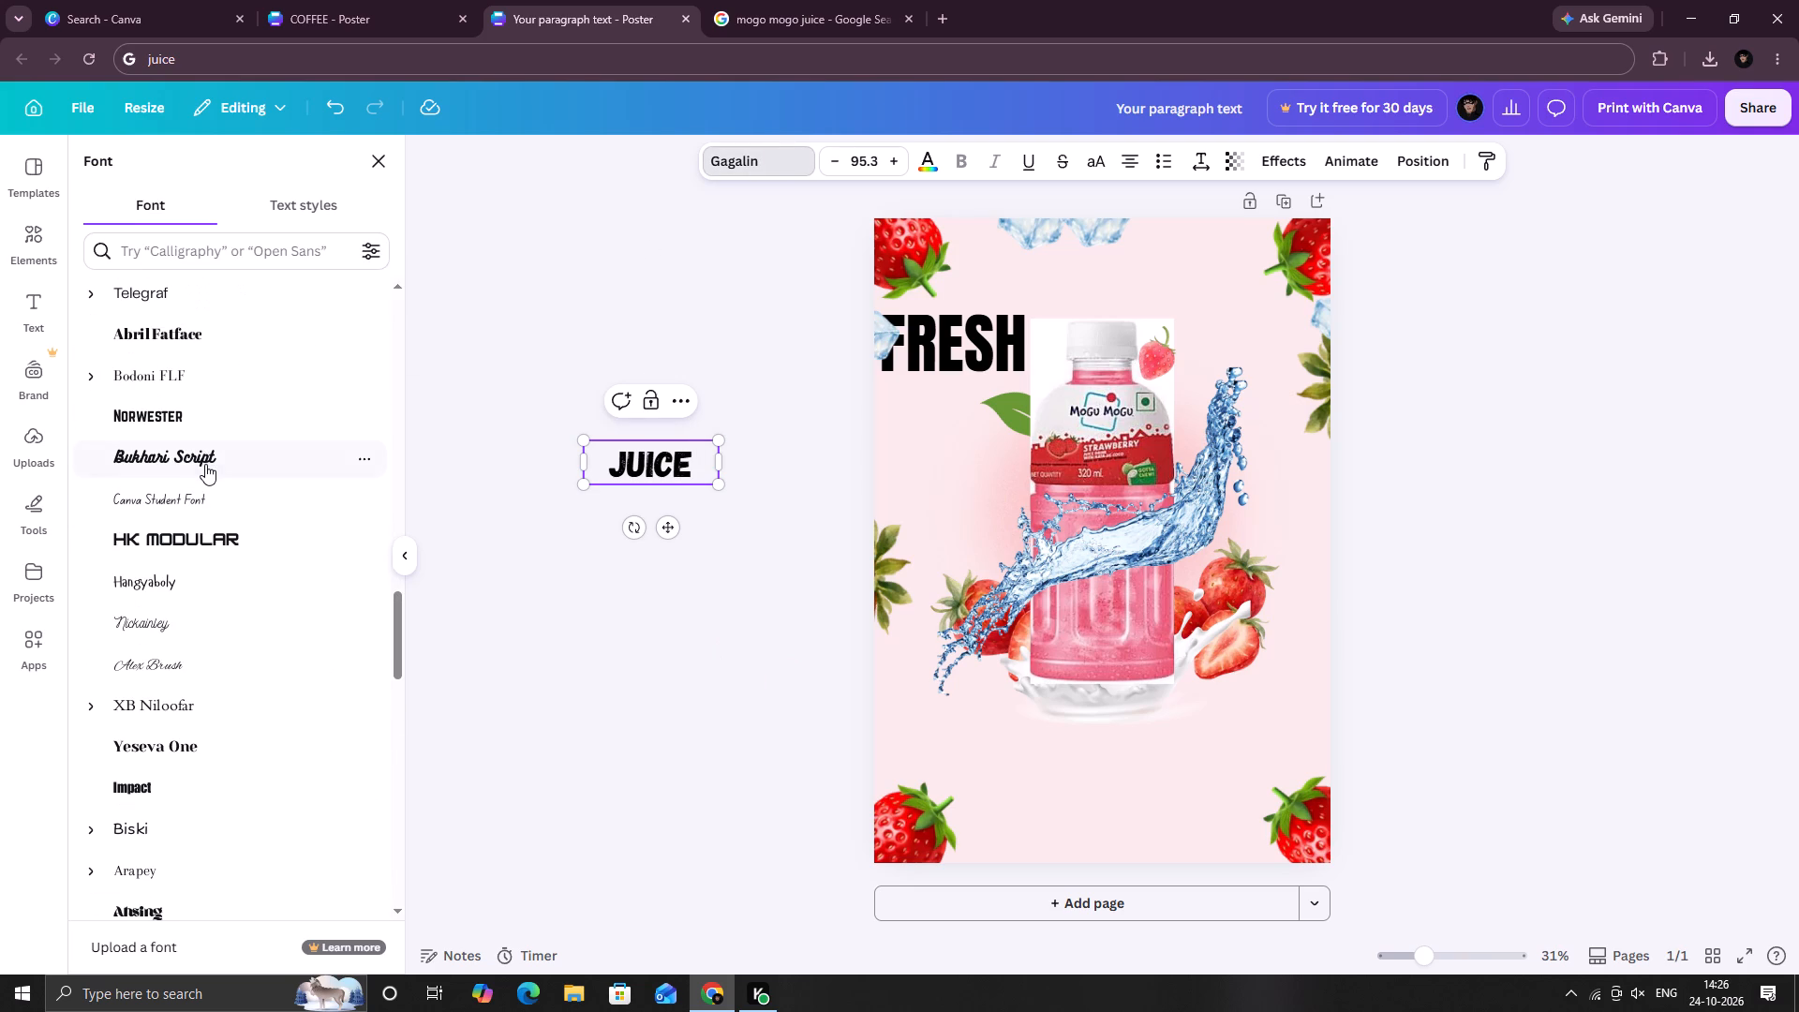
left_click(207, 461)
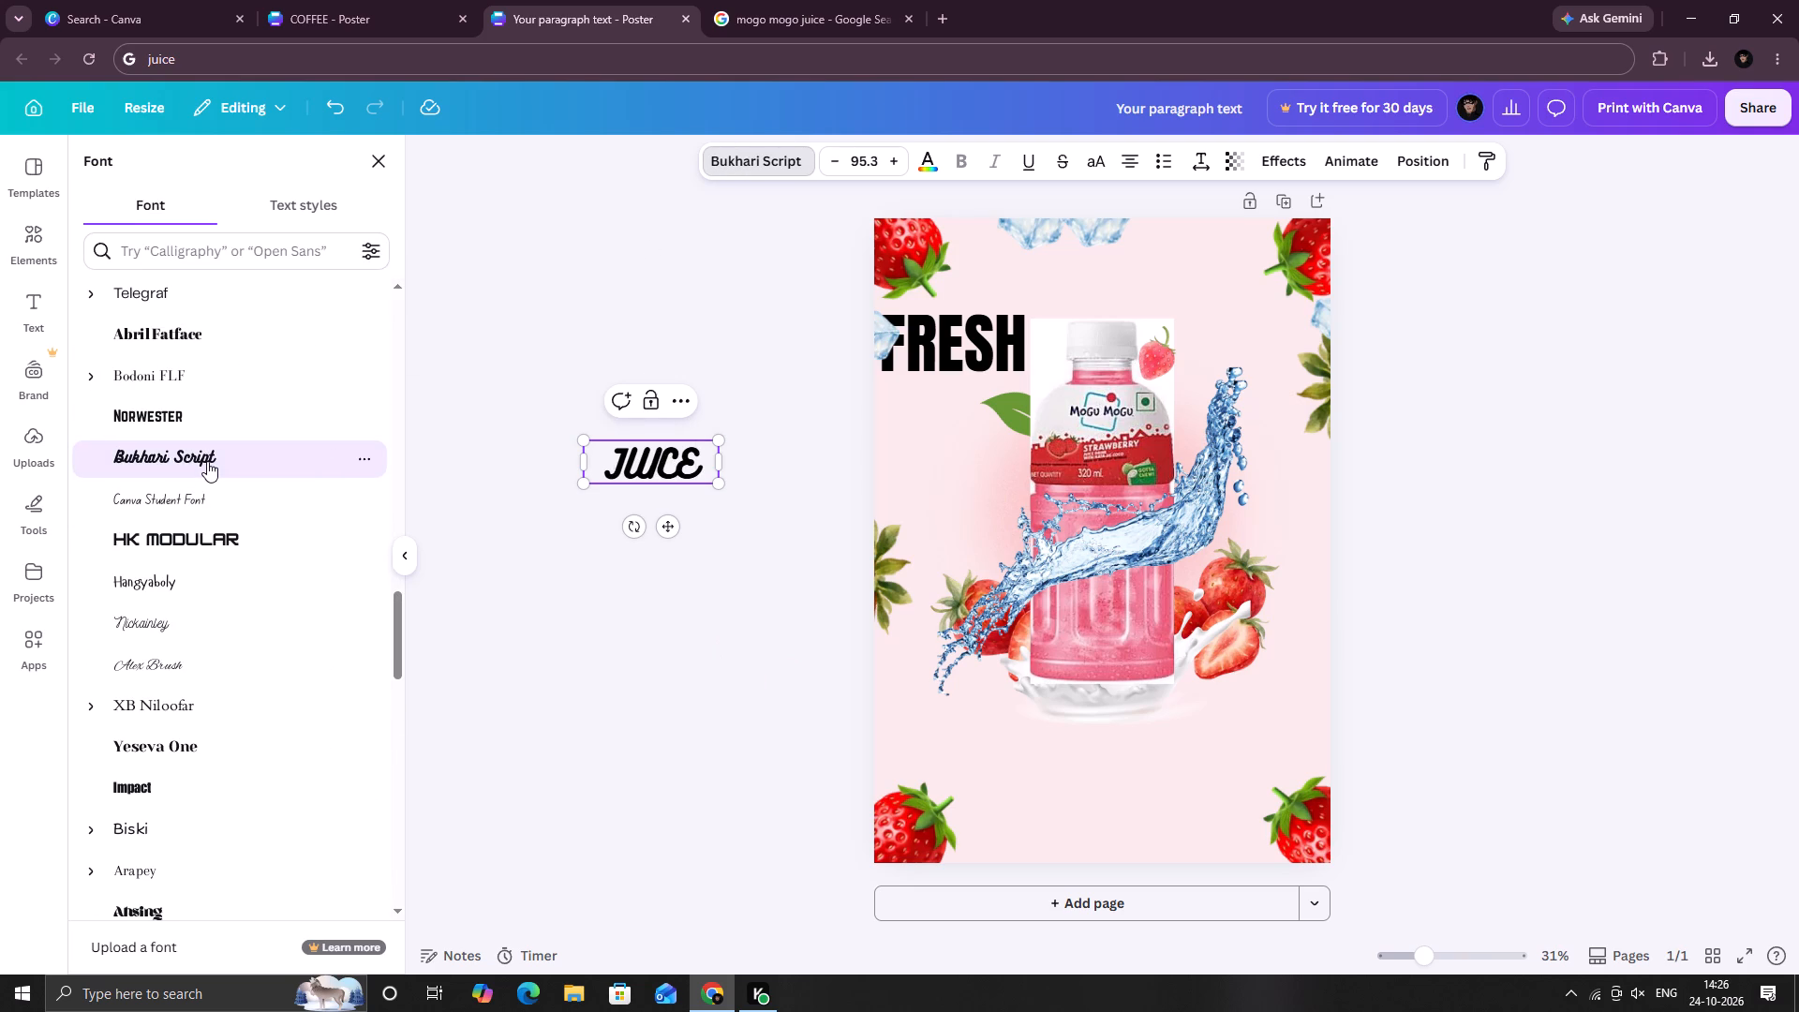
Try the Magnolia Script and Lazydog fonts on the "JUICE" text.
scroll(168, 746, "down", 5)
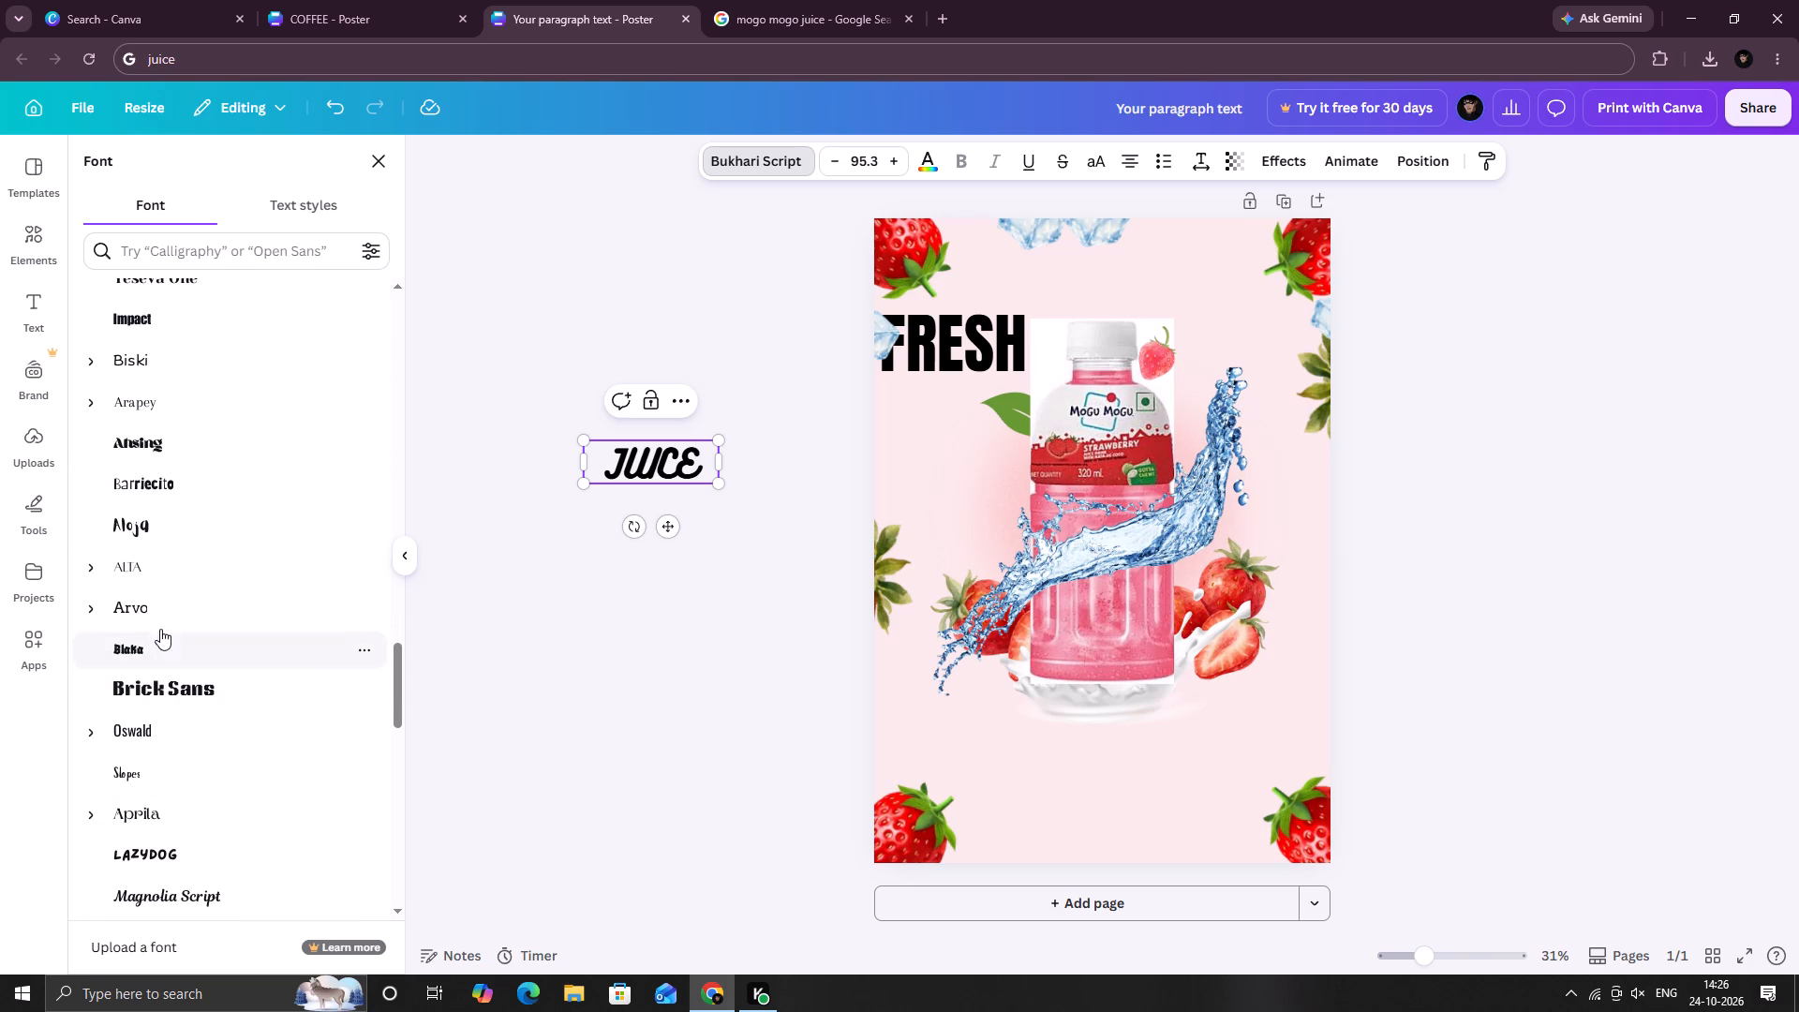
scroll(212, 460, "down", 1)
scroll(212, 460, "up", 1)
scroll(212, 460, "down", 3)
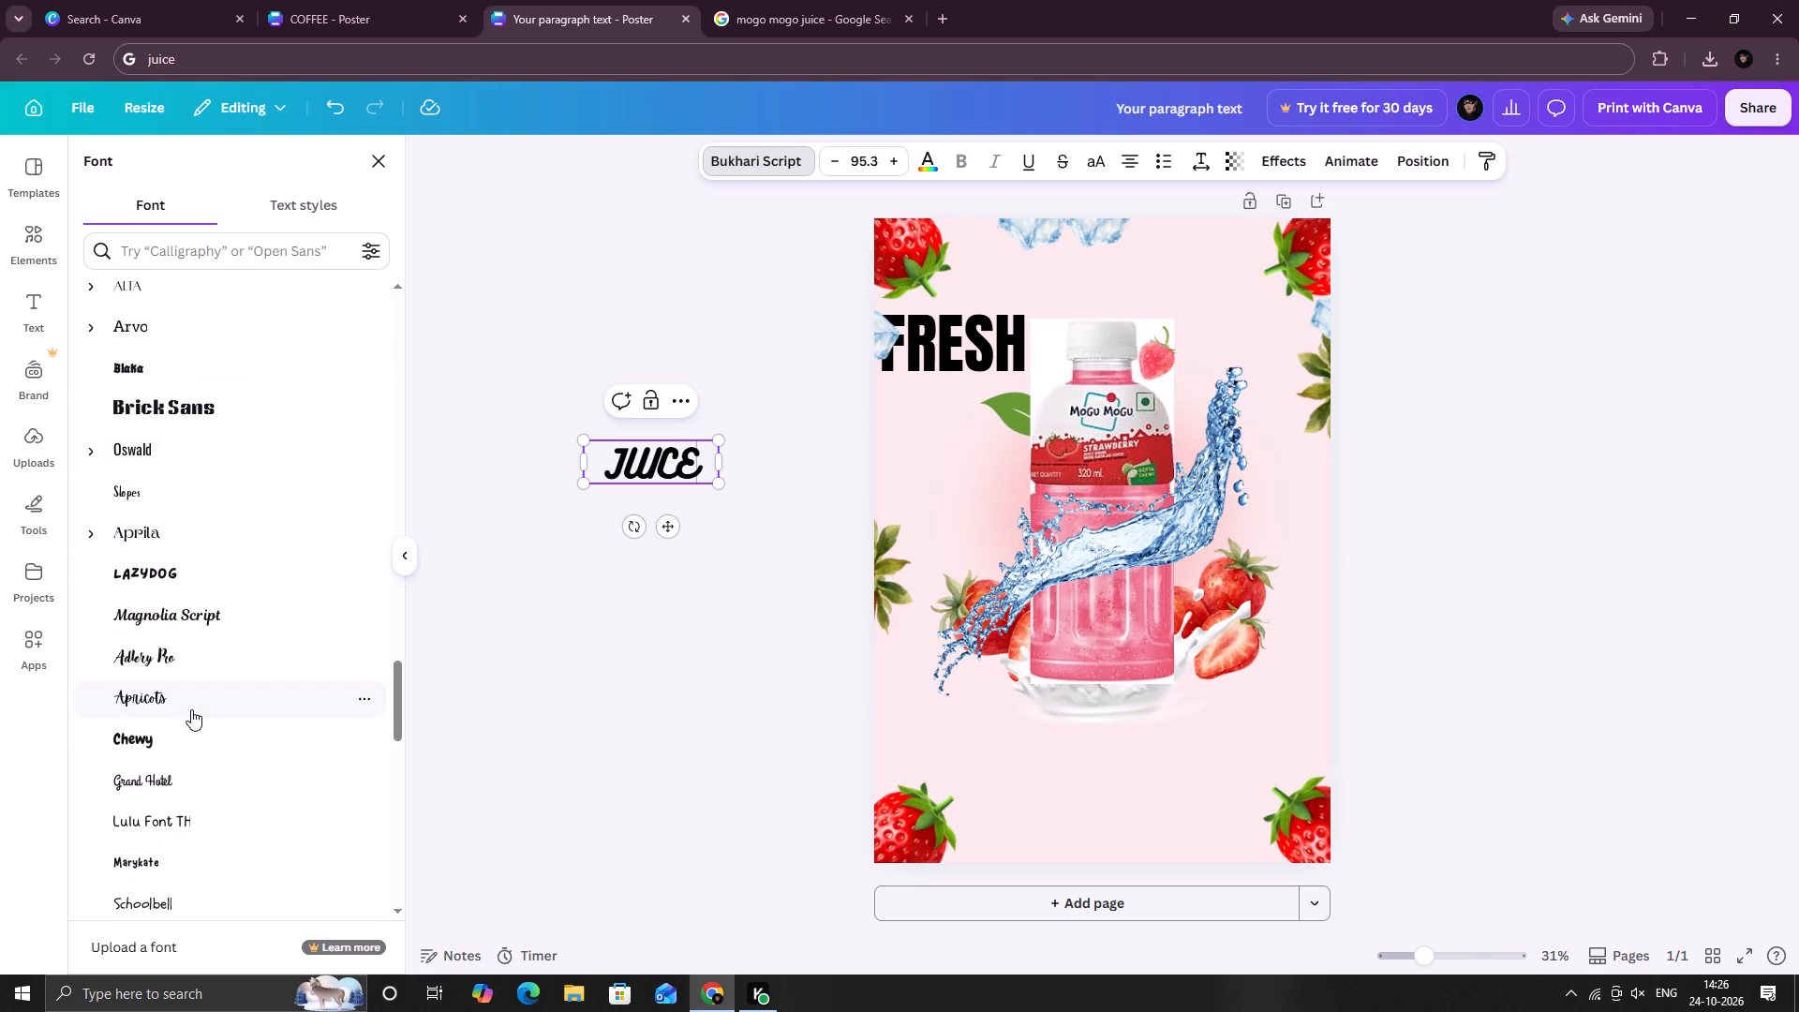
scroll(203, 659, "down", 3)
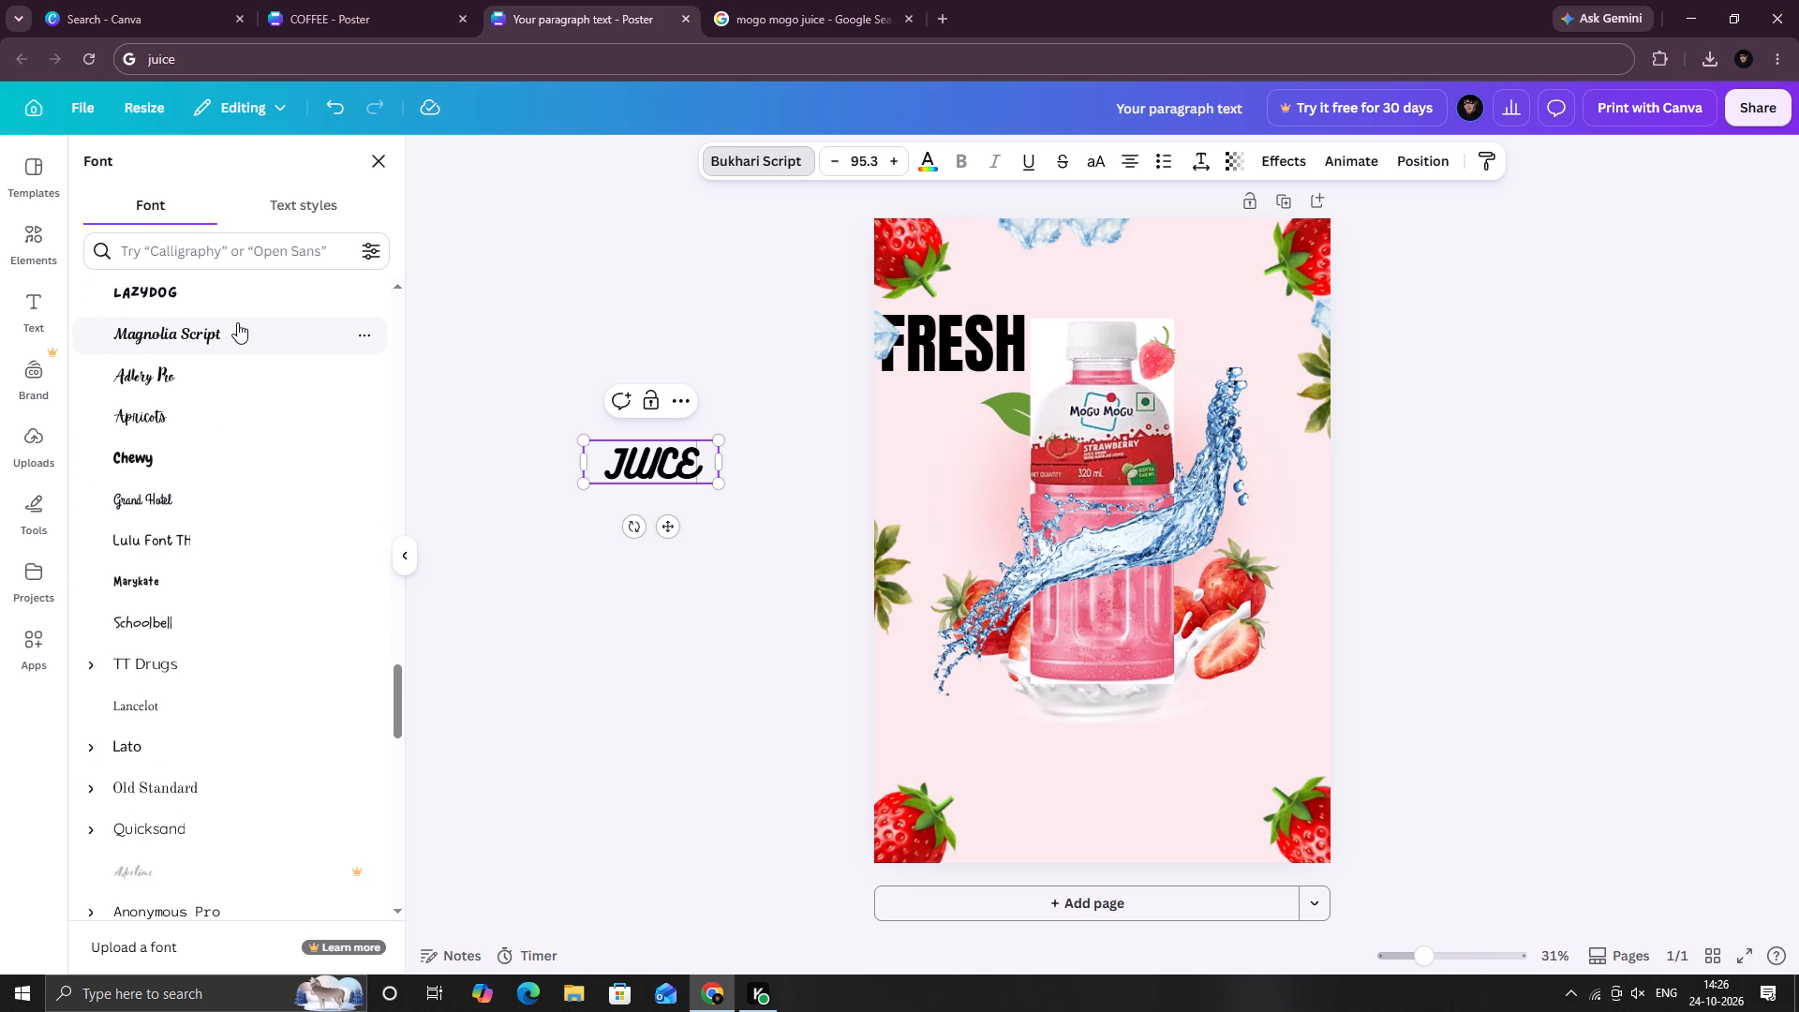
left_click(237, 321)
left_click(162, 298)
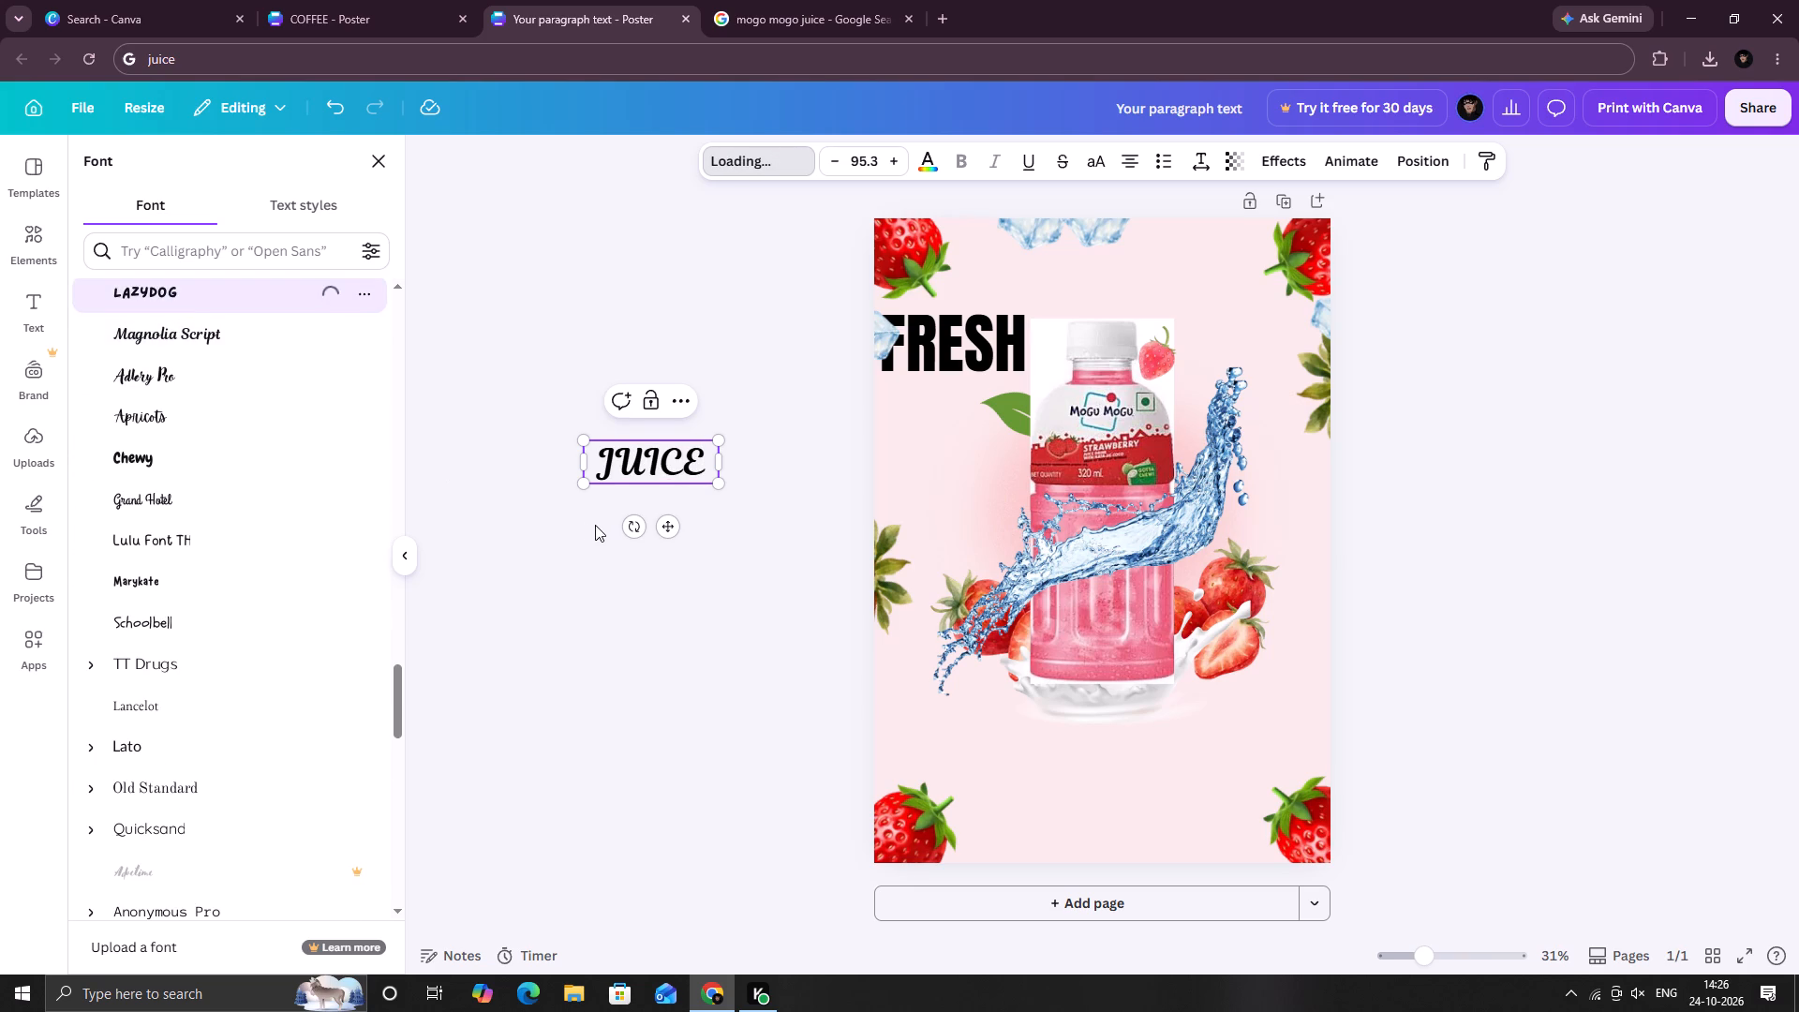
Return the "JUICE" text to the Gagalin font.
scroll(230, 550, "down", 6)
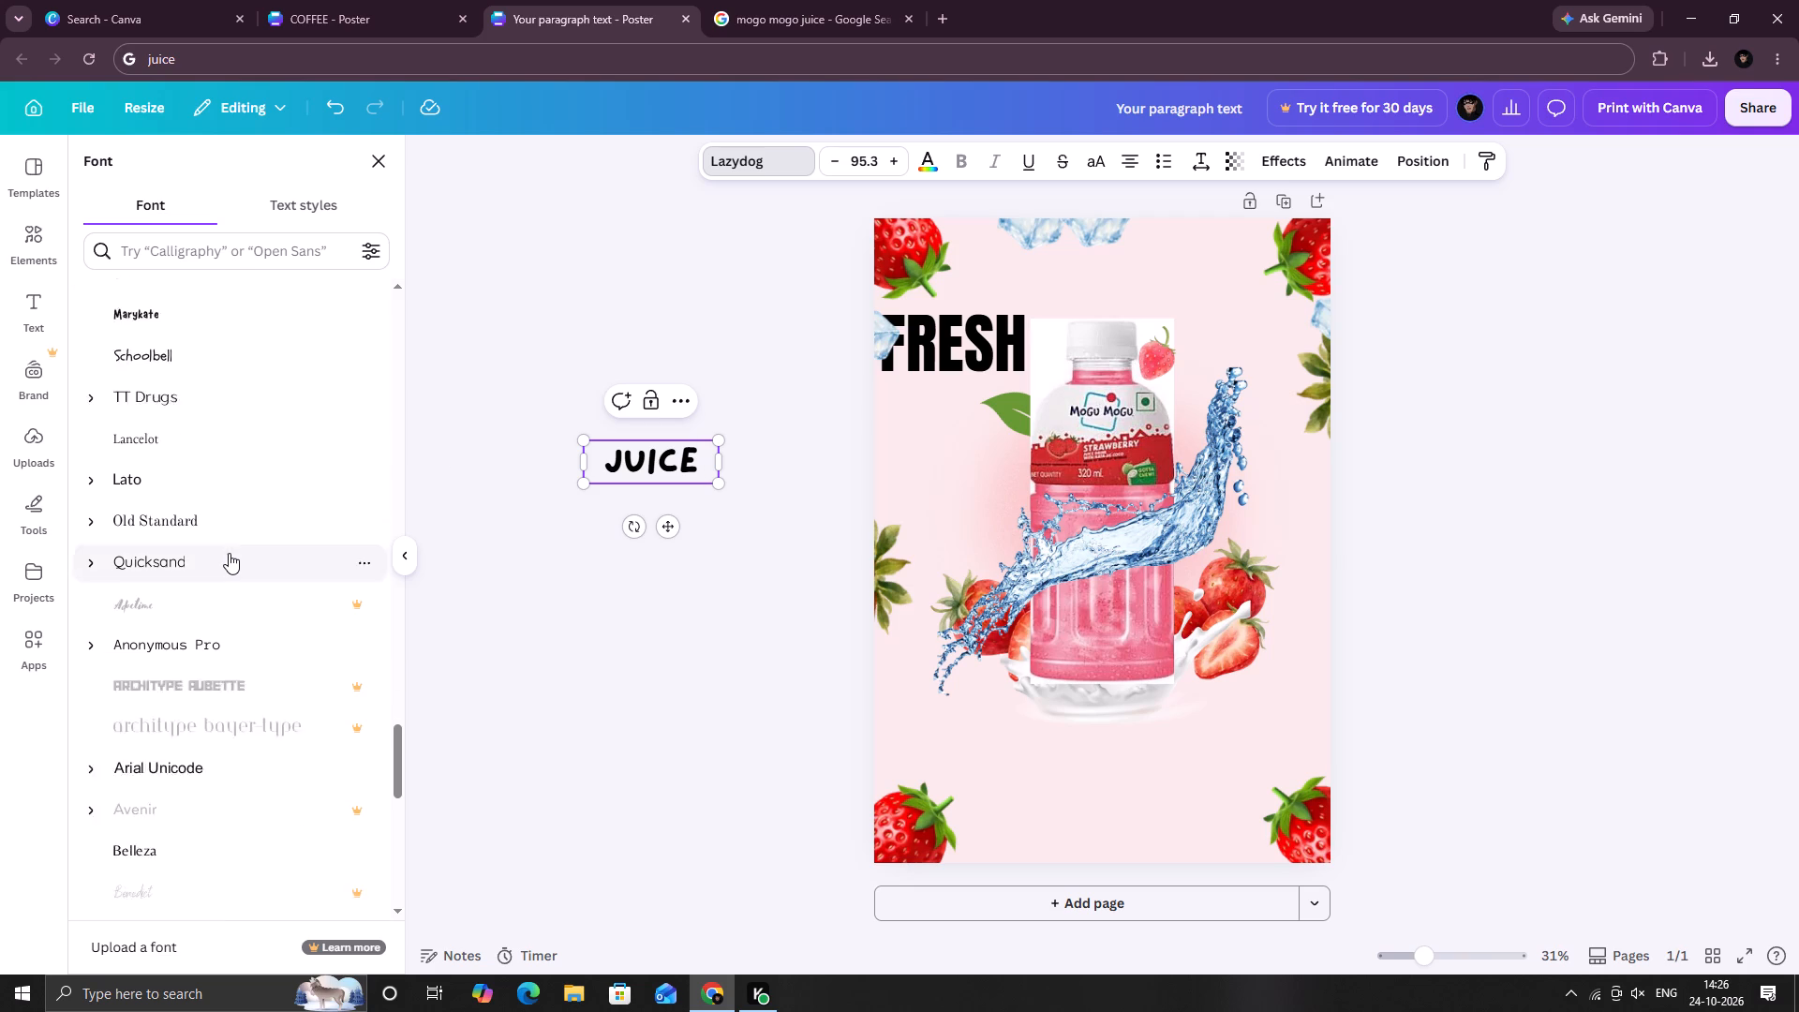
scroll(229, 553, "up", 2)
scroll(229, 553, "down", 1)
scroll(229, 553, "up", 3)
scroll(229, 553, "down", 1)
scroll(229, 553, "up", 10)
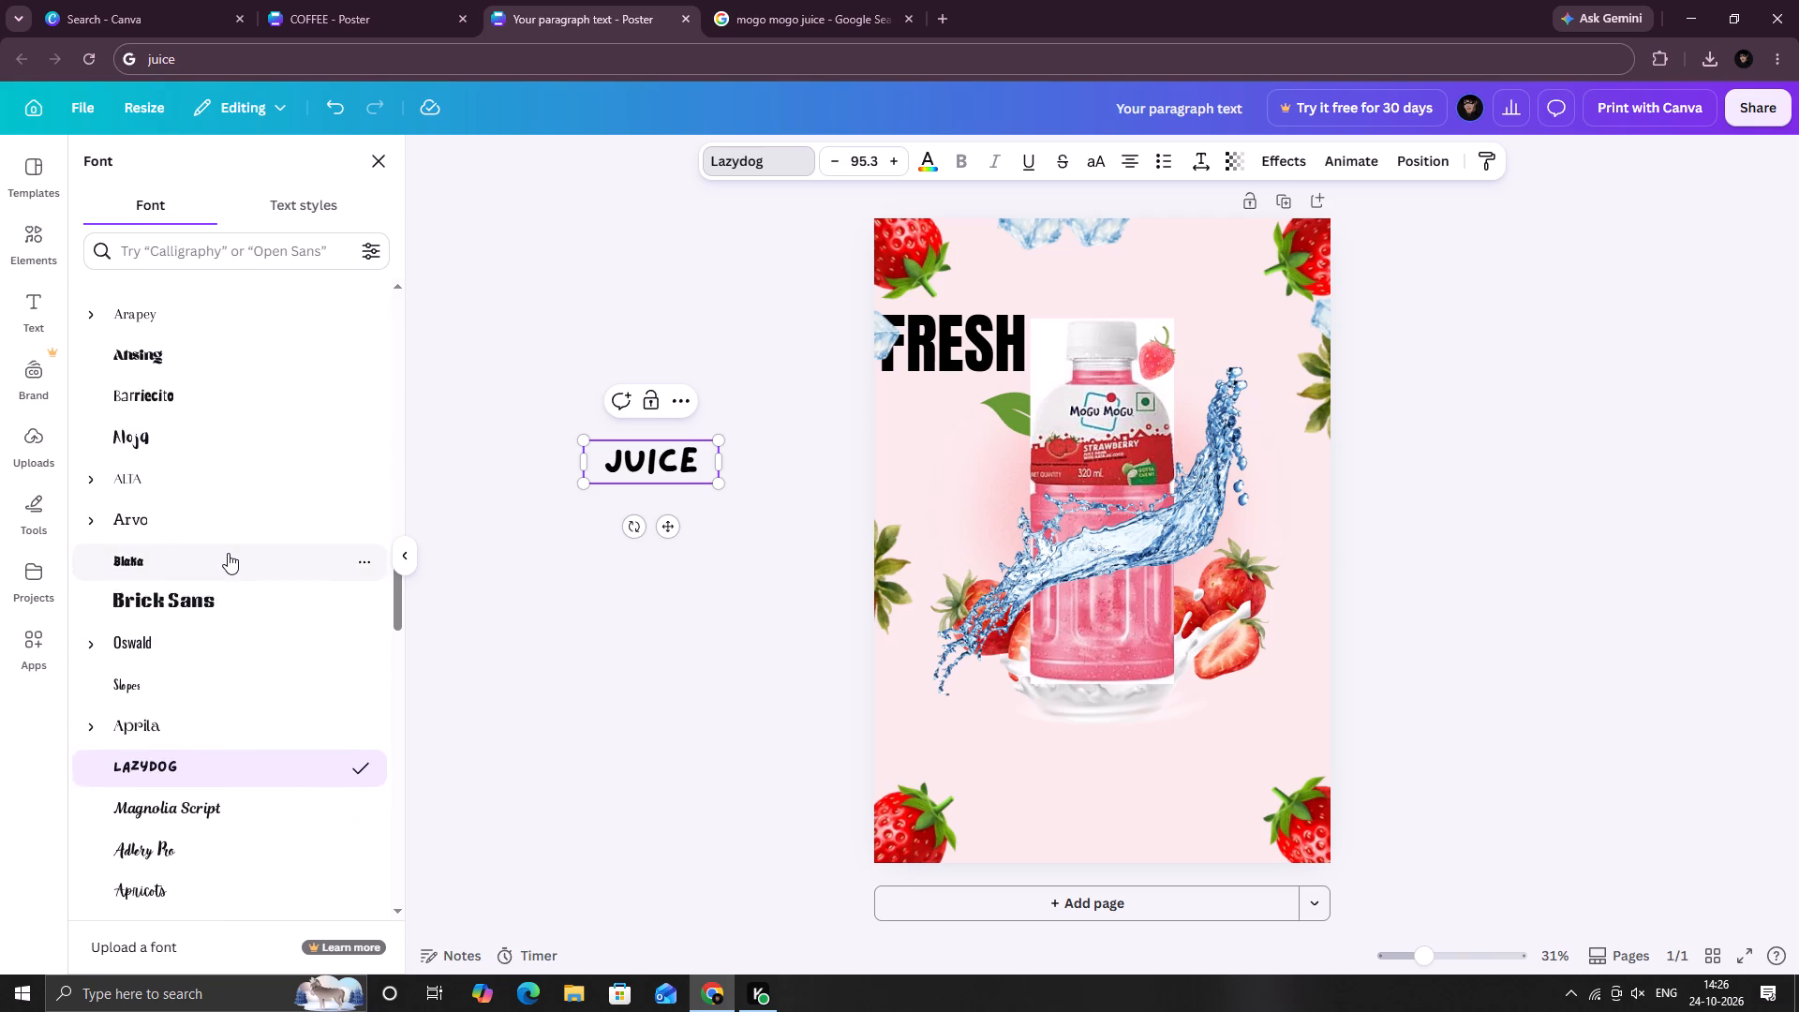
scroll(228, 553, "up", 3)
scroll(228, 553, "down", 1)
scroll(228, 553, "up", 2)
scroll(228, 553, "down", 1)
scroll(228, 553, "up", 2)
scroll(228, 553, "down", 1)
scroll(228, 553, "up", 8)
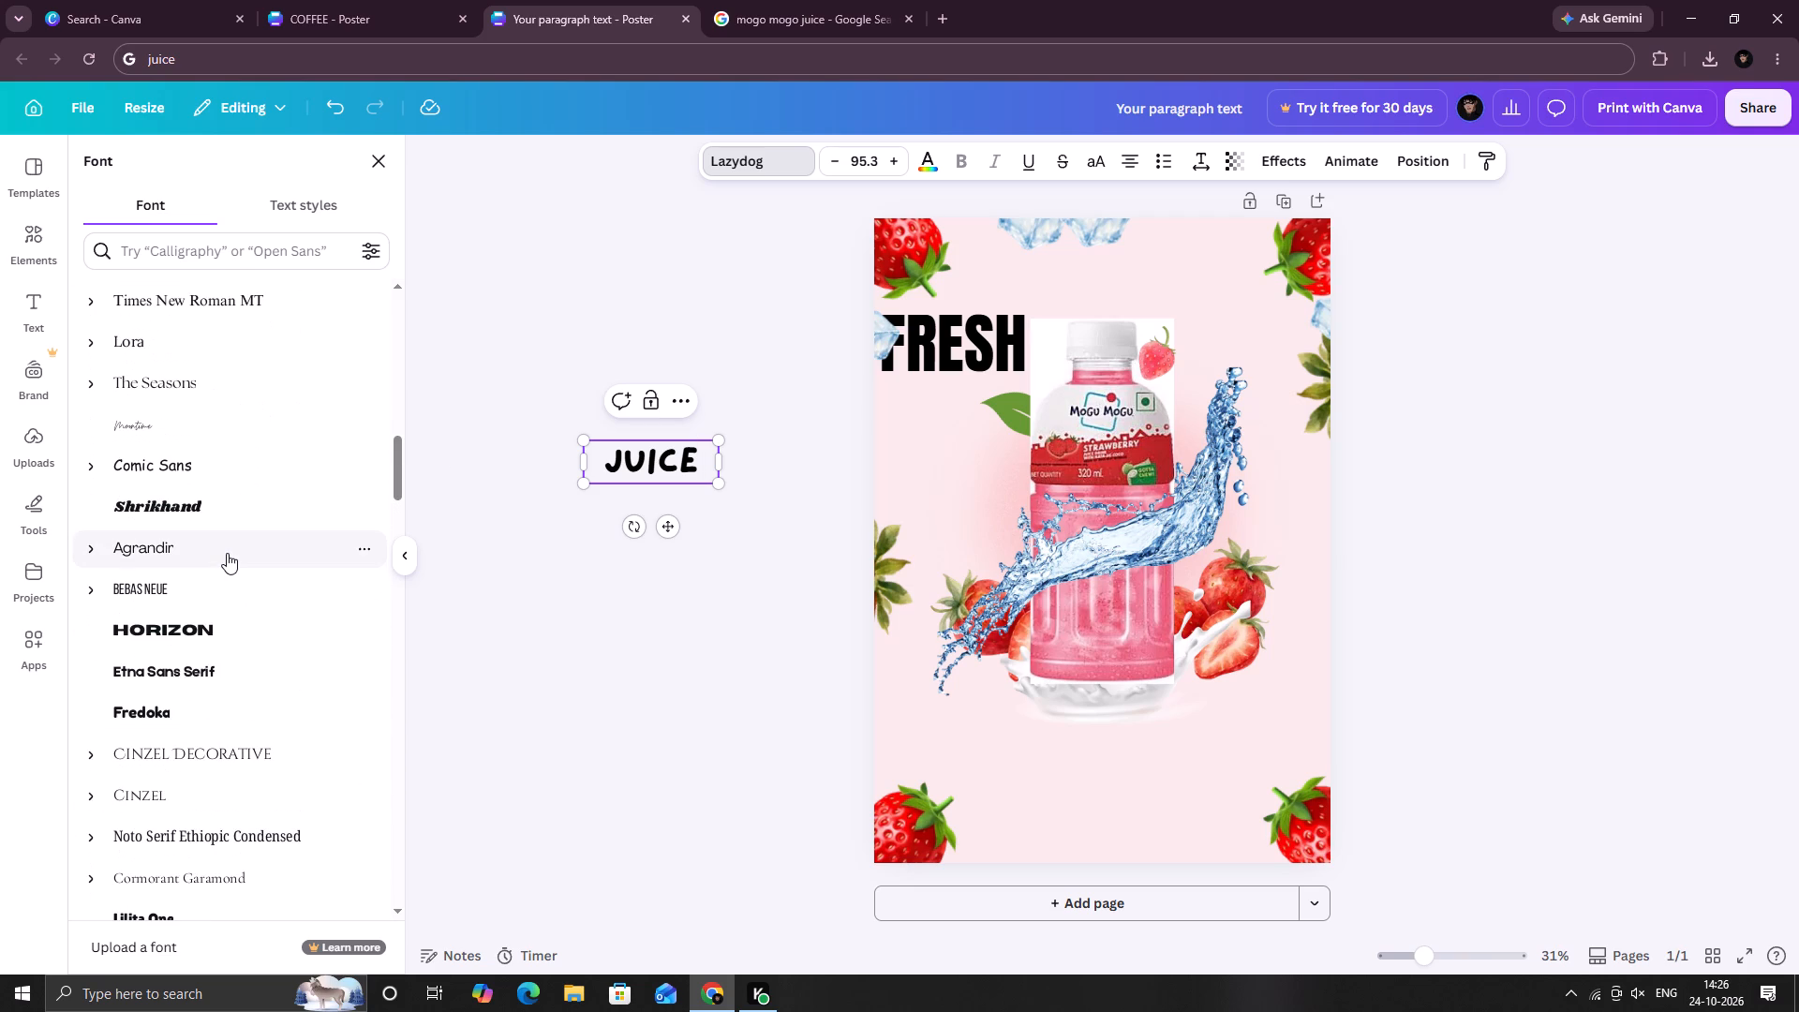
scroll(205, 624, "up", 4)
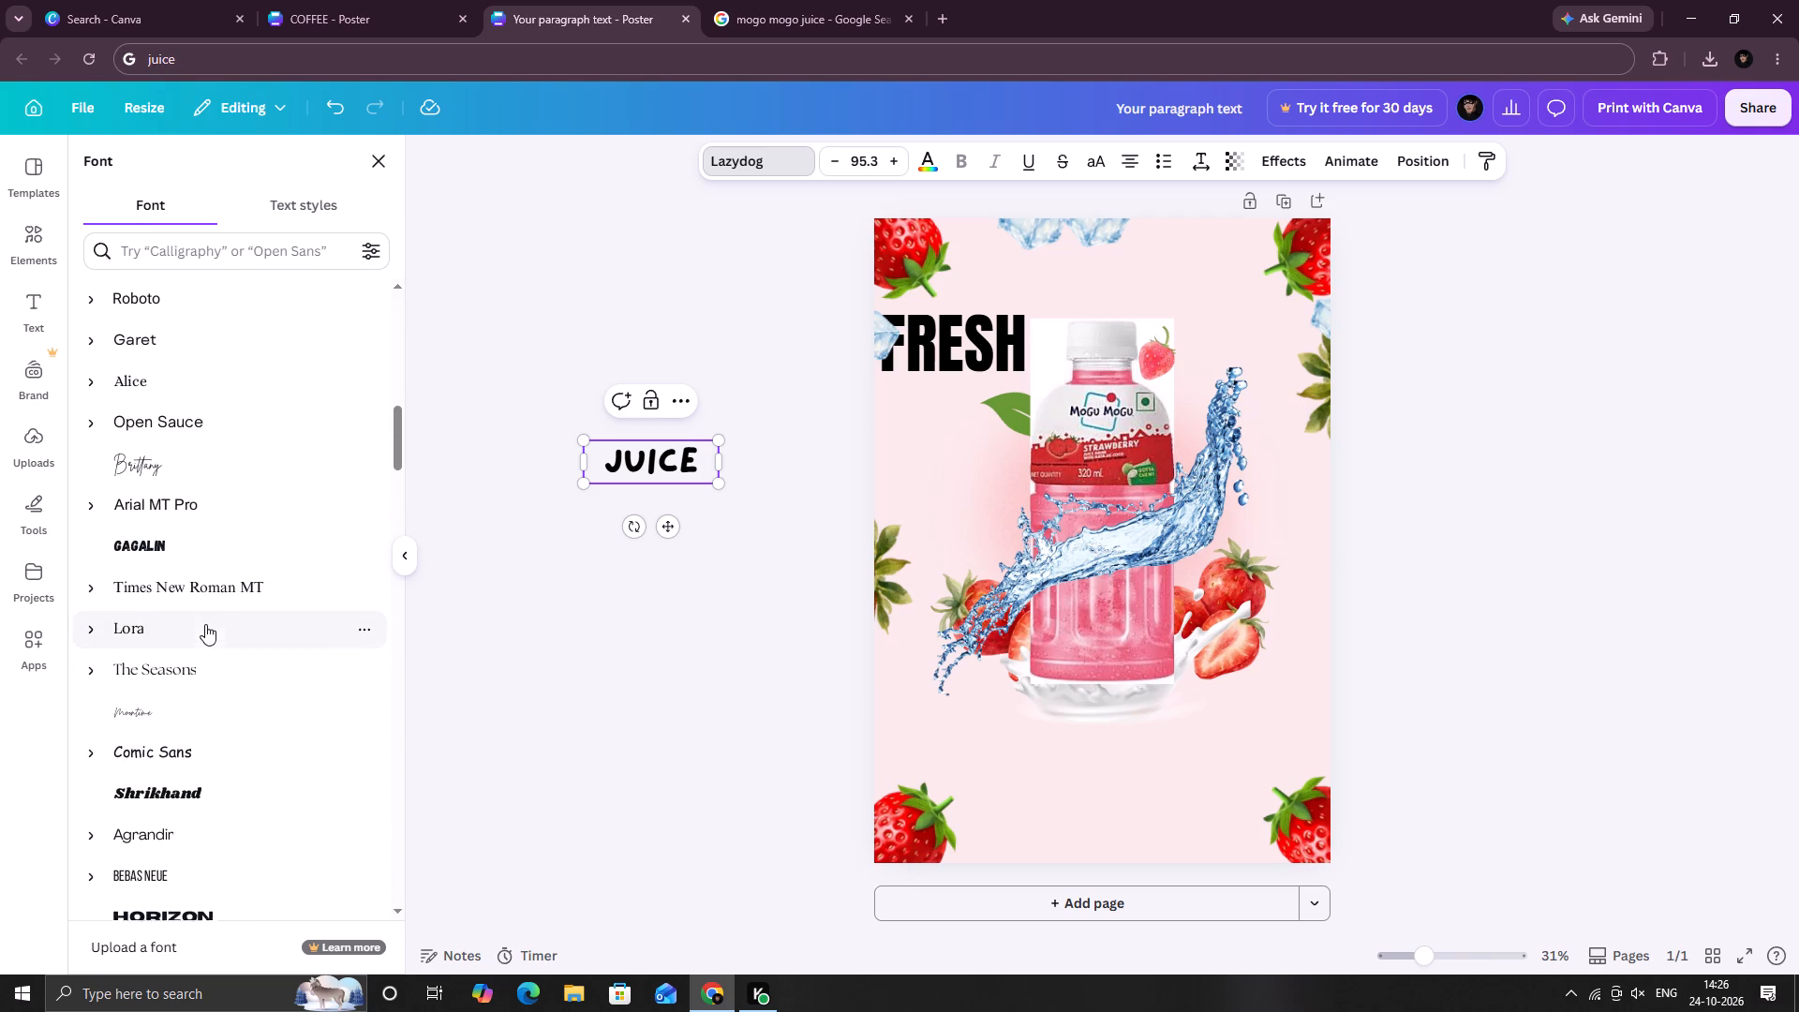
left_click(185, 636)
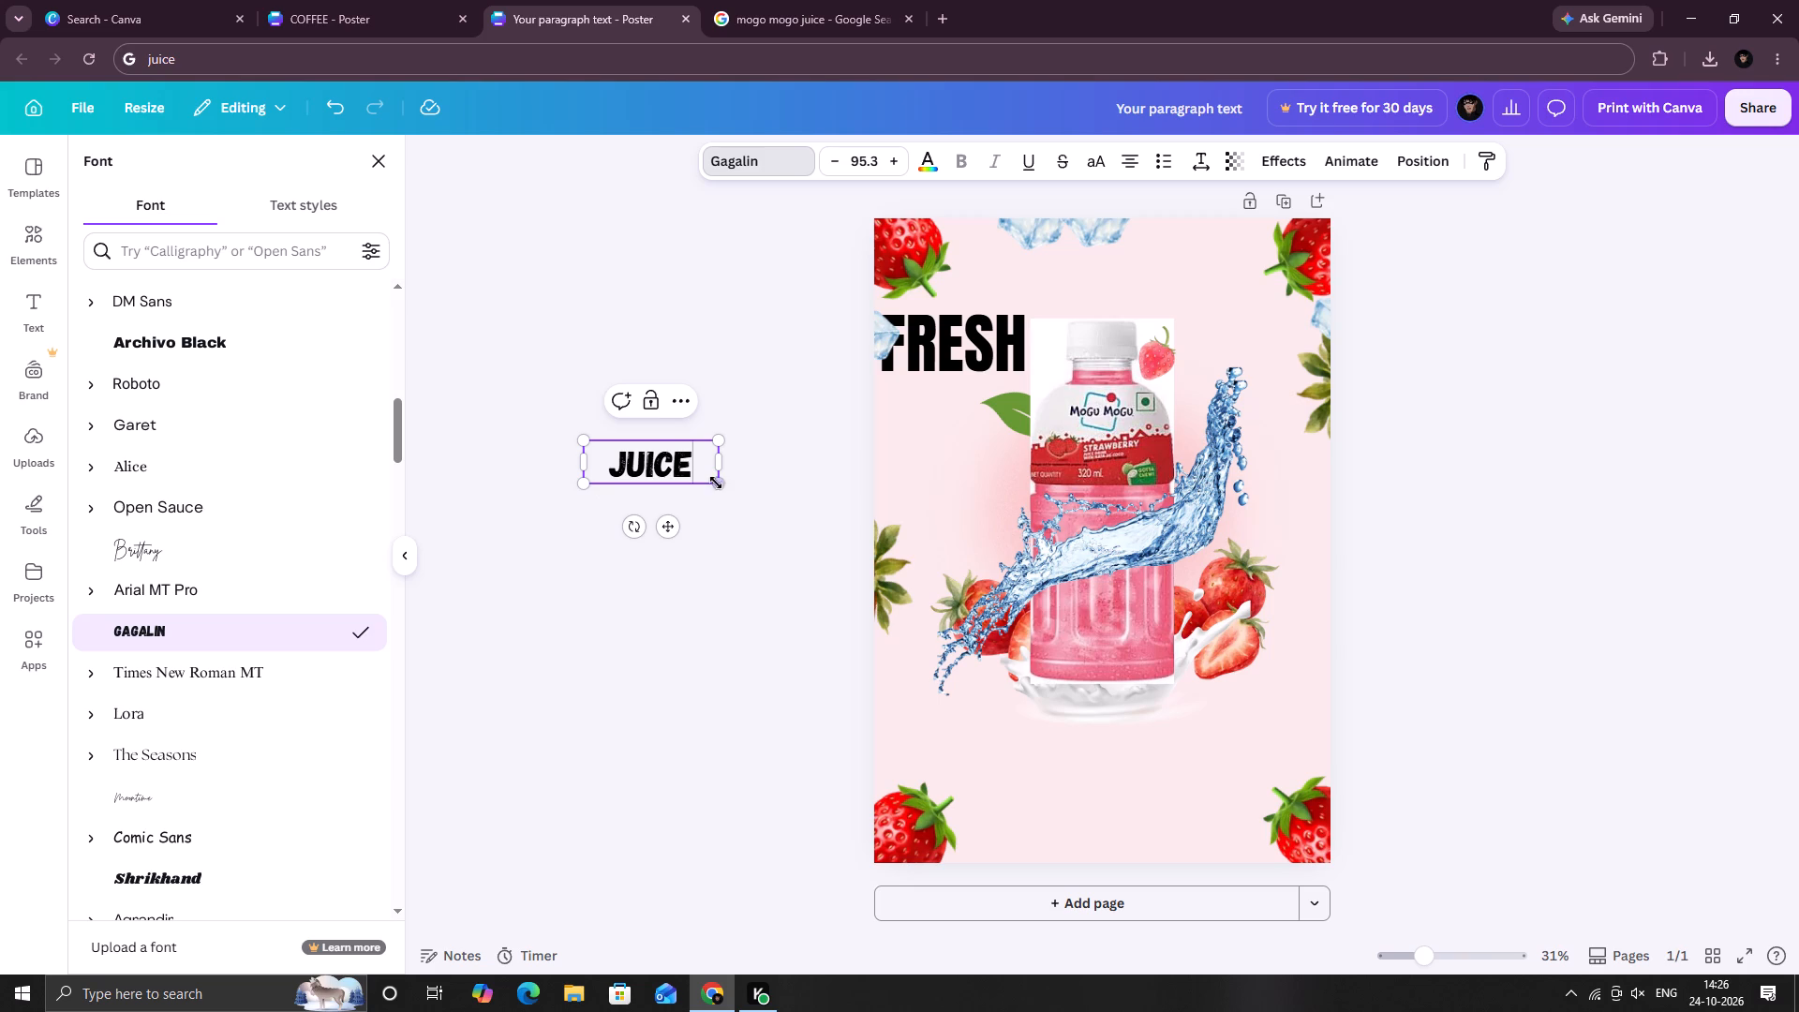
Place "JUICE" directly below "FRESH" at about X -1.89 cm and Y 14.89 cm, enlarged to font size 126.
left_click_drag(640, 439, 922, 392)
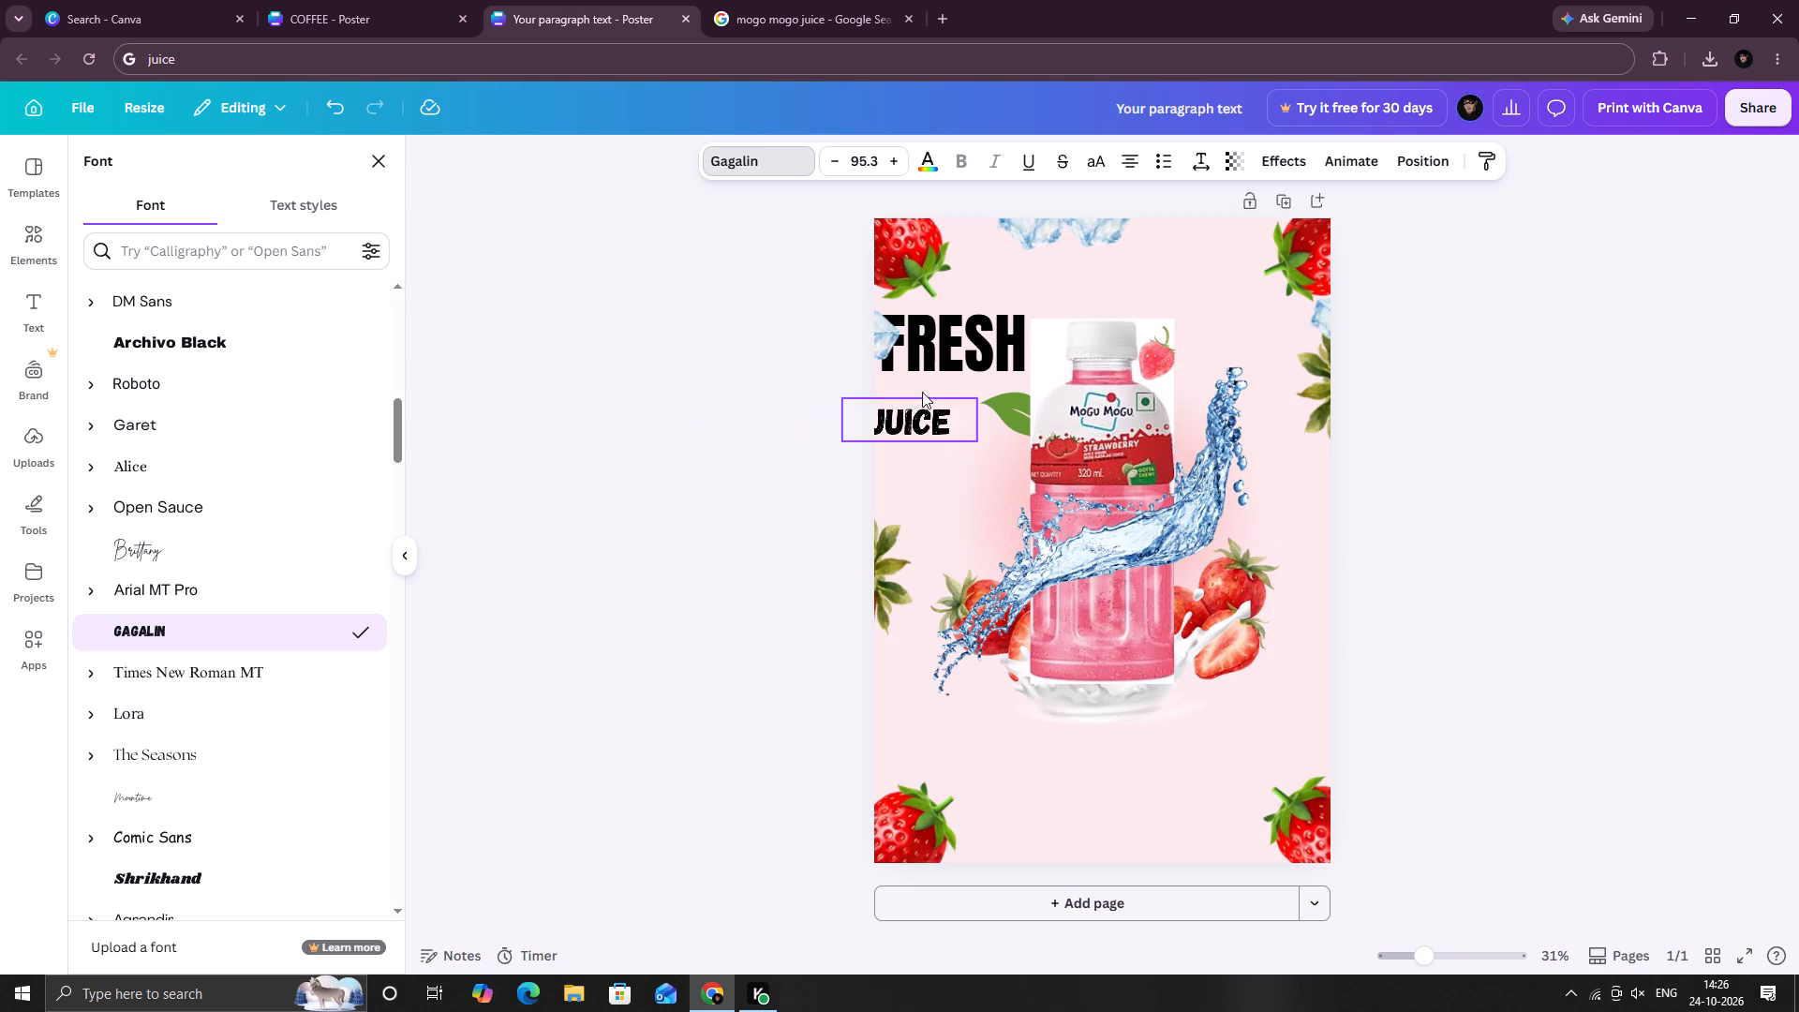
left_click_drag(922, 392, 922, 386)
left_click_drag(1001, 429, 1028, 499)
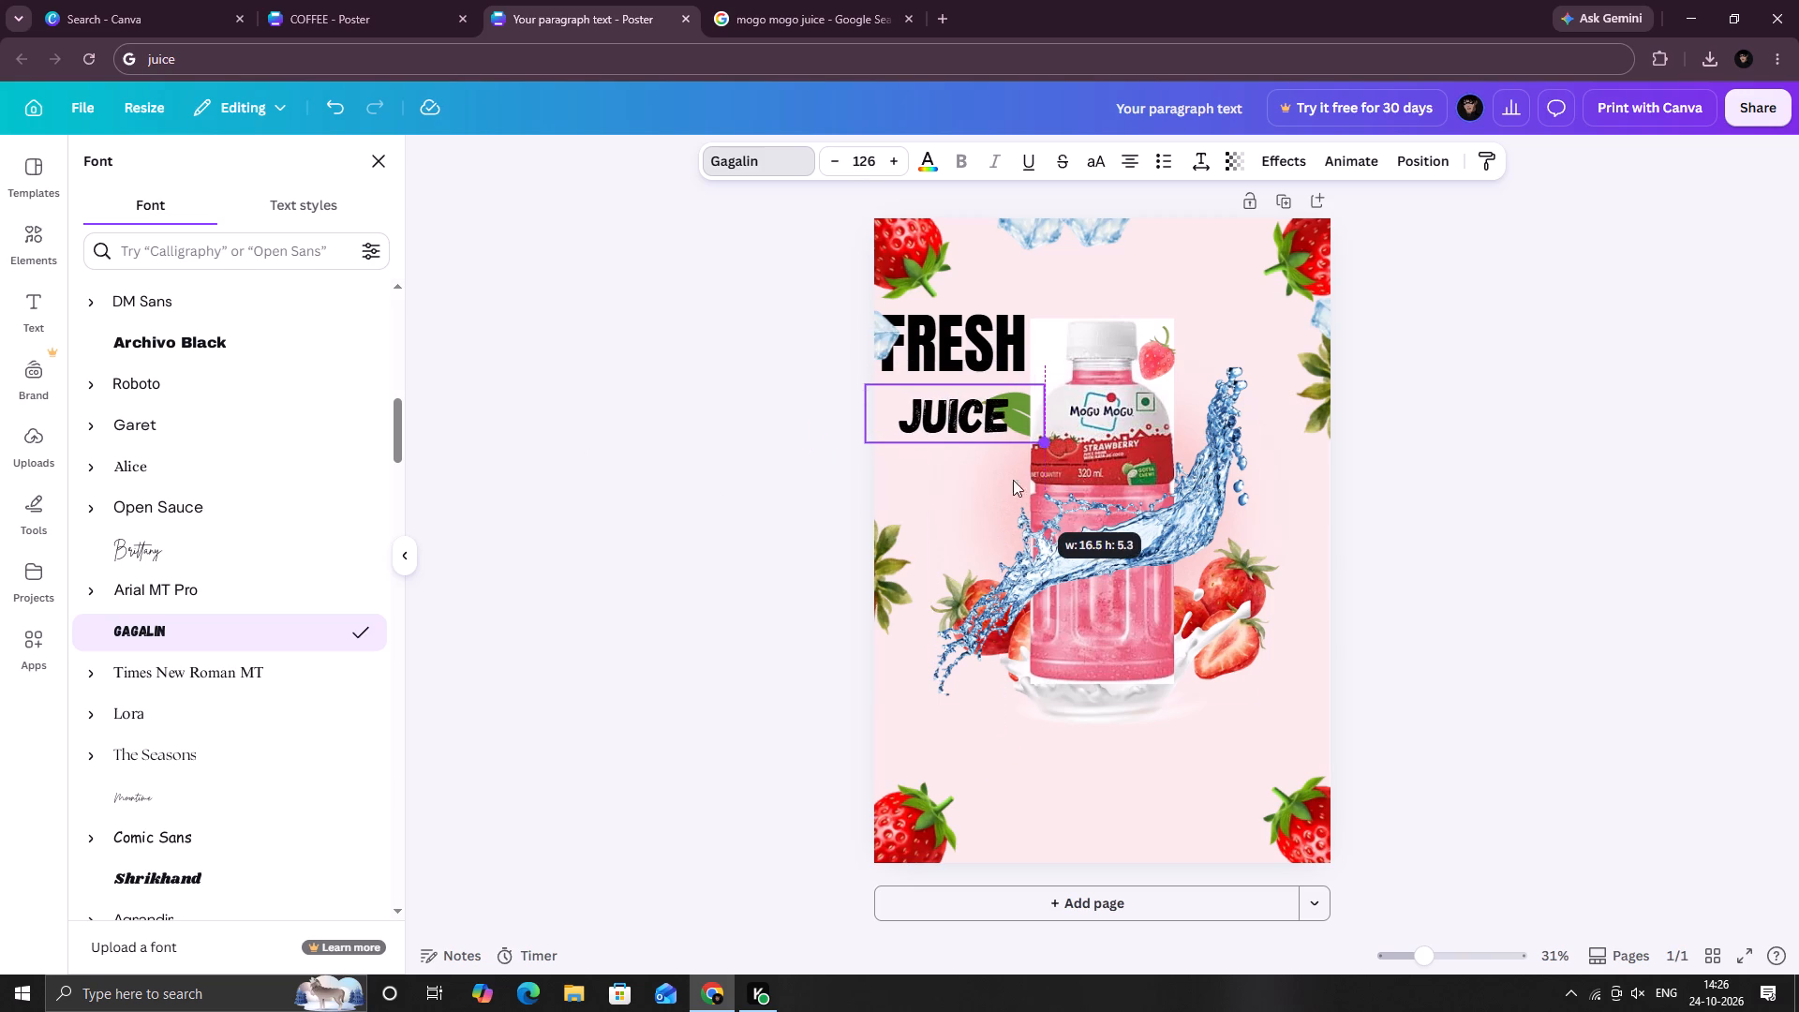
left_click_drag(965, 484, 961, 484)
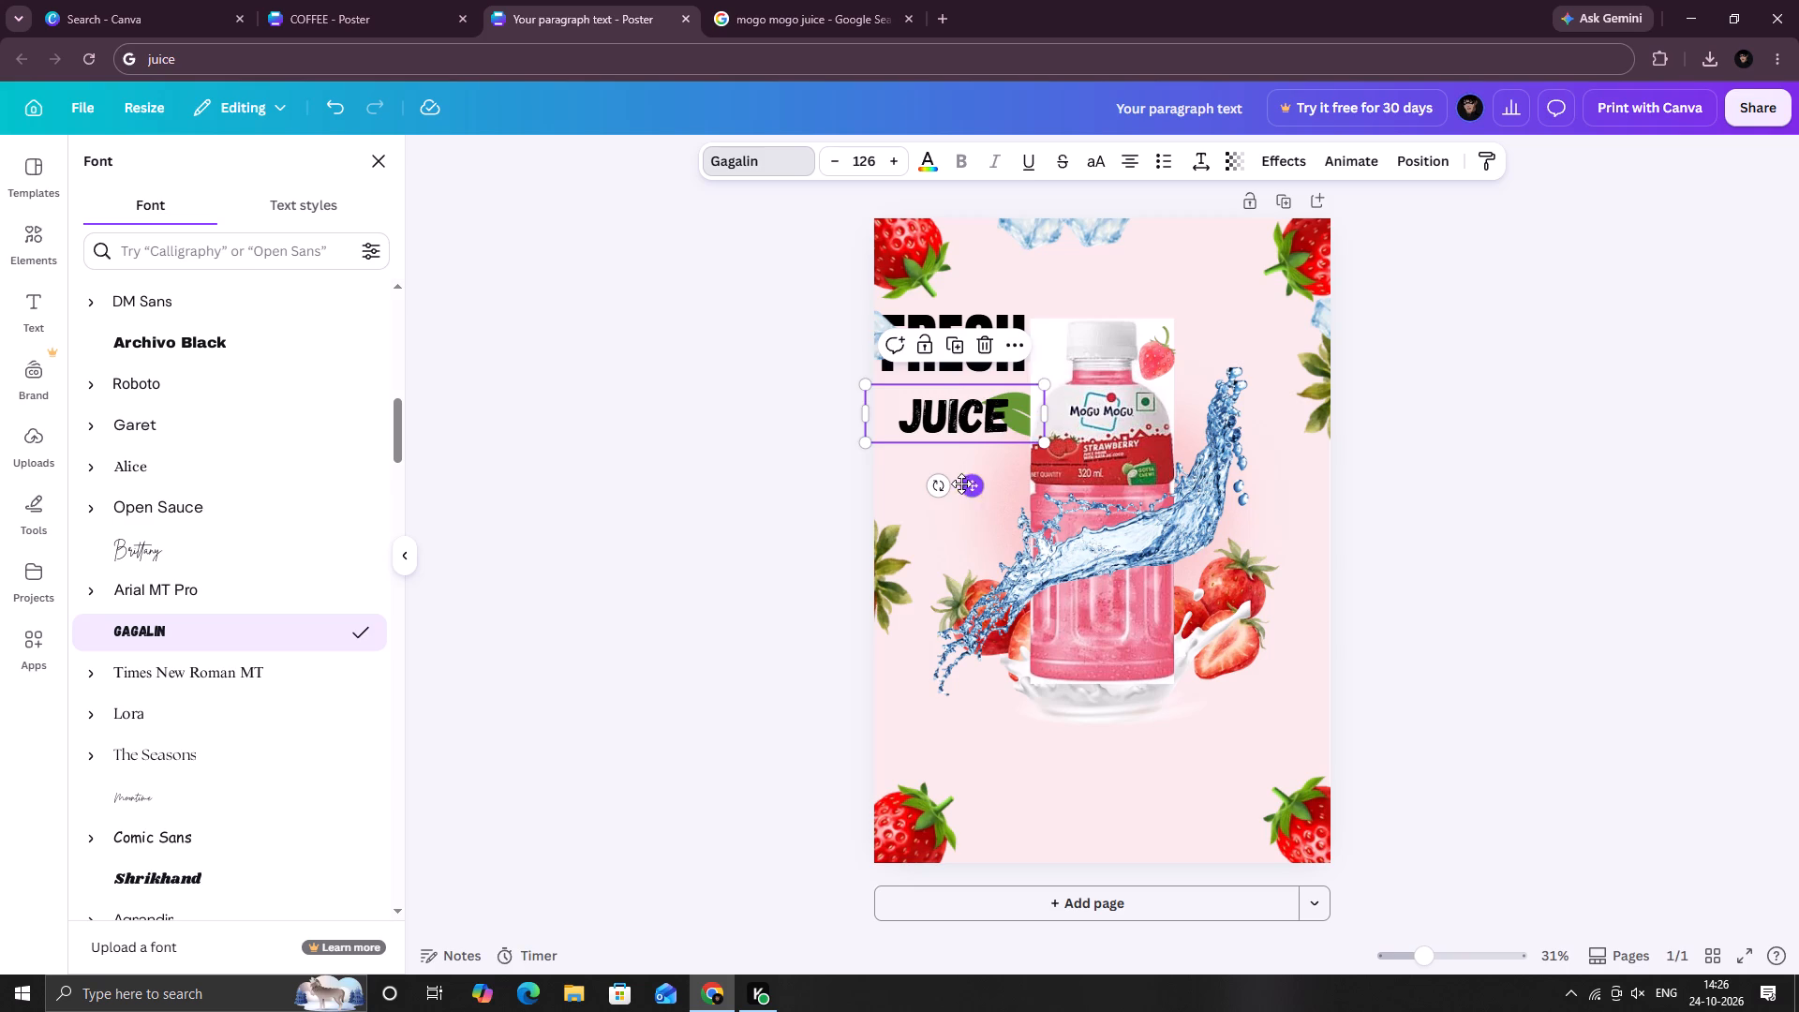
left_click_drag(961, 484, 957, 480)
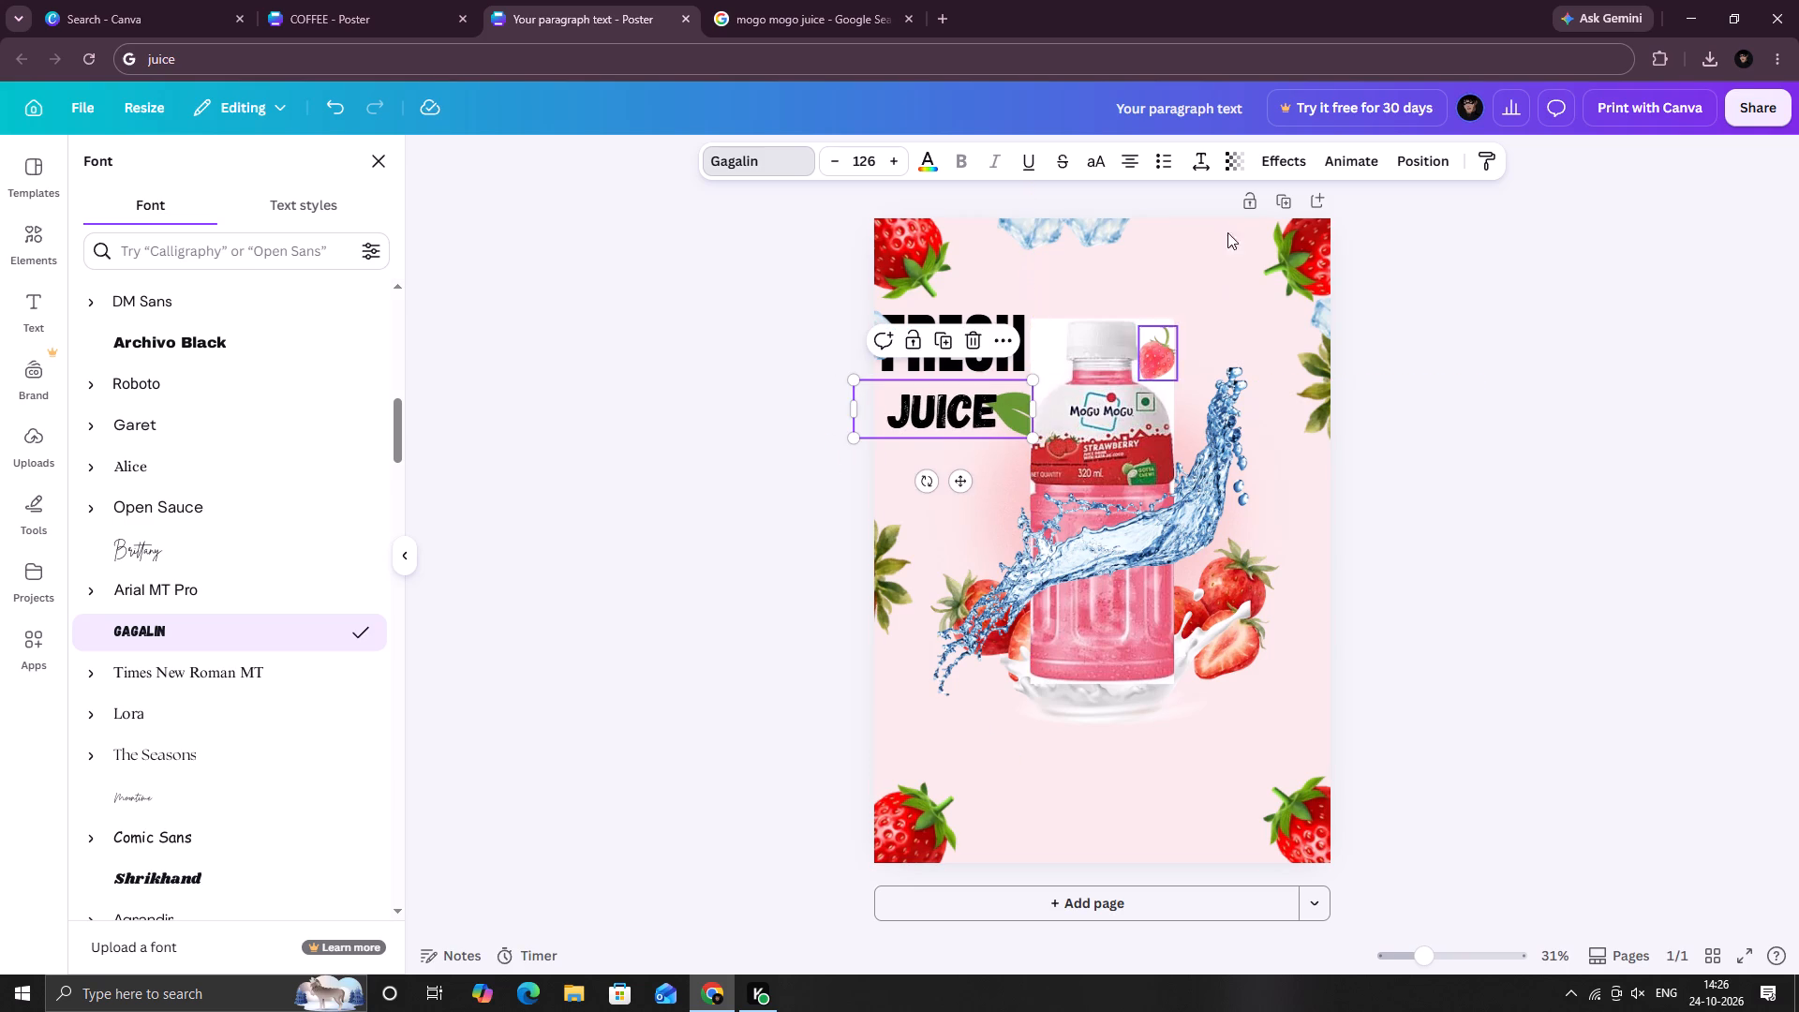
Send the "JUICE" text backward several layers so it sits behind the green leaf.
left_click(1423, 162)
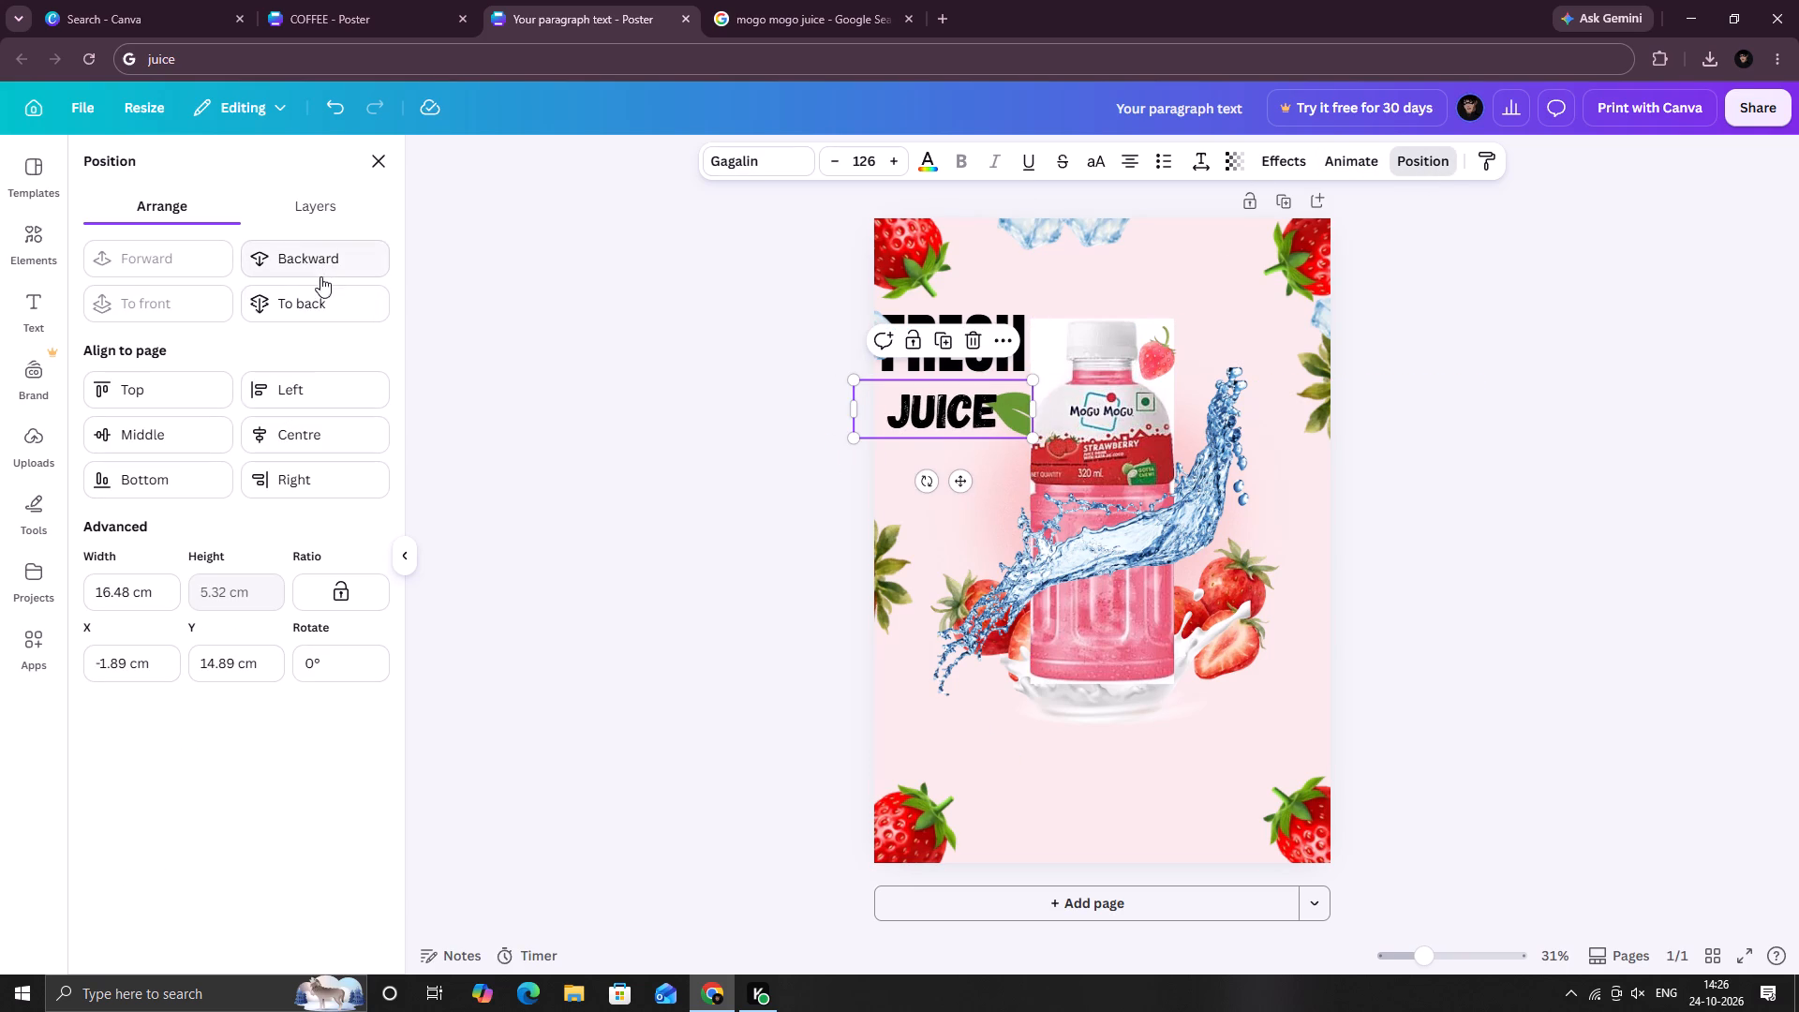
left_click(312, 259)
left_click(312, 259)
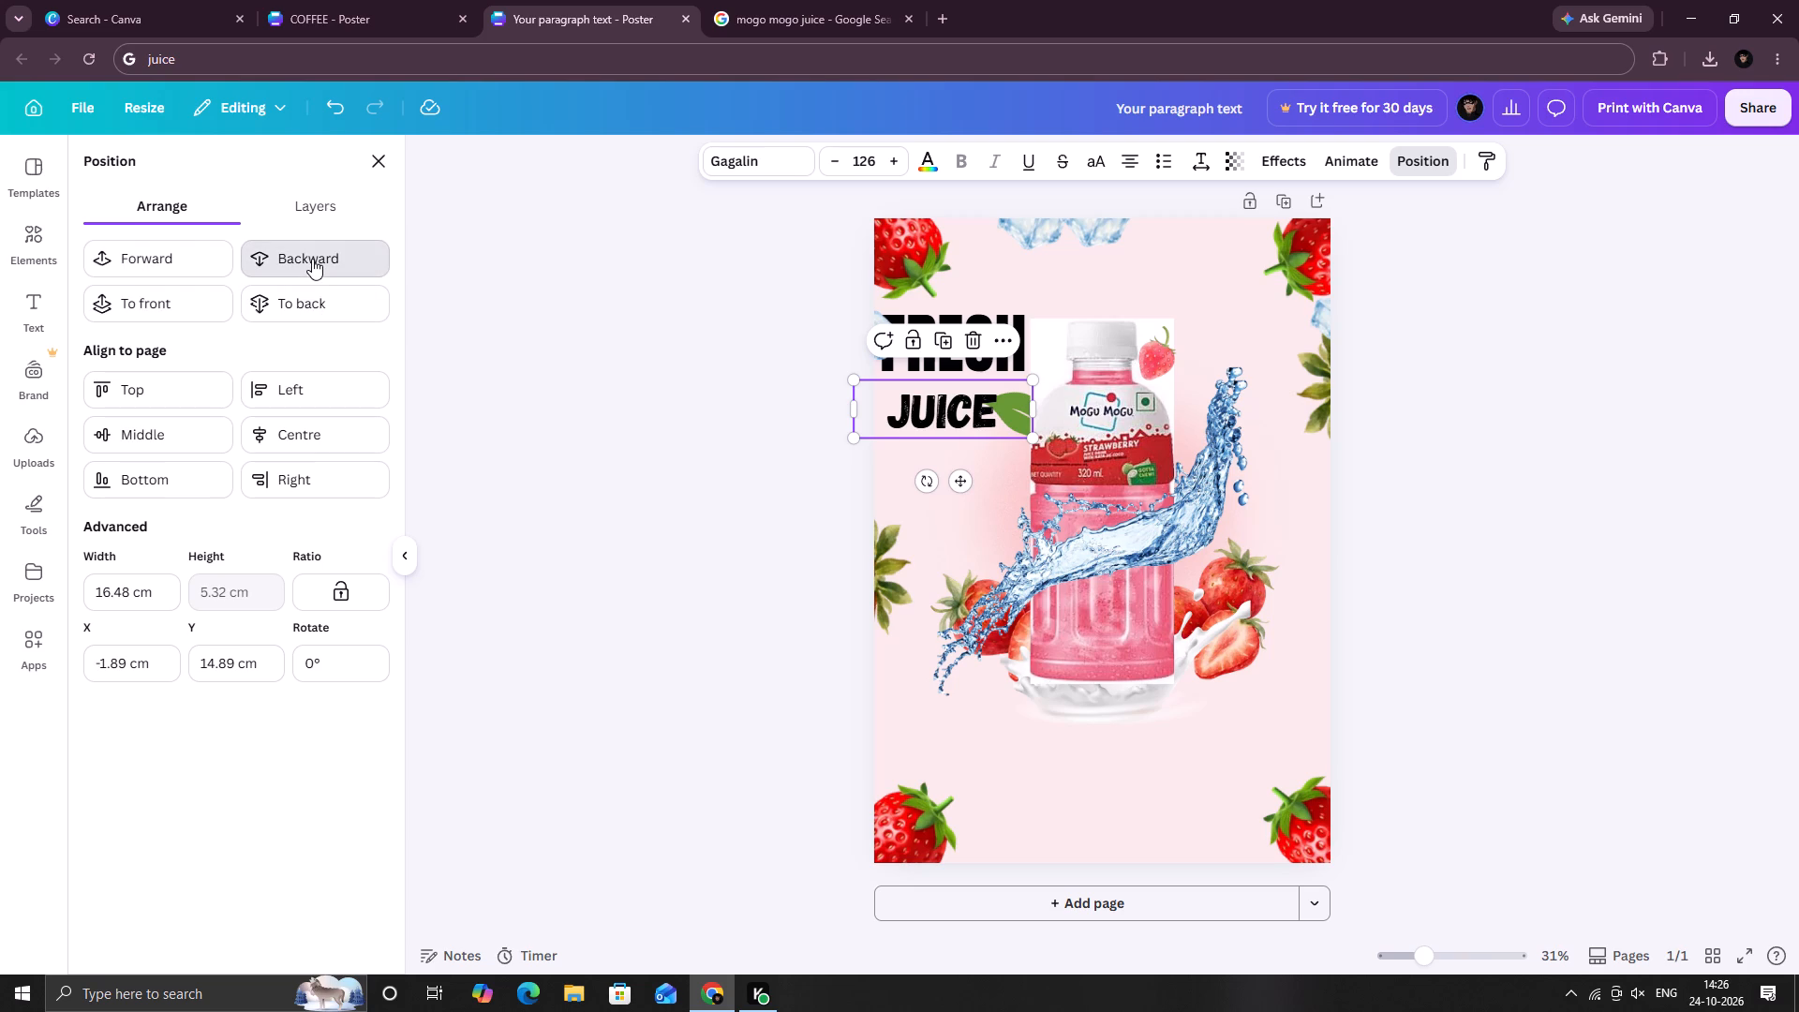
double_click(312, 259)
left_click(312, 259)
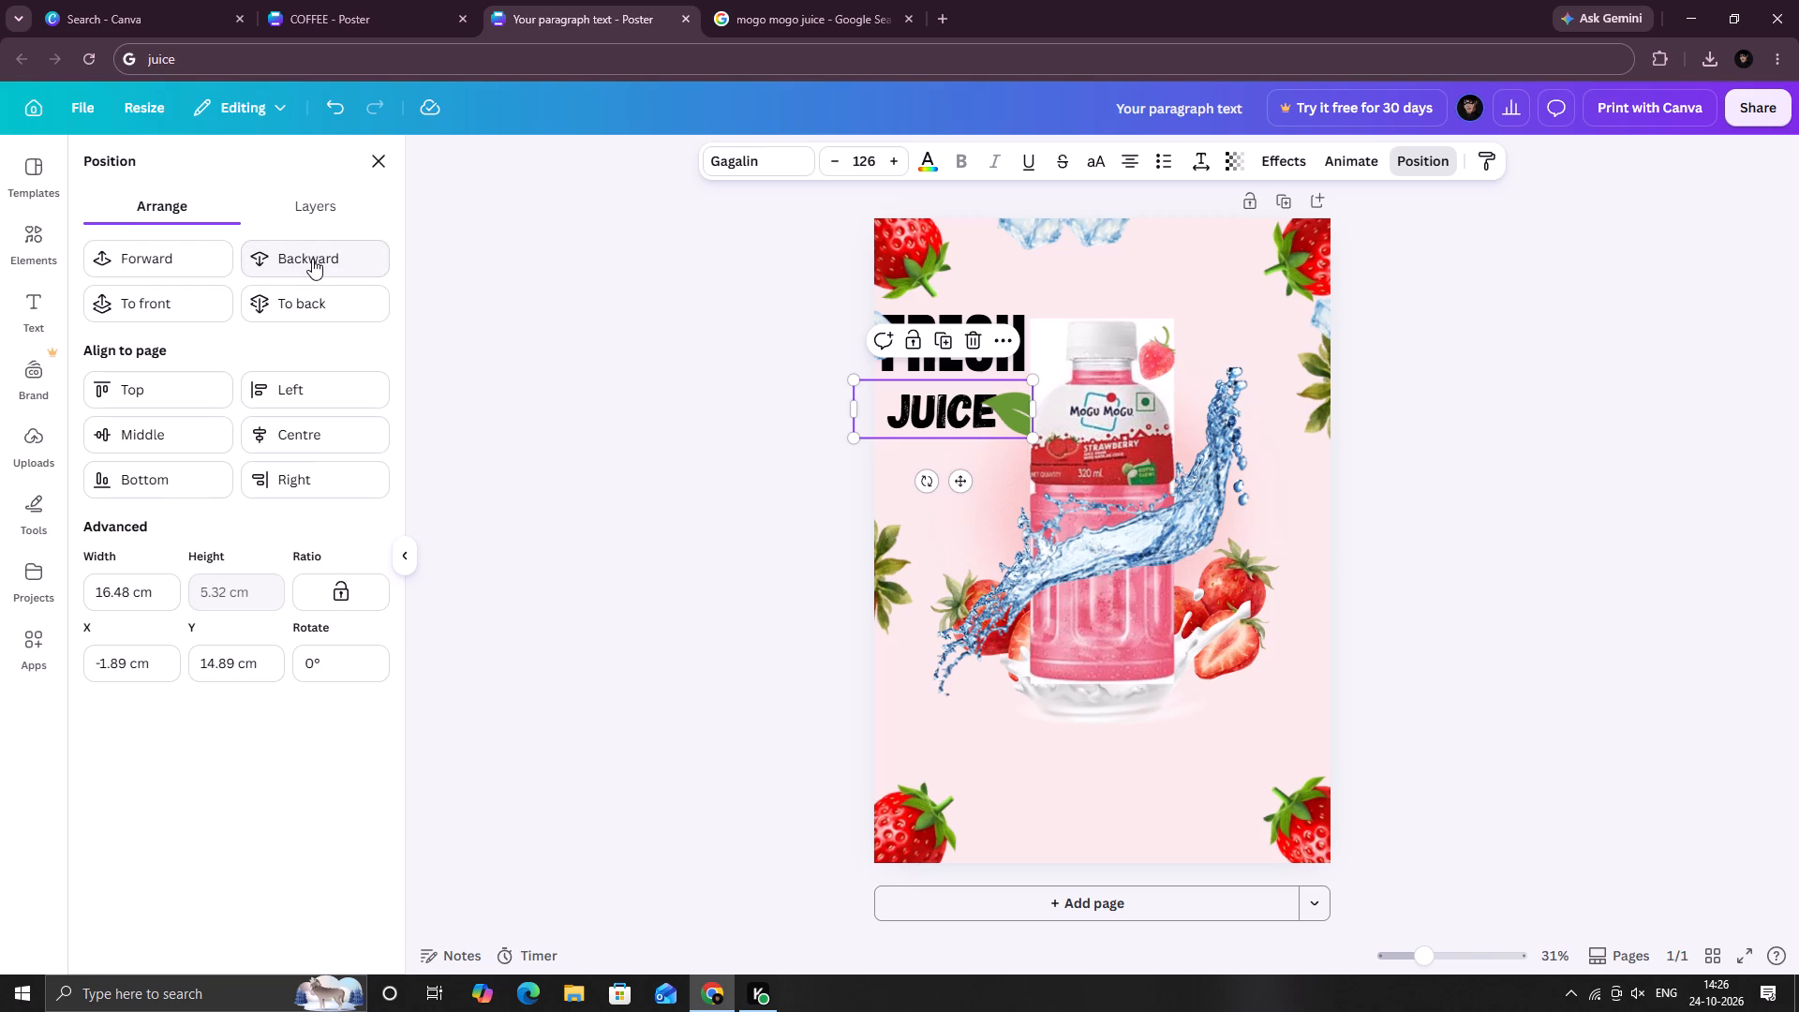
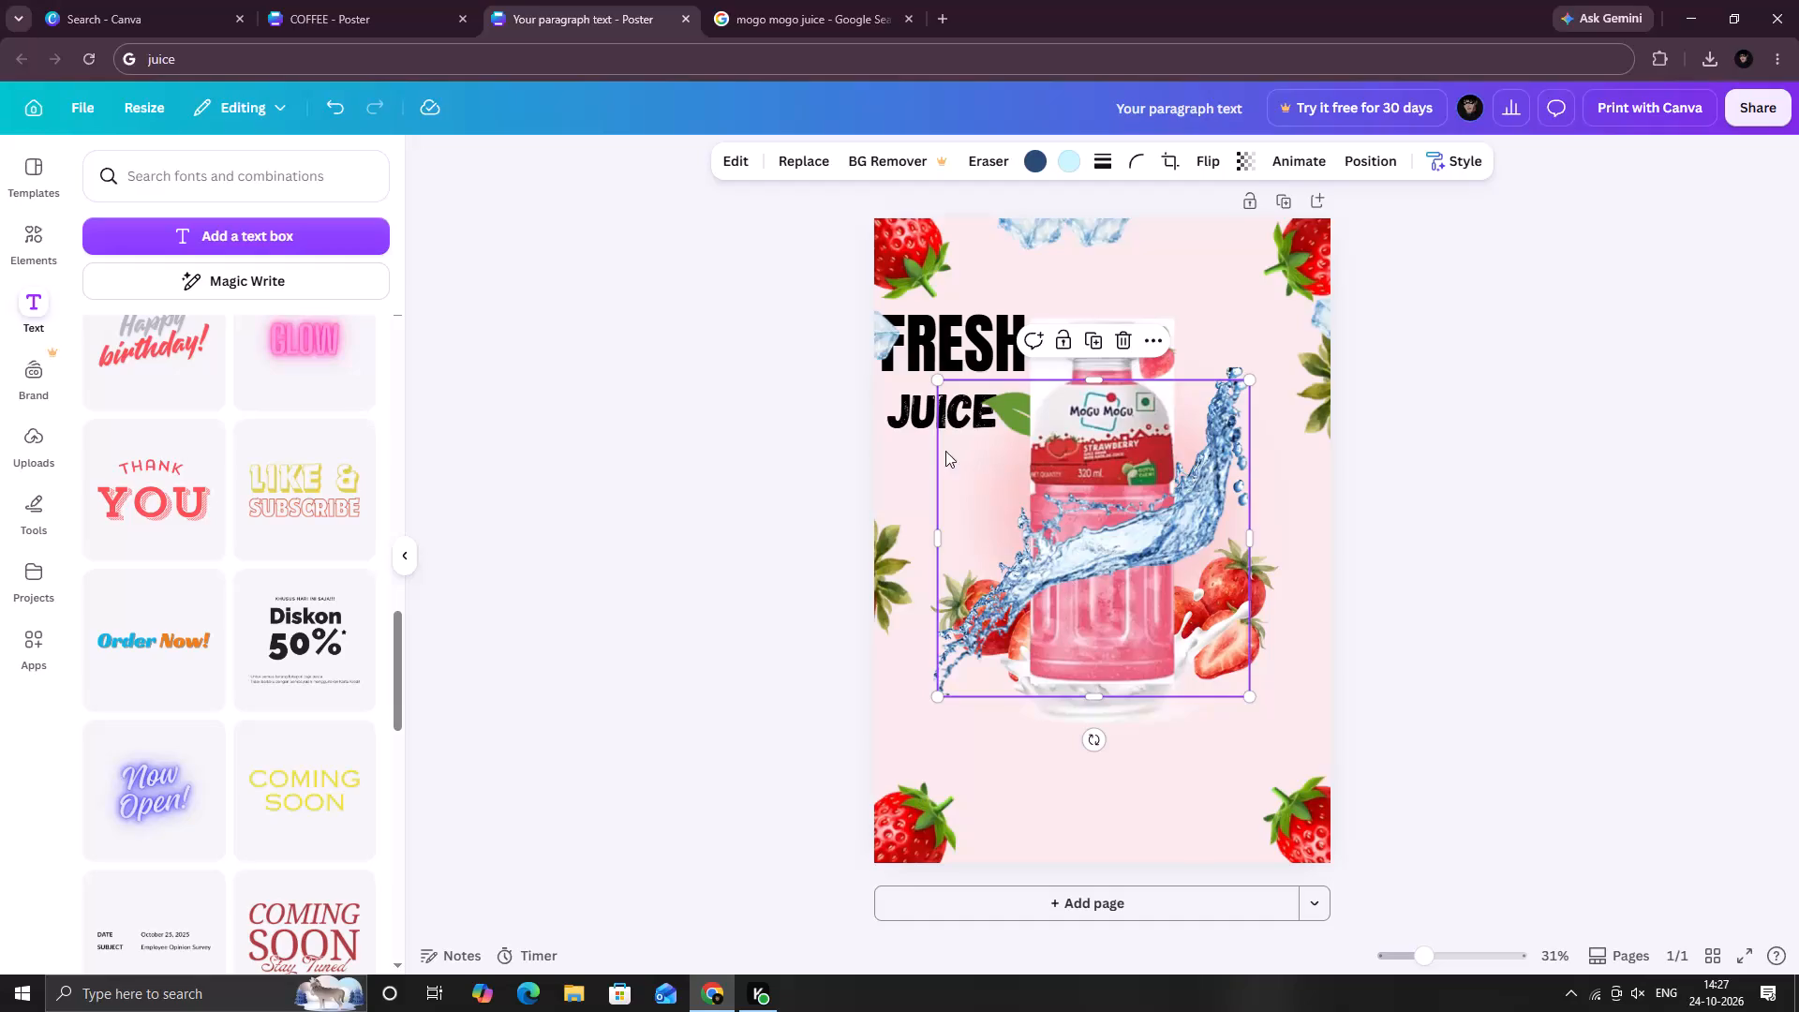
Nudge the "FRESH" text slightly right so its left edge lines up with the "JUICE" text below.
left_click(899, 404)
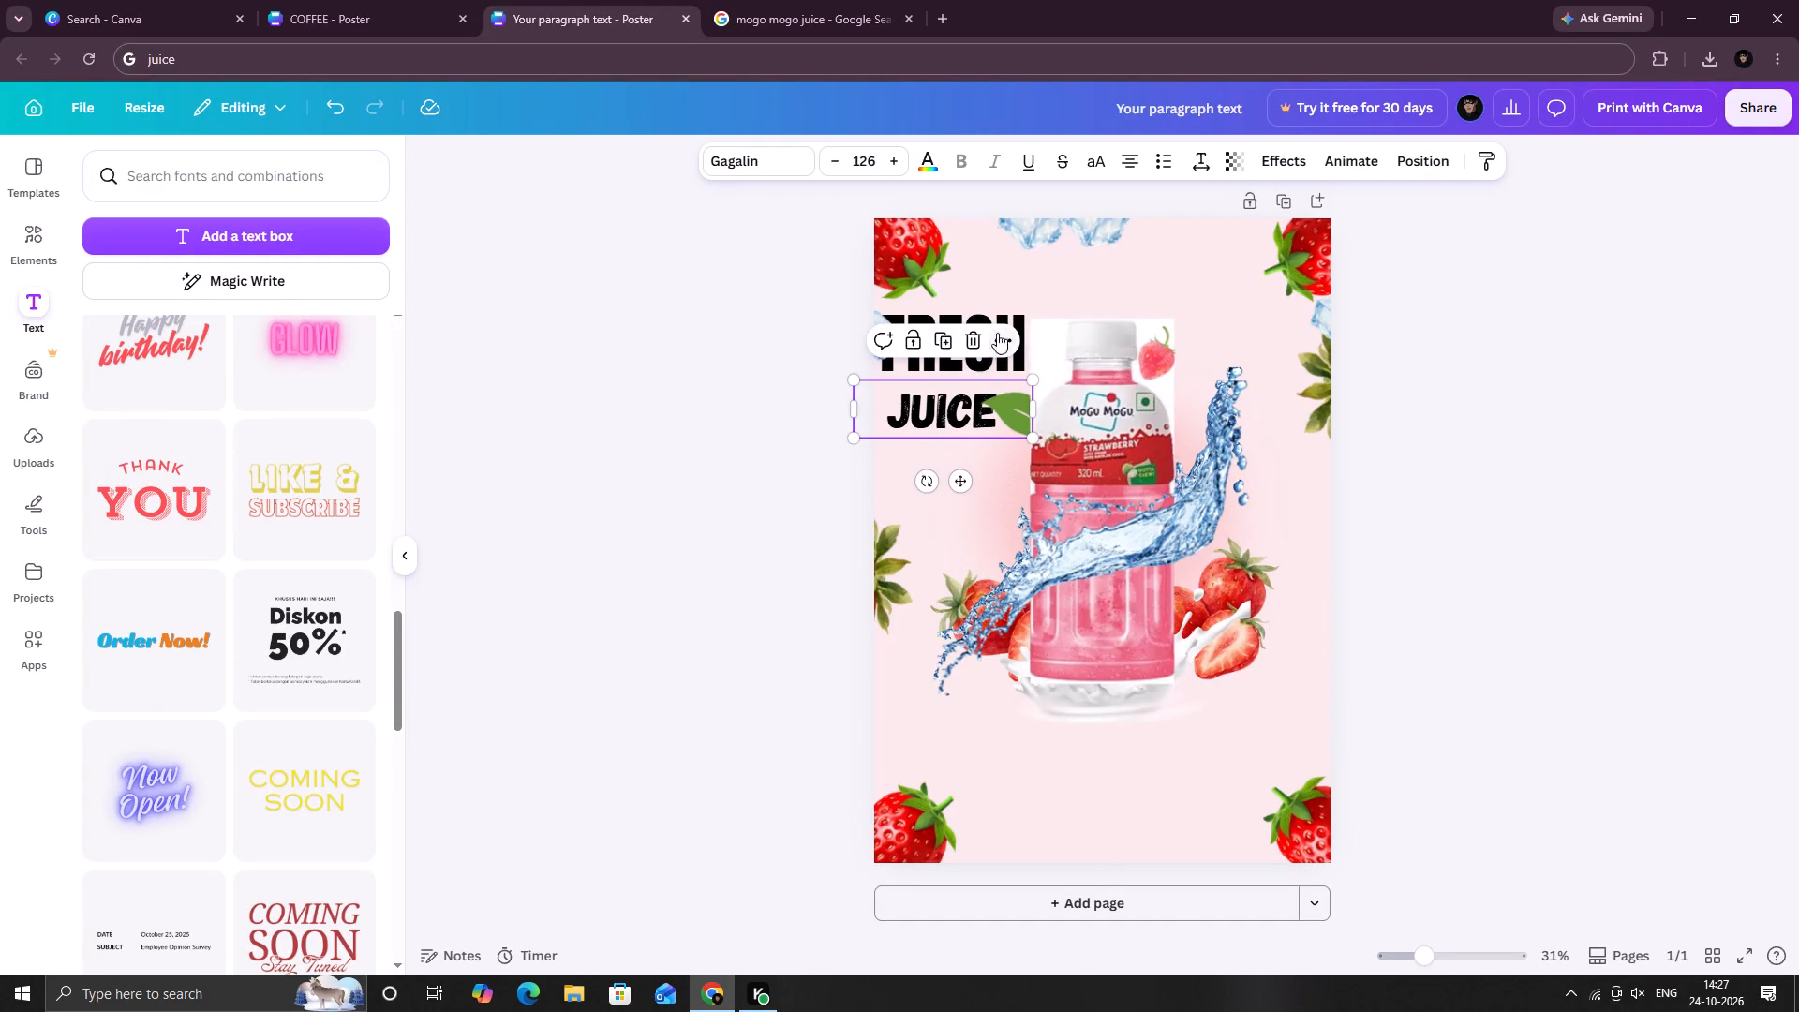
left_click(749, 370)
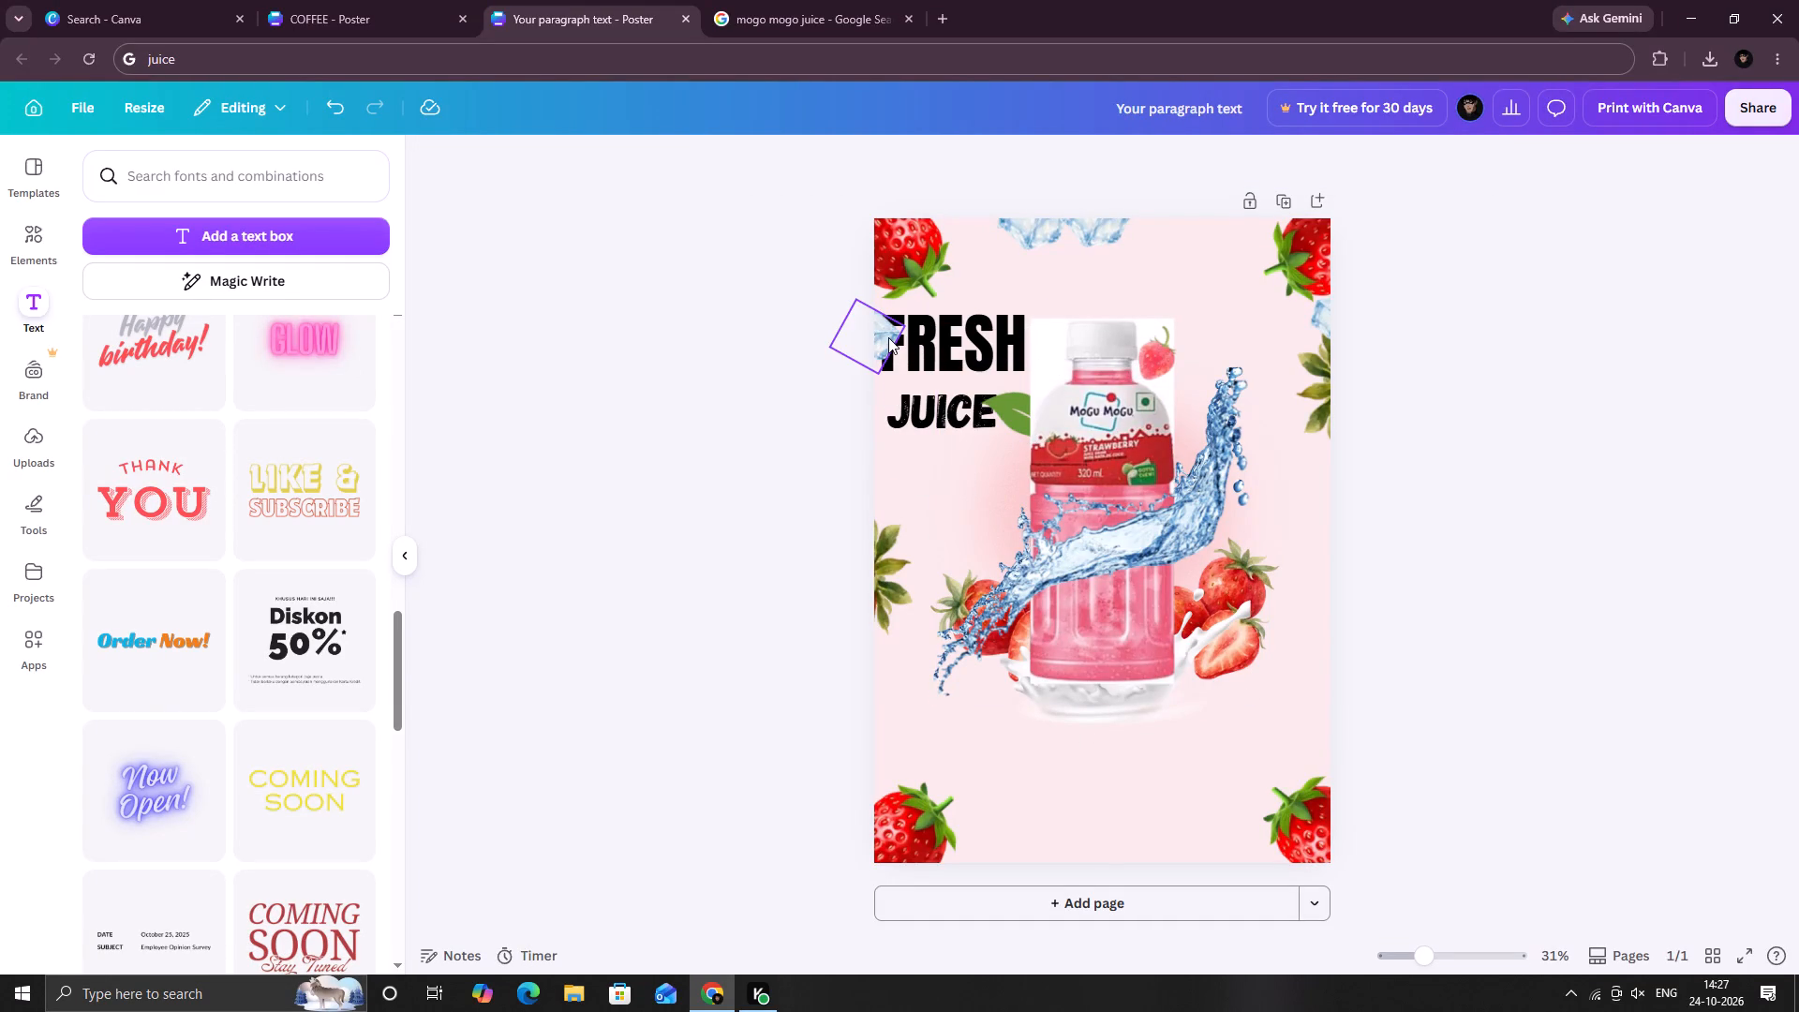
left_click(888, 337)
left_click(929, 341)
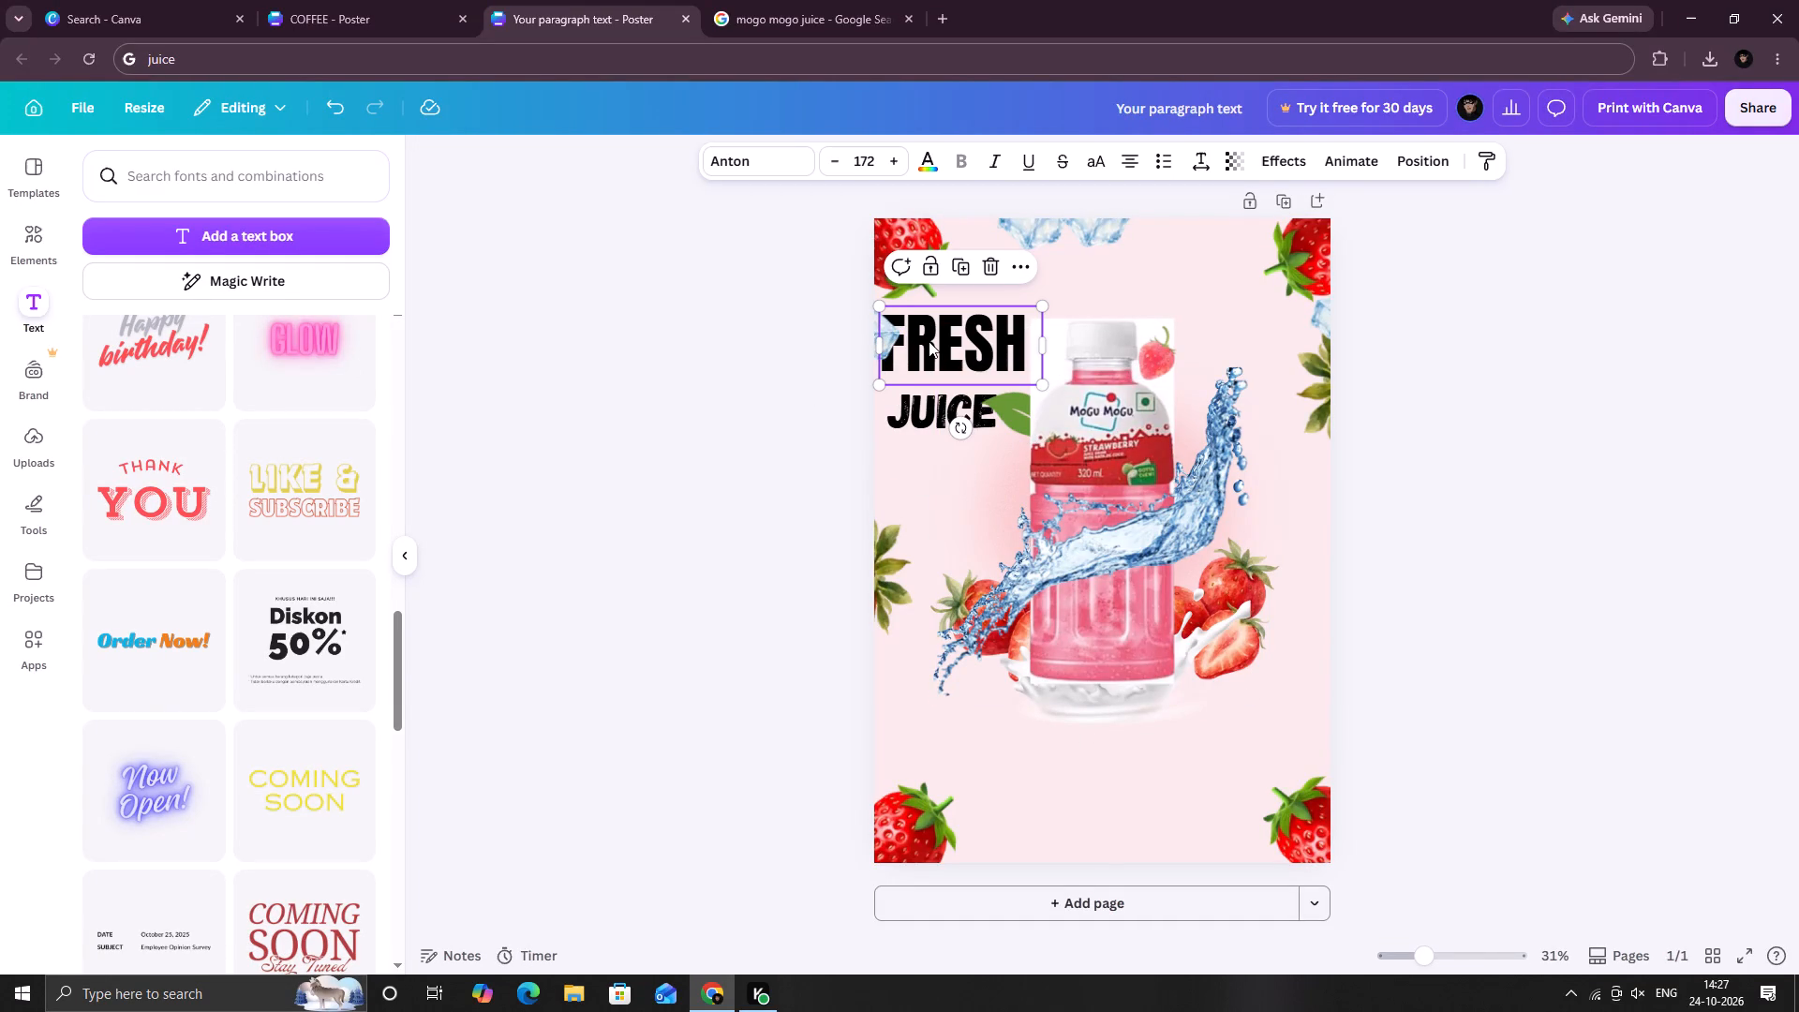
left_click(964, 331)
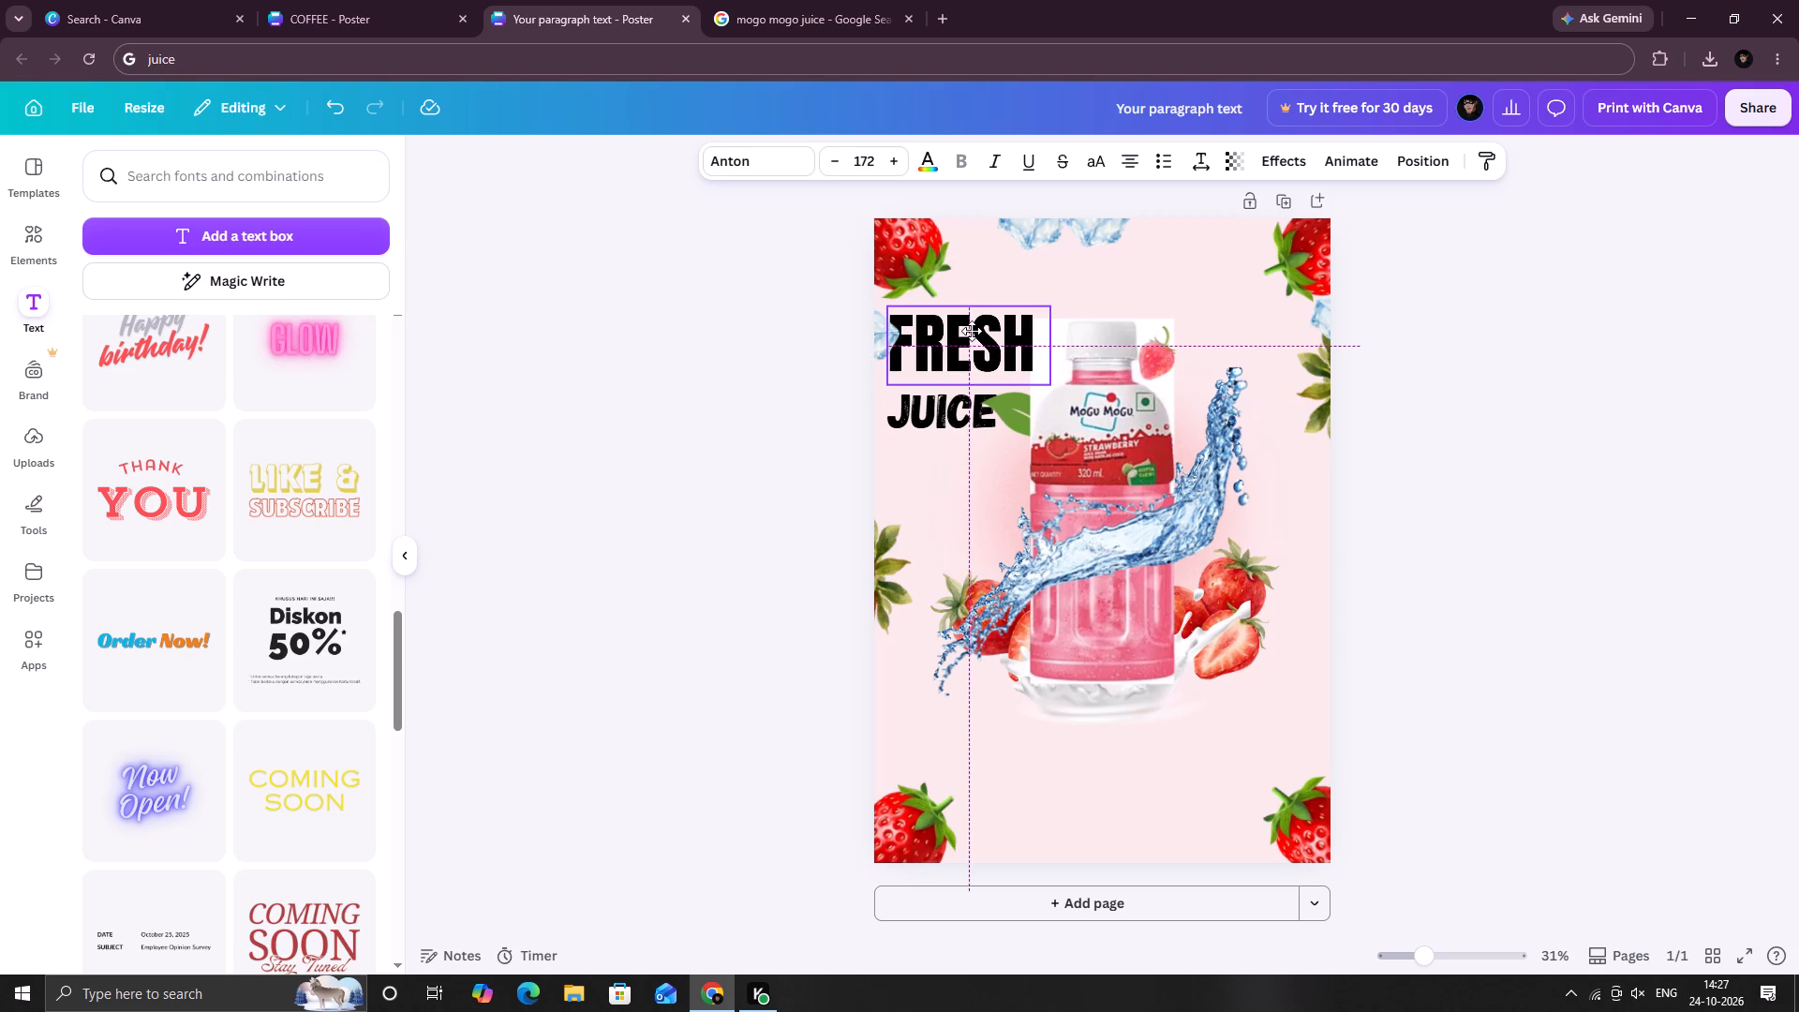
left_click(1481, 376)
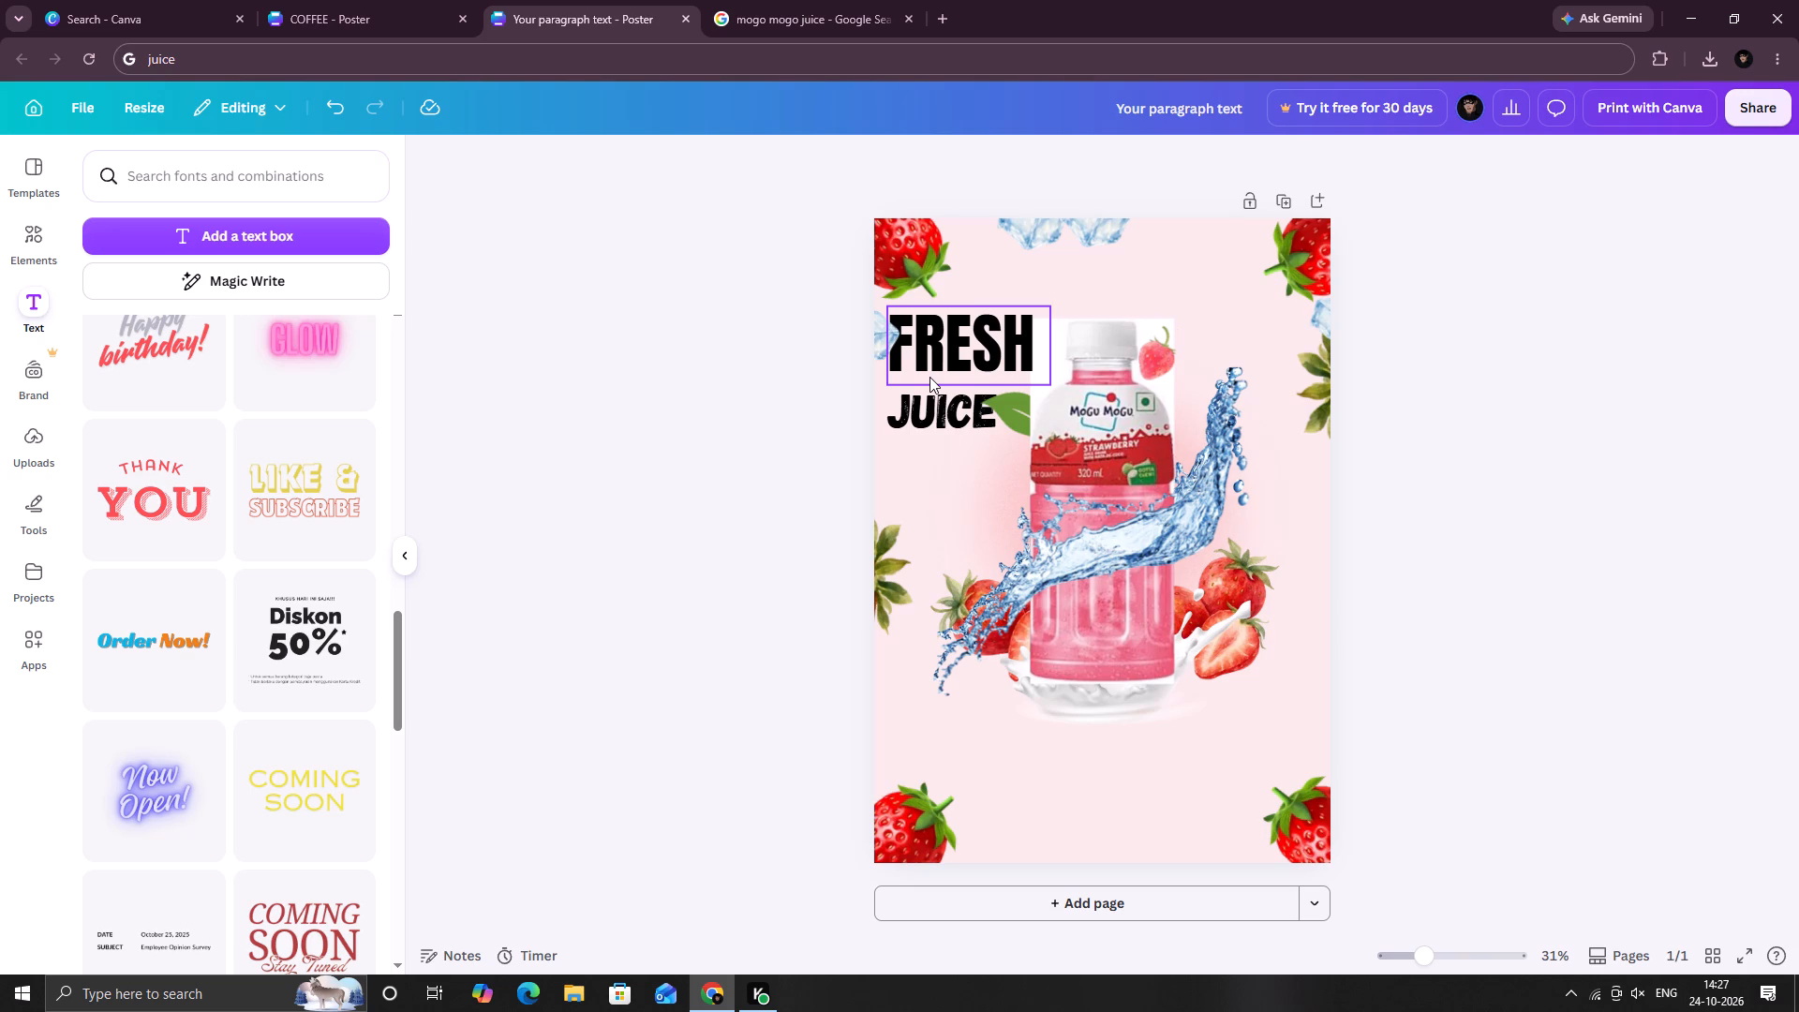
left_click(1309, 530)
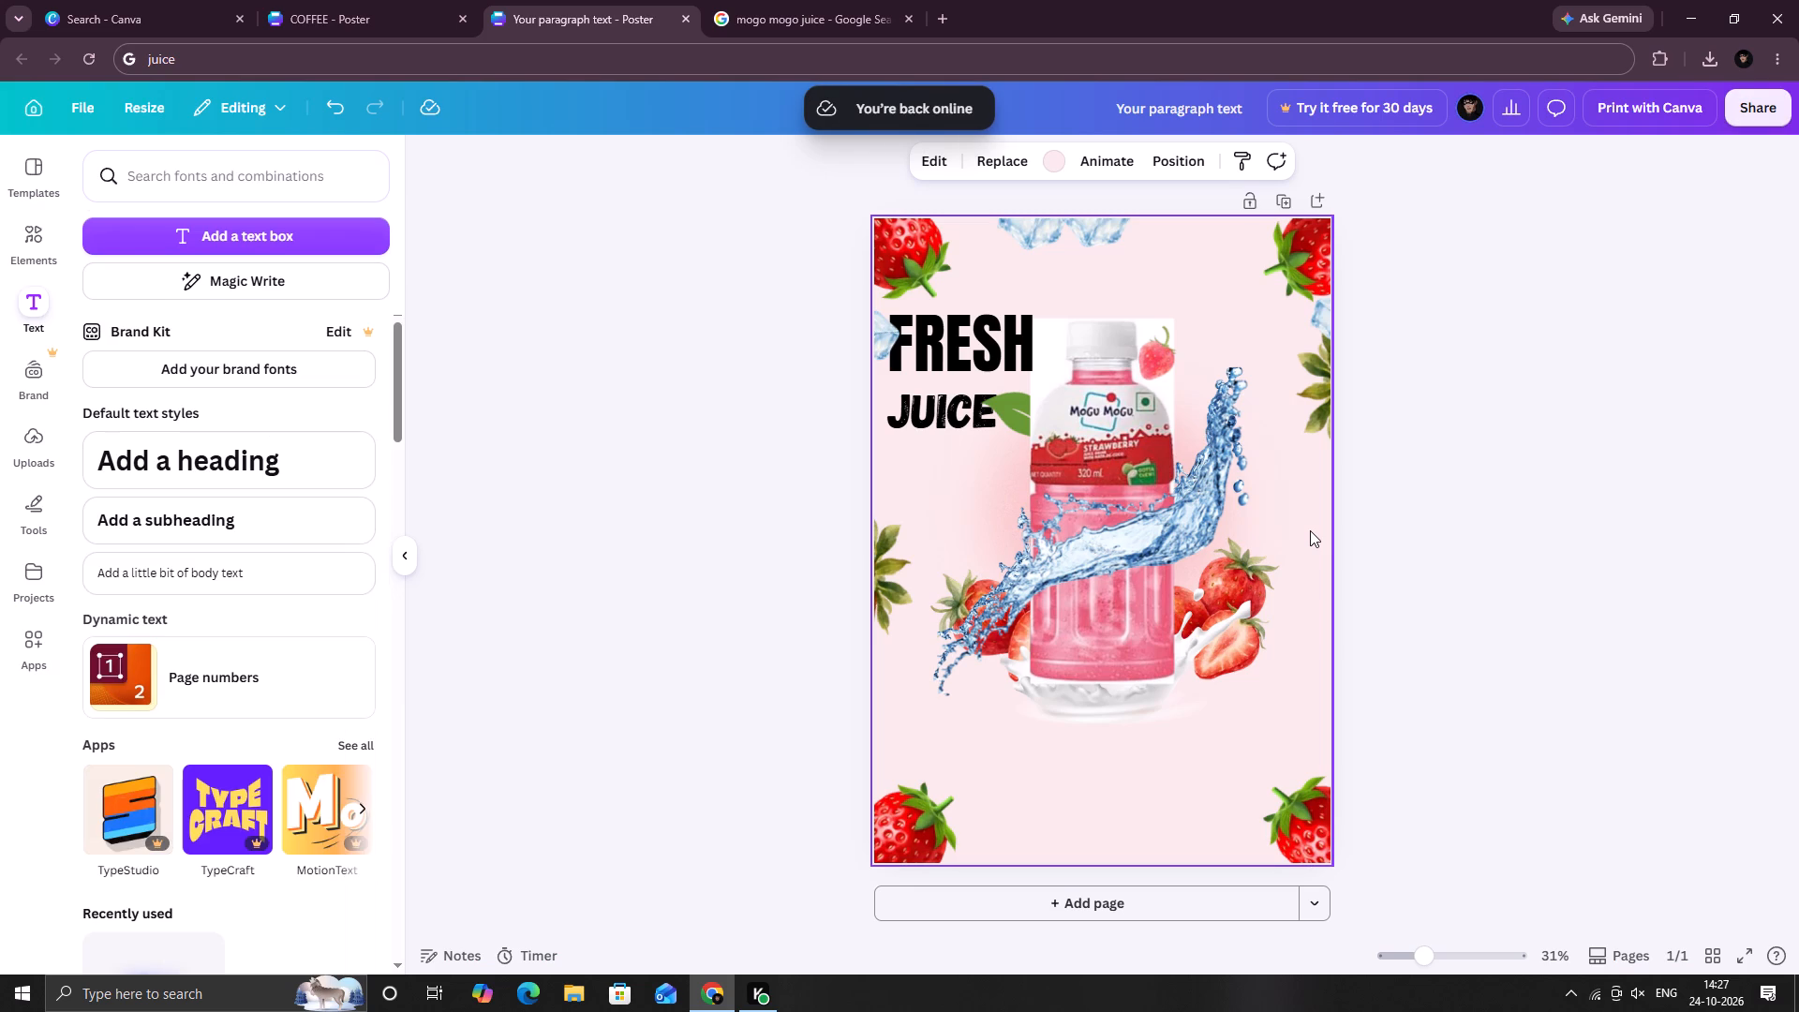
Move "FRESH" higher on the poster and bring "JUICE" up directly beneath it.
left_click(1160, 466)
left_click(960, 351)
left_click_drag(983, 332, 986, 310)
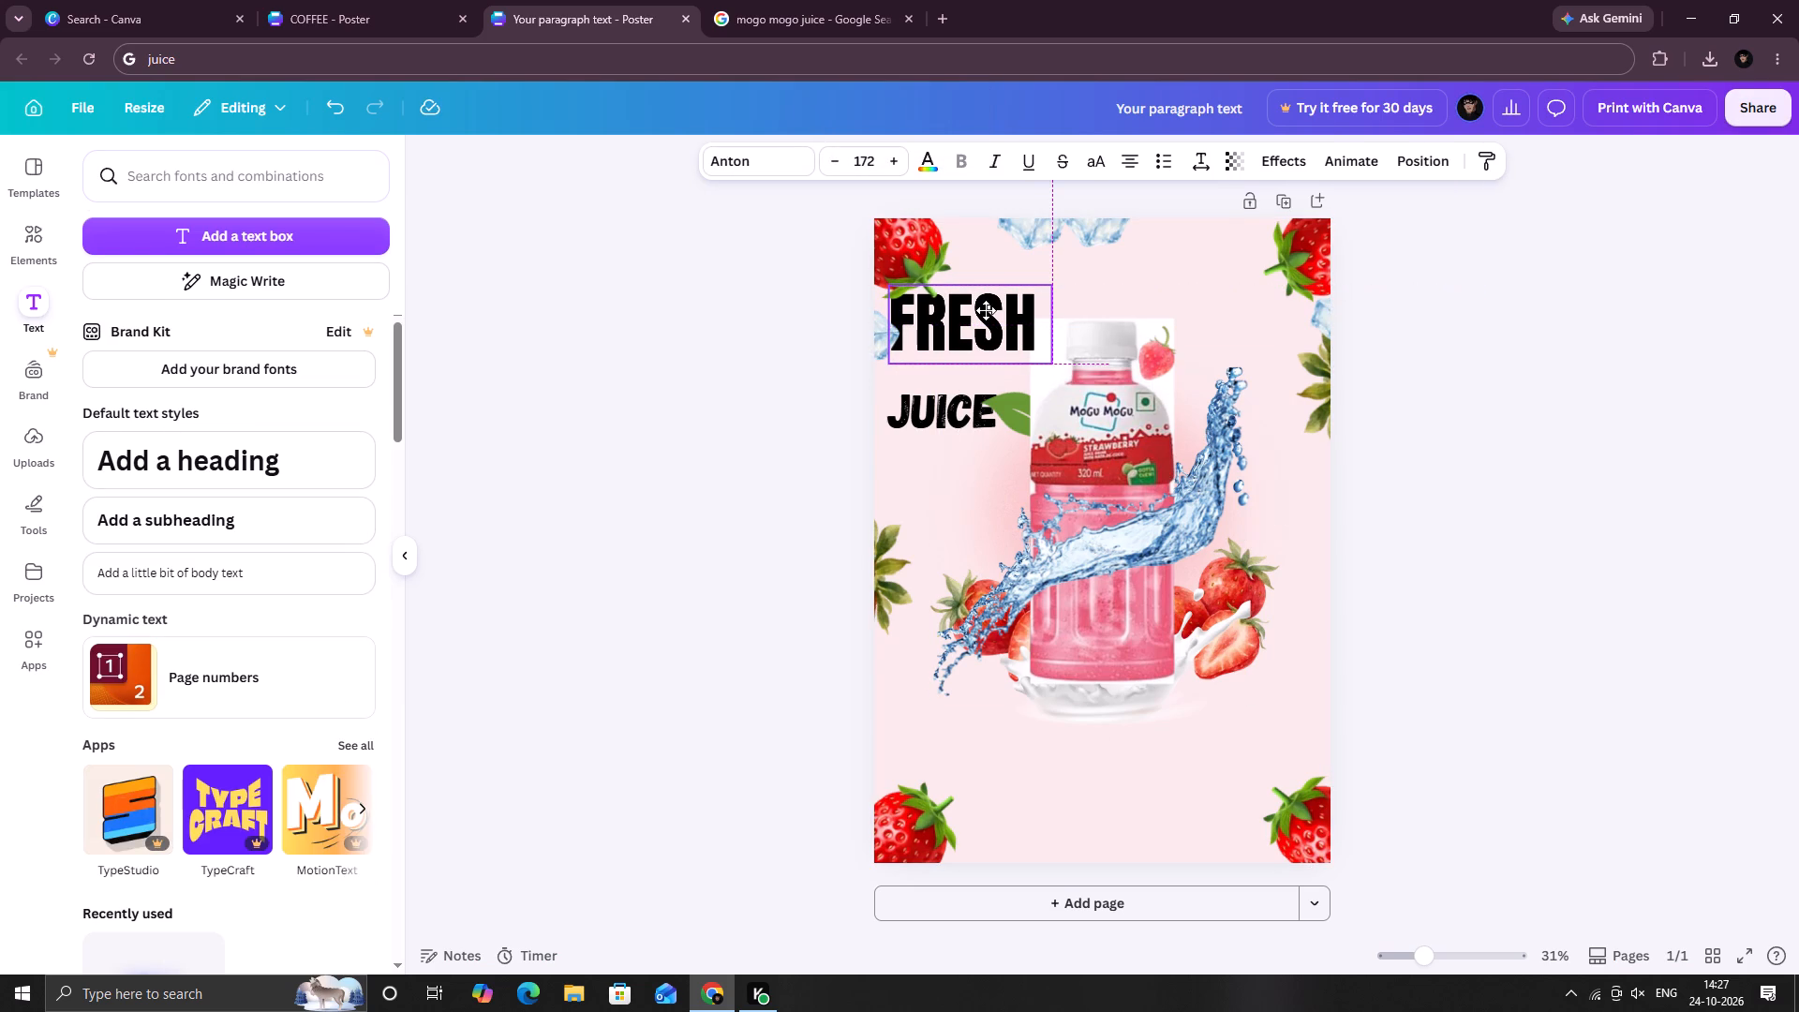
left_click_drag(986, 310, 986, 307)
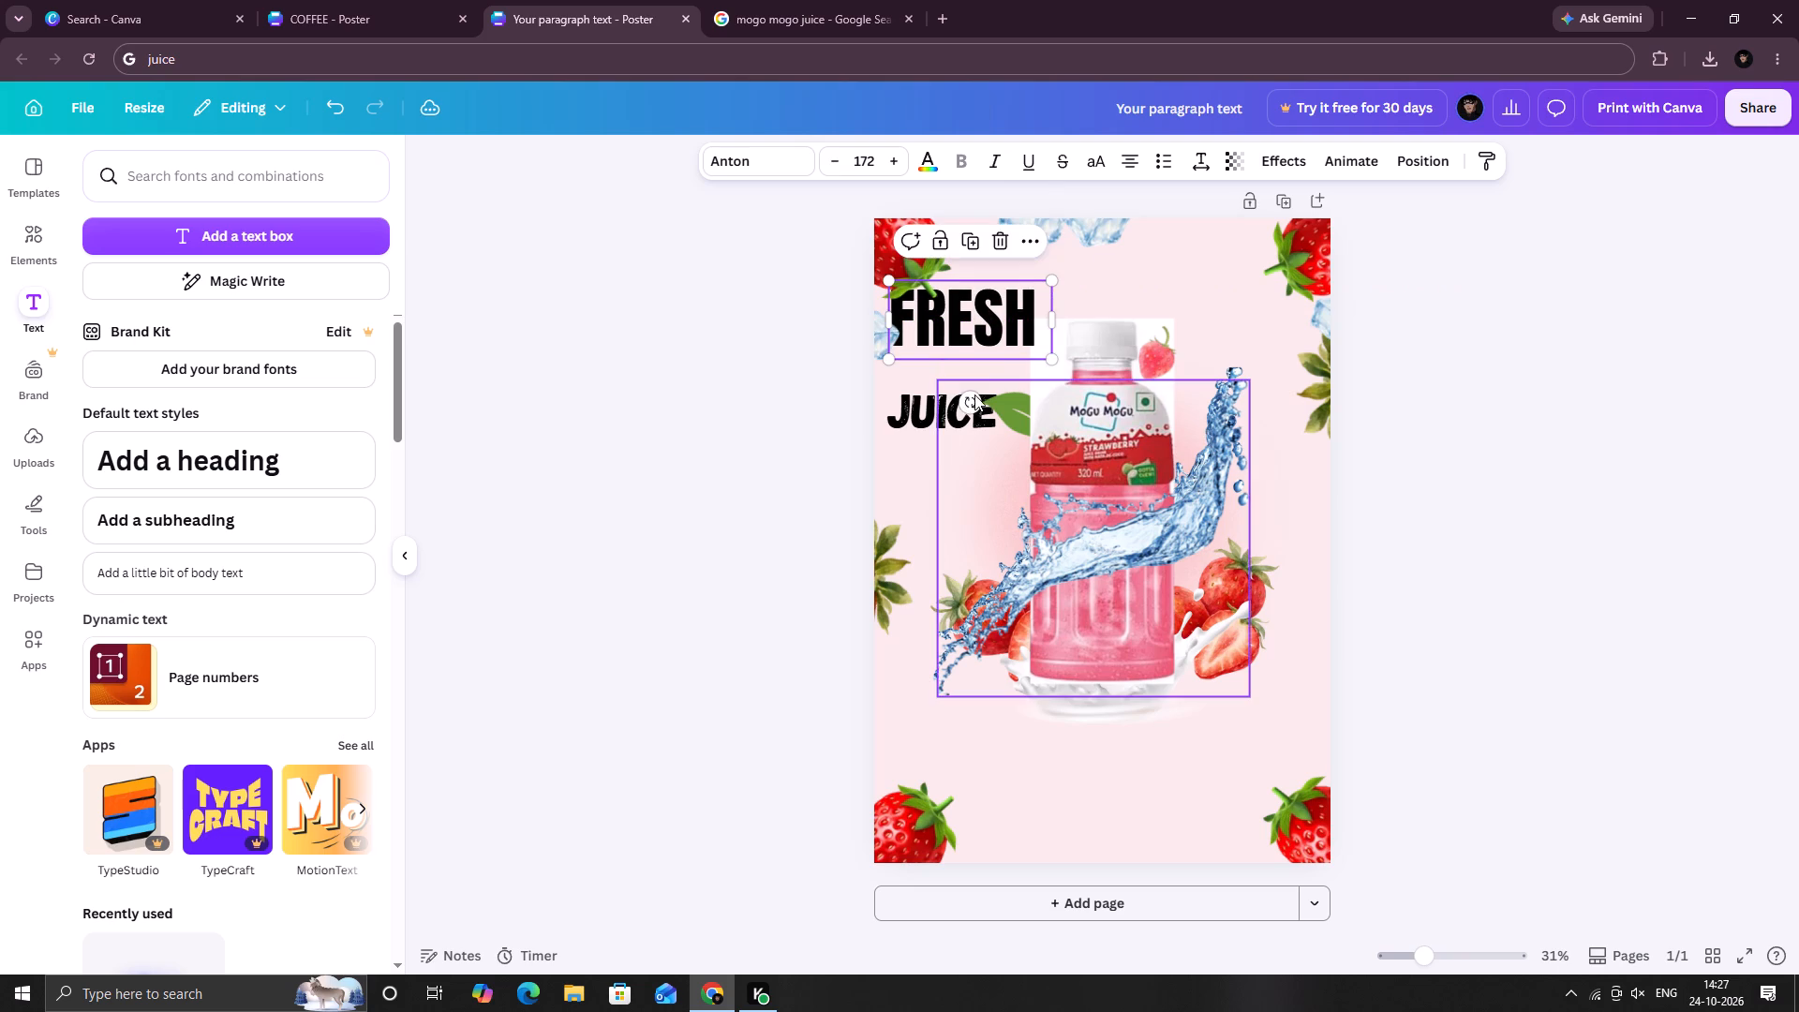
left_click_drag(922, 419, 927, 394)
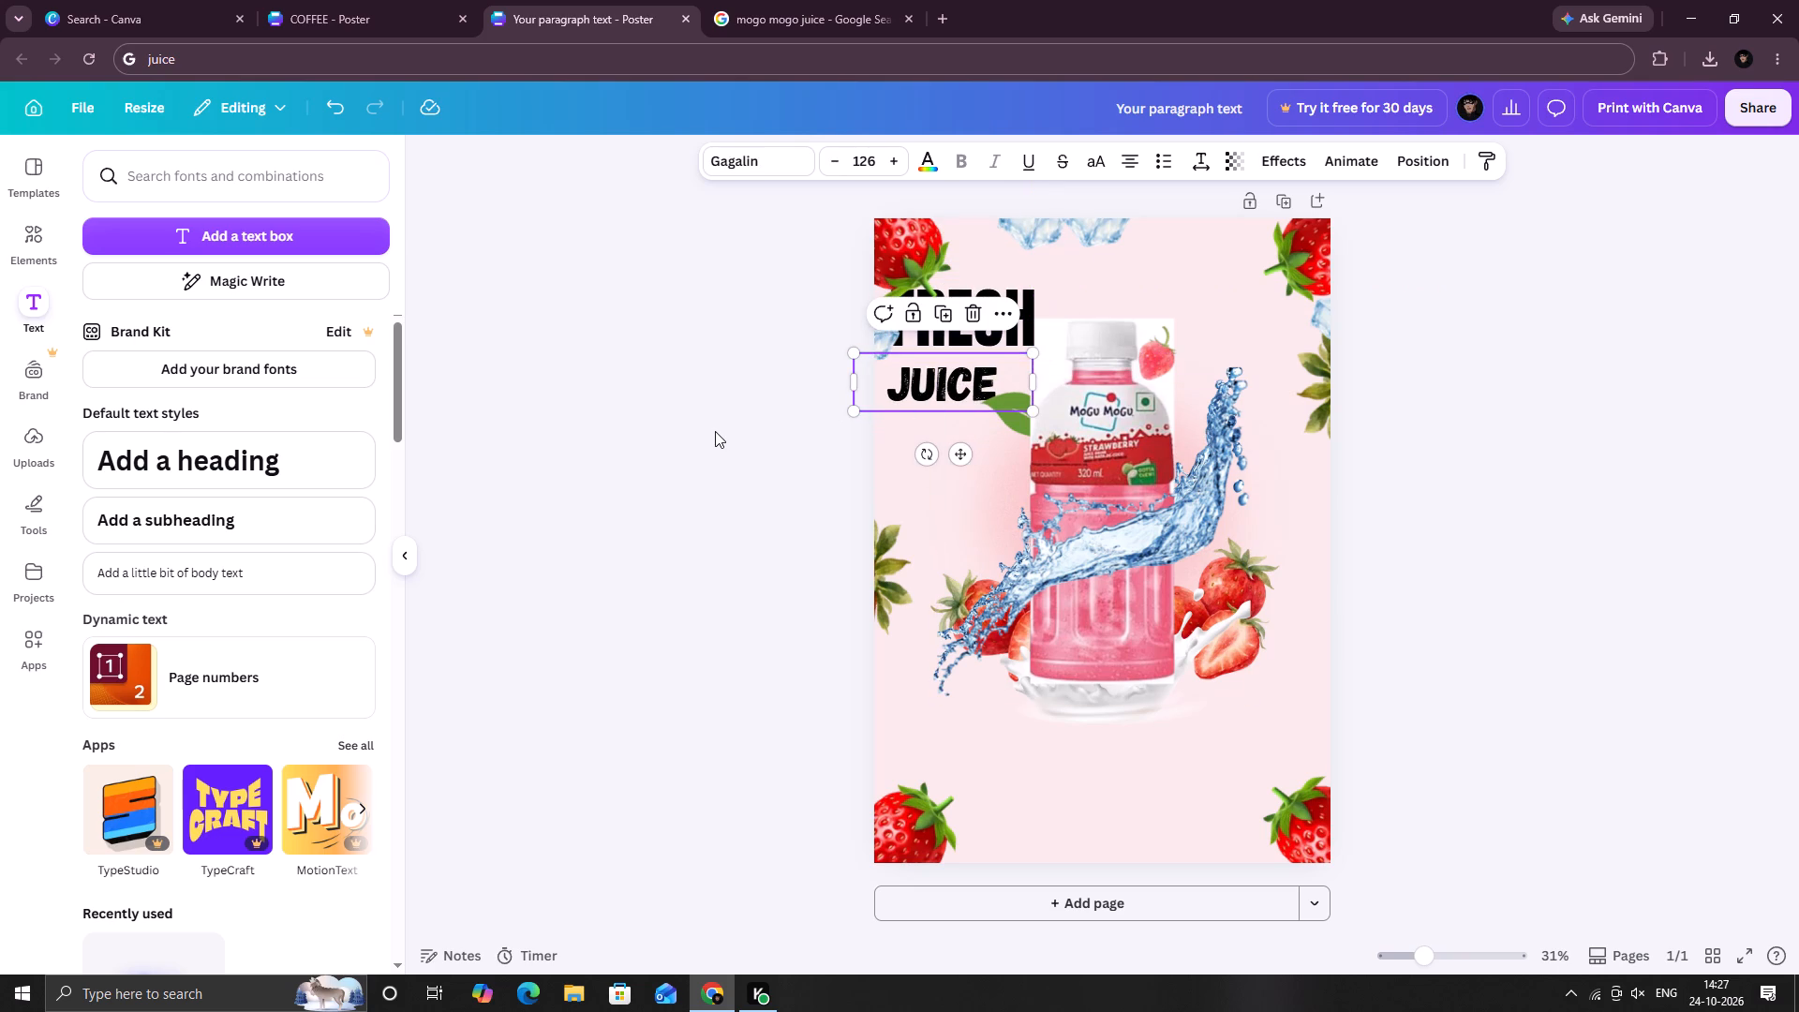
Shrink the "FRESH" text to font size 117.
left_click(1029, 295)
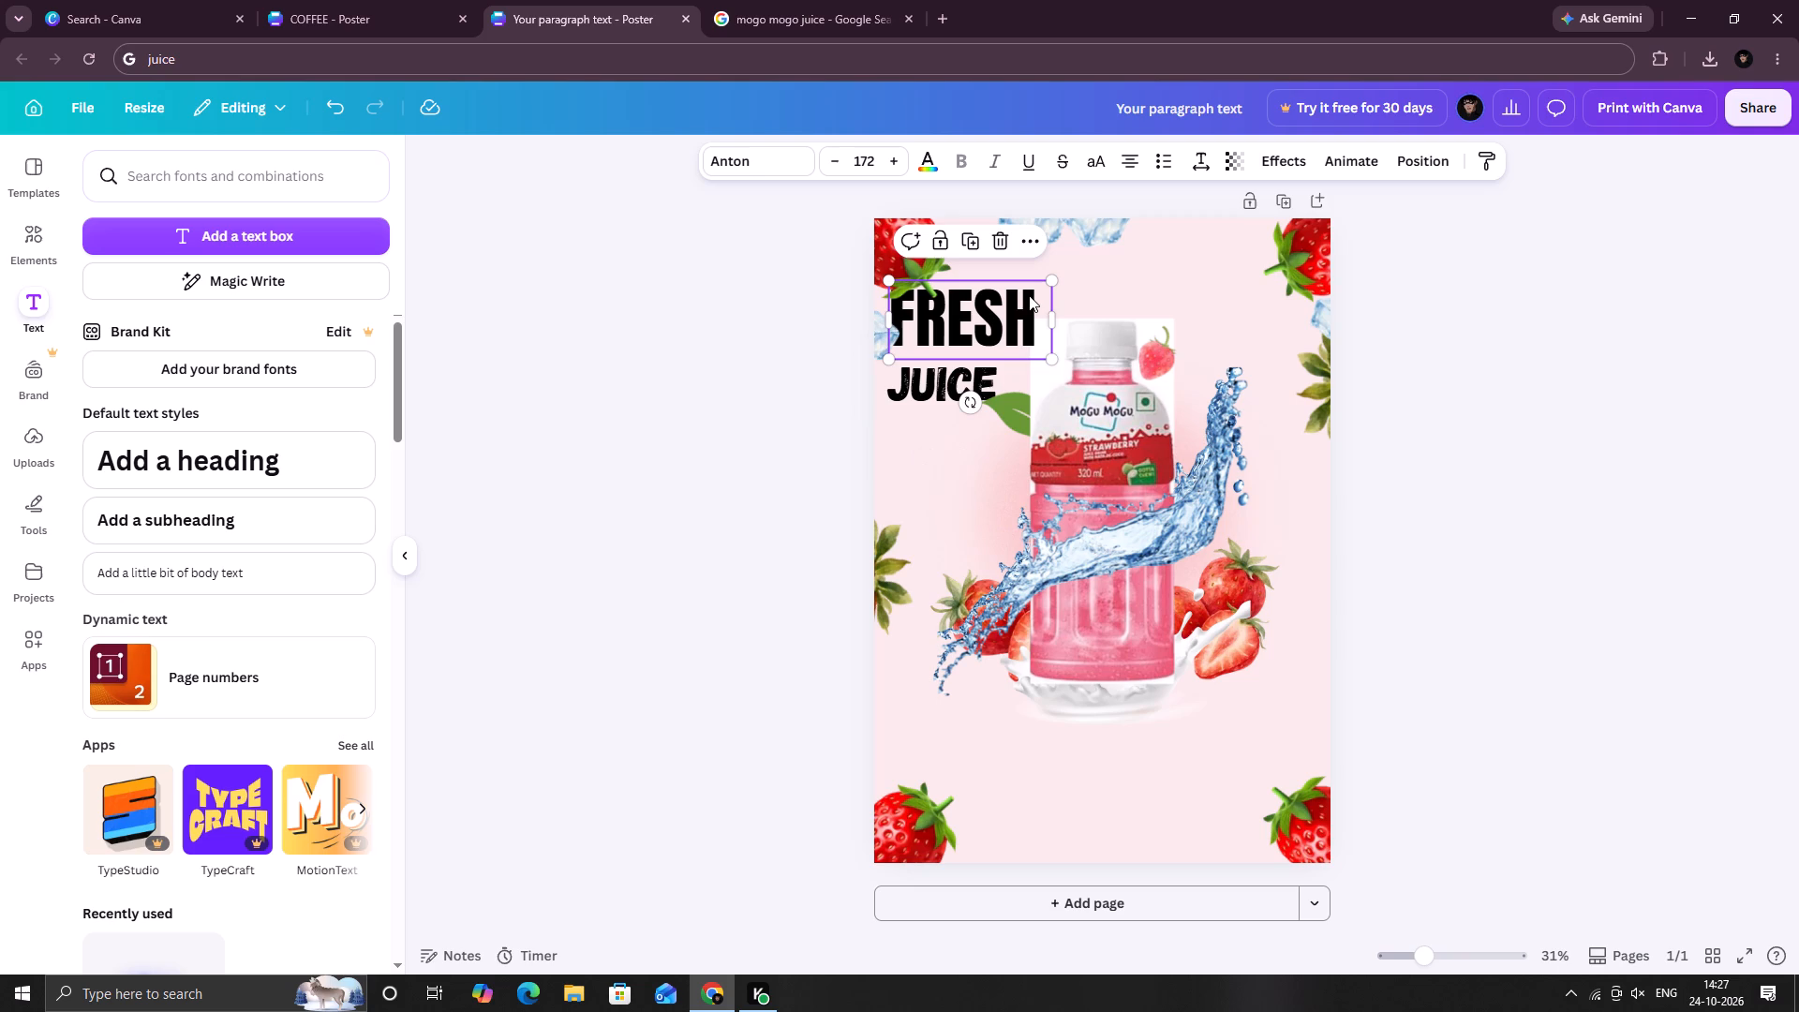
left_click_drag(1048, 355, 994, 306)
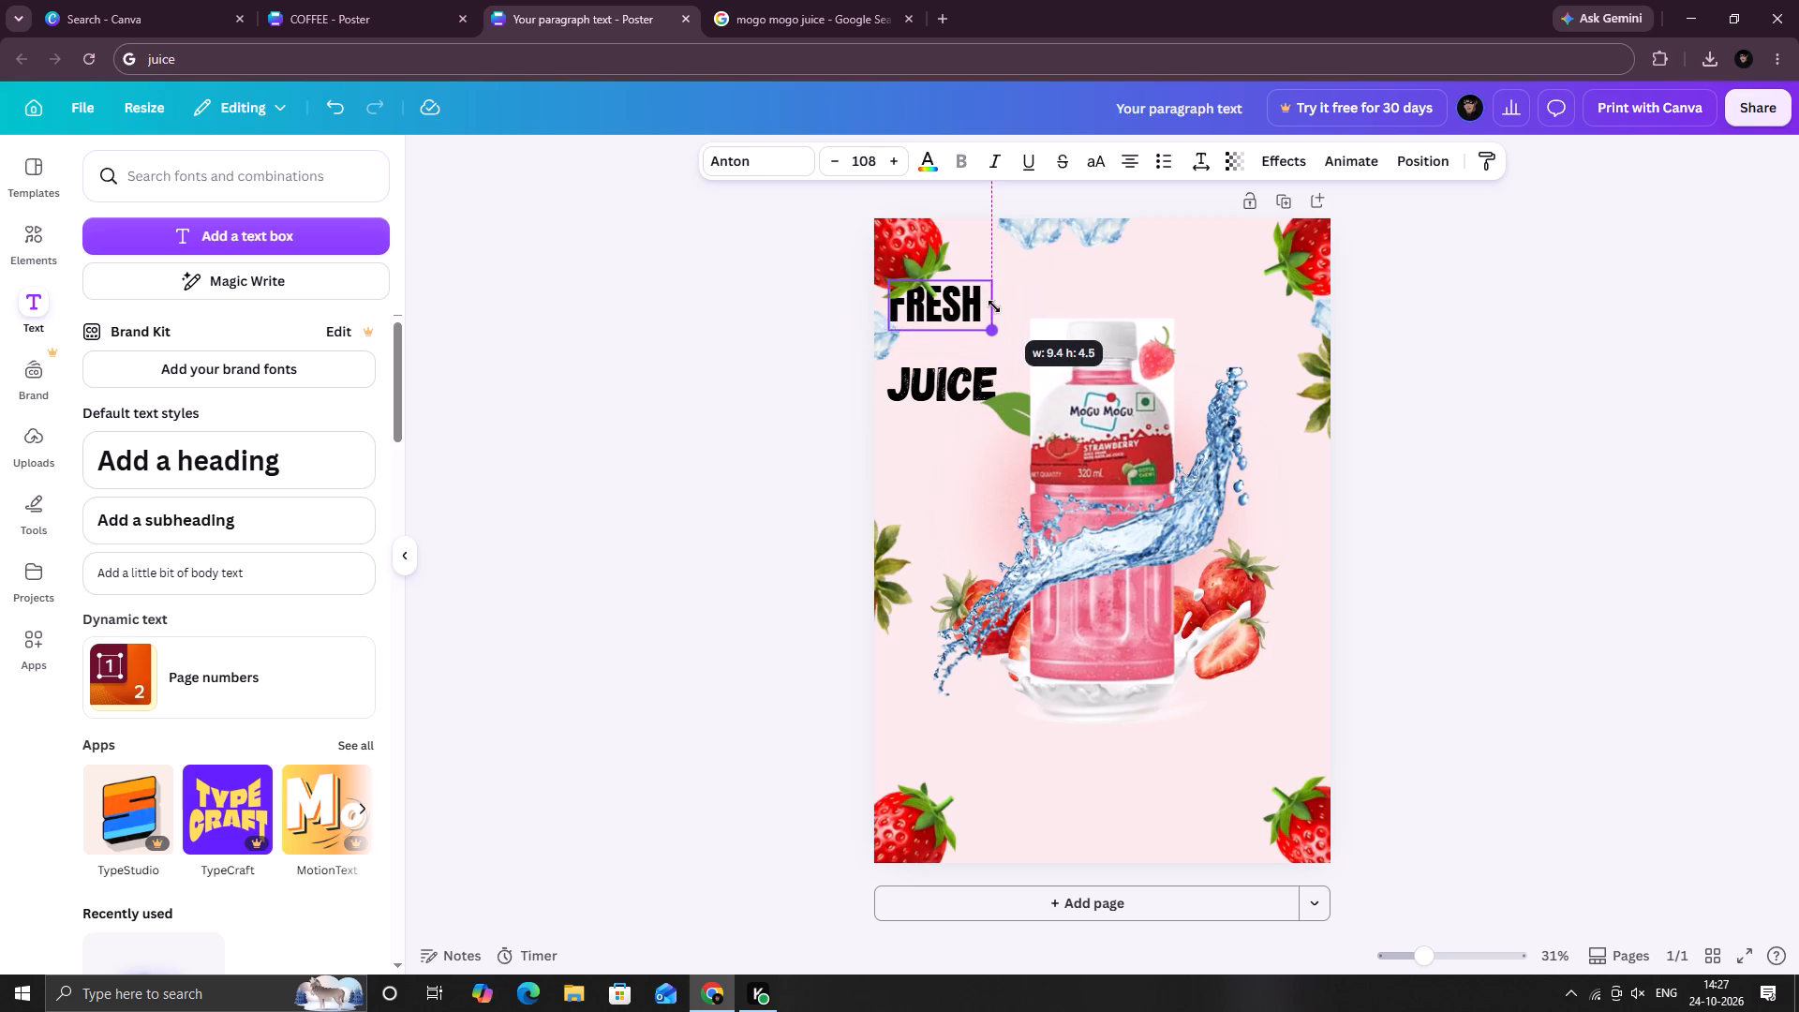
left_click_drag(994, 306, 1001, 320)
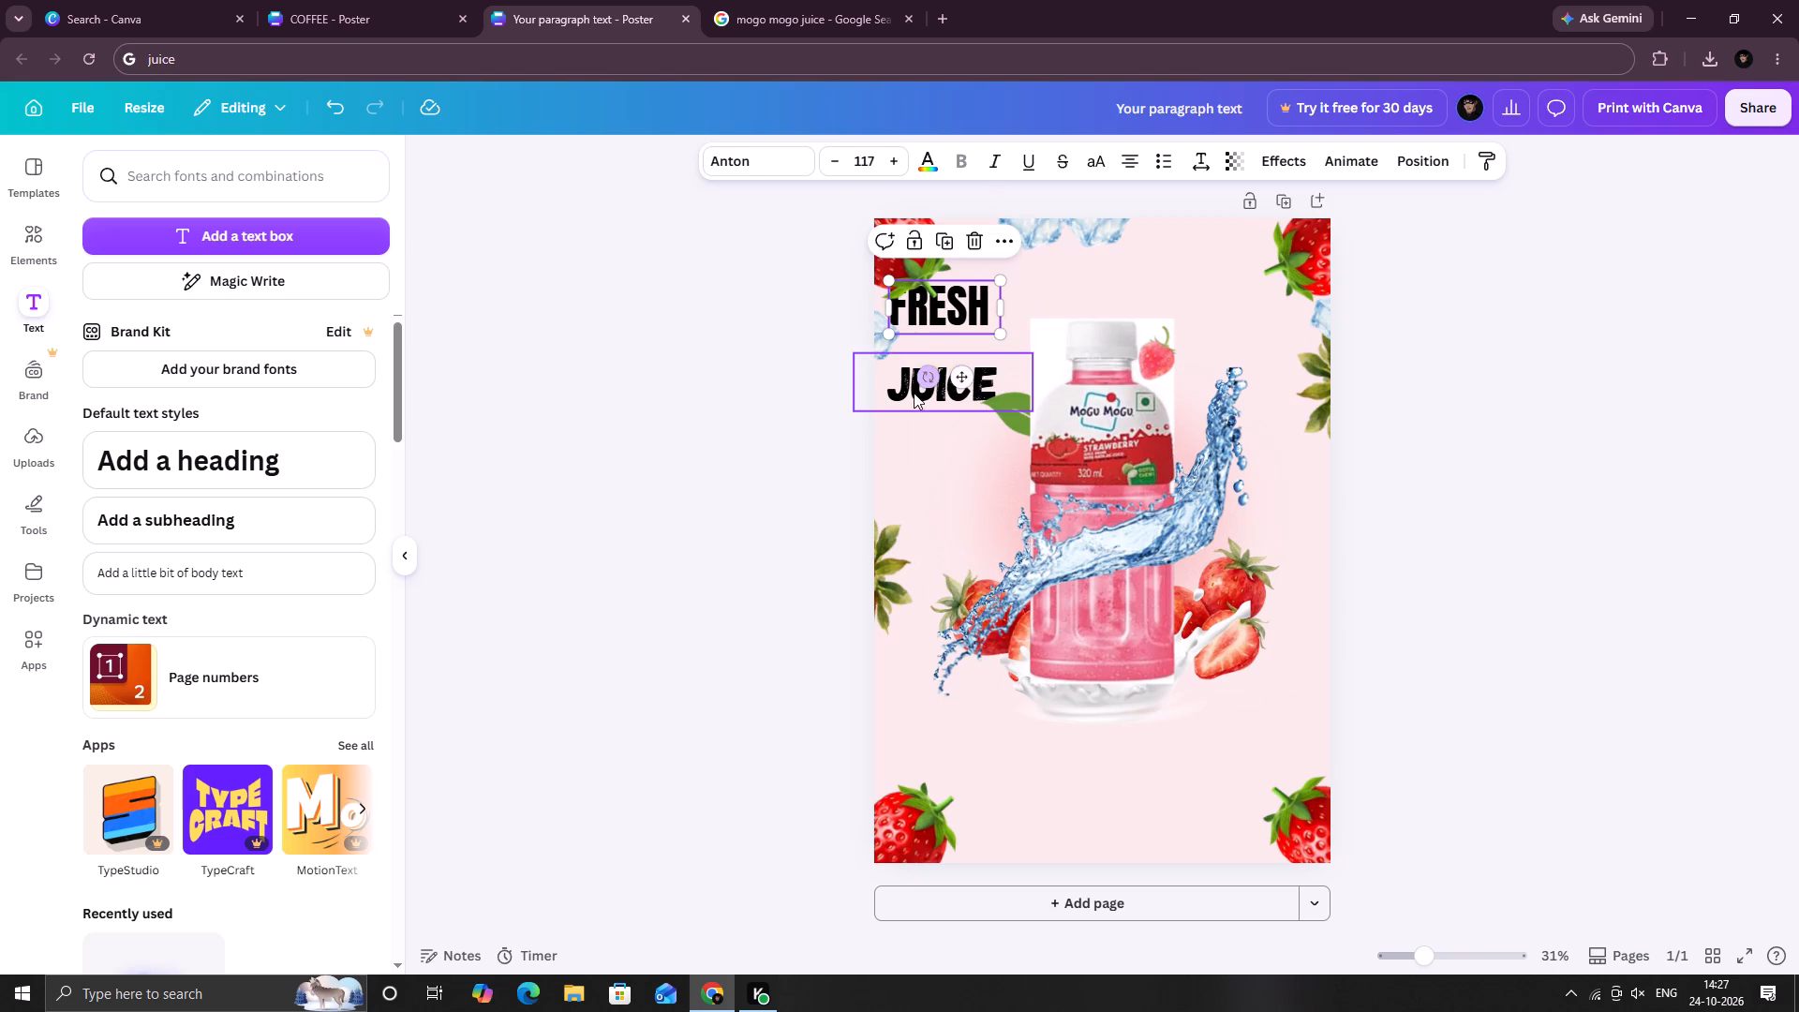
Enlarge the "JUICE" text to font size 180 and place it close beneath "FRESH", reaching the bottle image's edge.
left_click(905, 401)
left_click_drag(1033, 414, 1068, 482)
left_click_drag(853, 353, 828, 331)
left_click_drag(937, 372, 935, 361)
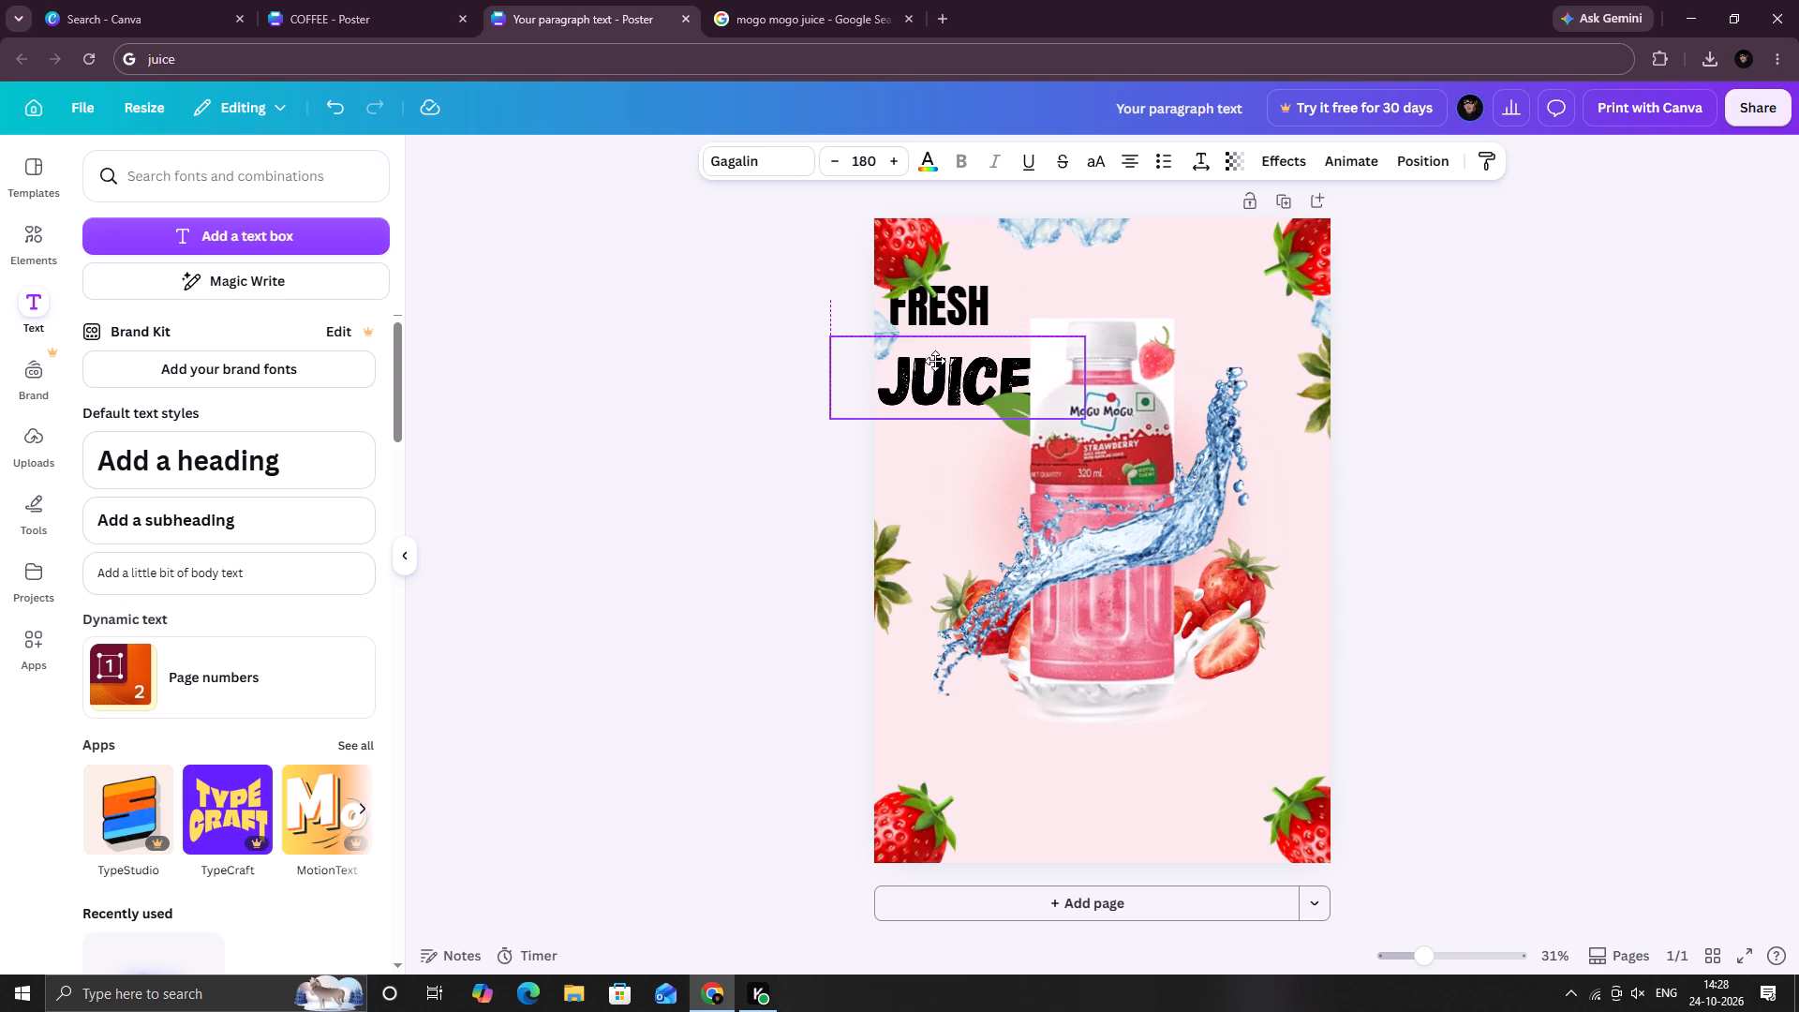
left_click_drag(935, 361, 935, 349)
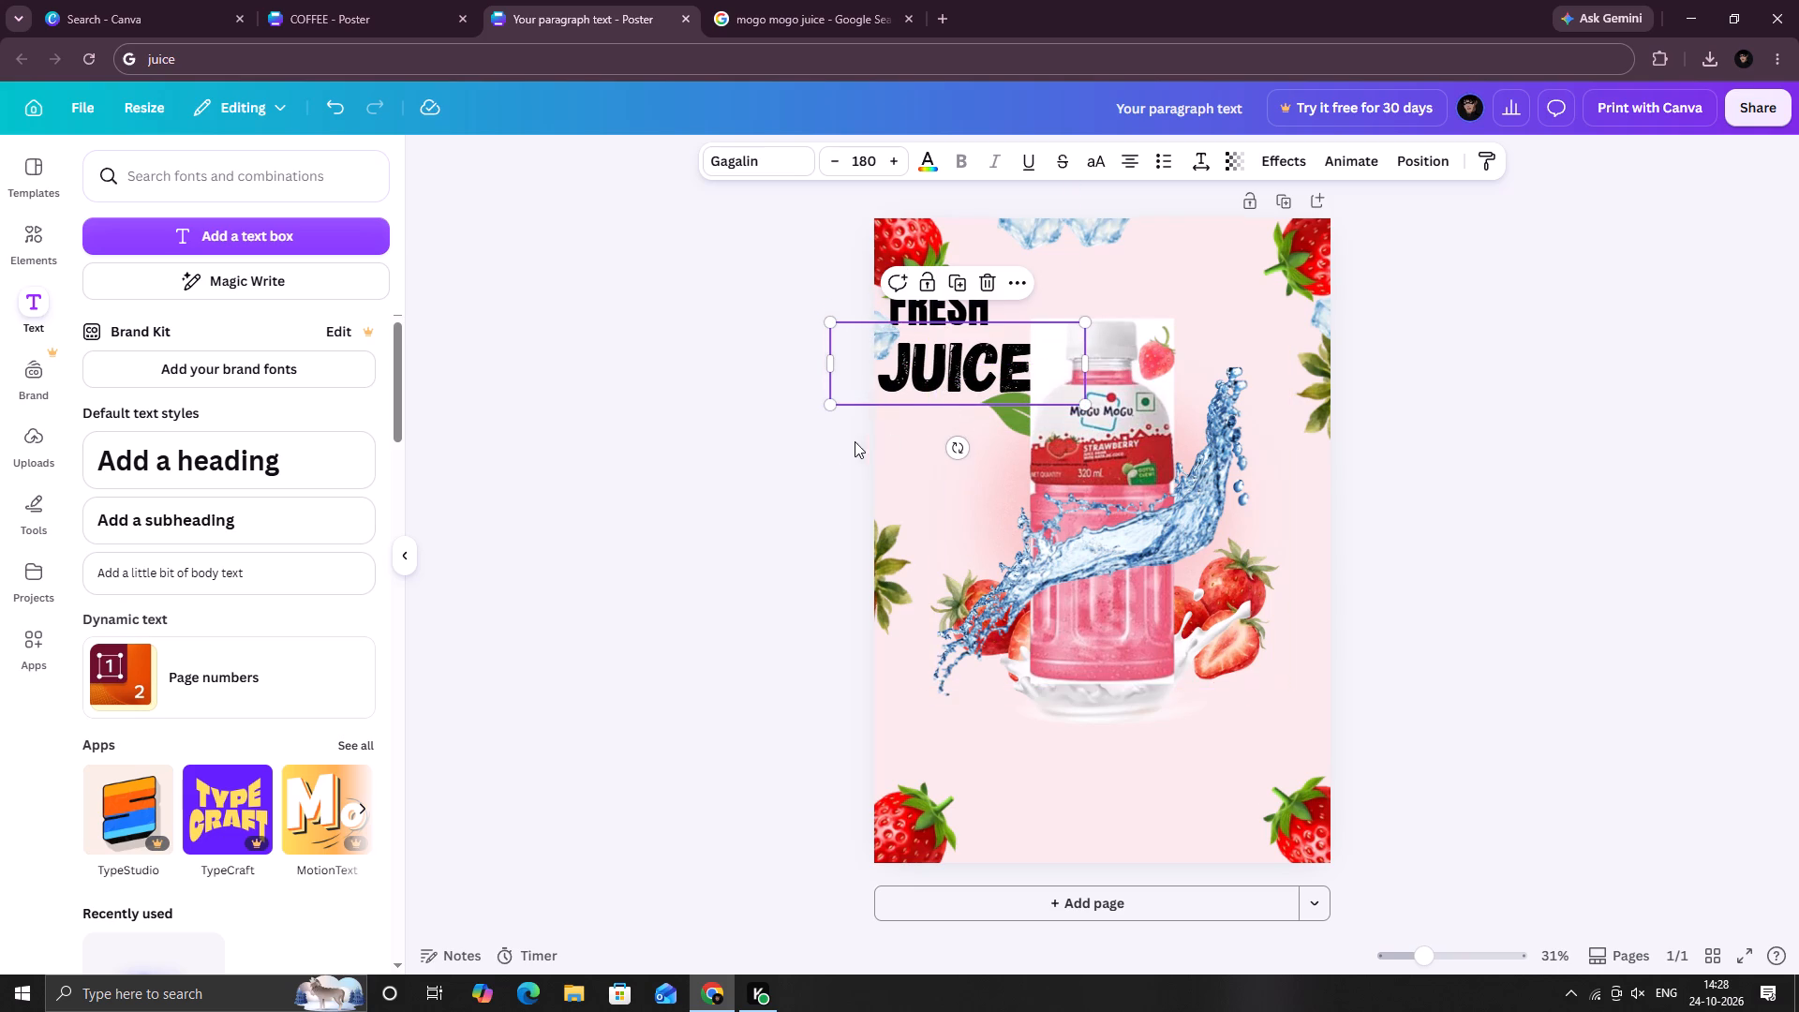
left_click(775, 453)
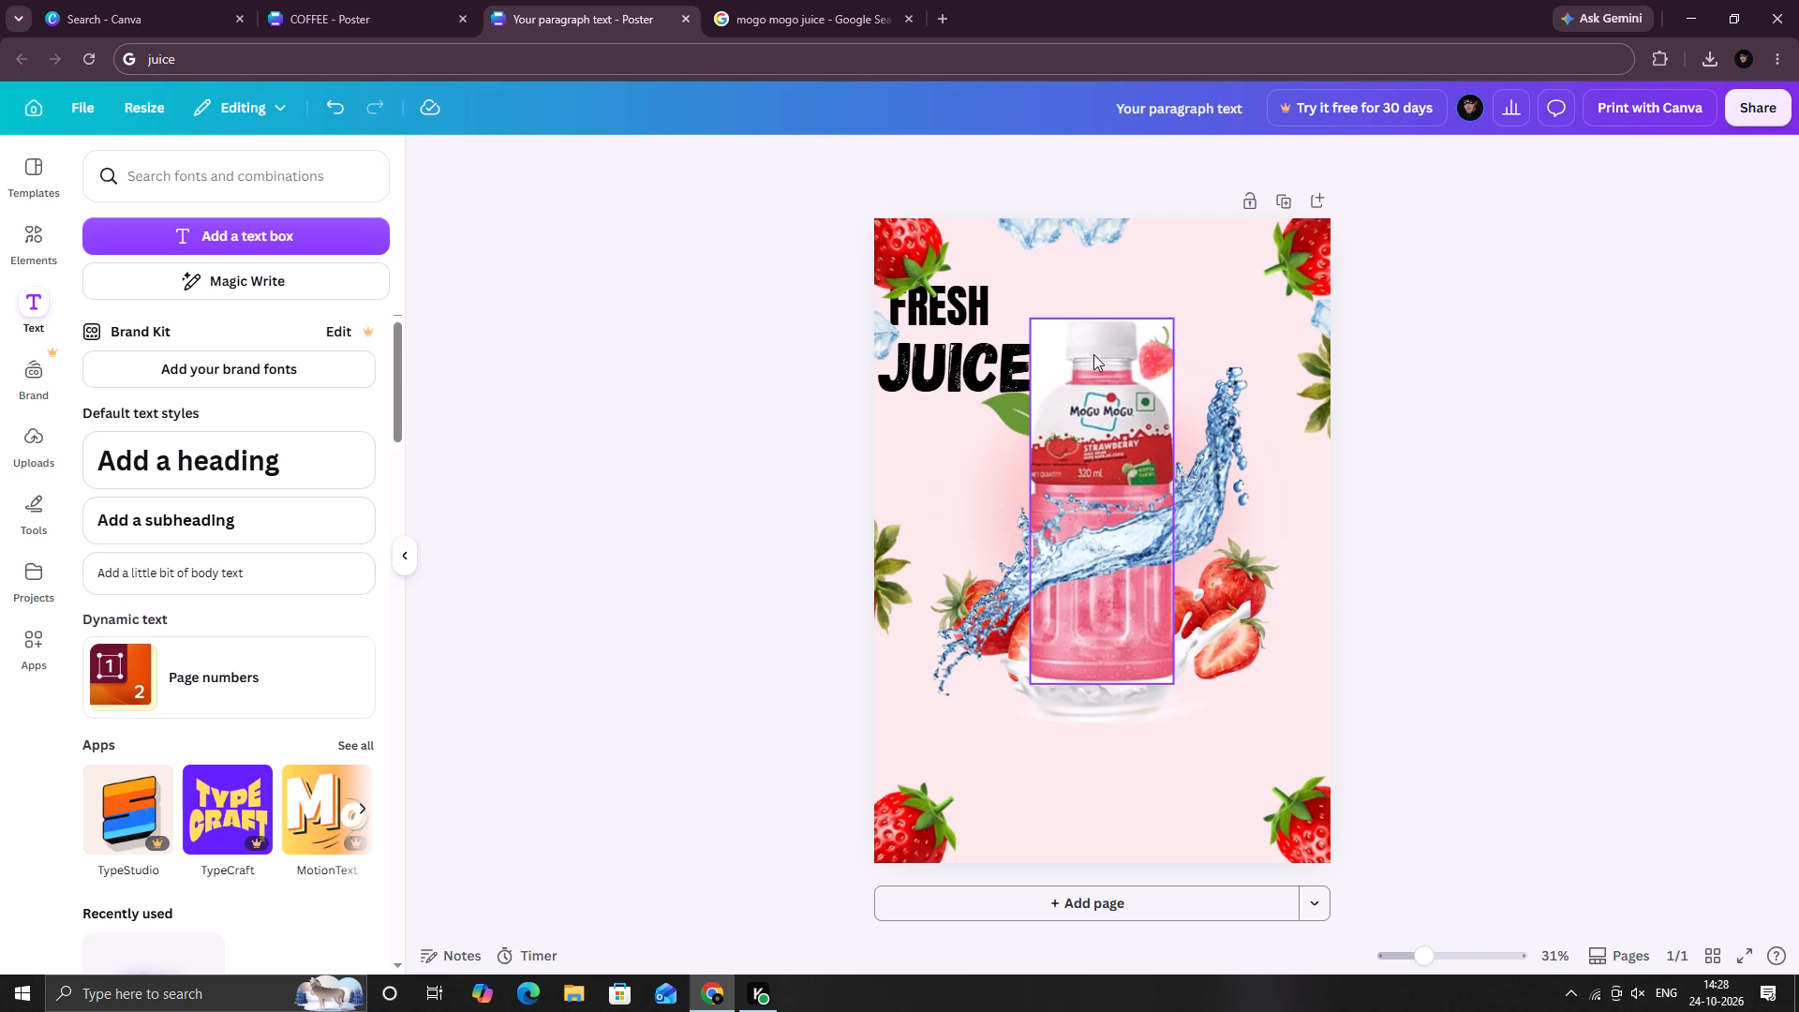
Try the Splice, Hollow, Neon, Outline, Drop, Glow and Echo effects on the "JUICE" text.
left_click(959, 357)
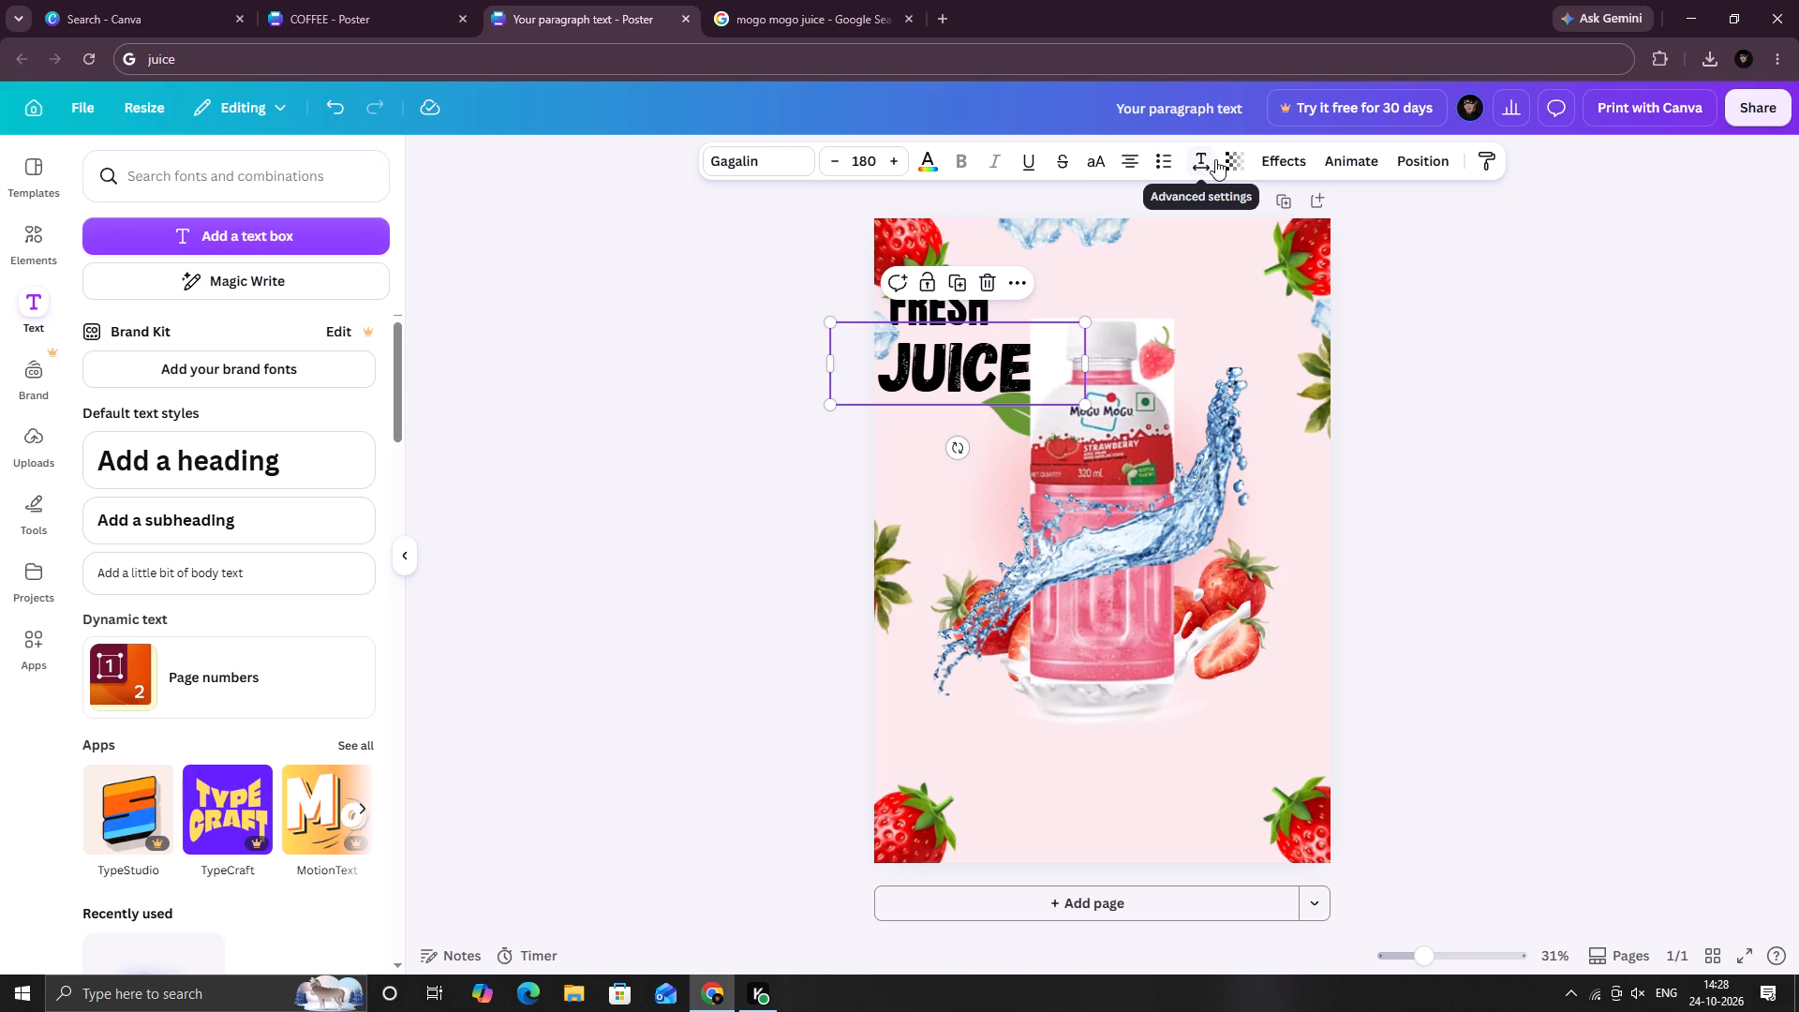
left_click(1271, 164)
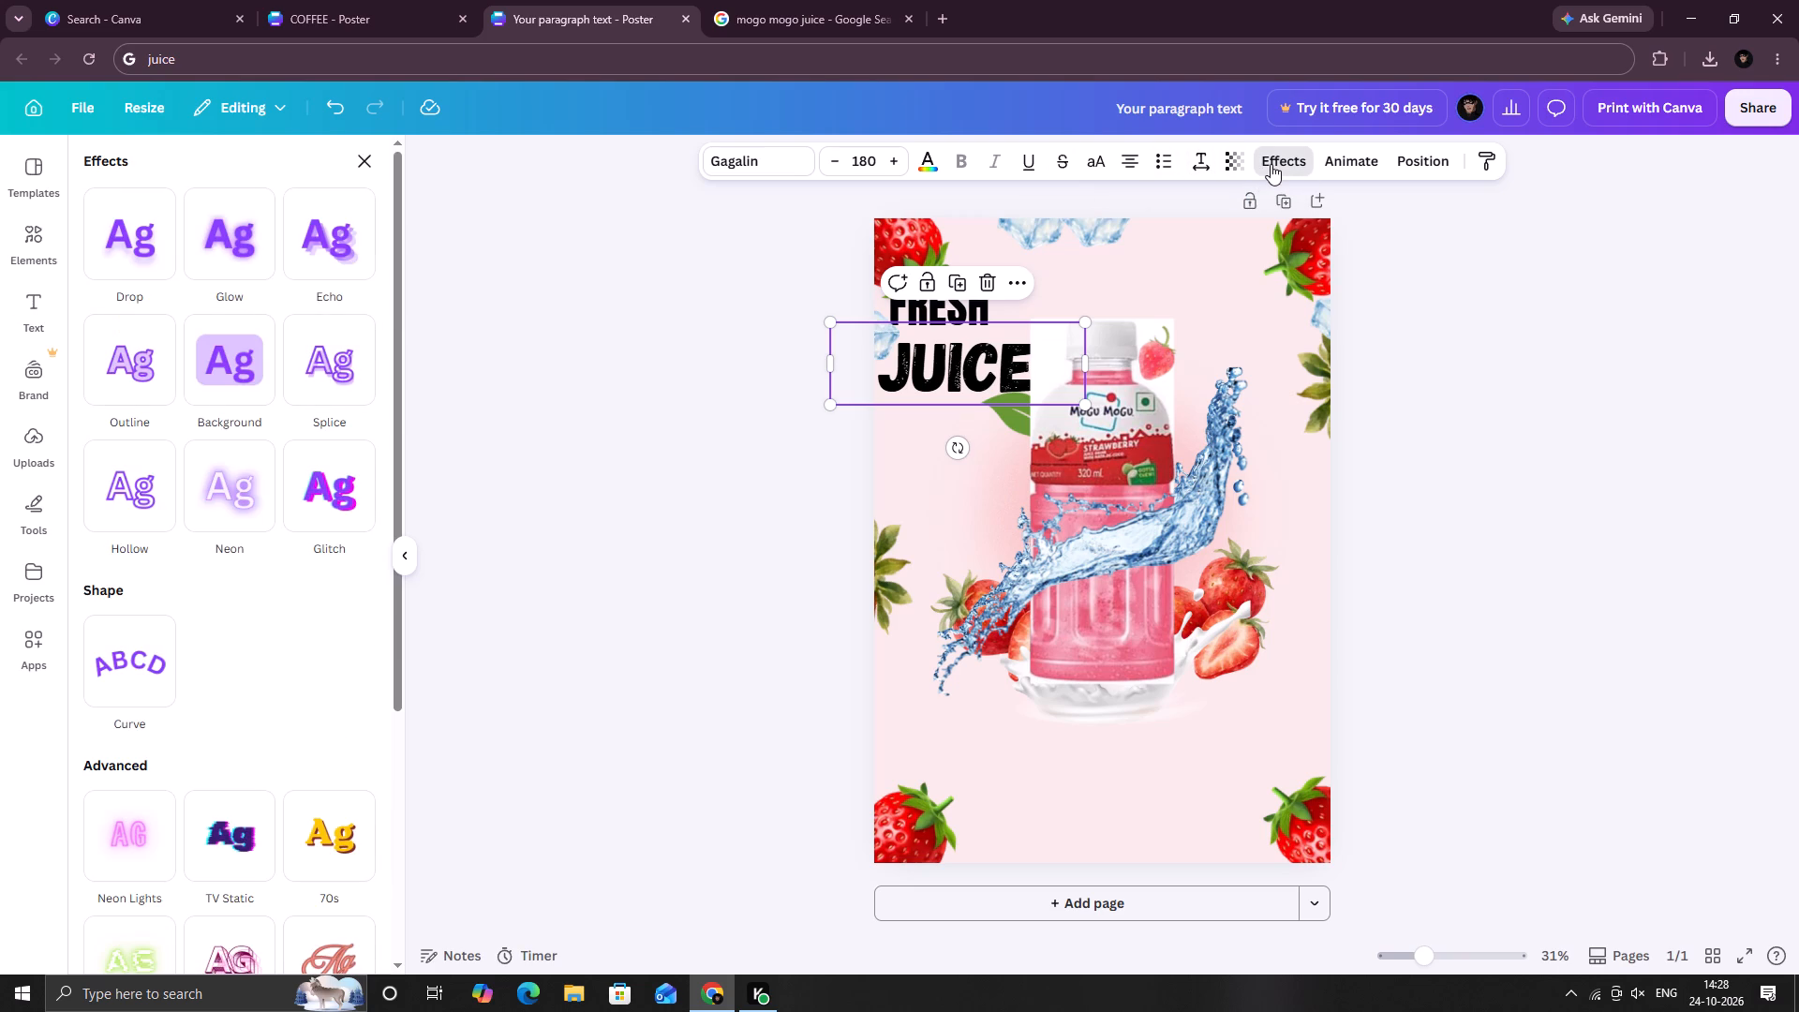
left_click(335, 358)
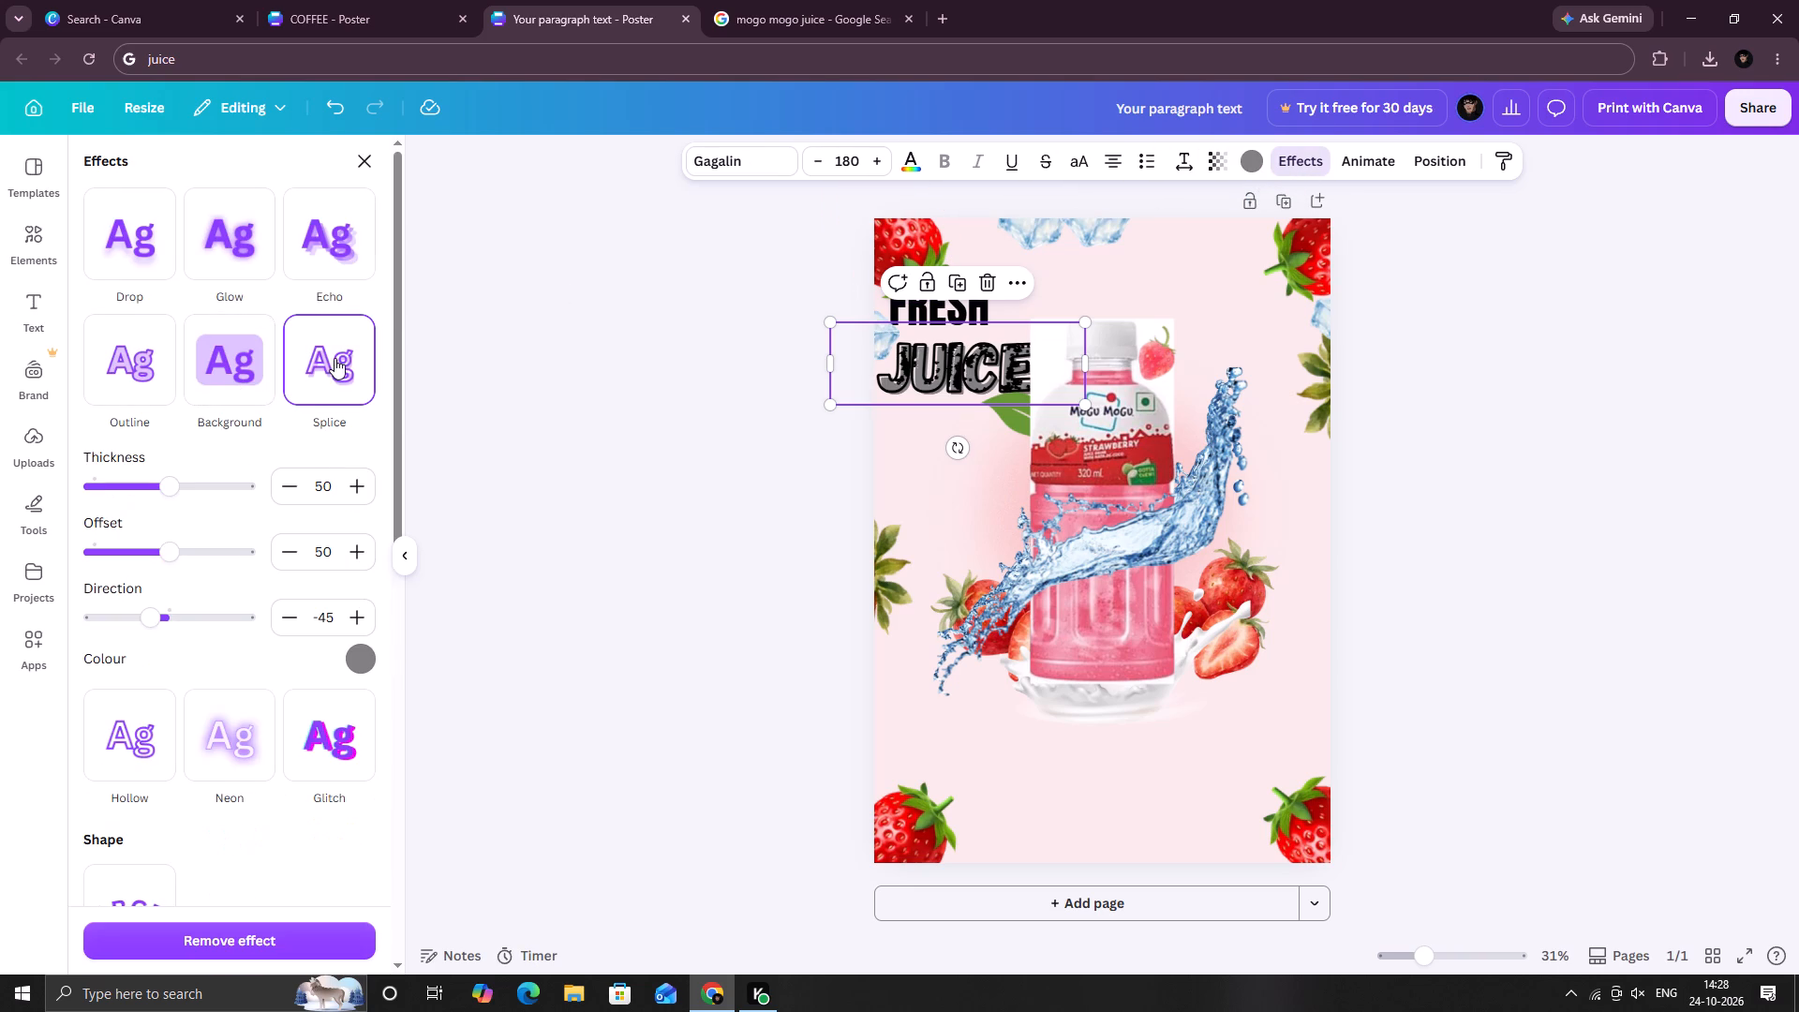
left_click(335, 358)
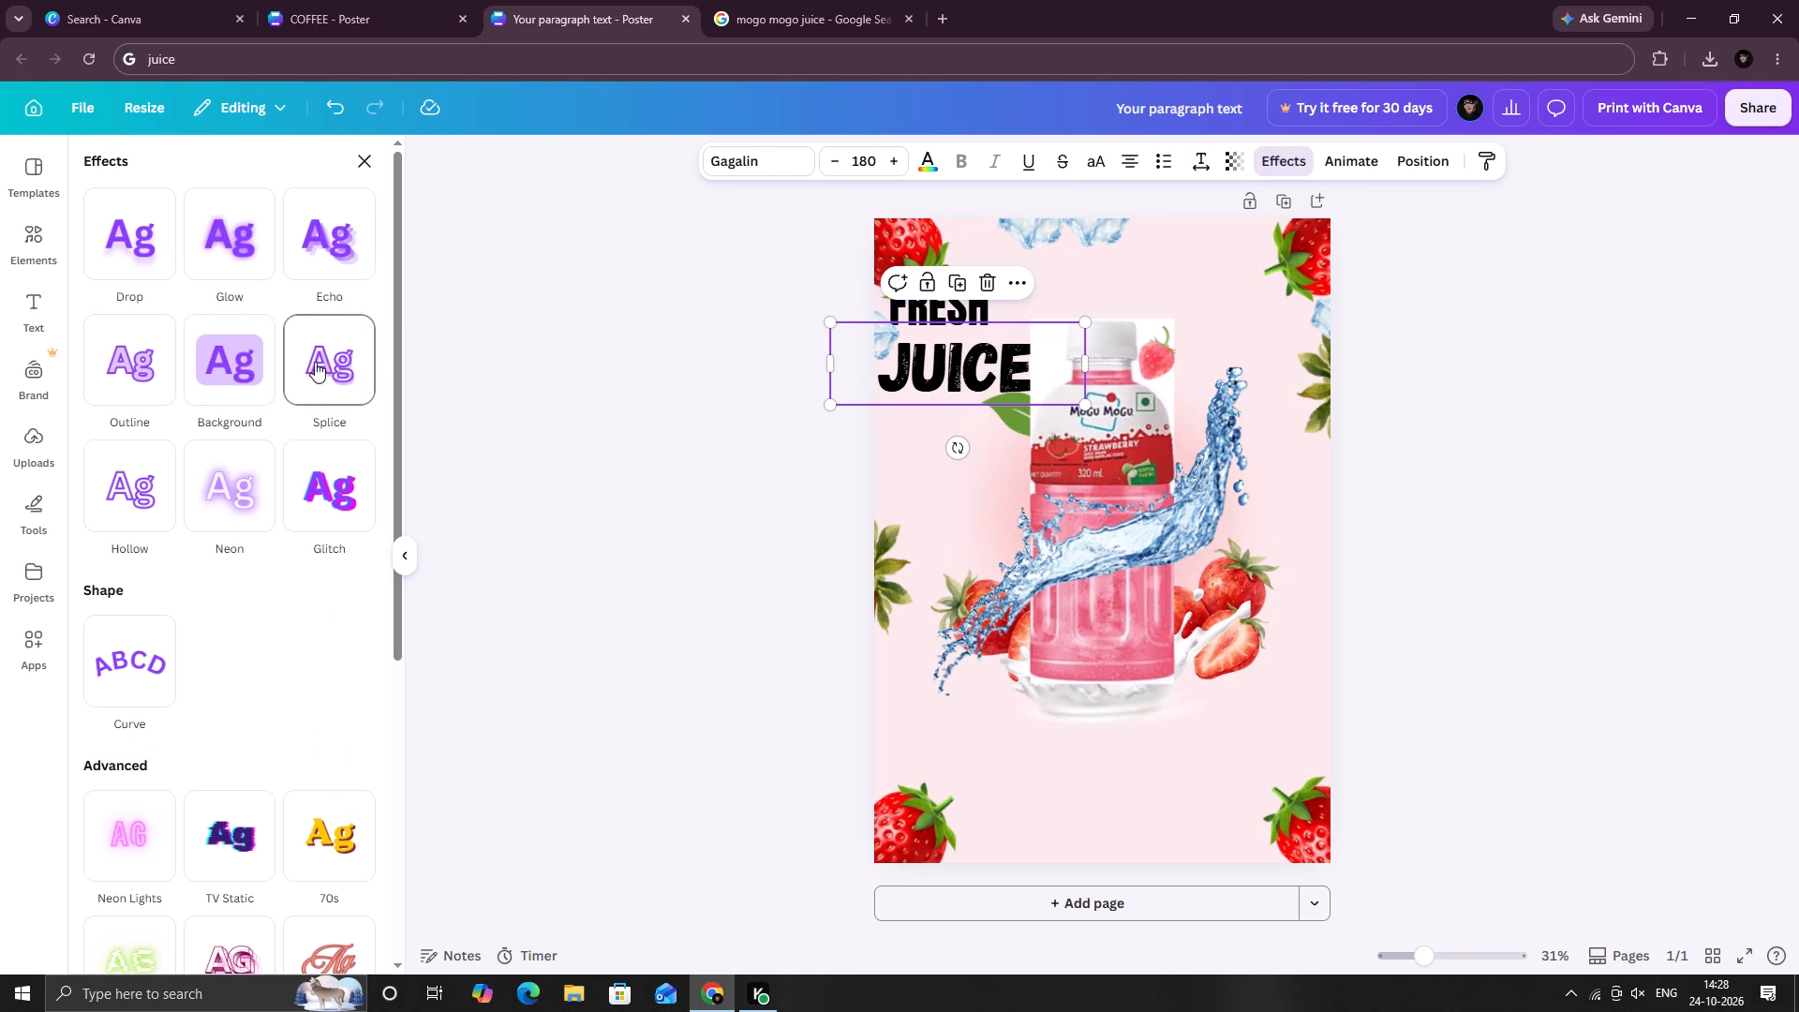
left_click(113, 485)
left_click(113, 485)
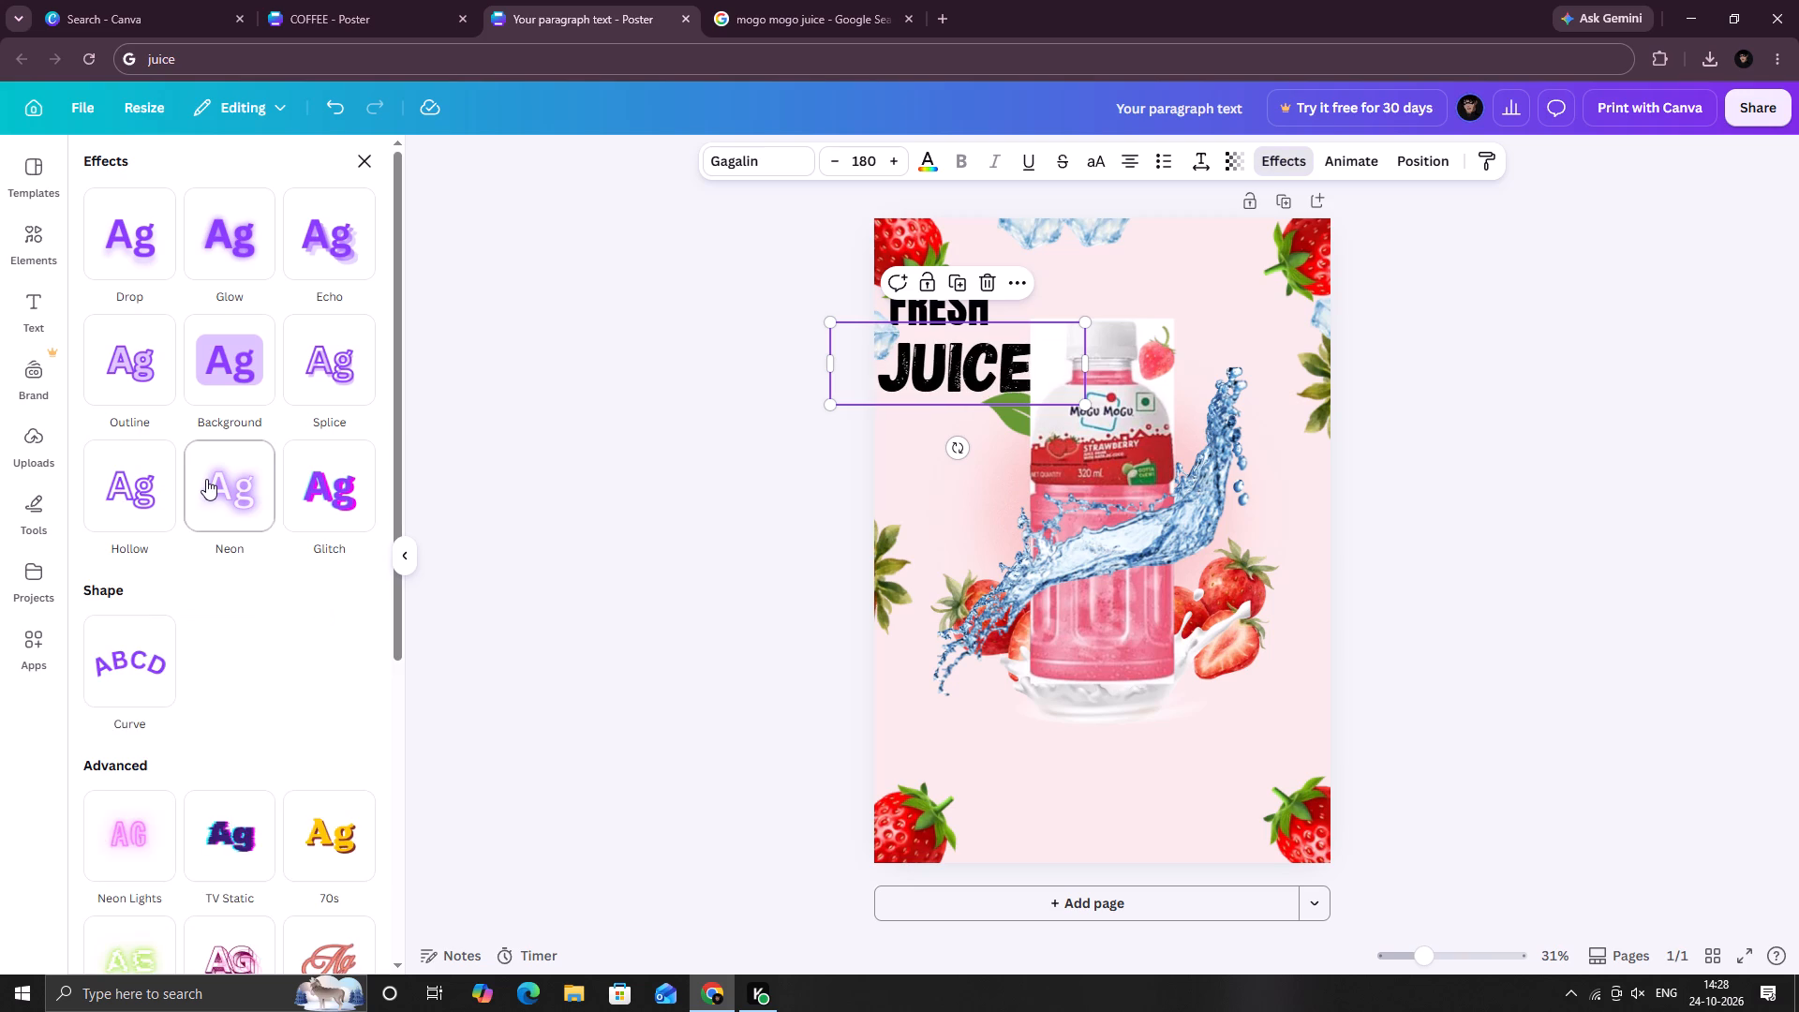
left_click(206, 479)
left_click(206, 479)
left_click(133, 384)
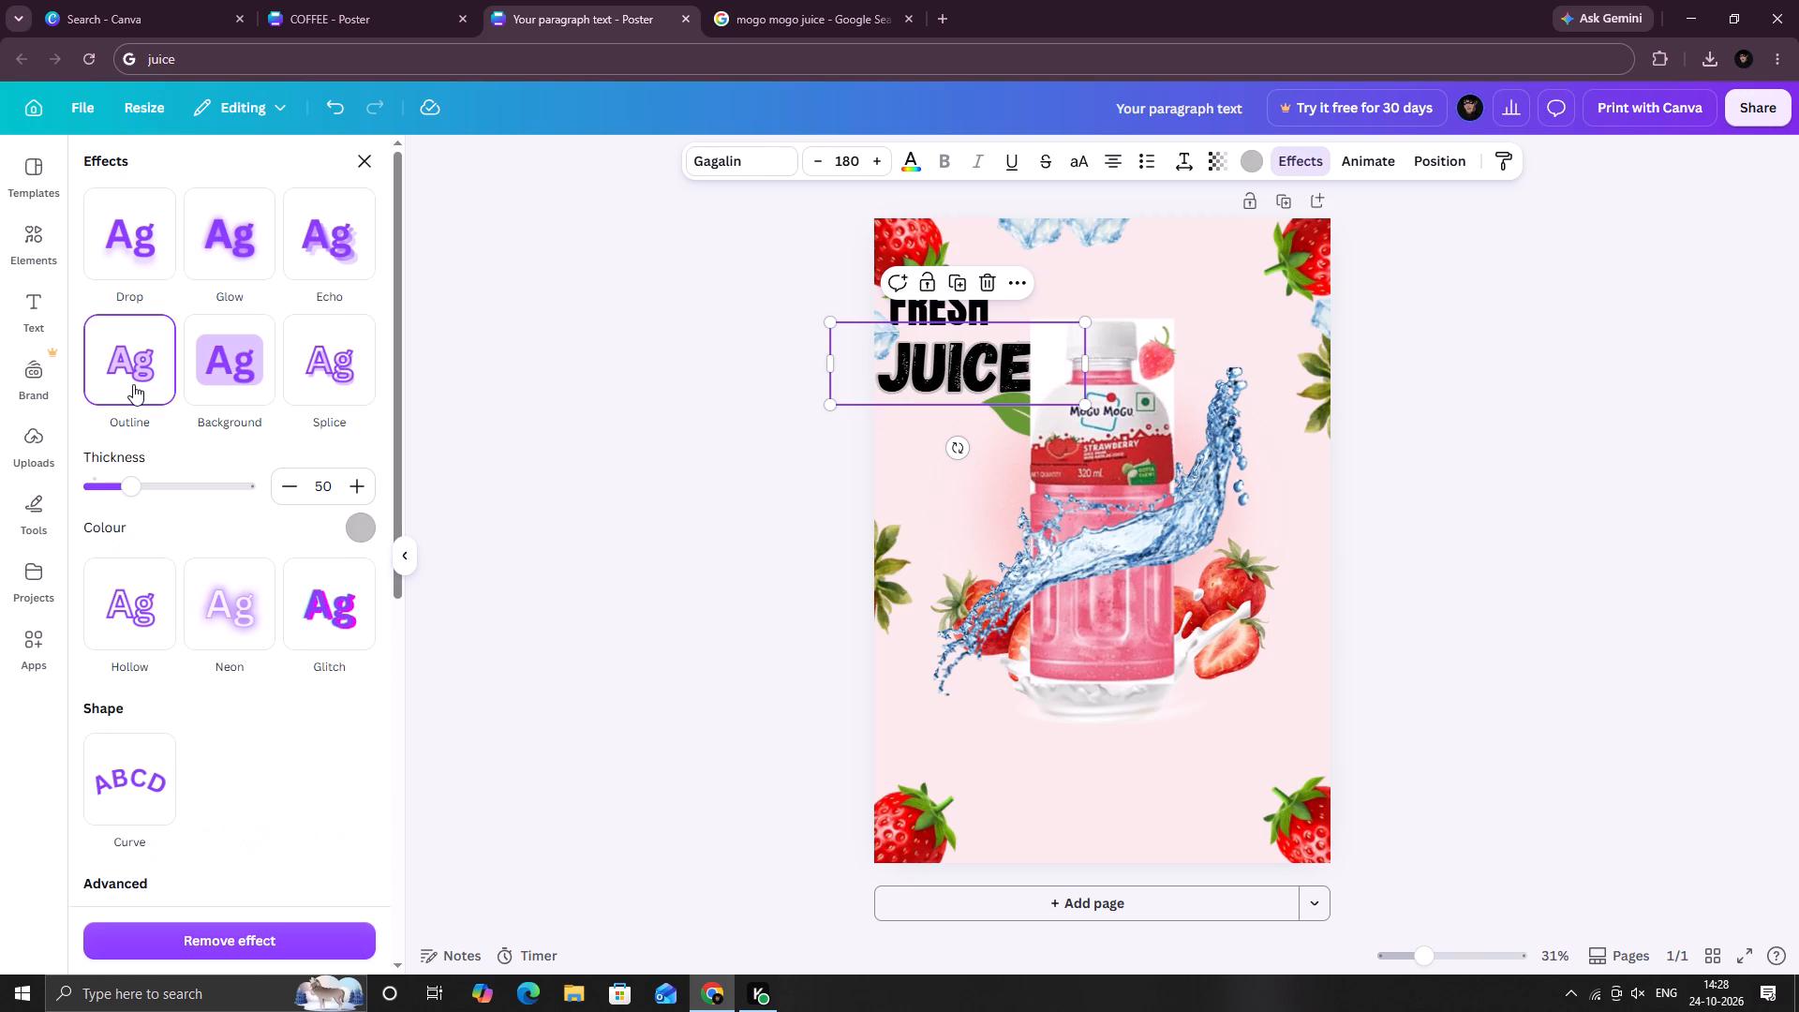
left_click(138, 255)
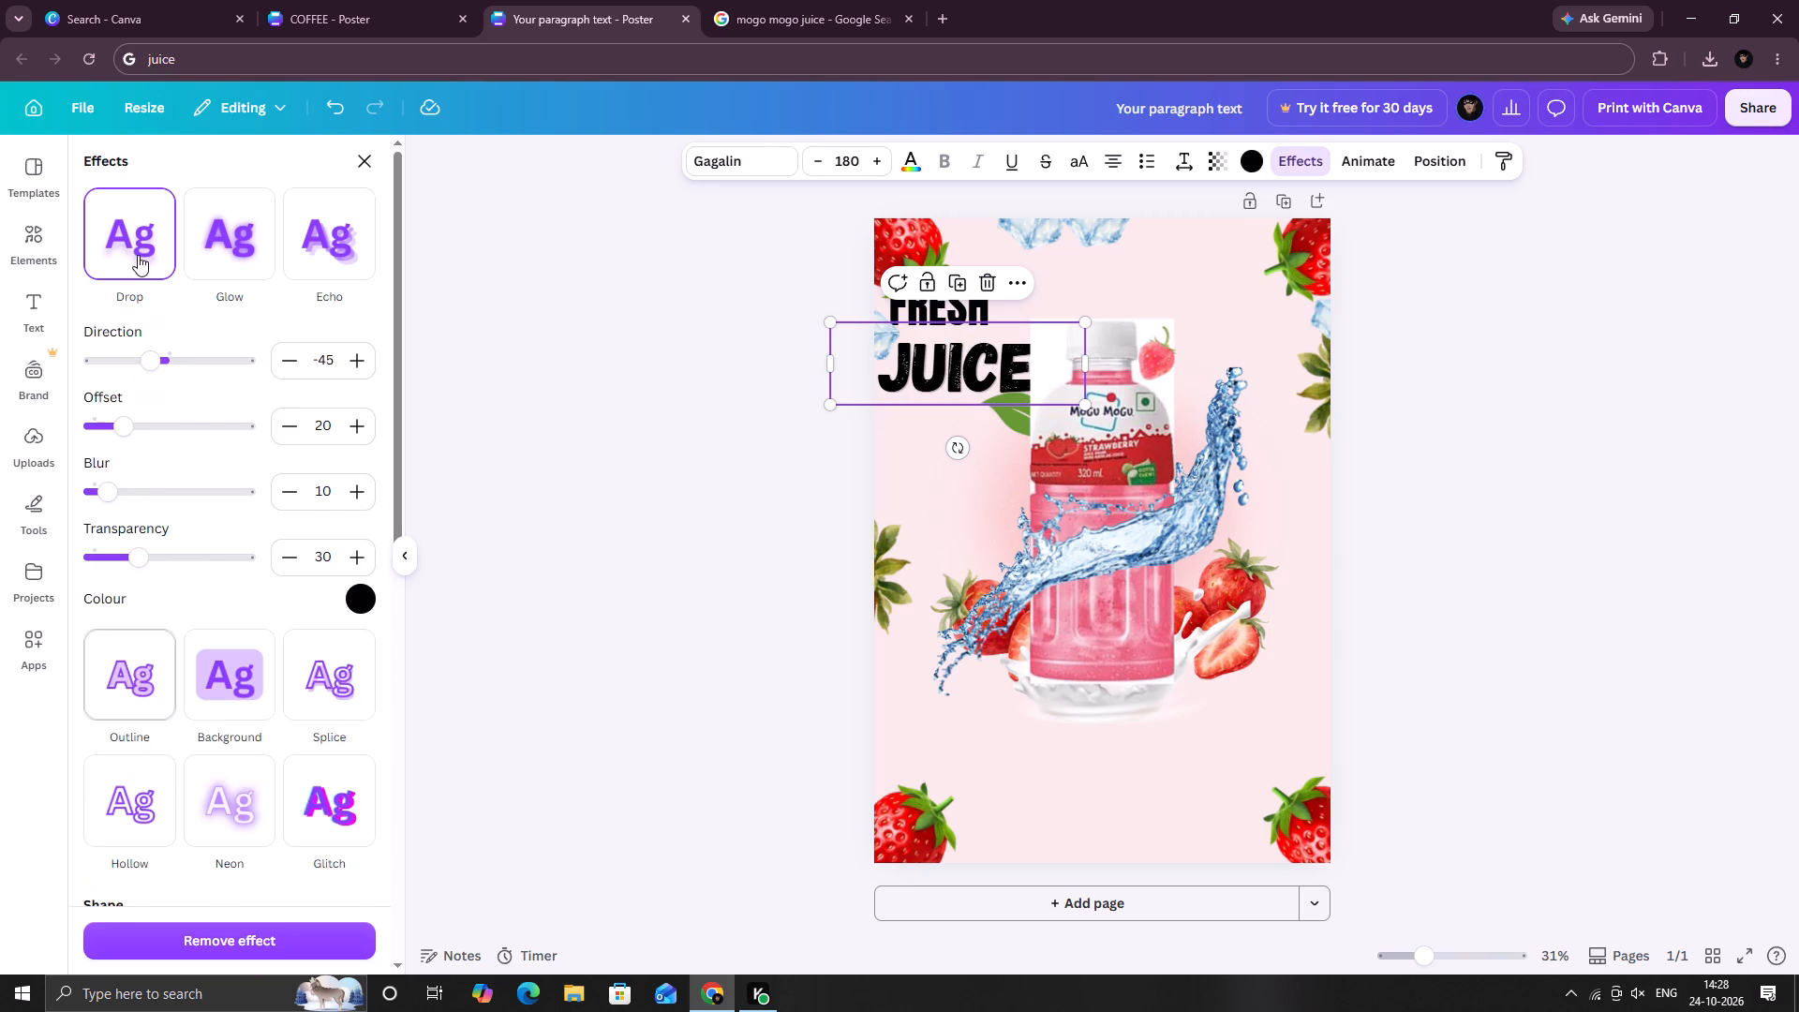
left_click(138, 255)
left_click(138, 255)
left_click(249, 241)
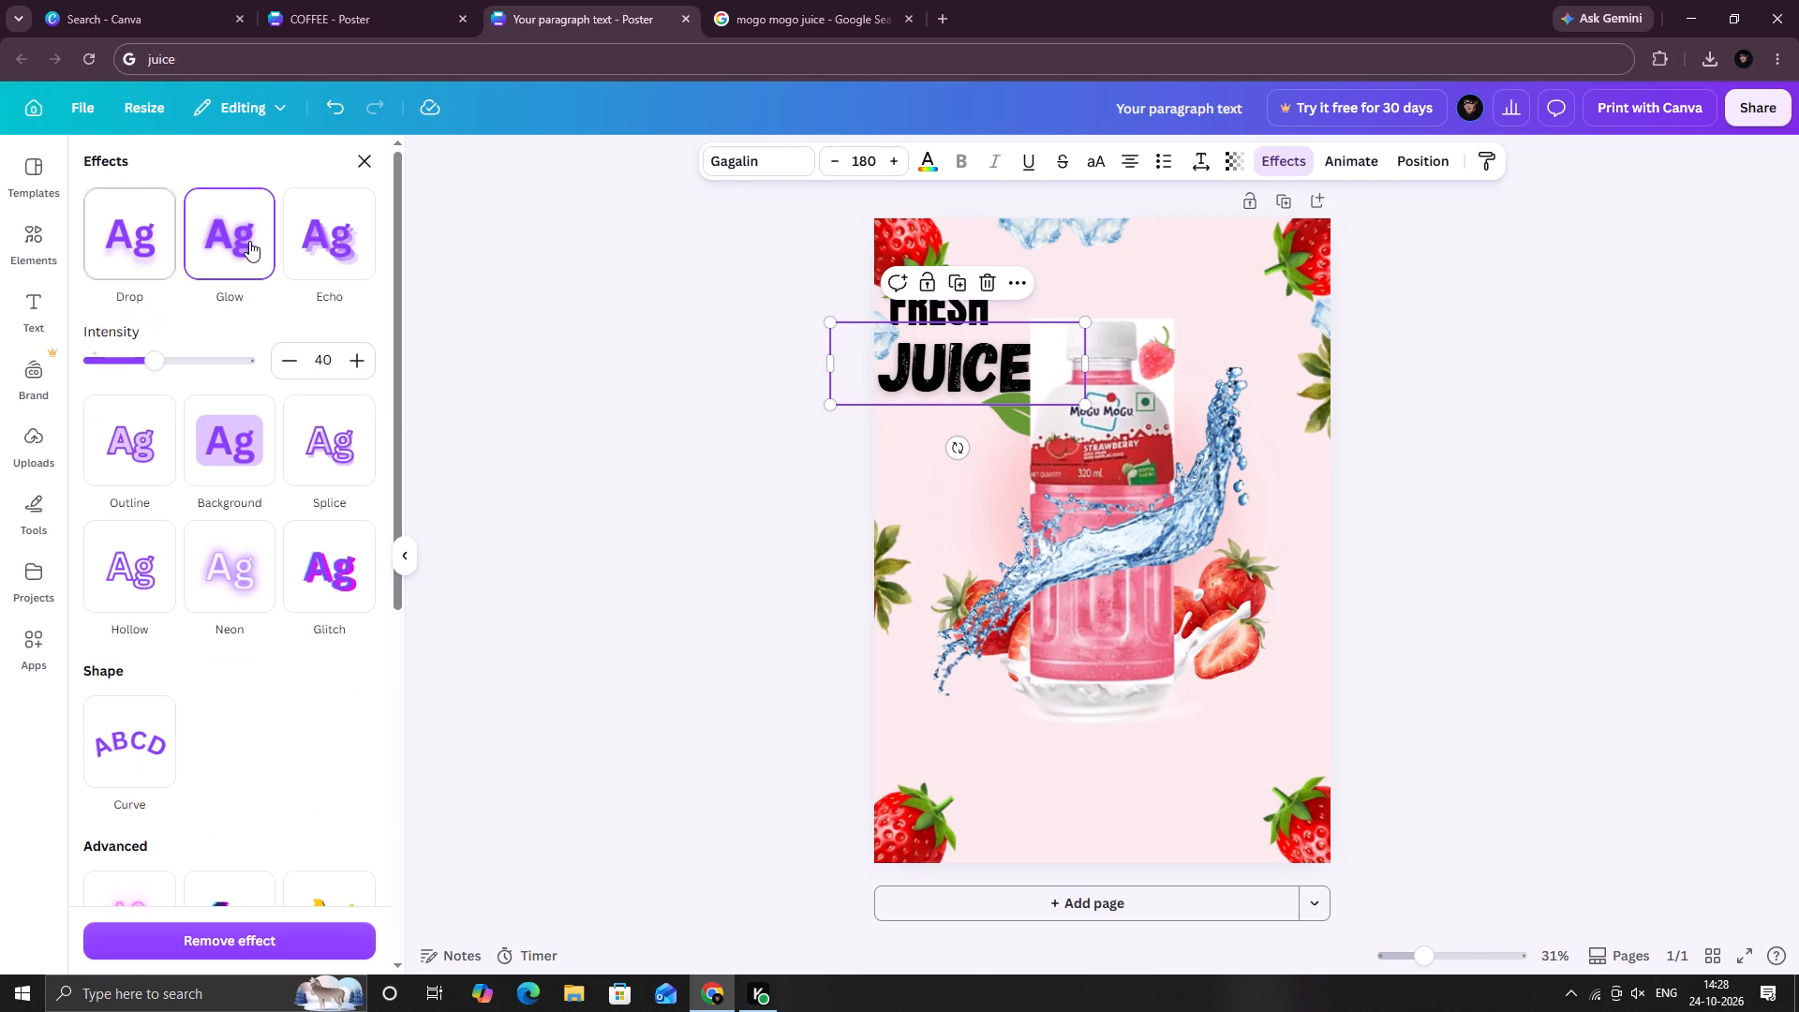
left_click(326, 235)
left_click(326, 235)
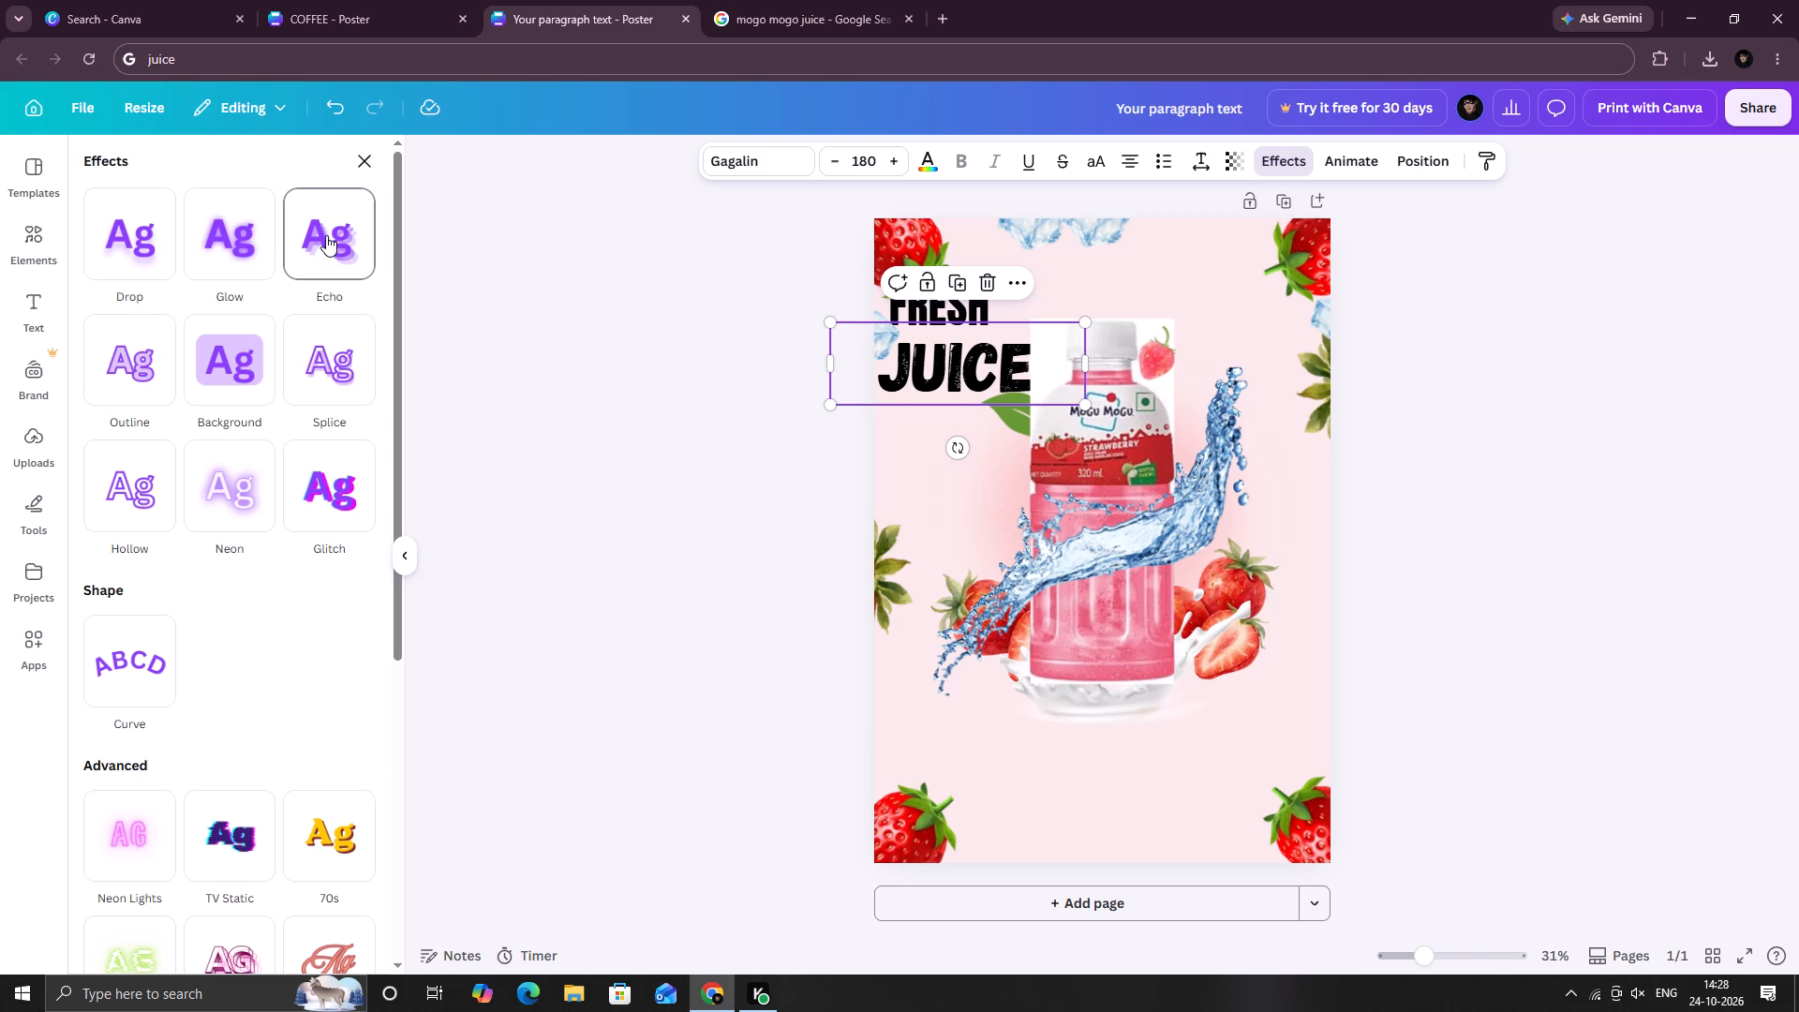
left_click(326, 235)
Apply the Glitch effect to the "JUICE" text.
left_click(335, 657)
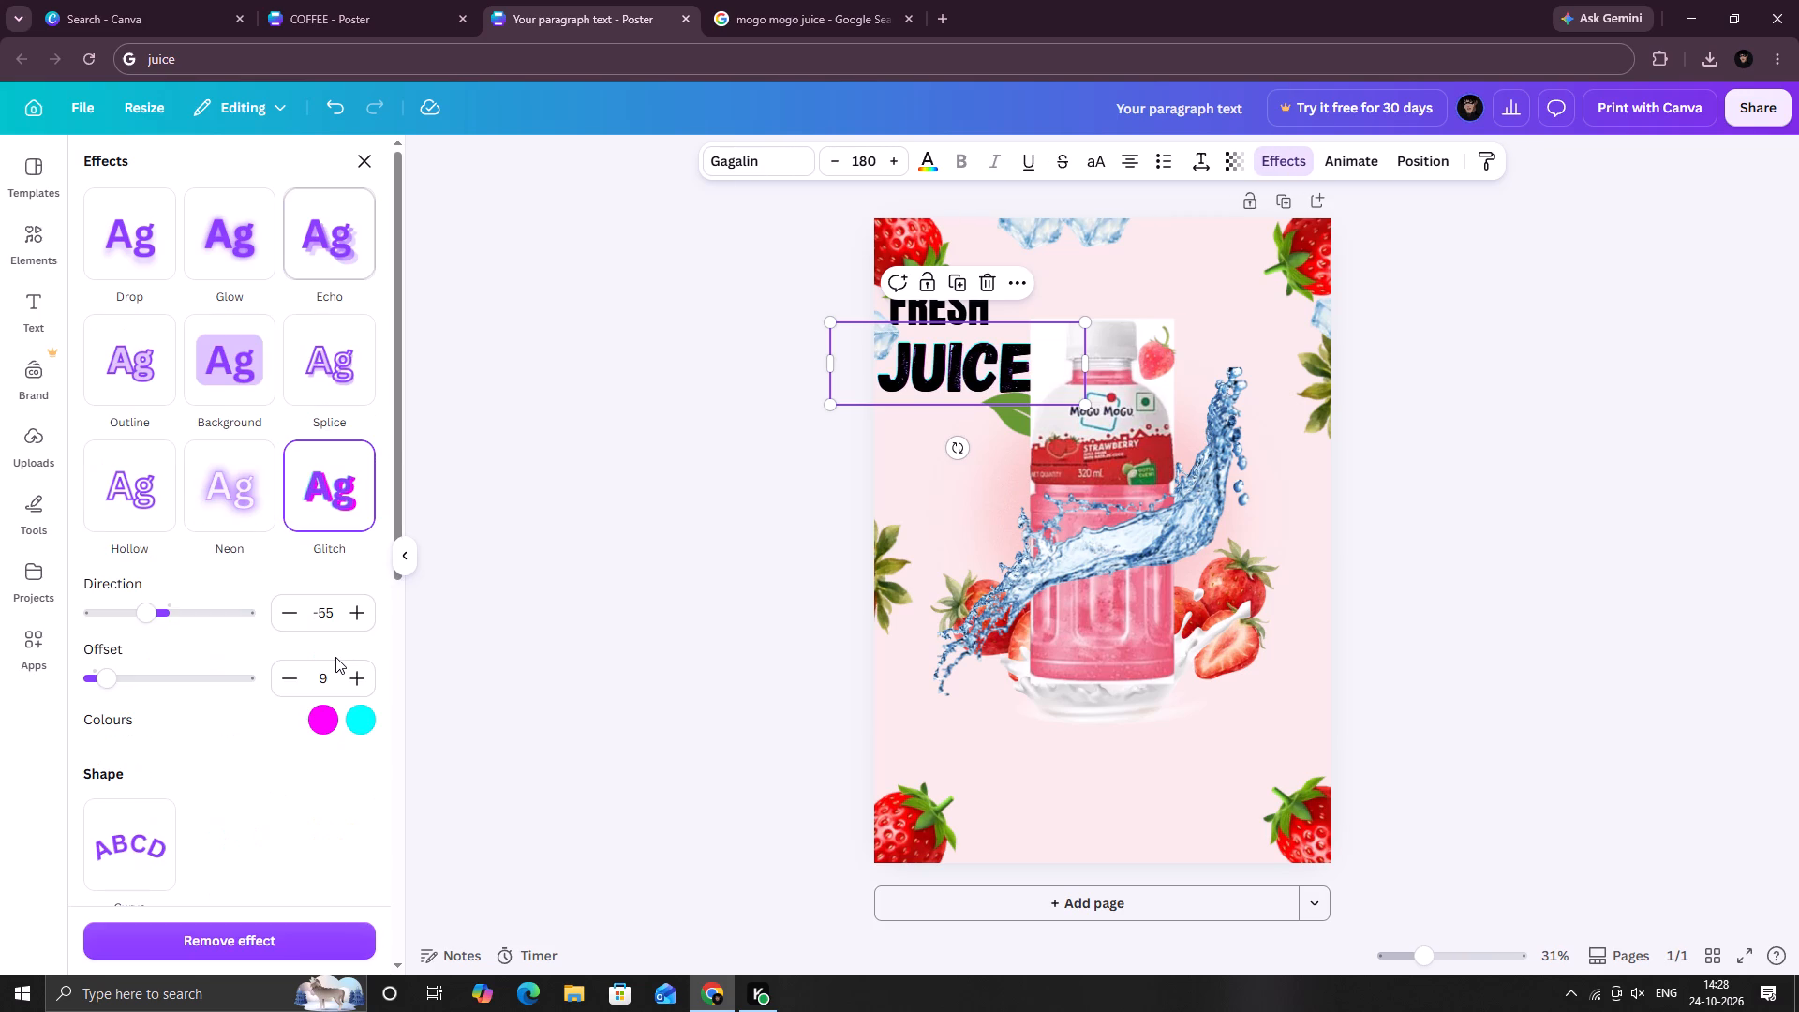
left_click(645, 535)
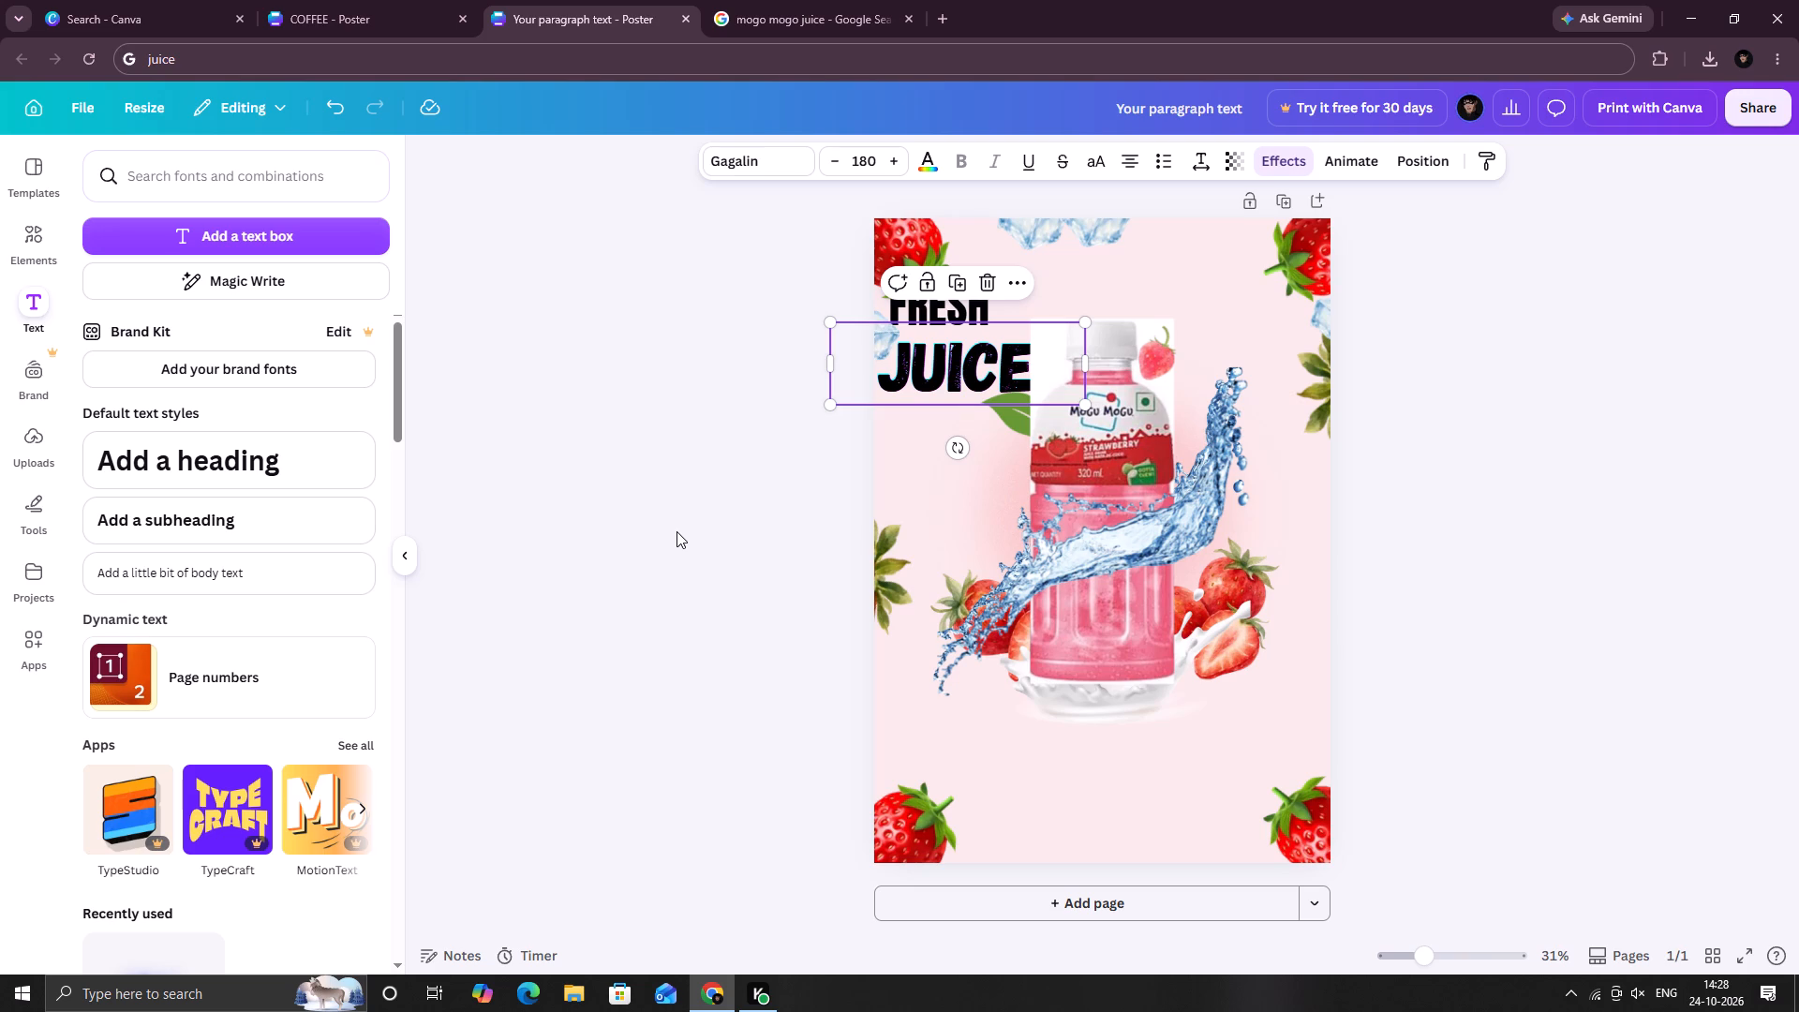
Search the elements for "round discount" and add the circular "DISCOUNT" lettering graphic to the poster.
left_click(26, 260)
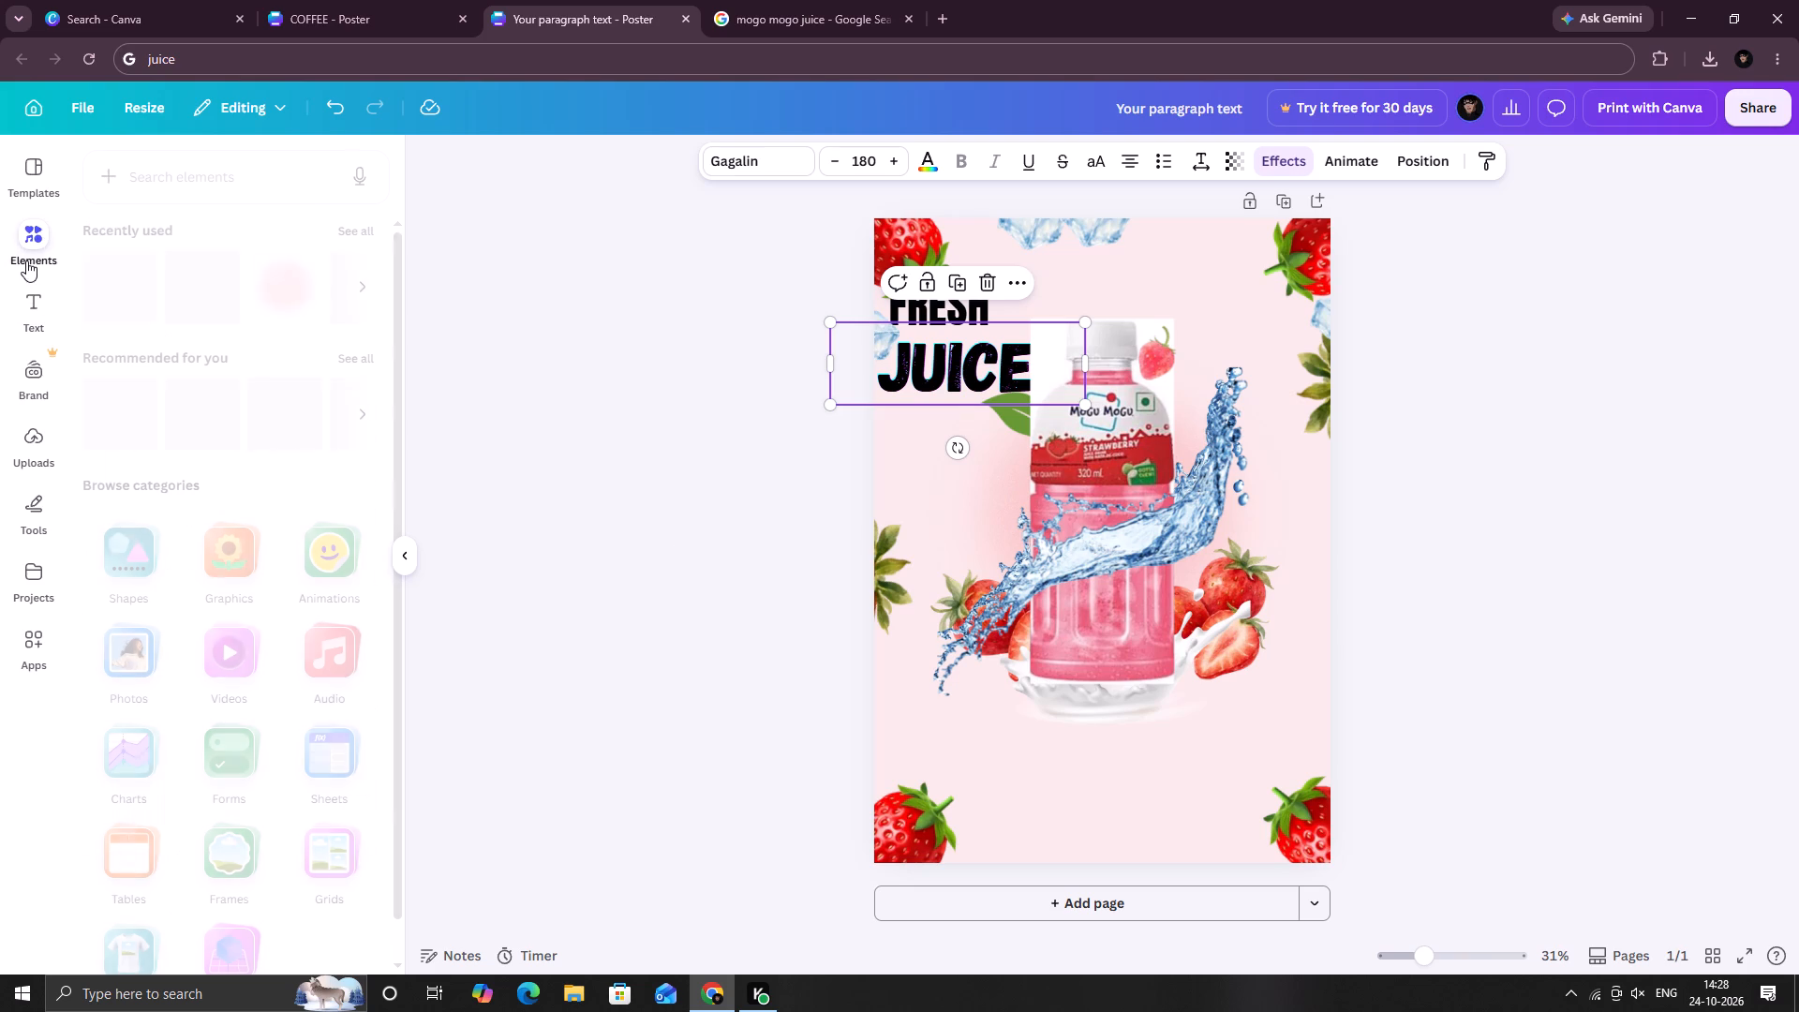
left_click(195, 181)
type("round")
key("space")
type("disco")
type("unt")
key("space")
key("Return")
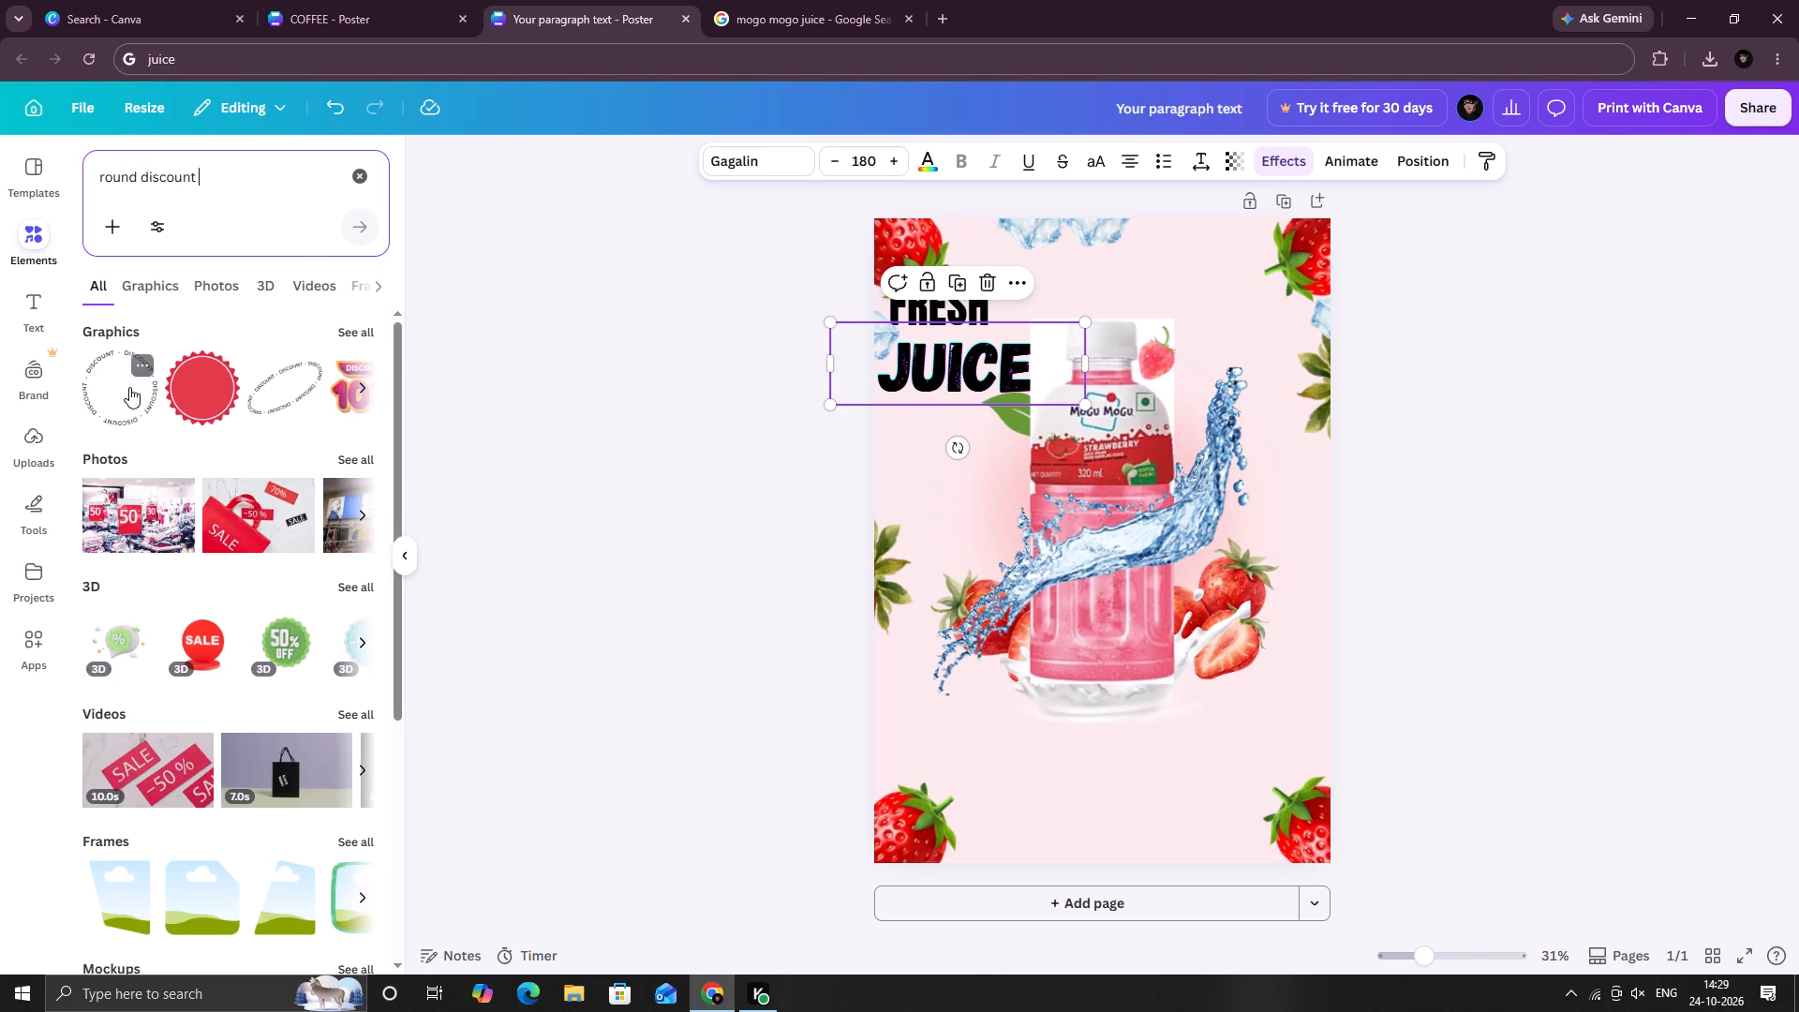
left_click(143, 378)
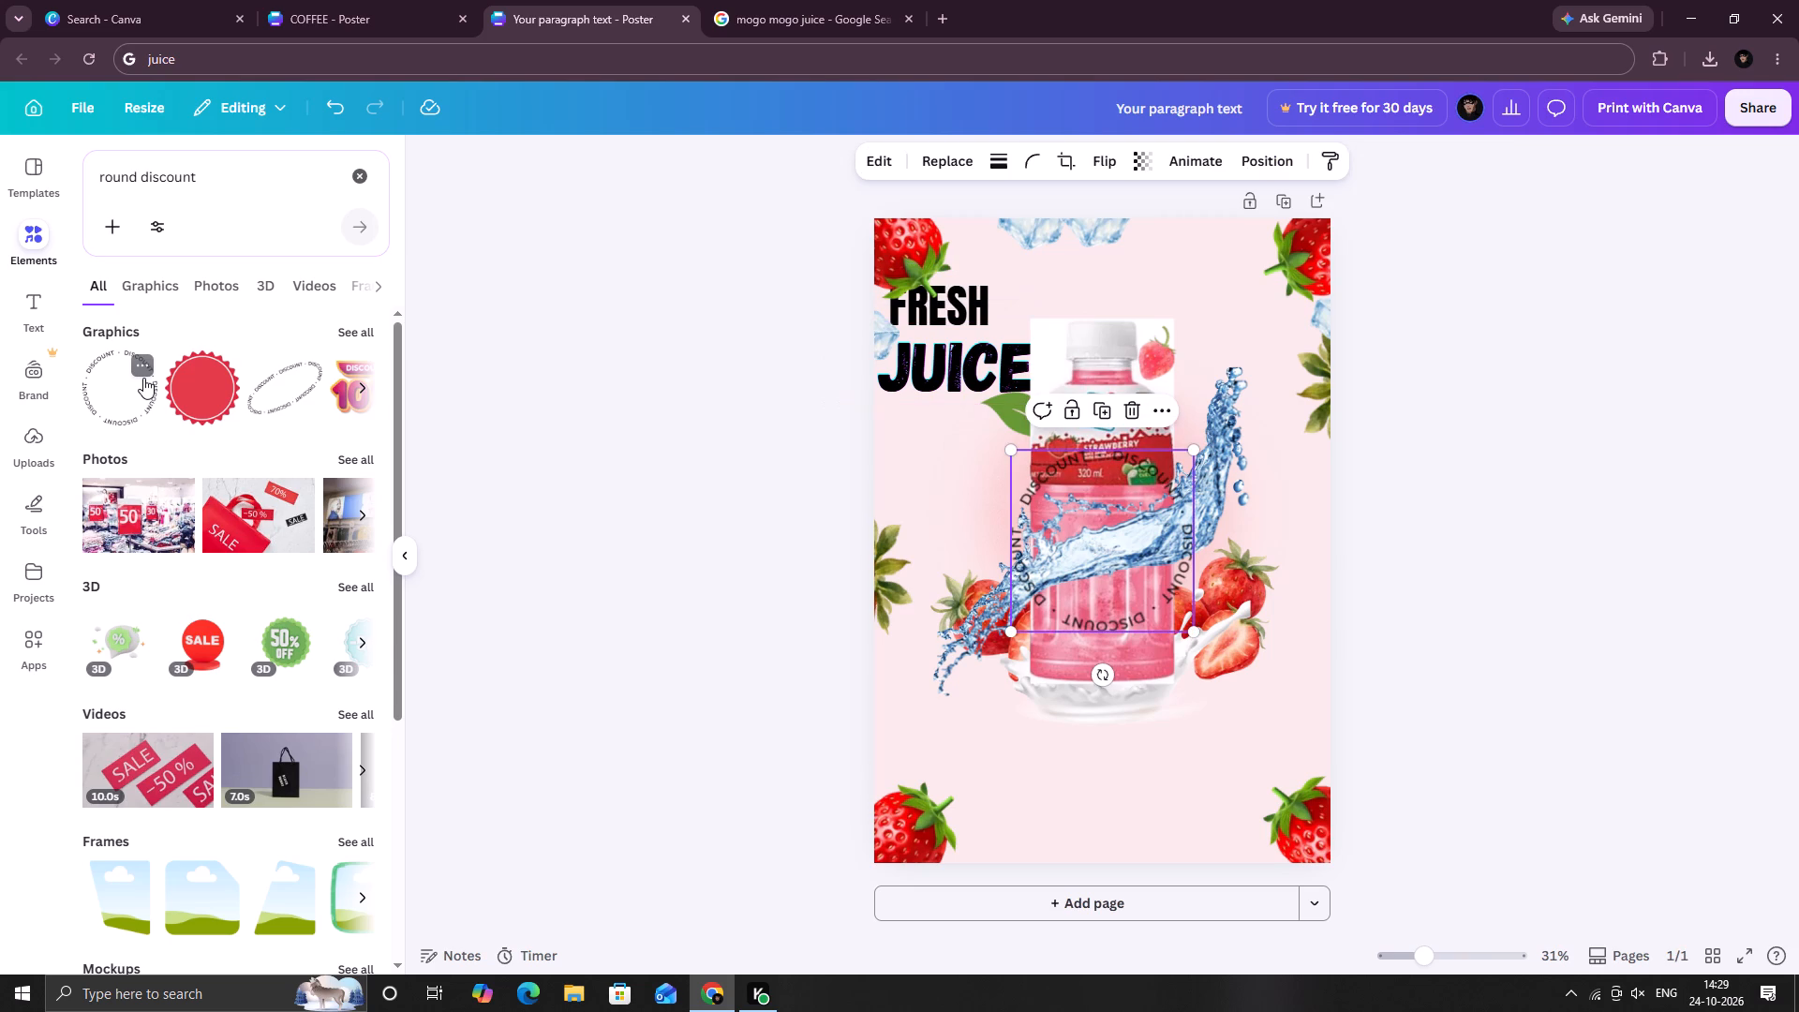
Shrink the circular "DISCOUNT" graphic and place it in the poster's upper-right area, beside the corner strawberry.
left_click_drag(1129, 556, 1216, 447)
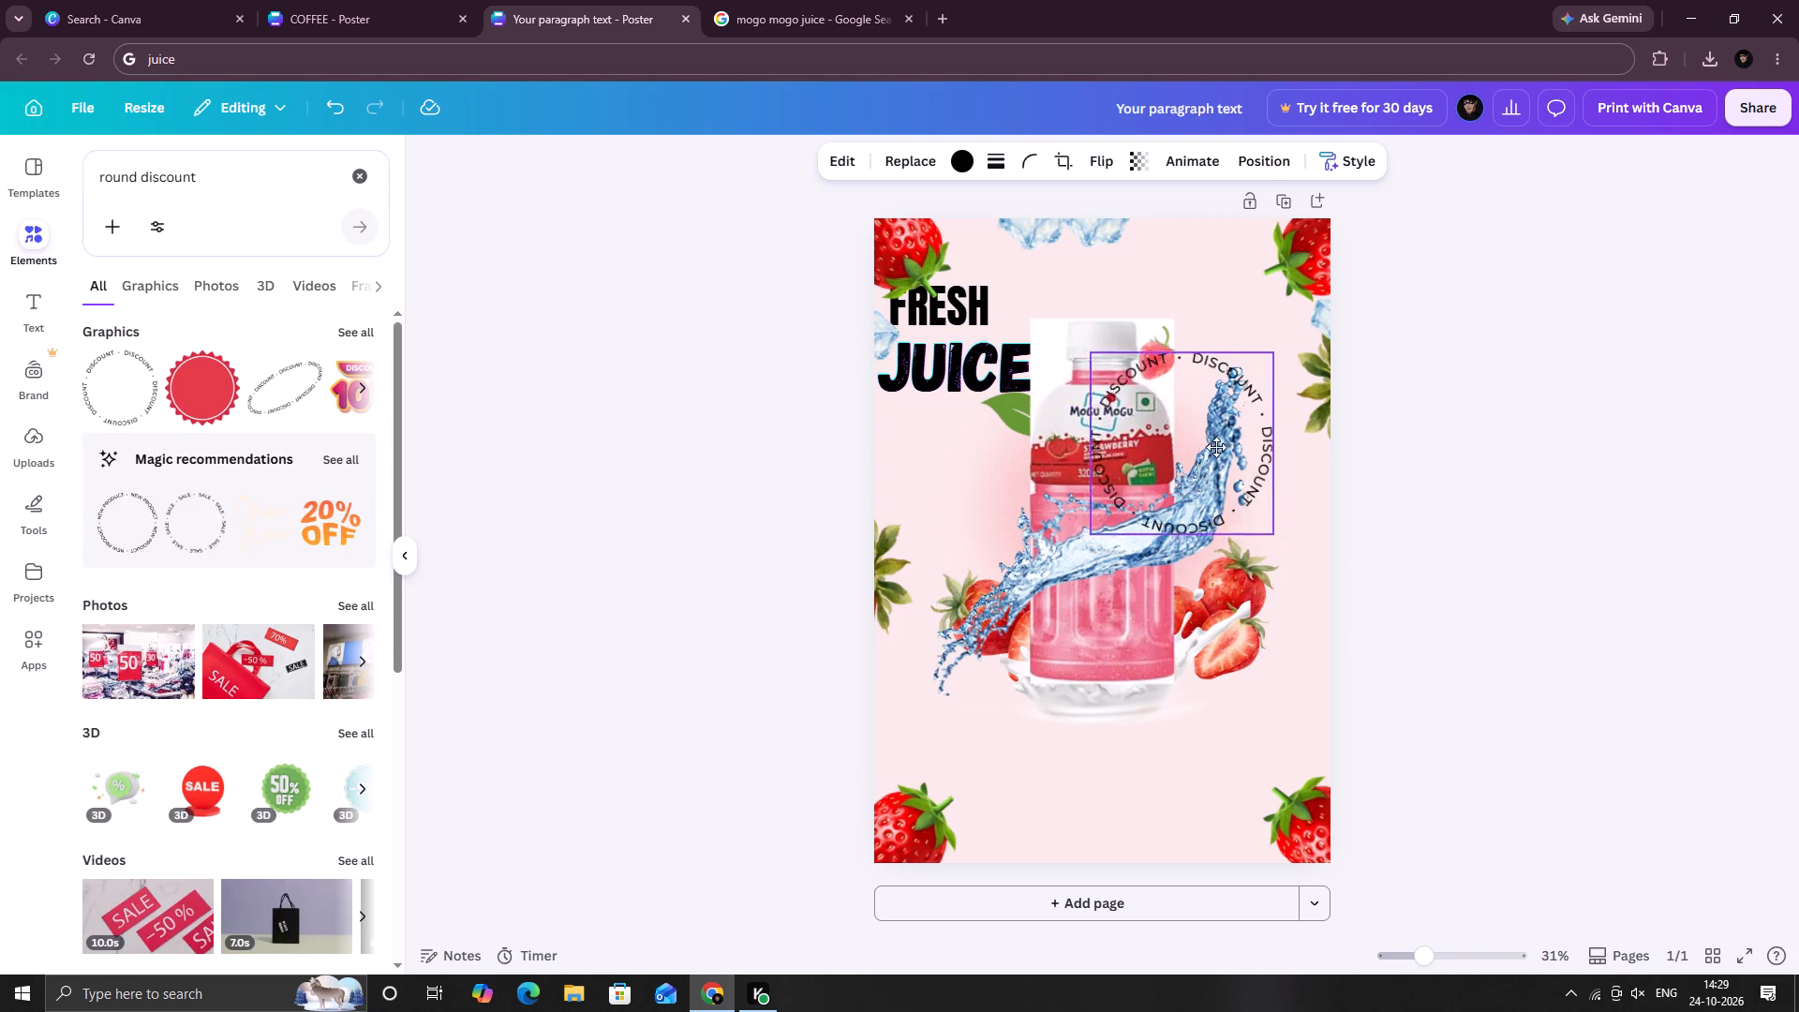
left_click_drag(1216, 447, 1263, 349)
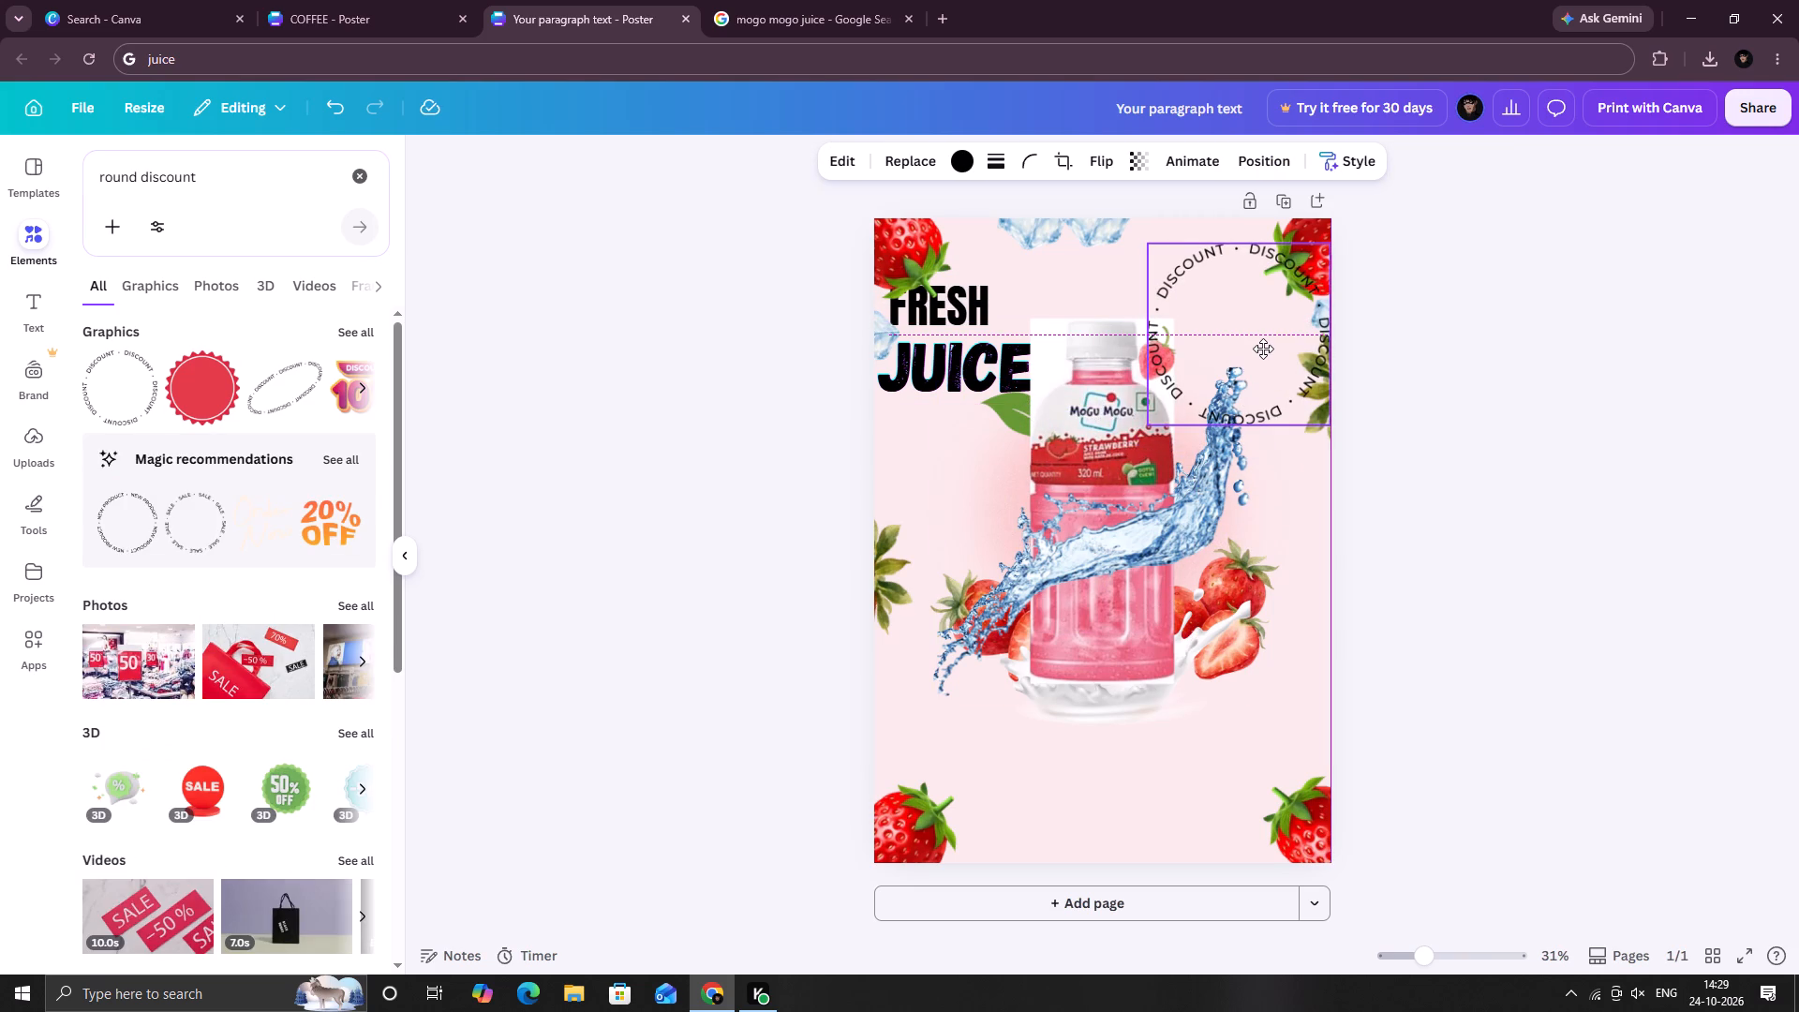
left_click_drag(1263, 349, 1255, 341)
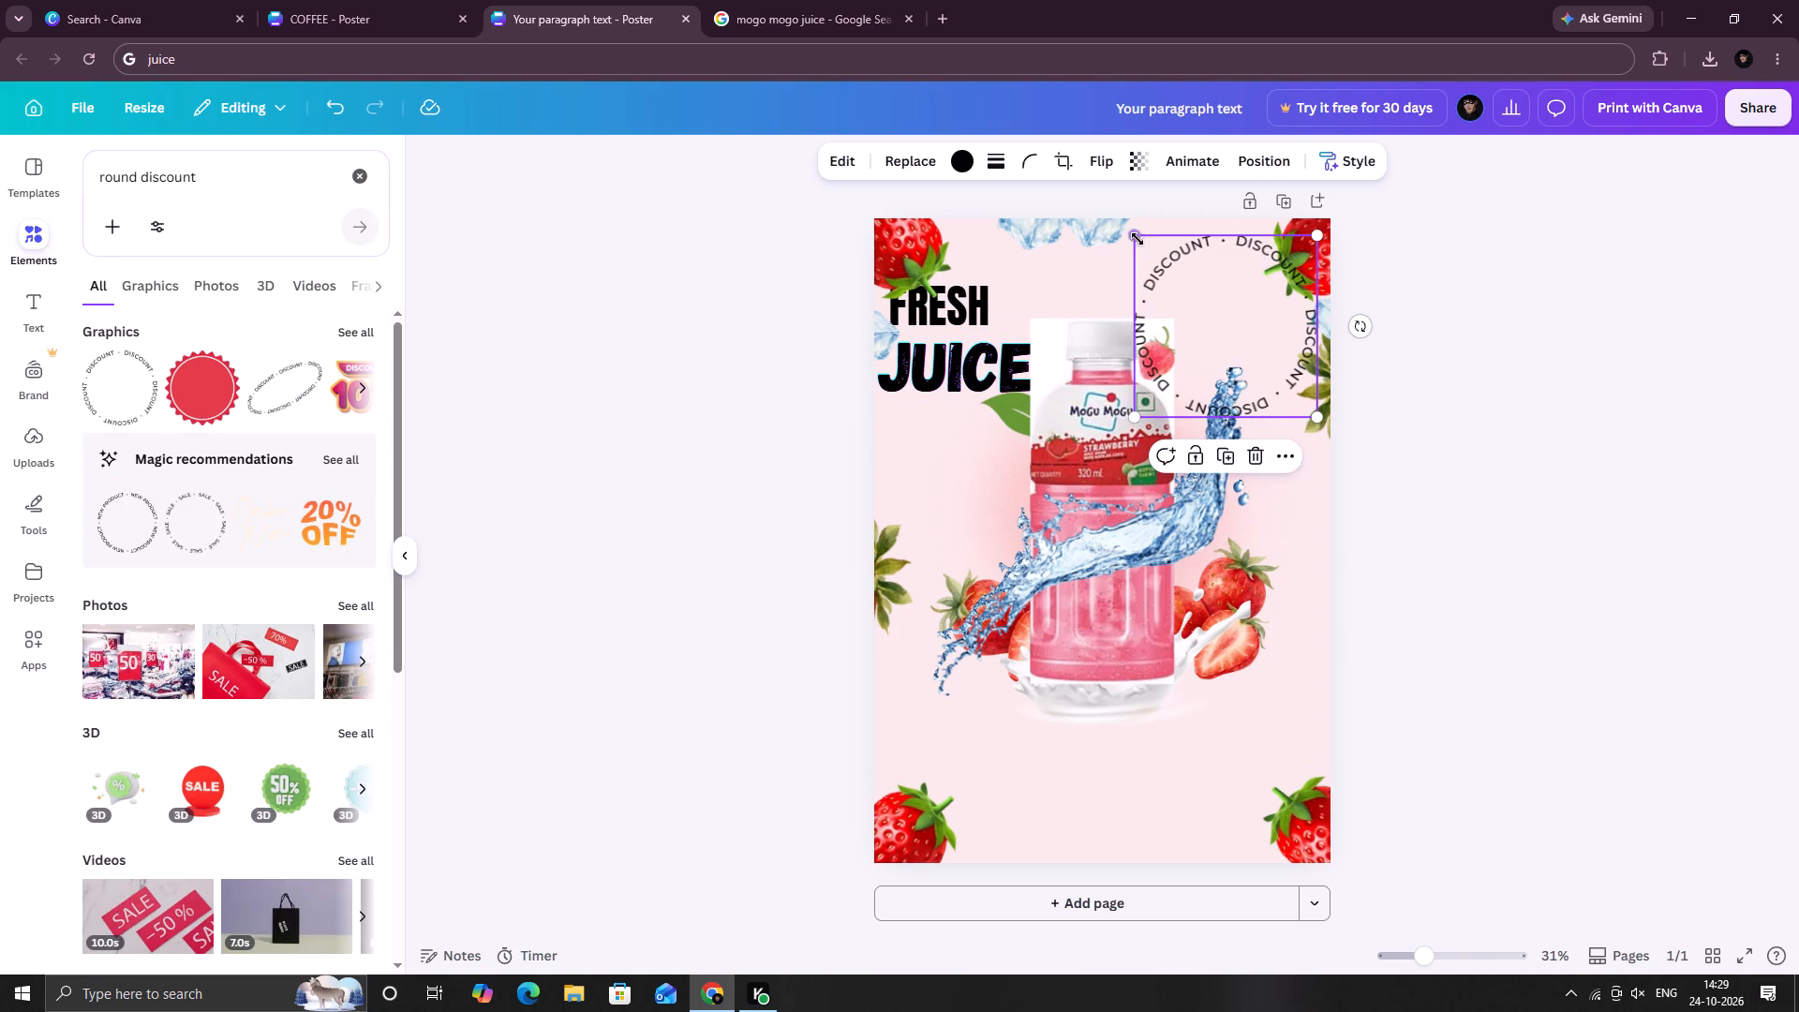
left_click_drag(1137, 239, 1214, 300)
left_click_drag(1252, 358, 1219, 298)
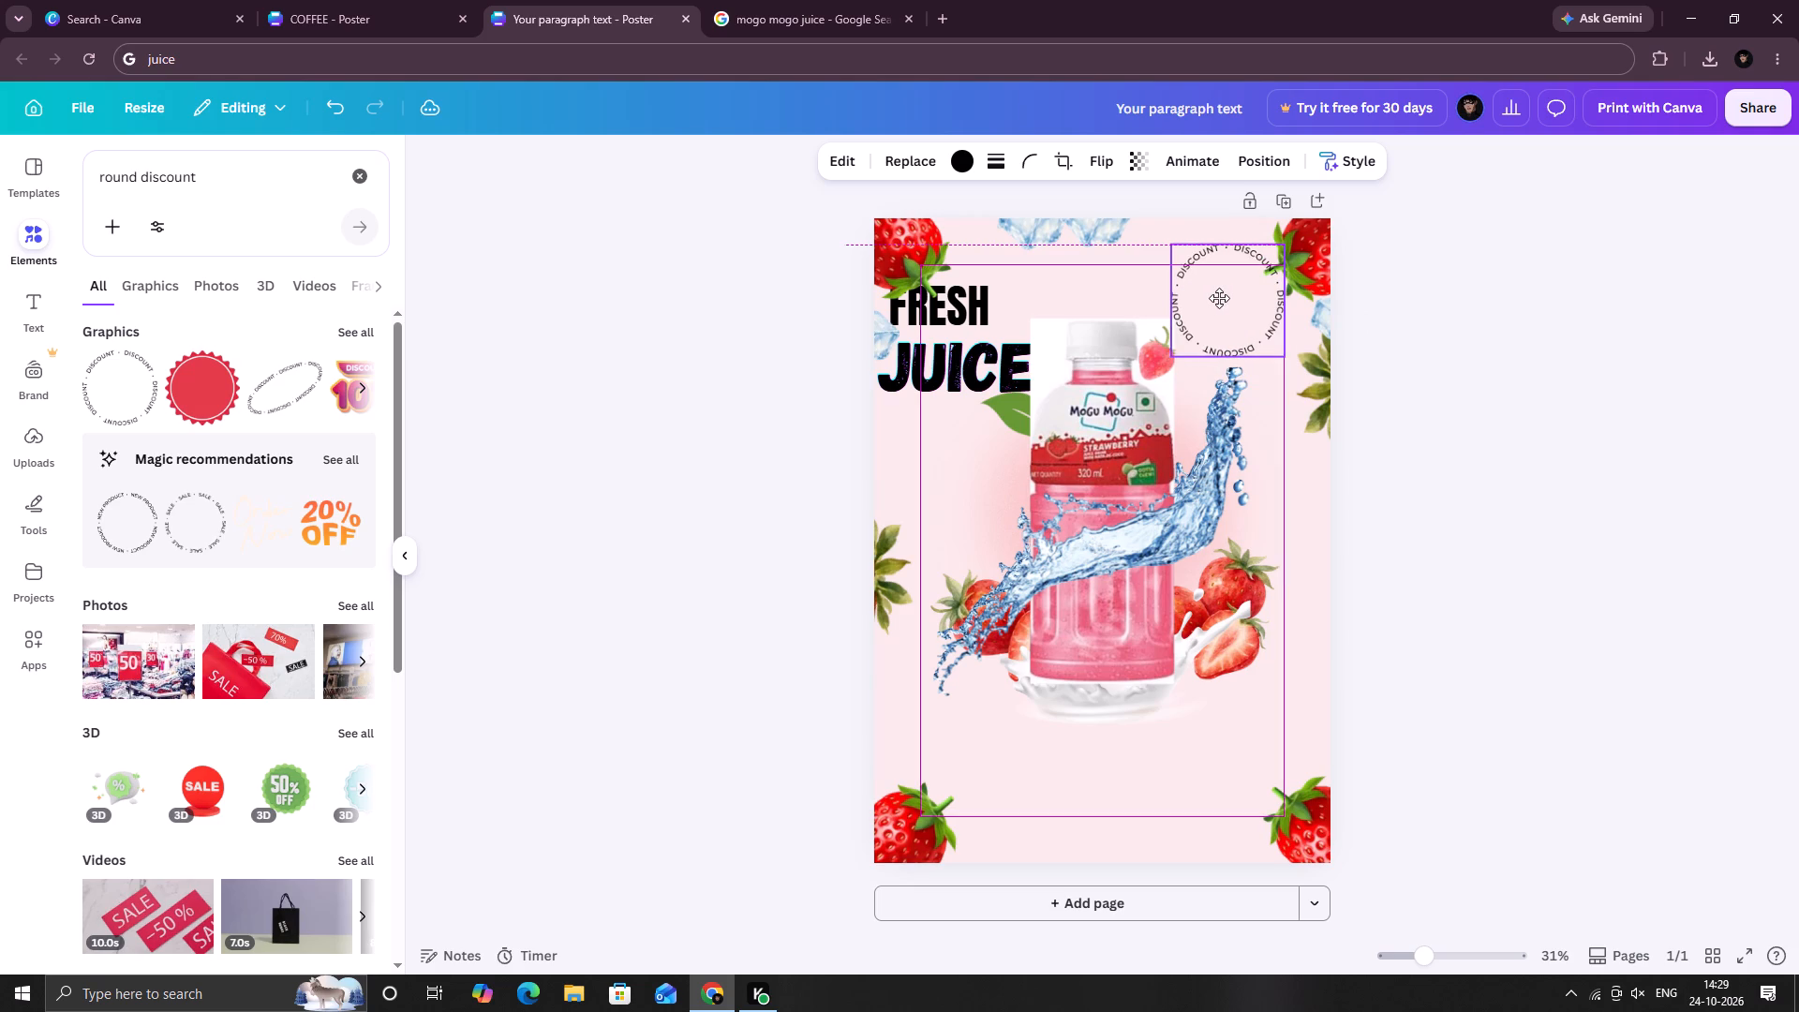
left_click_drag(1219, 298, 1223, 298)
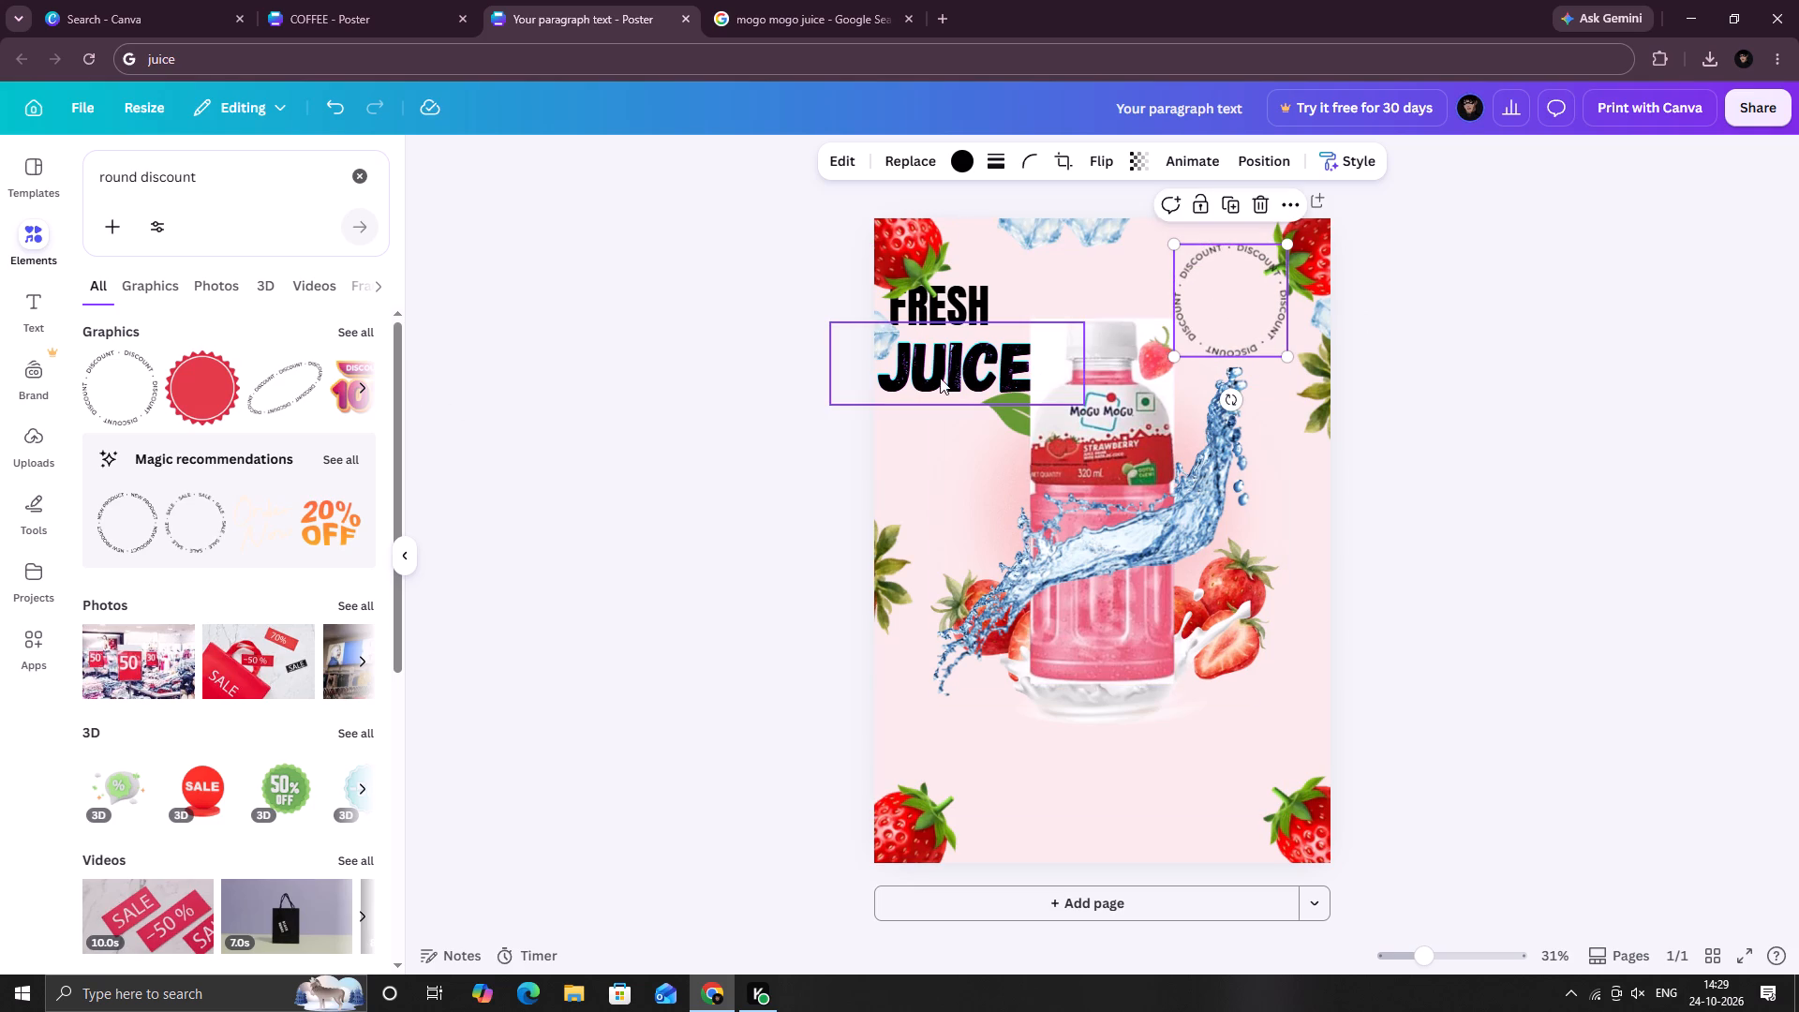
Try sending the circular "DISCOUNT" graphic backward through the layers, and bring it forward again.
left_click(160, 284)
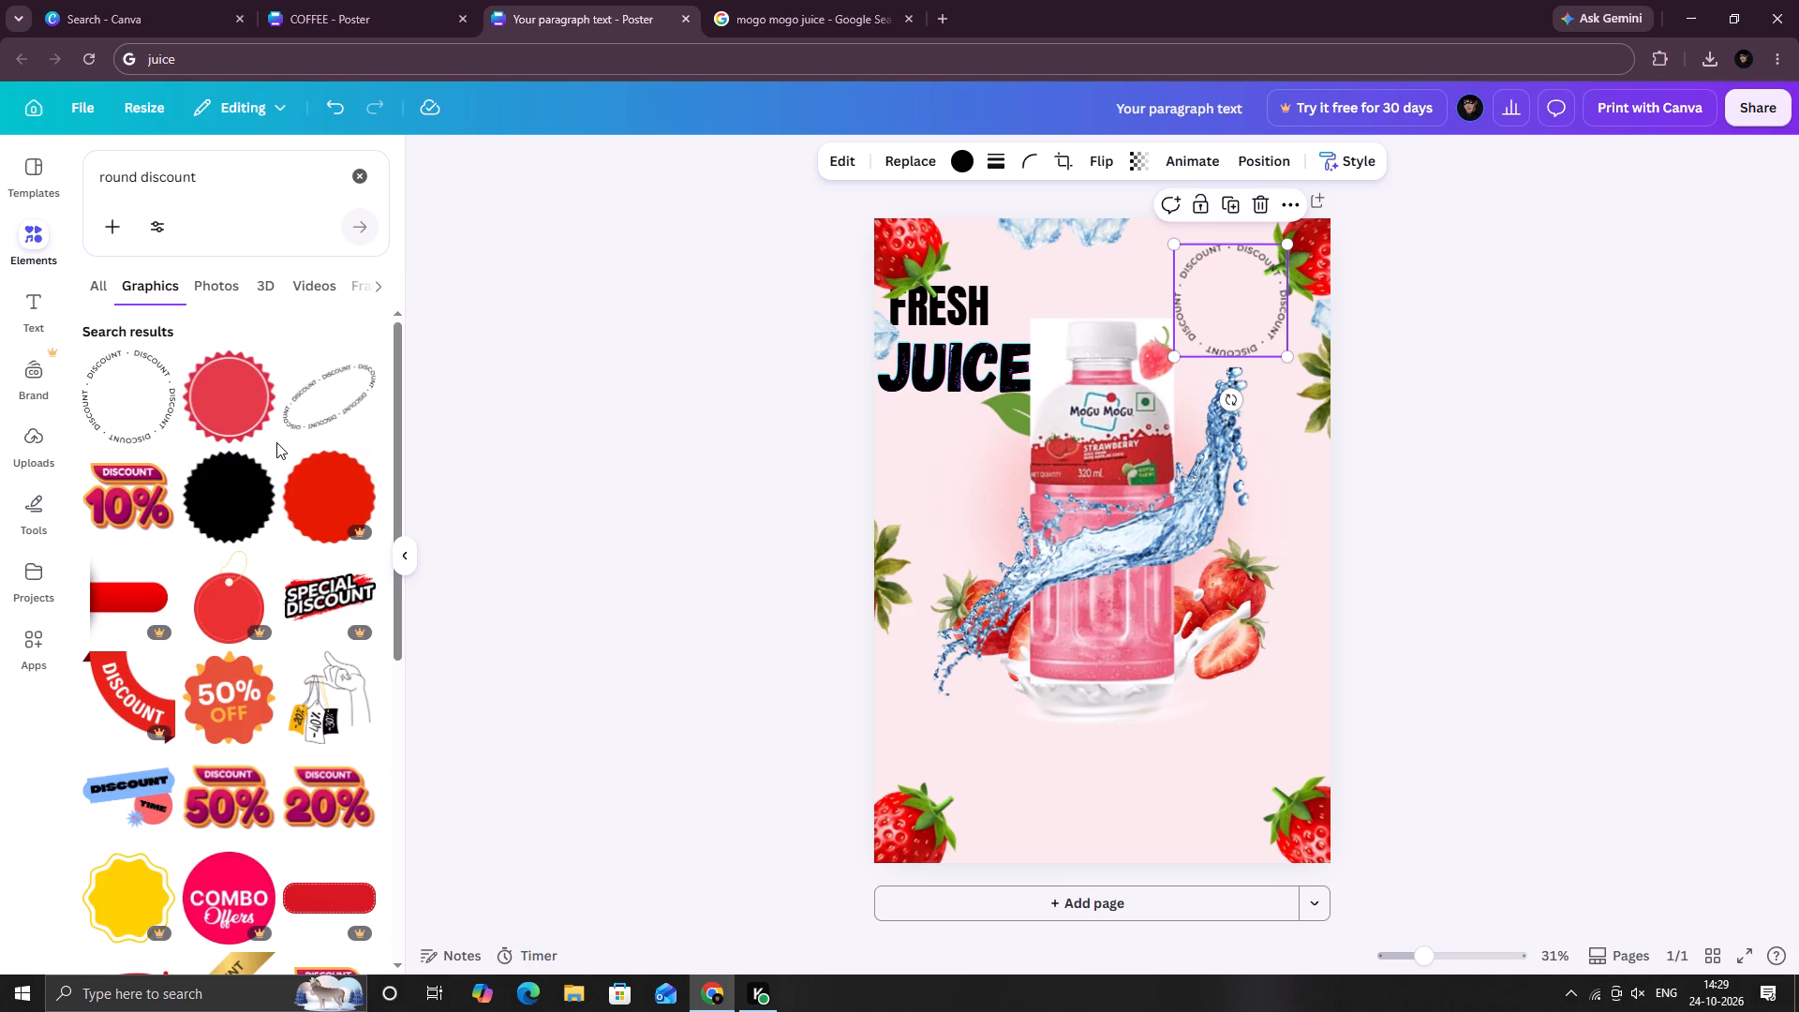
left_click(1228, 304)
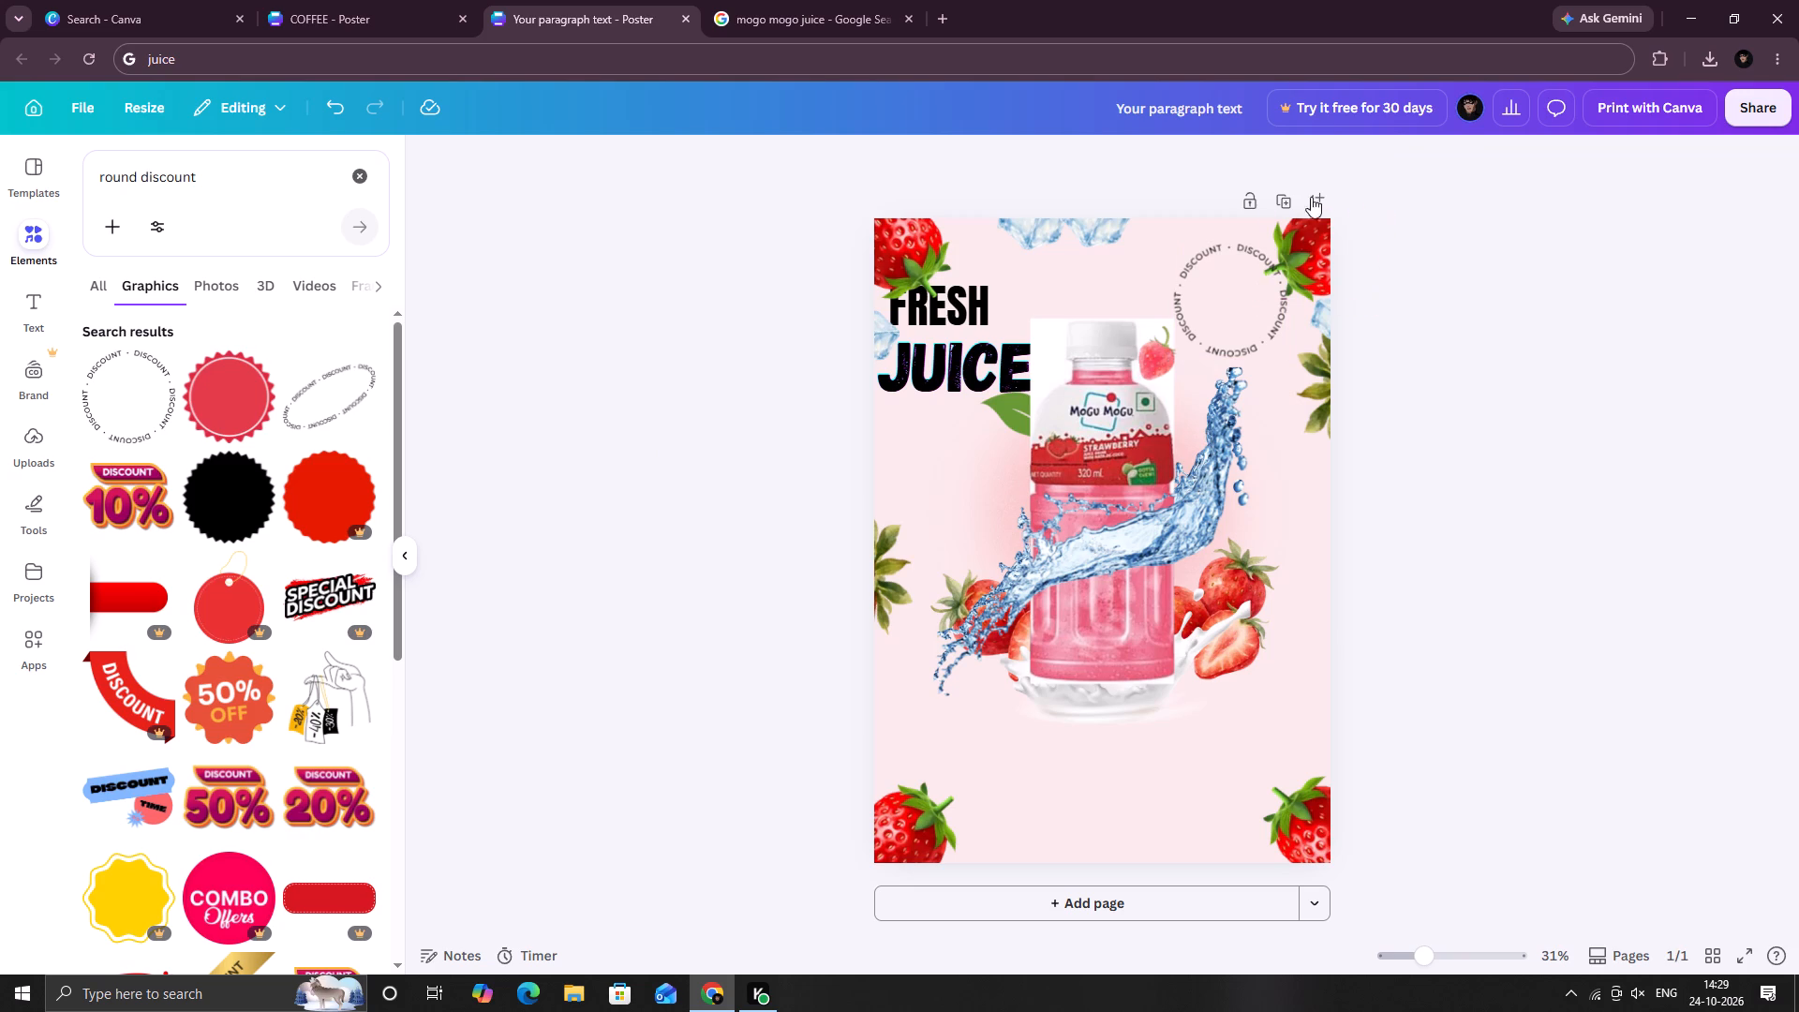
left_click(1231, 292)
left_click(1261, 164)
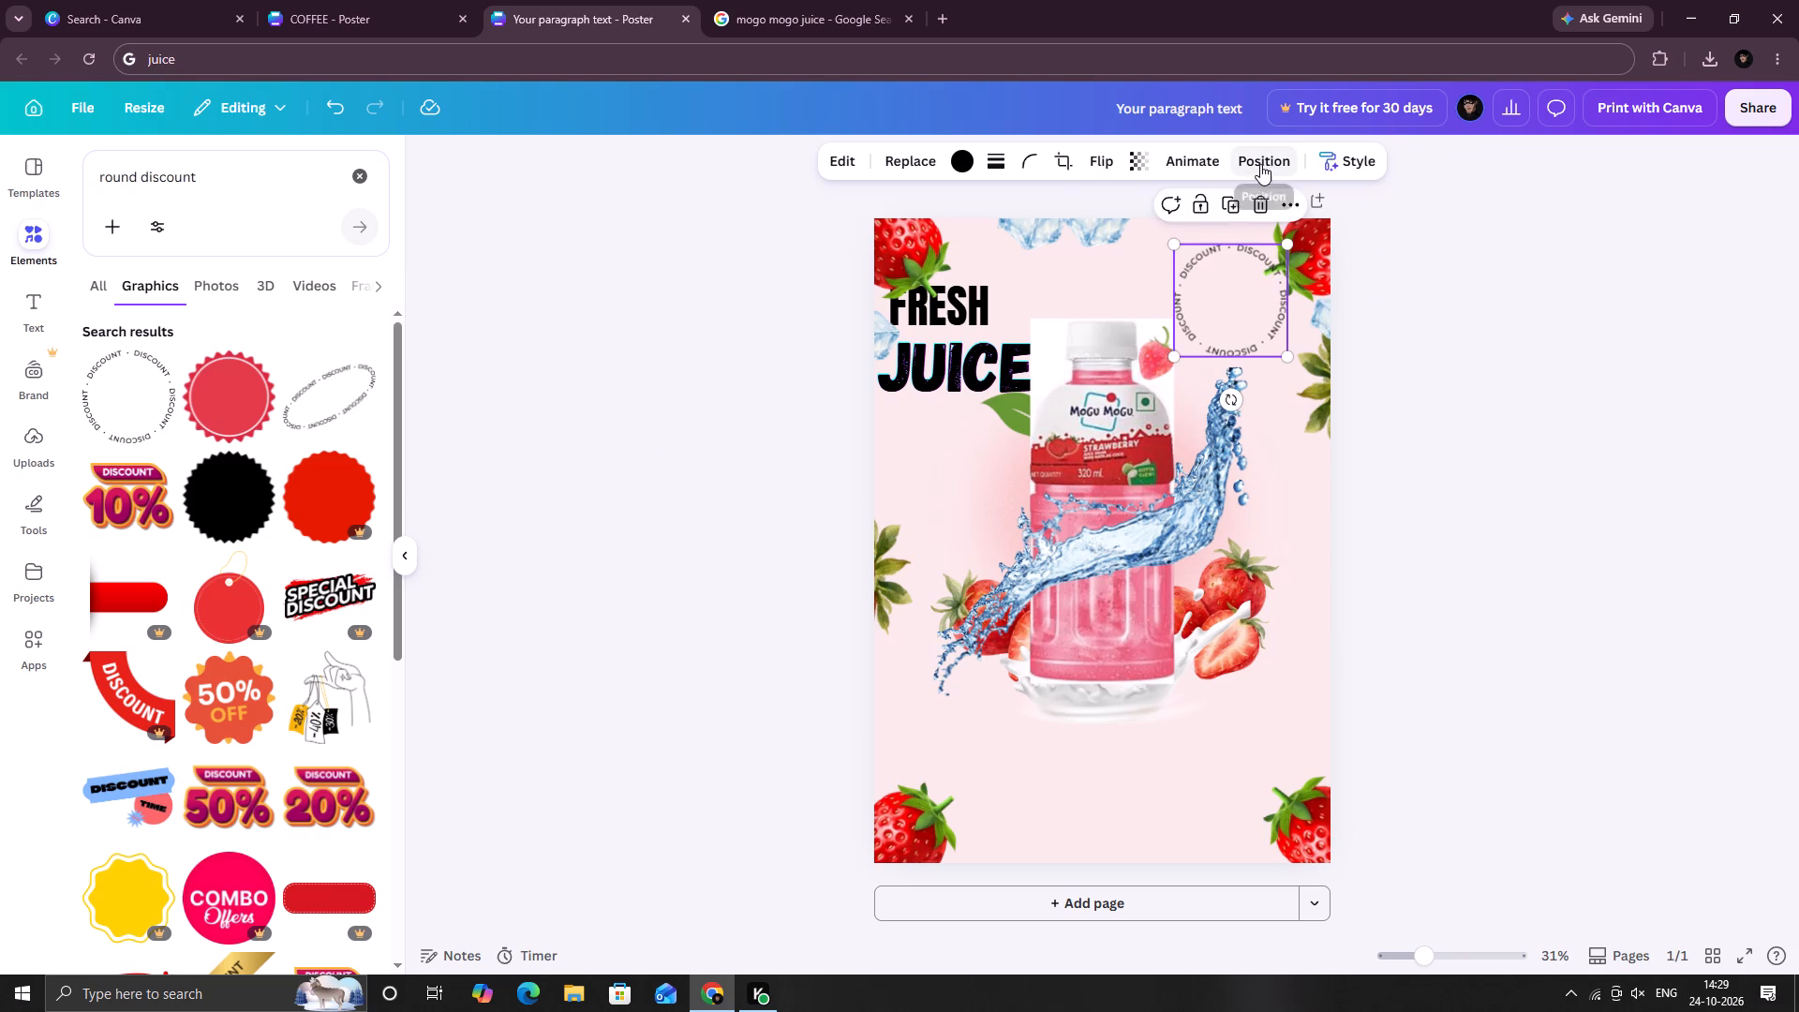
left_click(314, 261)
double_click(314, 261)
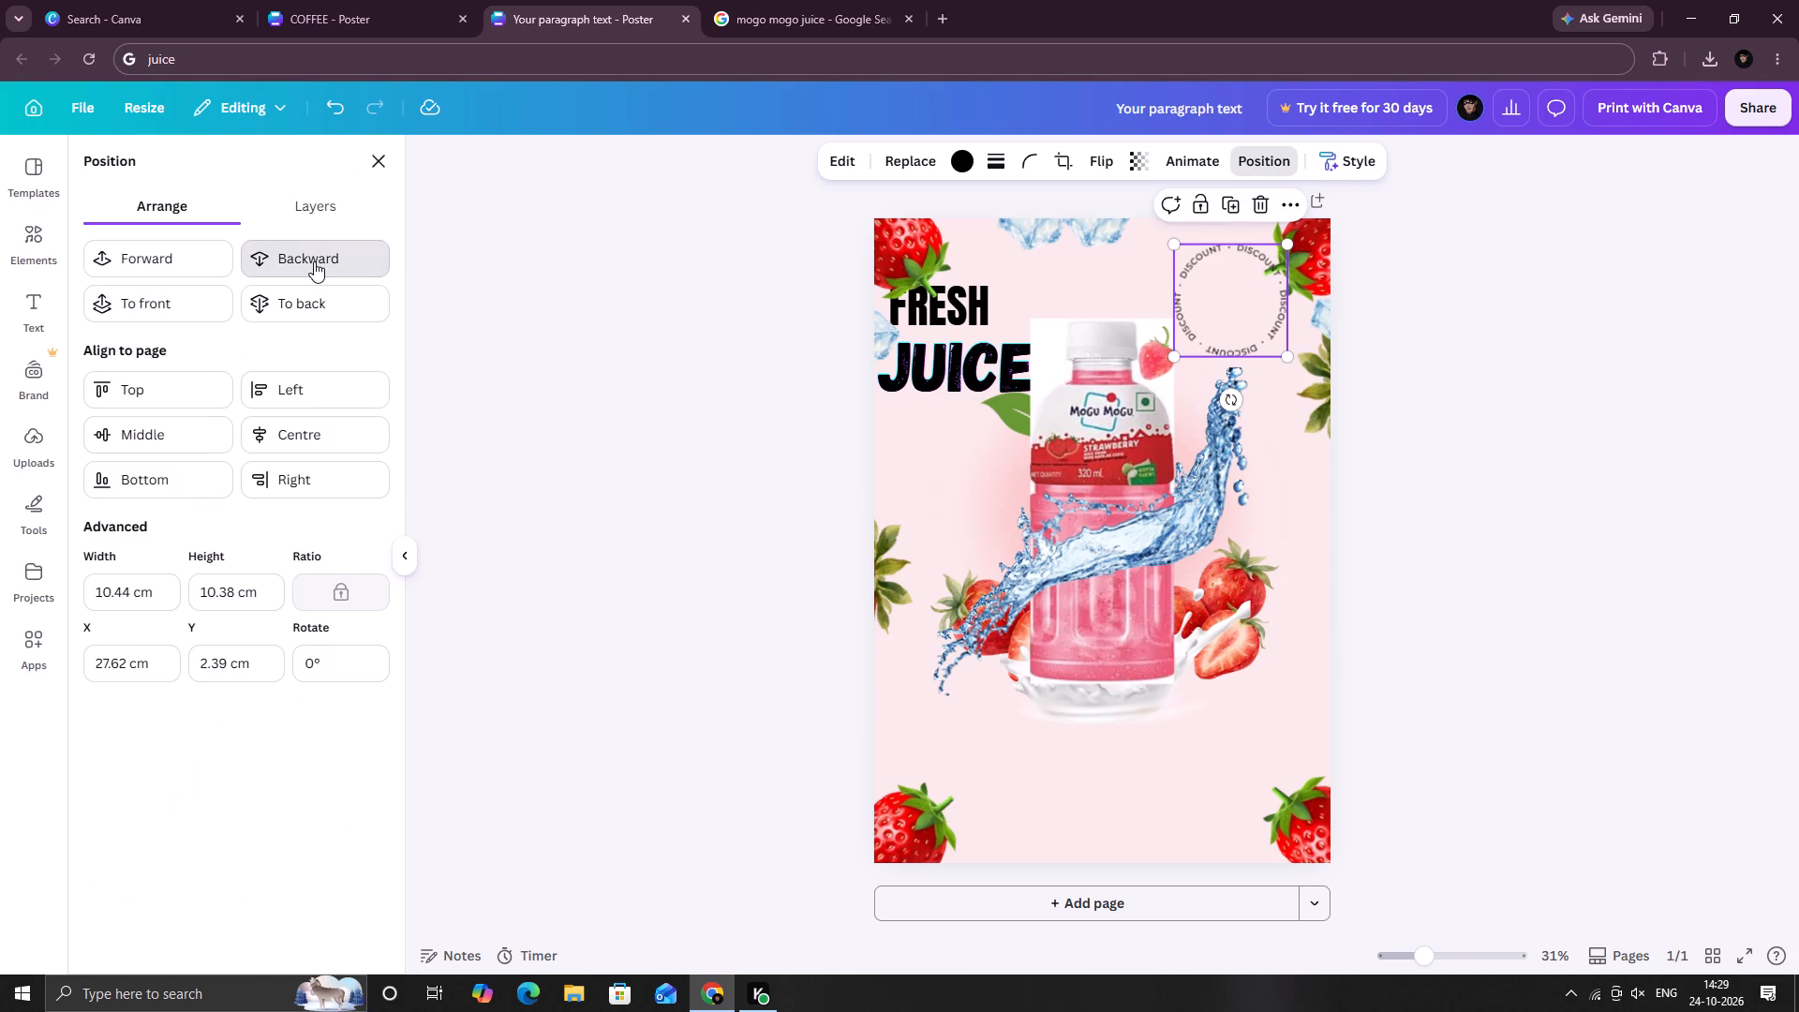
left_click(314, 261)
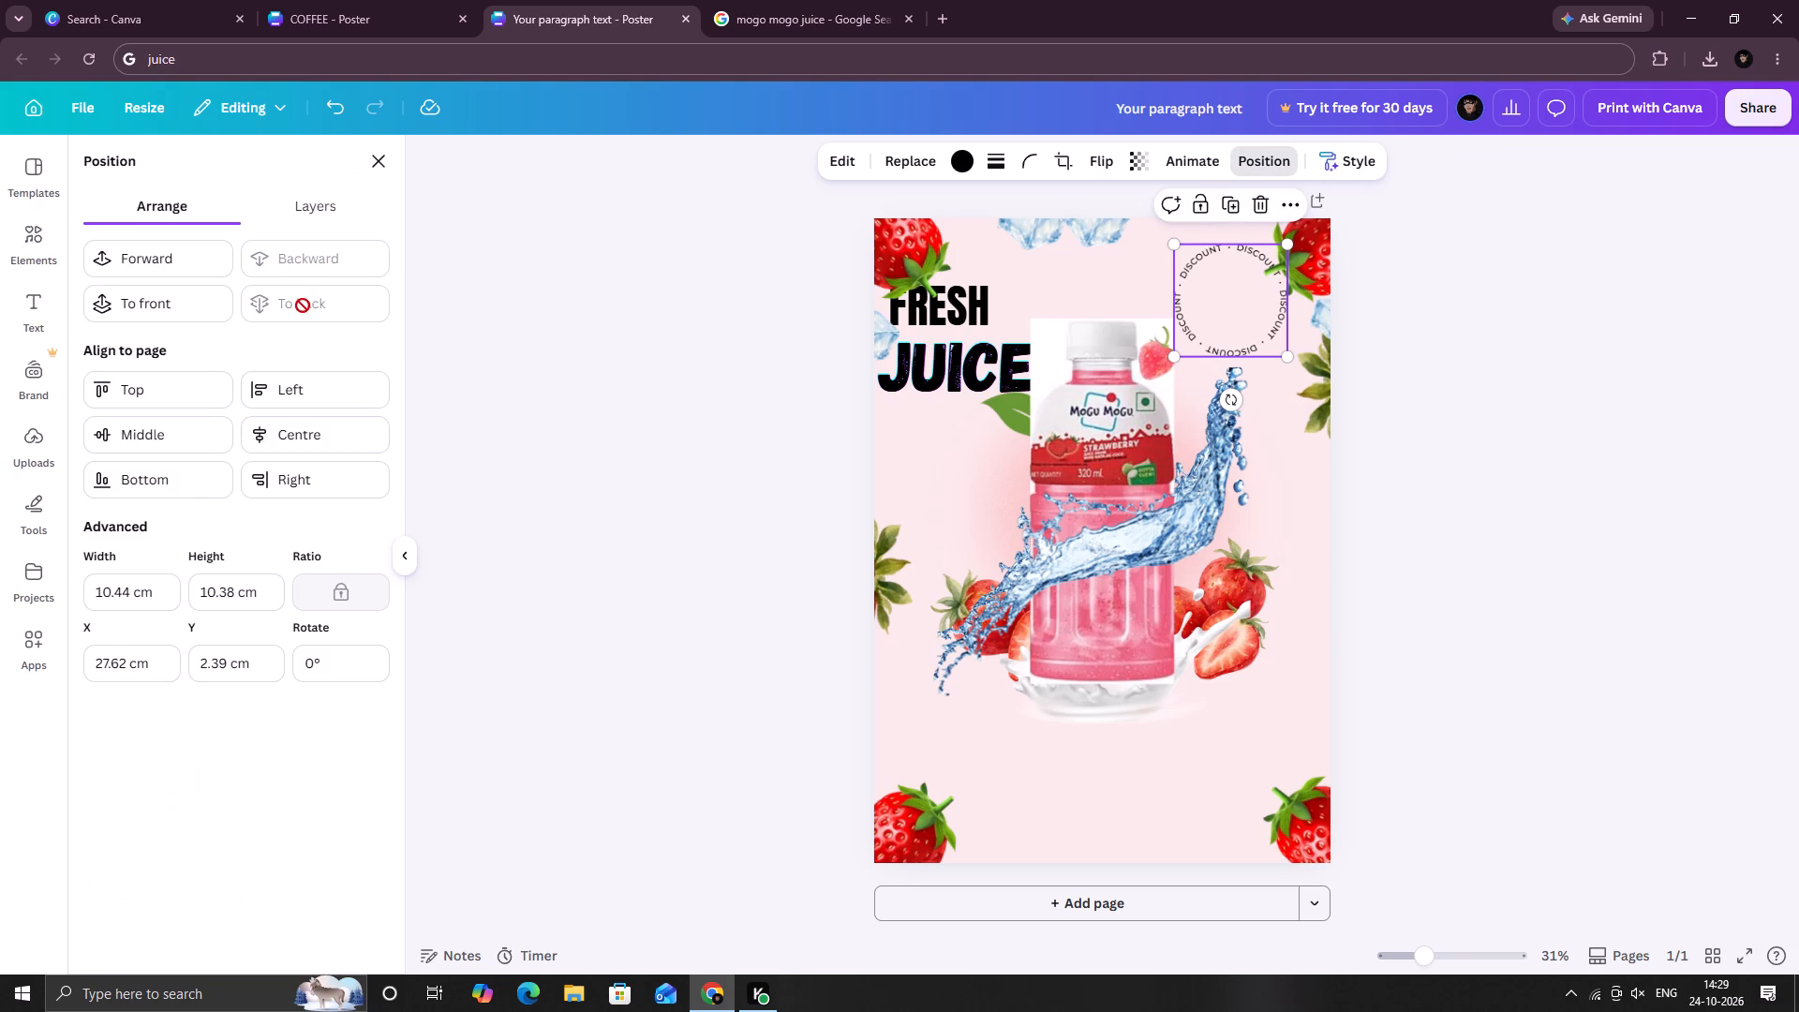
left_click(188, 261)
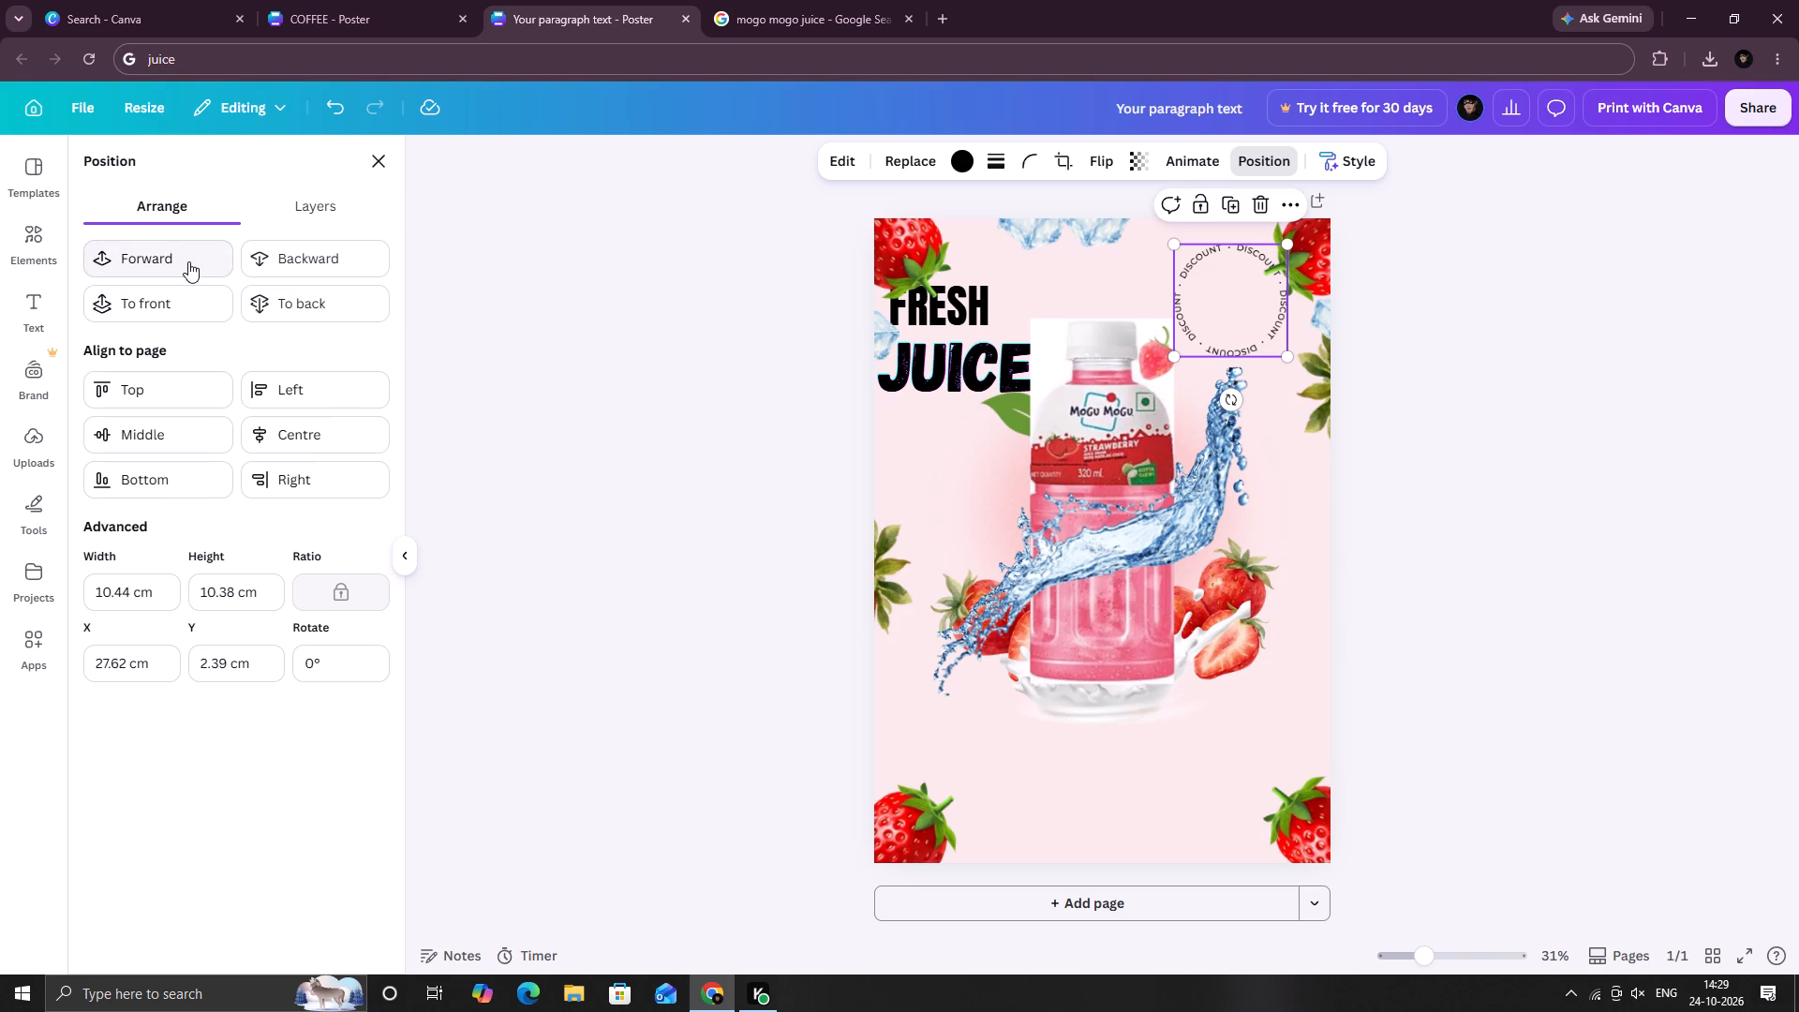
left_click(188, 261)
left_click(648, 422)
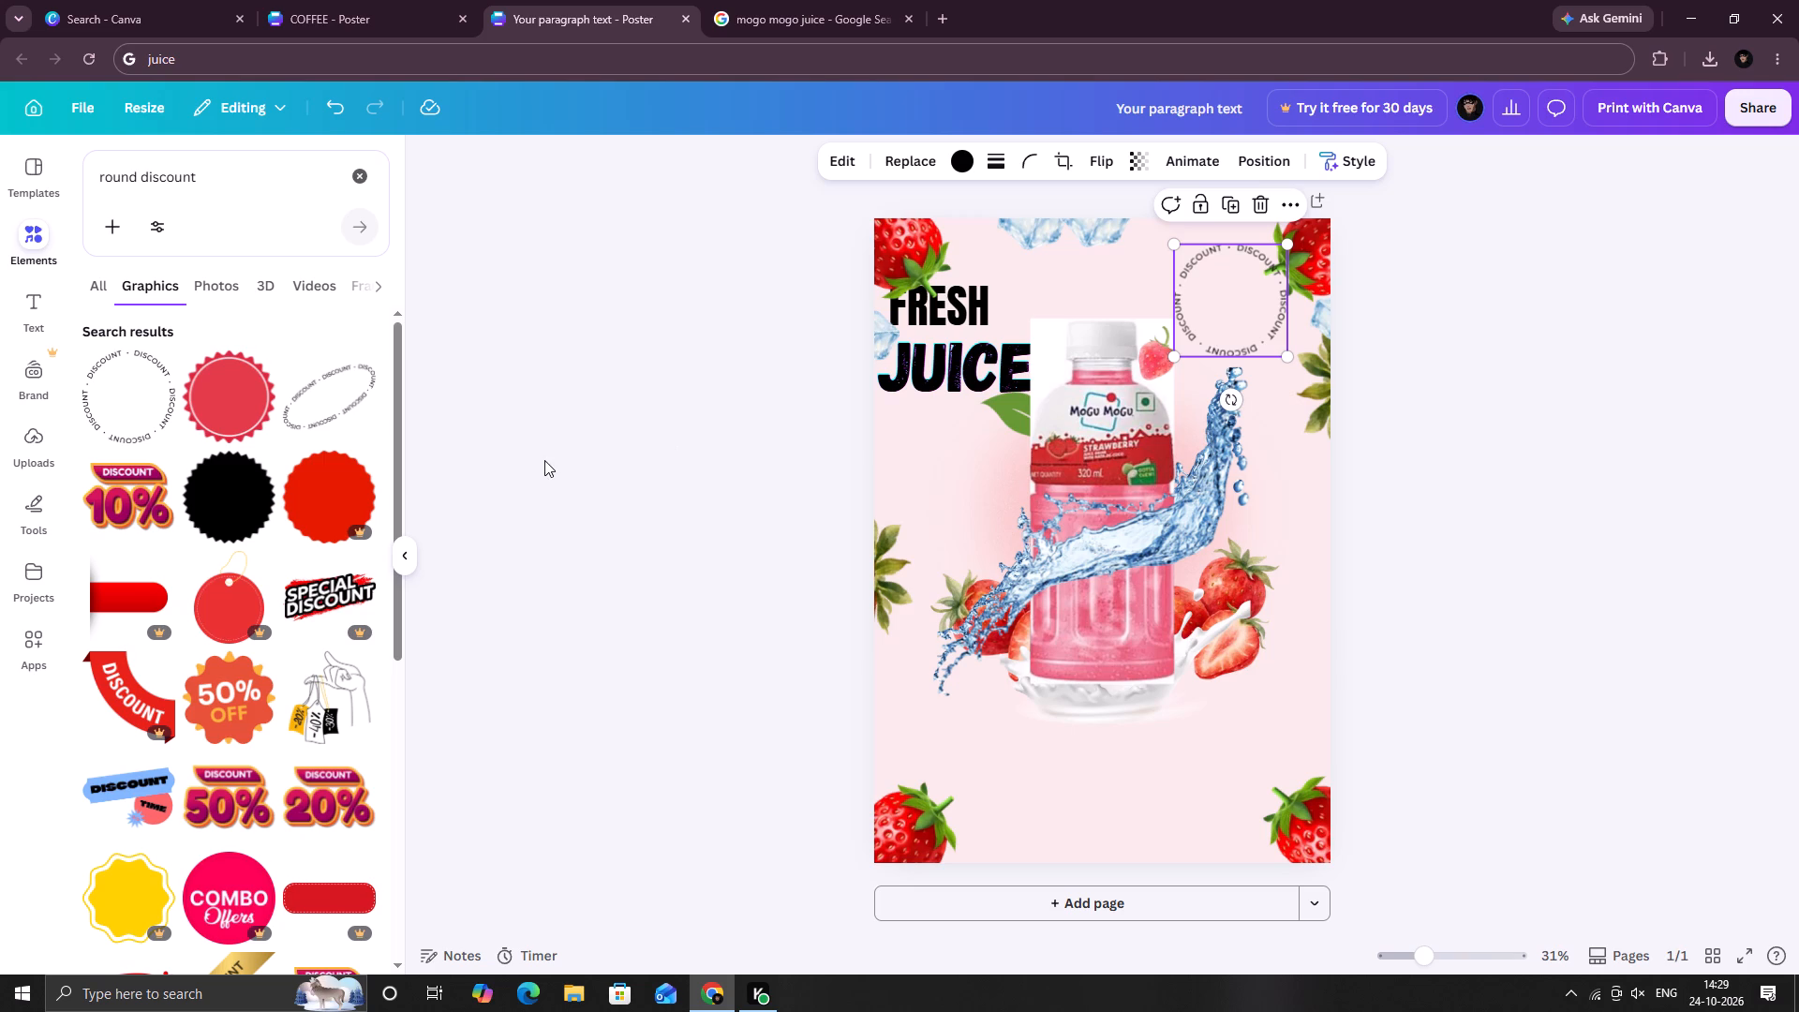
Add a heading reading "30% OFF" to the poster.
left_click(31, 317)
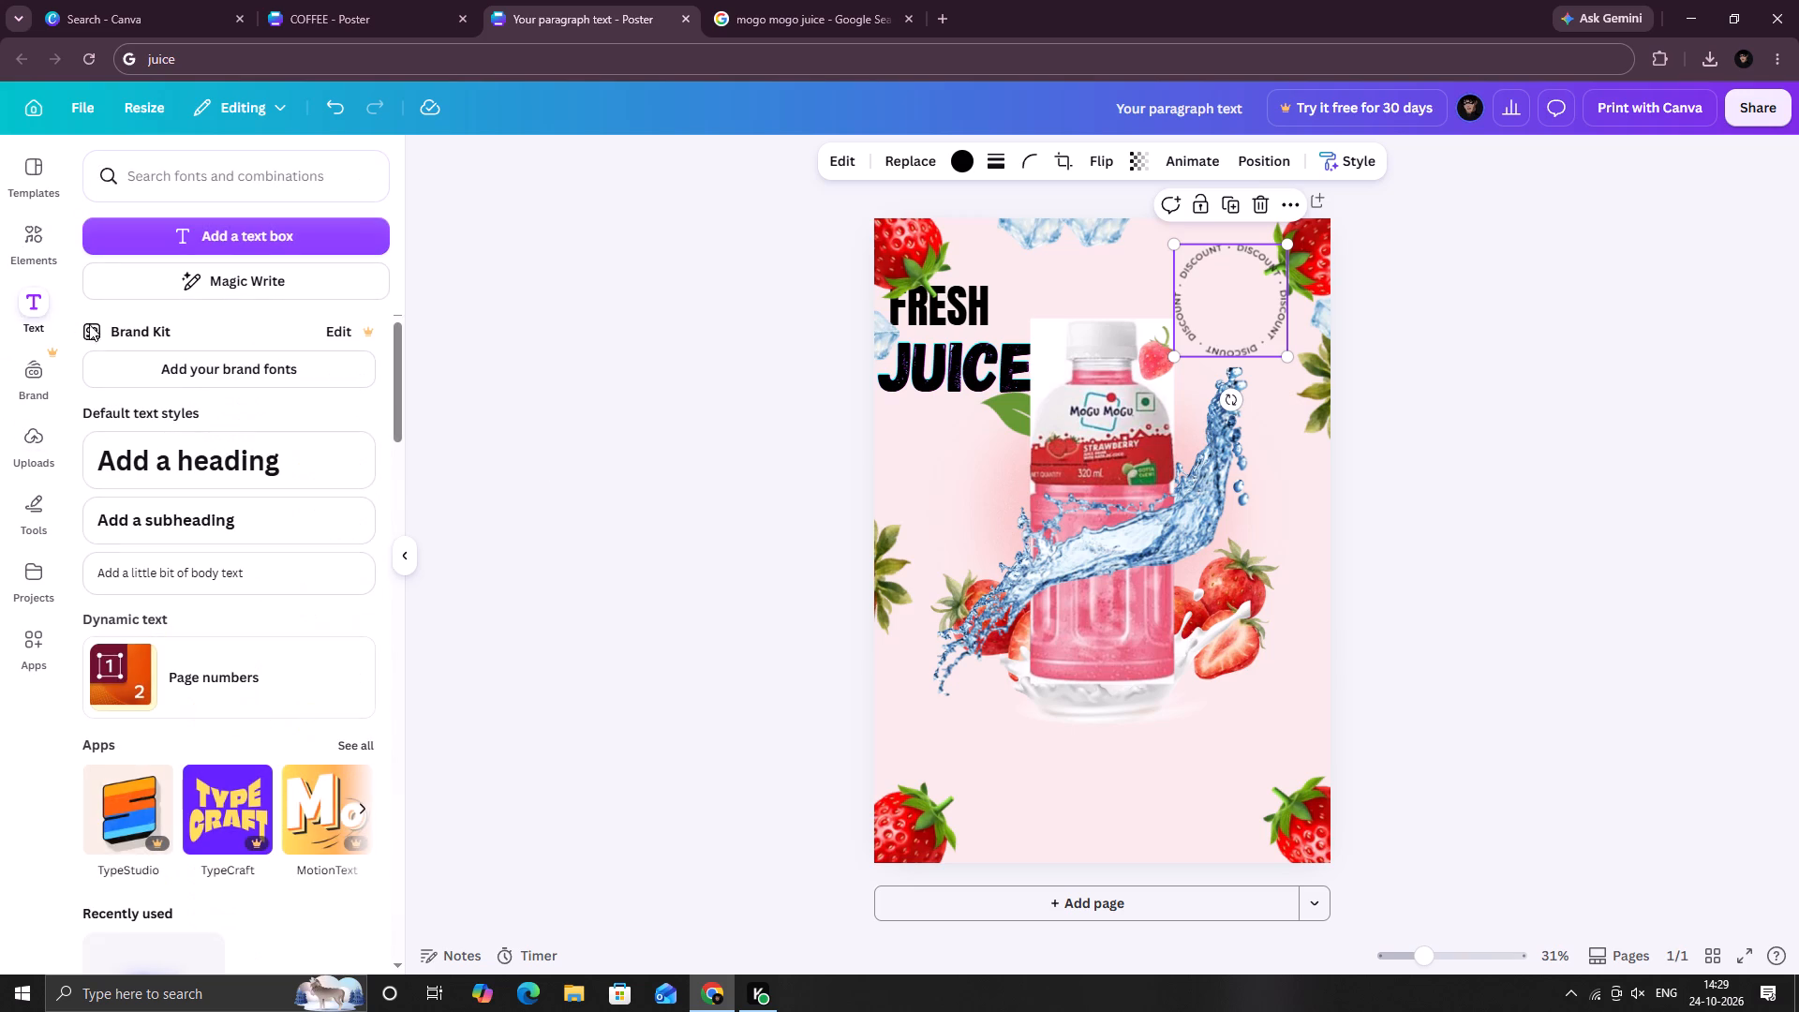
left_click(139, 446)
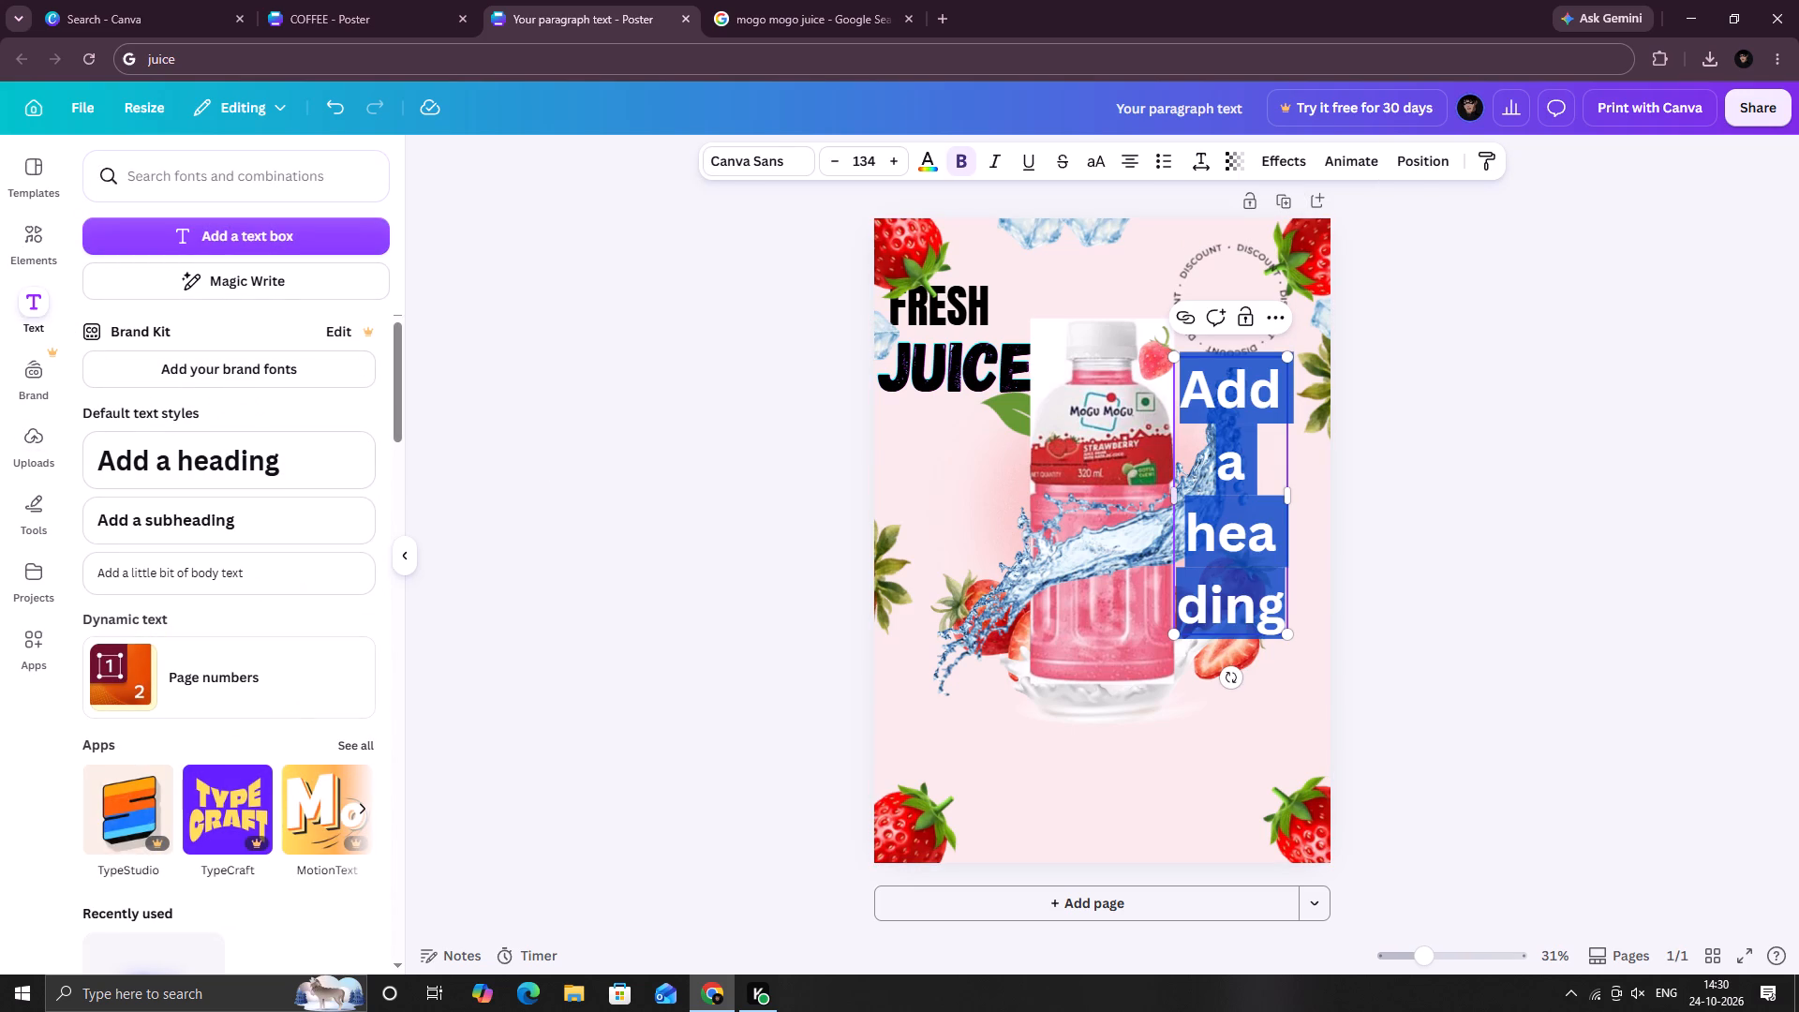
type("30")
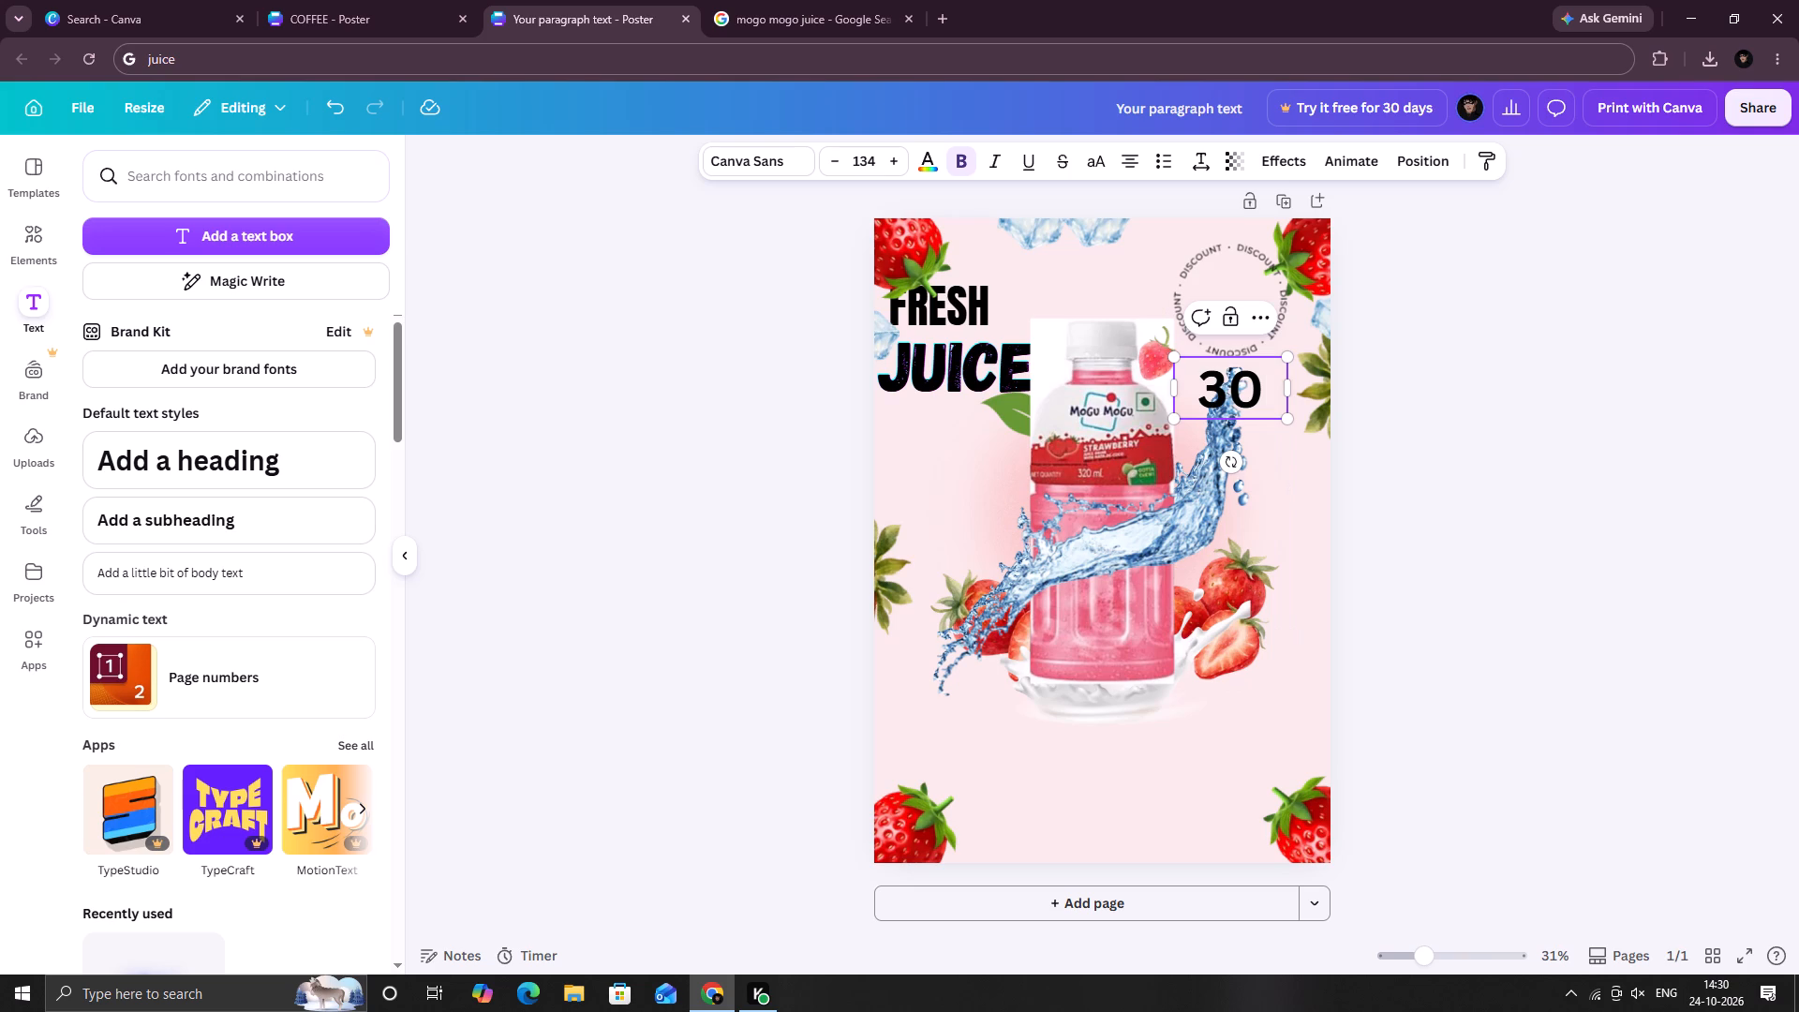
key("shift+percent")
key("space")
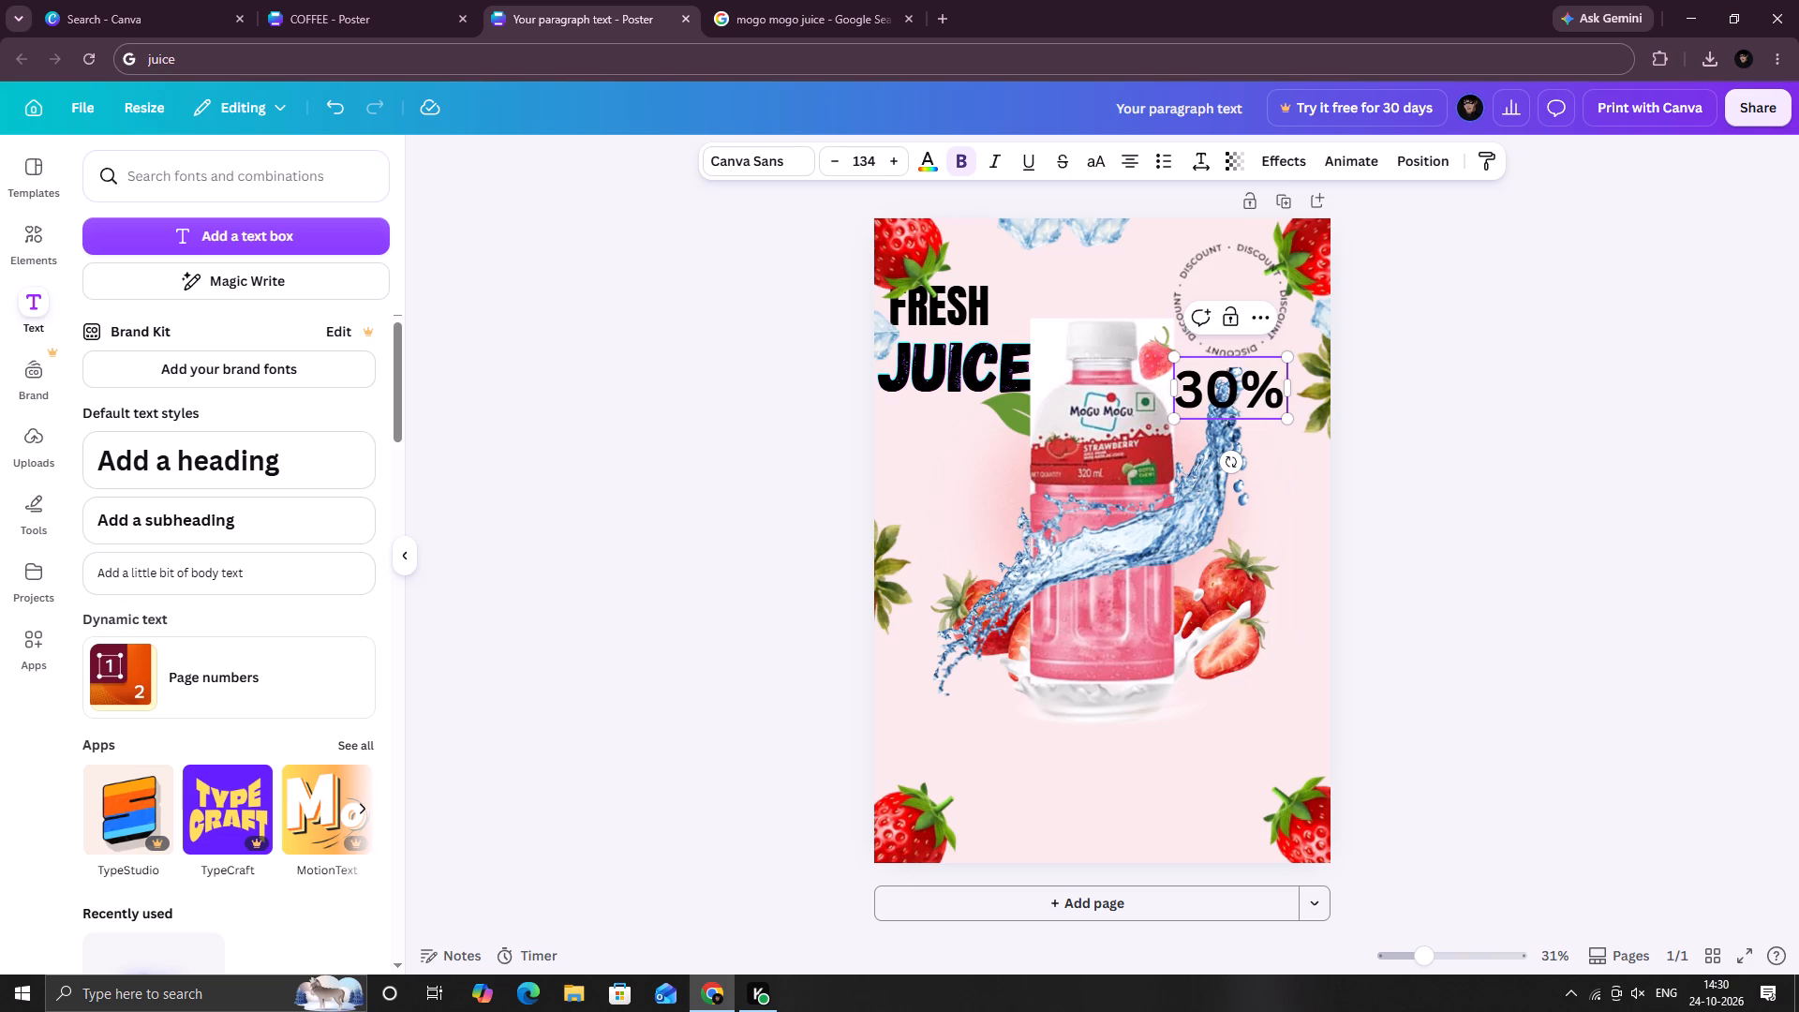
key("shift+o")
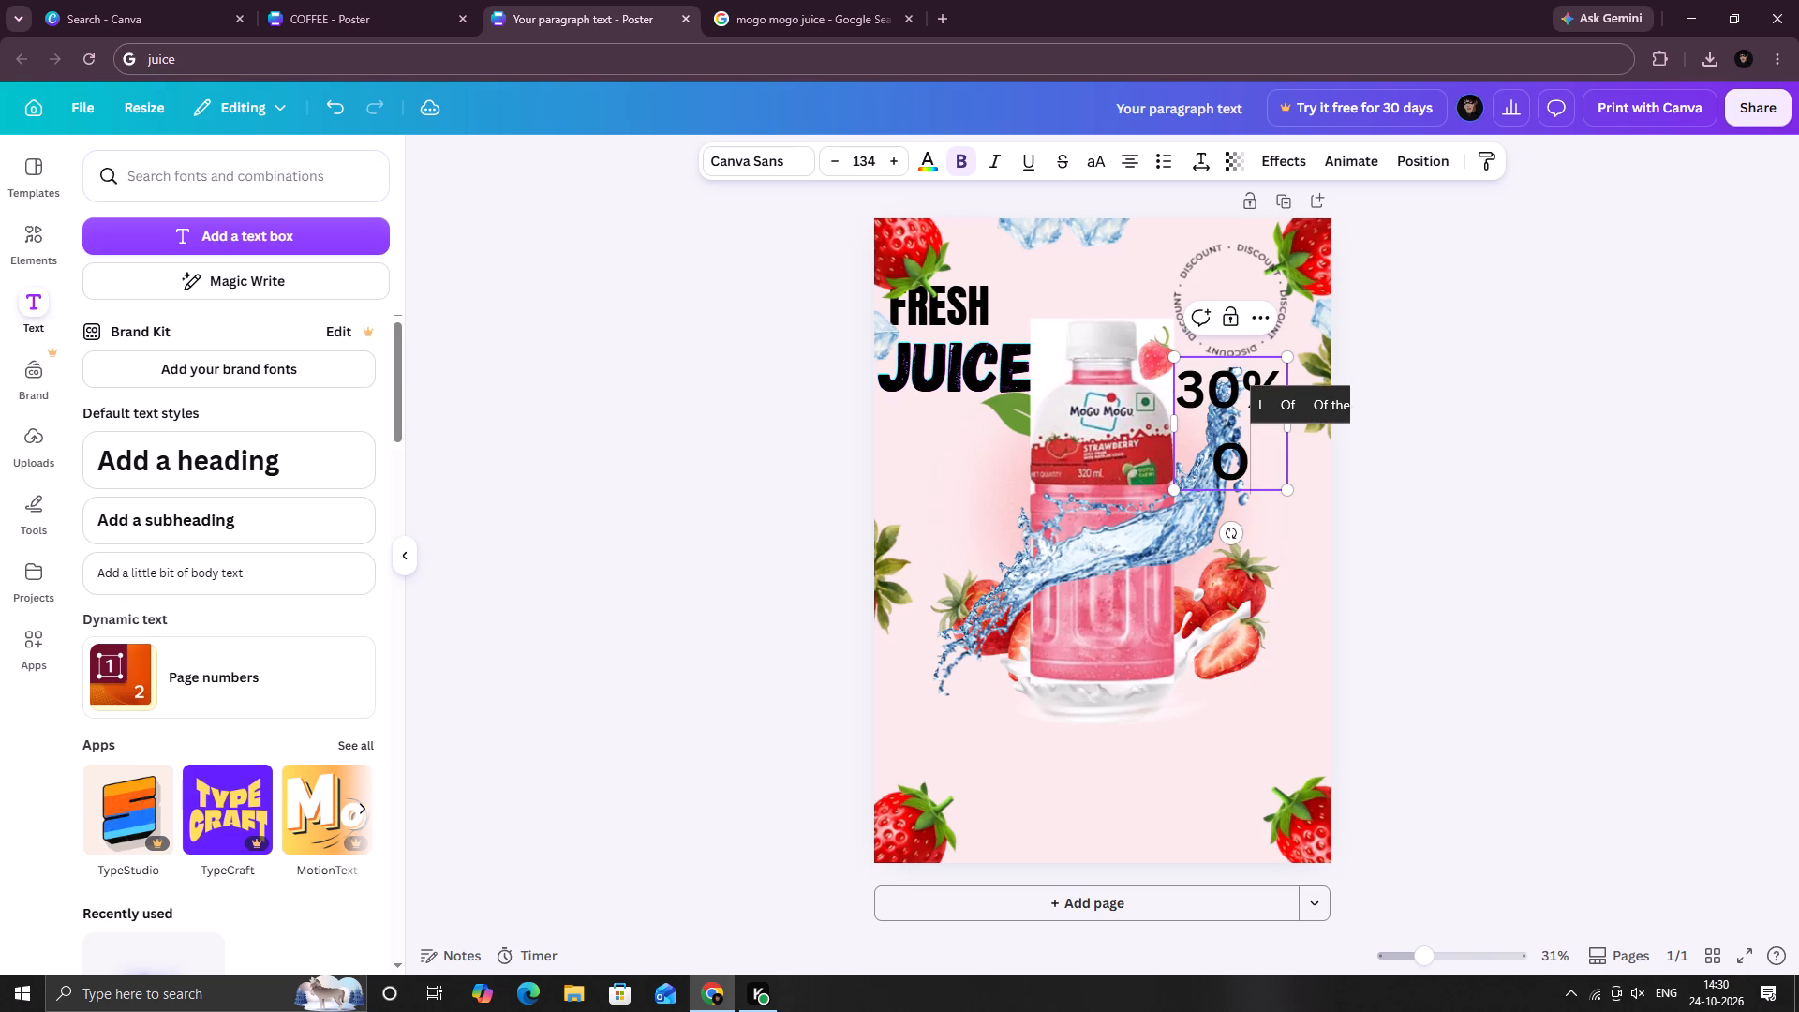
type("FF")
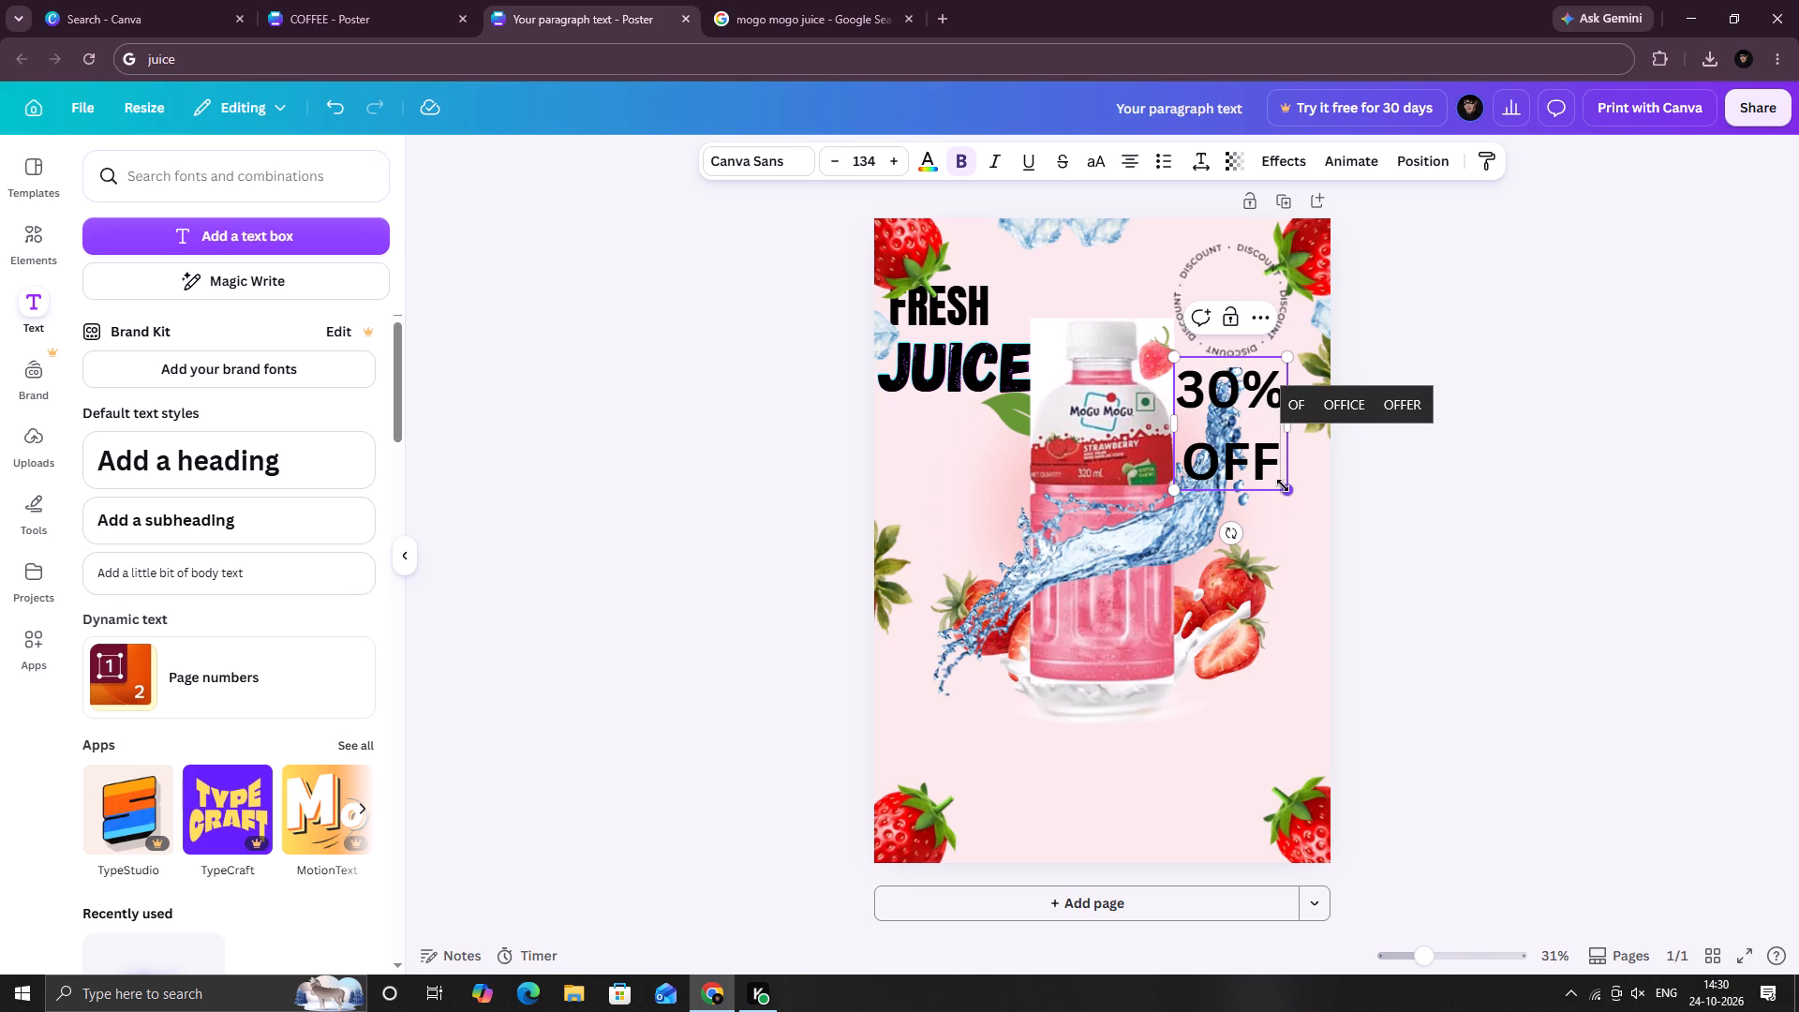
Shrink the "30% OFF" text to font size about 70.8 and centre it inside the circular "DISCOUNT" graphic.
left_click_drag(1283, 485, 1235, 422)
left_click_drag(1203, 400, 1238, 290)
left_click(1443, 405)
left_click(1205, 377)
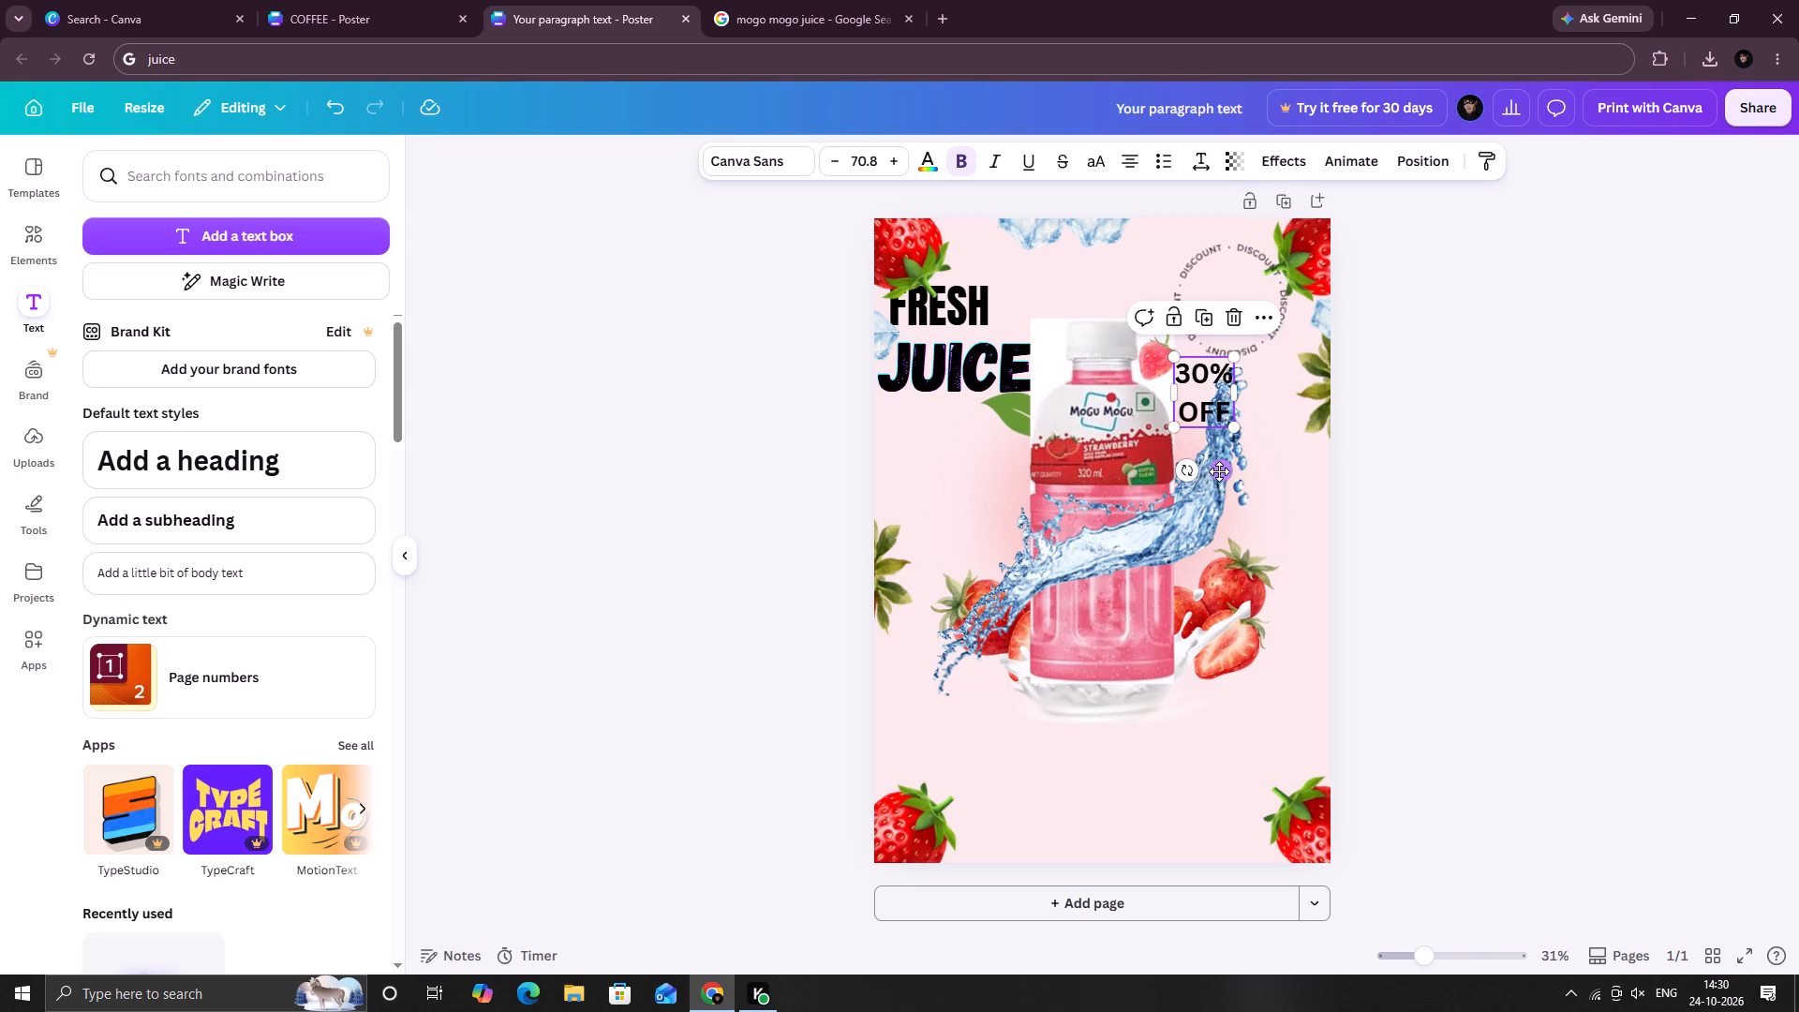
left_click_drag(1220, 473, 1246, 386)
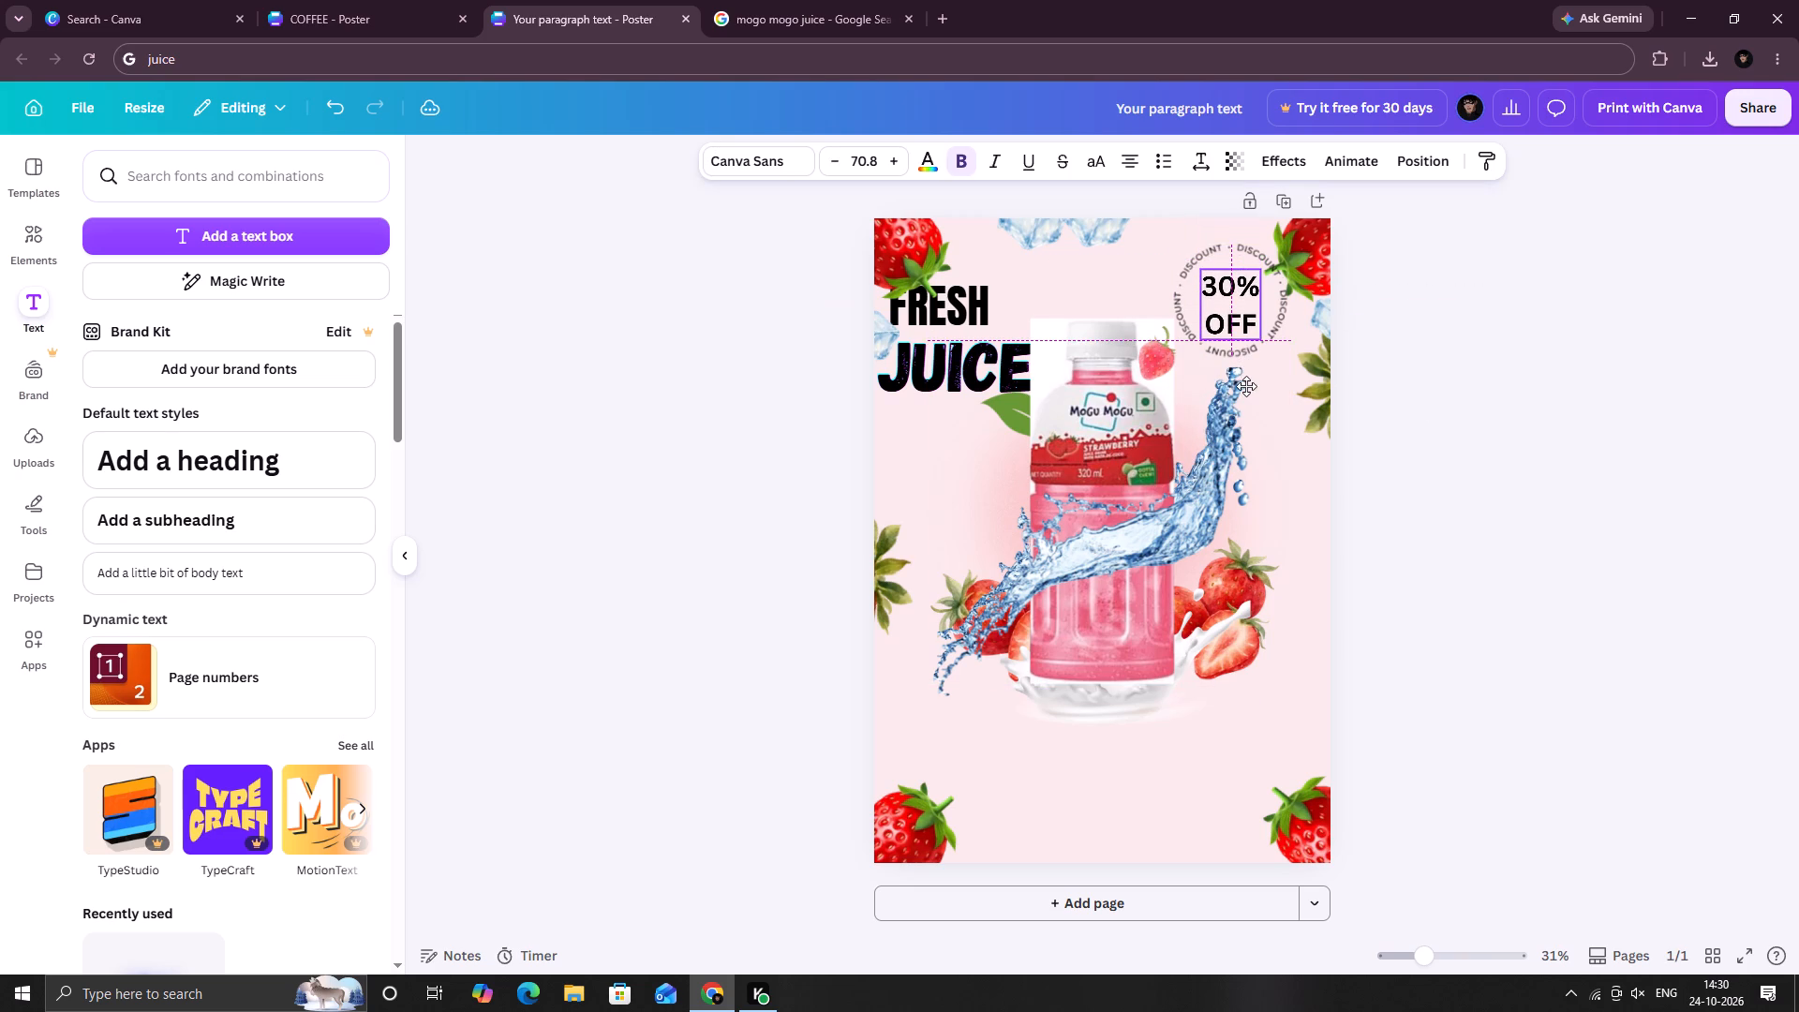
left_click_drag(1246, 386, 1250, 379)
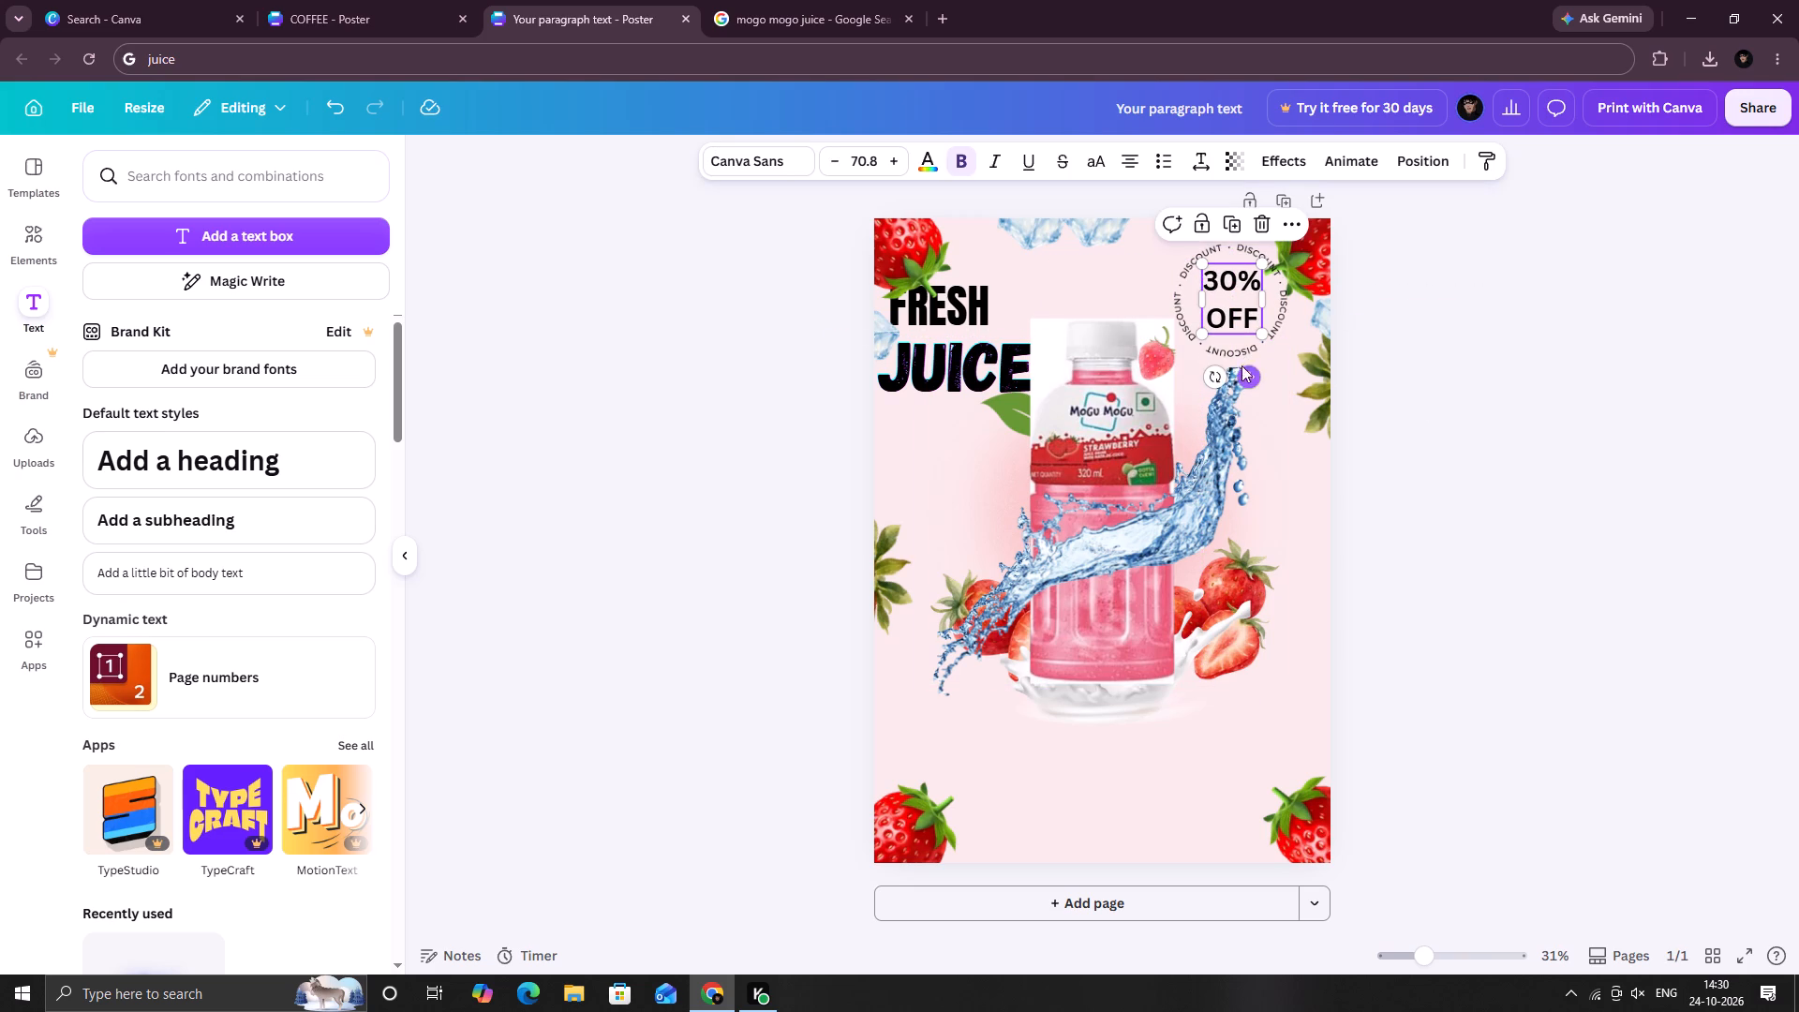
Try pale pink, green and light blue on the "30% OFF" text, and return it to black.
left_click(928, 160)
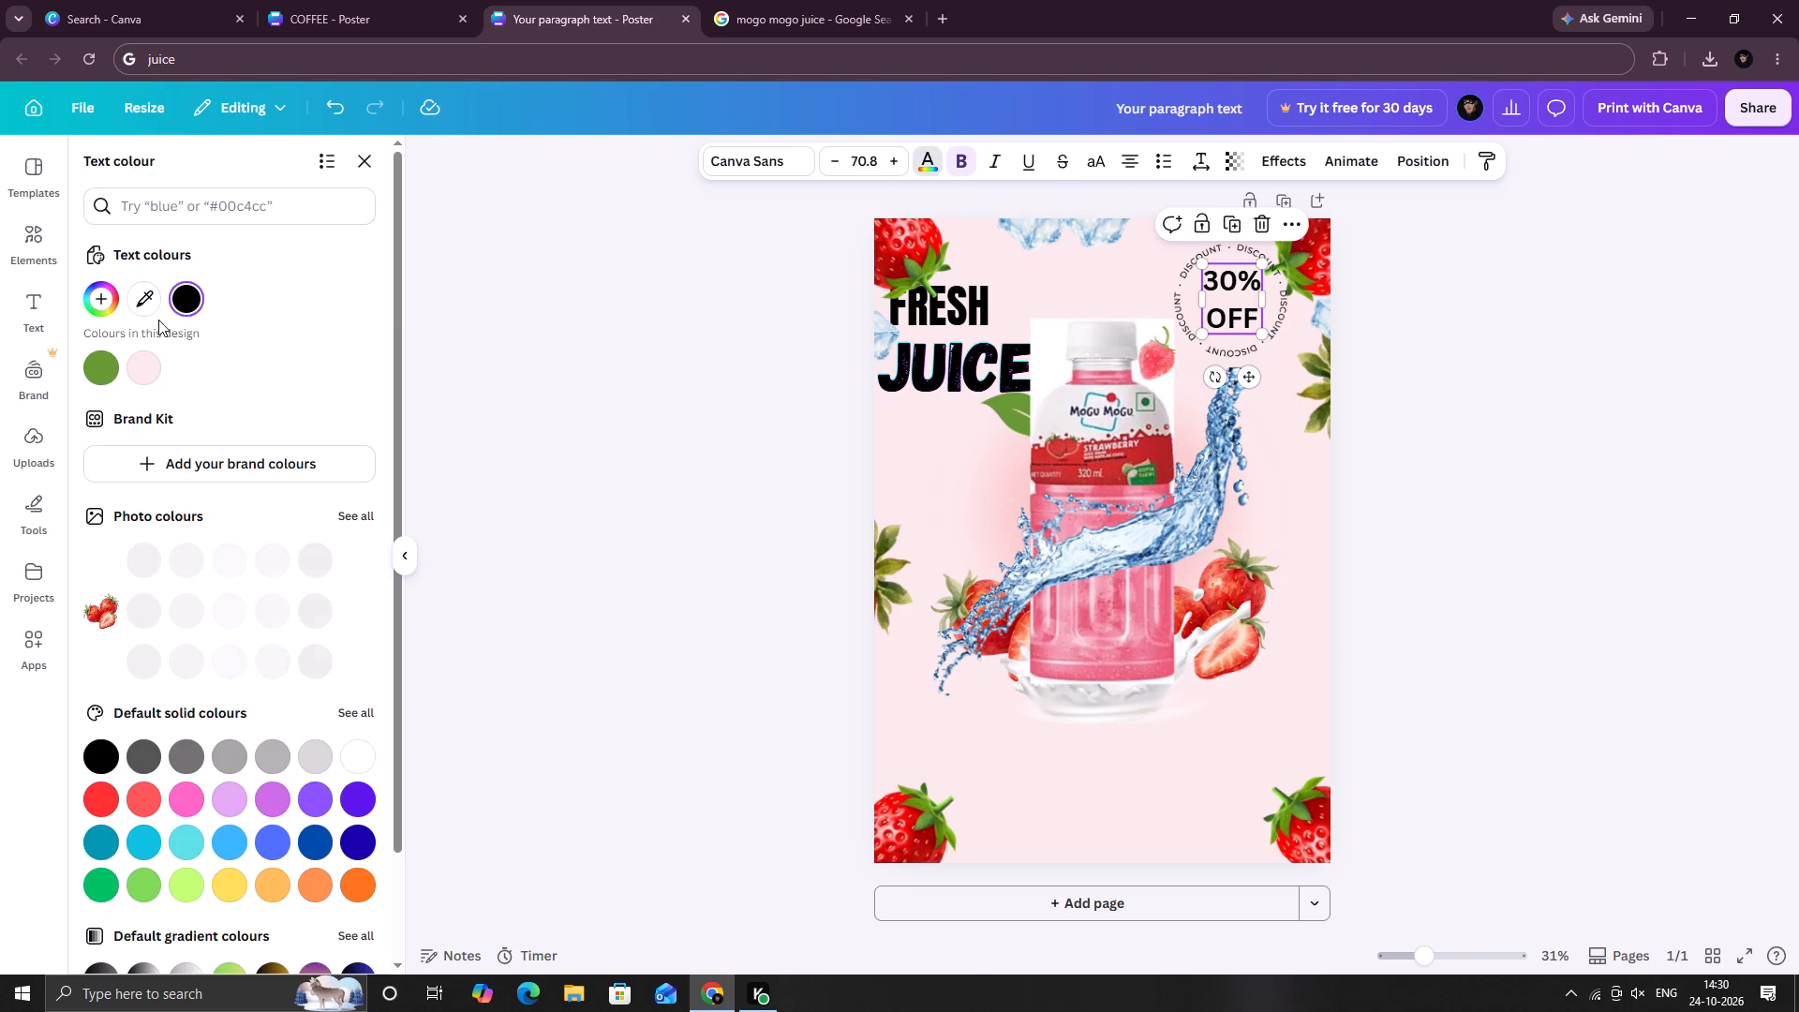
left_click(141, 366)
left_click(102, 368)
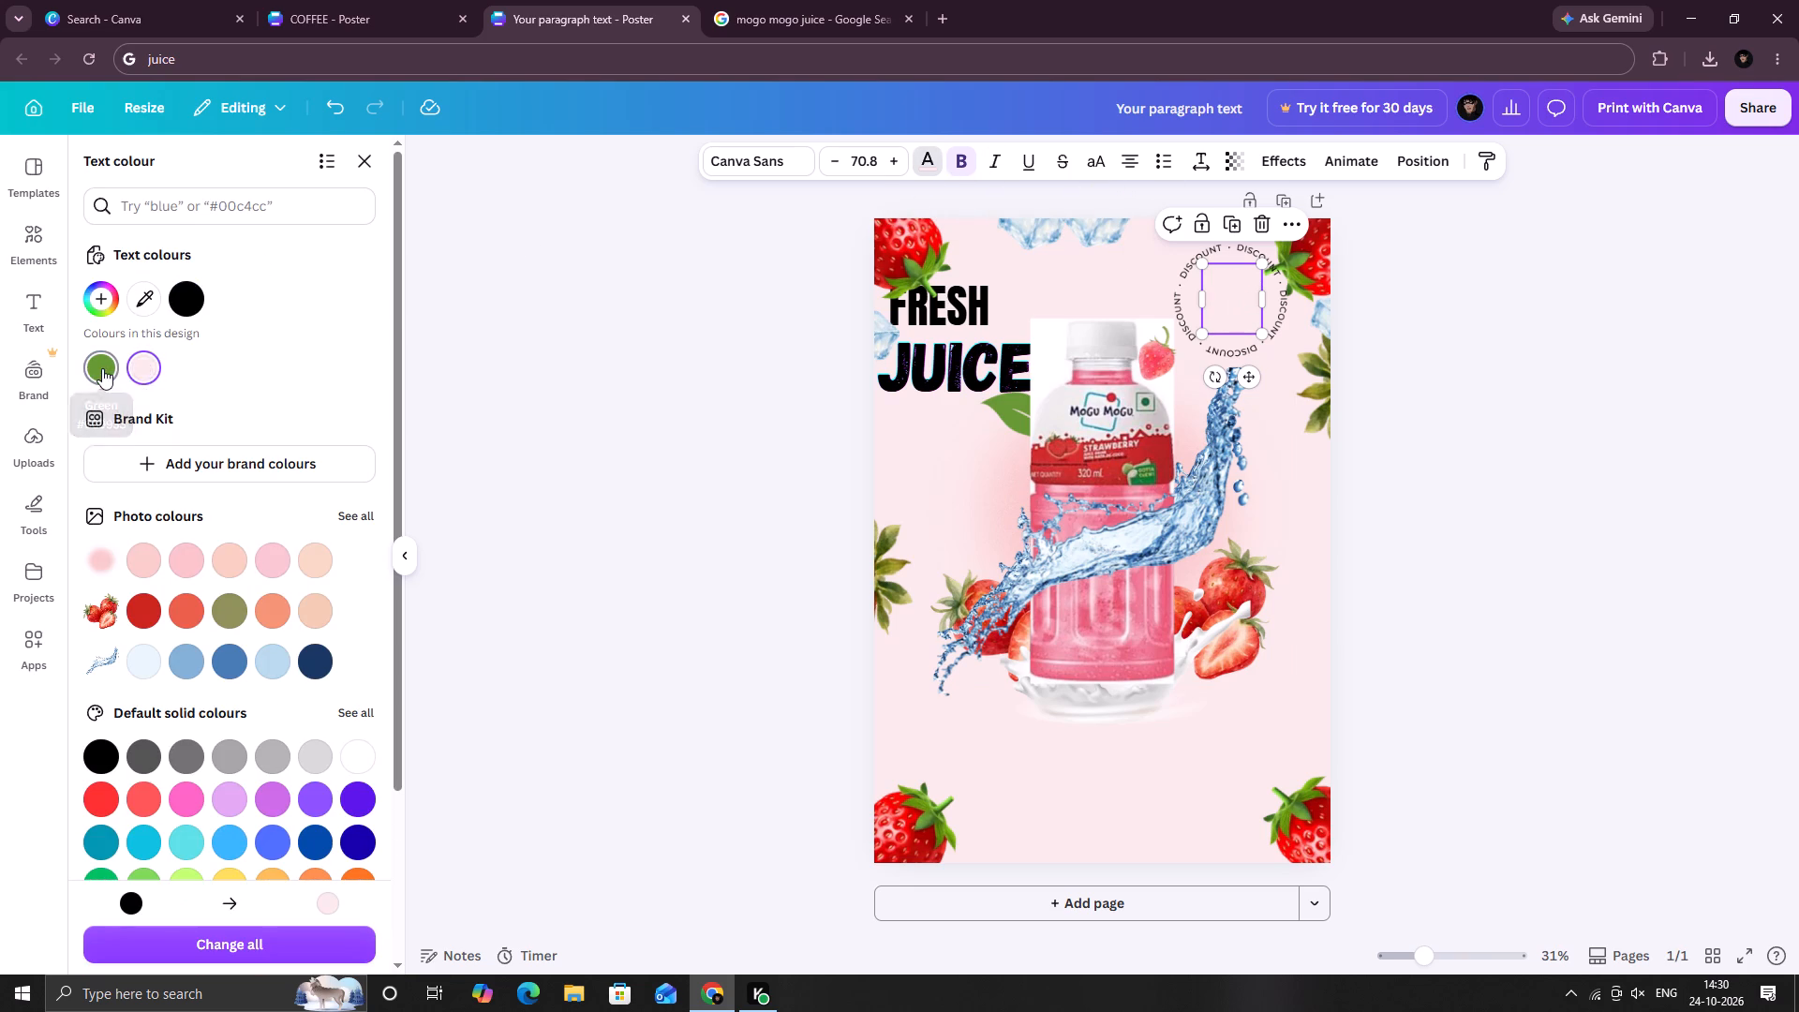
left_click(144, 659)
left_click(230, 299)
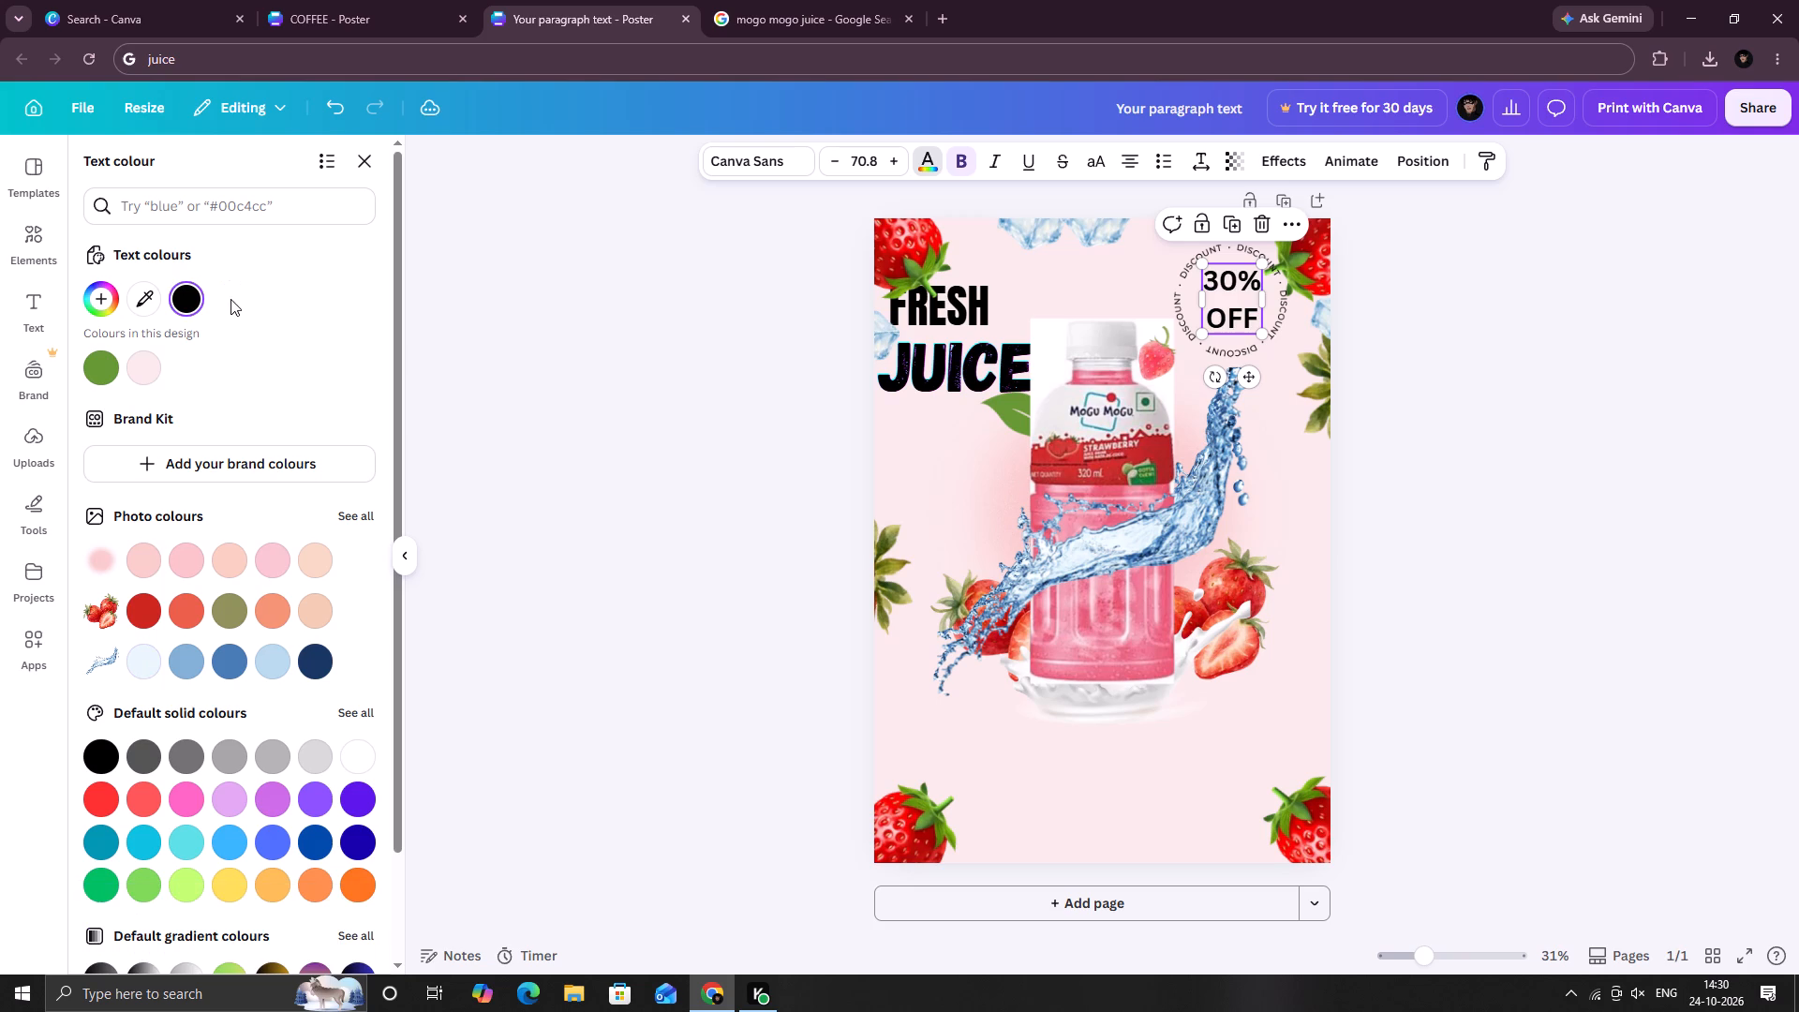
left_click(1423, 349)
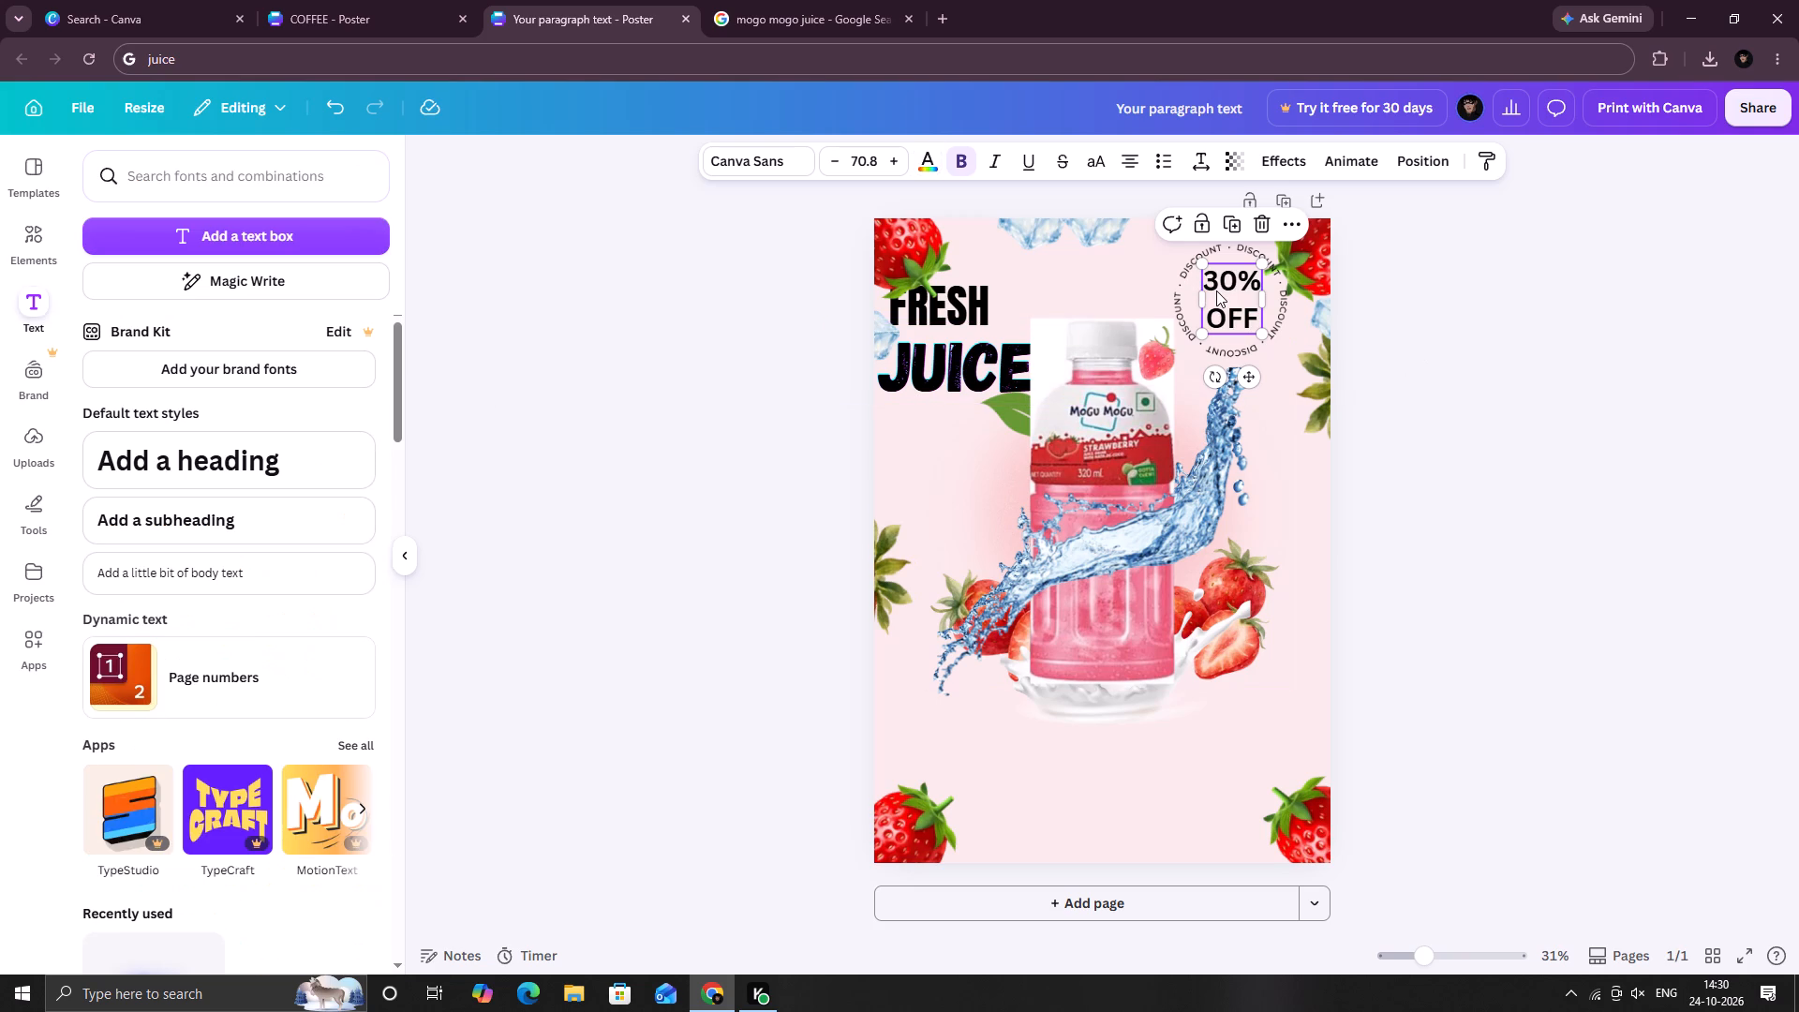
Change the font of the "30% OFF" text to Gagalin.
left_click(1216, 290)
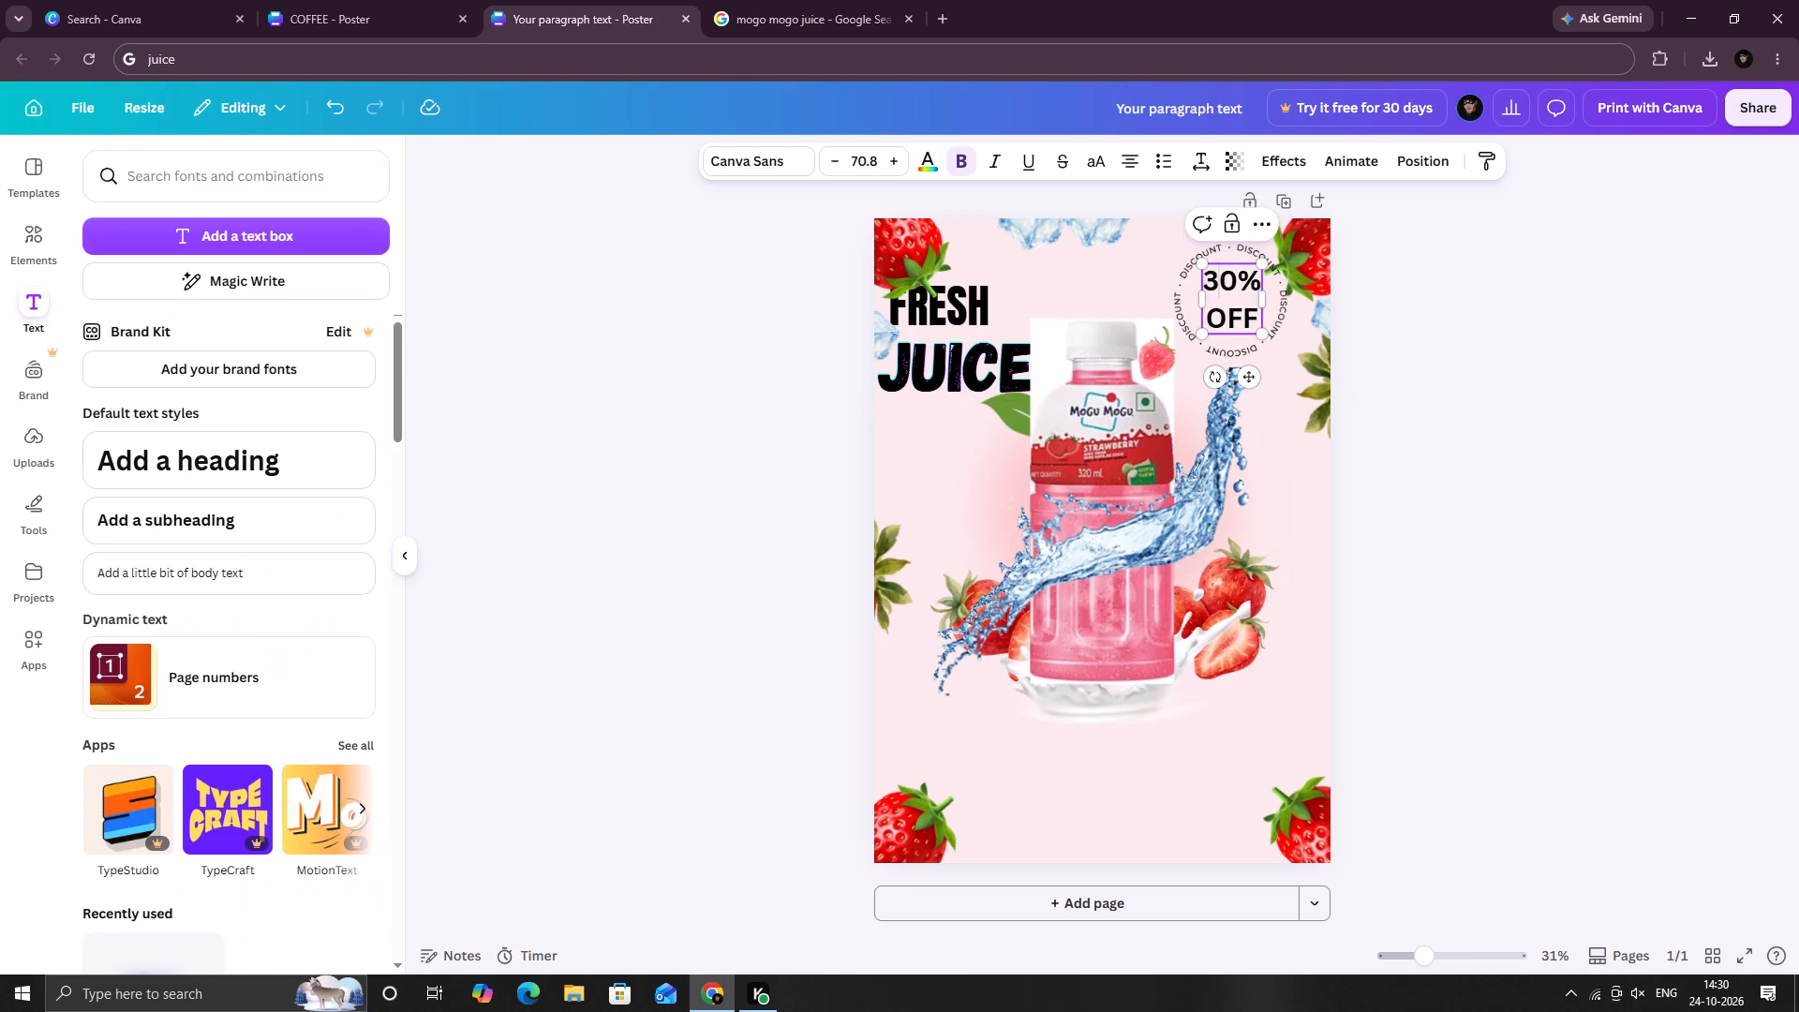
left_click(783, 160)
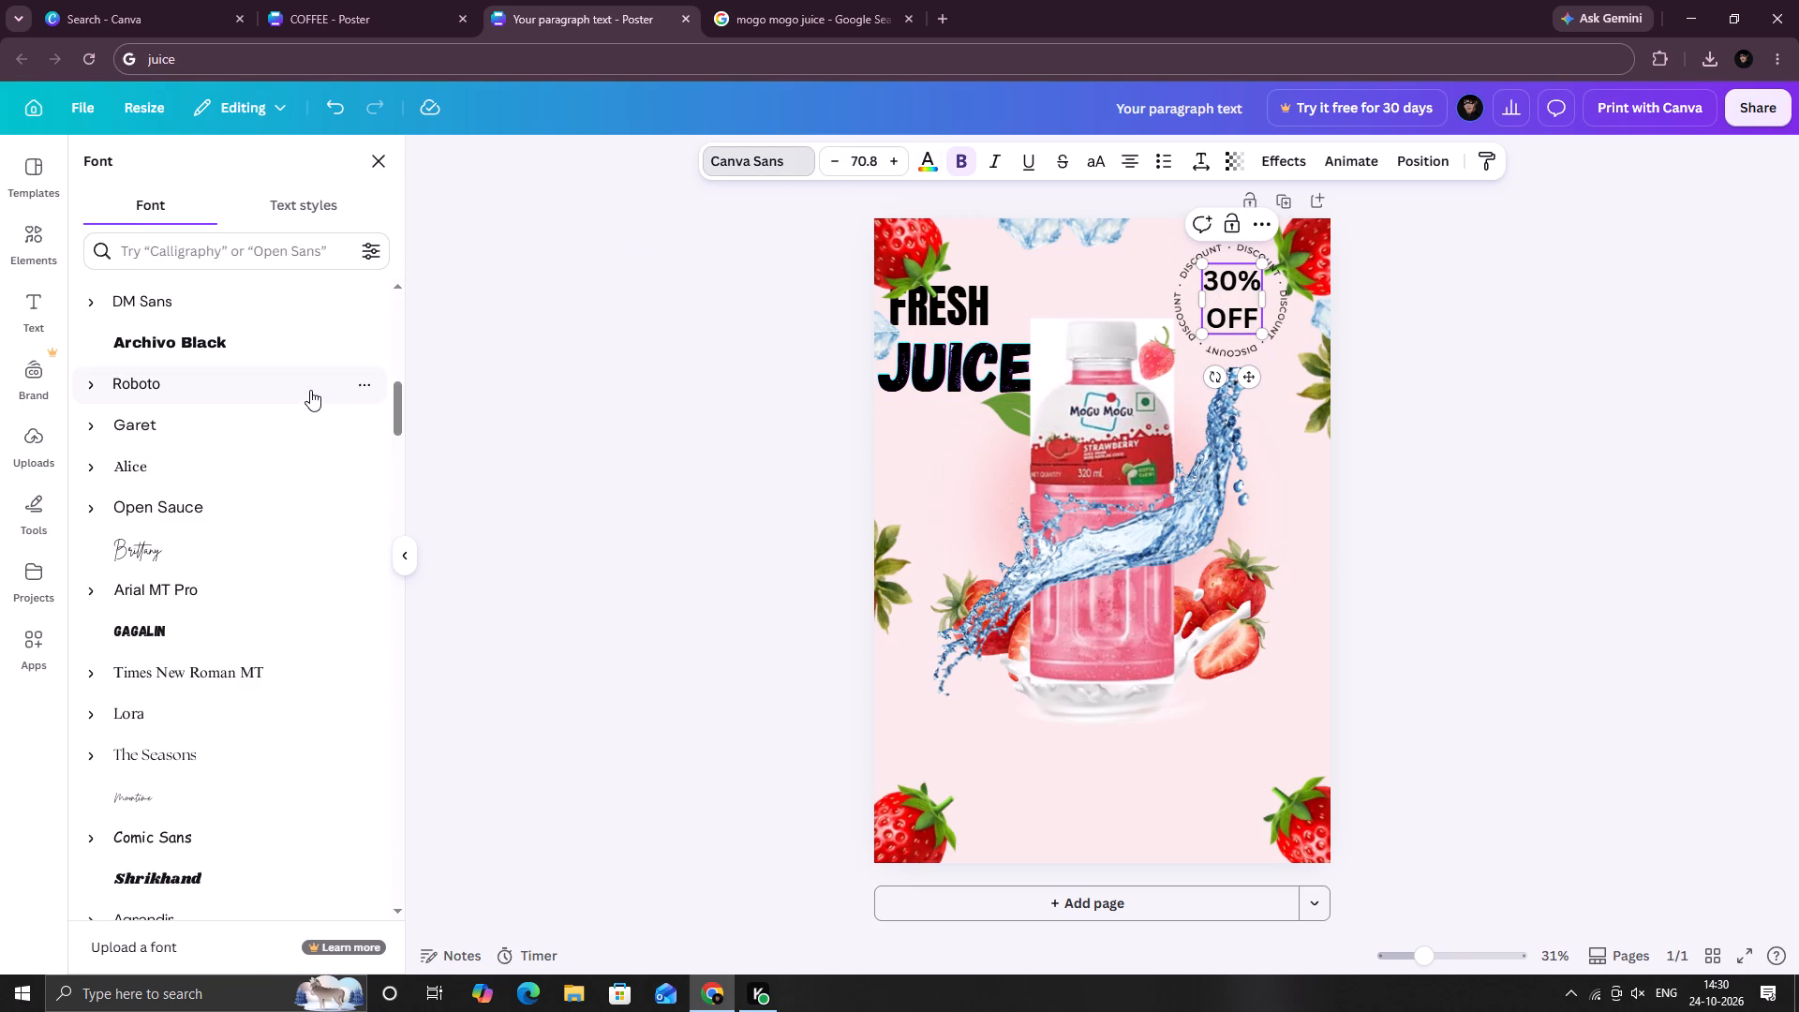
left_click(137, 632)
left_click(1491, 499)
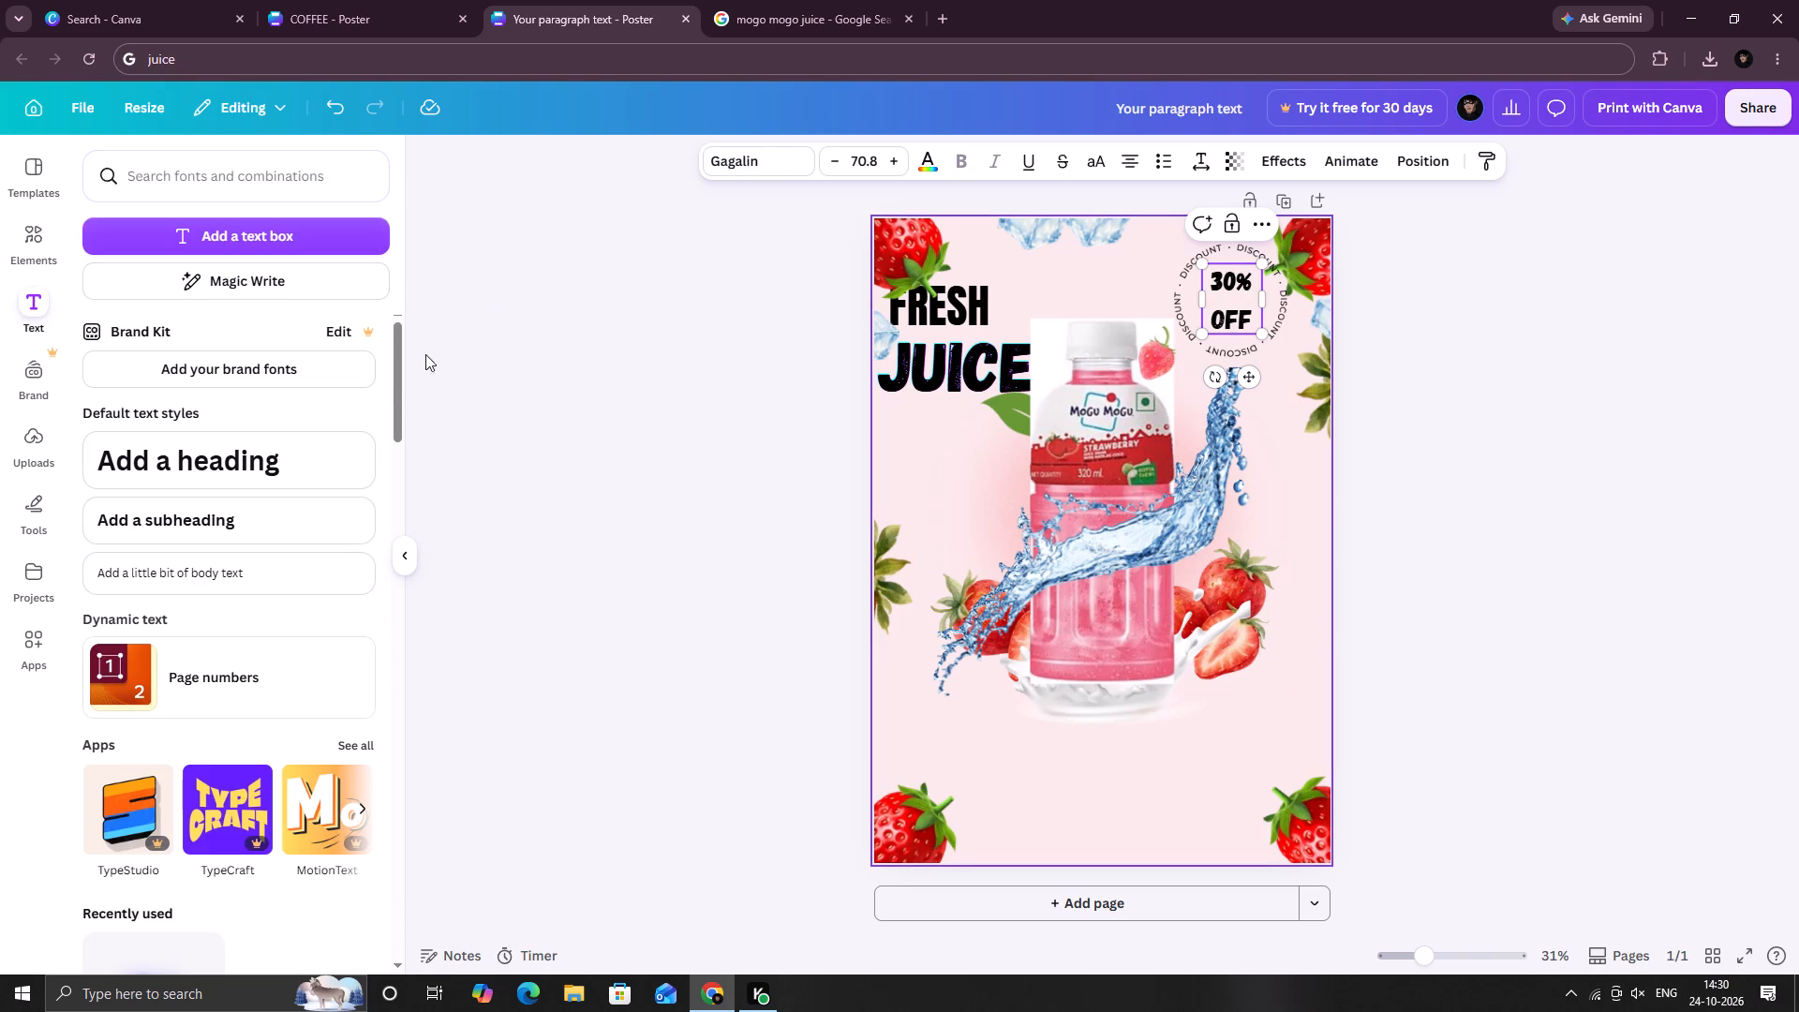
Add a heading reading "Fresh Fruit", ending with a line break, to the poster.
left_click(213, 465)
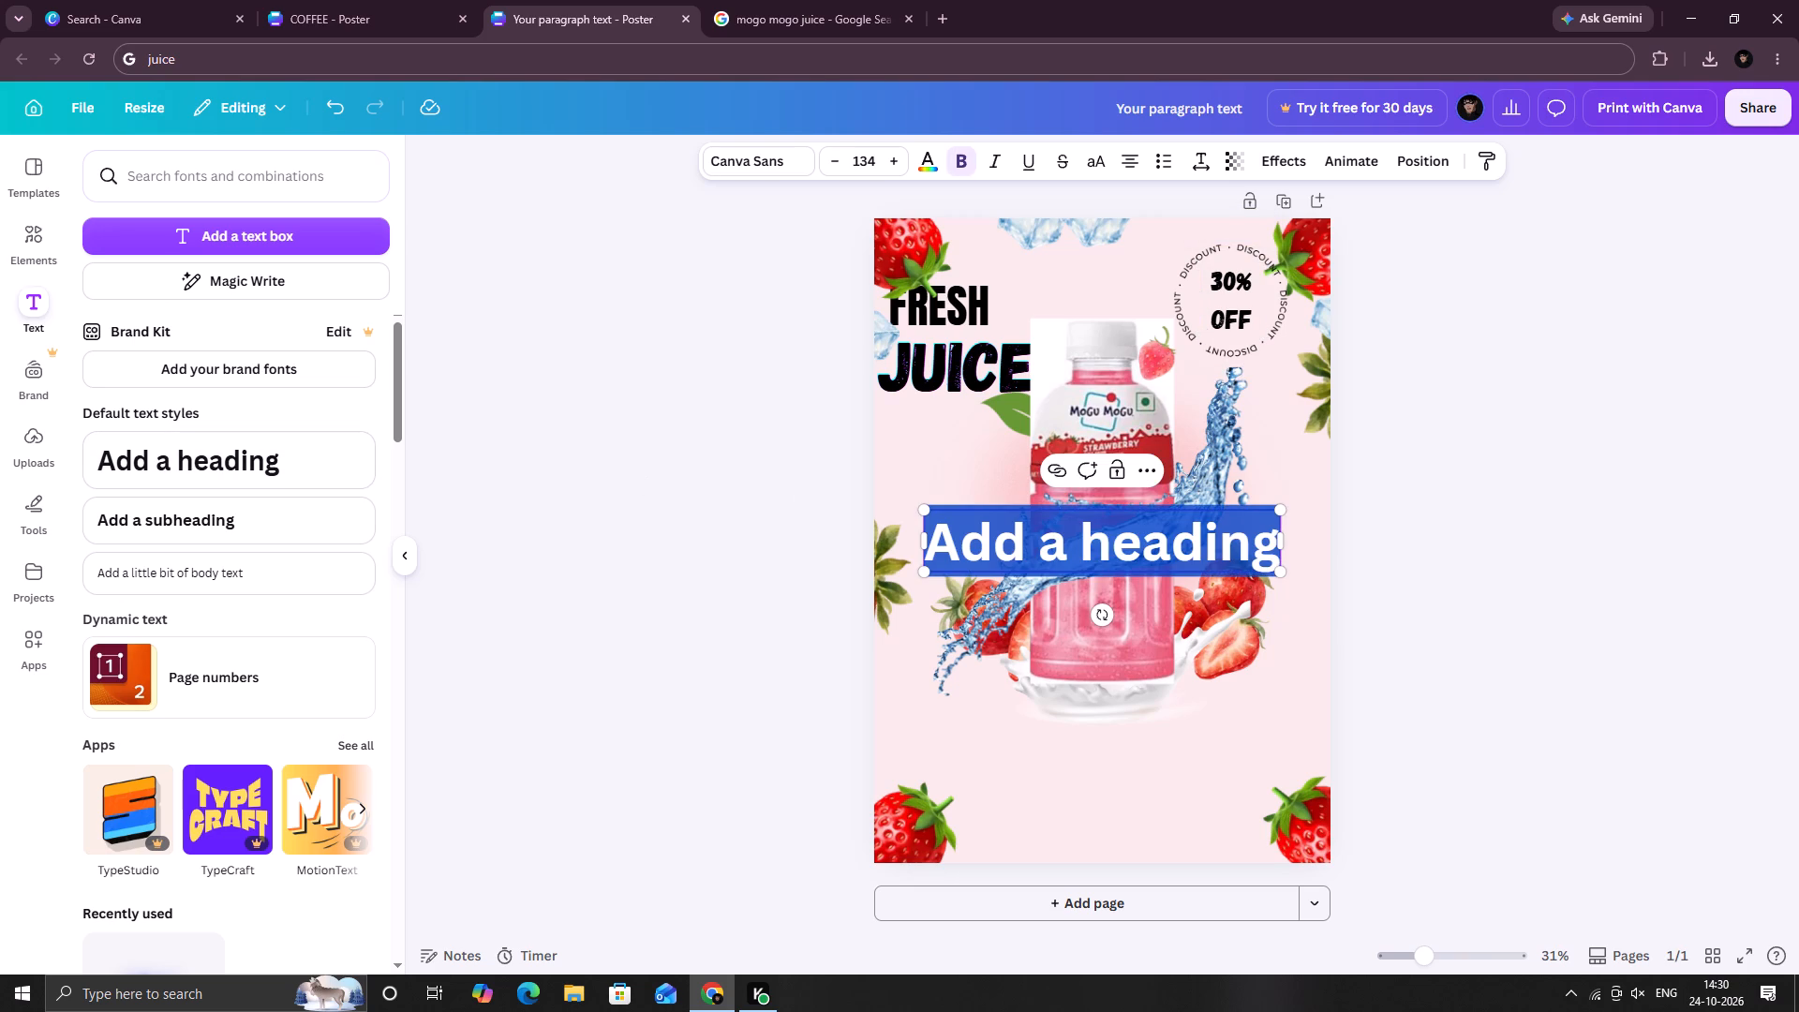
key("shift+f")
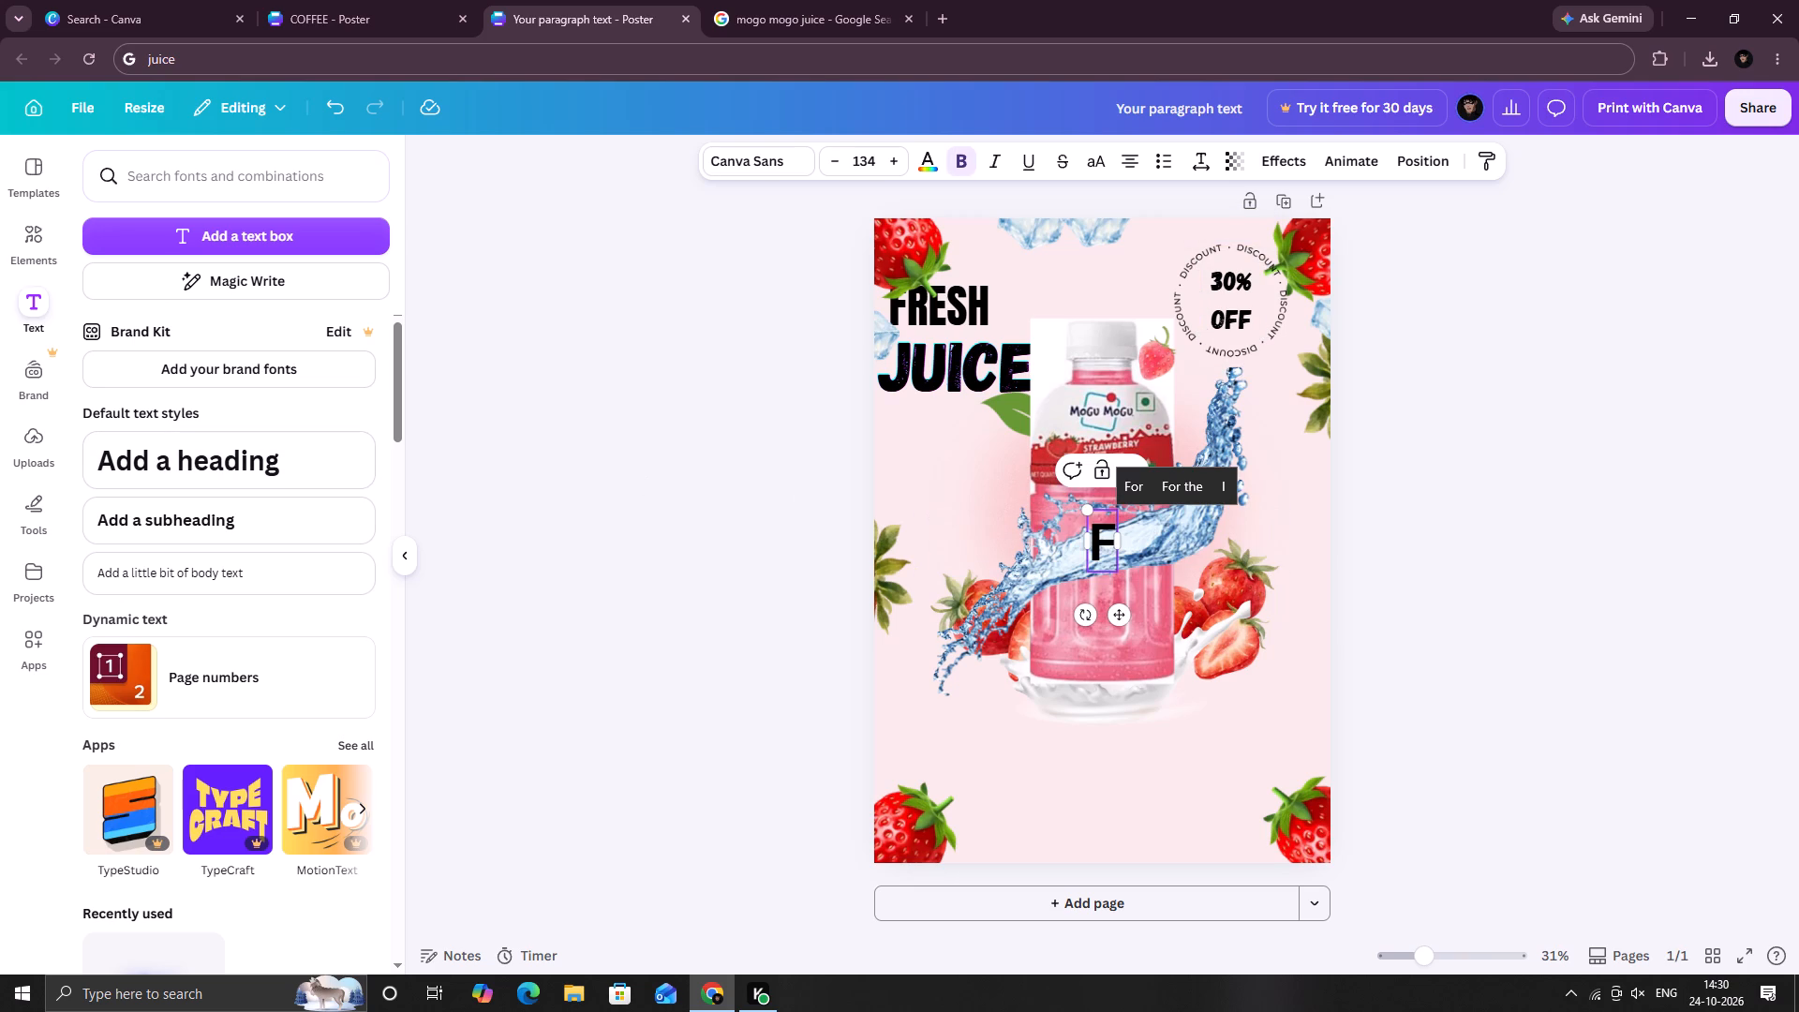
type("resh Fruit")
key("Return")
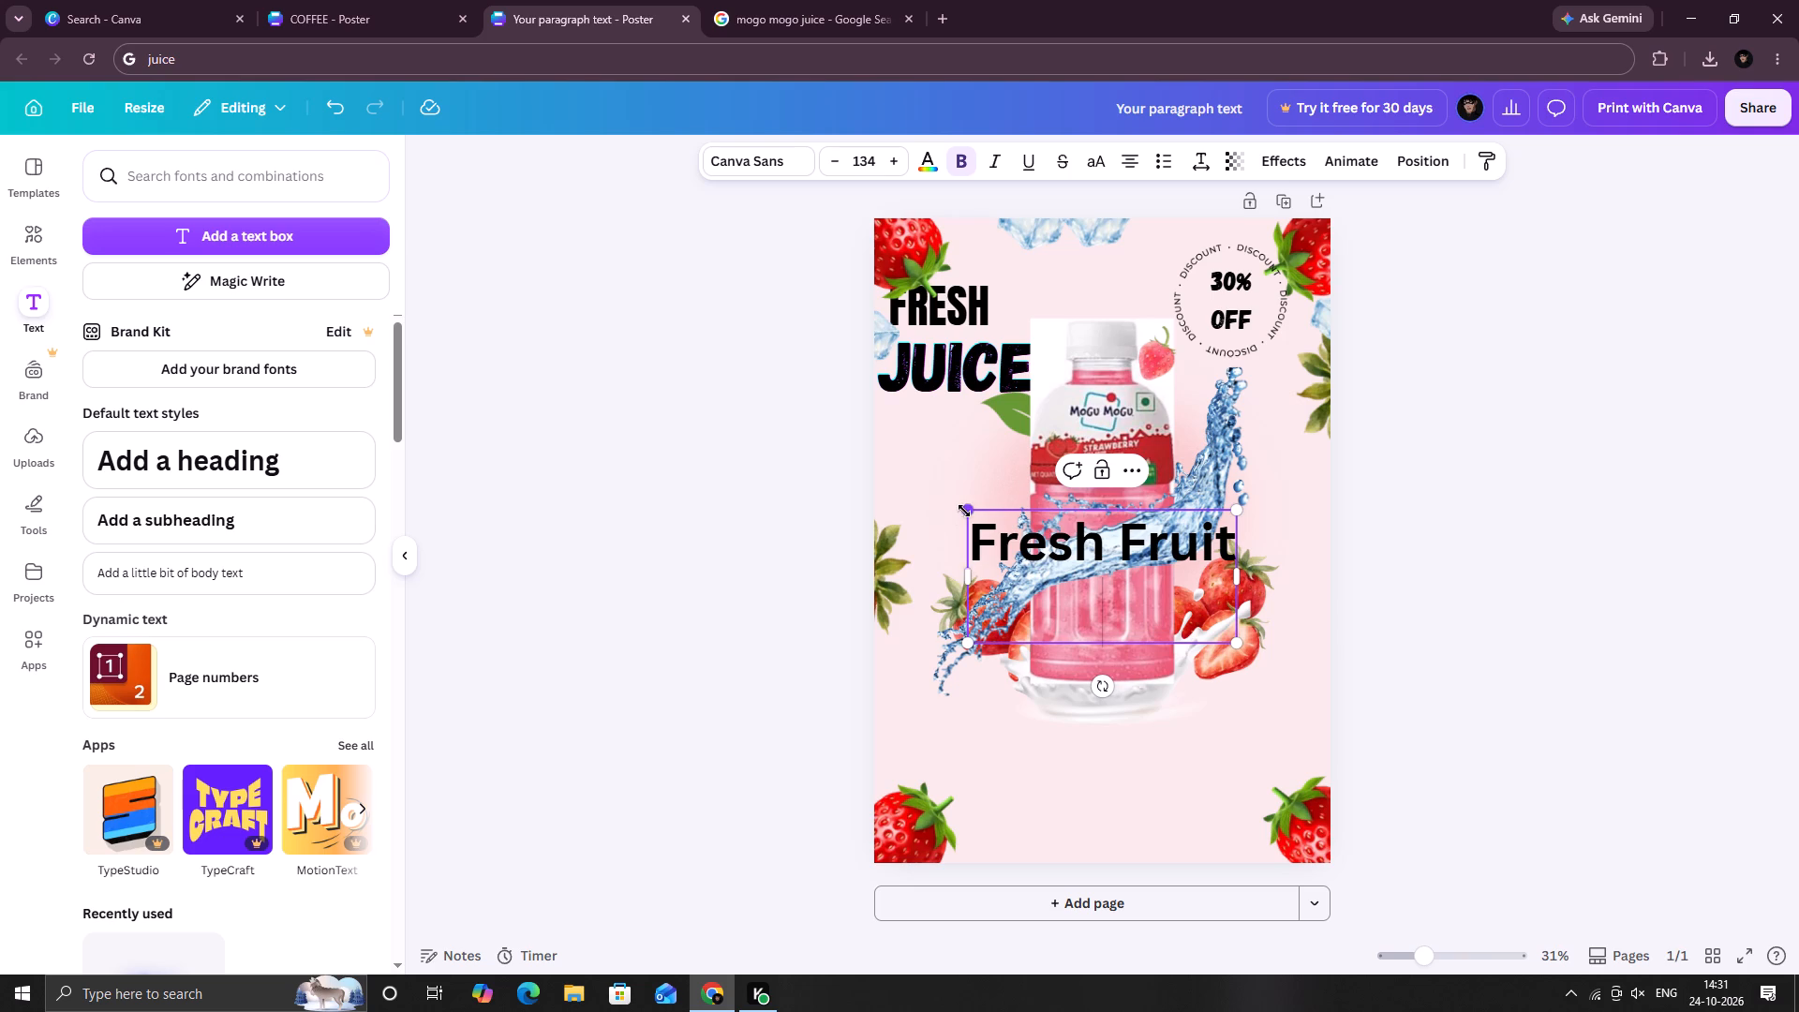
Scale the "Fresh Fruit" text down to font size about 63.4, and enlarge it to about 96.
left_click_drag(964, 511, 1090, 605)
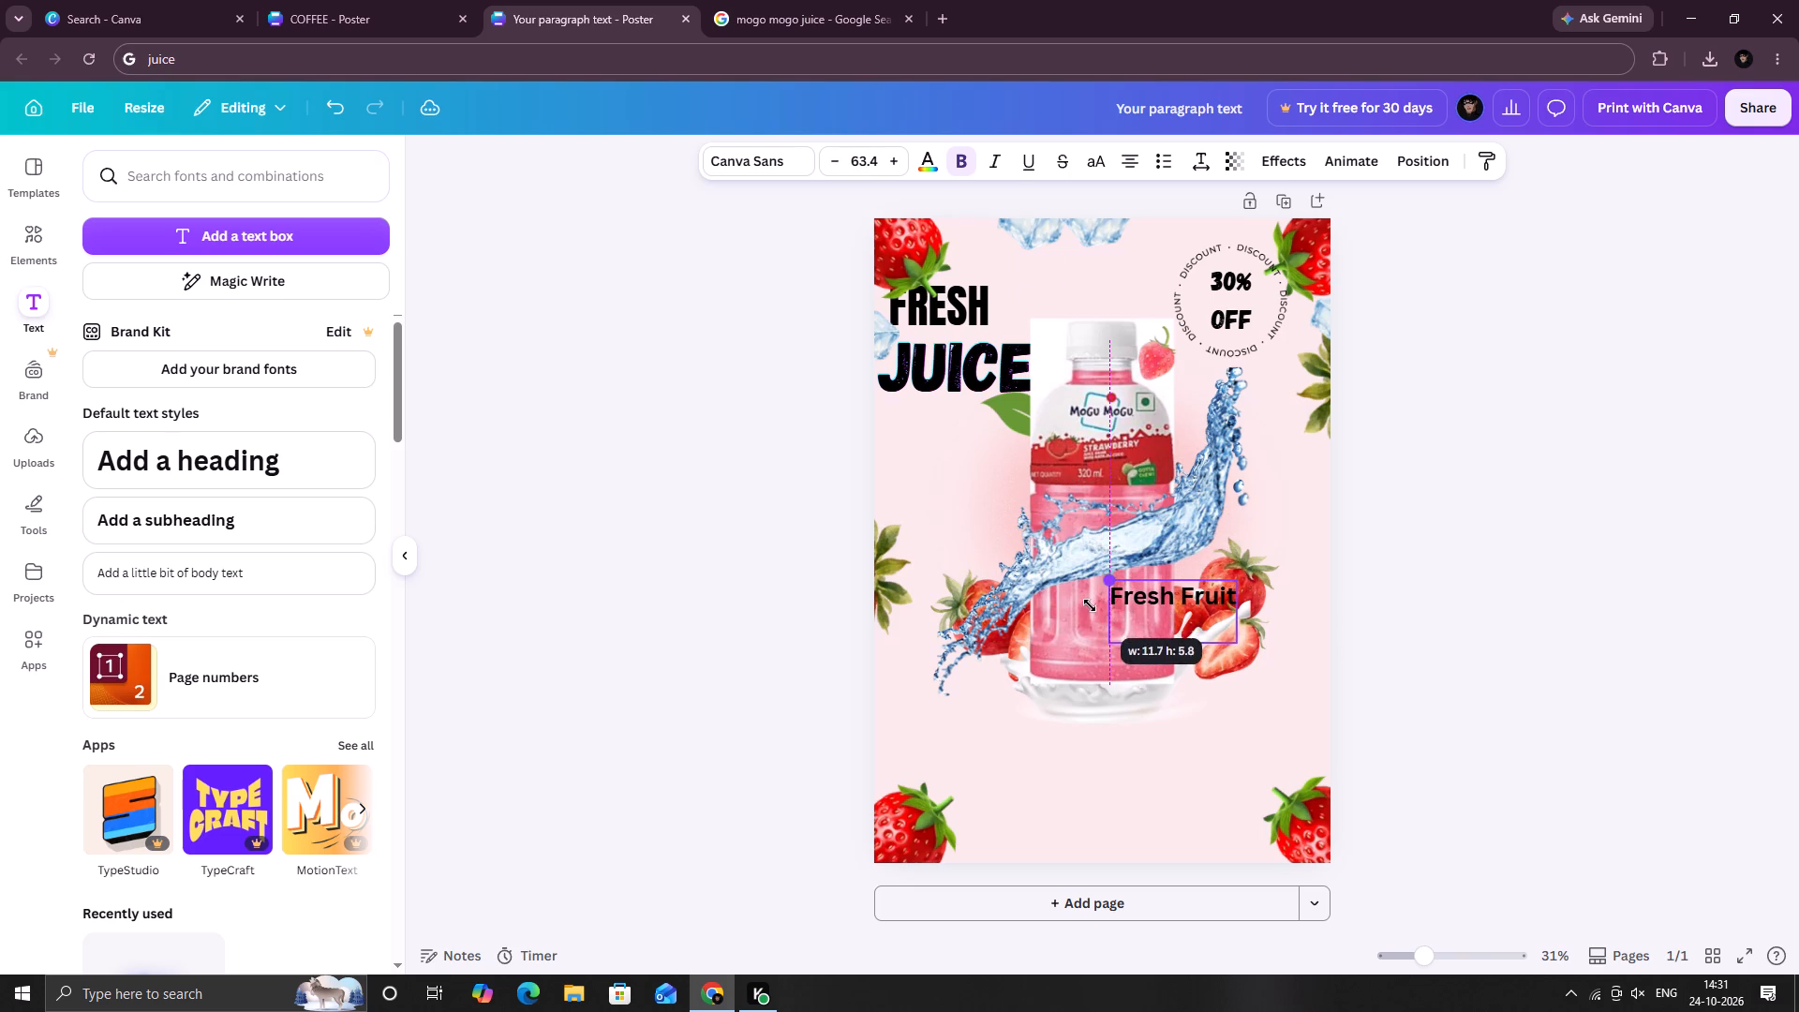
left_click_drag(1090, 605, 1089, 608)
left_click_drag(1182, 597, 1049, 542)
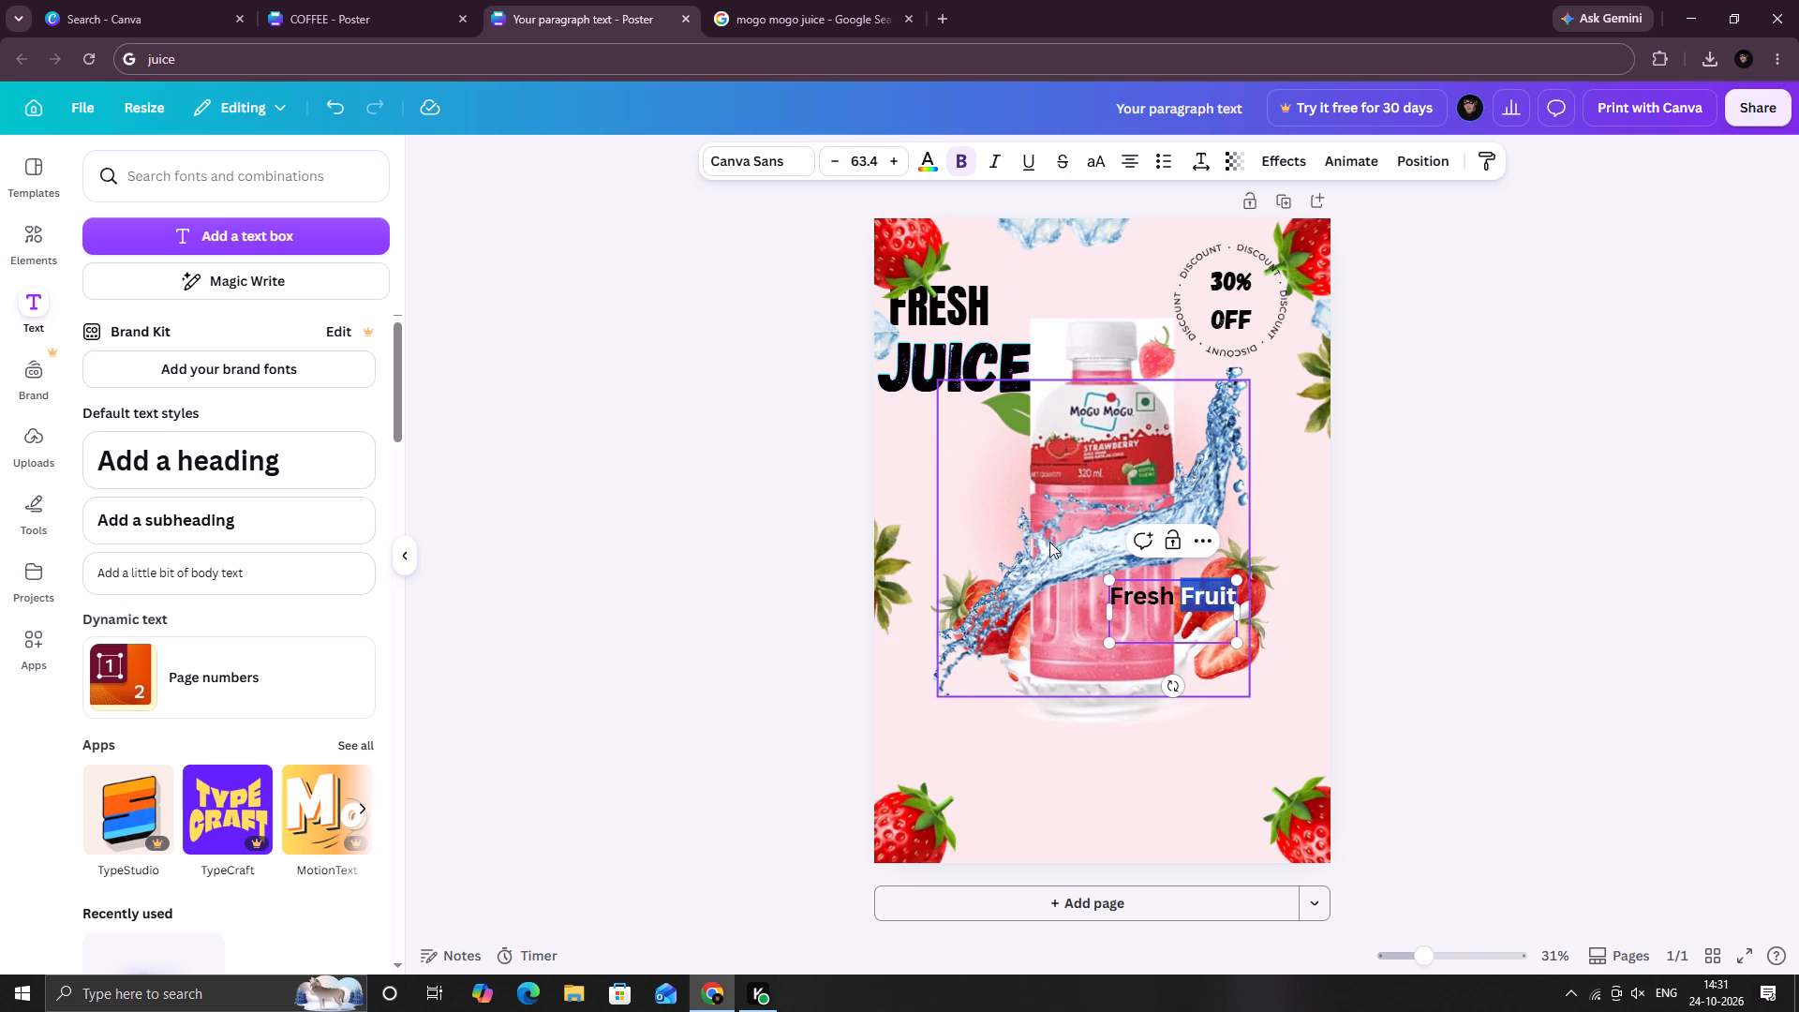
left_click_drag(1049, 542, 1018, 522)
left_click(1175, 603)
left_click(1186, 604)
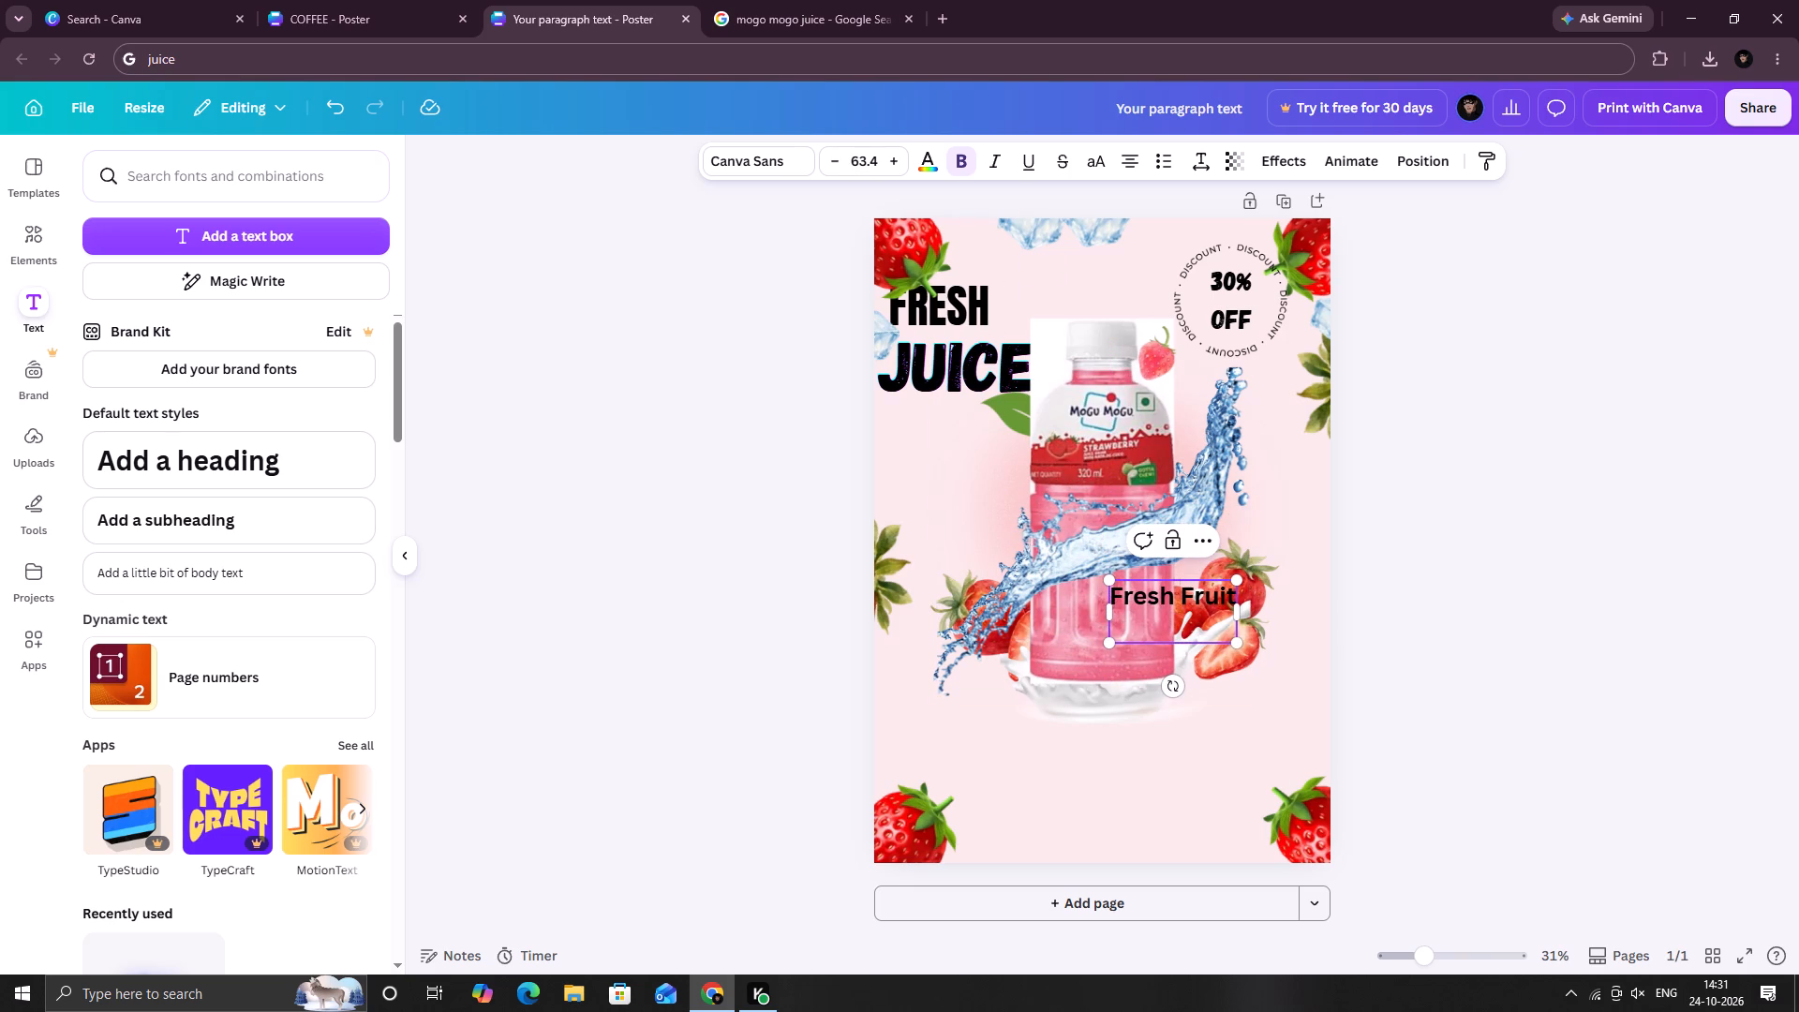
right_click(1179, 601)
right_click_drag(1179, 601, 1169, 601)
left_click(1169, 601)
left_click_drag(1111, 580, 1044, 552)
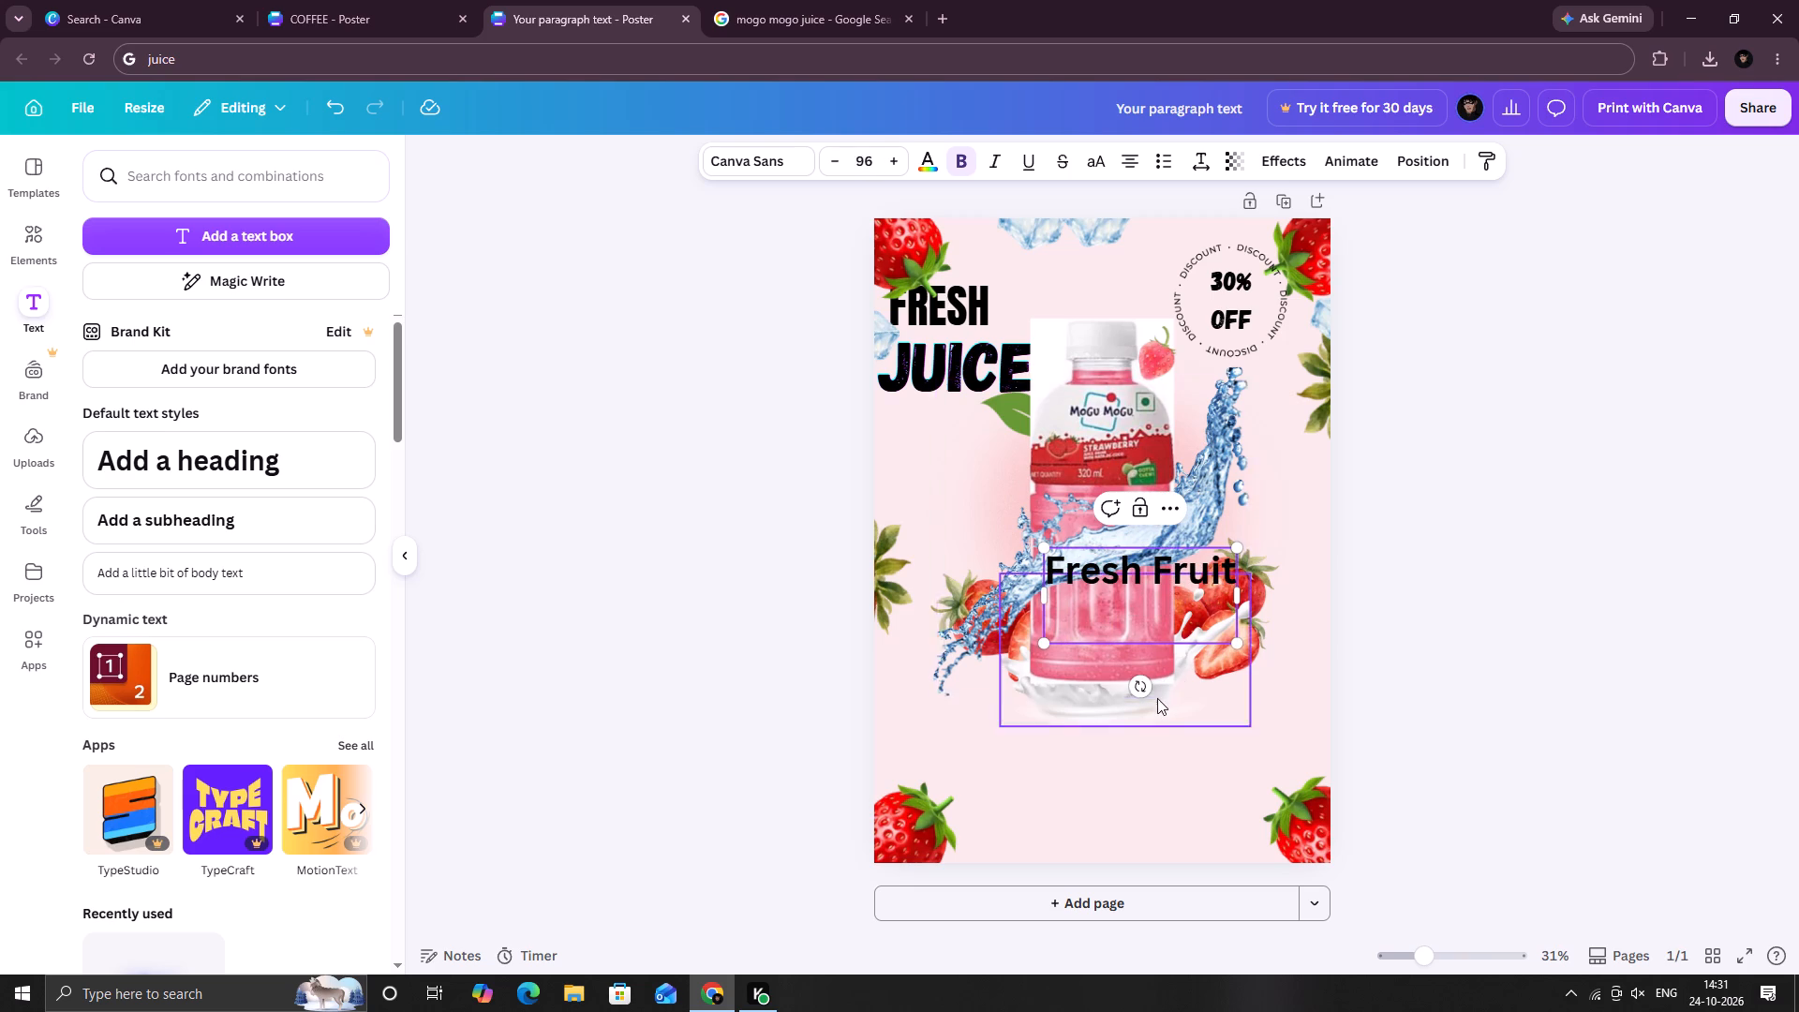
Delete the "Fresh Fruit" heading that overlaps the juice bottle.
left_click(1144, 565)
left_click(1169, 507)
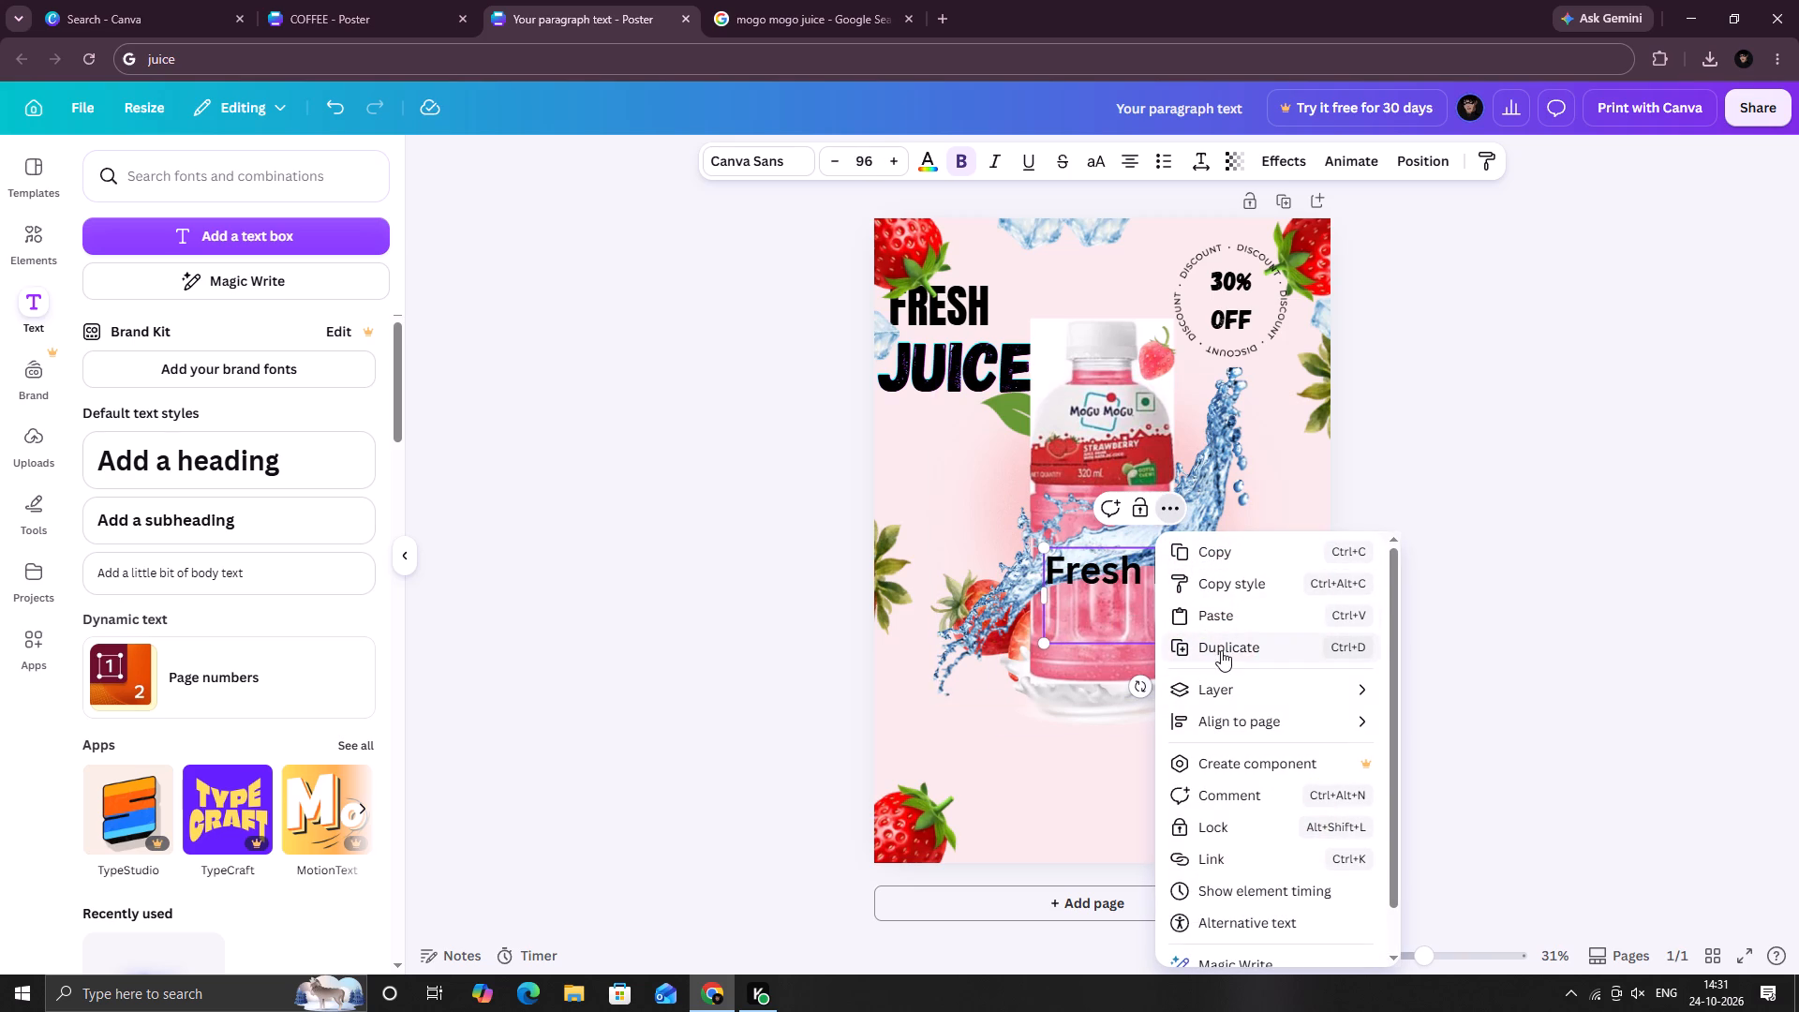
left_click(1127, 620)
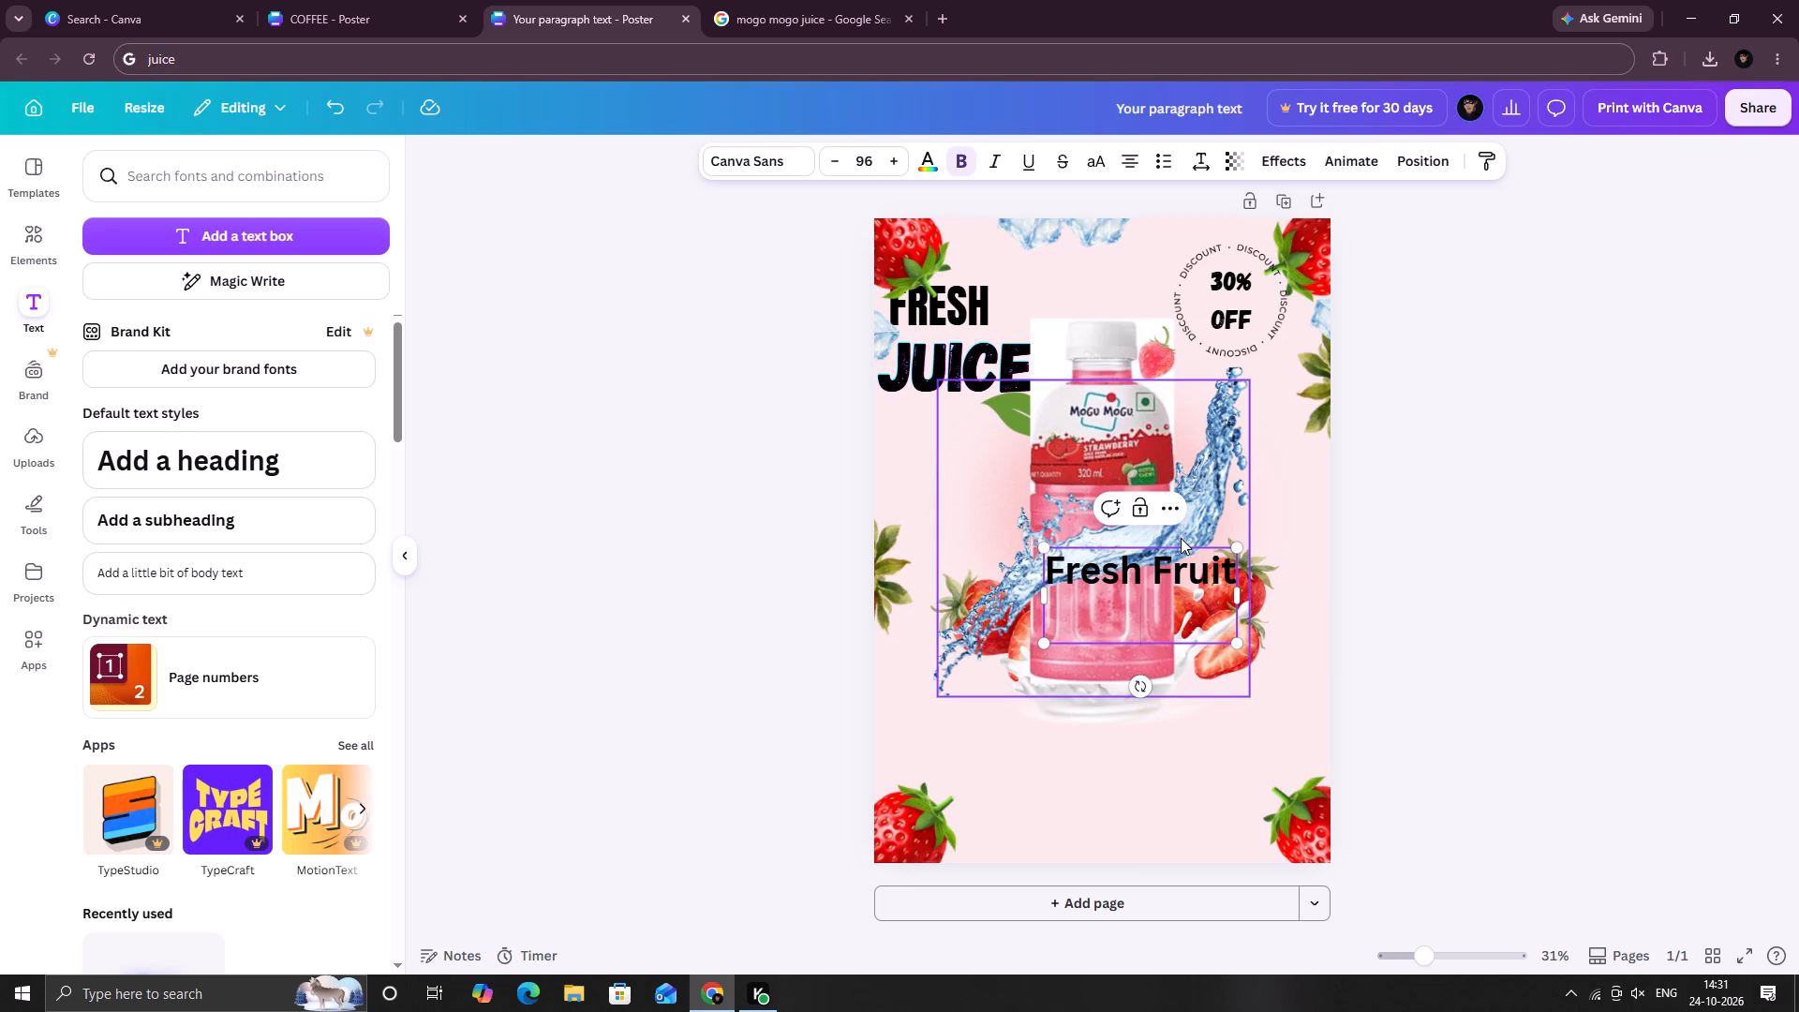
key("Delete")
key("Delete")
left_click(1102, 767)
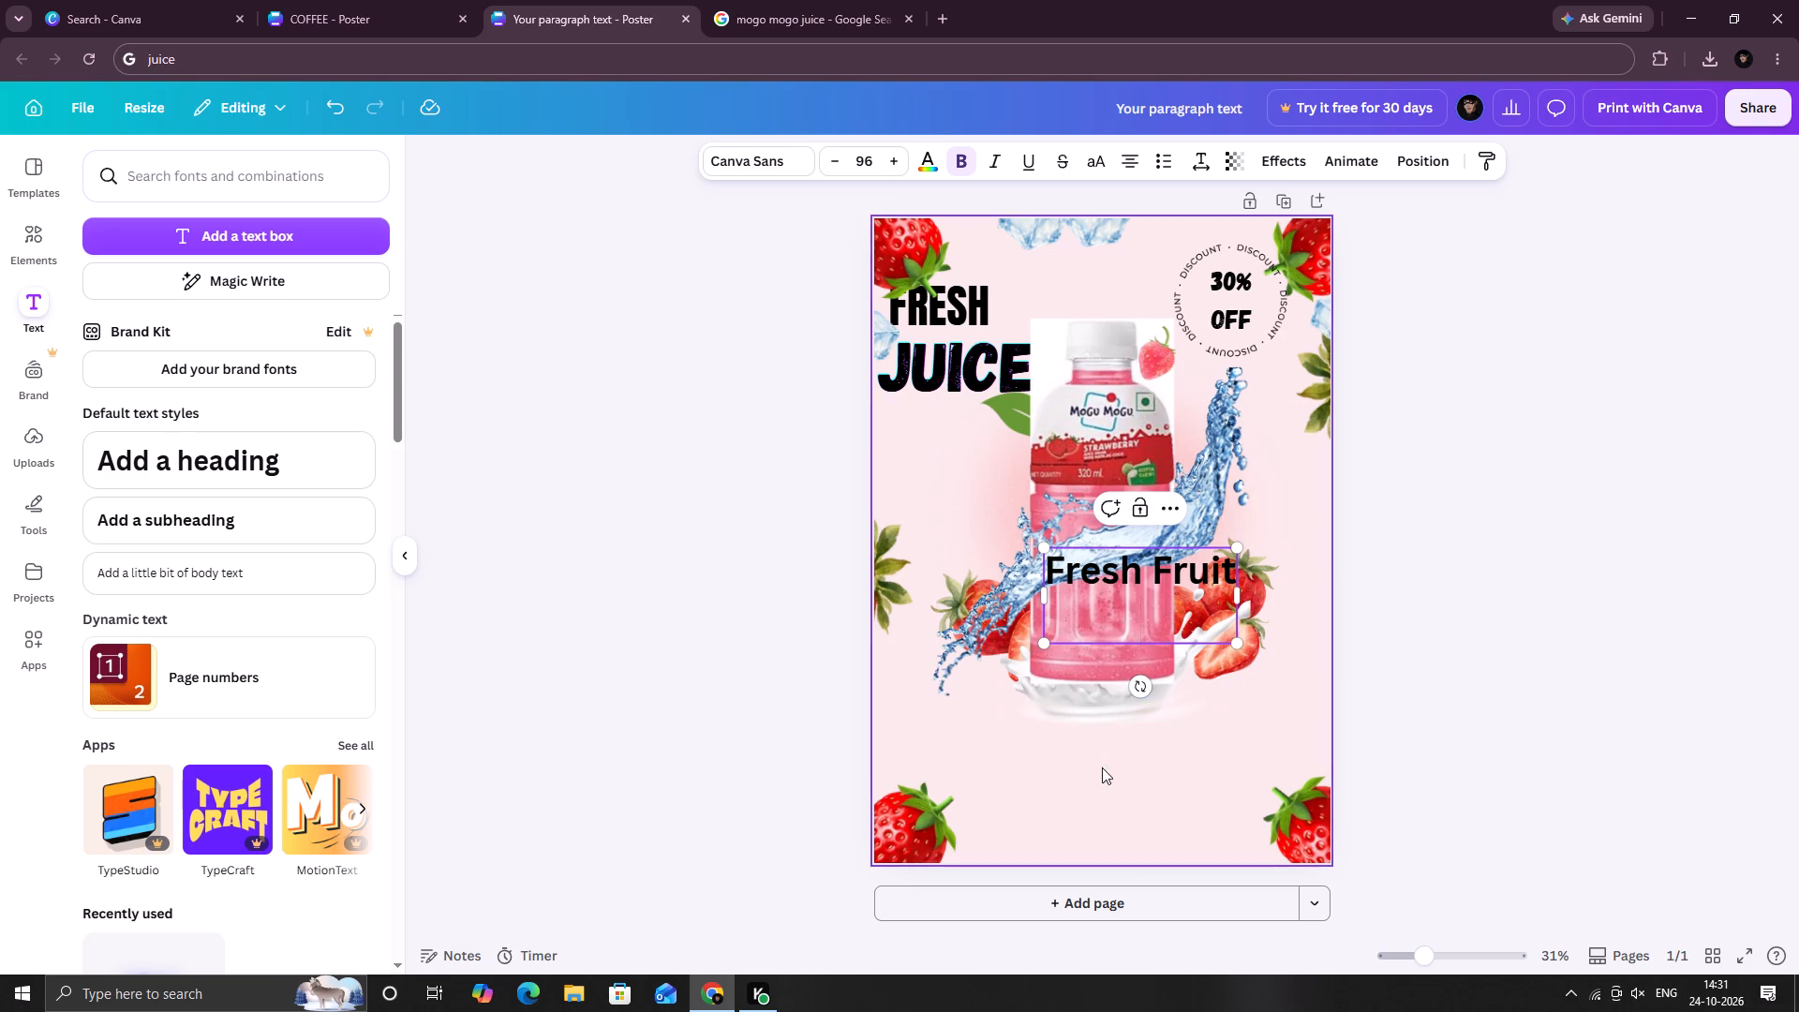
left_click(1142, 613)
right_click(1151, 589)
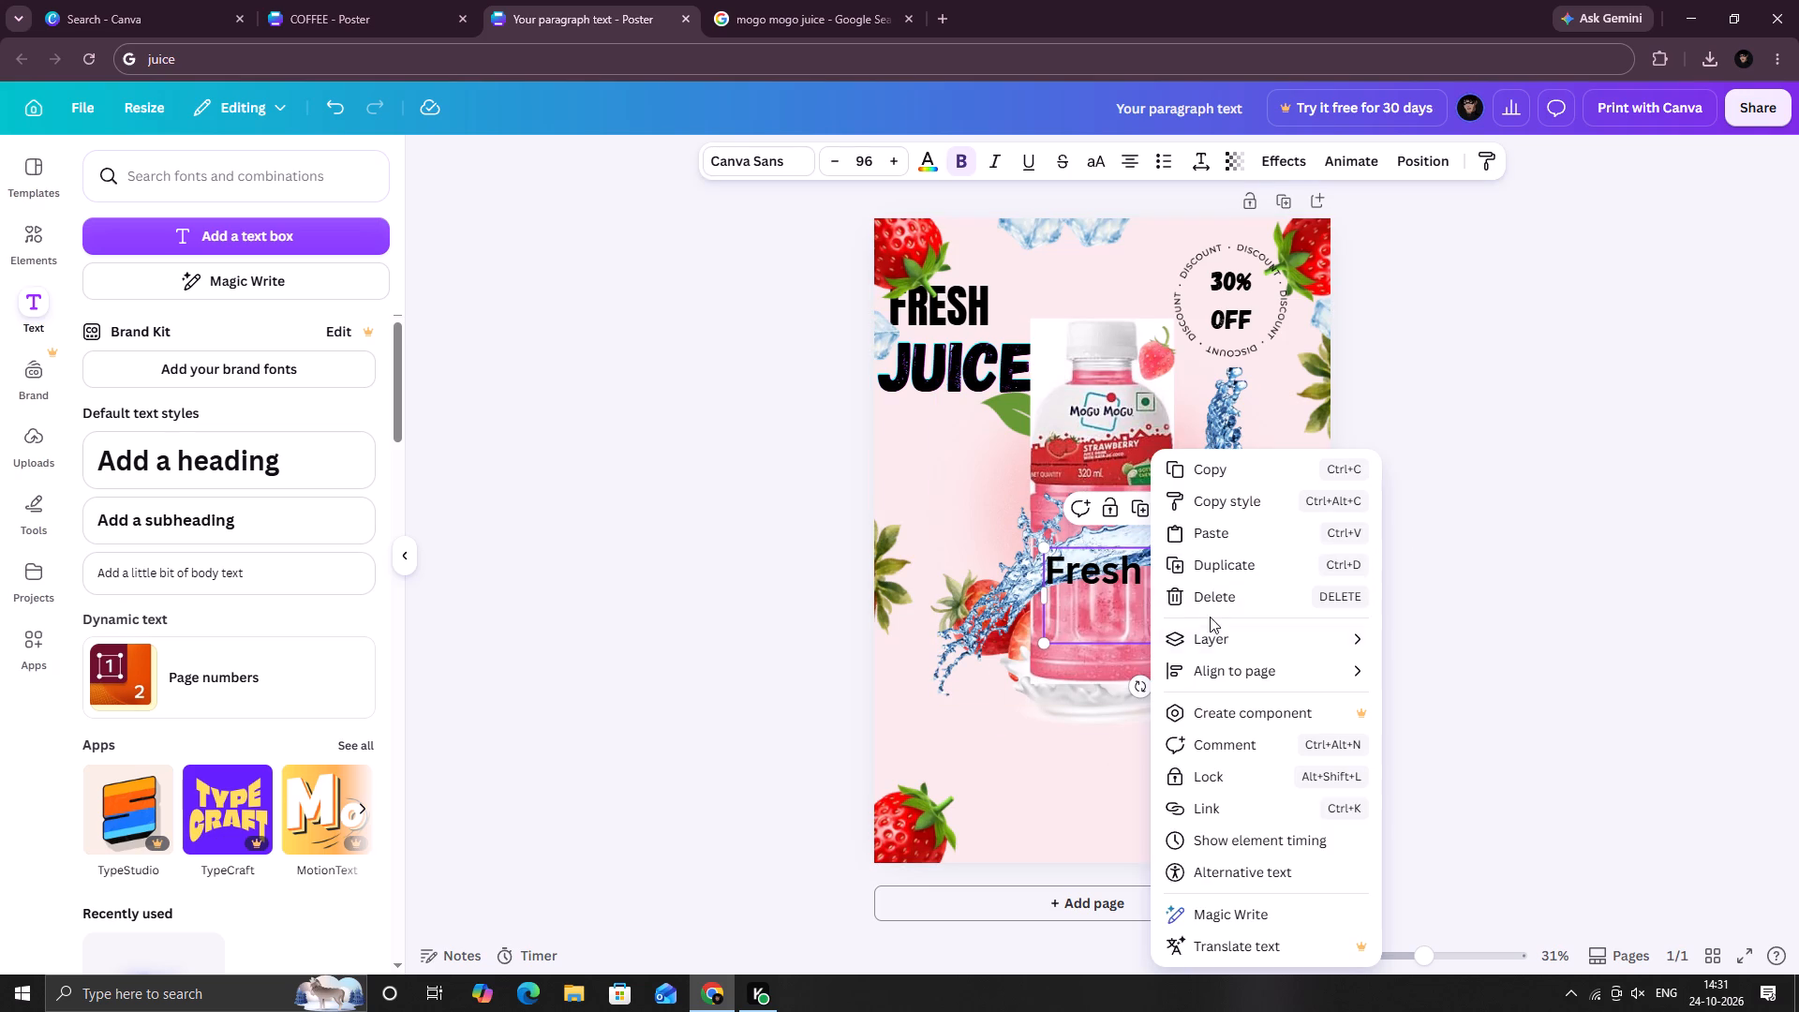
left_click(1216, 604)
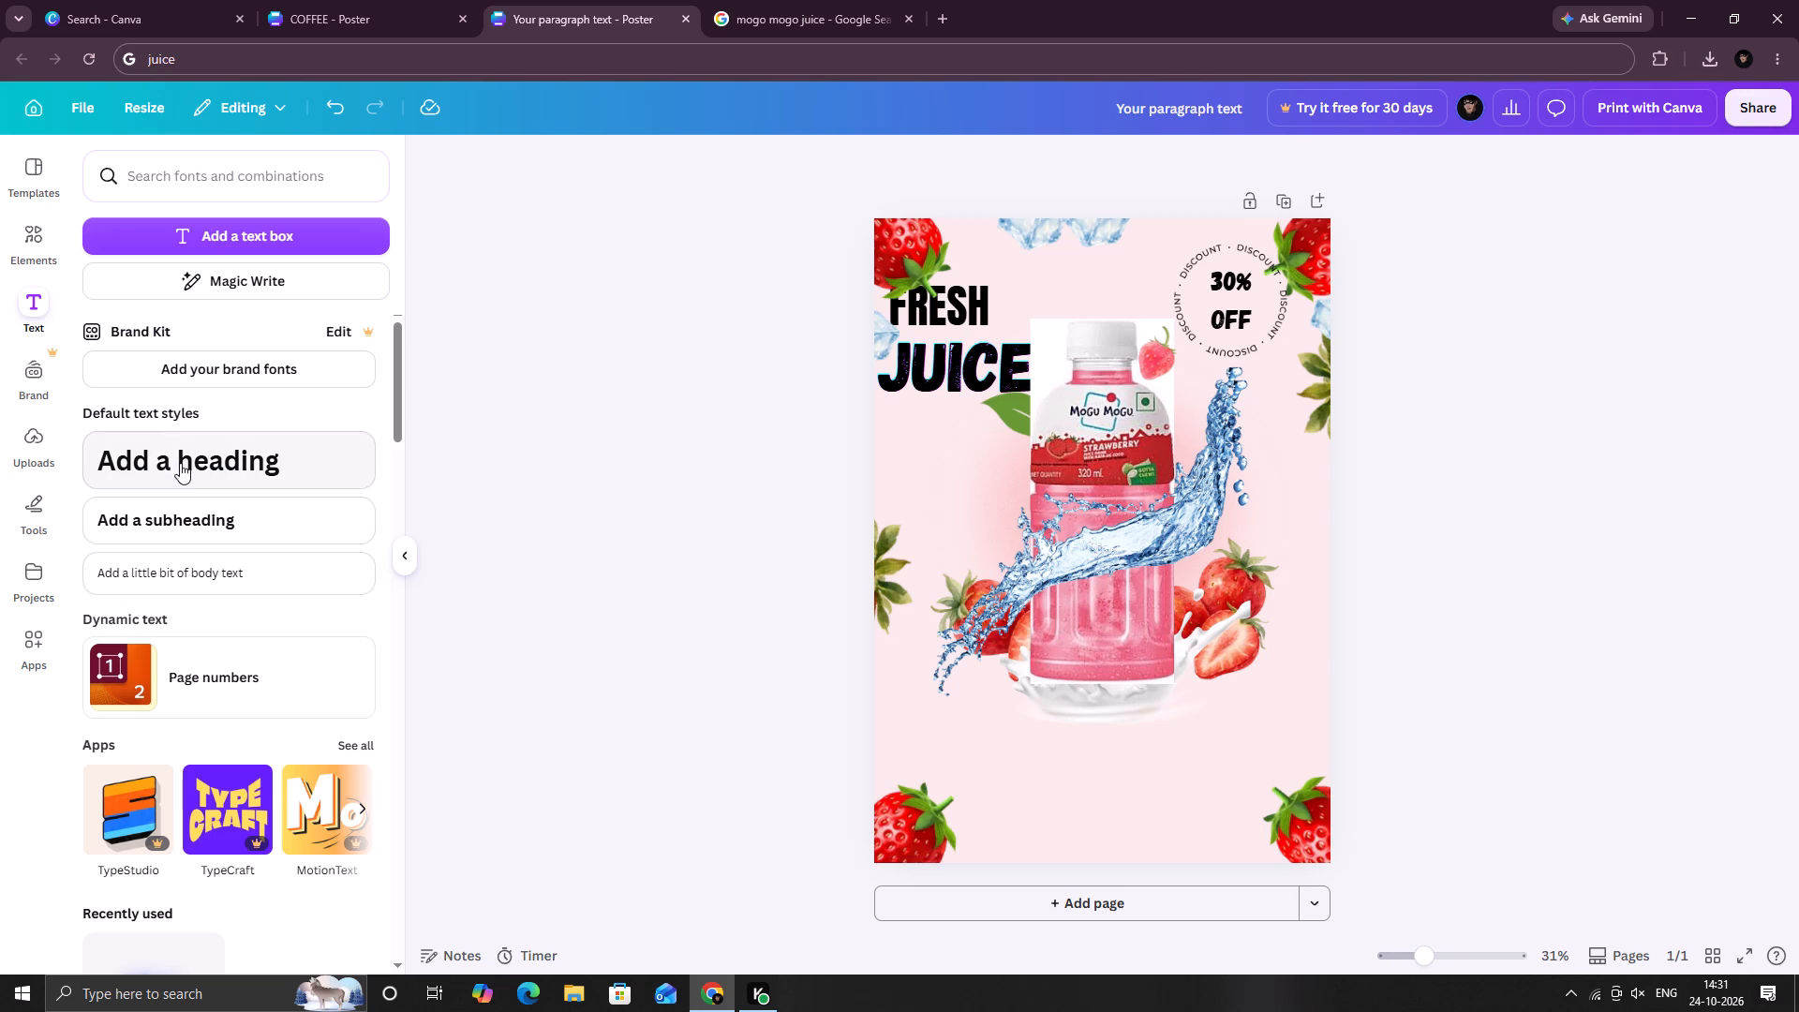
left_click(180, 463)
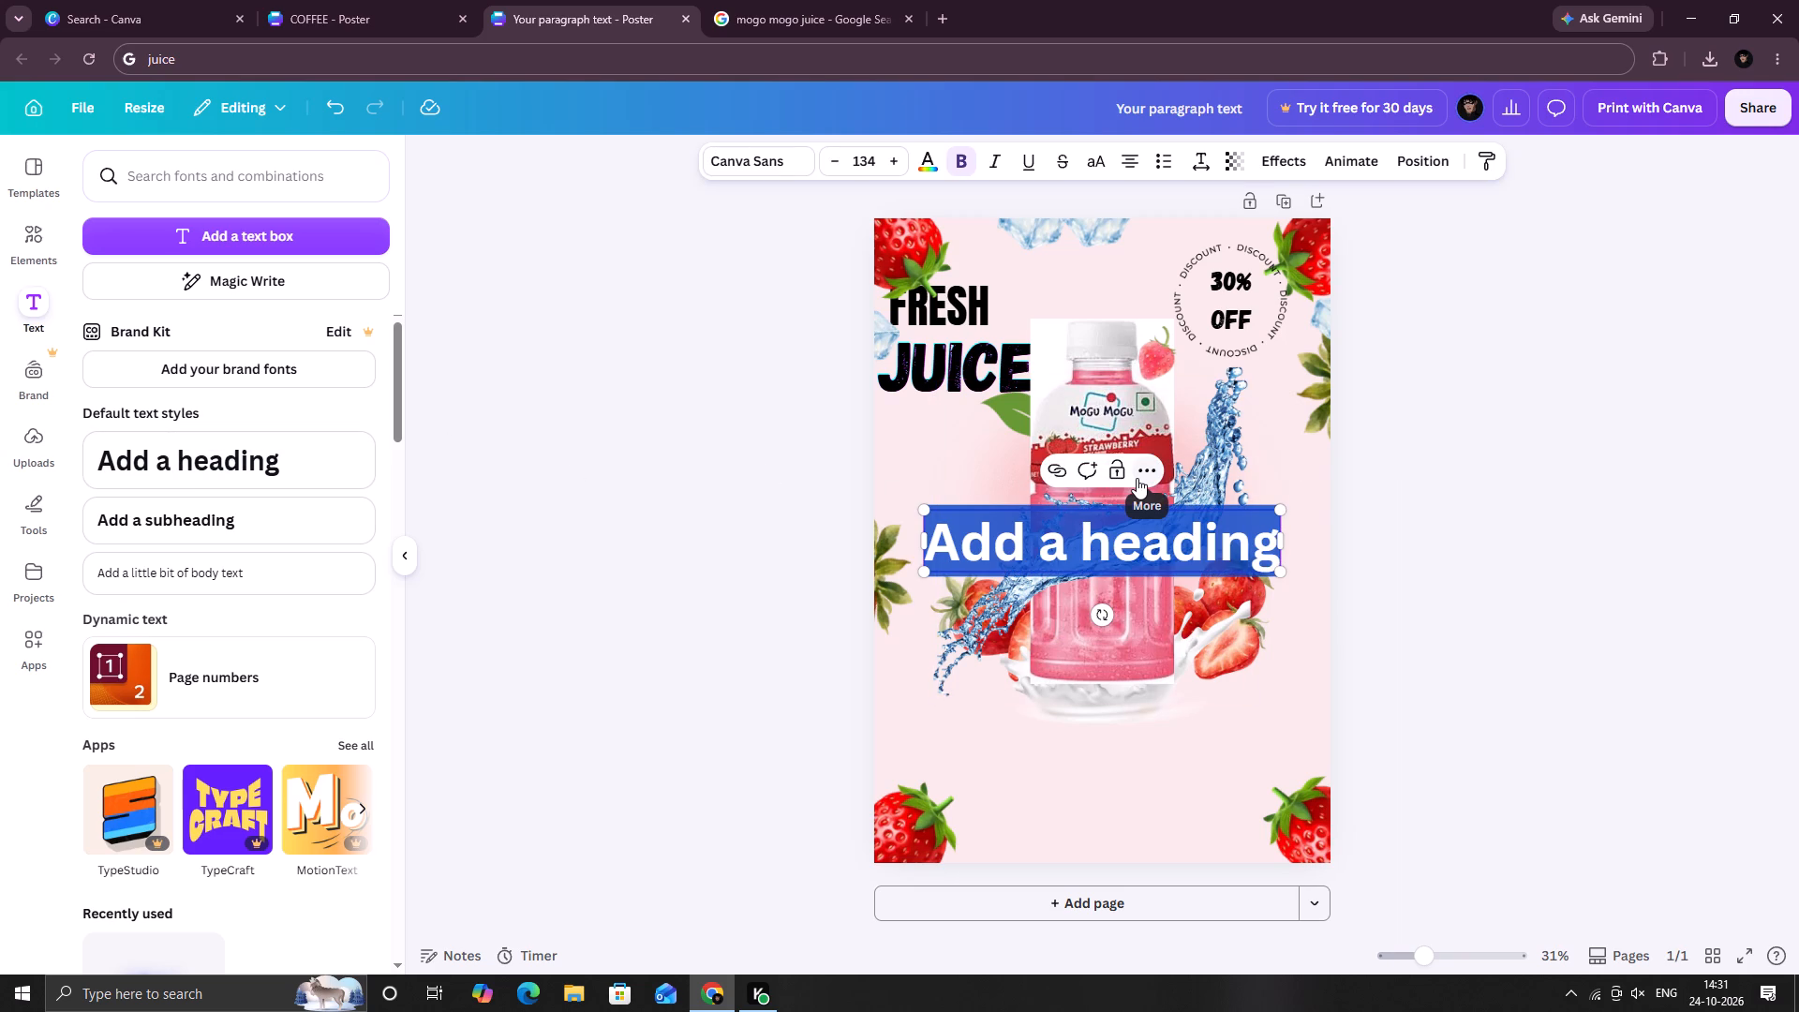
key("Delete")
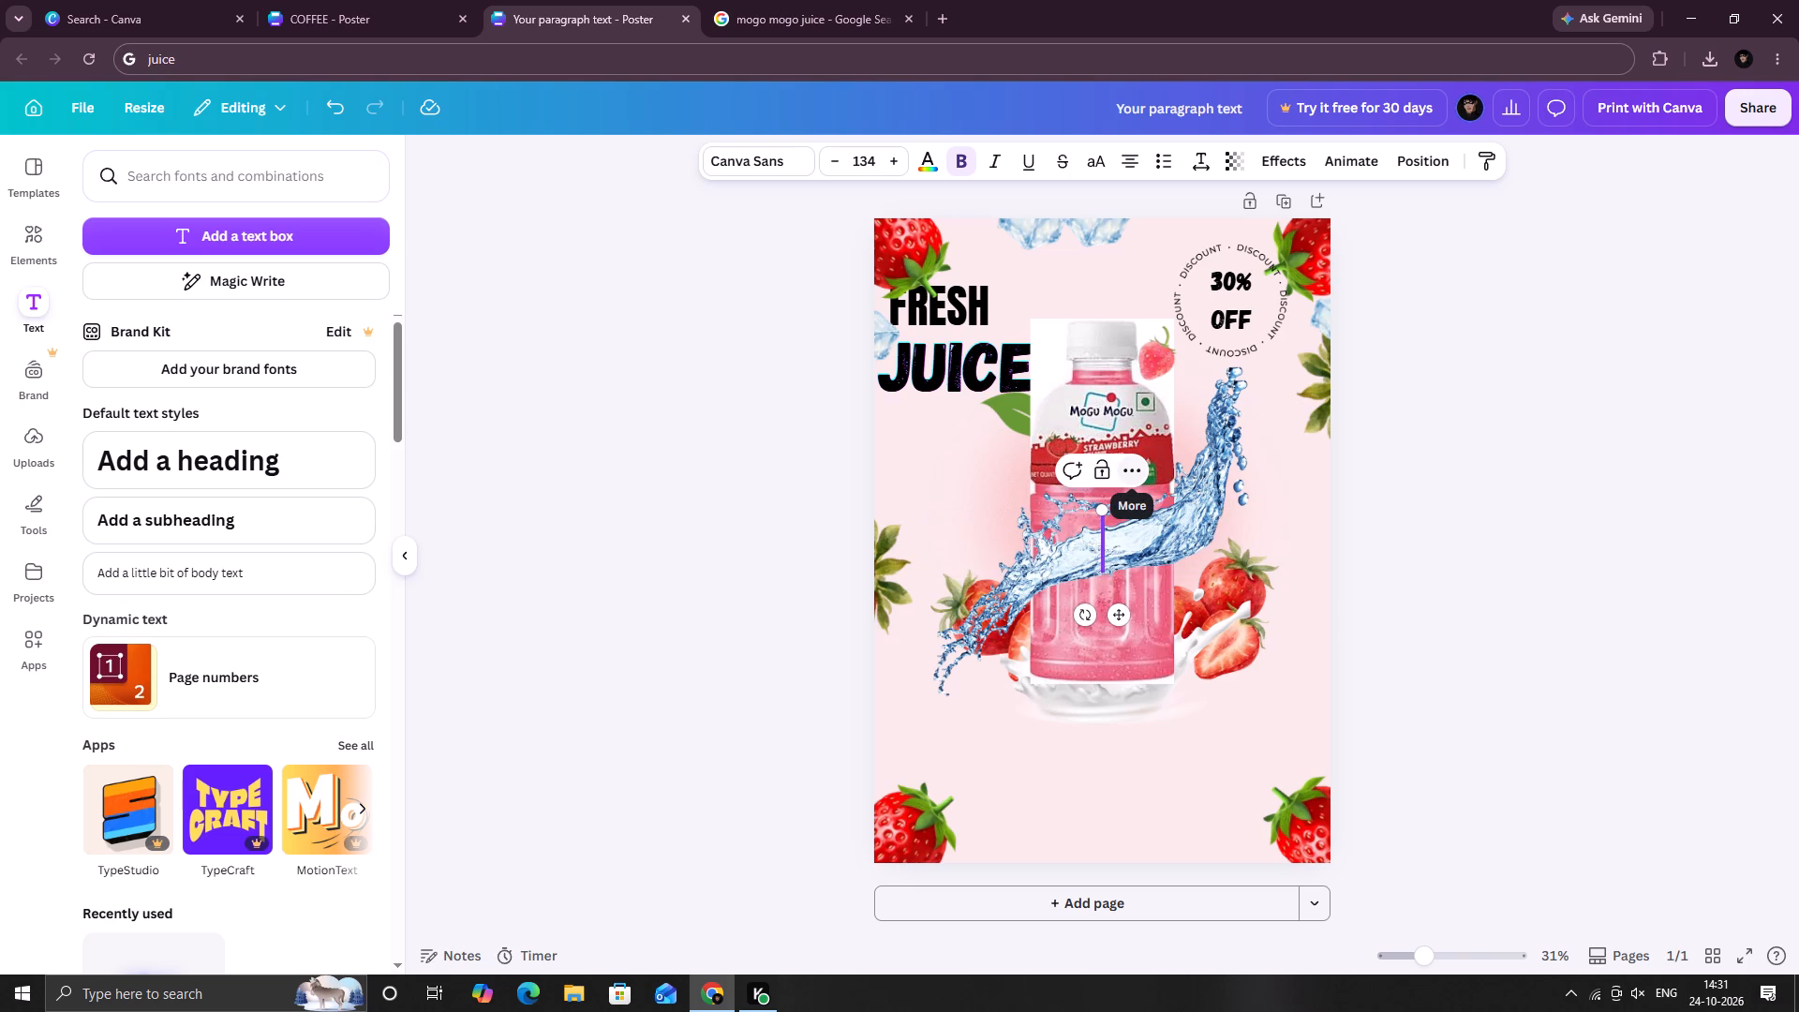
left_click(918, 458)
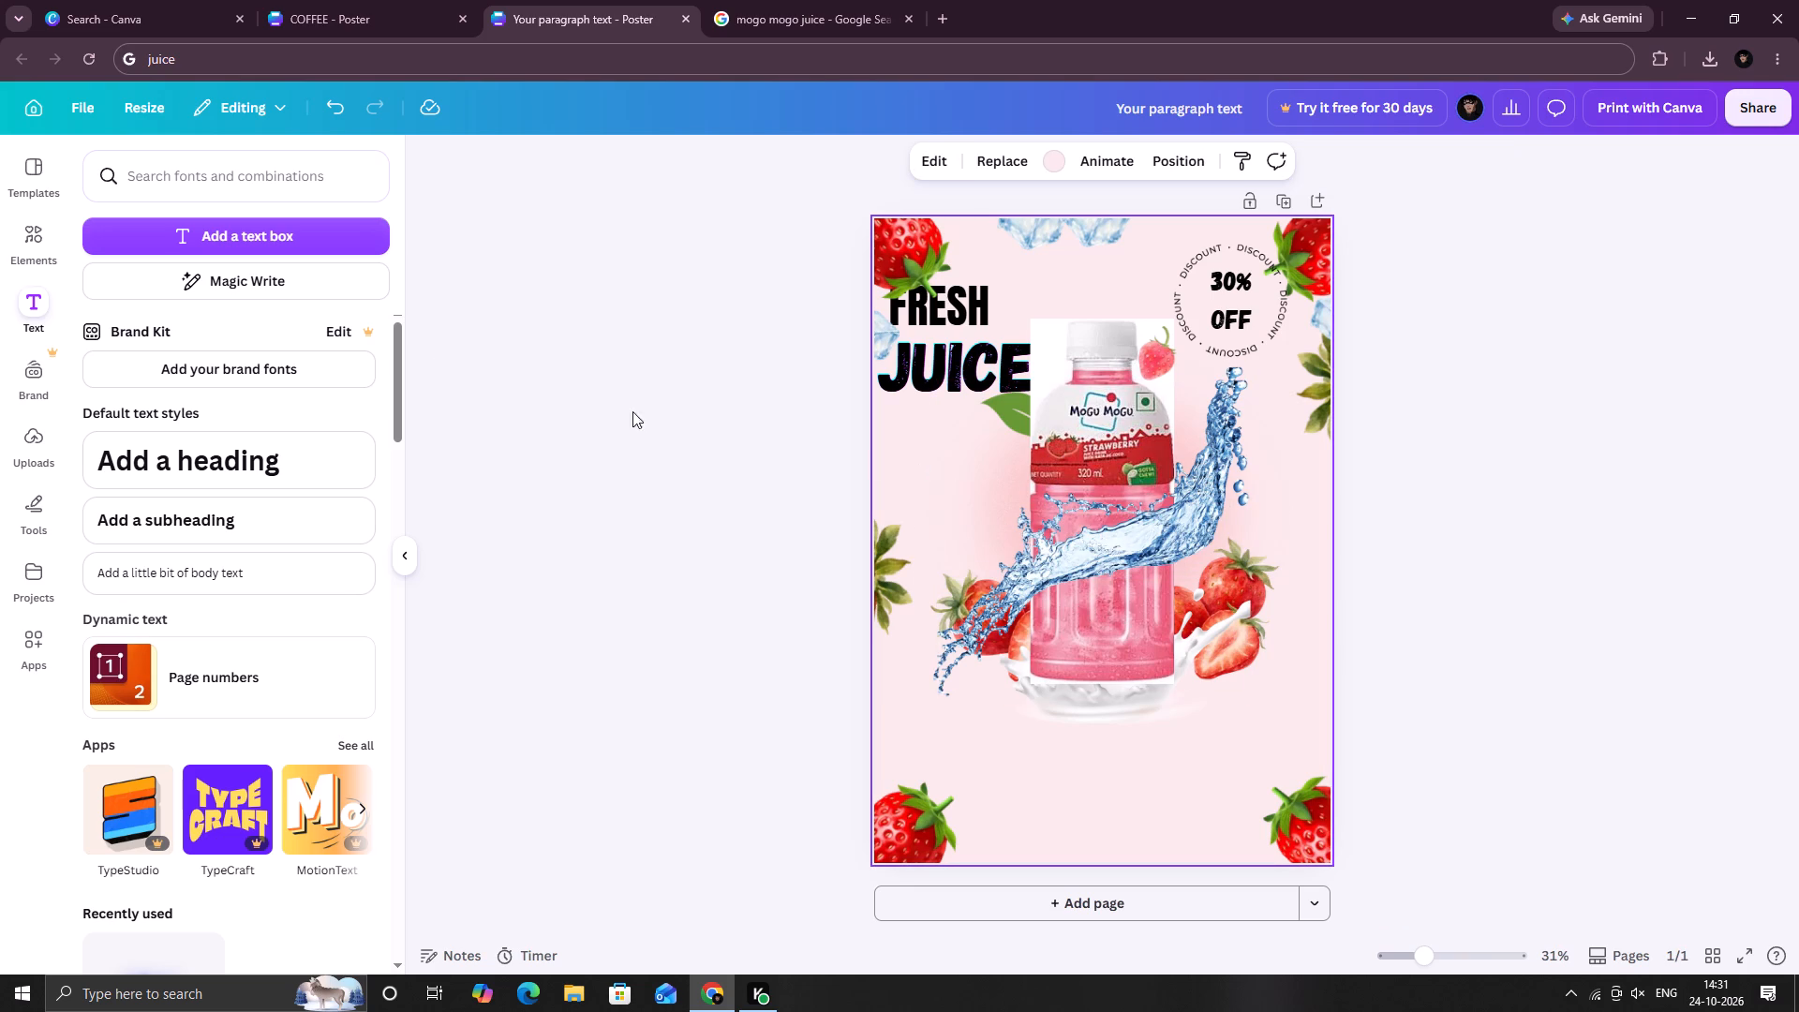
Add a text box, enlarge it to font size about 37.6, and place it left of the bottle, below "JUICE".
left_click(278, 232)
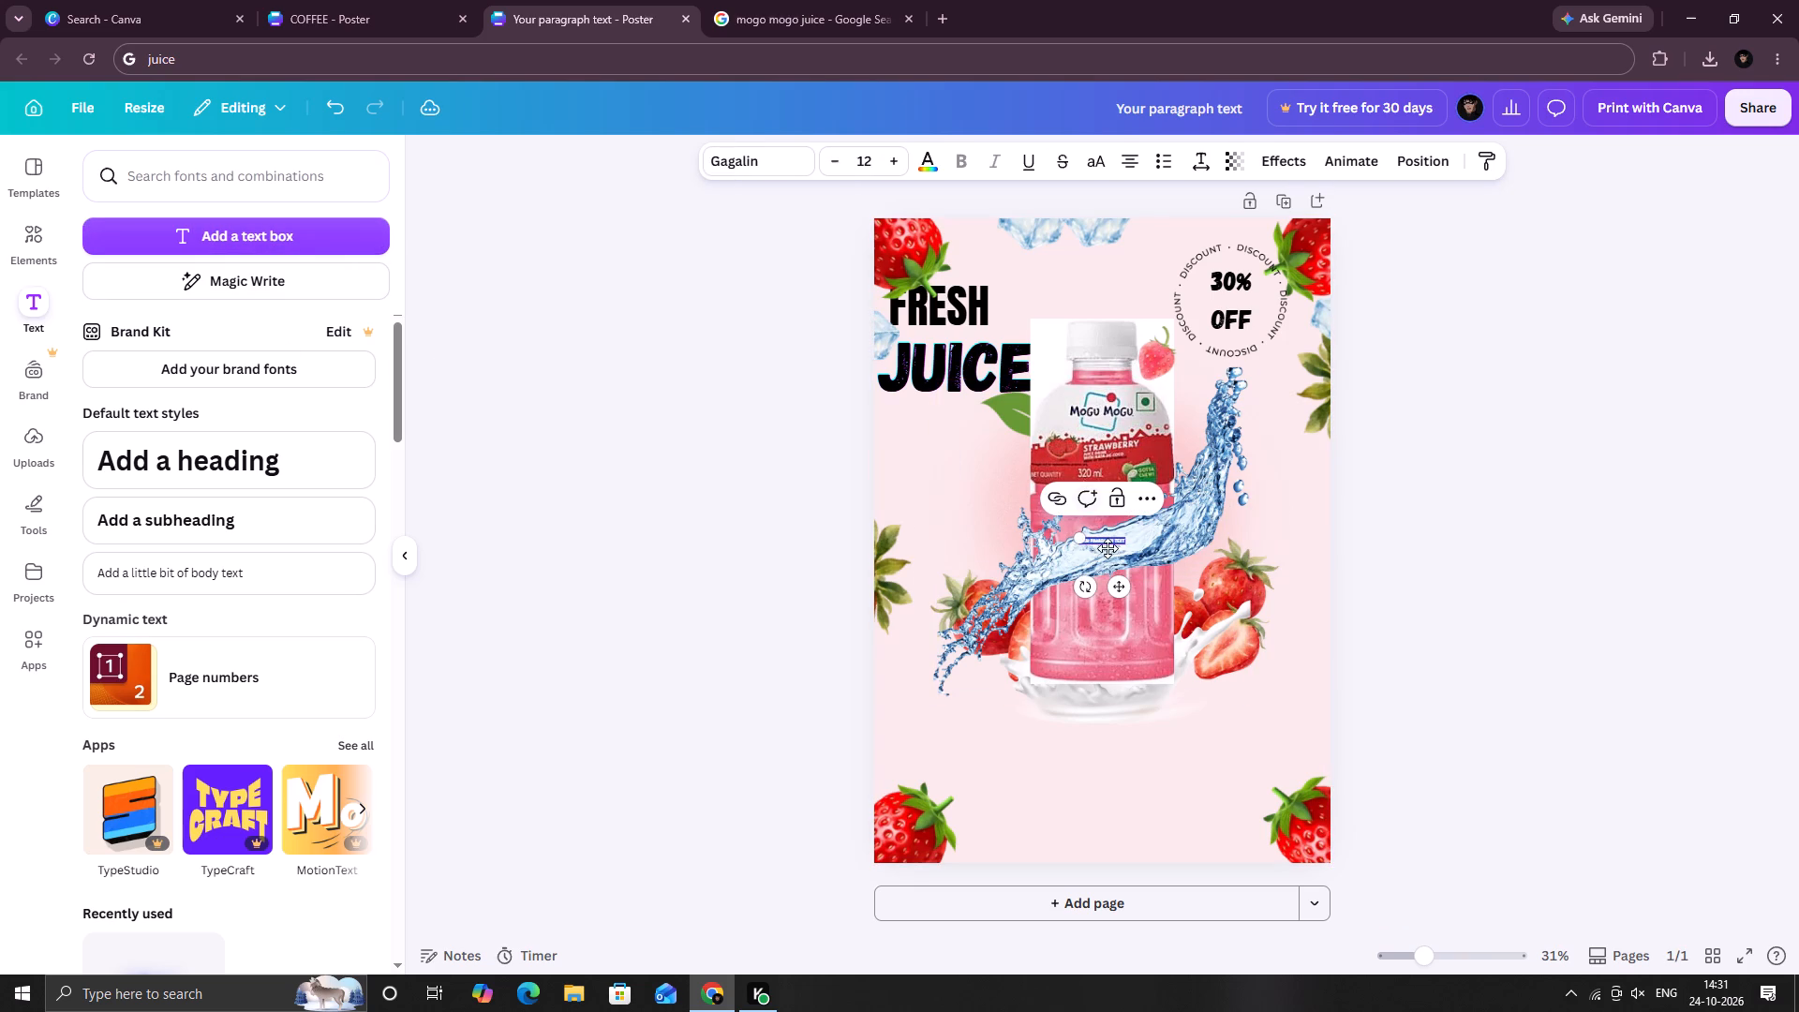
left_click_drag(1103, 544, 949, 495)
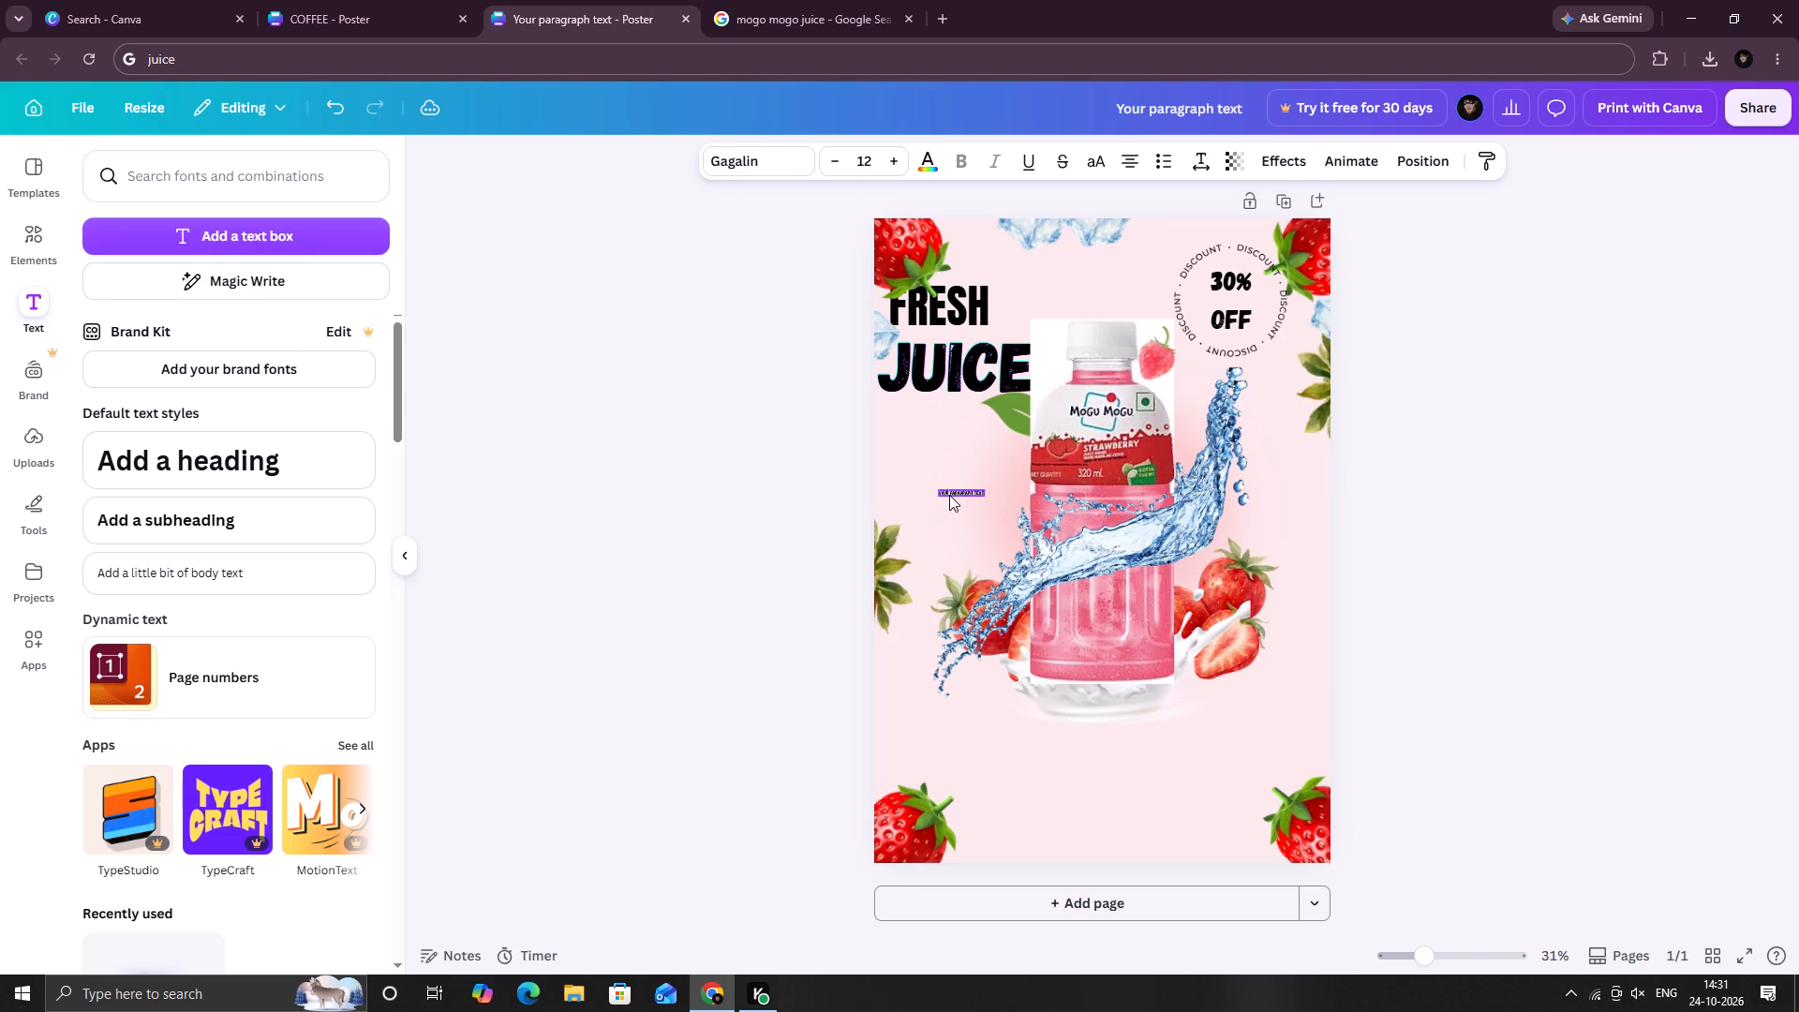
left_click_drag(949, 495, 967, 503)
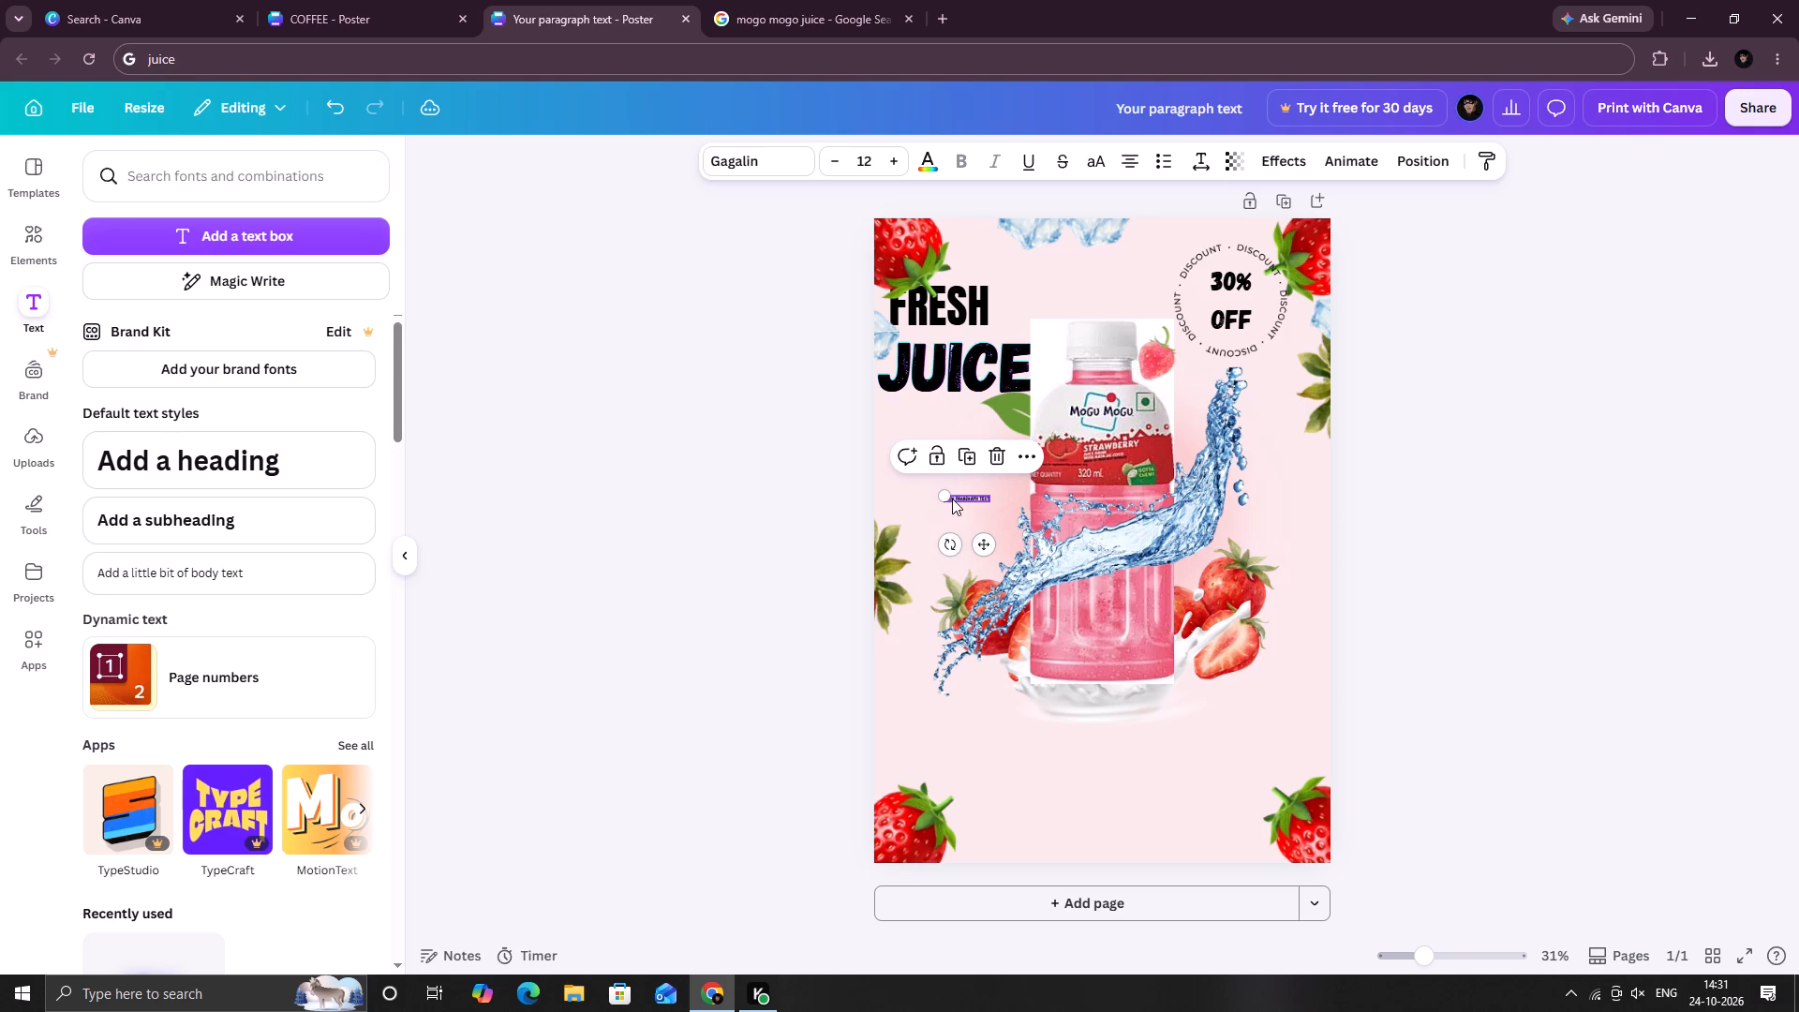
left_click_drag(942, 500, 878, 598)
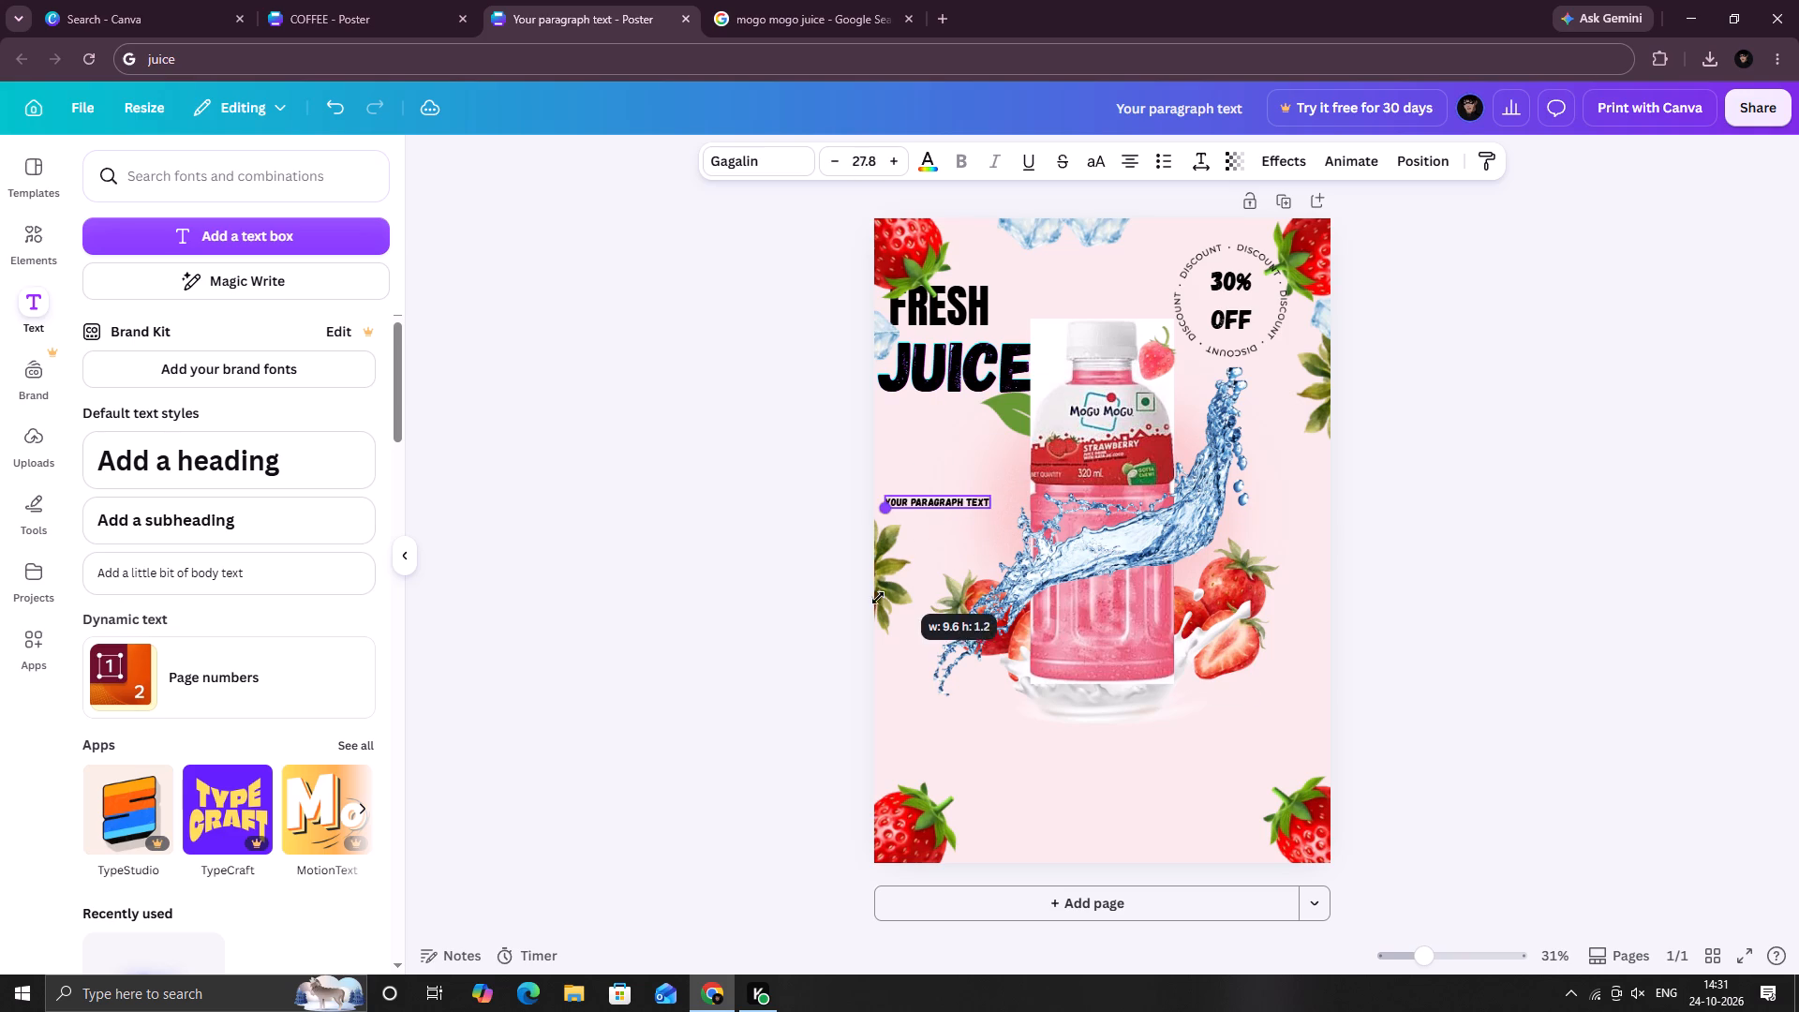
left_click_drag(878, 598, 951, 601)
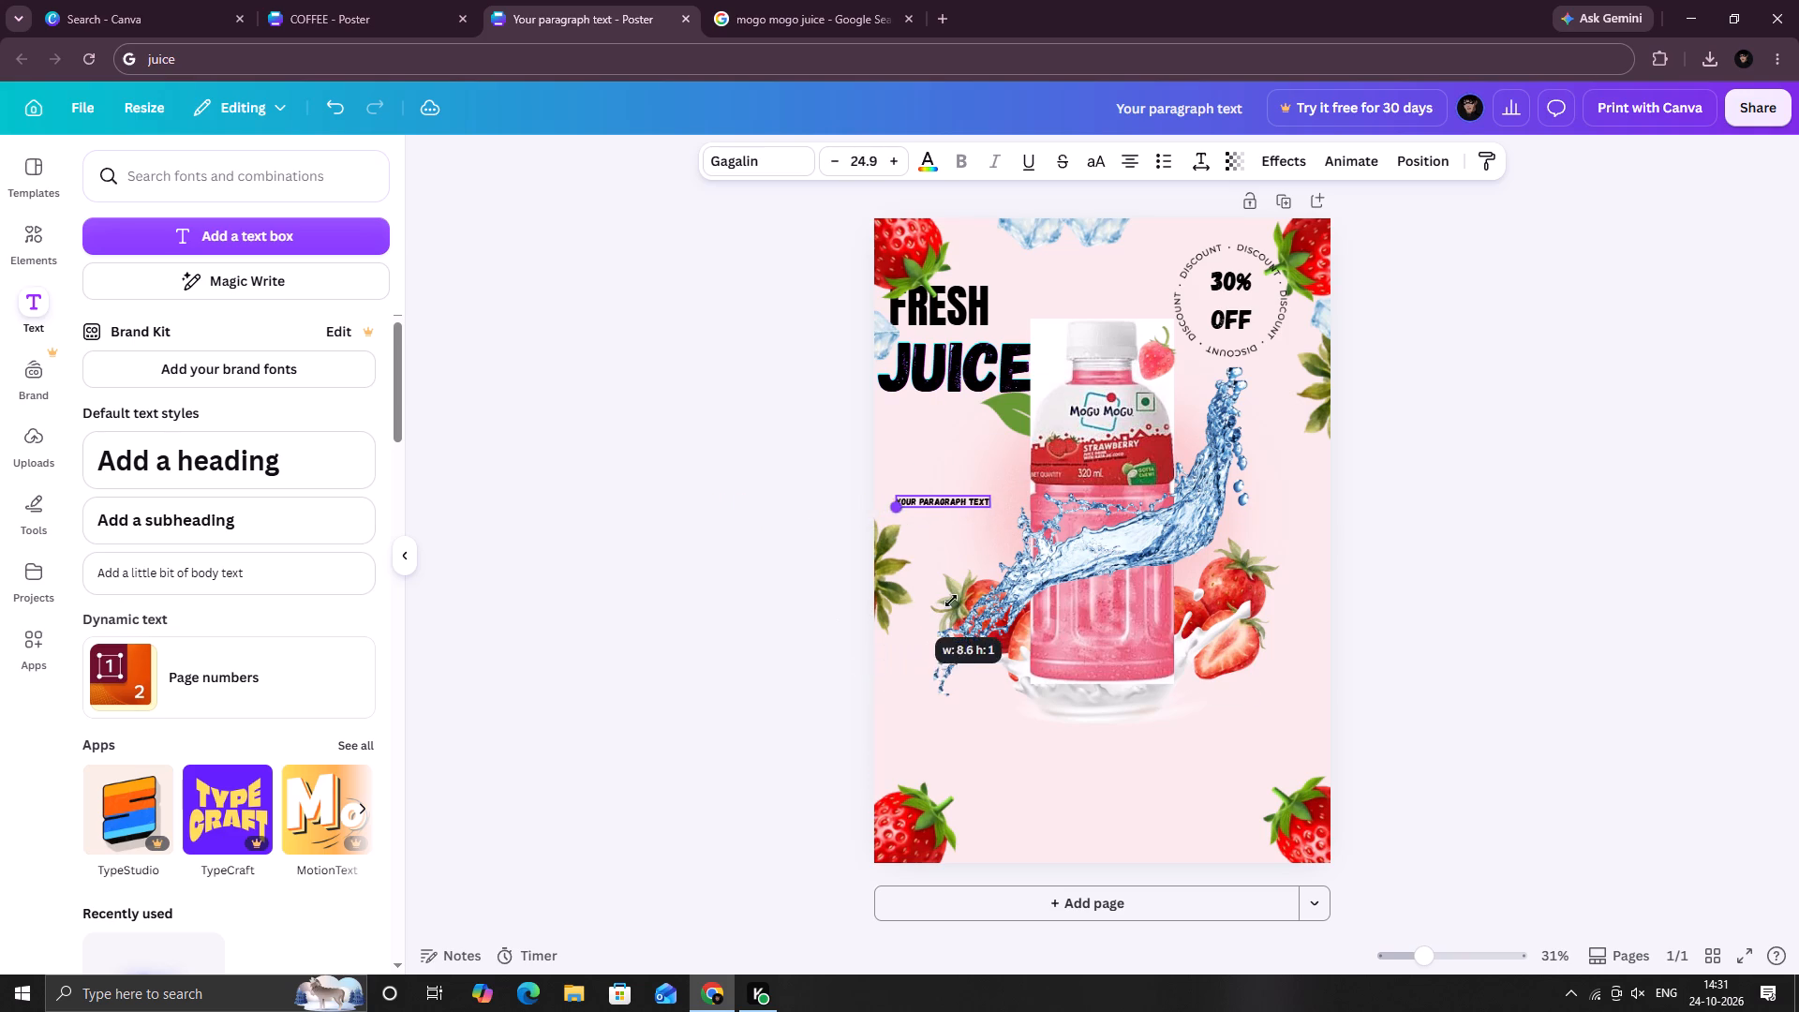
left_click_drag(951, 601, 859, 626)
left_click(908, 499)
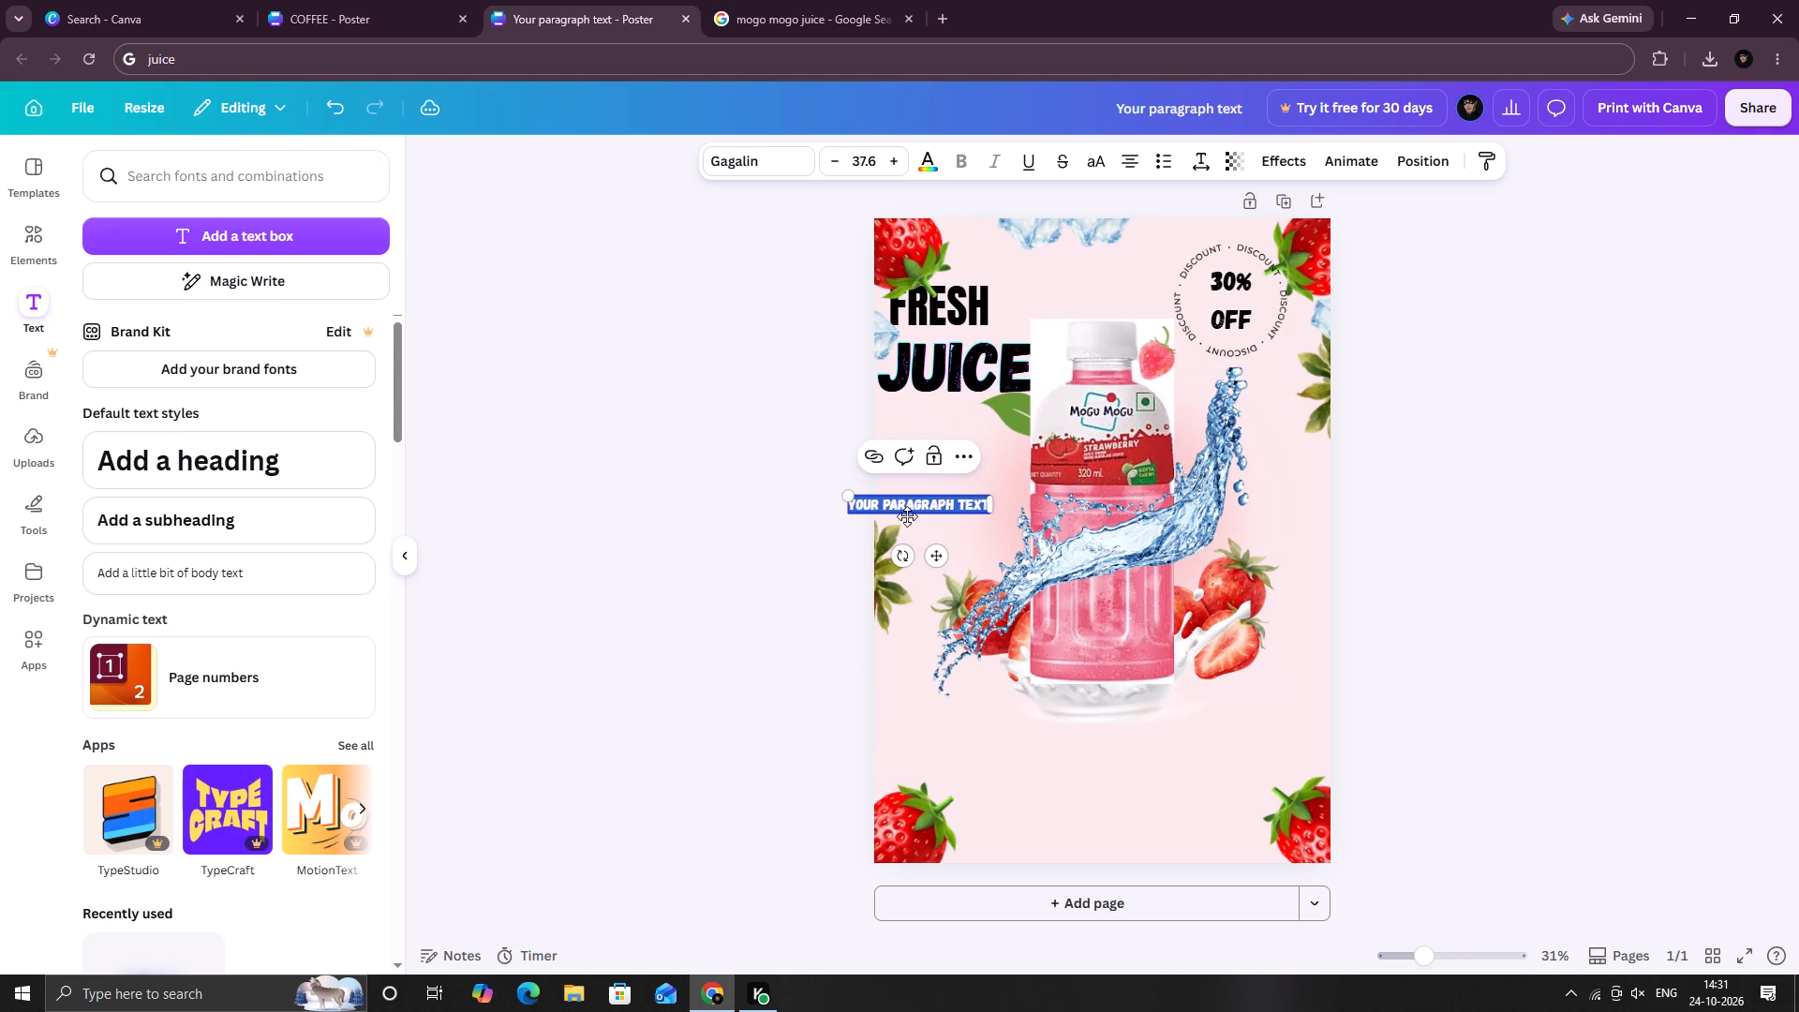
left_click(916, 508)
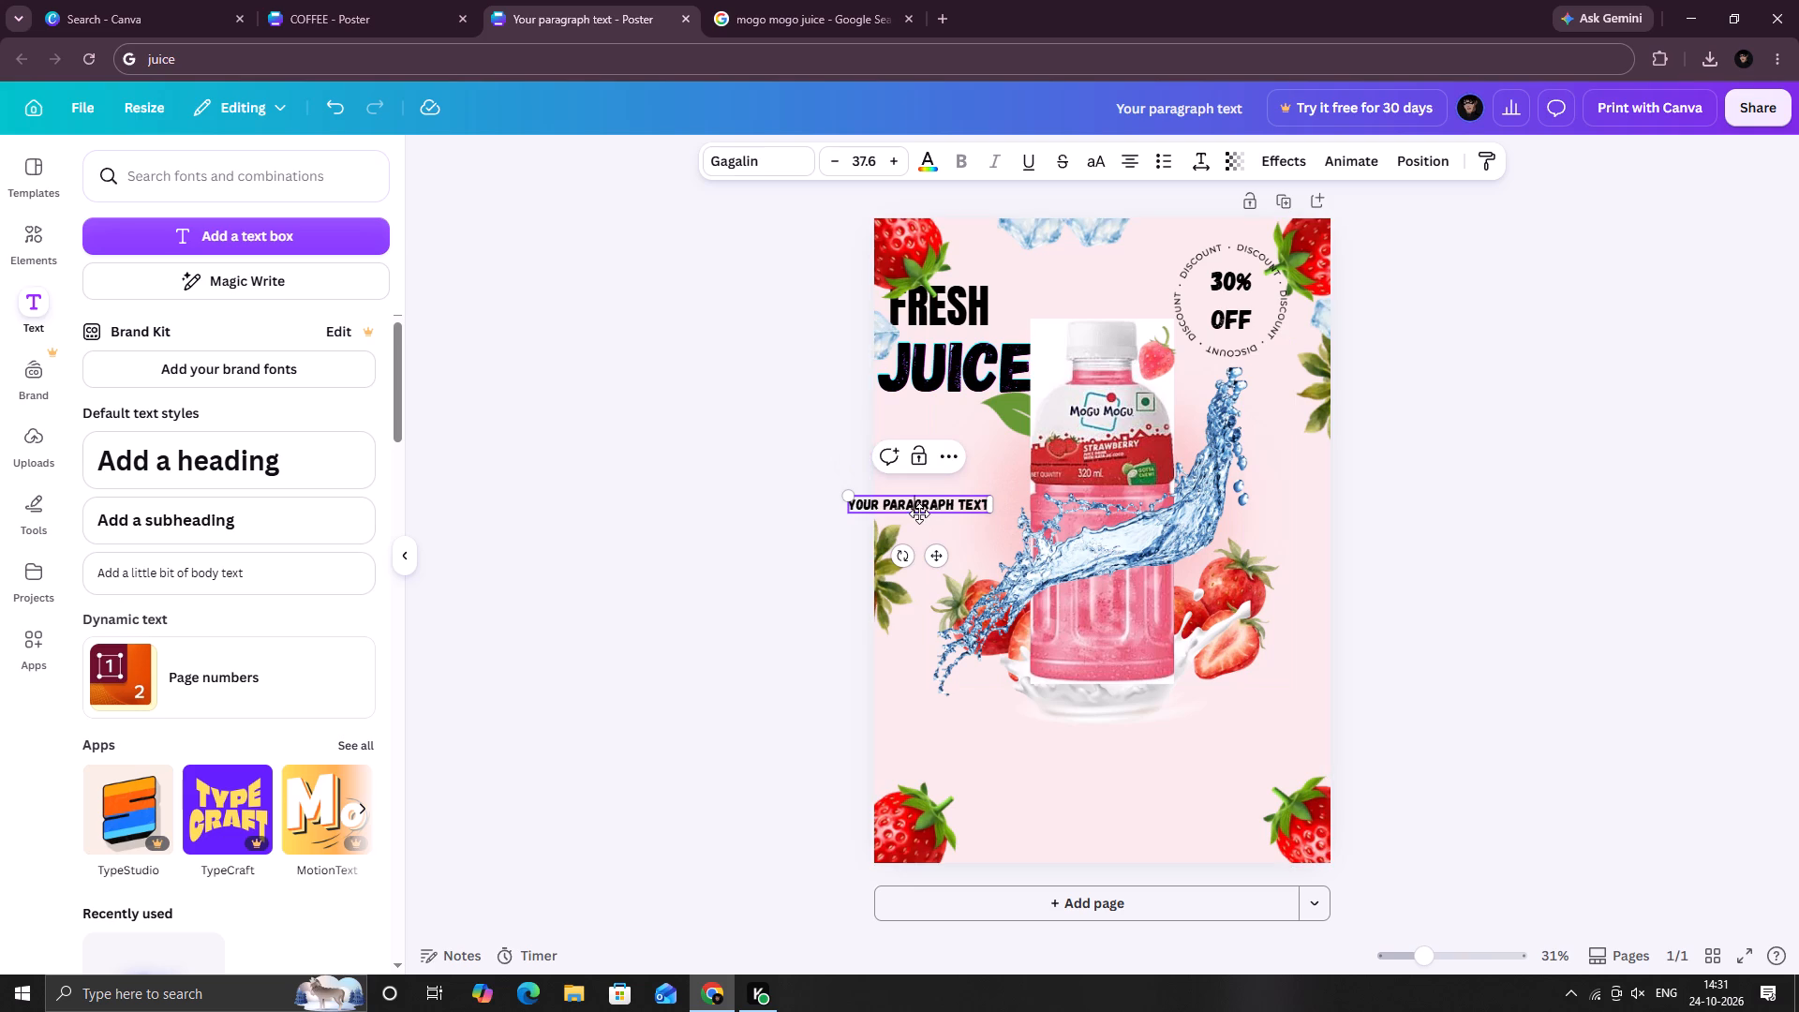
left_click_drag(919, 513, 949, 508)
Replace the new text box's placeholder with "Fresh Fruit", ending with a line break.
left_click(954, 500)
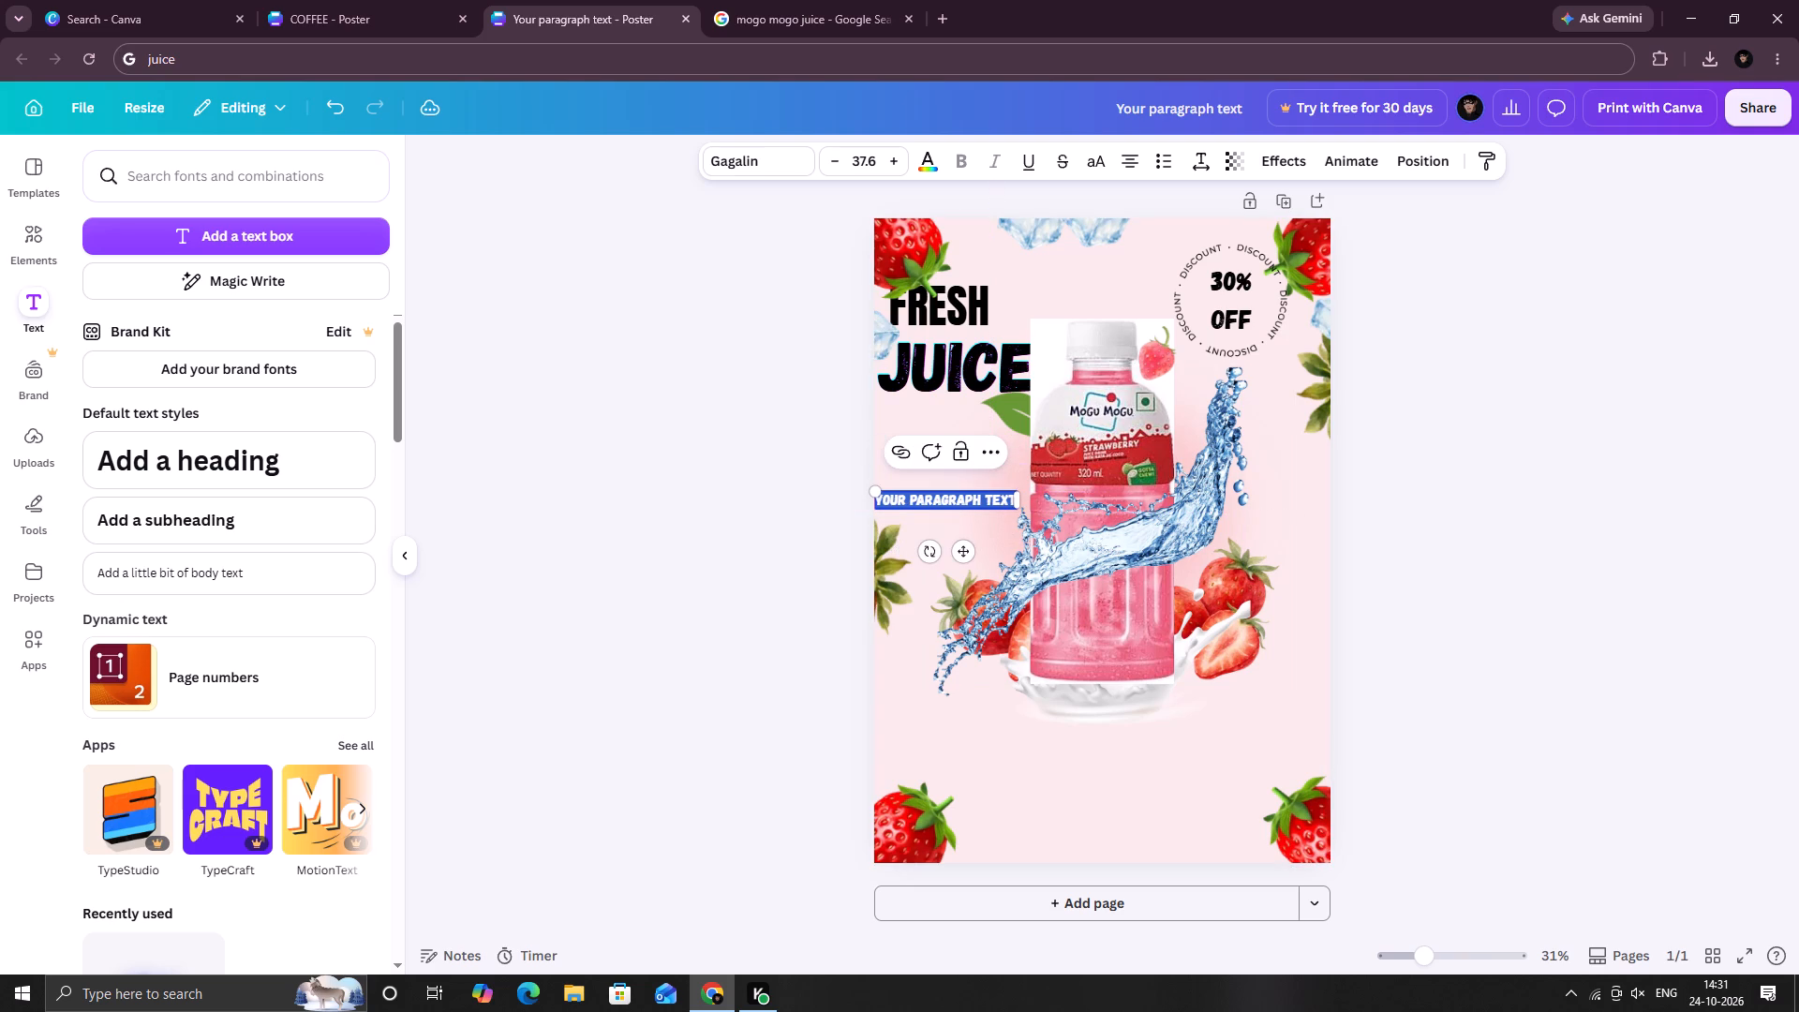
type("Fresh Fruit")
key("space")
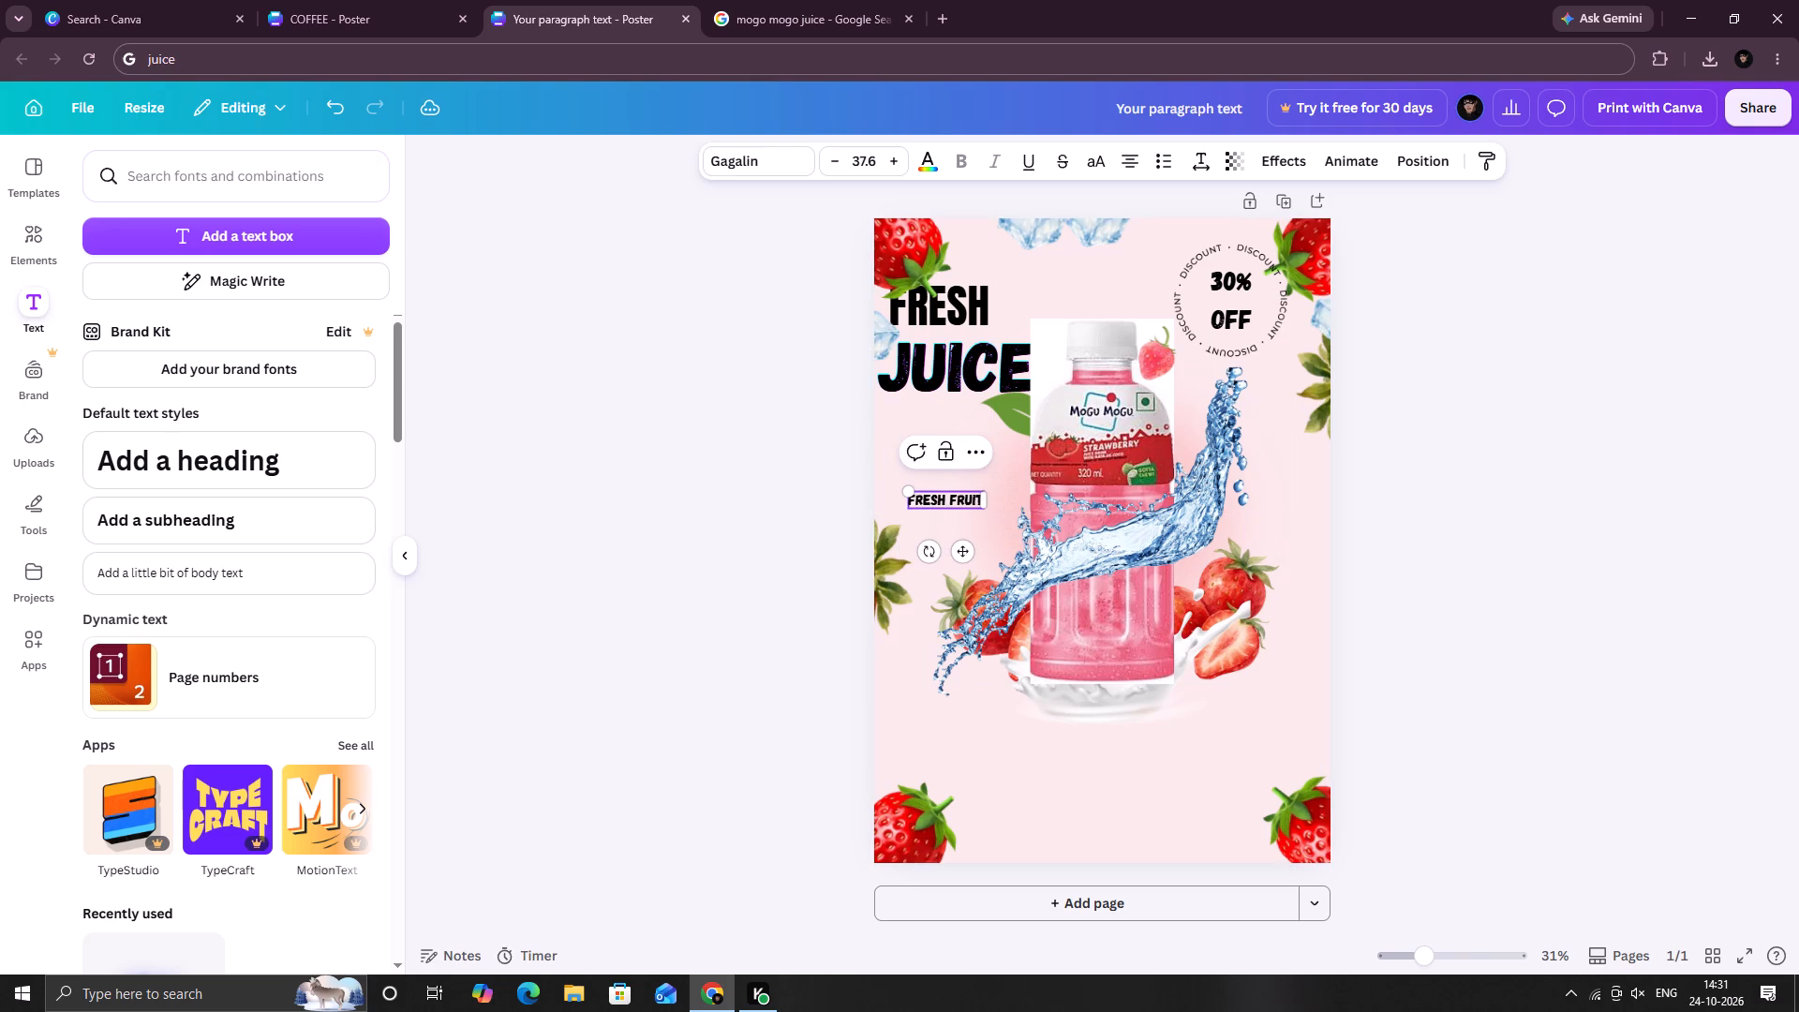
key("Return")
left_click(733, 451)
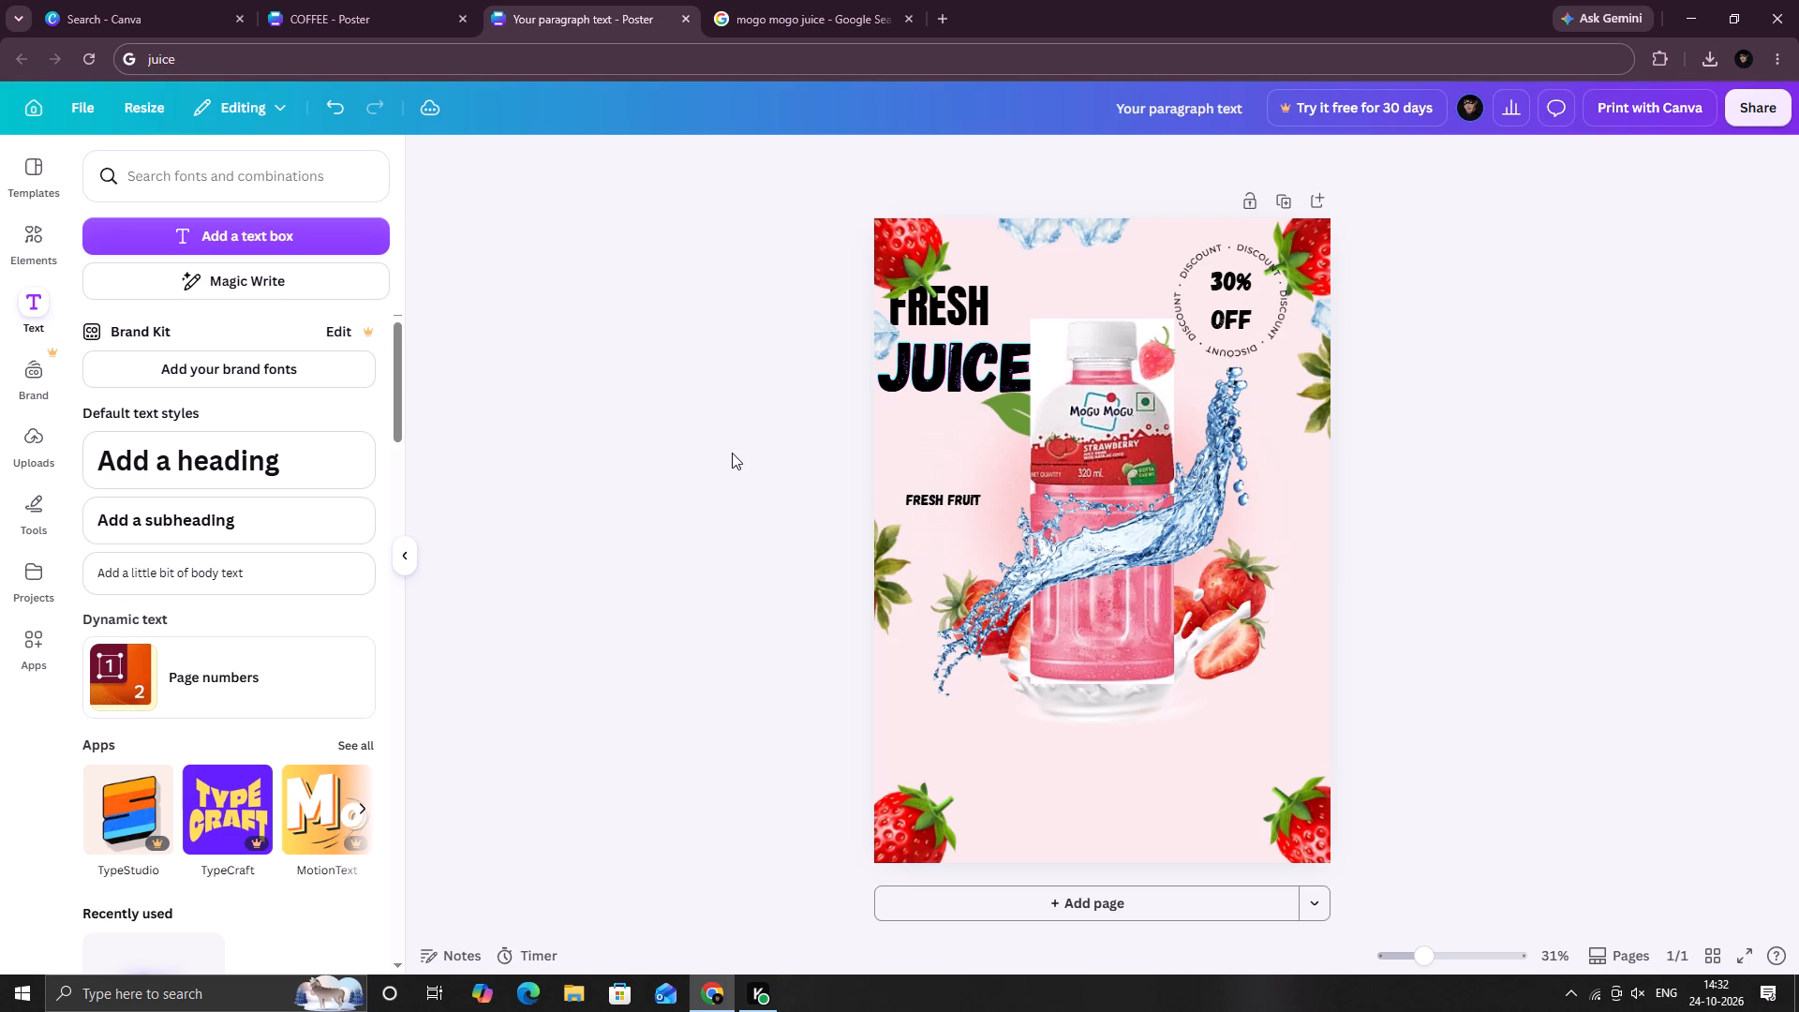
Move the "Fresh Fruit" text close to the bottle's left edge, just above the tail of the water splash.
left_click(969, 507)
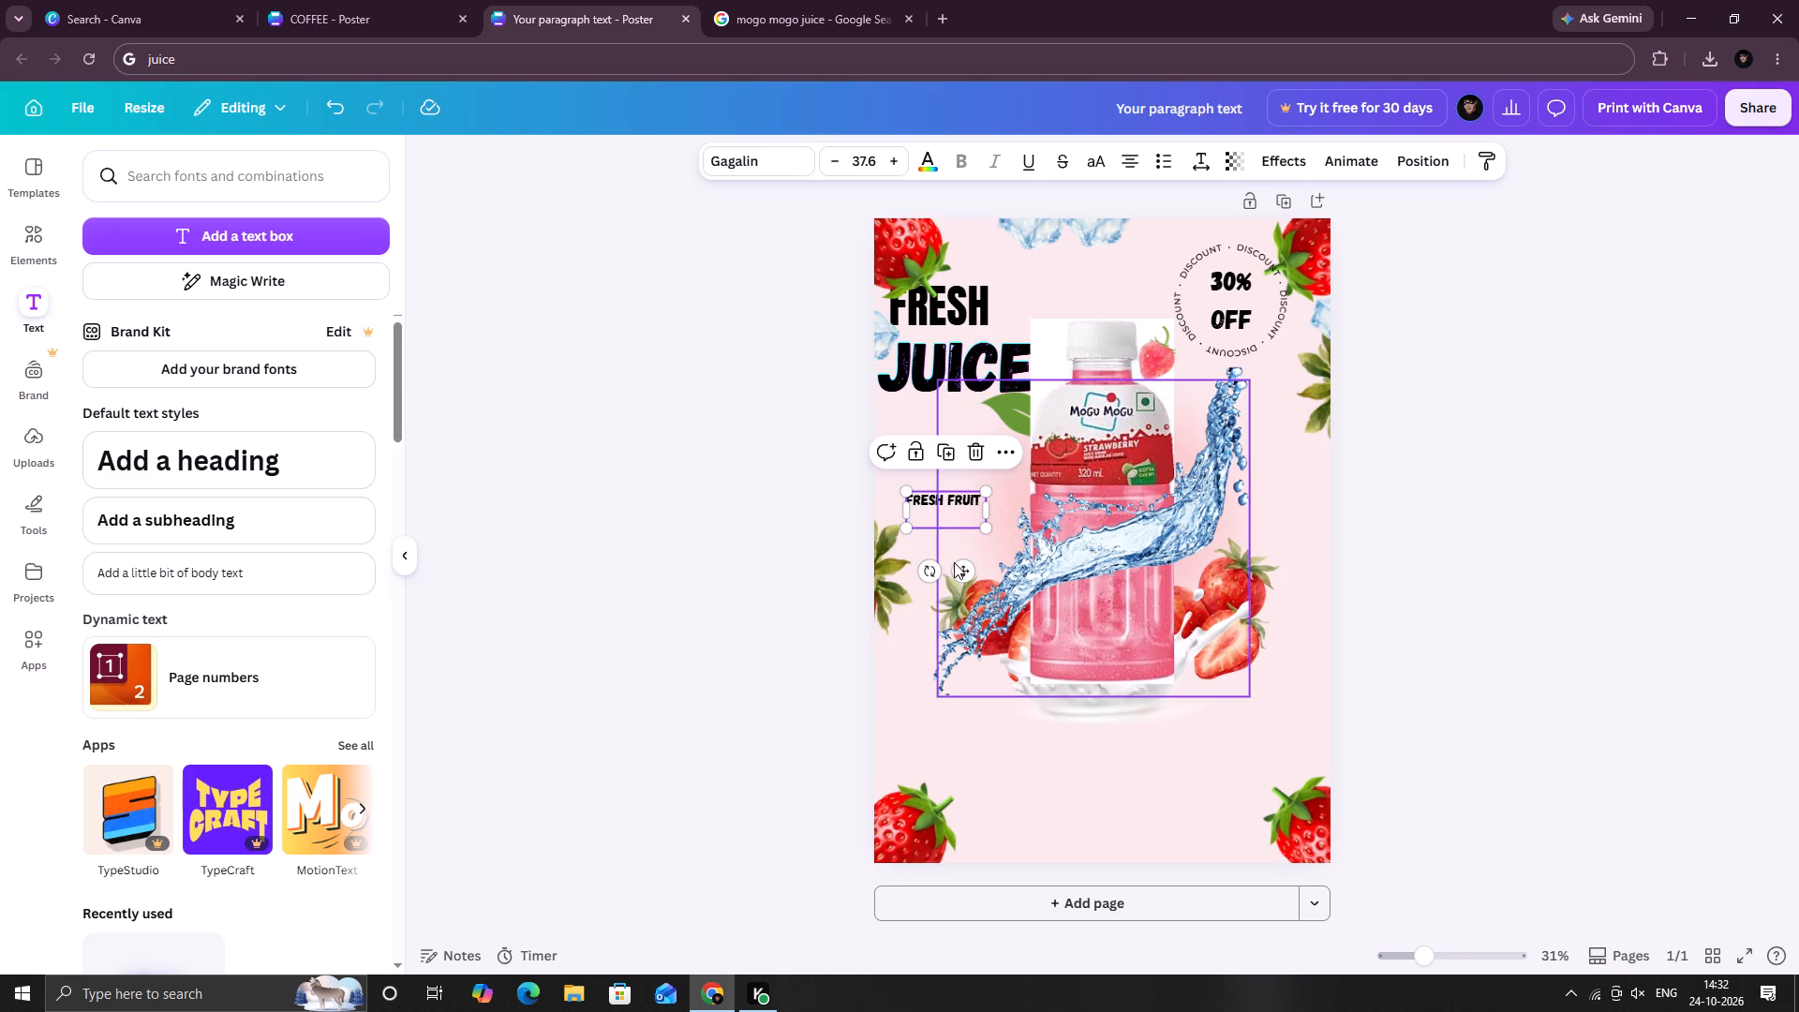
left_click_drag(958, 570, 1005, 556)
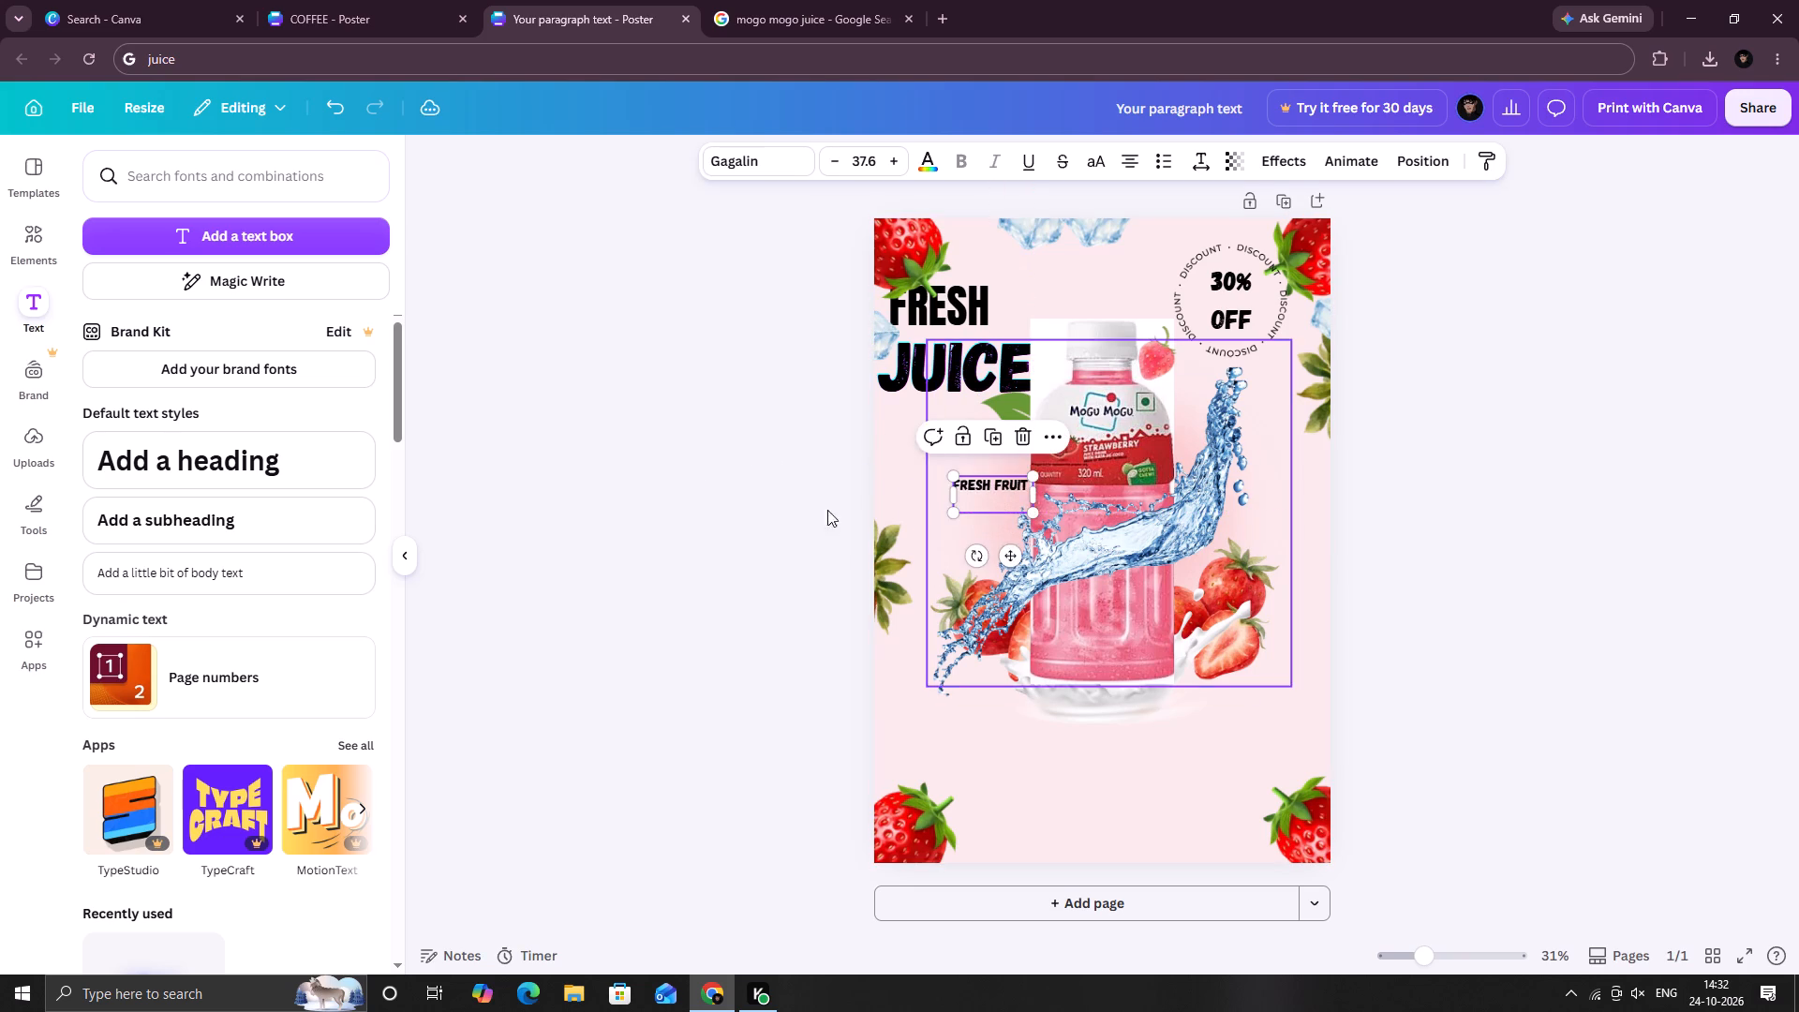
left_click(692, 472)
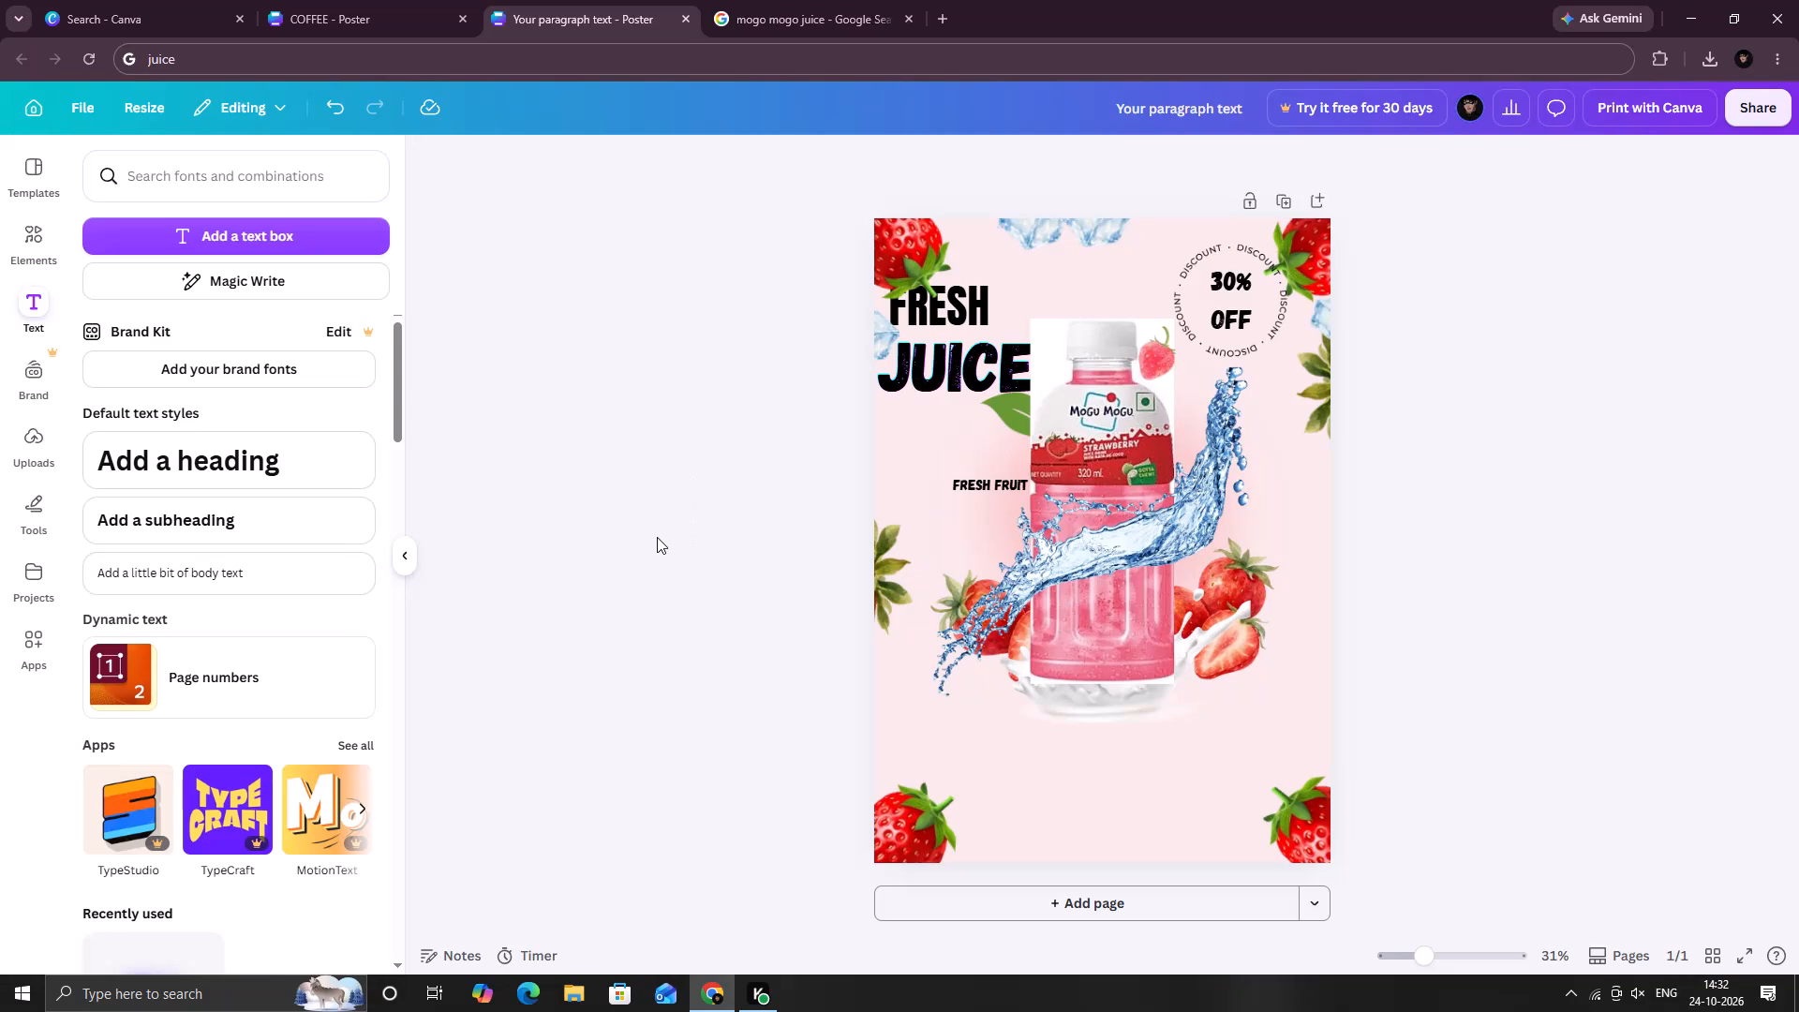
left_click(236, 187)
left_click(967, 489)
left_click(967, 485)
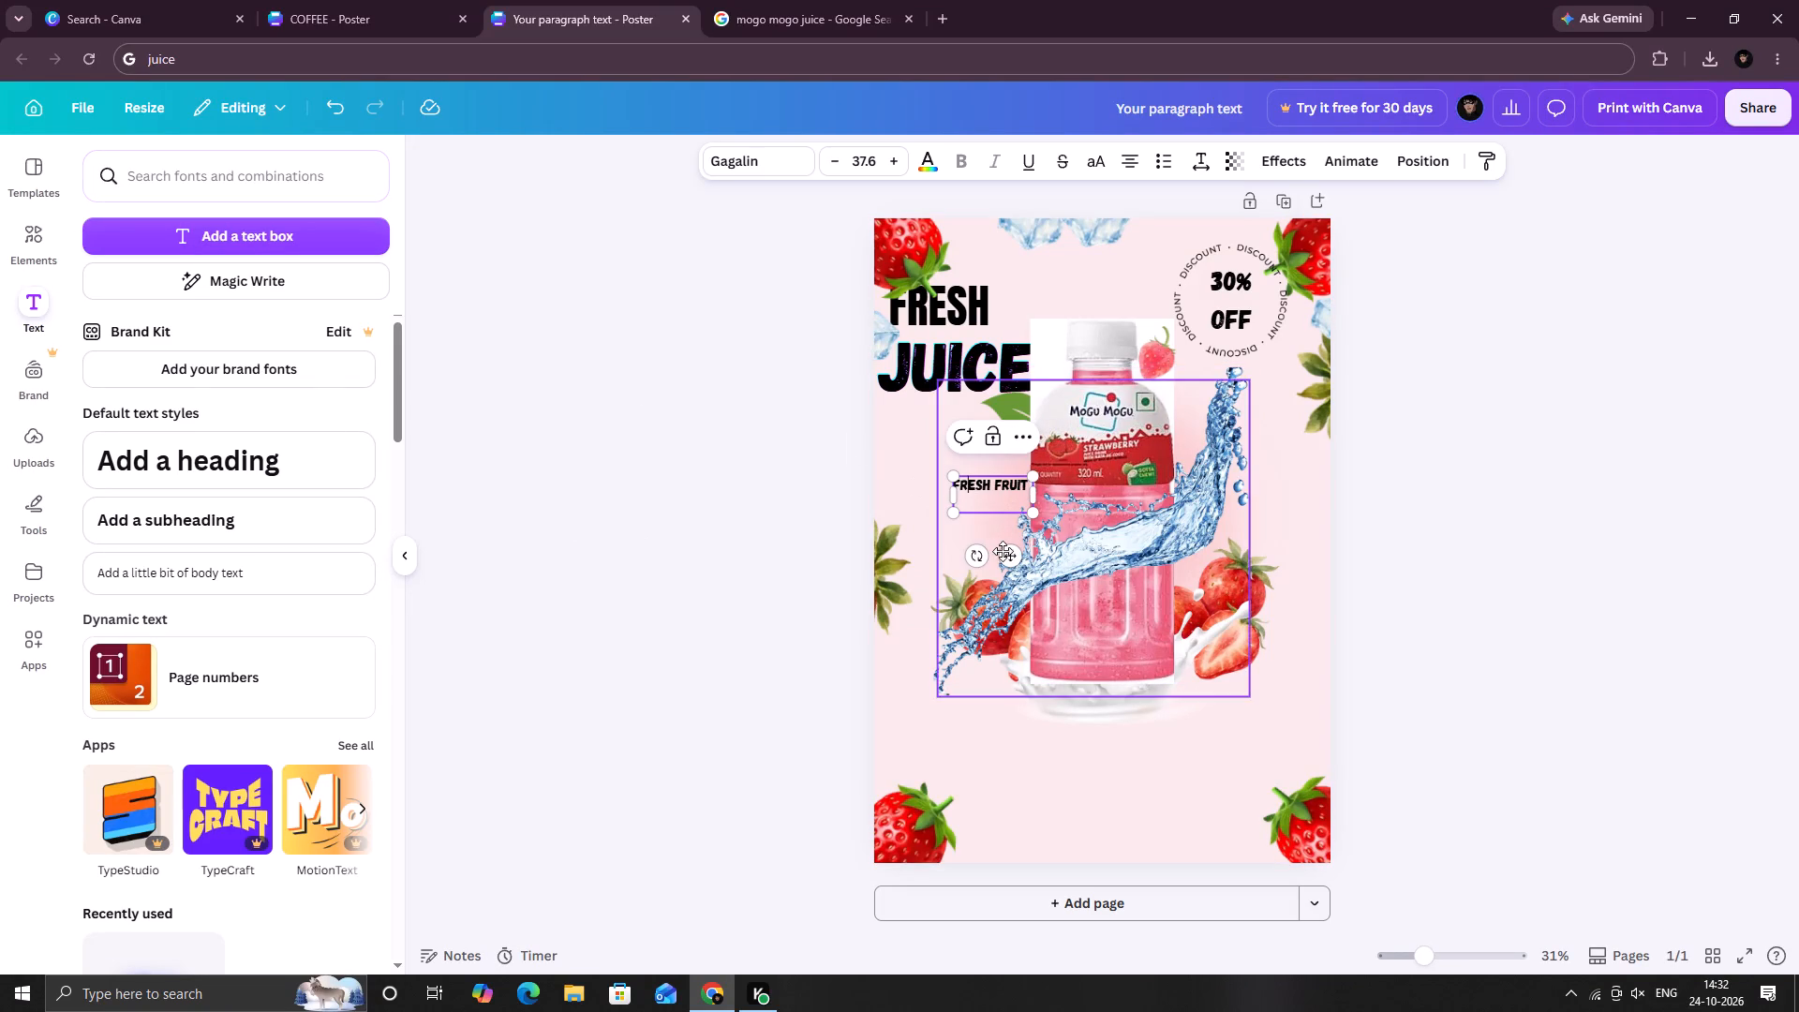
left_click_drag(1008, 561, 990, 598)
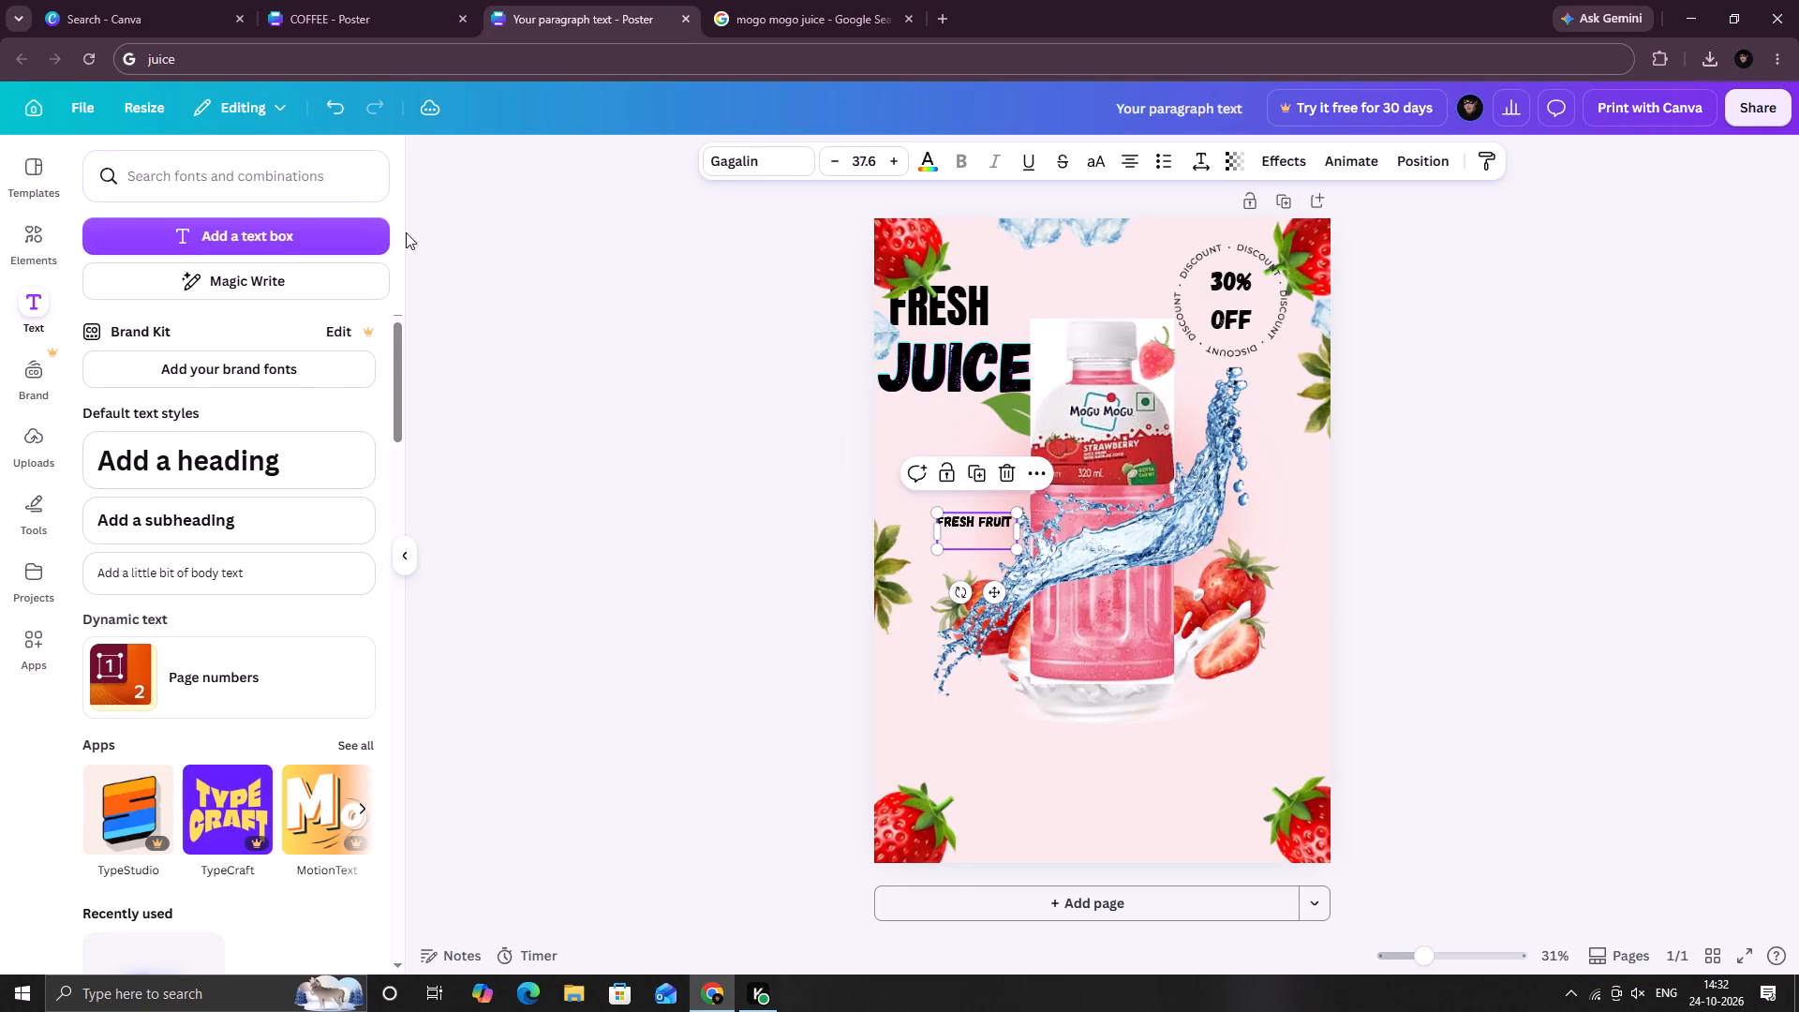
Search the fonts and text combinations for "curve arrow" and look through the results.
left_click(331, 186)
type("curve arror")
key("BackSpace")
key("w")
key("Return")
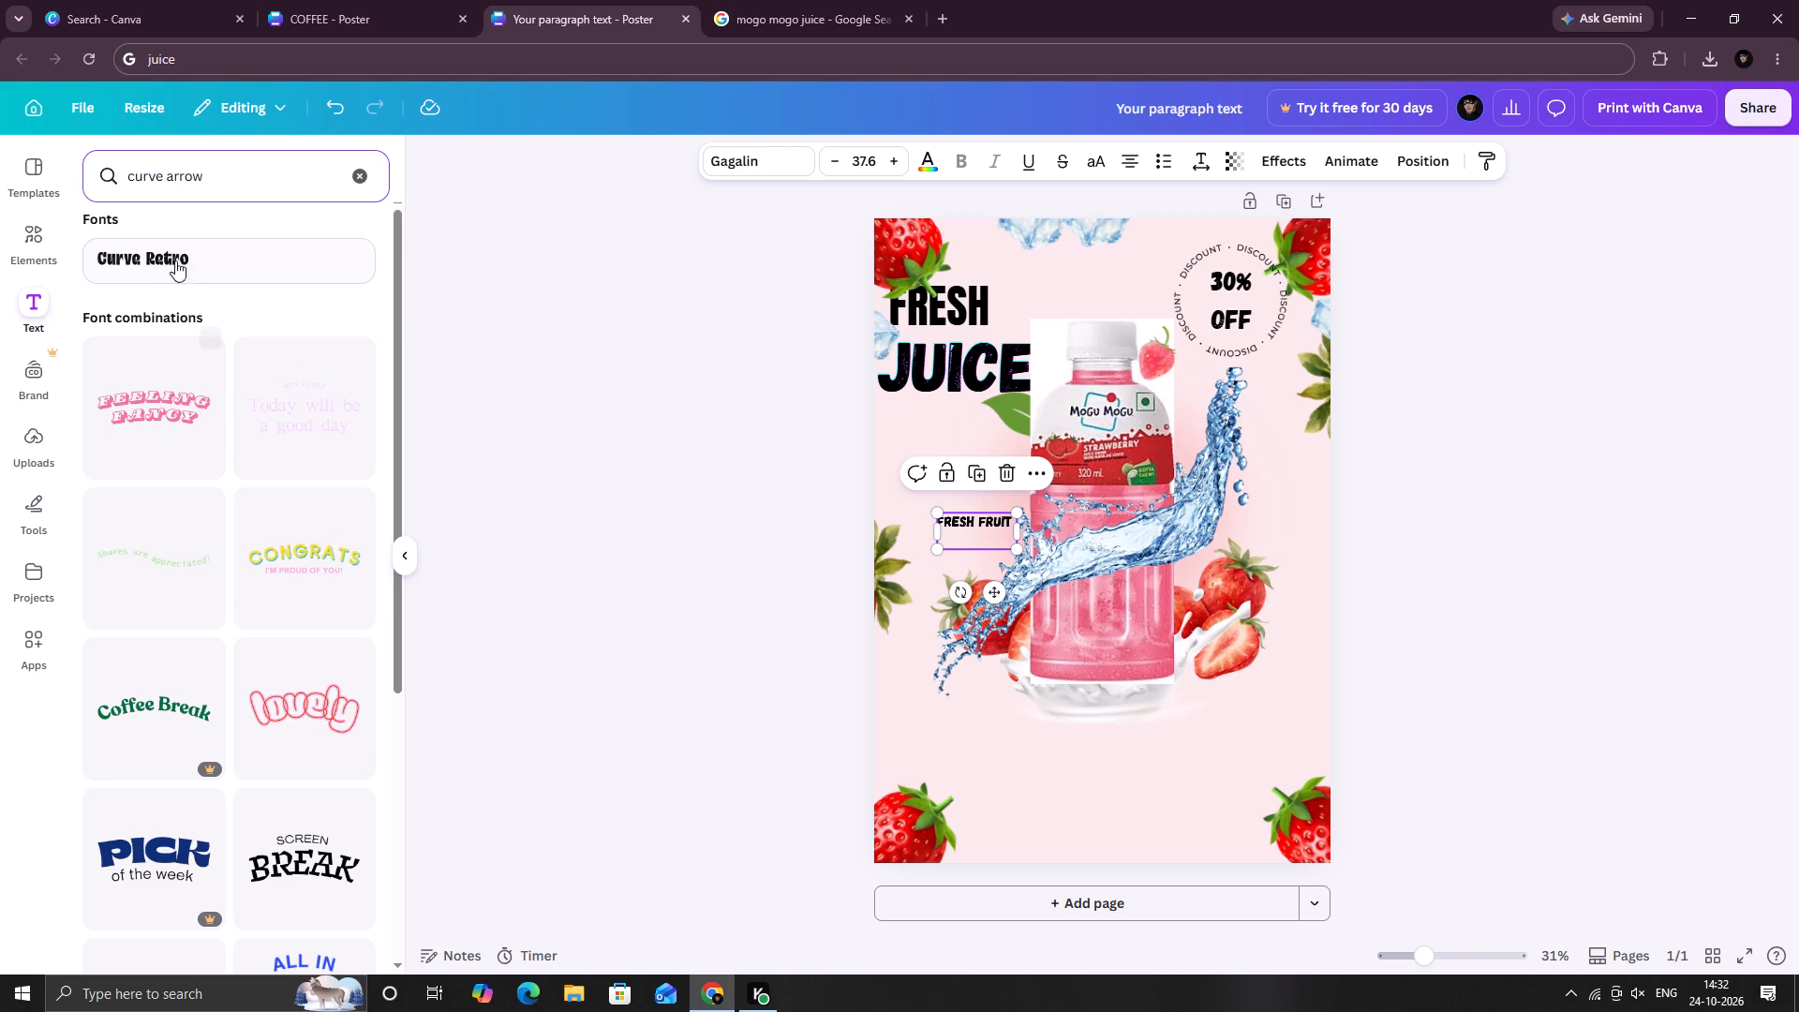
scroll(174, 445, "down", 5)
scroll(216, 470, "up", 4)
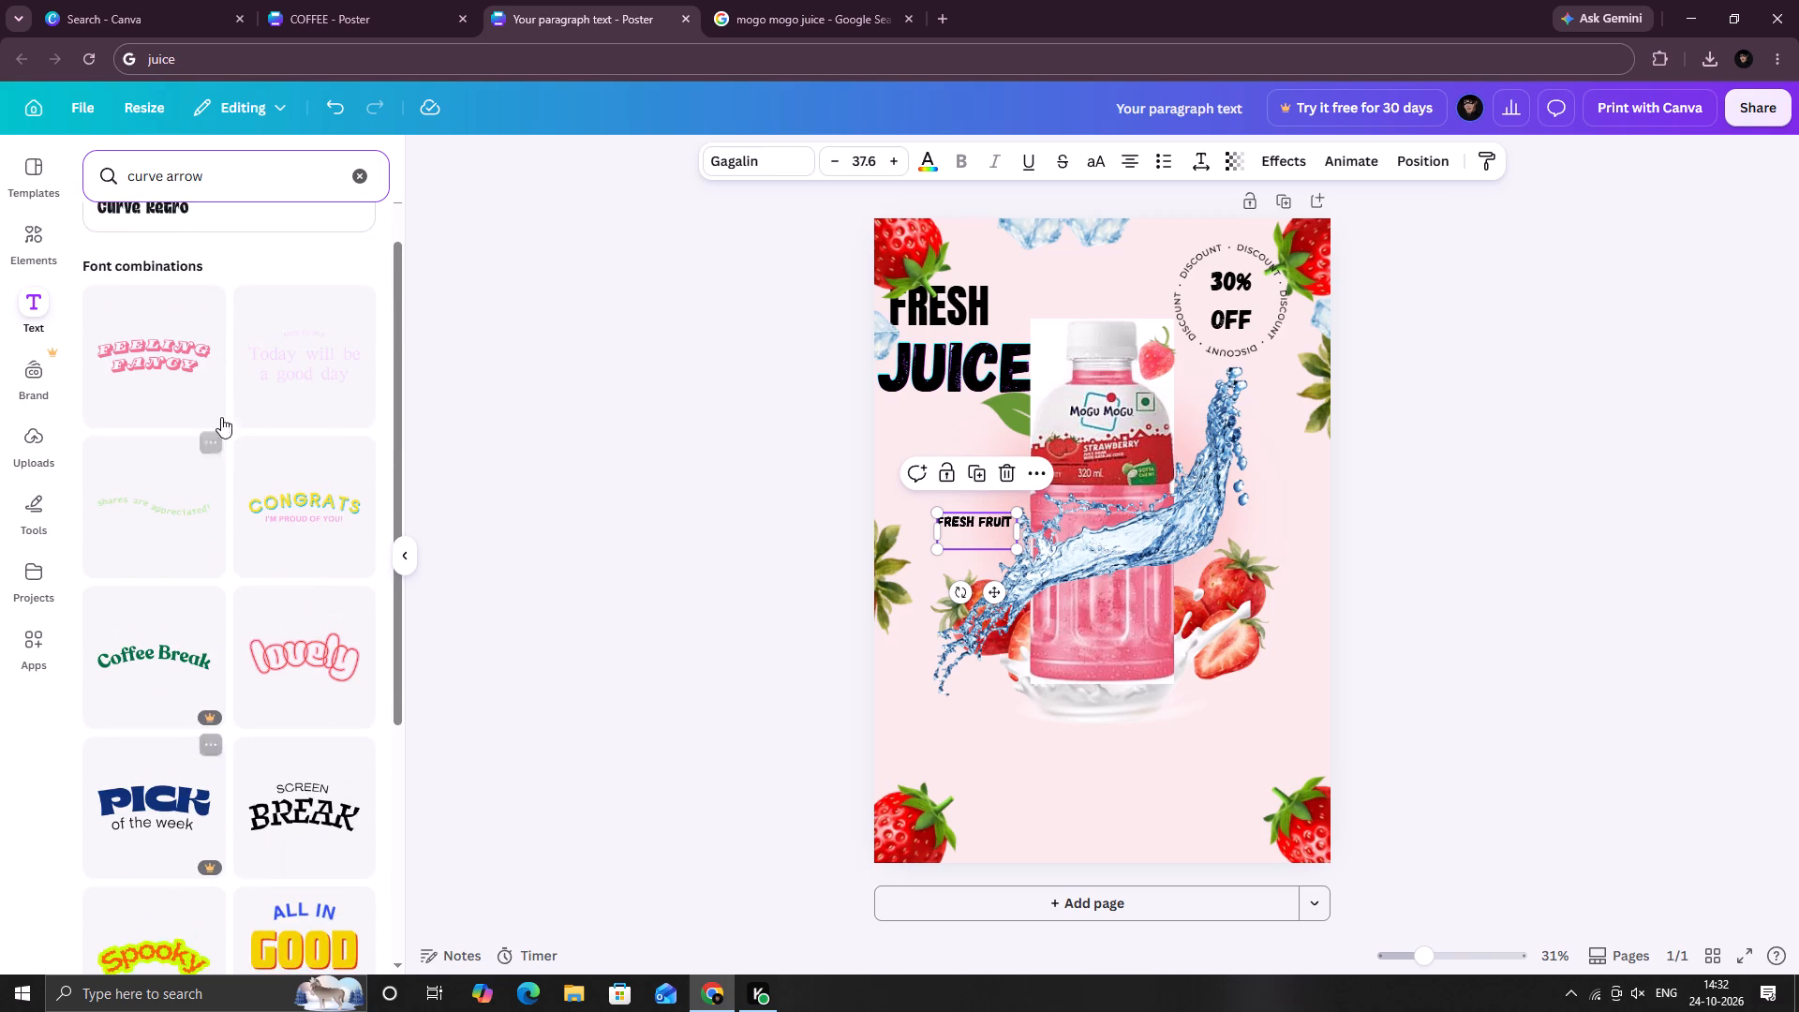
scroll(221, 403, "up", 4)
Search the graphics elements for "cruve arrow" and add the thick black curved arrow to the poster.
left_click(38, 247)
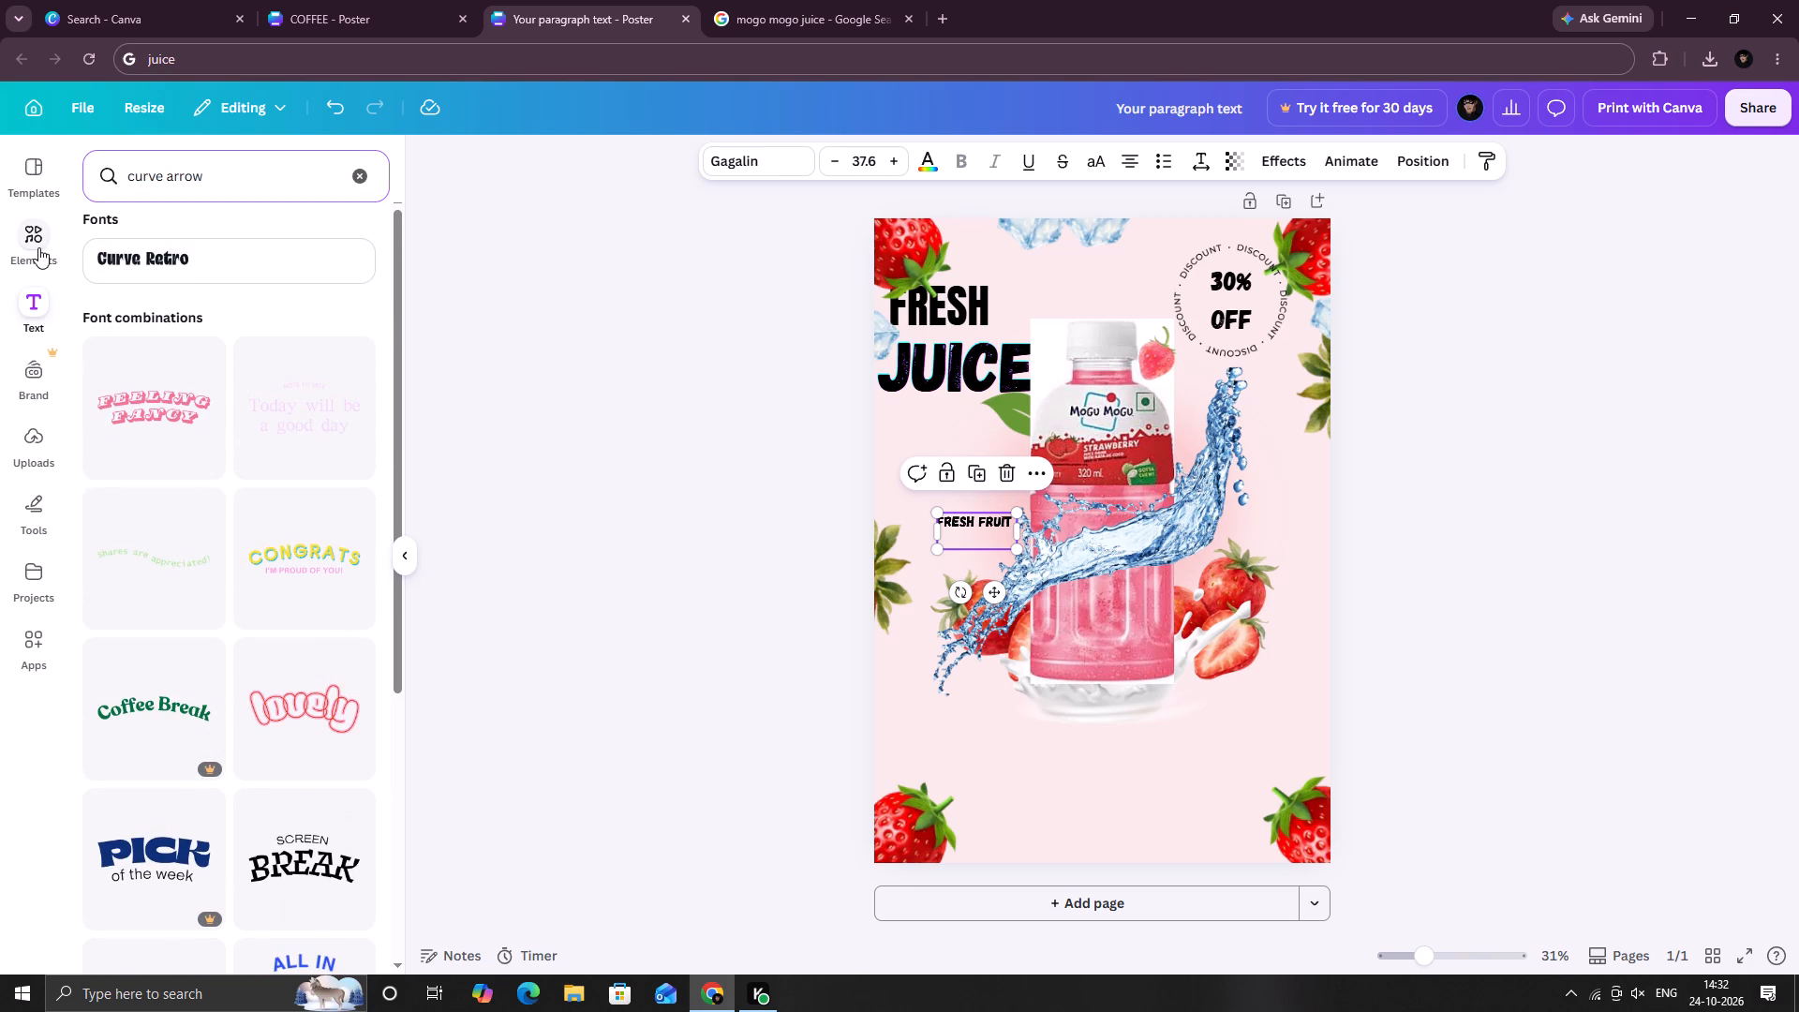
left_click(256, 186)
left_click_drag(256, 186, 61, 213)
type("cruve arrow")
key("Return")
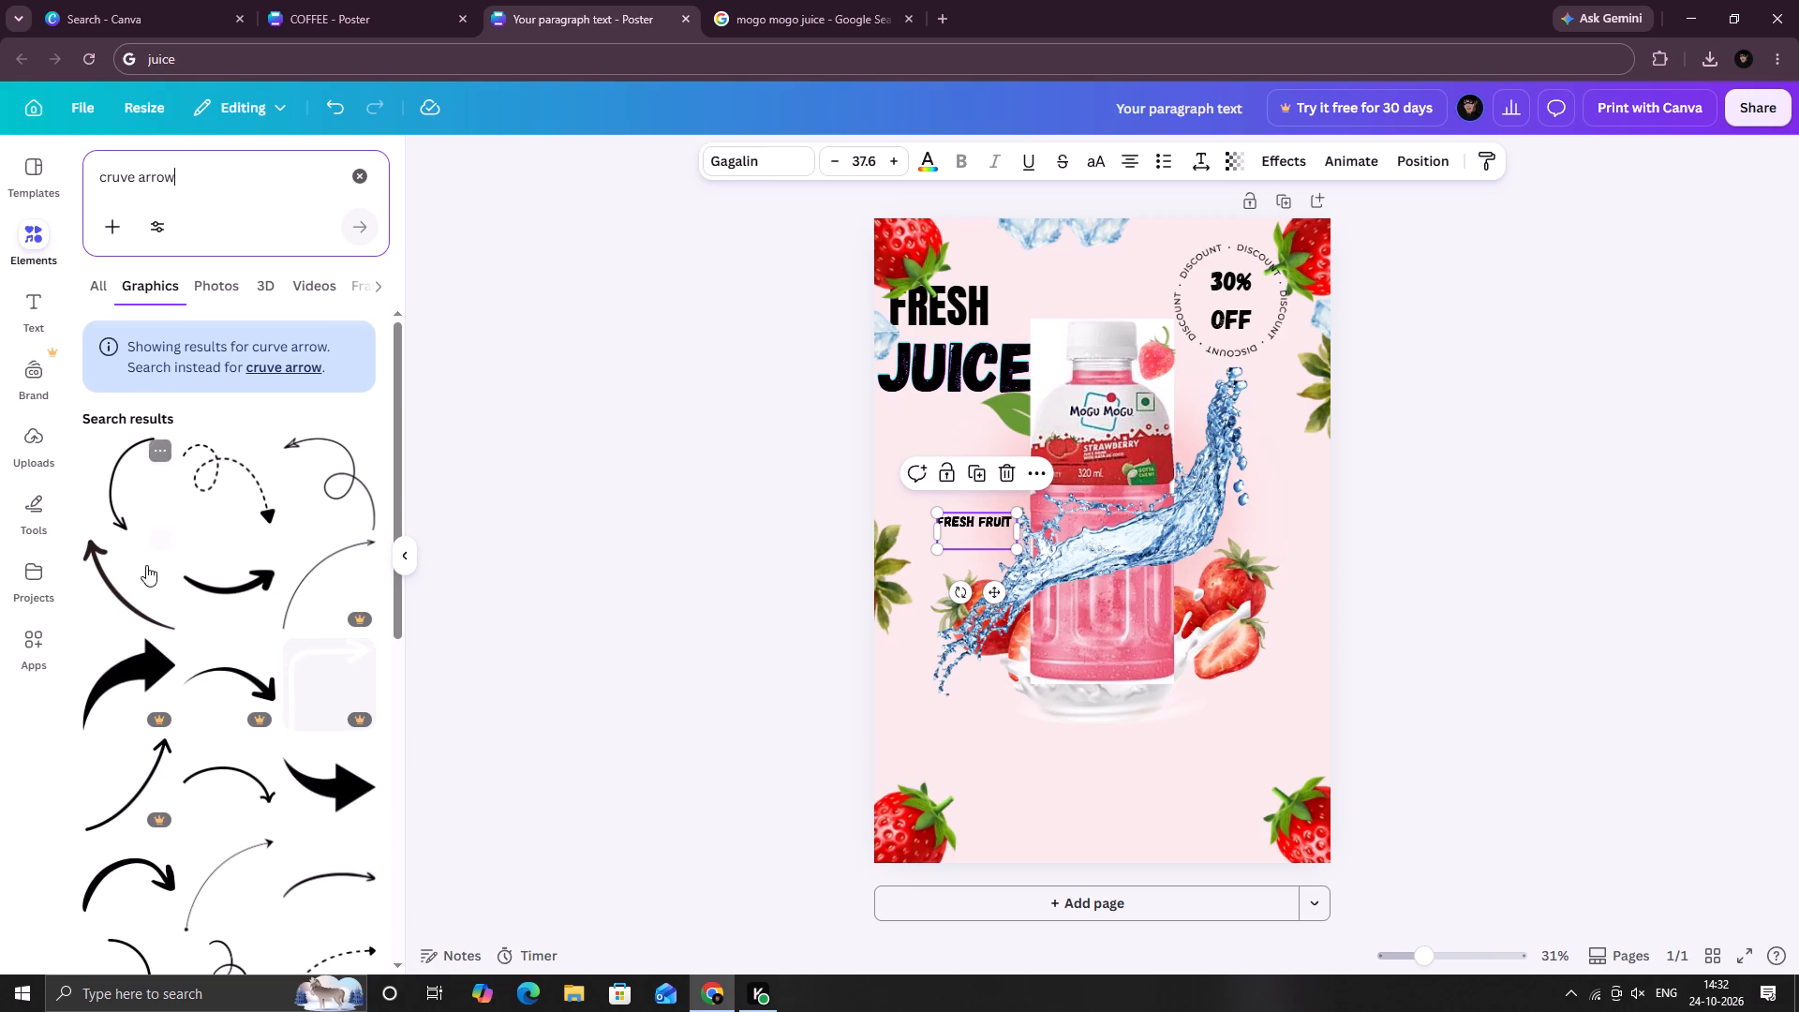
left_click(129, 676)
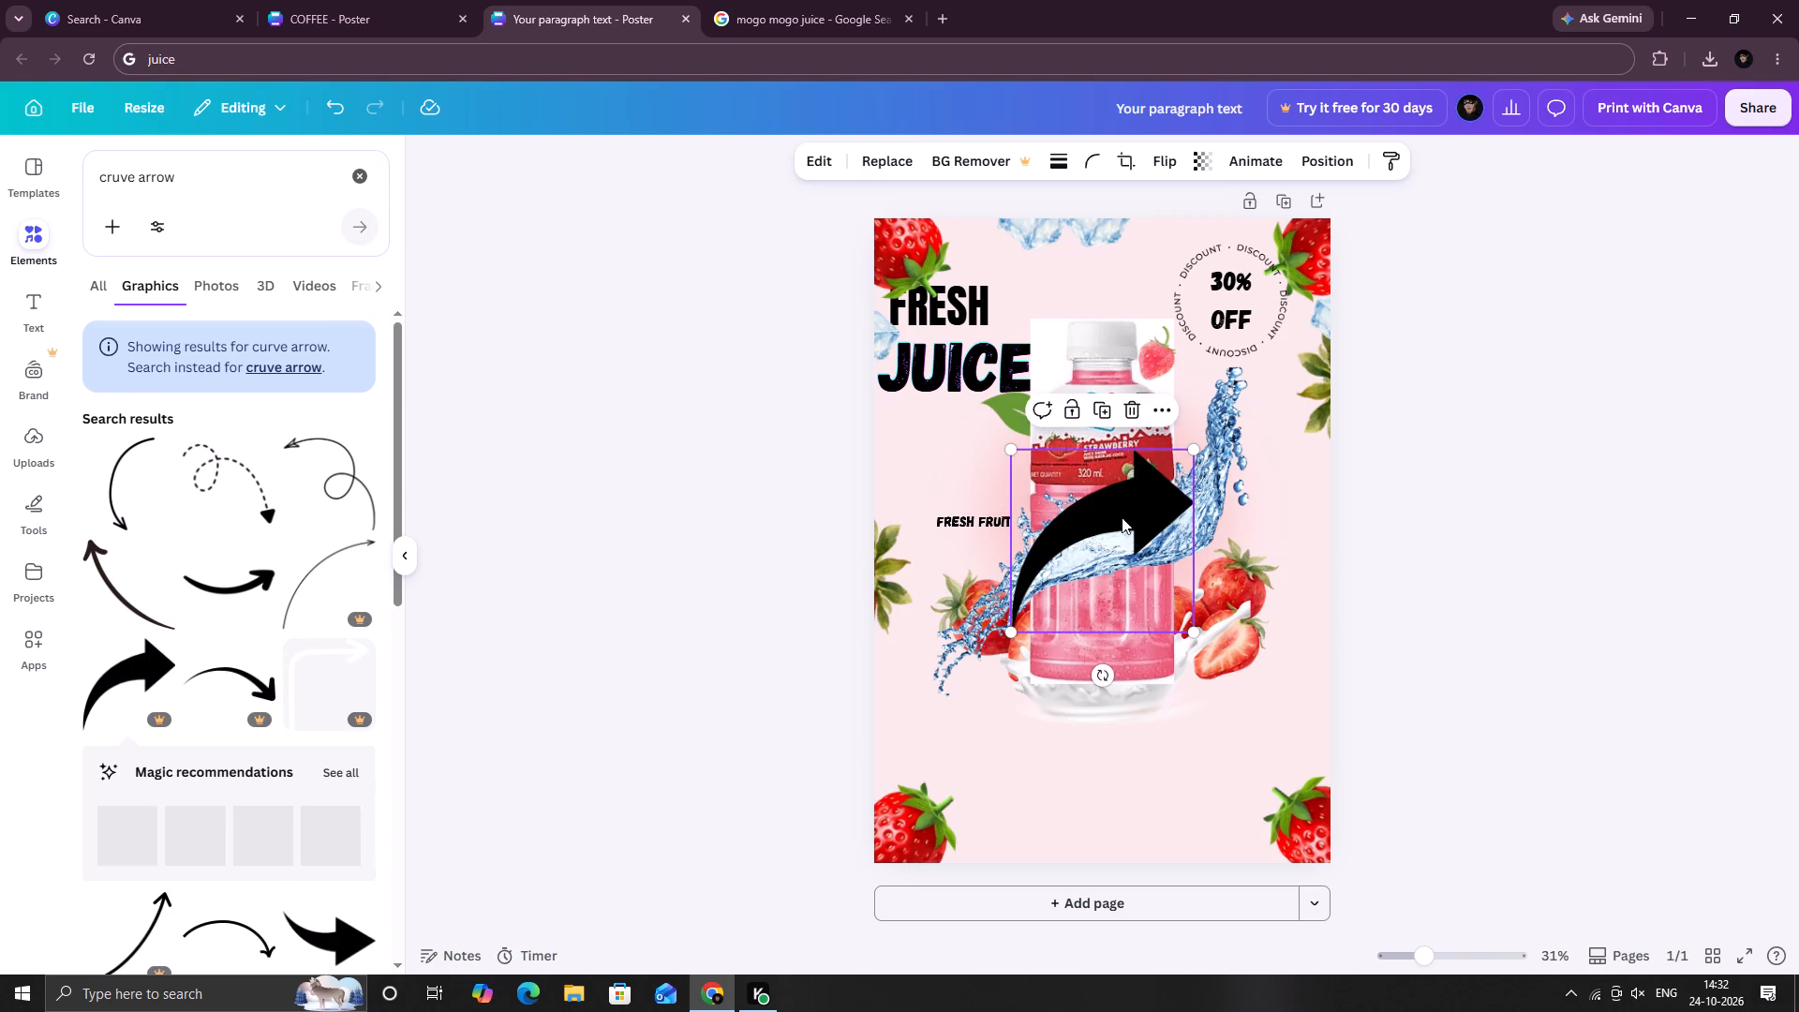
Shrink the curved arrow and place it just above "Fresh Fruit", with its tip pointing at the bottle's label.
left_click_drag(1116, 515, 1073, 414)
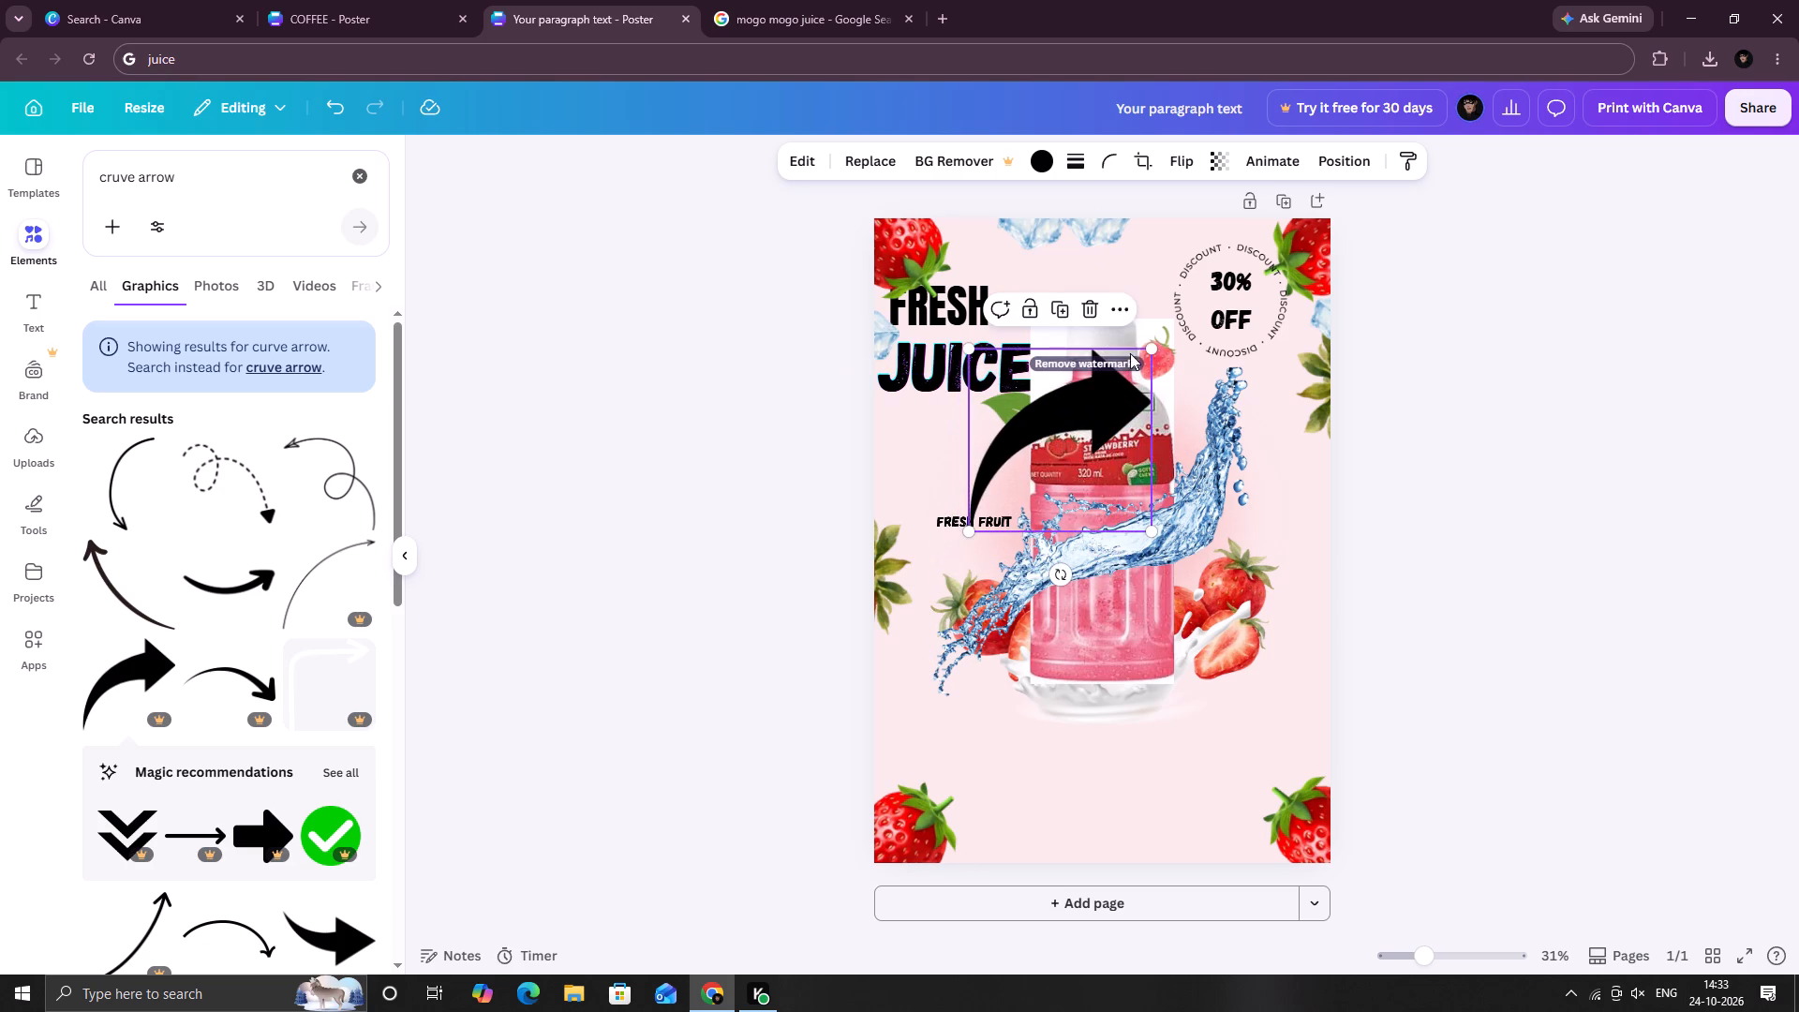
left_click_drag(1154, 343, 1018, 433)
left_click_drag(999, 494, 987, 477)
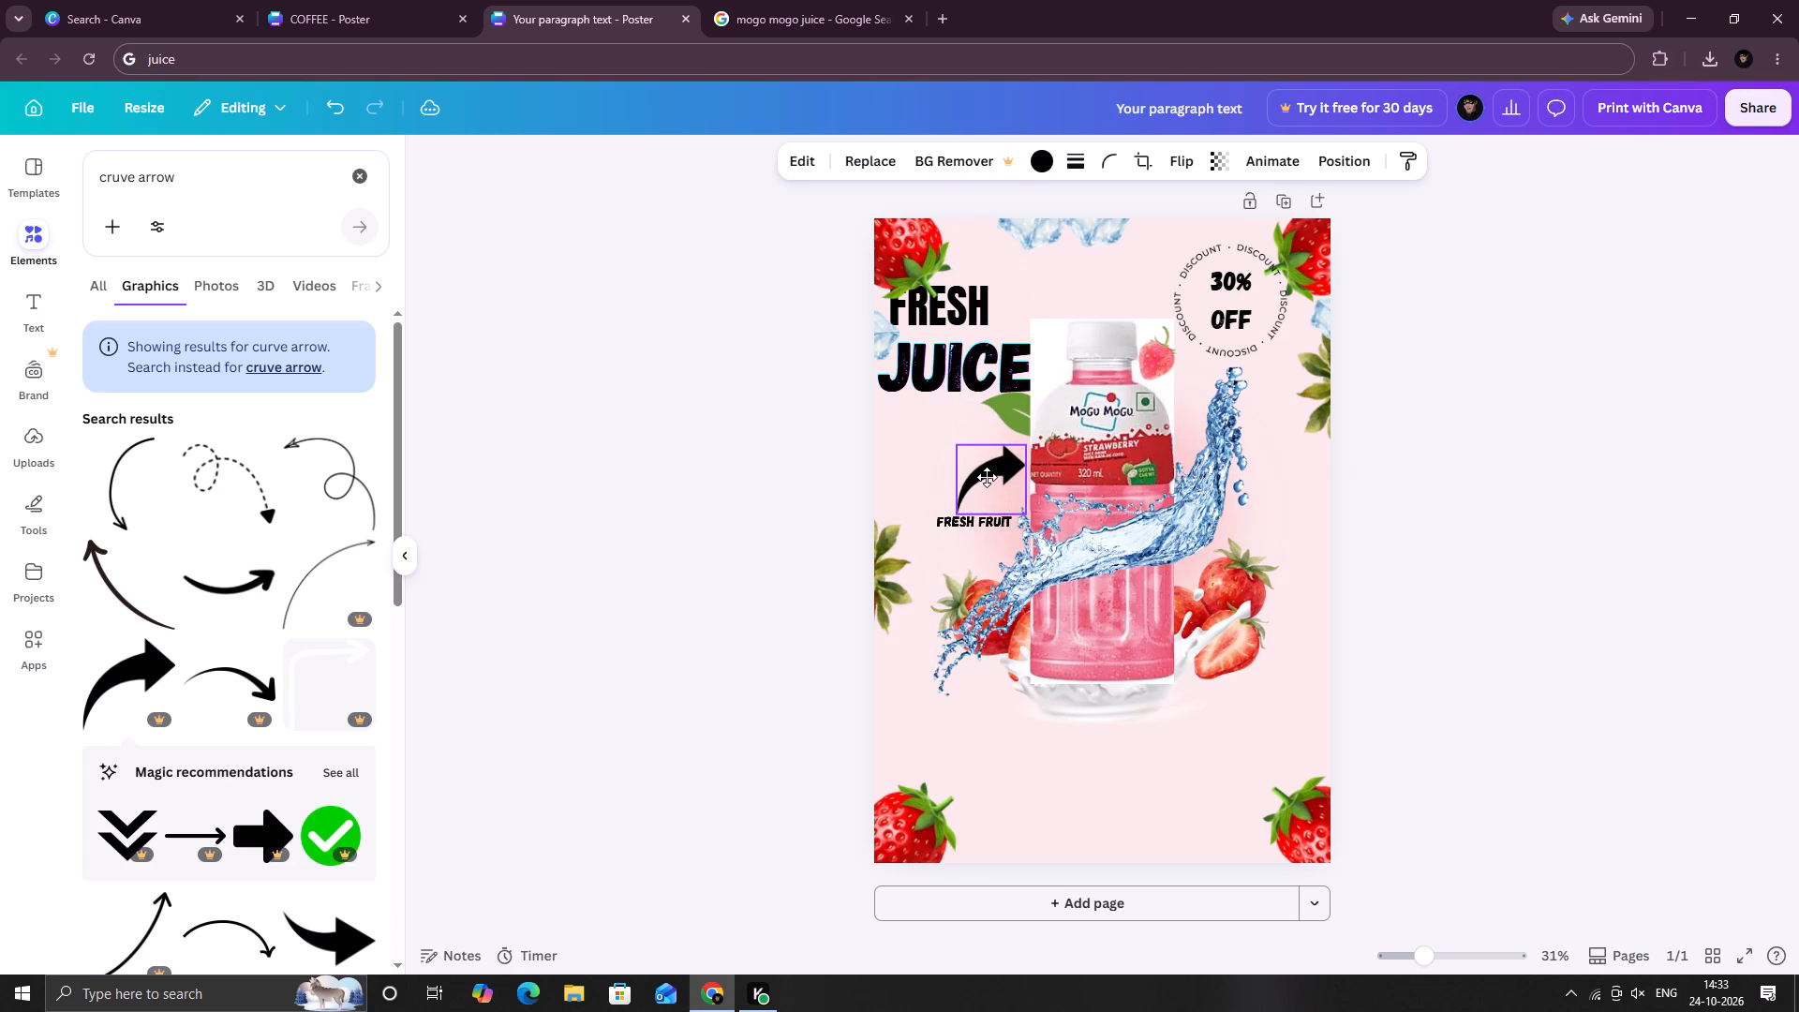
left_click_drag(987, 477, 984, 477)
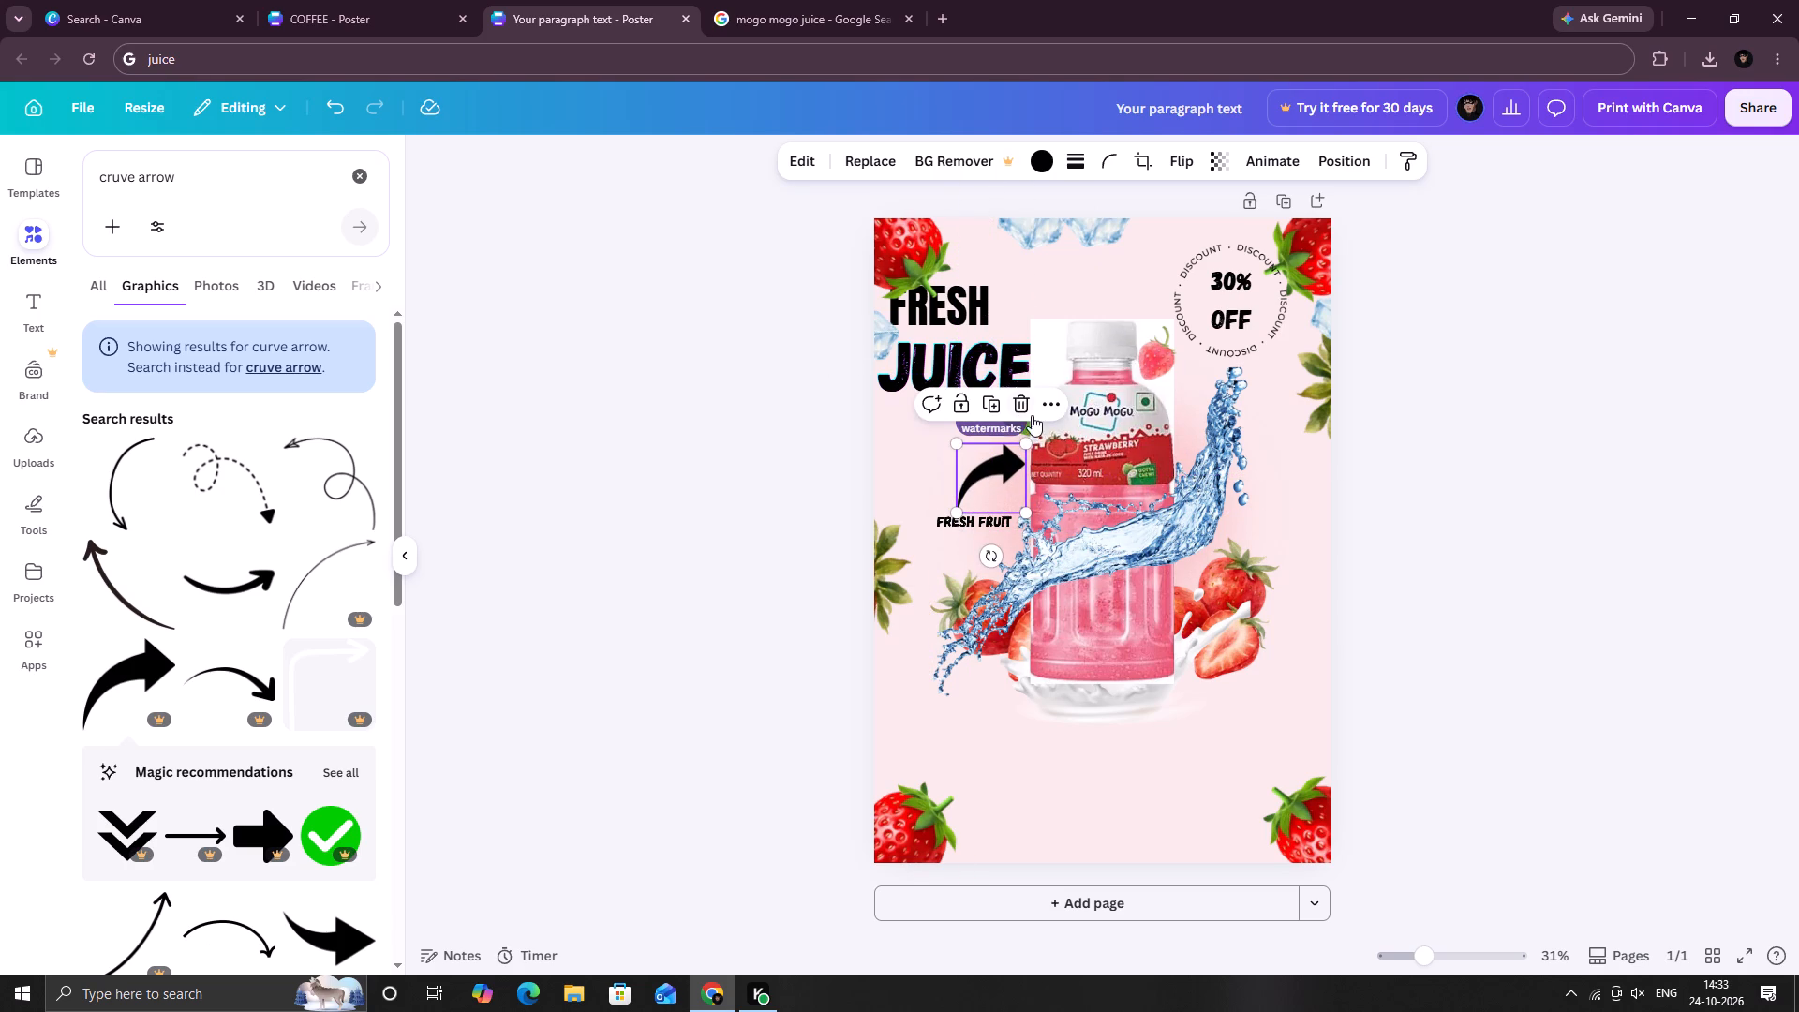
Make the curved arrow semi-transparent so it is a medium grey against the pink background.
left_click(1218, 168)
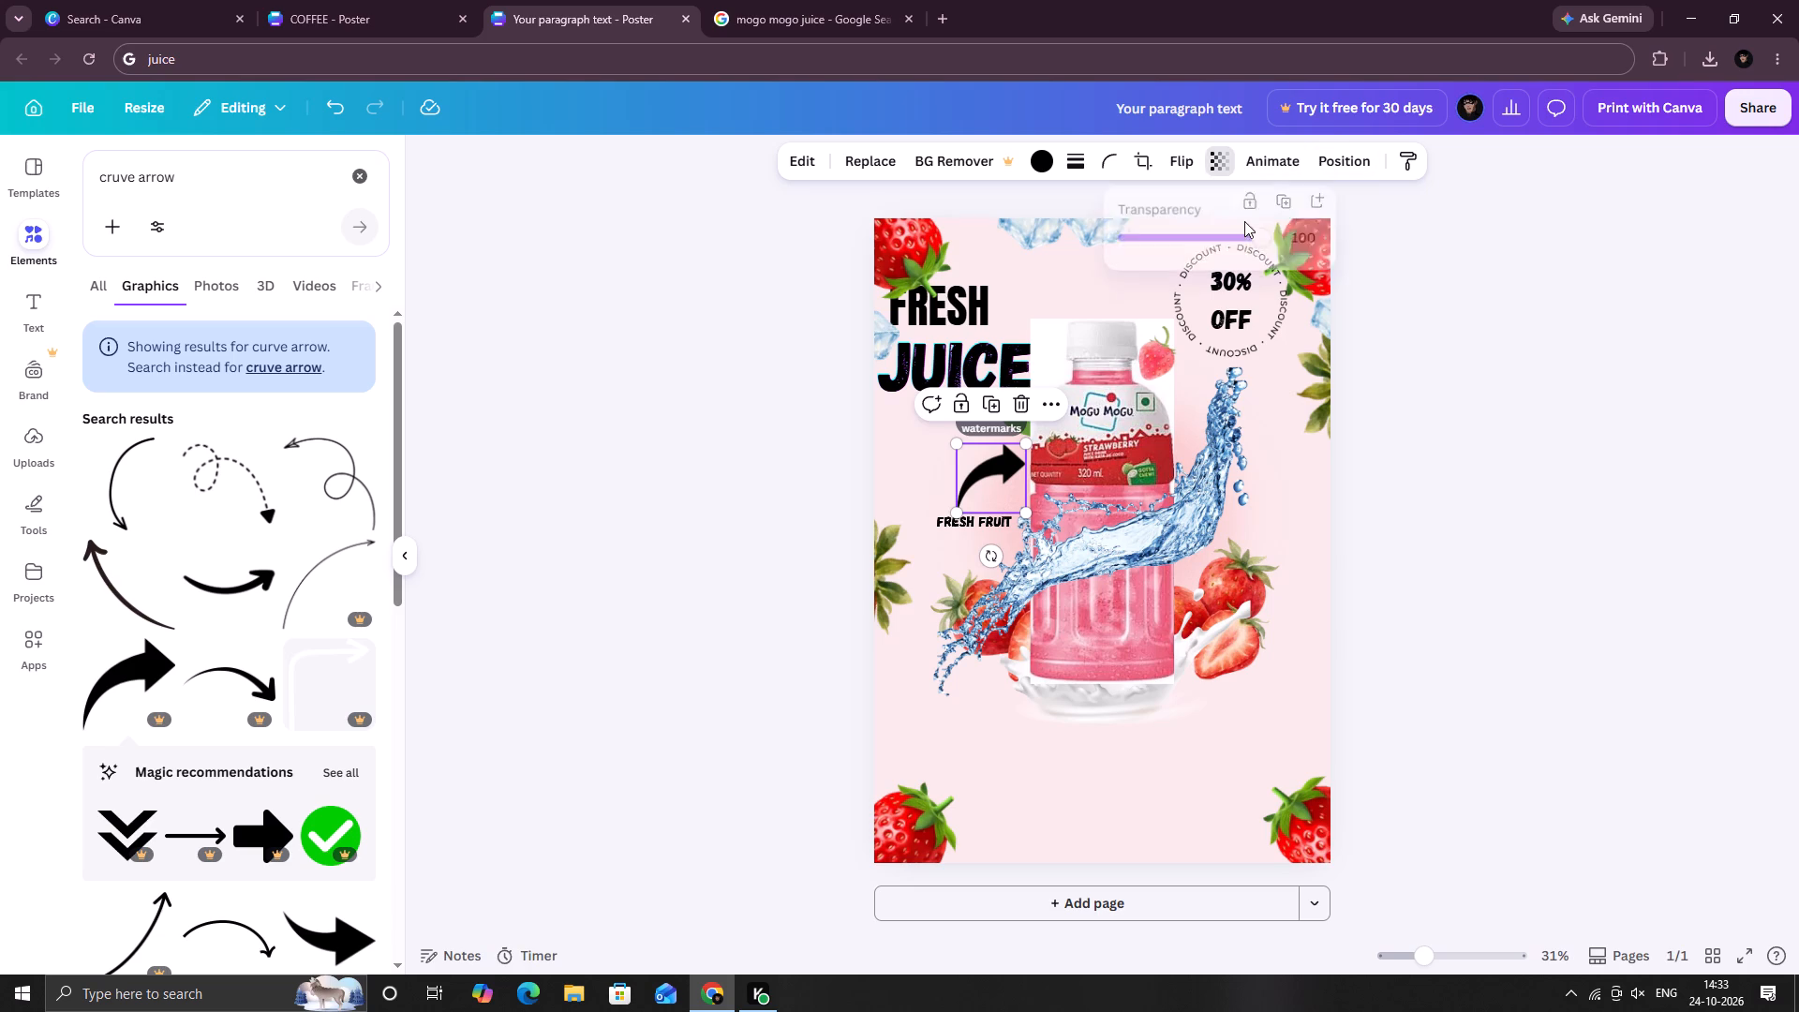
left_click_drag(1221, 235, 1174, 236)
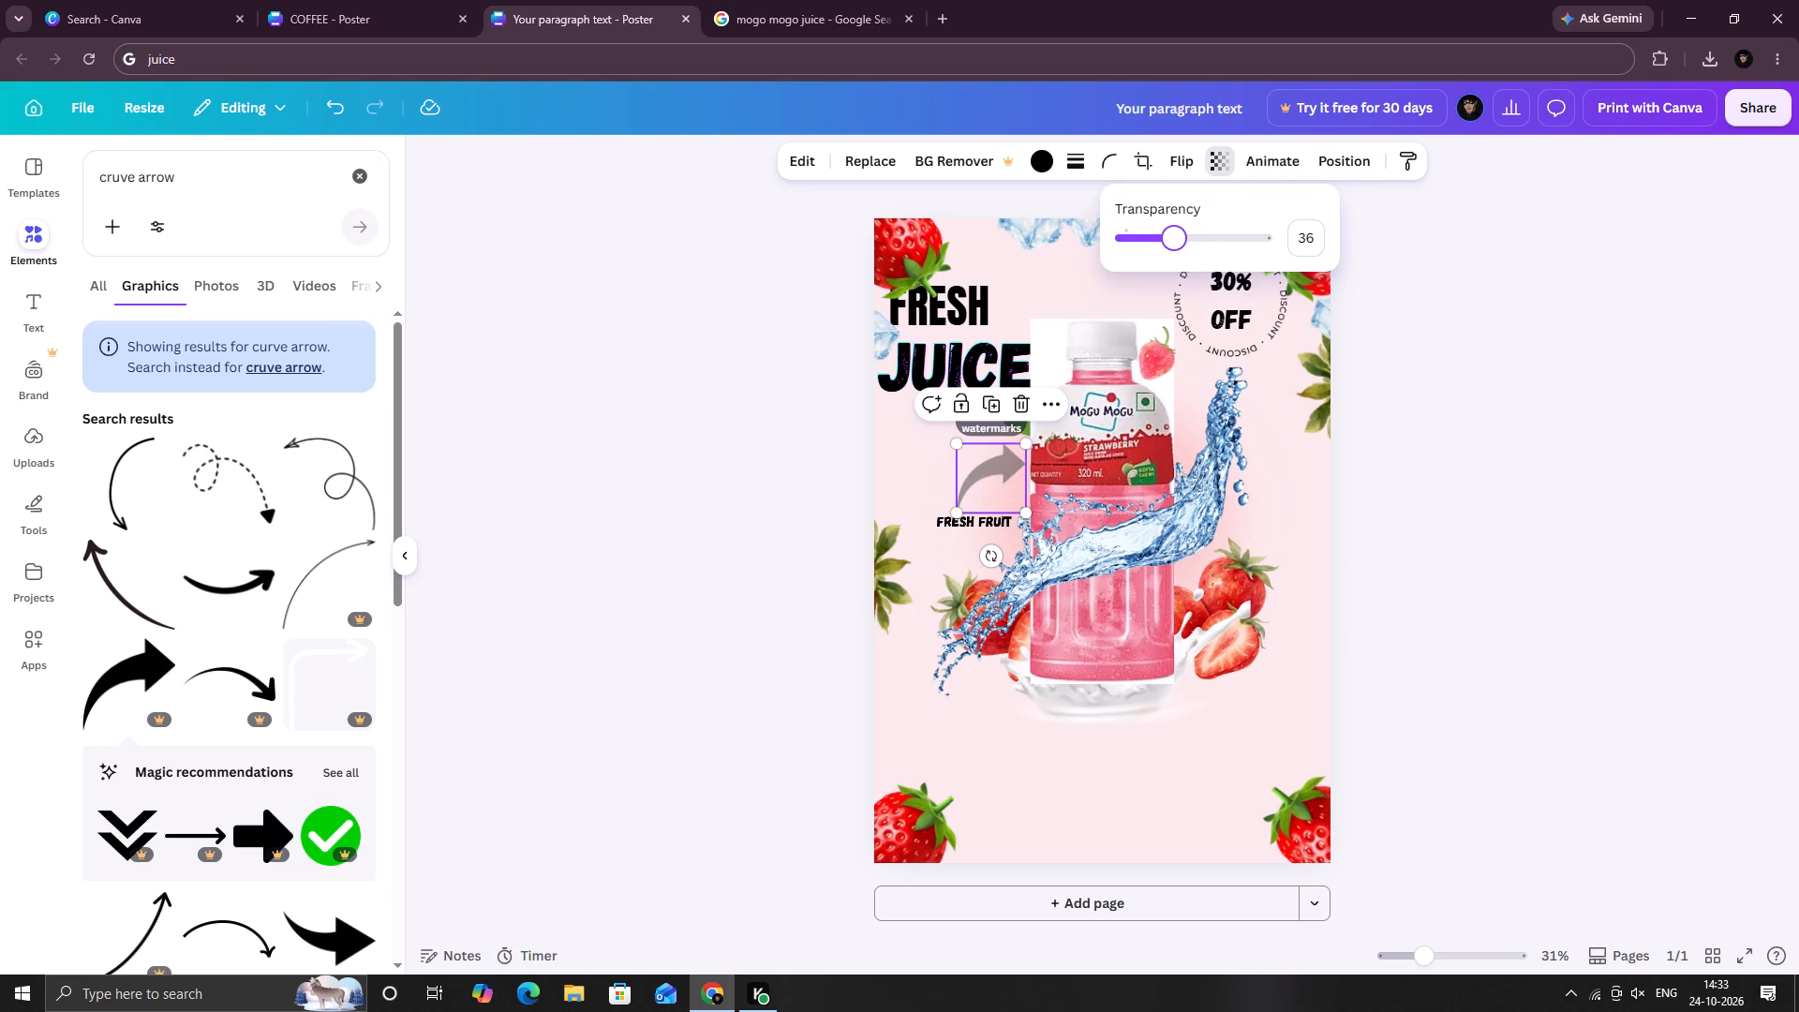
left_click_drag(1174, 236, 1196, 239)
left_click(721, 501)
left_click(1531, 508)
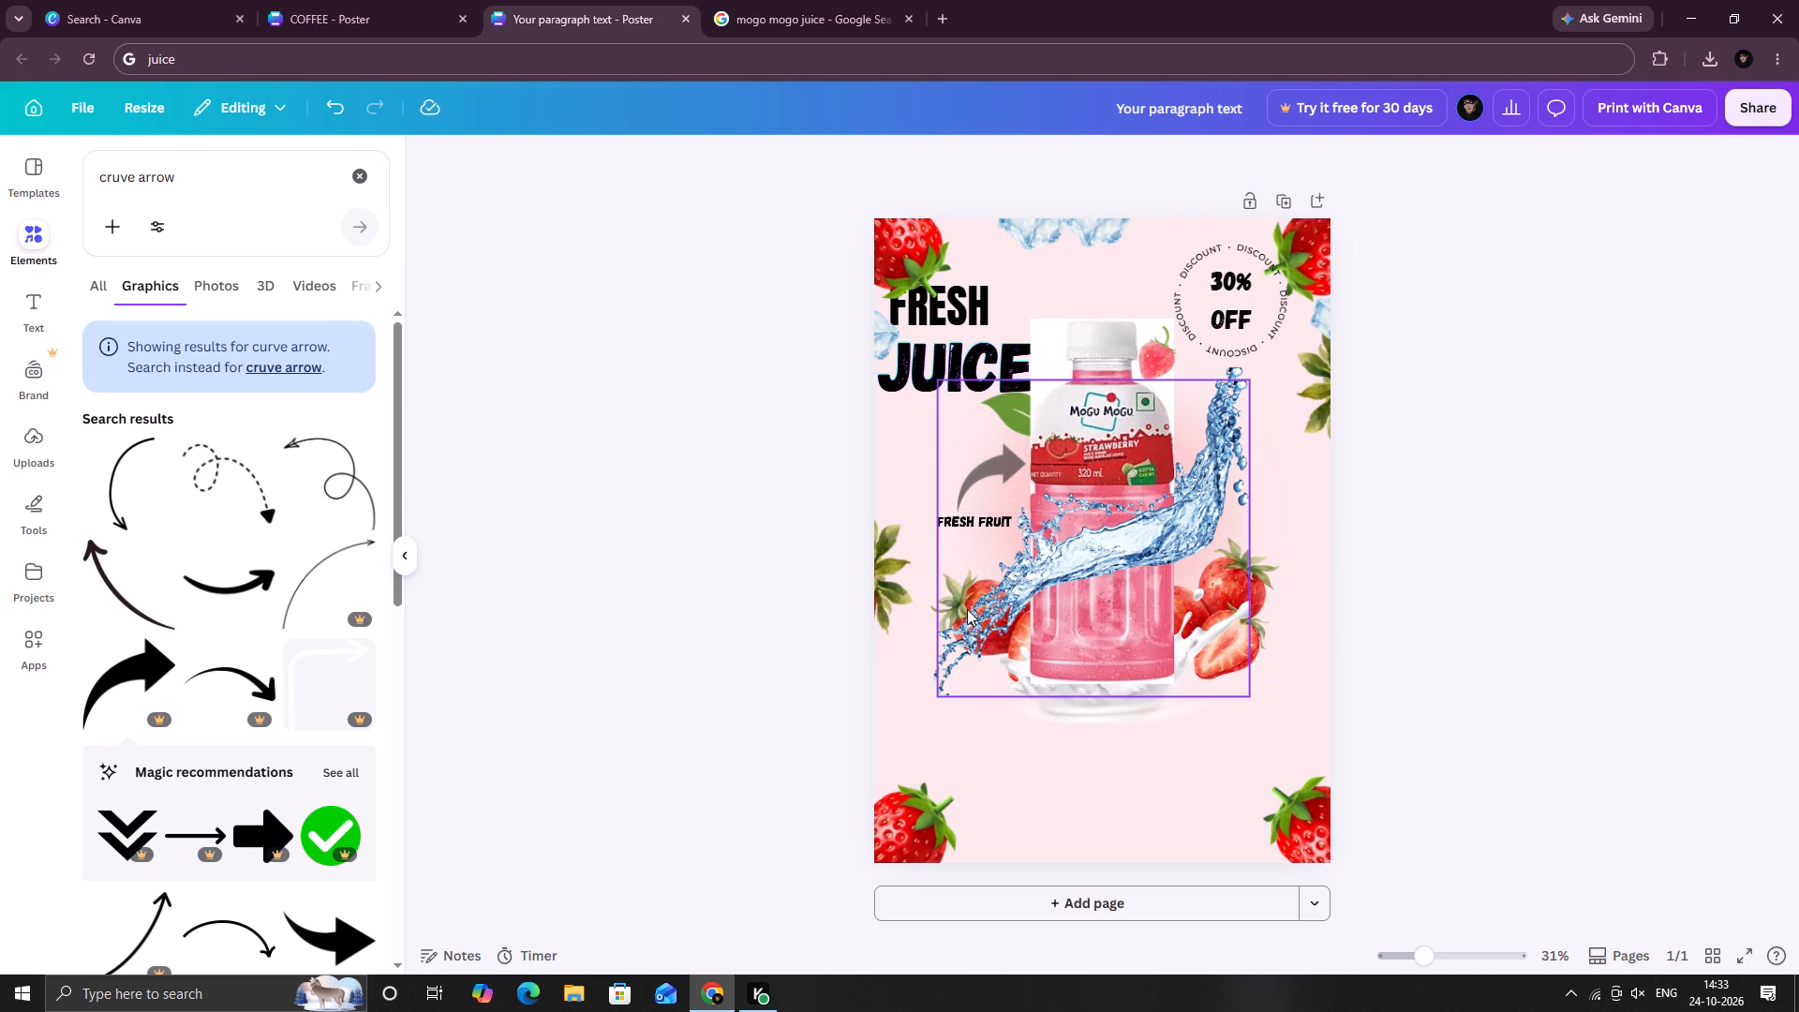
Add the thin black curved arrow that points downward to the poster and flip it horizontally.
left_click(124, 501)
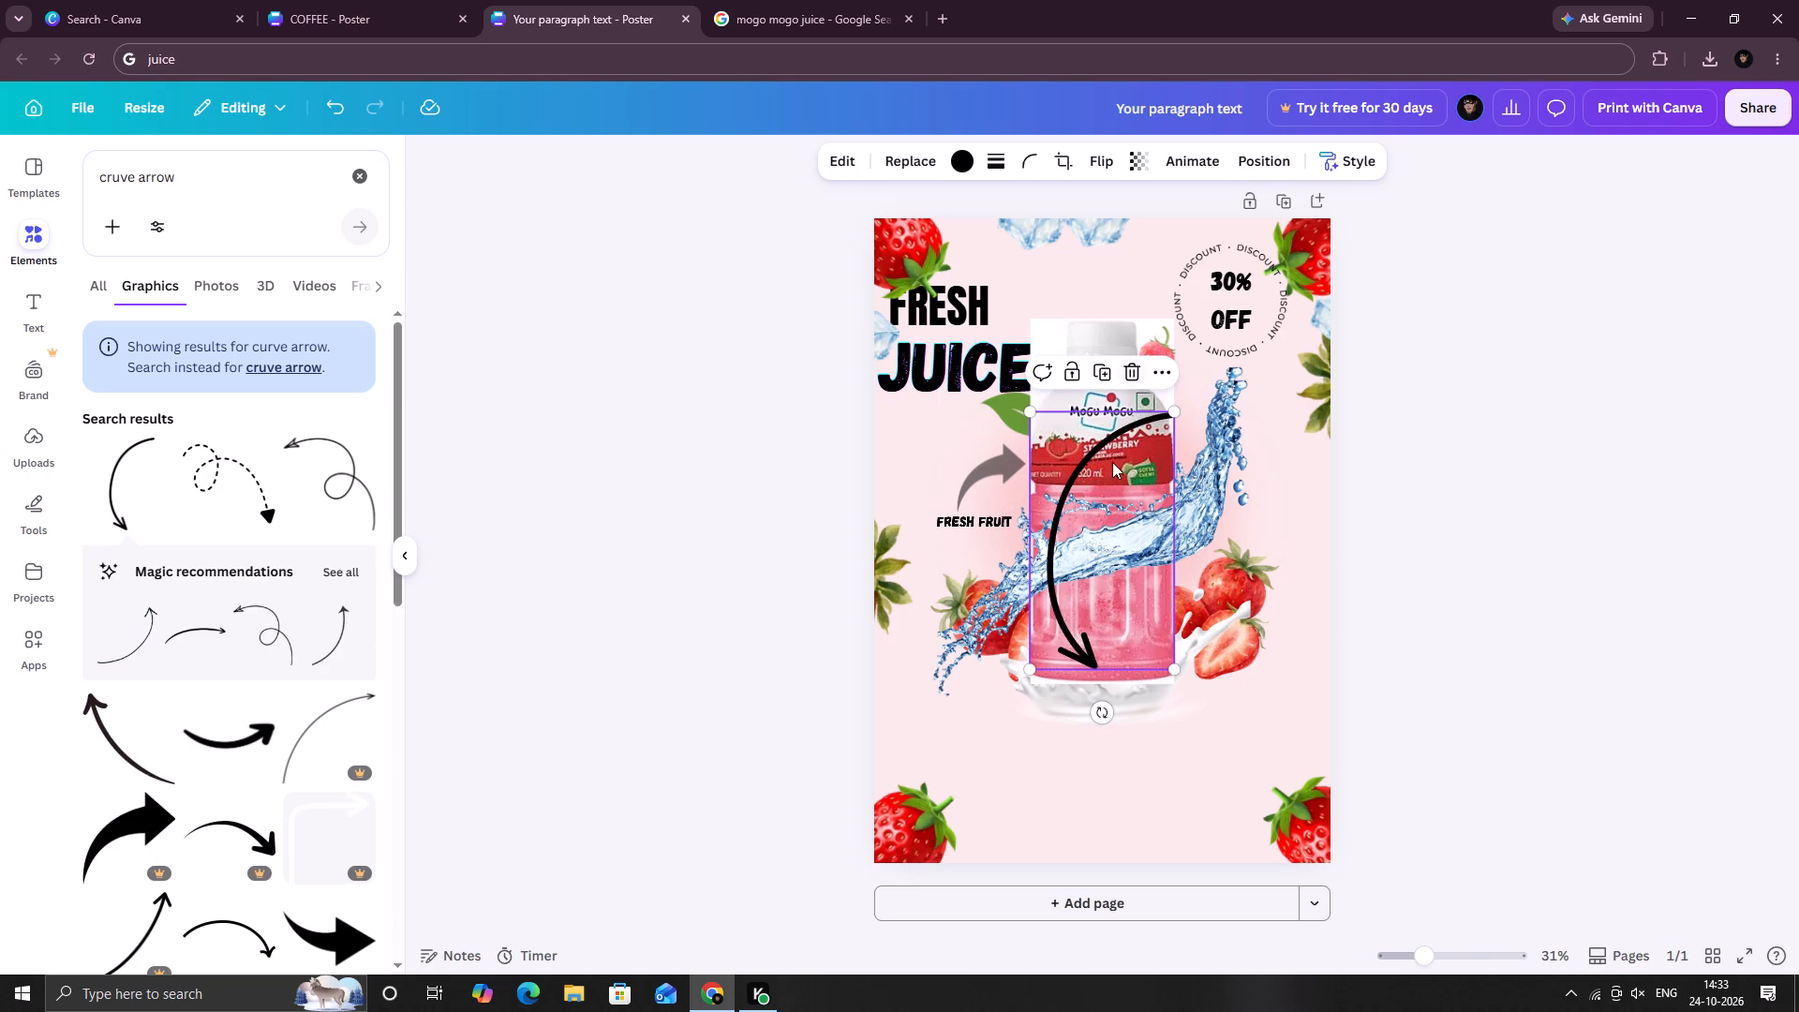
left_click_drag(1072, 534, 1178, 682)
left_click(1265, 521)
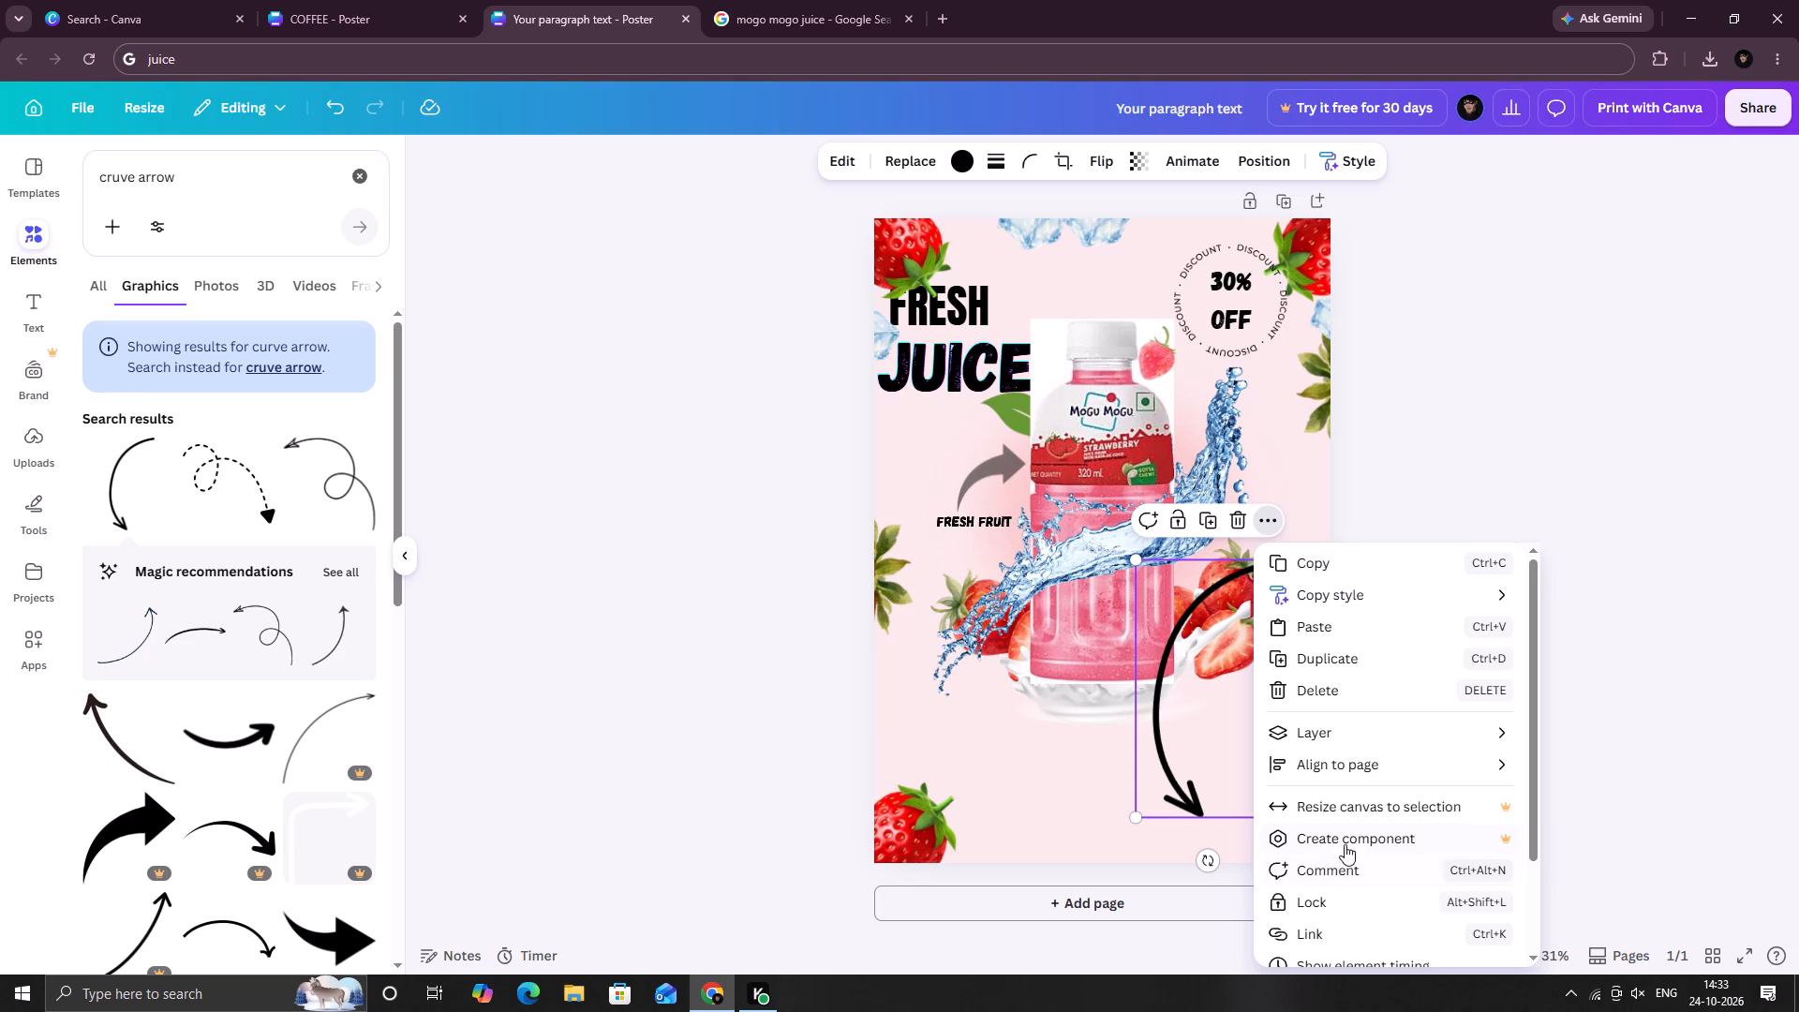
left_click(1090, 159)
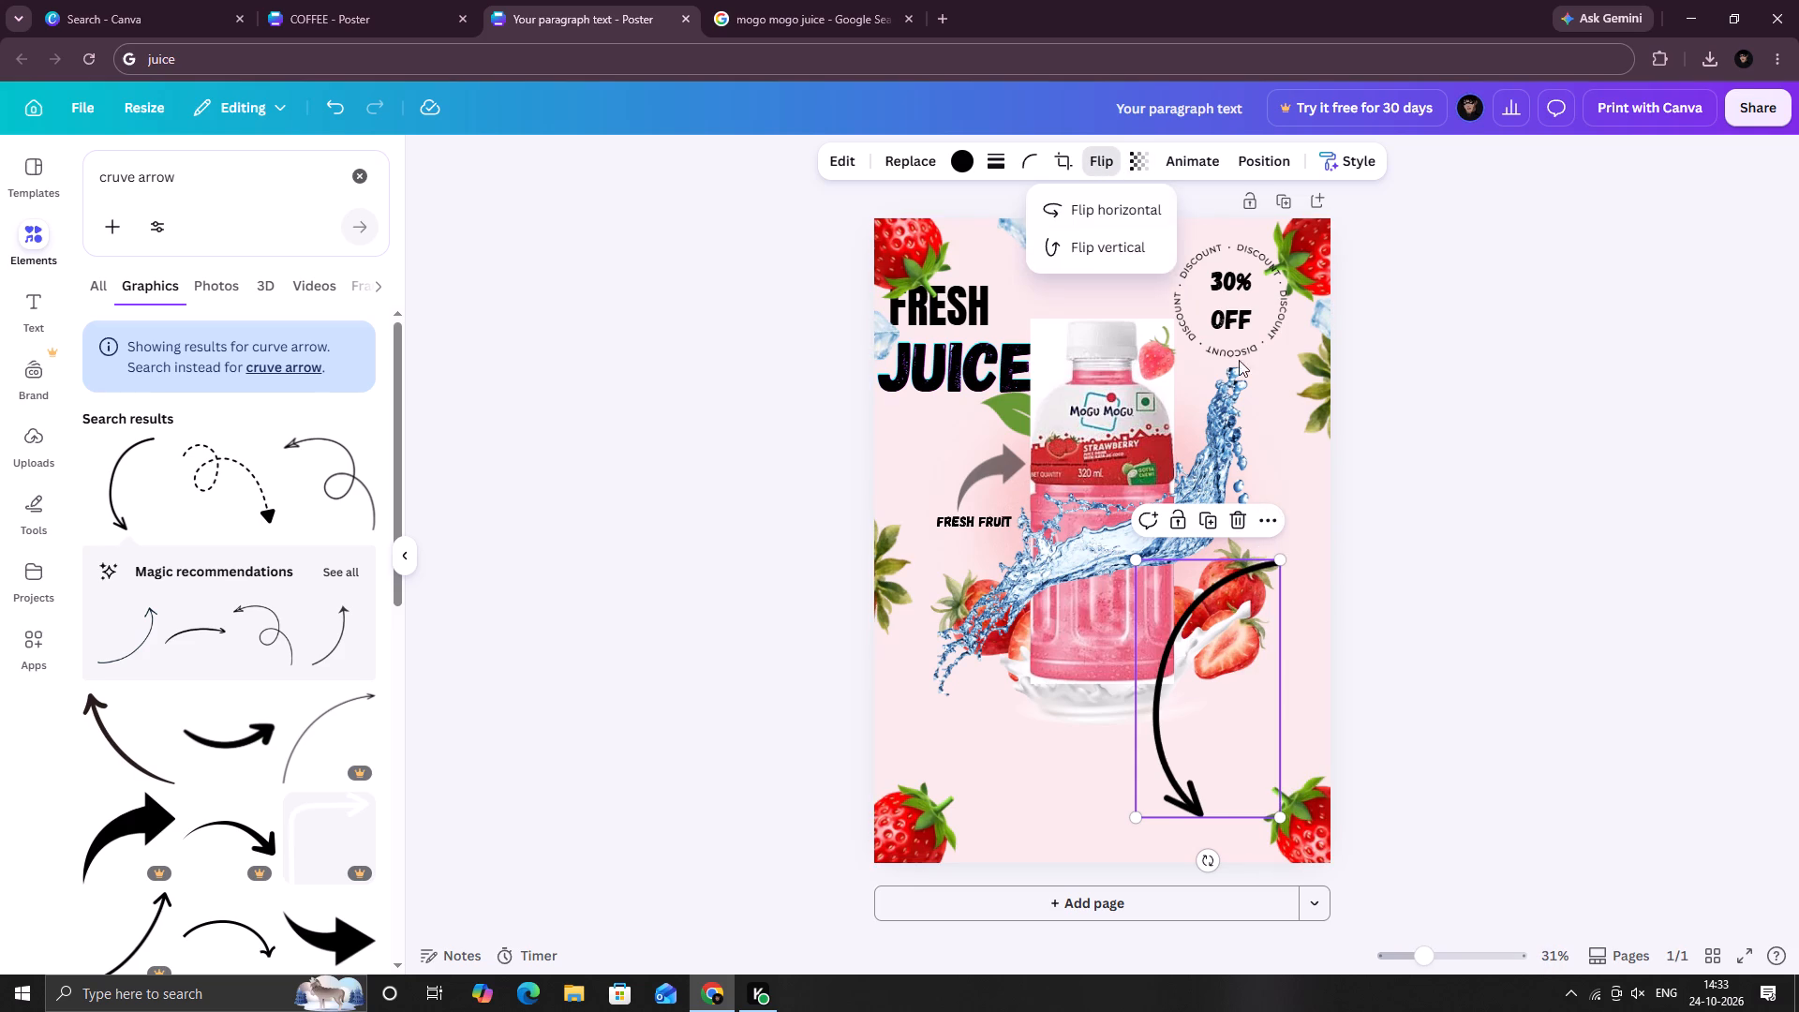
left_click(1095, 209)
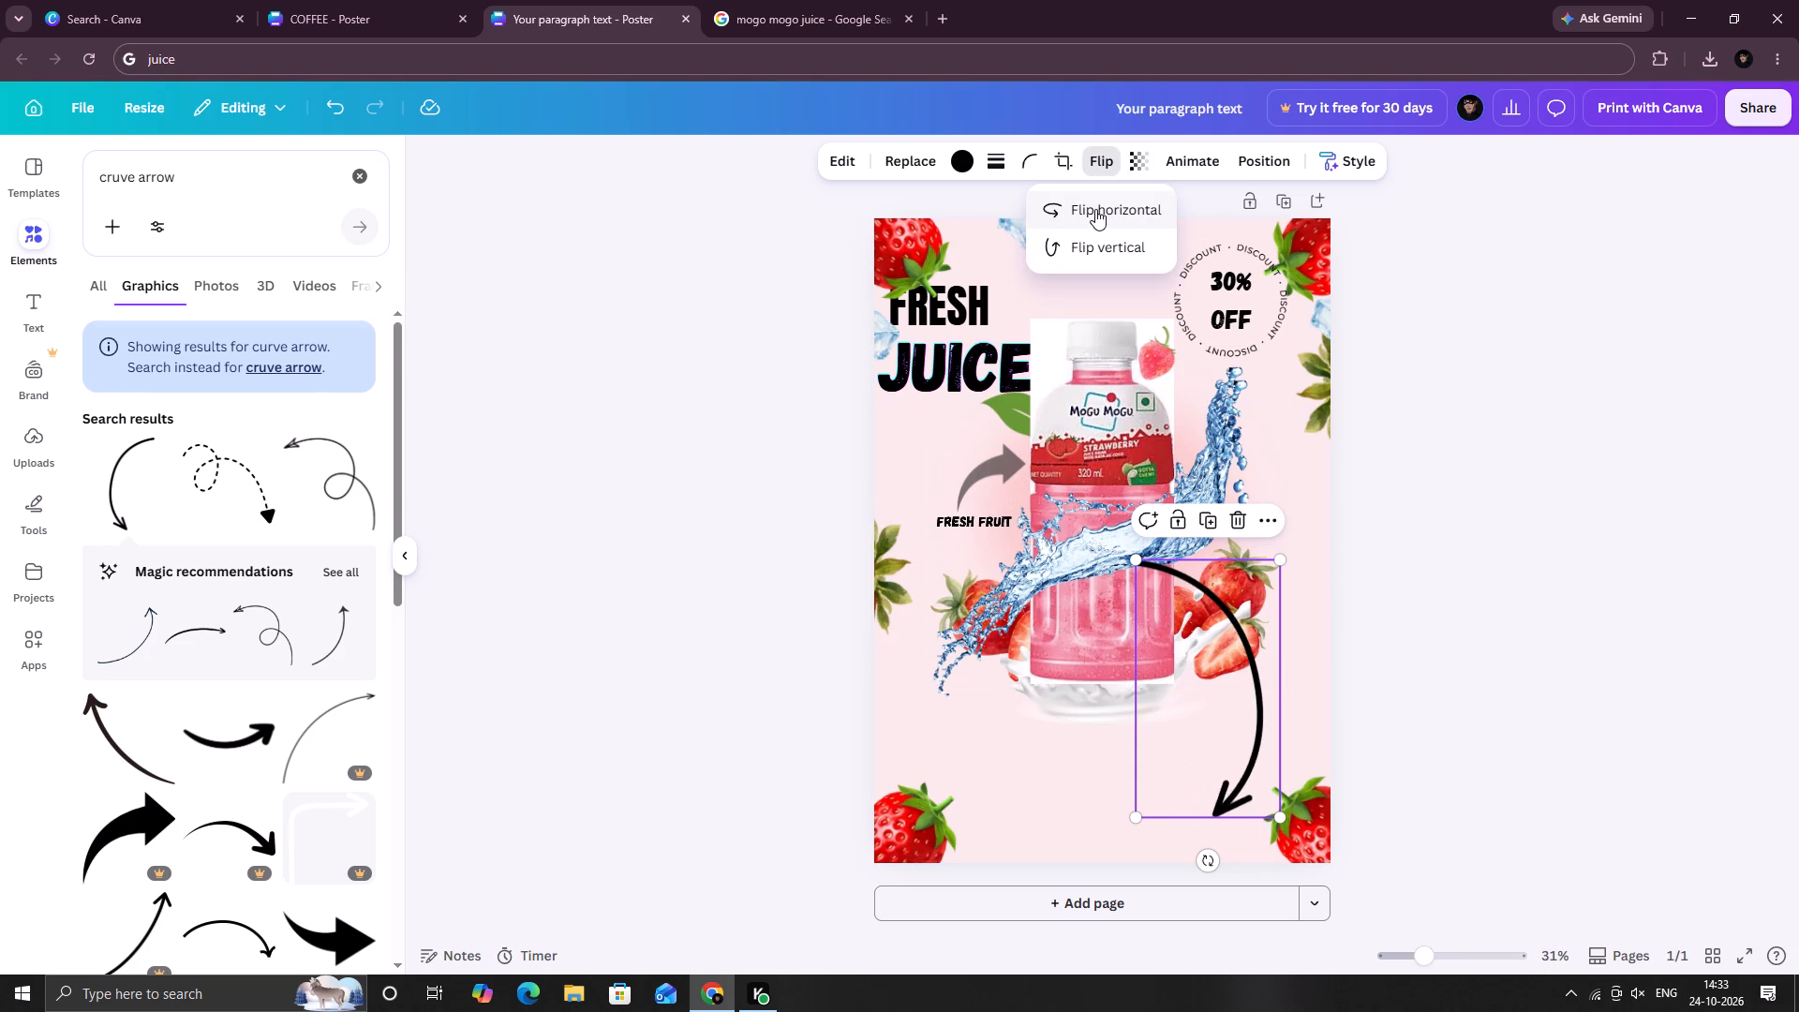
Shrink the thin arrow and place it beside the bottle's base, curving down from the sliced strawberries toward the lower right corner strawberry.
left_click_drag(1128, 560, 1210, 636)
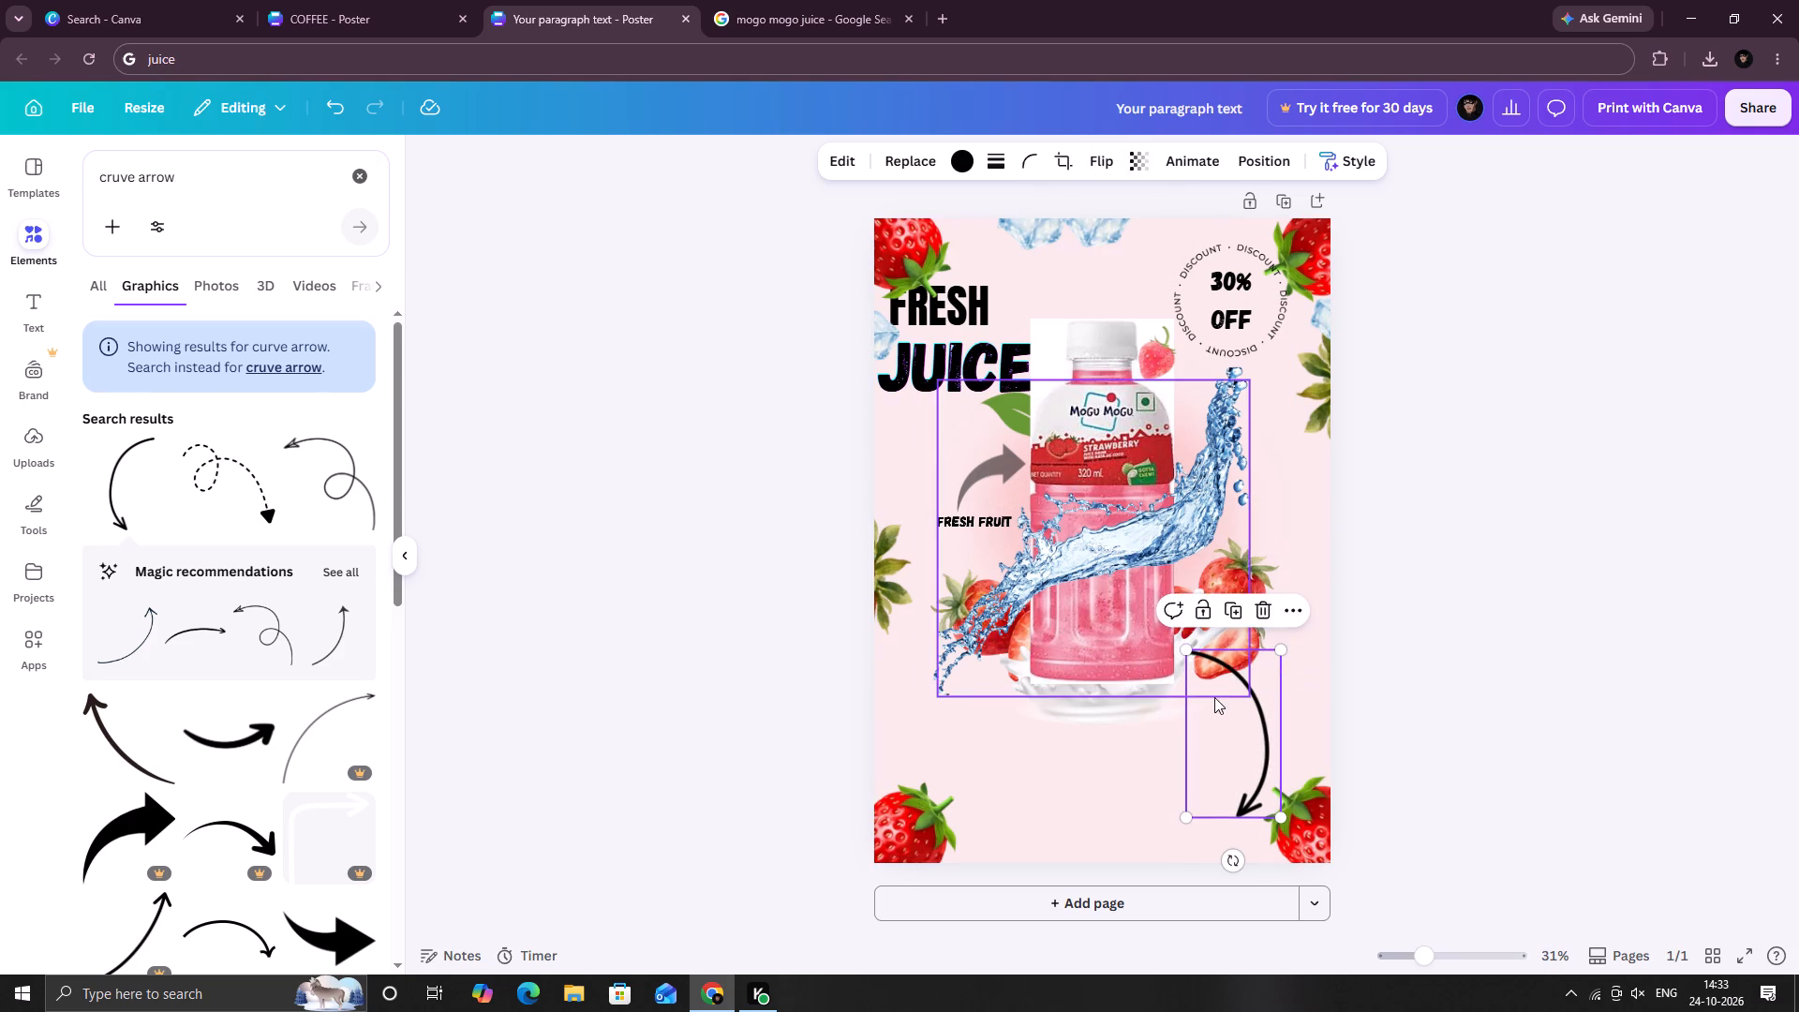
left_click_drag(1221, 716, 1219, 682)
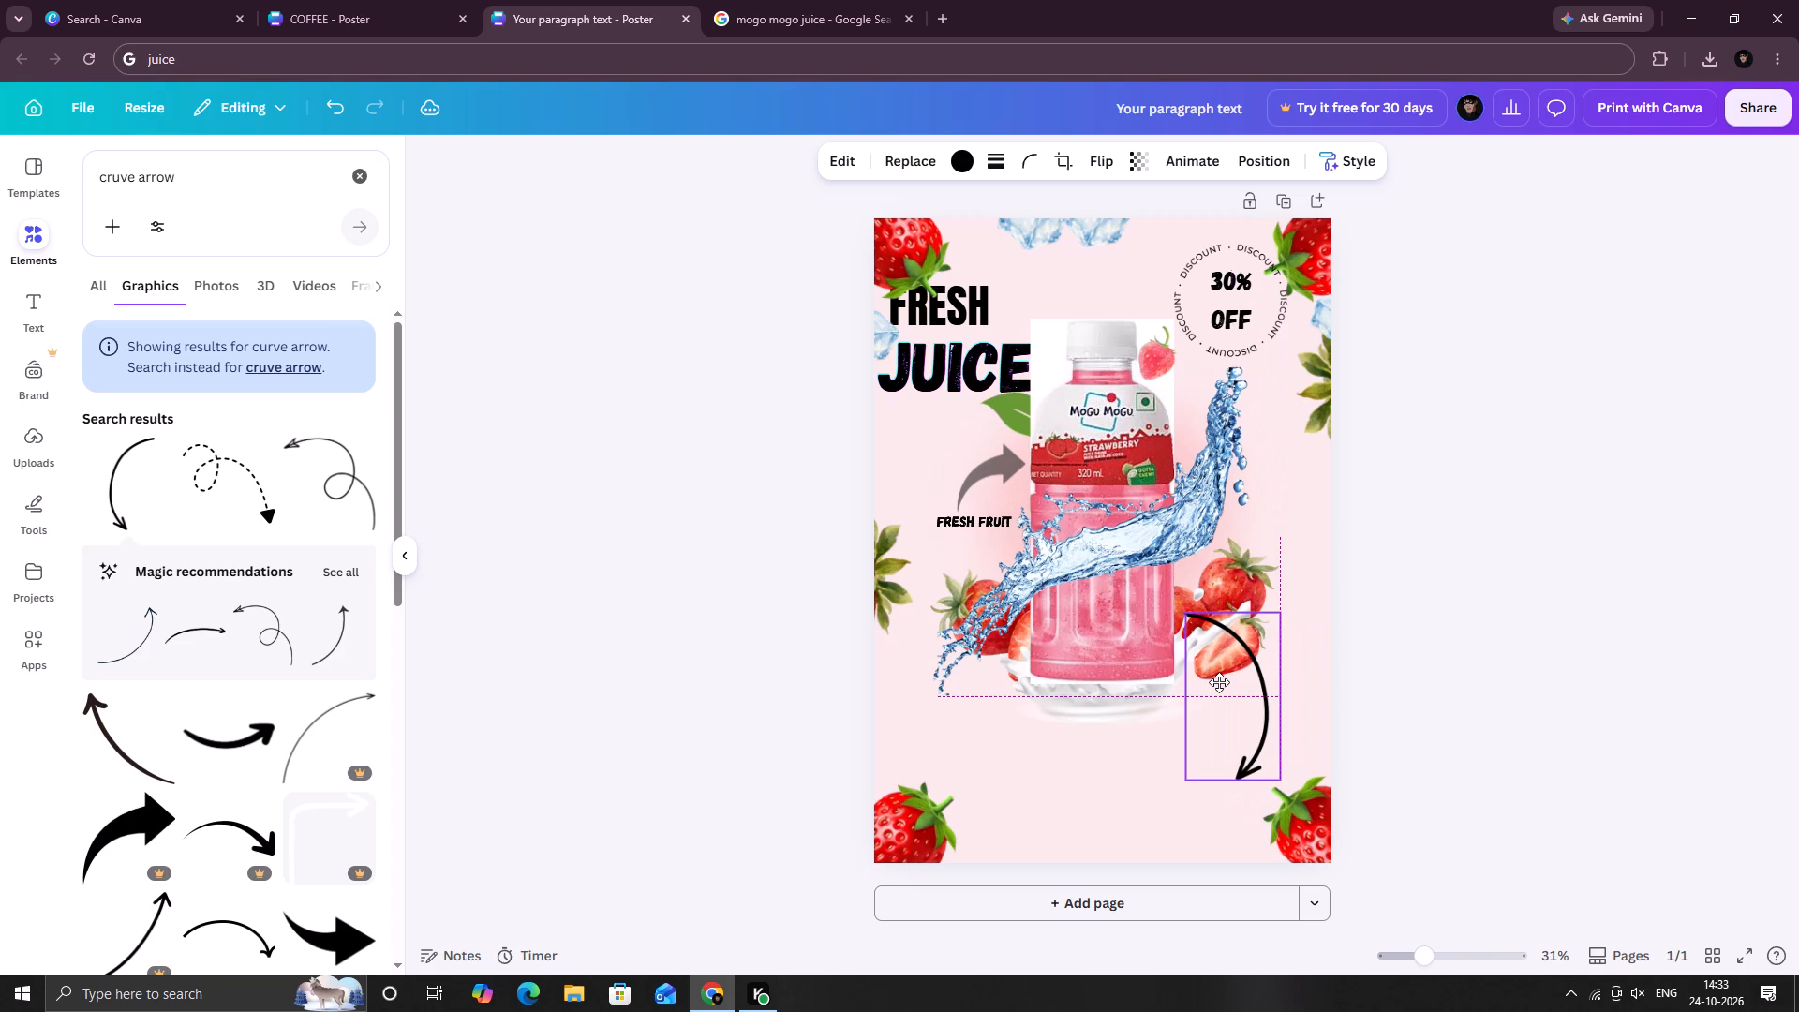
left_click_drag(1219, 682, 1214, 682)
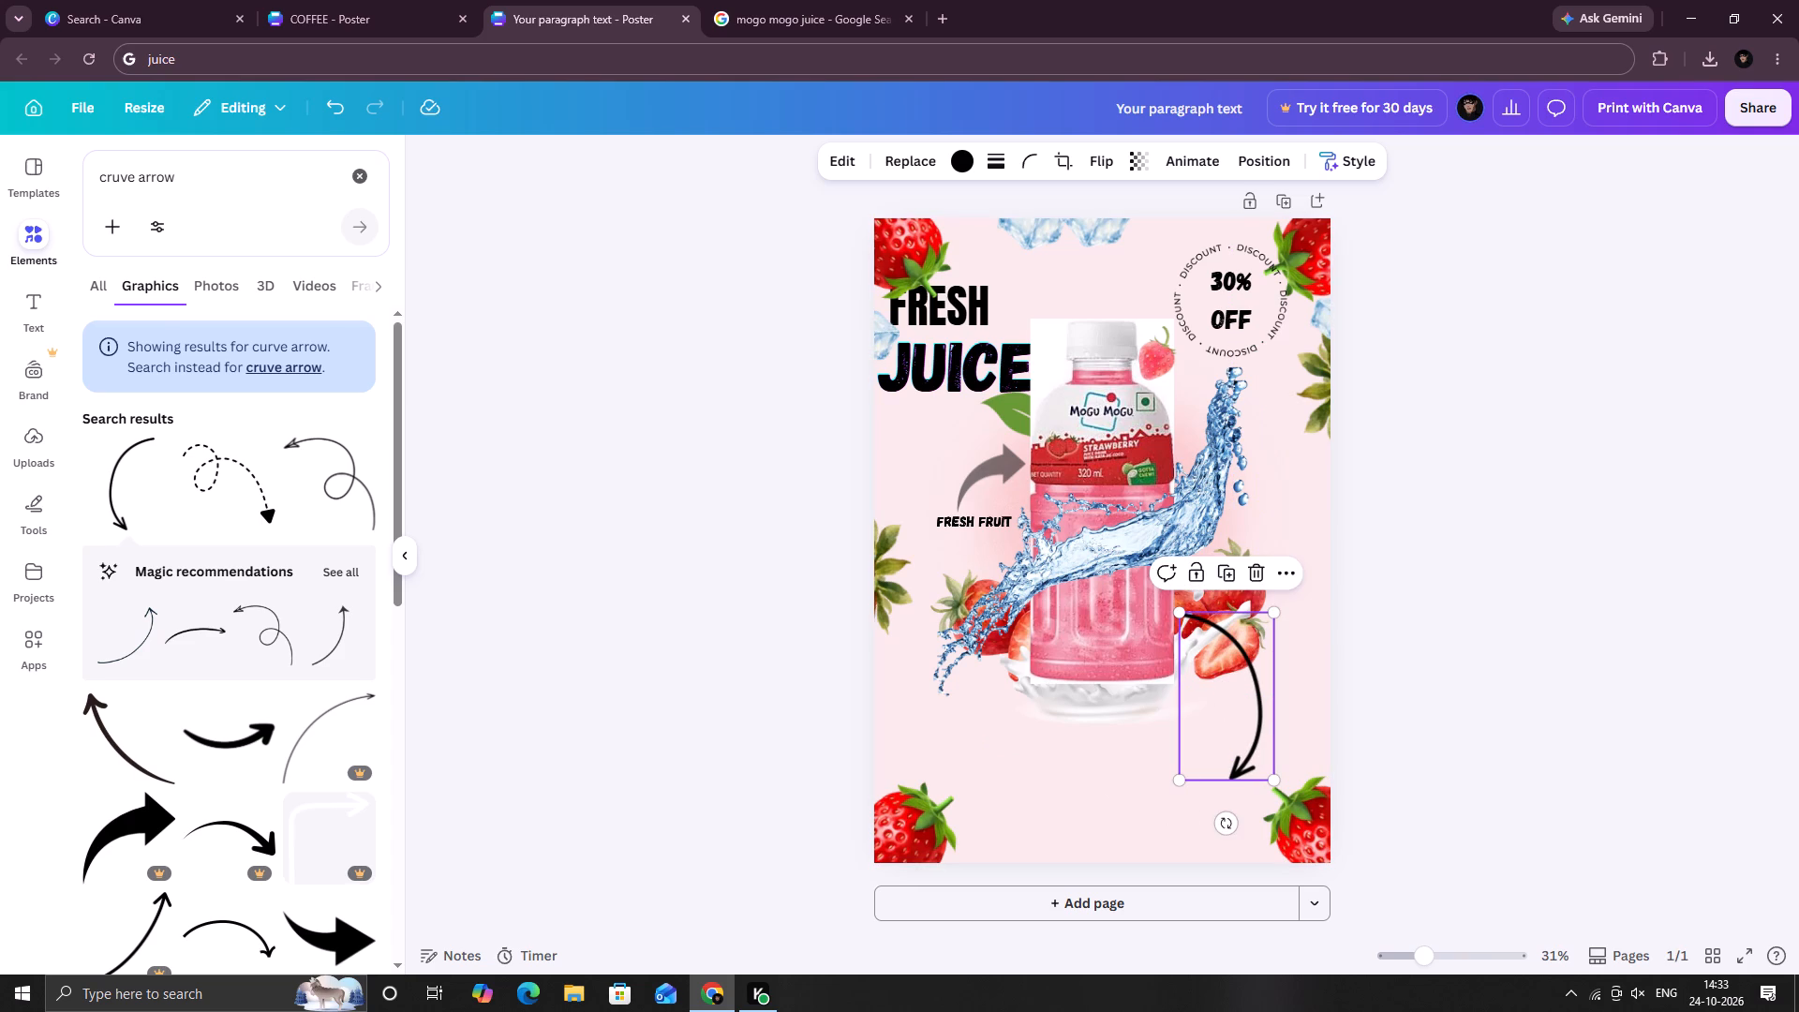
Add the text "NOW AVAILABE" in Gagalin at size 42.1 and place it just below the thin arrow's tip.
left_click(38, 322)
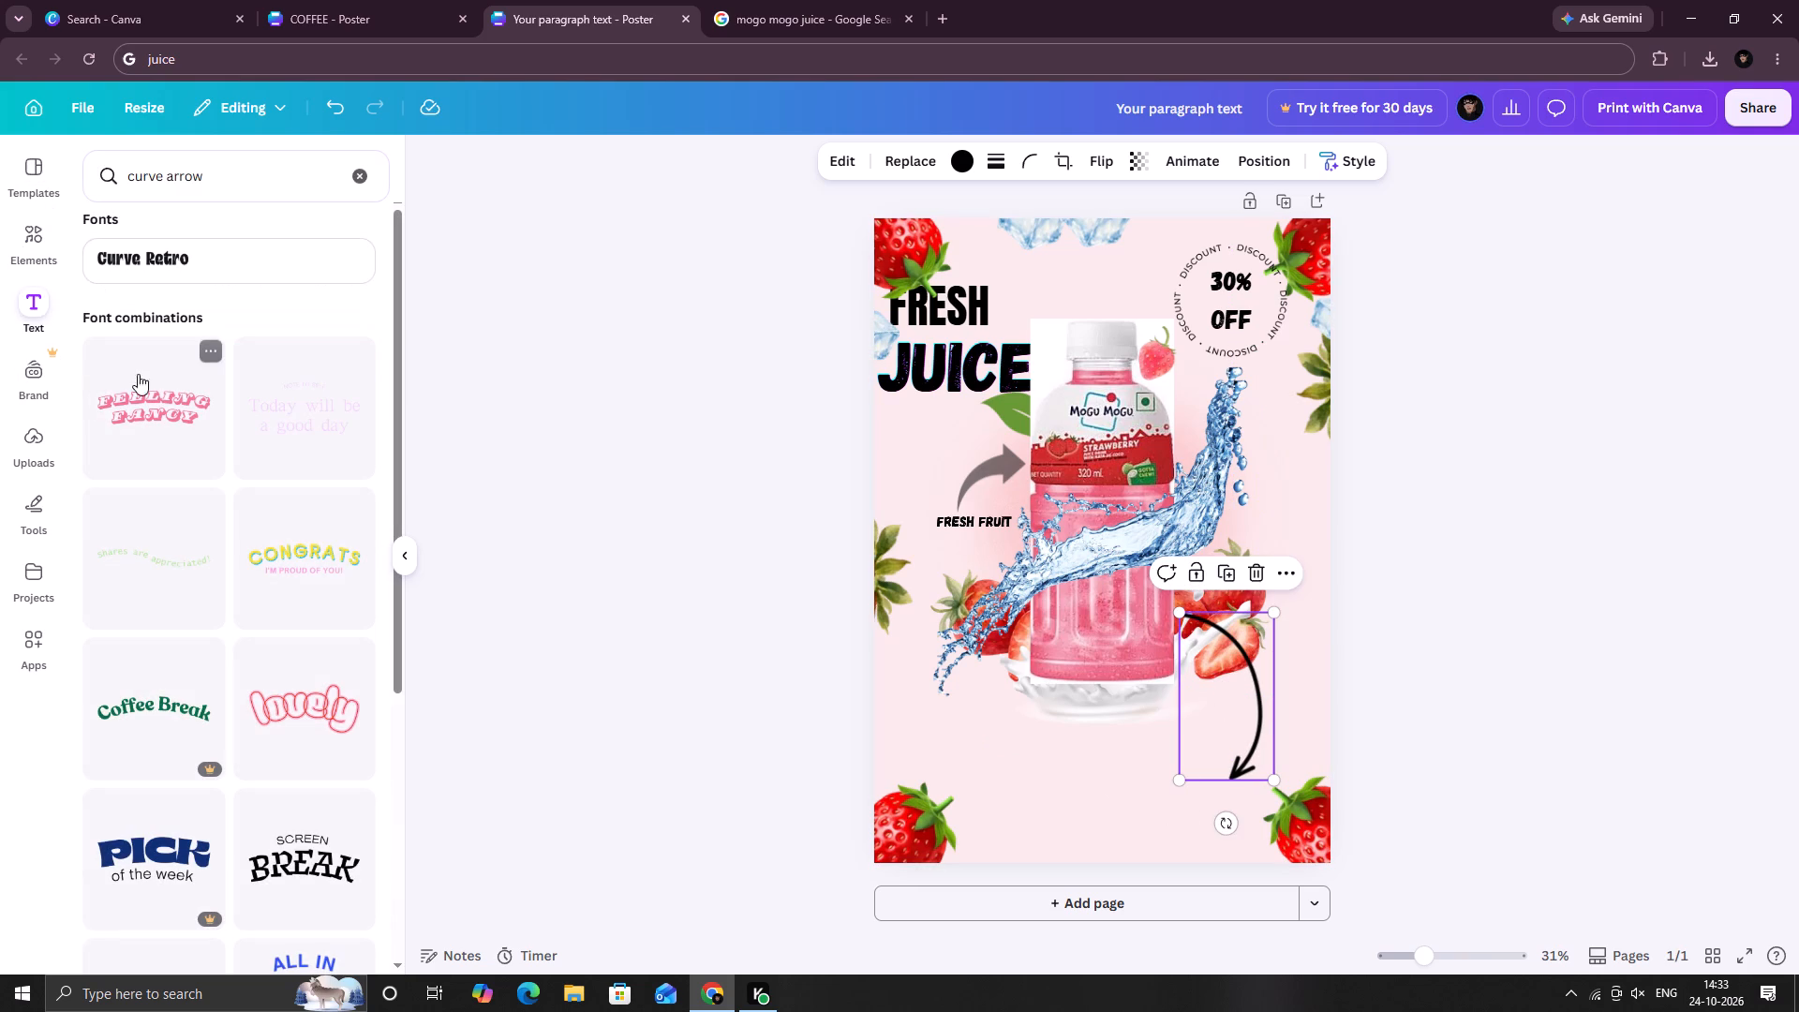
left_click(352, 177)
left_click(234, 236)
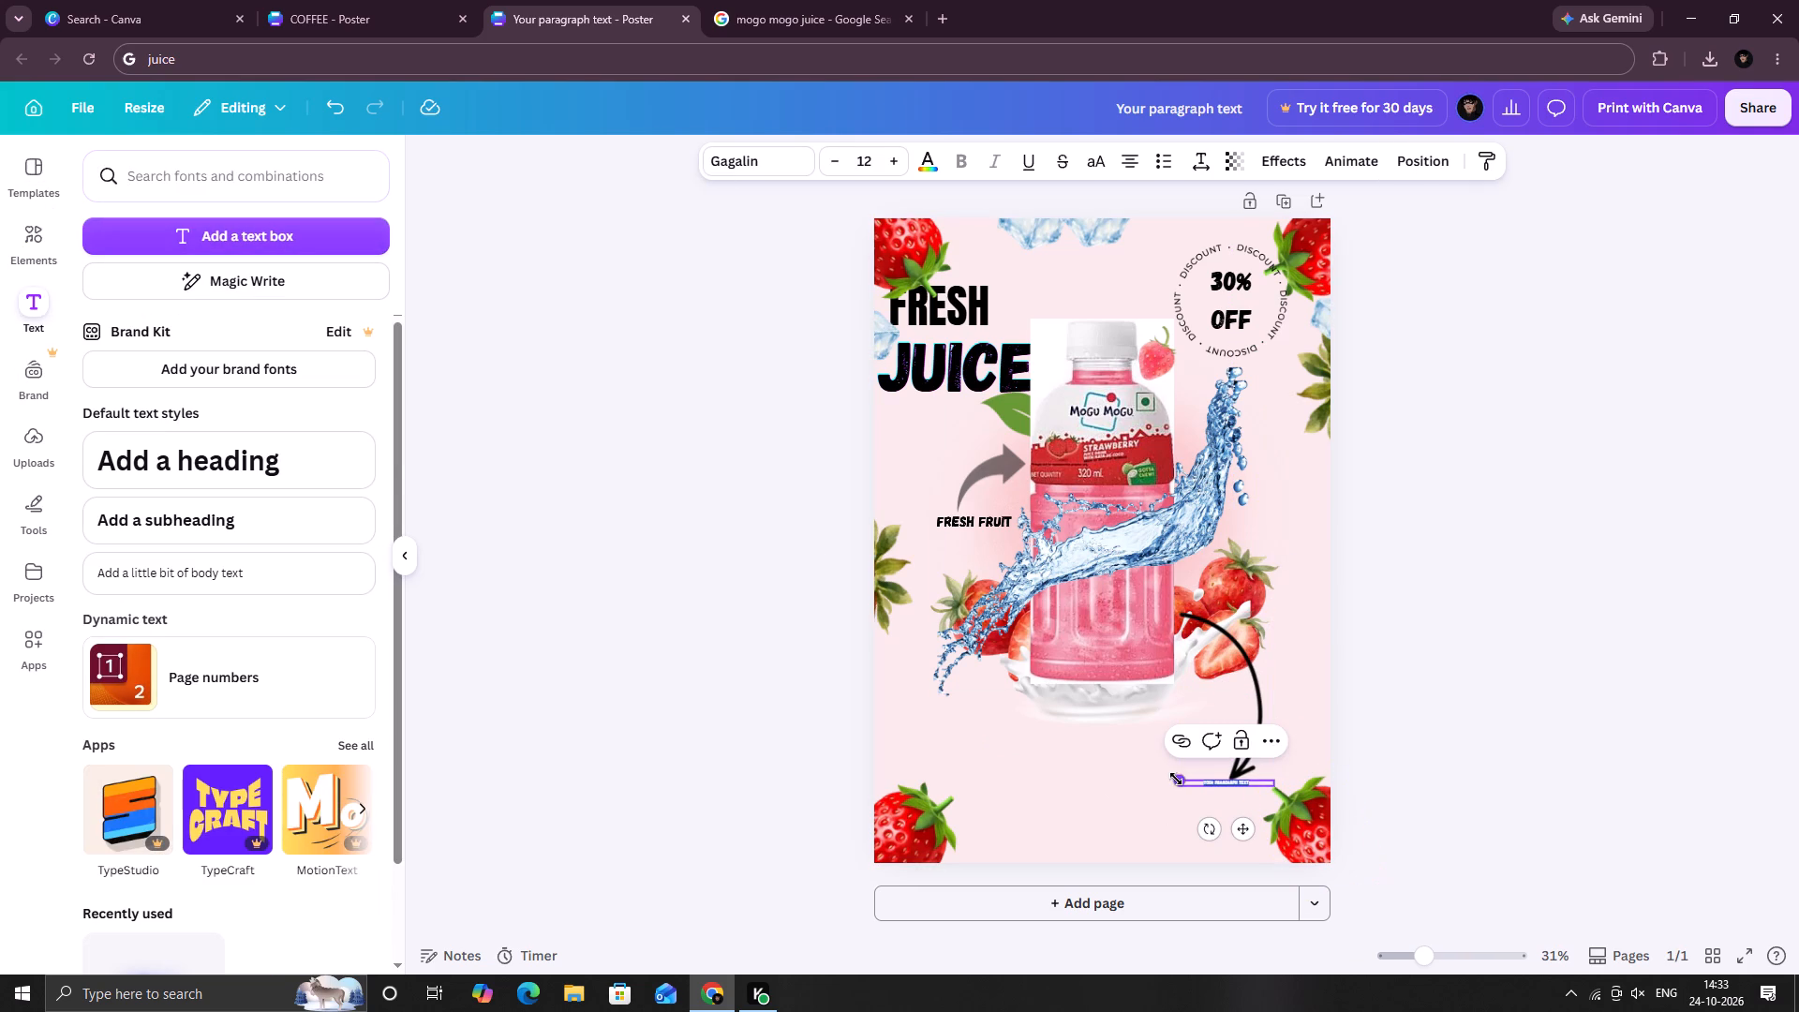
left_click_drag(1176, 779, 951, 573)
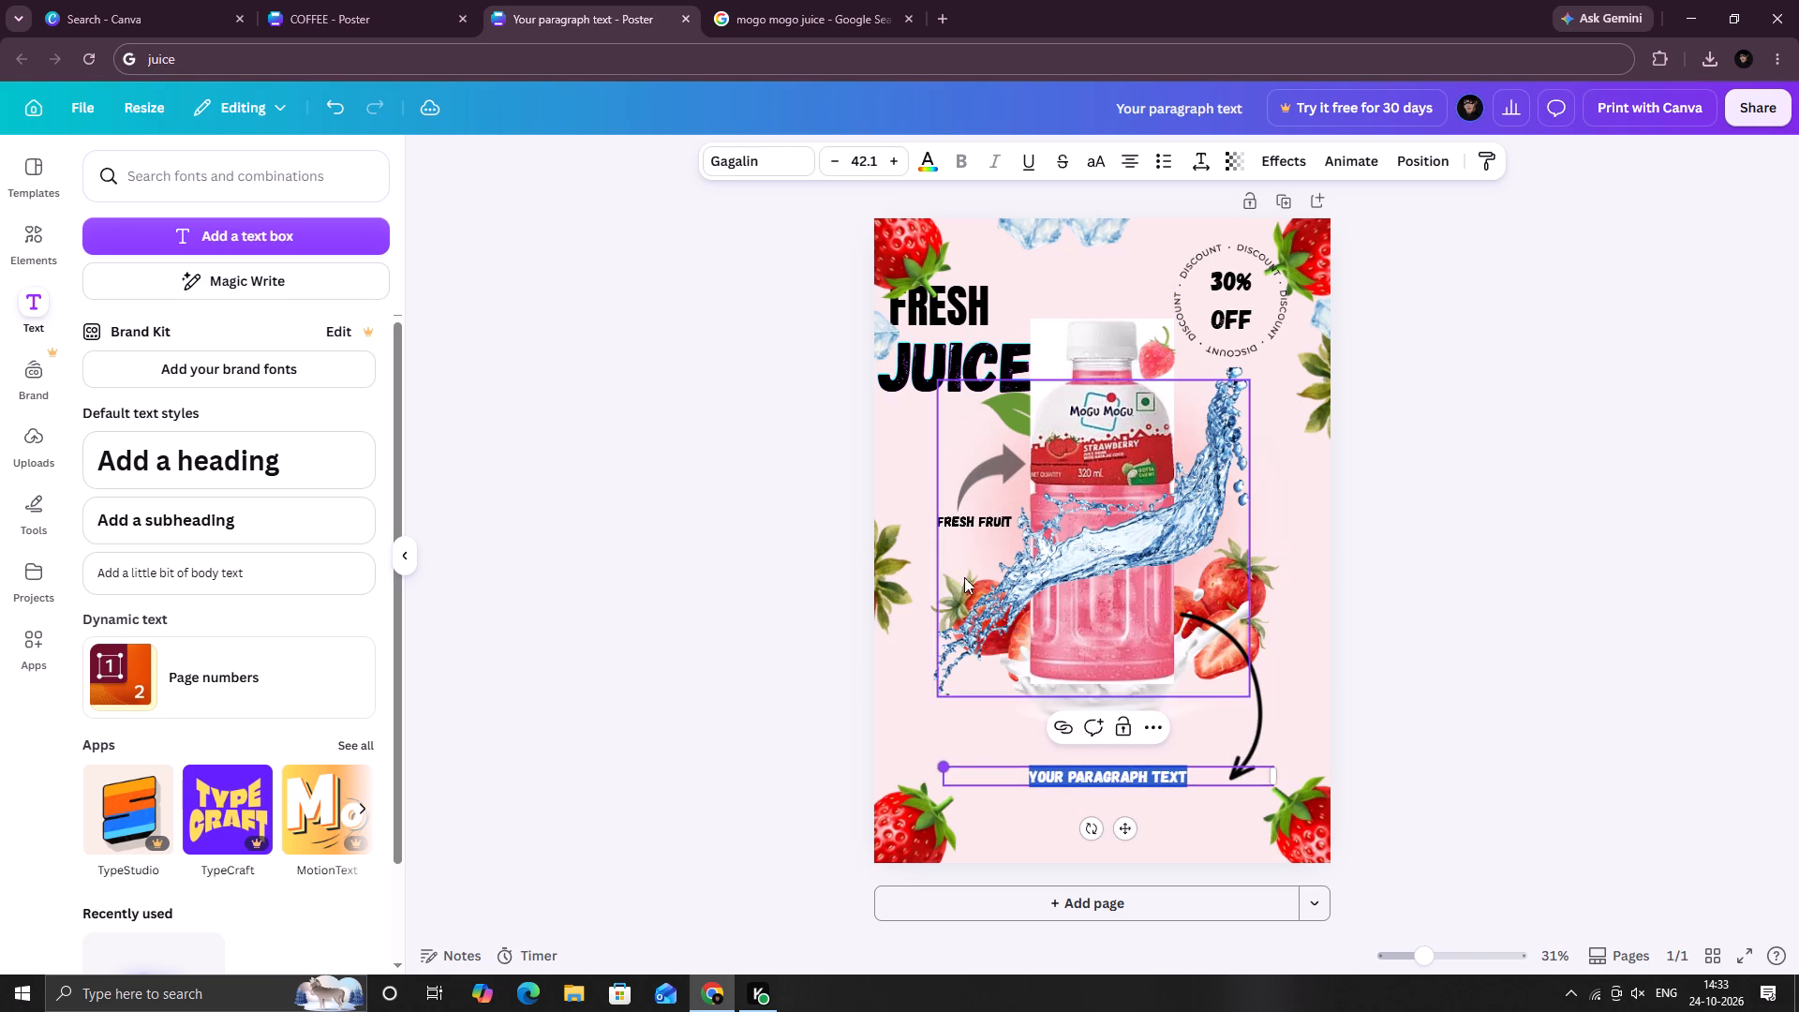
left_click(1111, 779)
left_click_drag(1198, 776, 997, 775)
type("NOW AVAILABE")
key("space")
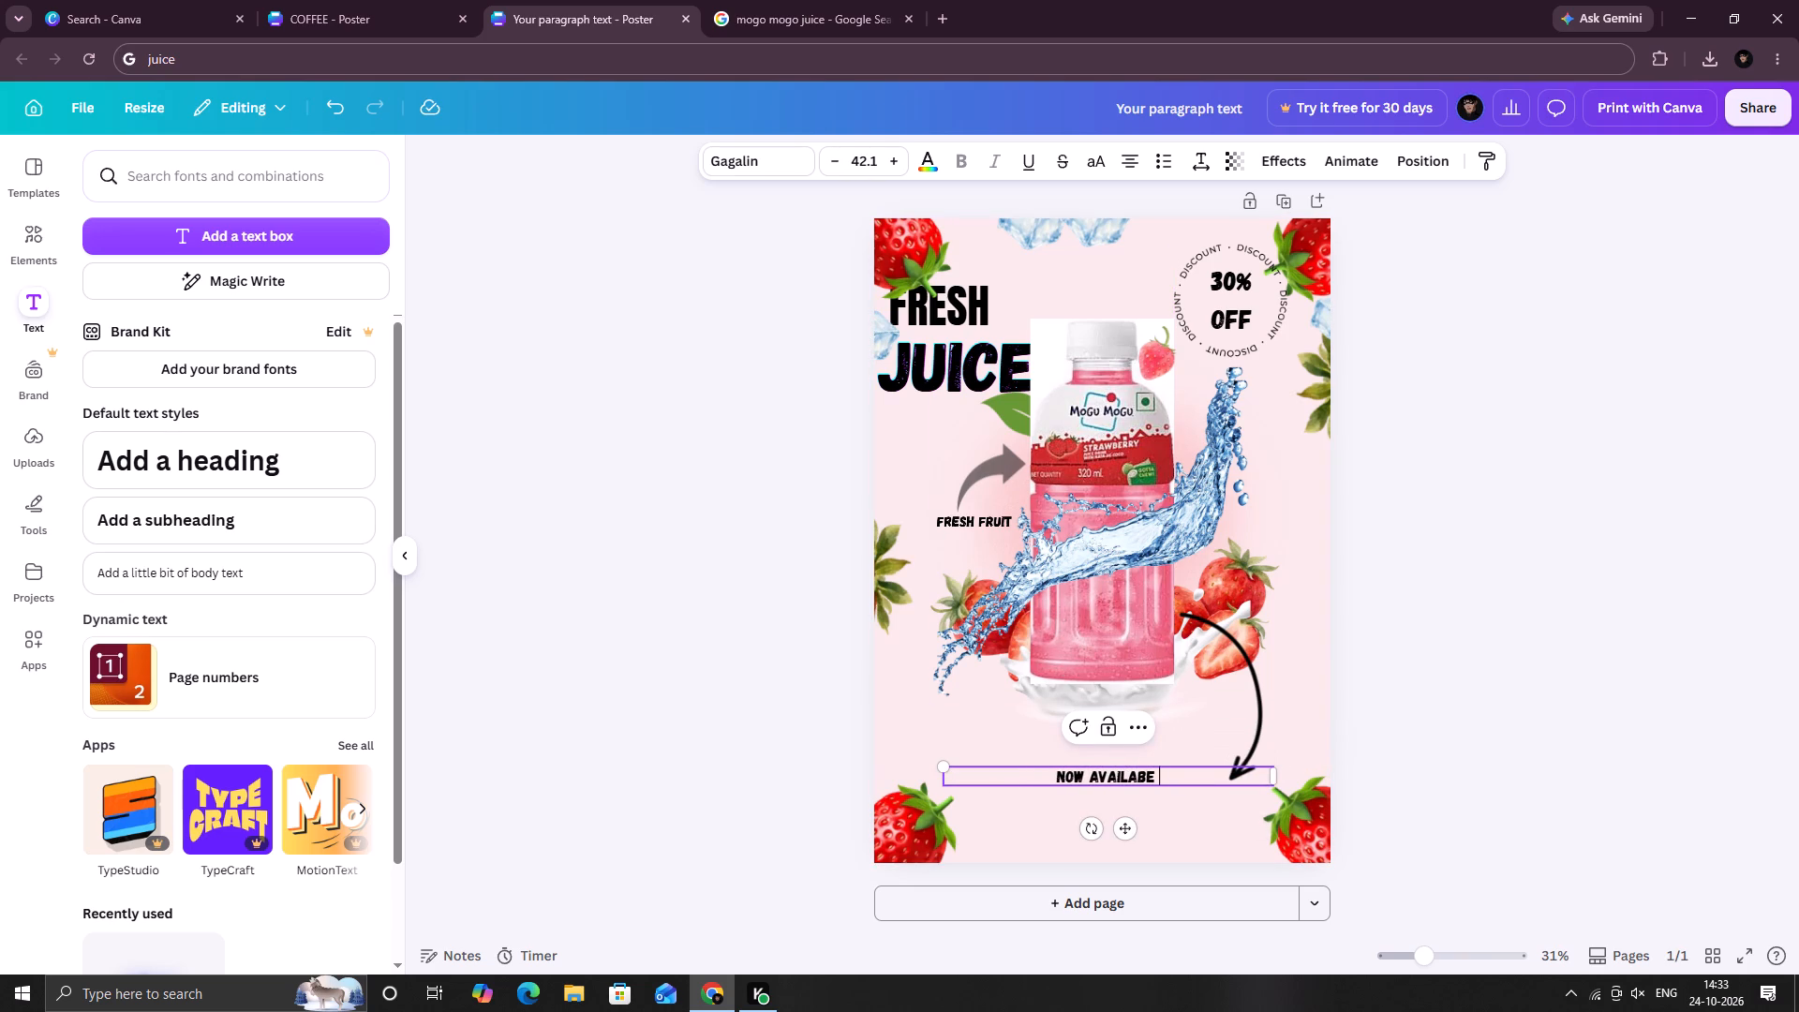
left_click_drag(1120, 827, 1134, 824)
left_click_drag(1134, 824, 1193, 841)
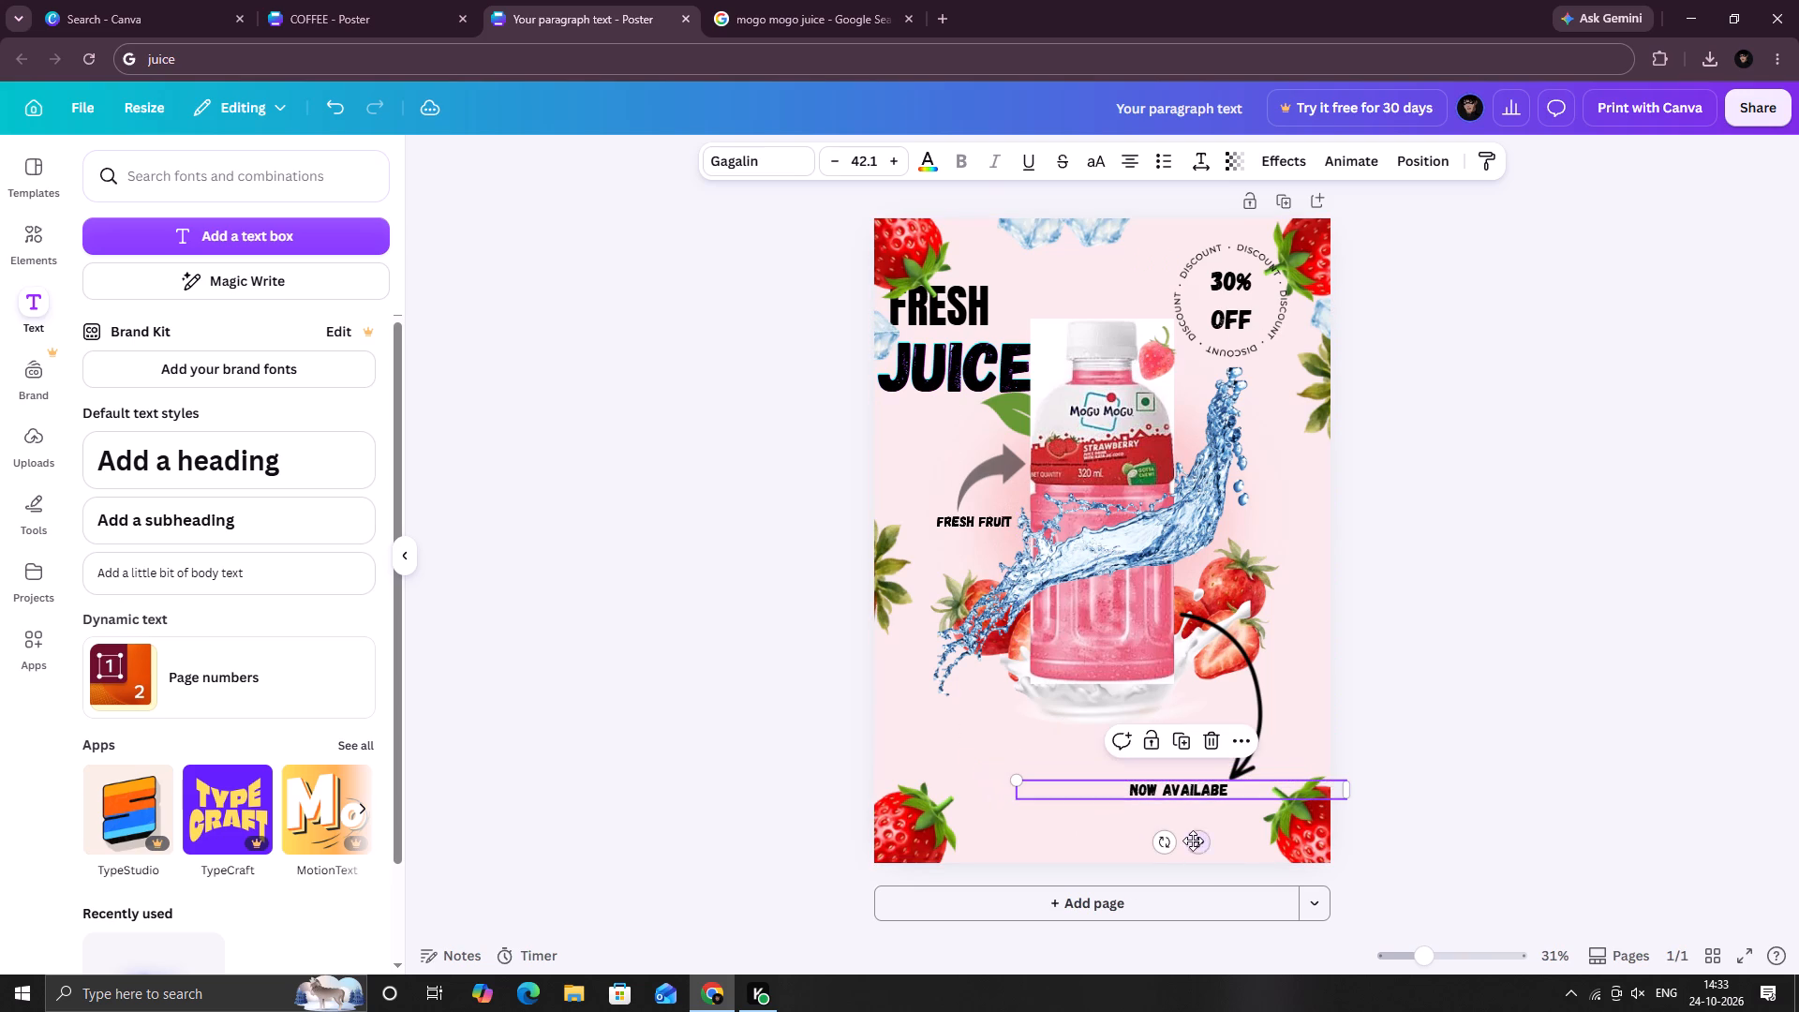
left_click(1491, 673)
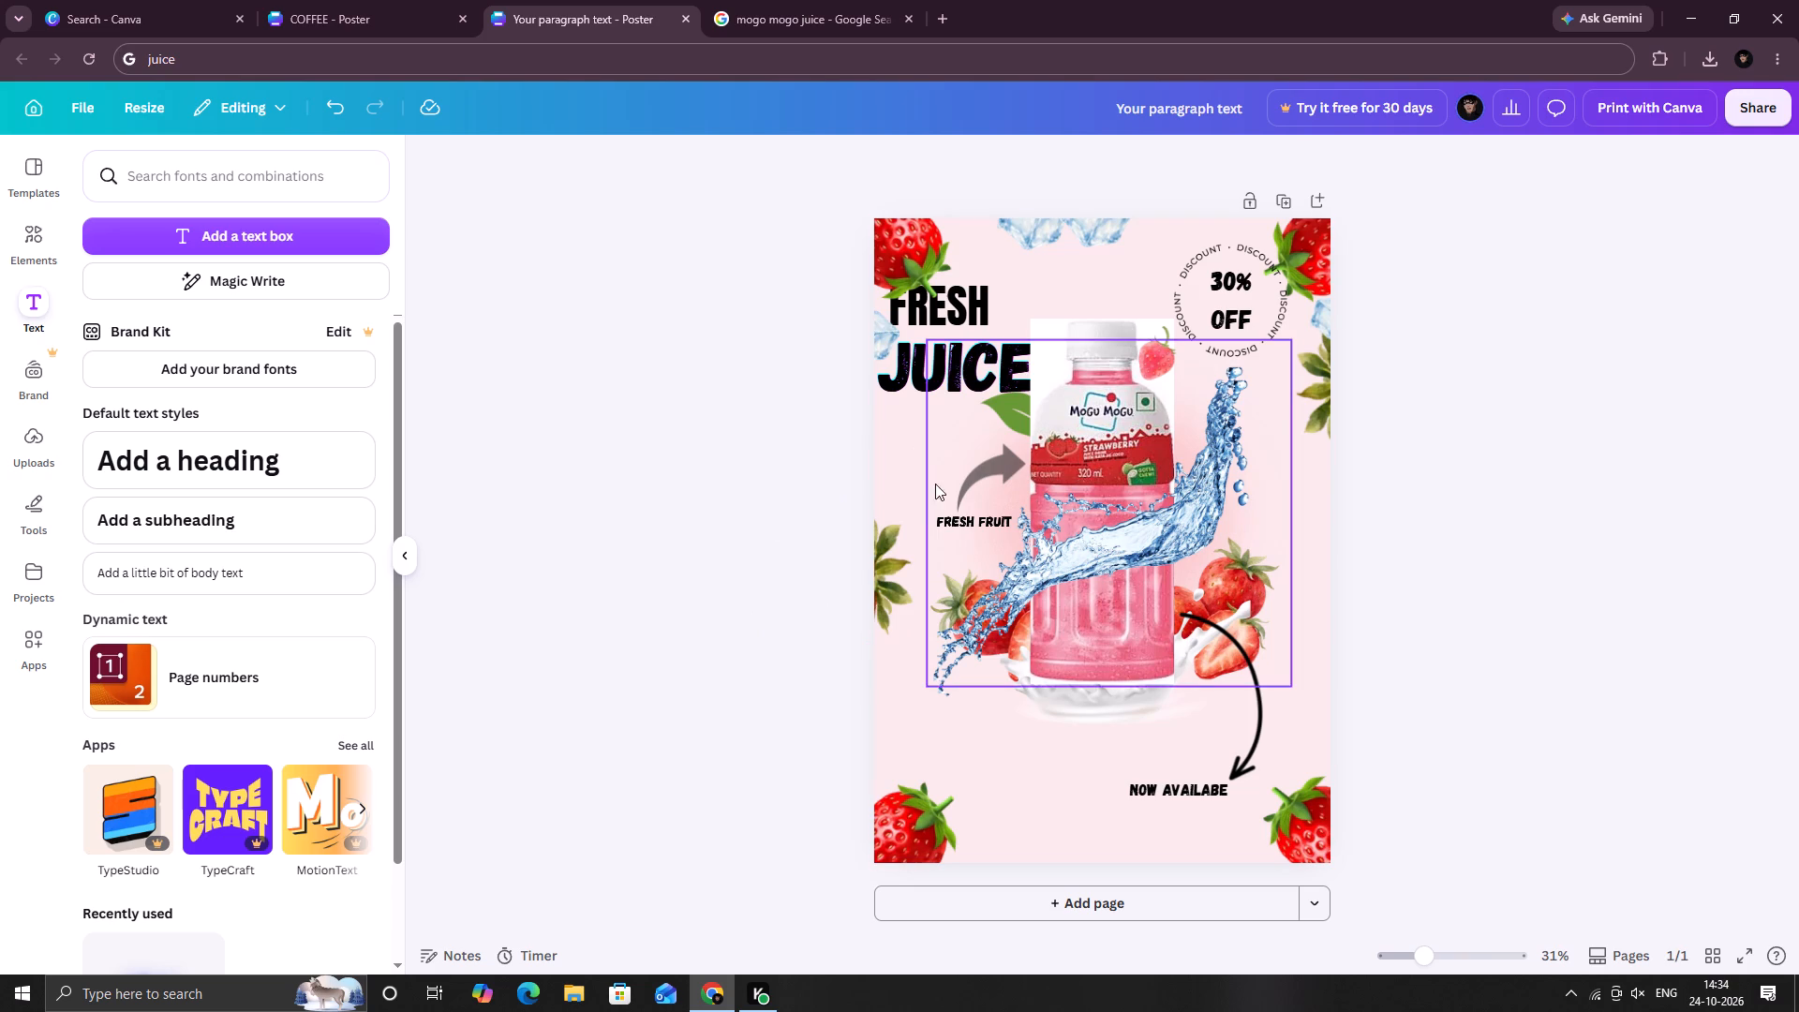
left_click(1546, 365)
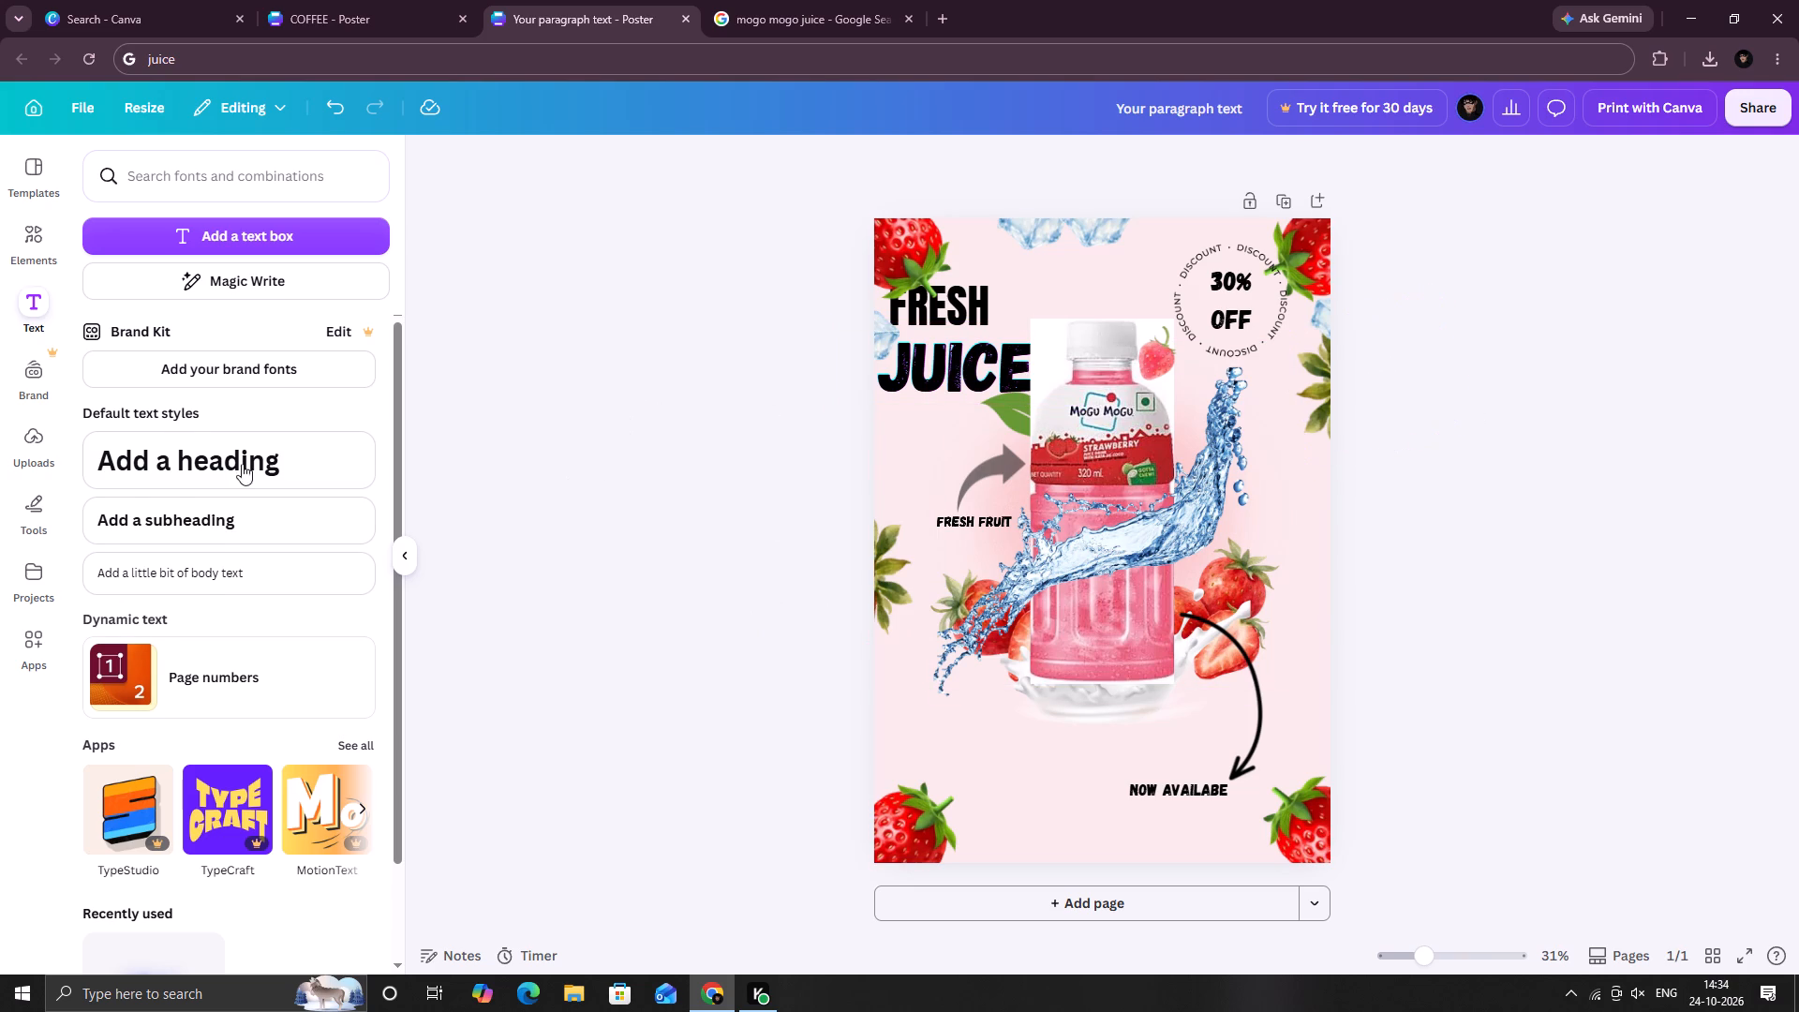
Add a text box reading "GRAB IT NOW" at size 33.9 near the poster's bottom edge, beside the lower left strawberry.
scroll(121, 374, "down", 2)
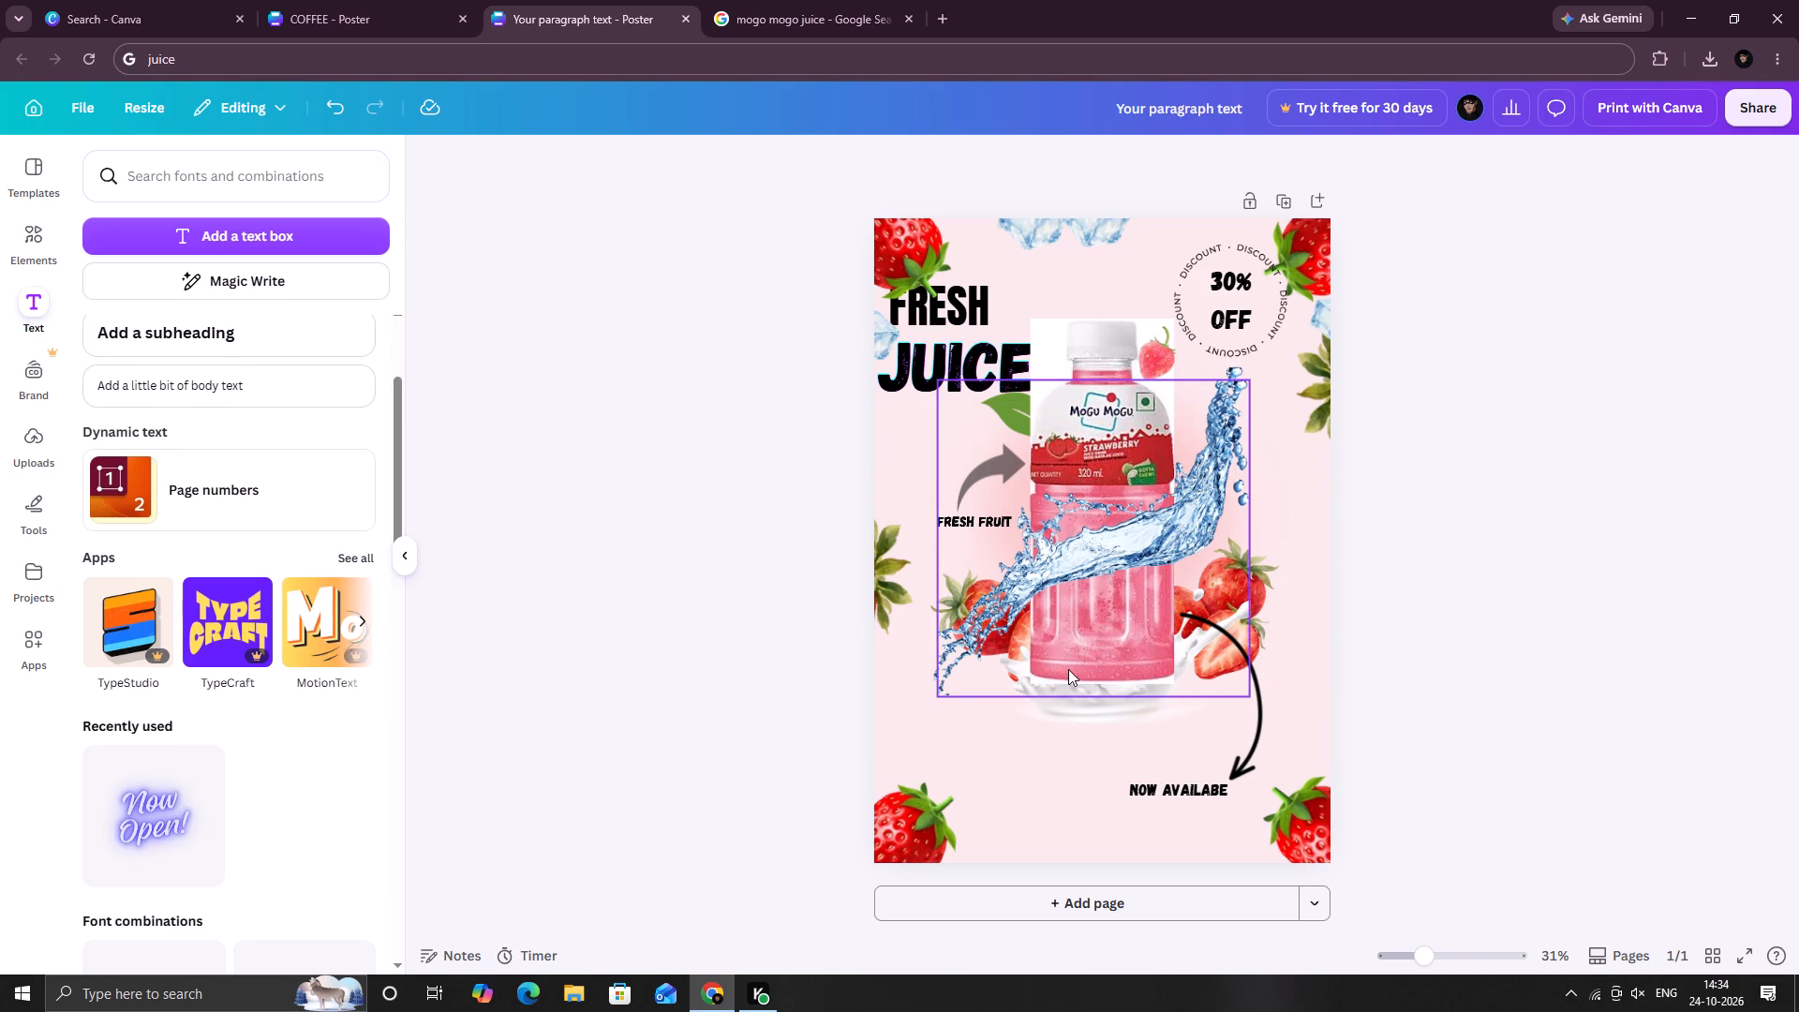
left_click(315, 234)
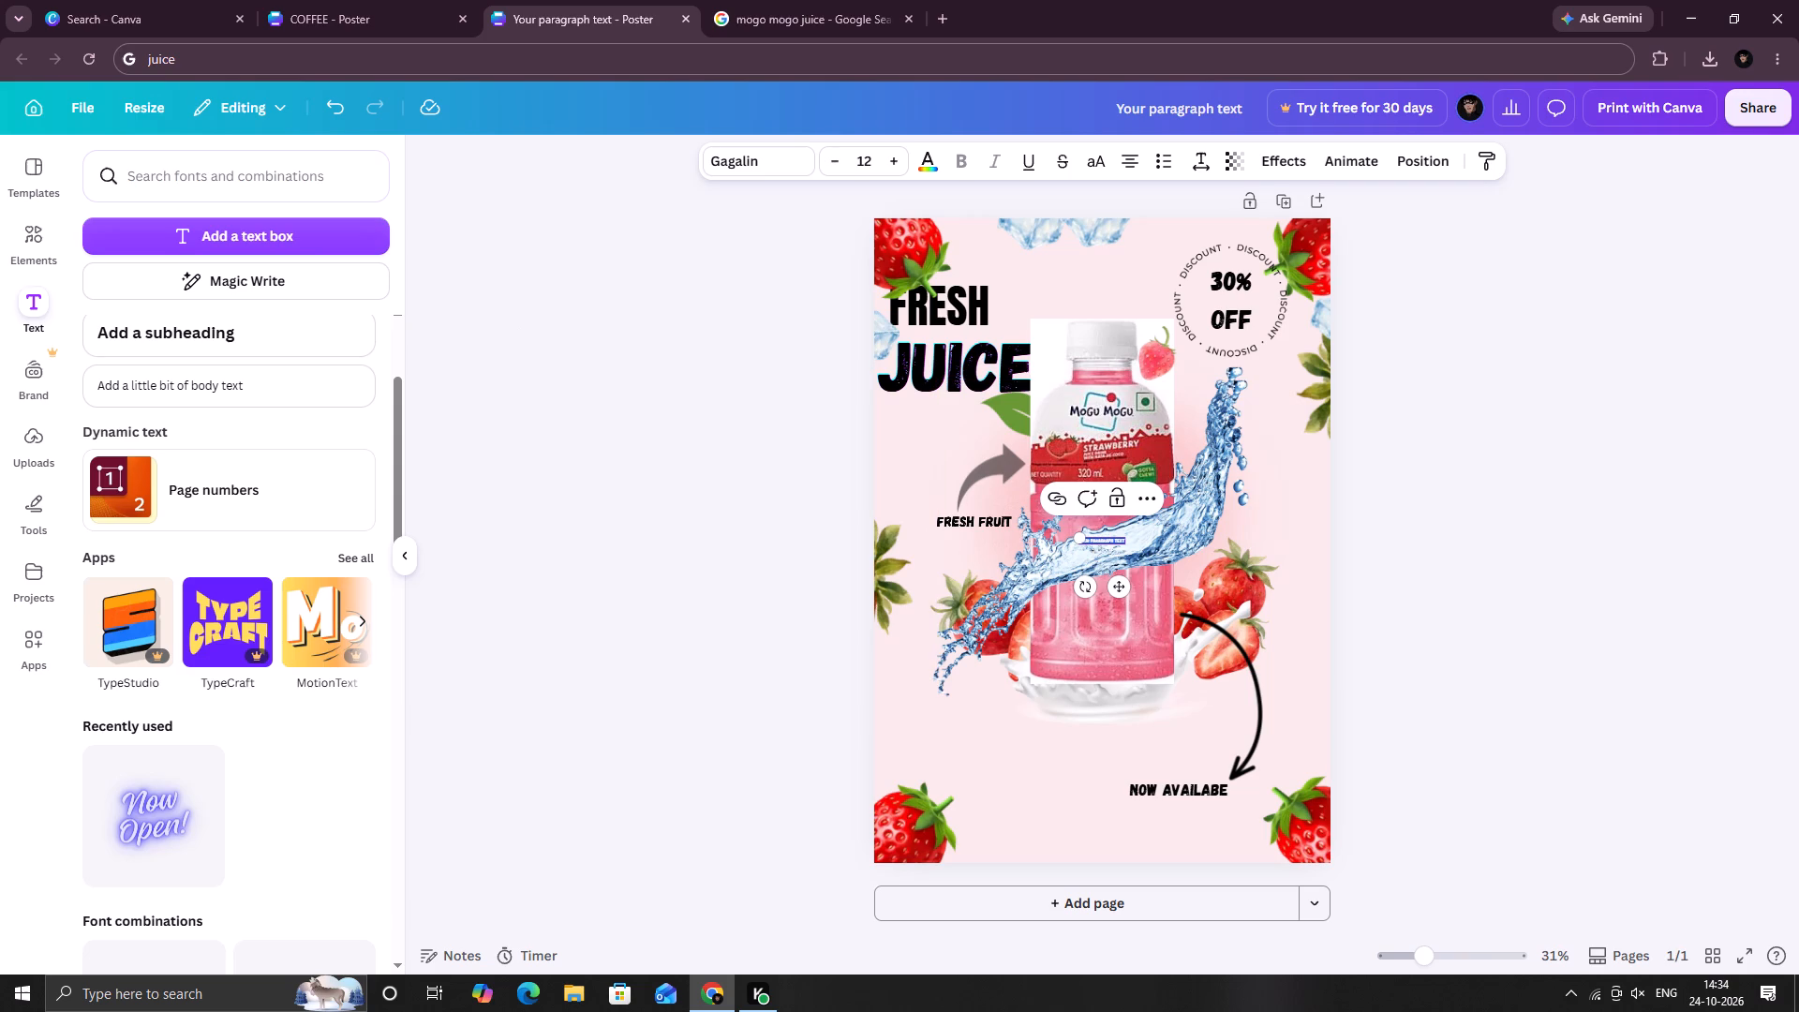
left_click_drag(1116, 588, 1085, 856)
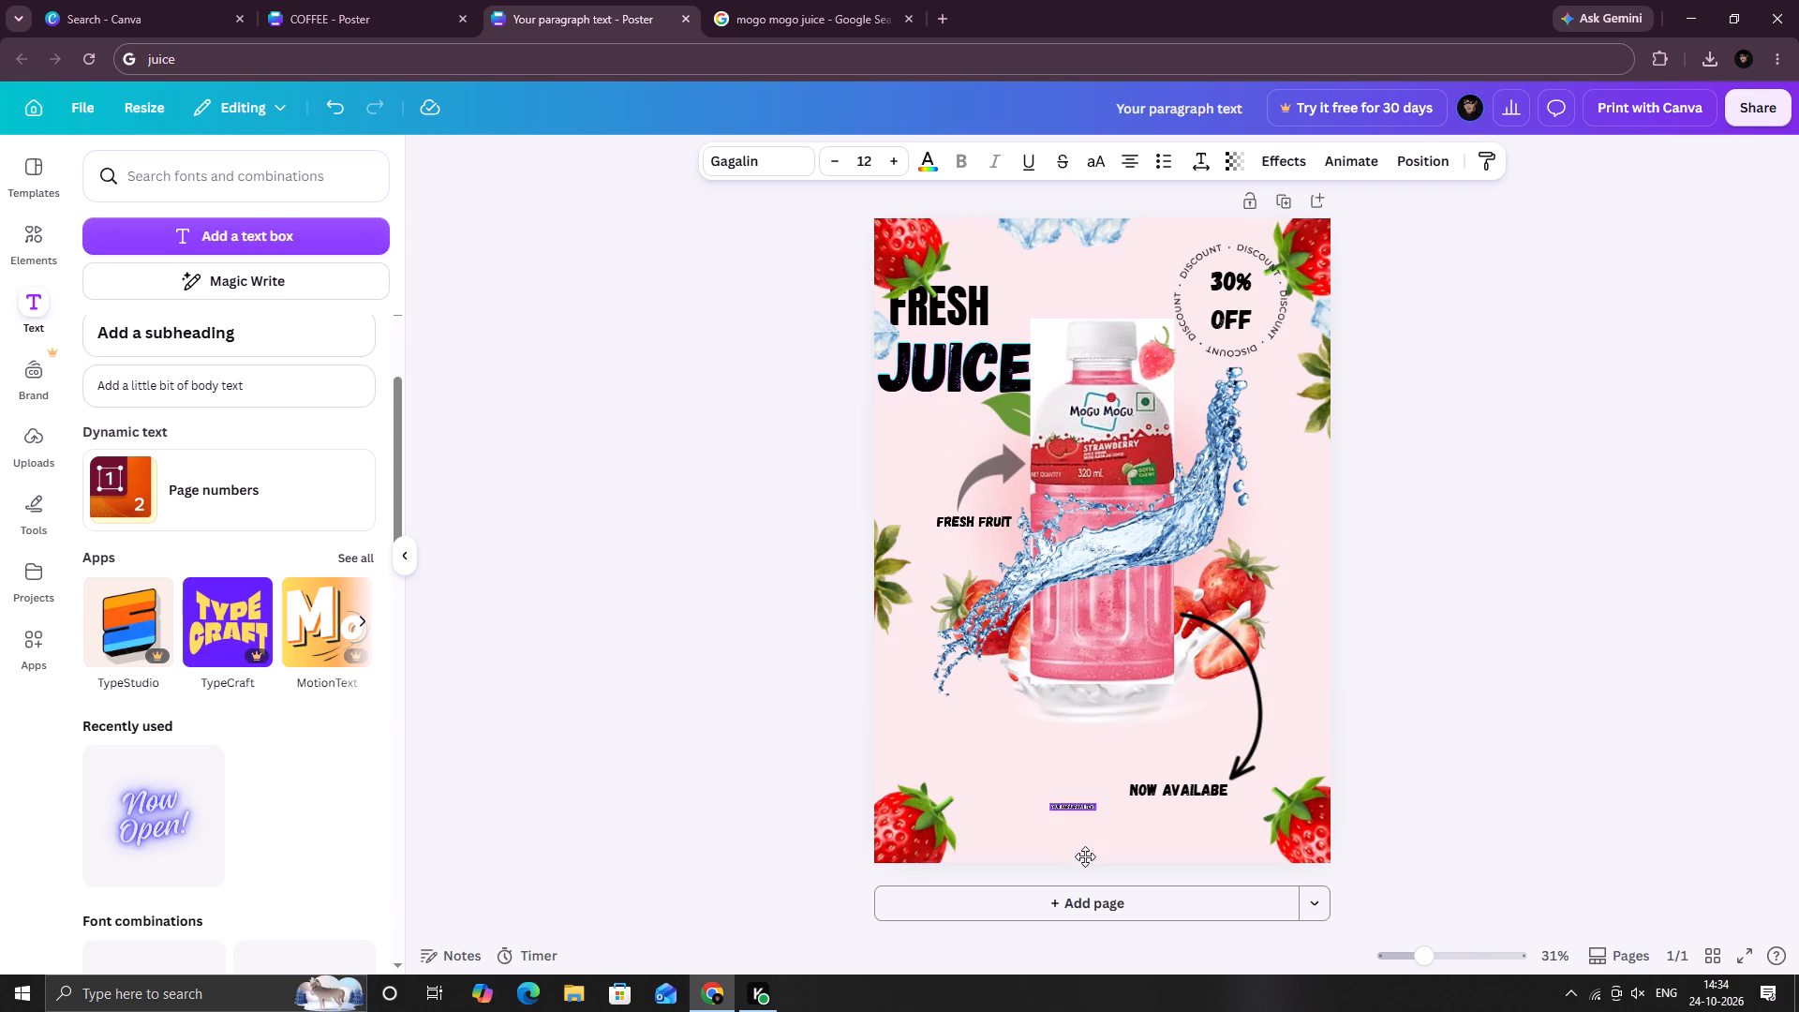
left_click_drag(1085, 856, 1093, 870)
left_click_drag(1050, 814, 982, 707)
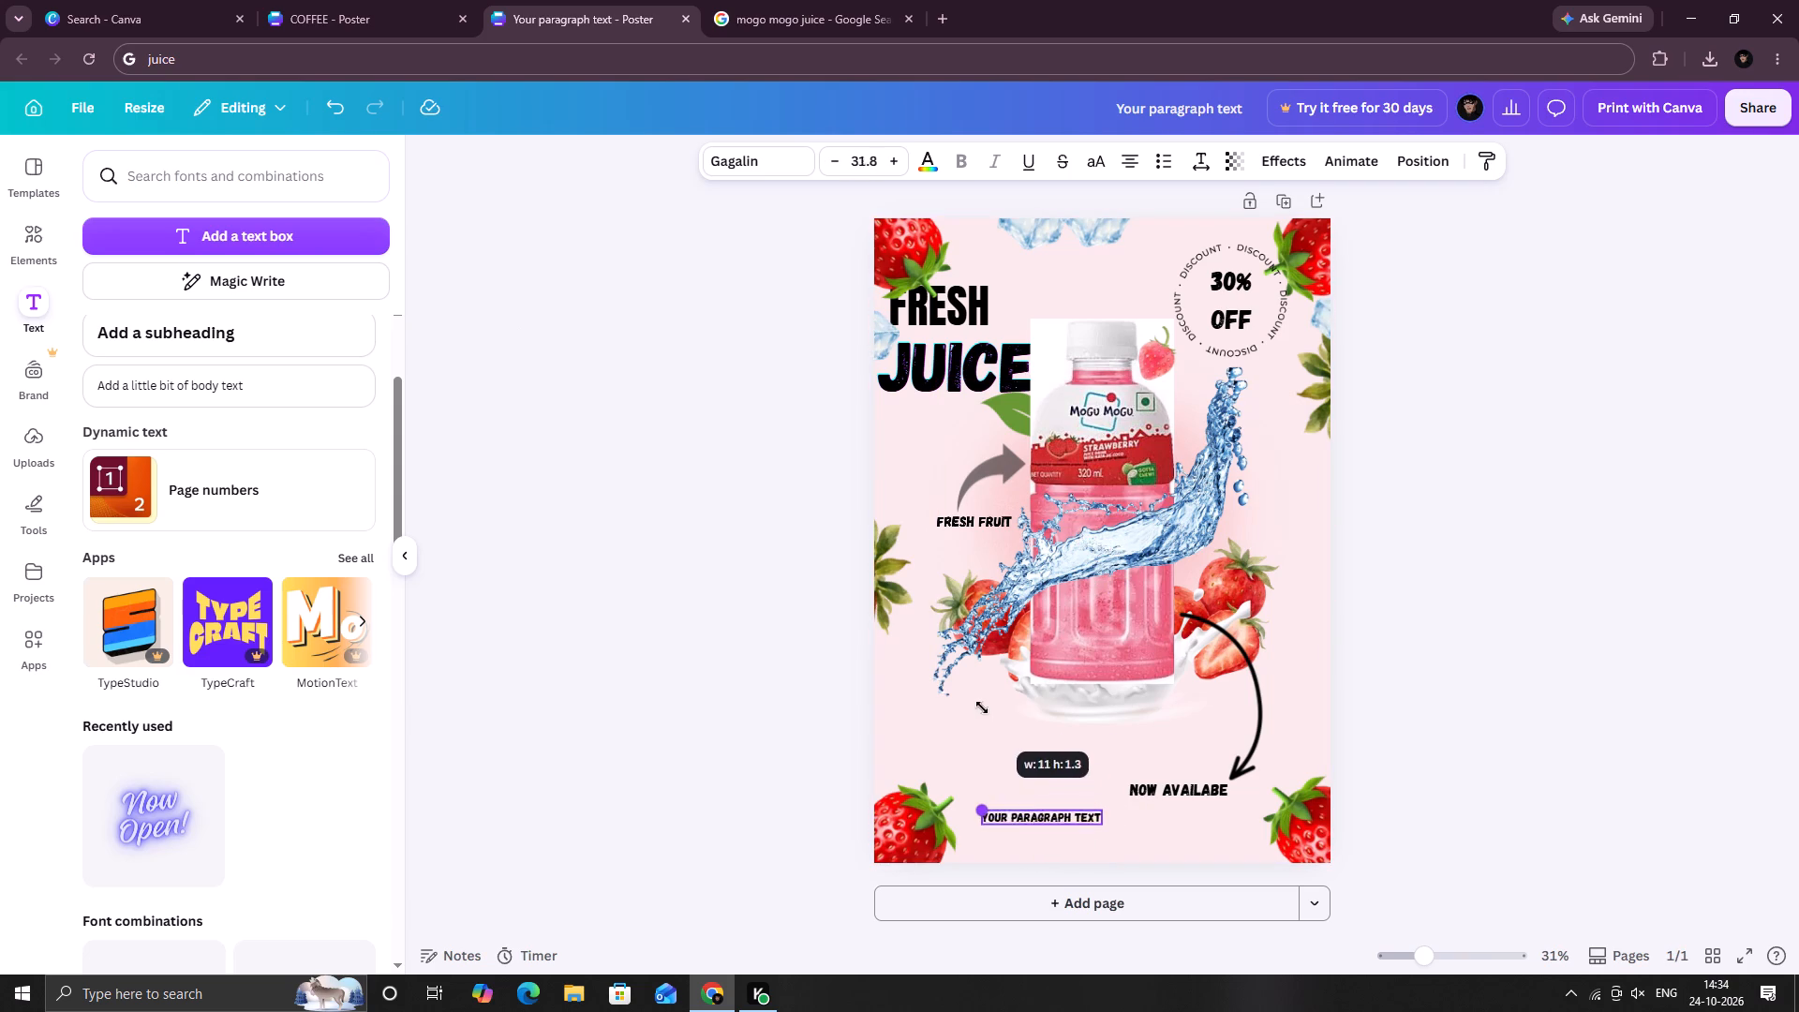
left_click_drag(982, 707, 980, 706)
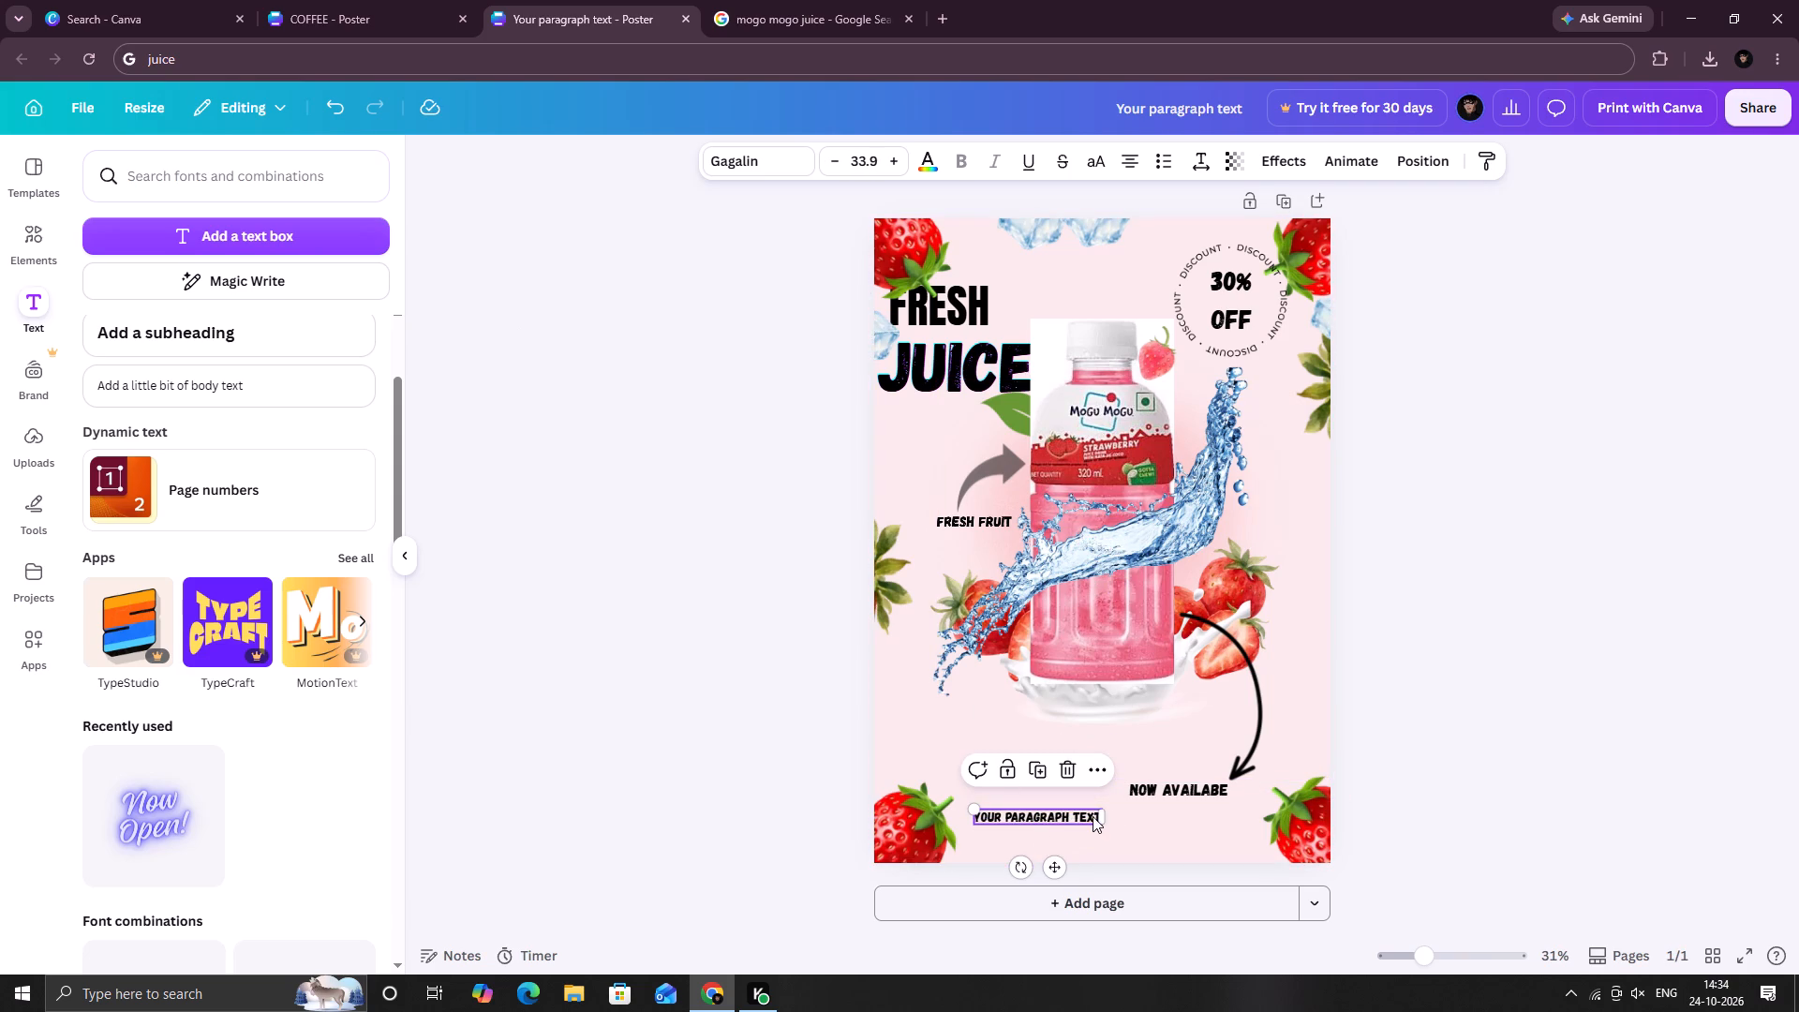
left_click(1095, 813)
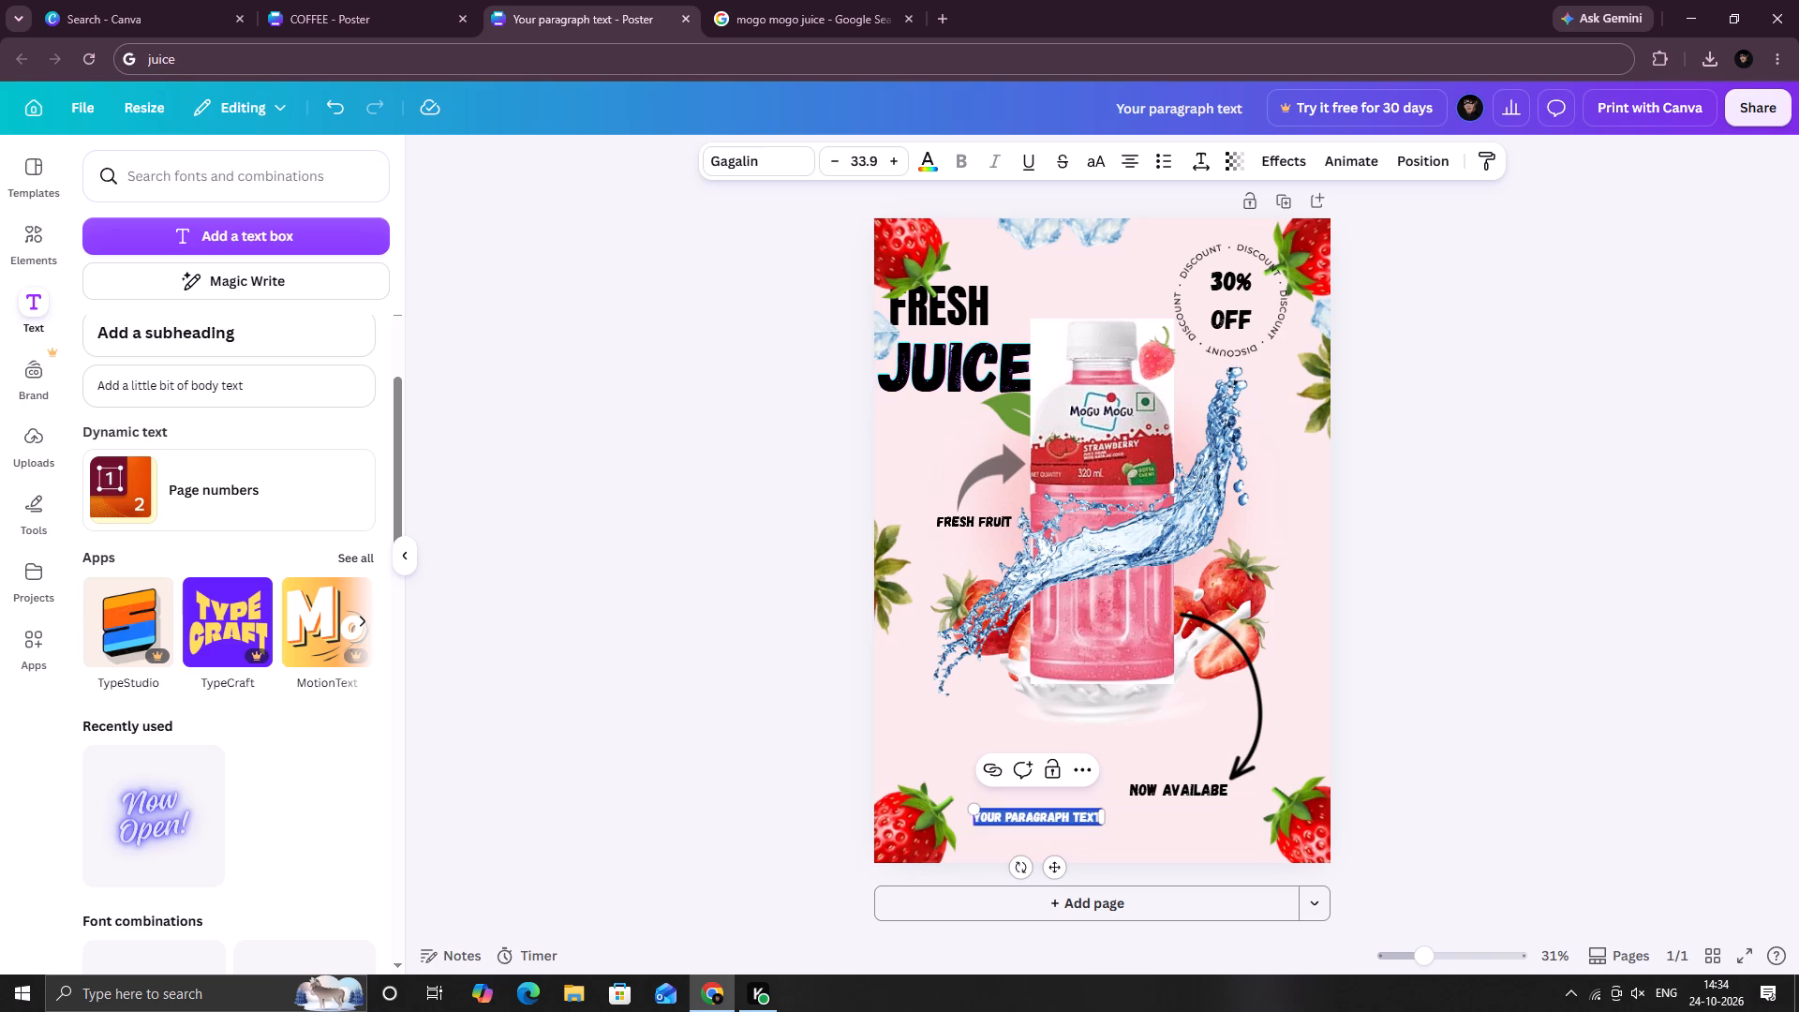
type("GRAB IT NOW")
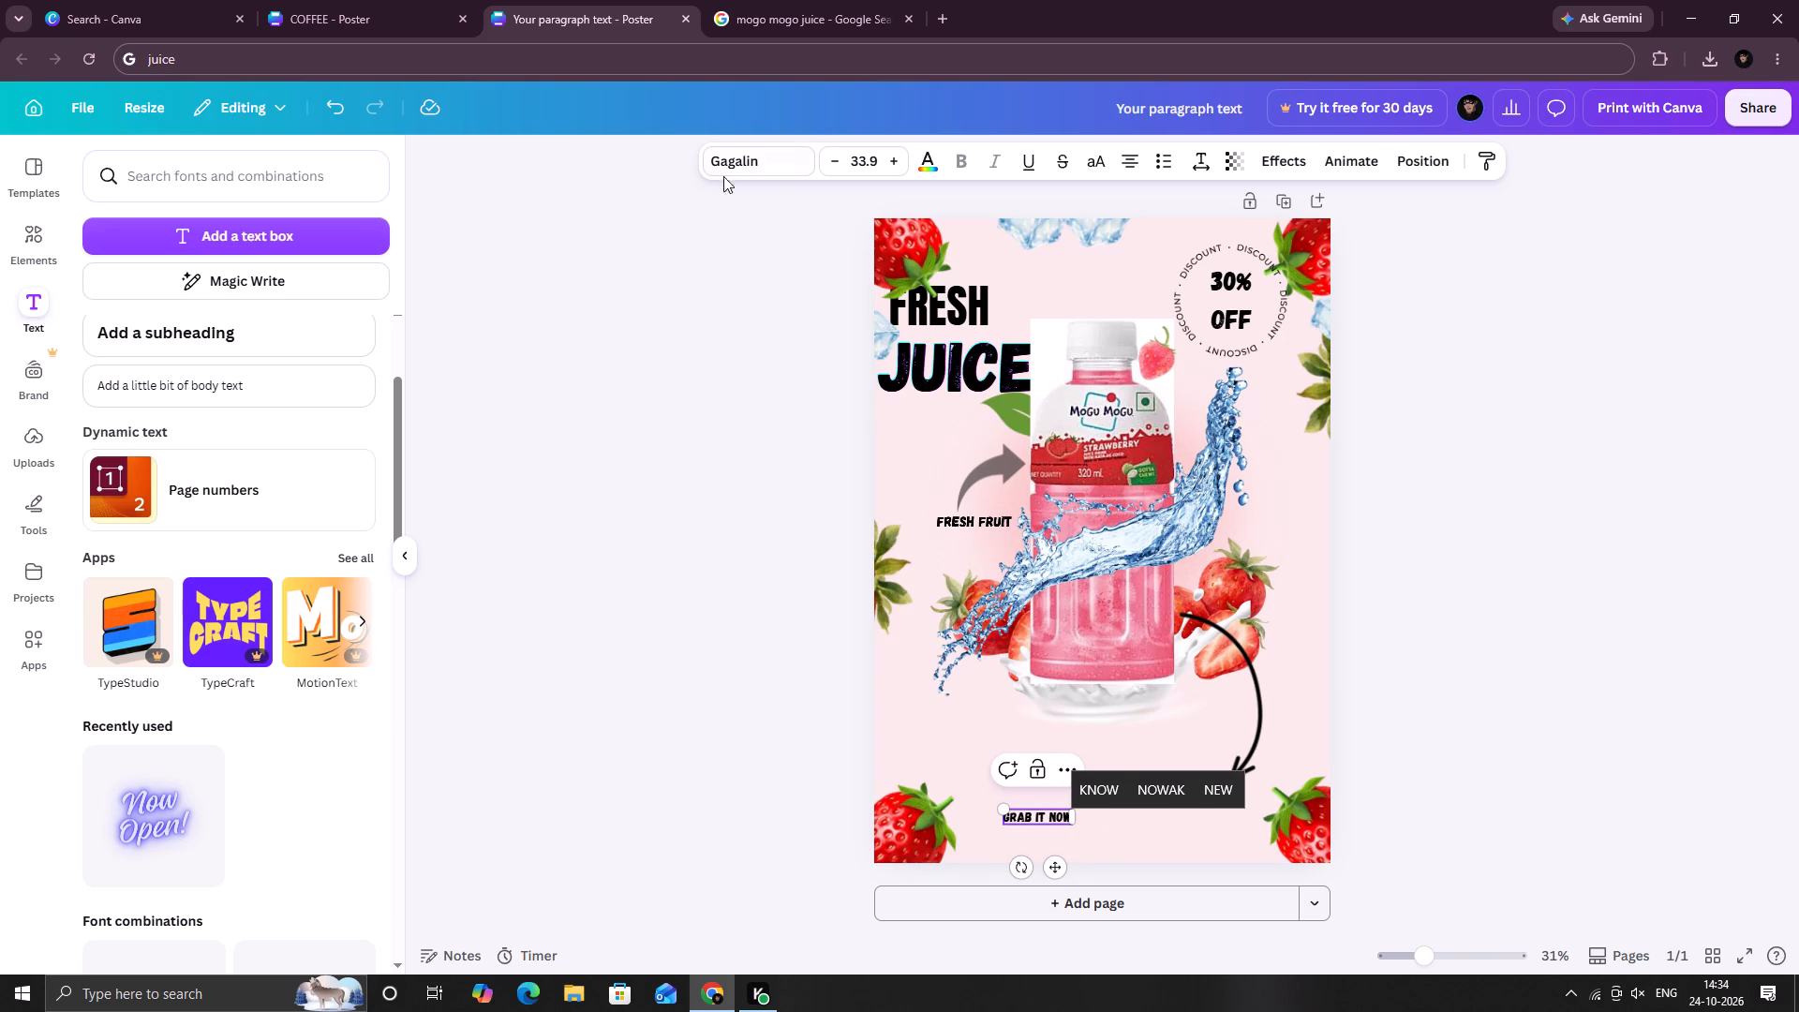
Set the "GRAB IT NOW" text to the Shrikhand font at size 63.9.
left_click(751, 159)
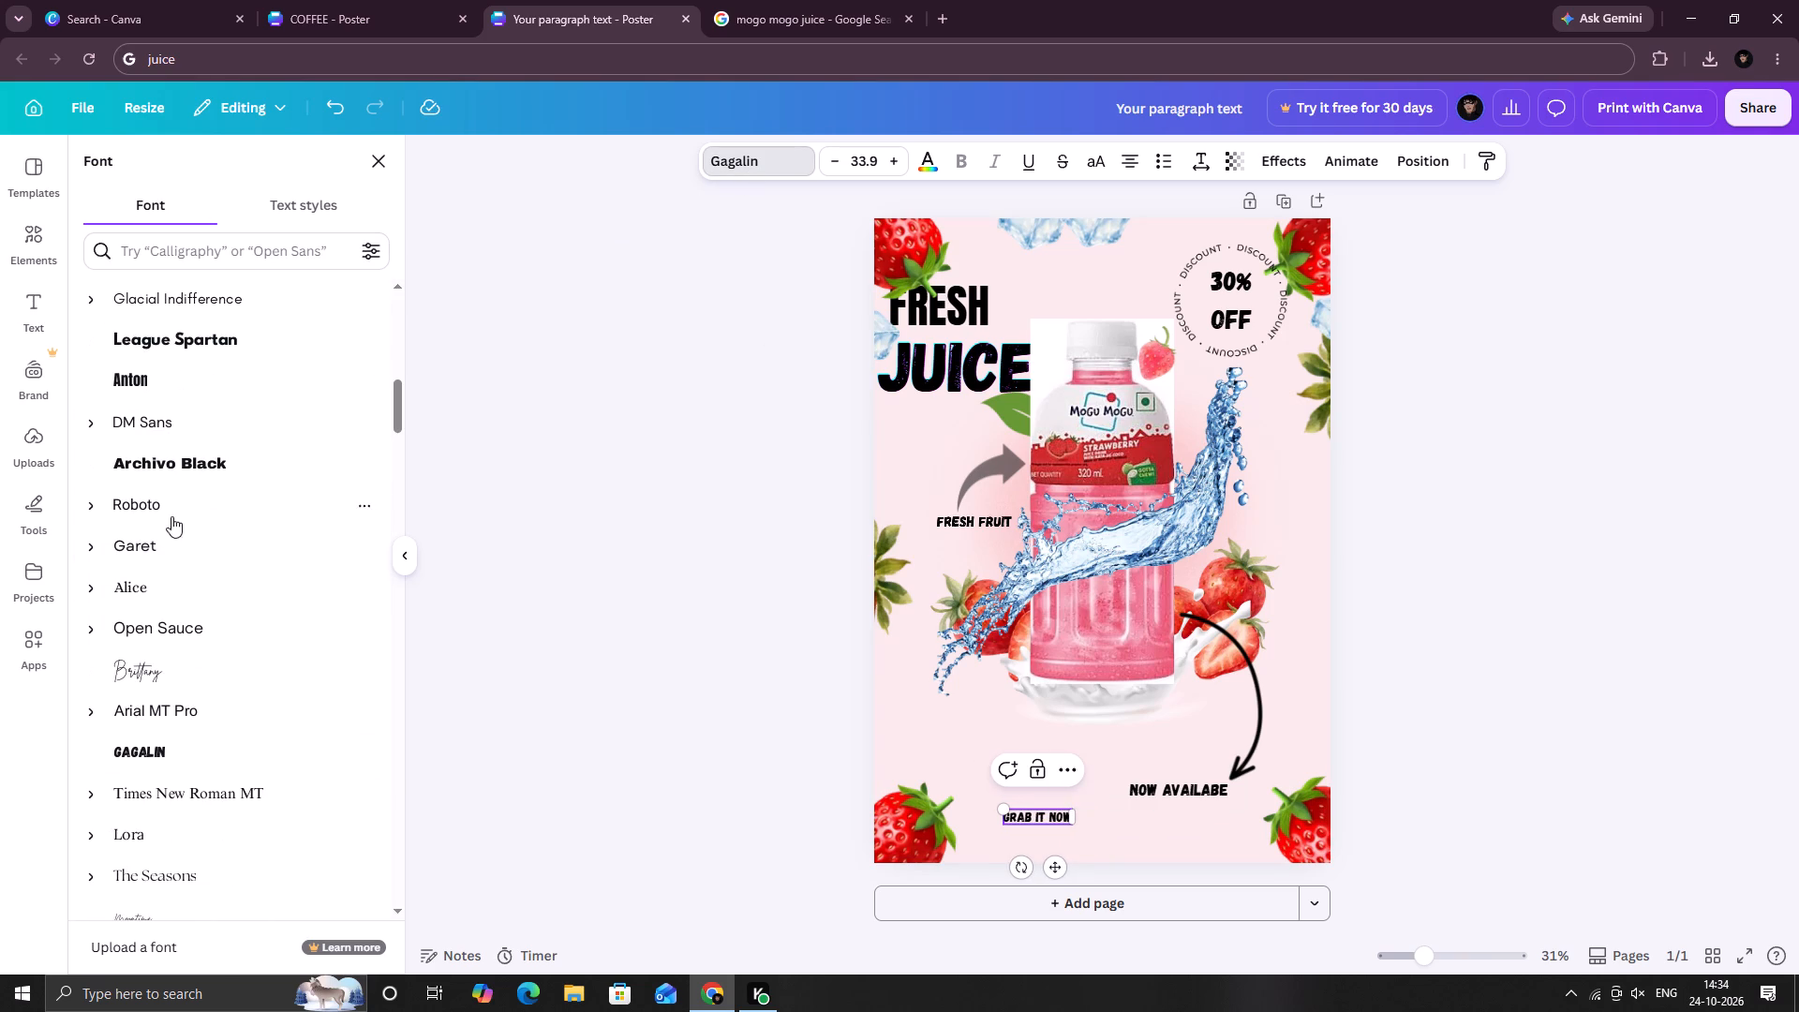
scroll(178, 515, "down", 2)
scroll(159, 620, "down", 2)
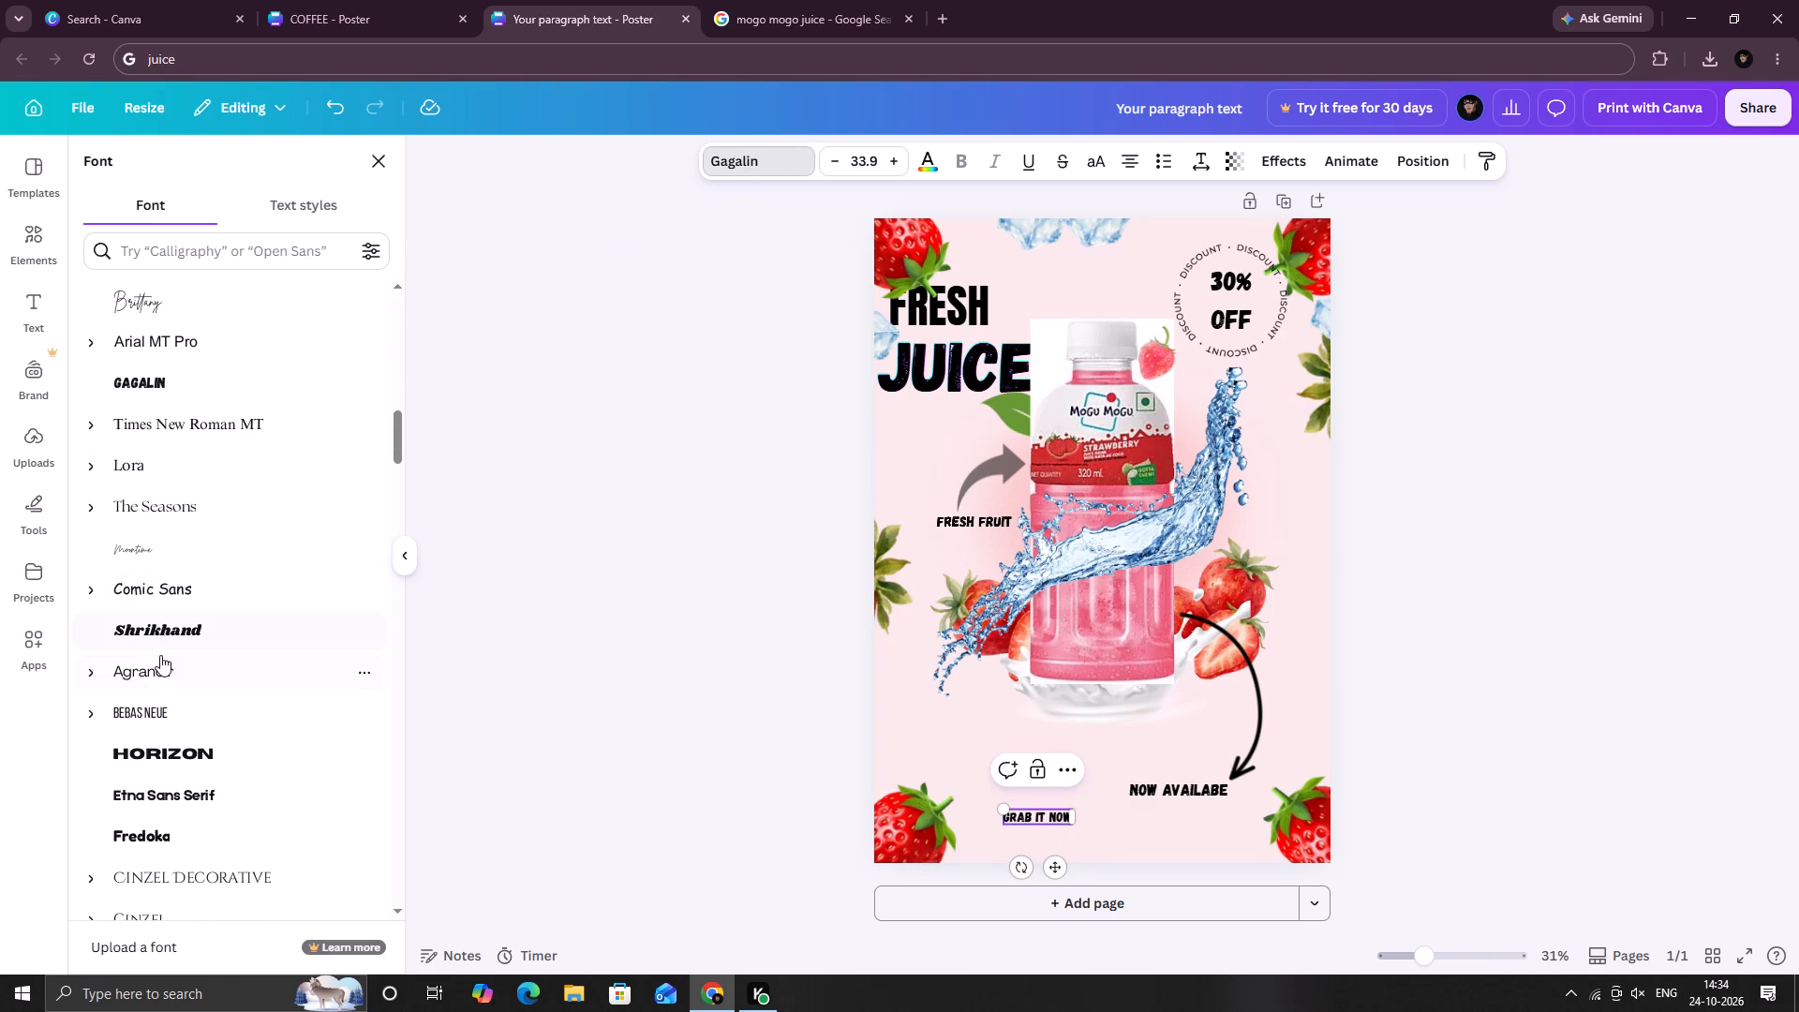
left_click(170, 632)
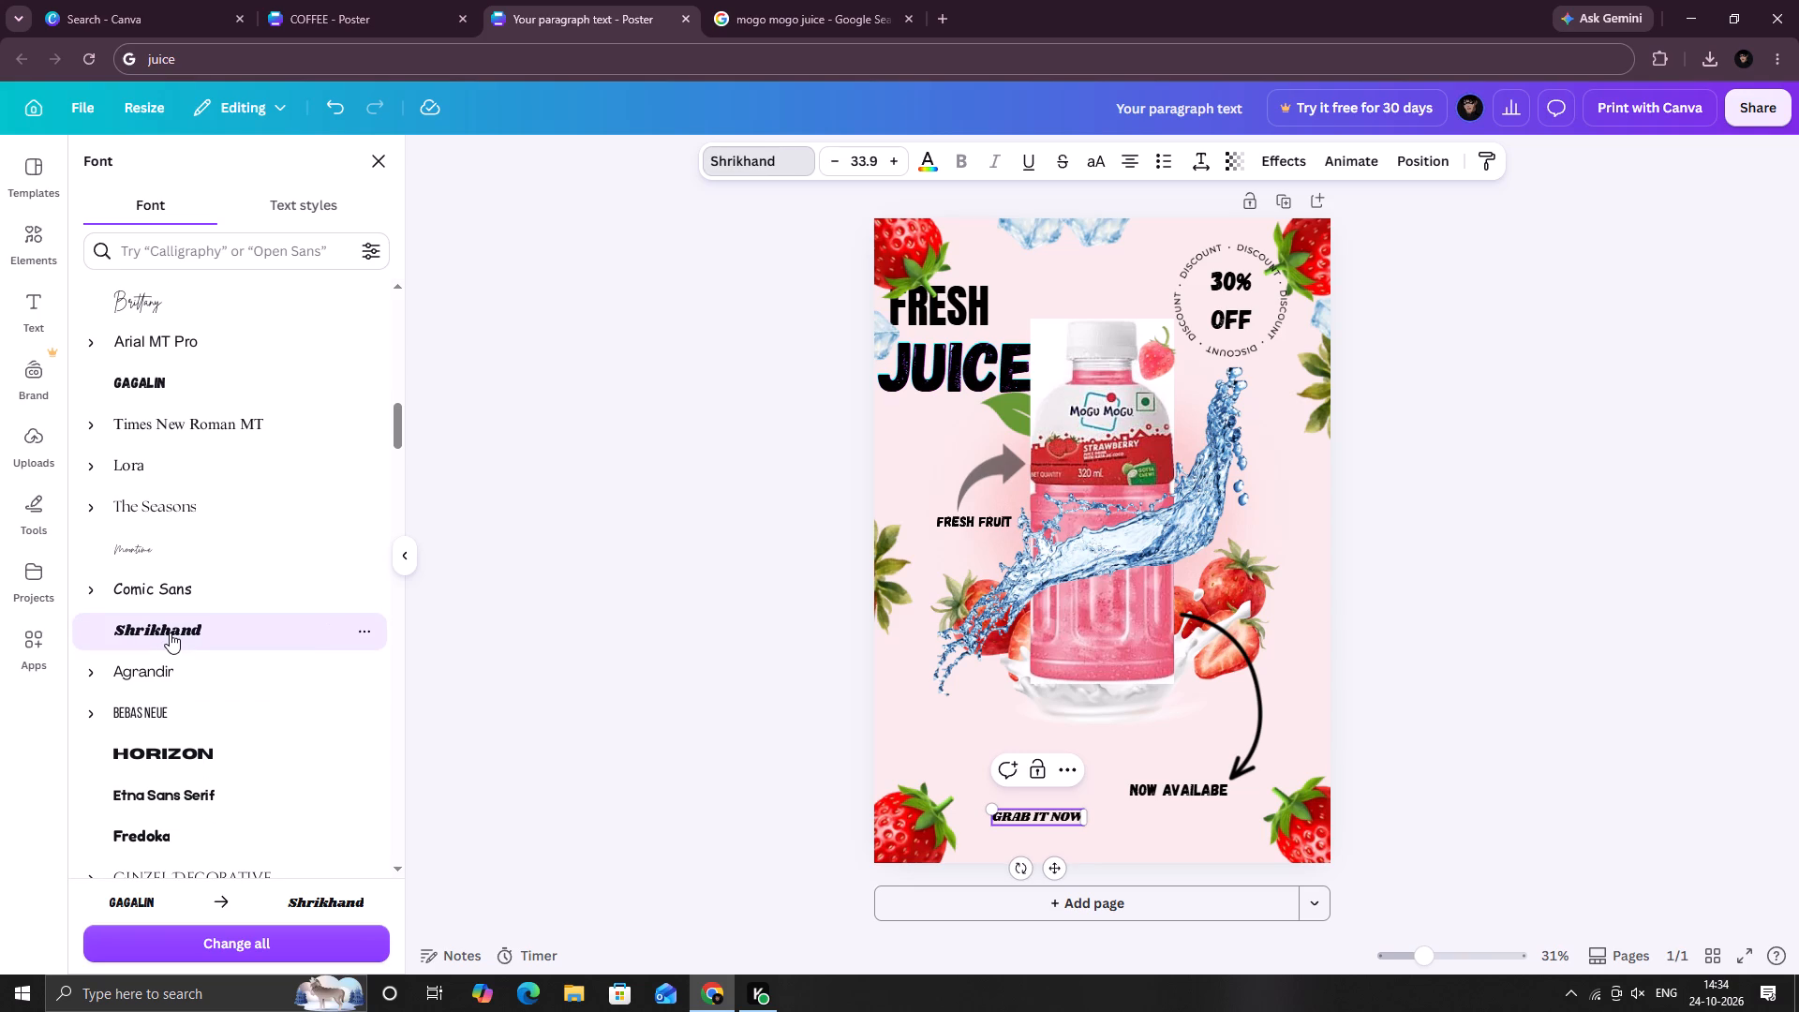
triple_click(898, 156)
triple_click(898, 156)
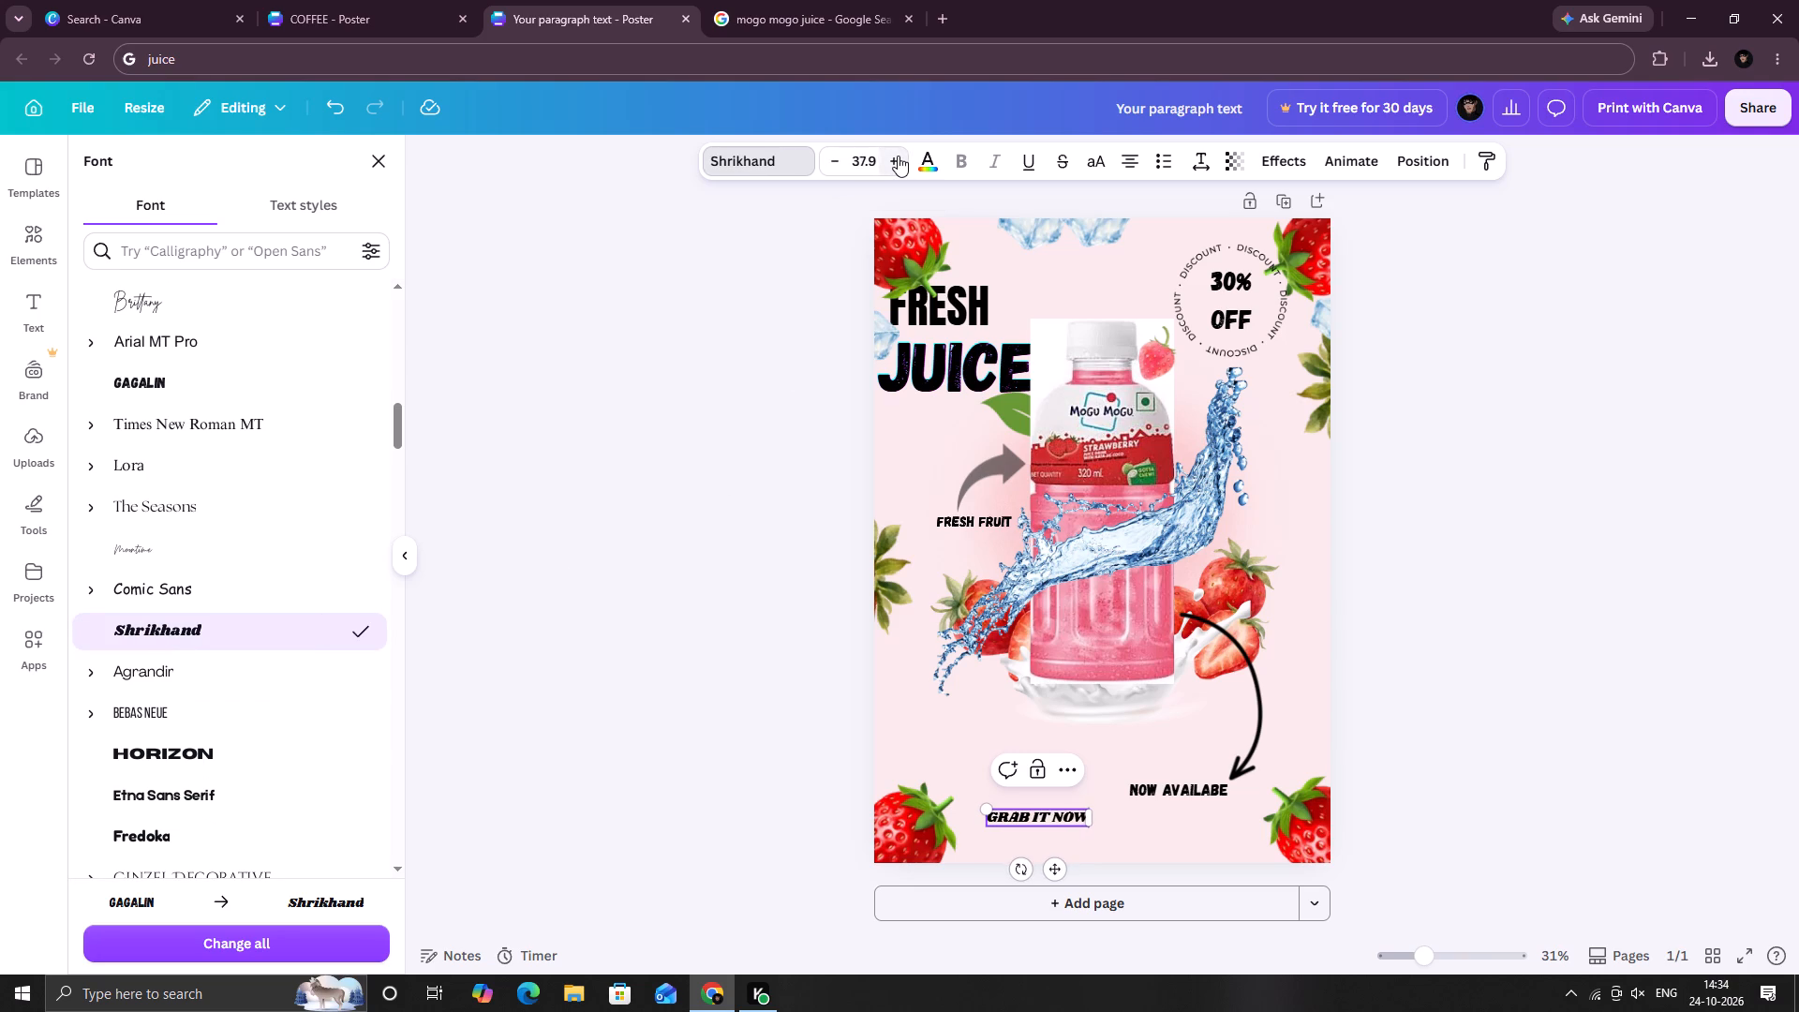
double_click(898, 156)
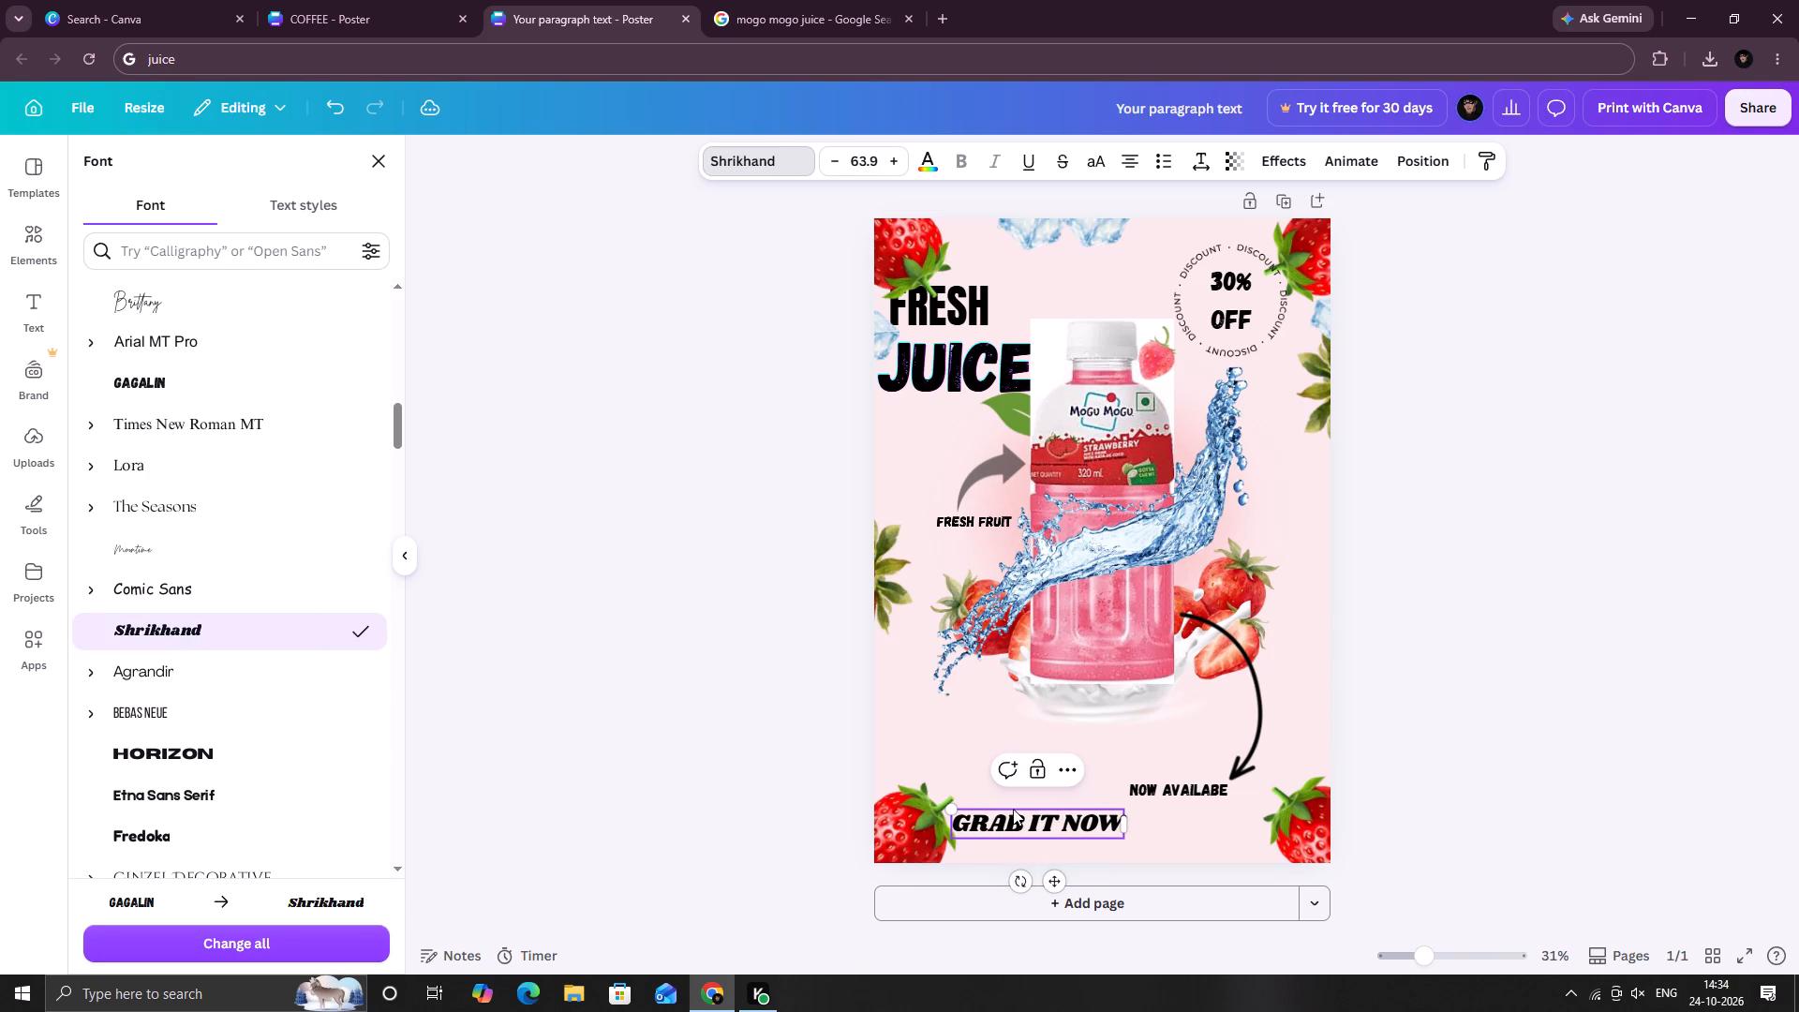
Move "GRAB IT NOW" down and to the right so it sits between the two bottom corner strawberries.
left_click(1019, 832)
left_click(1035, 819)
left_click_drag(1045, 884, 1093, 897)
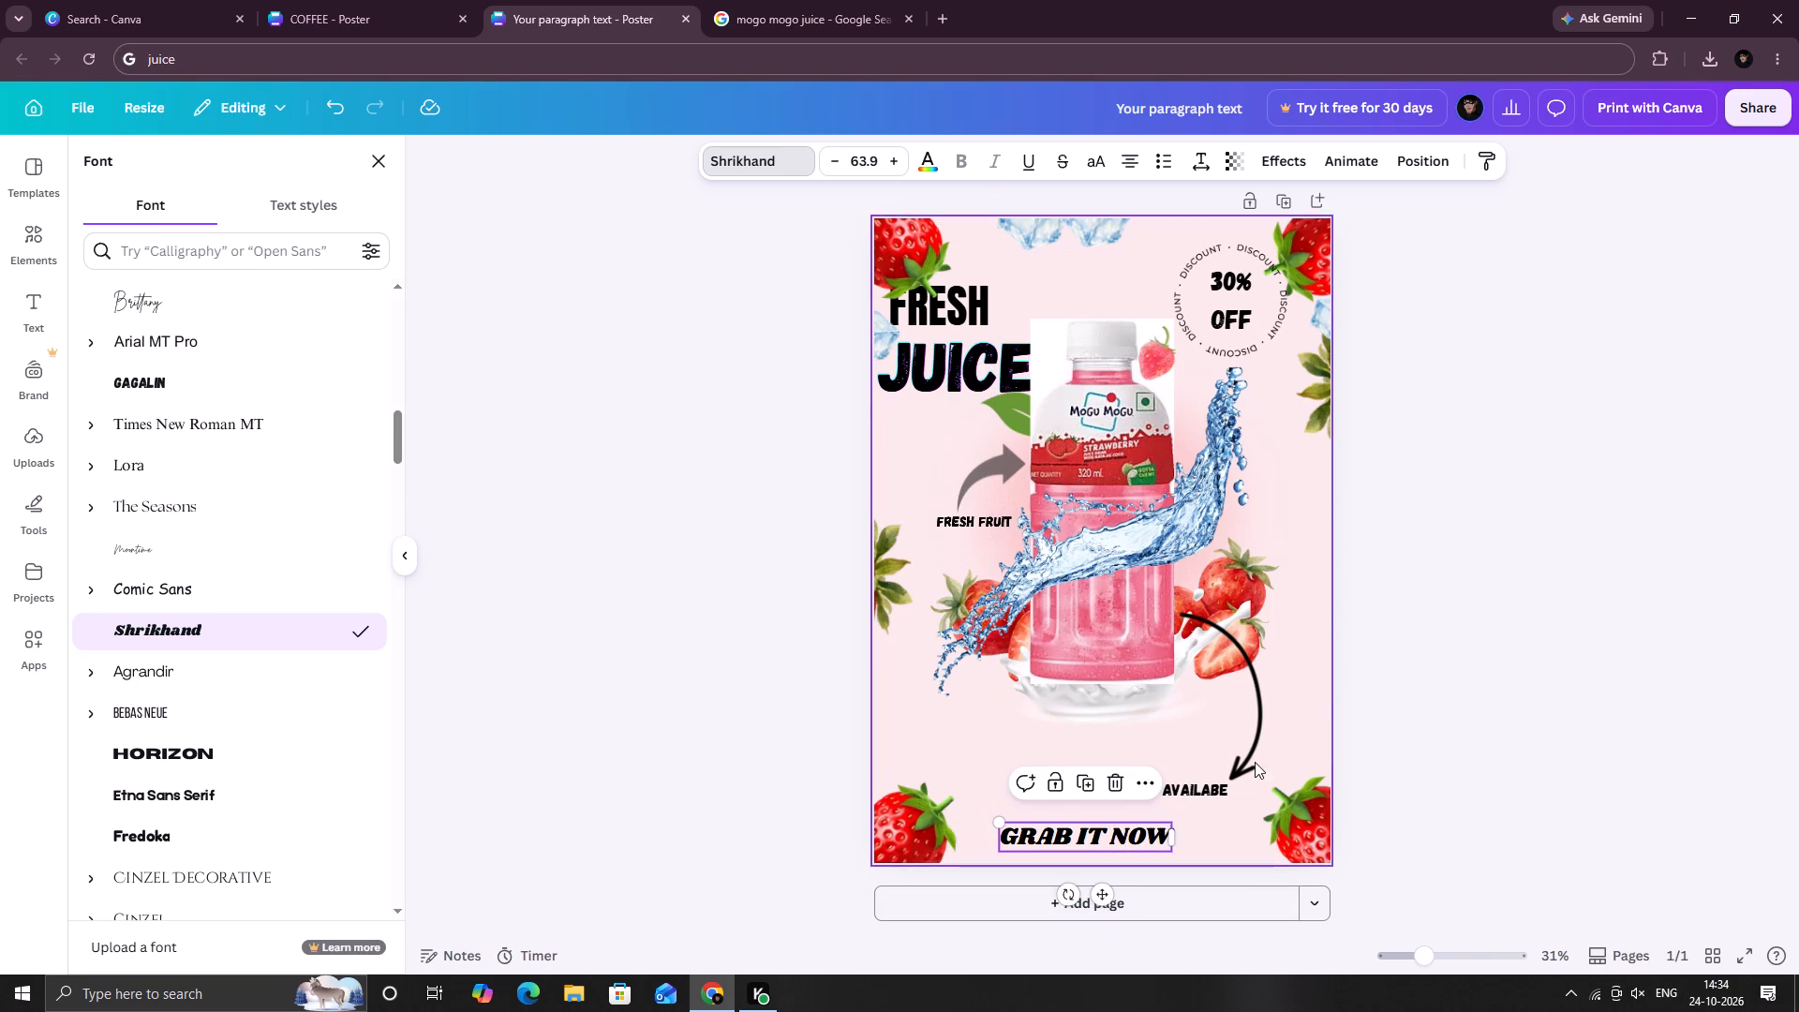
left_click(1316, 597)
left_click(1476, 544)
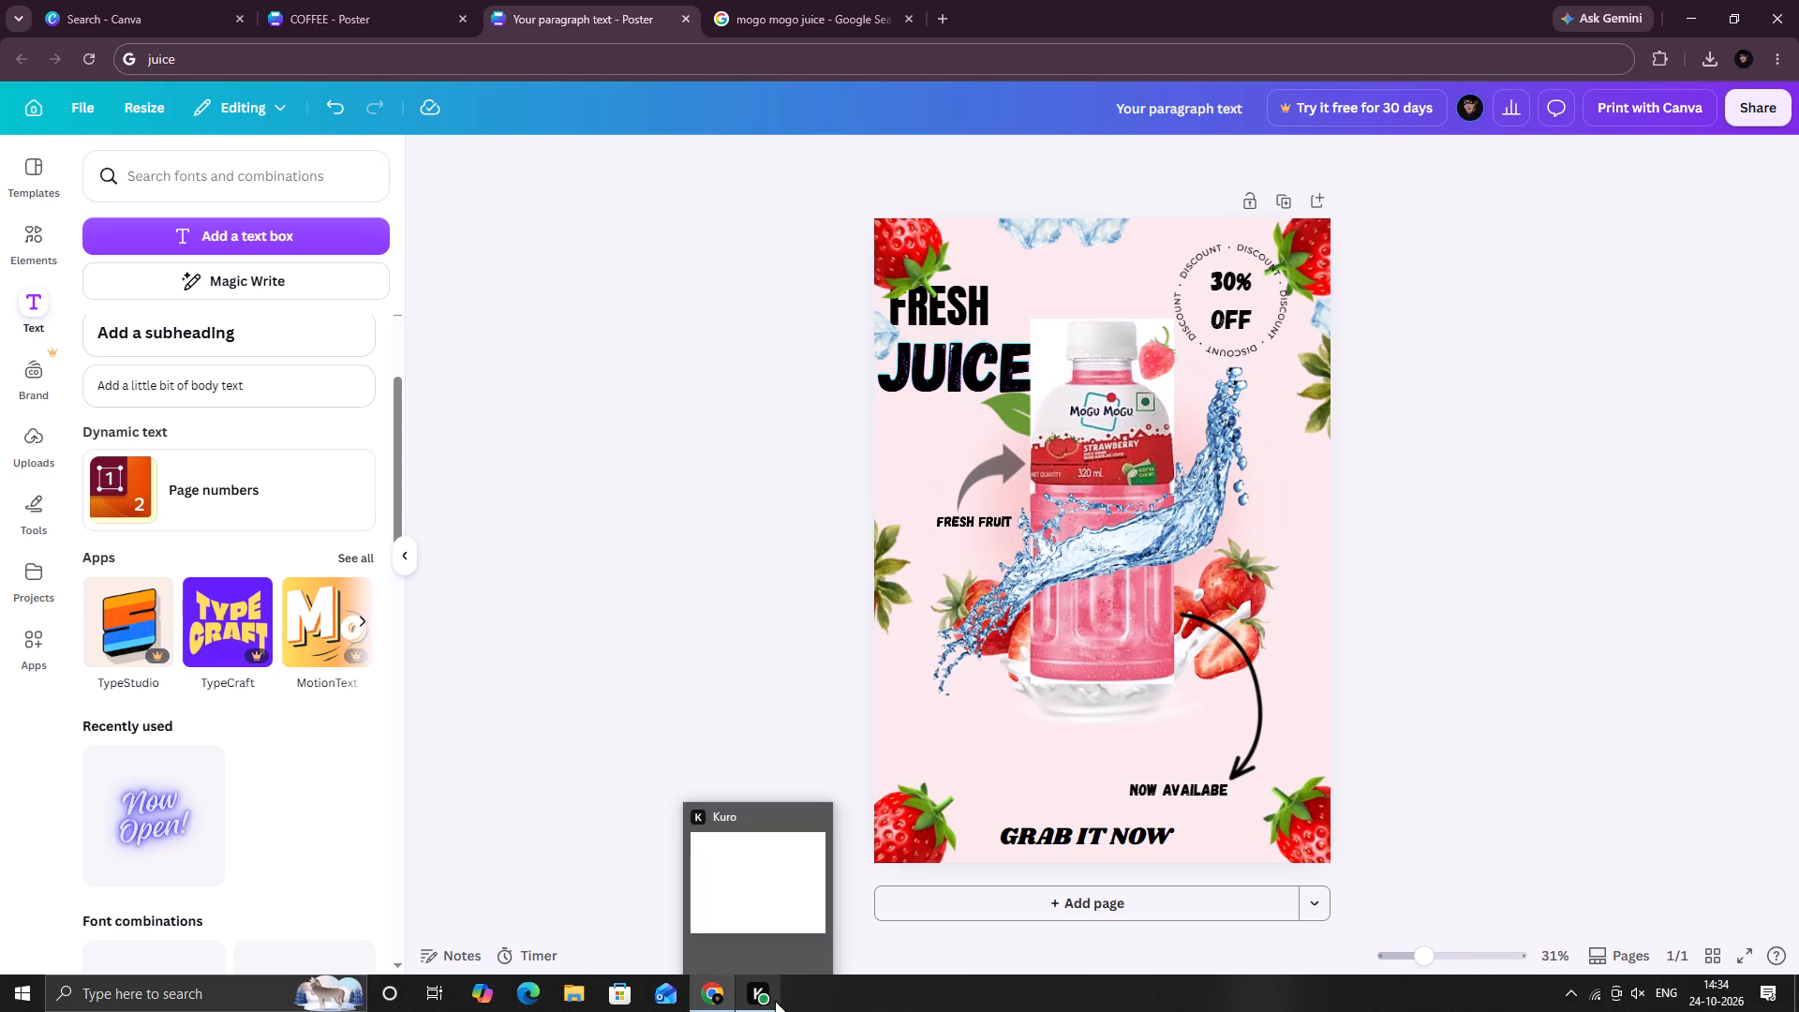
Return to the graphics elements search to look for another poster element.
left_click(759, 805)
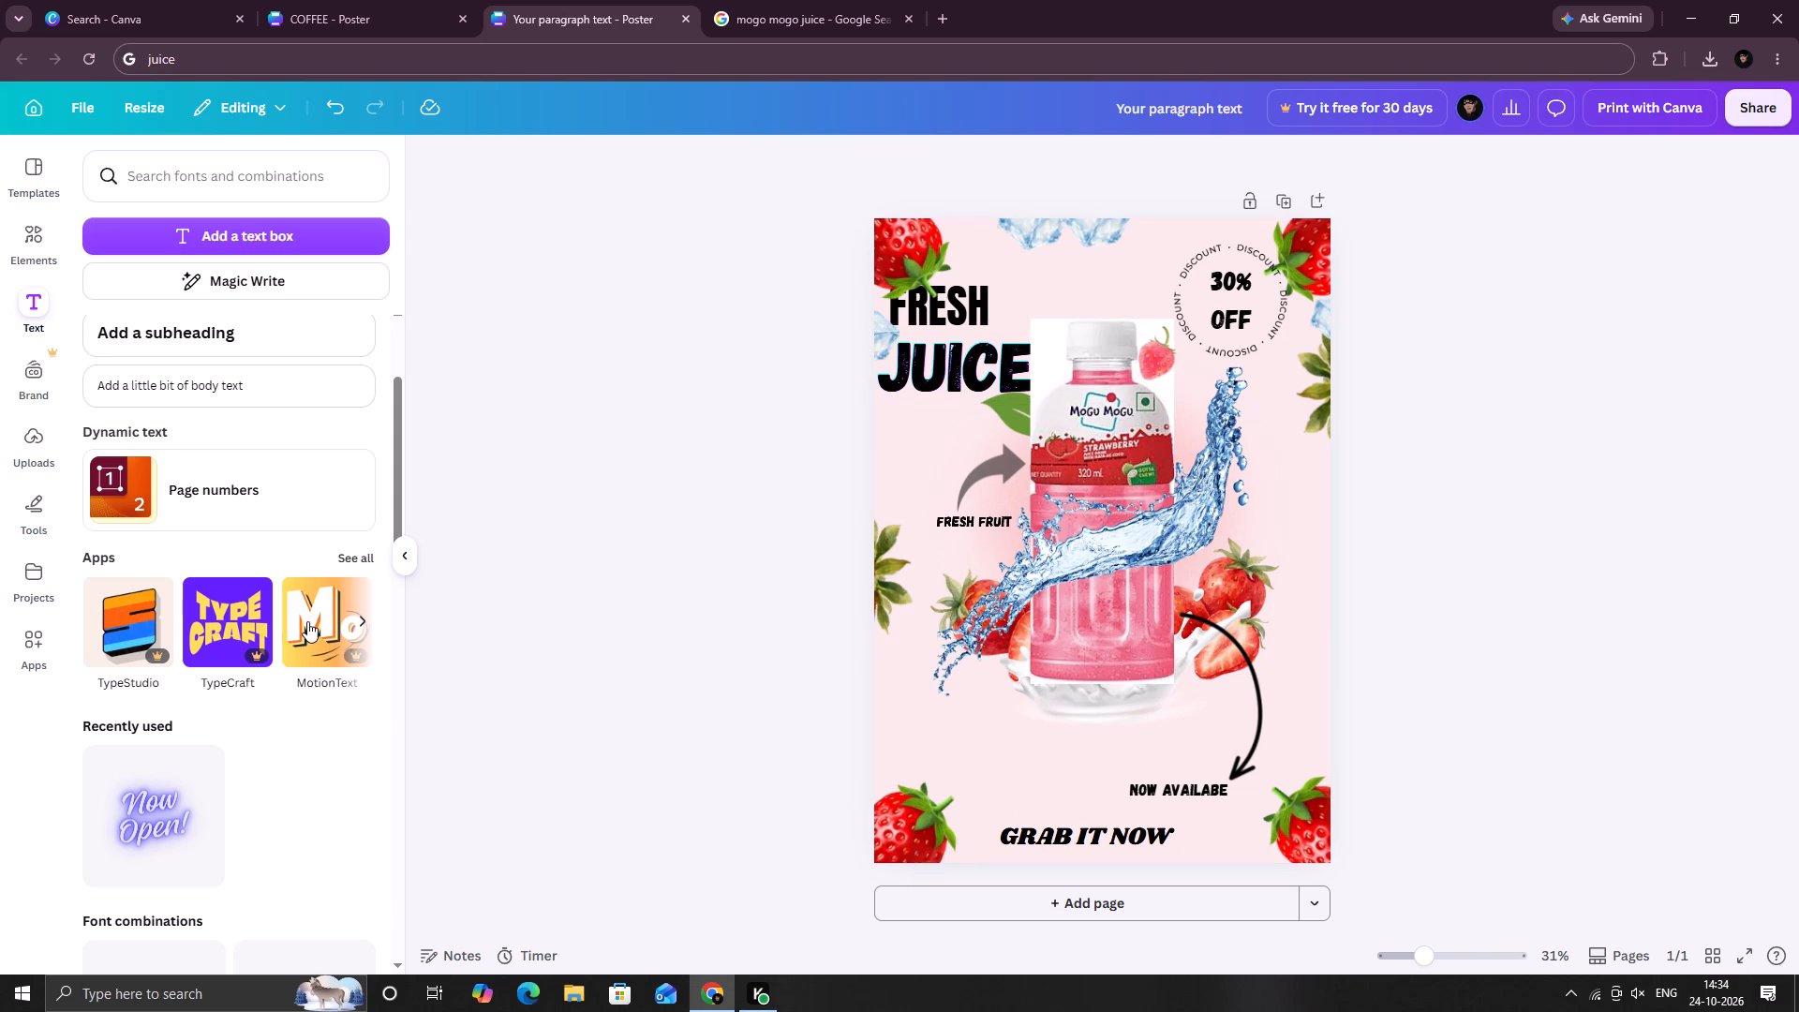
left_click(28, 246)
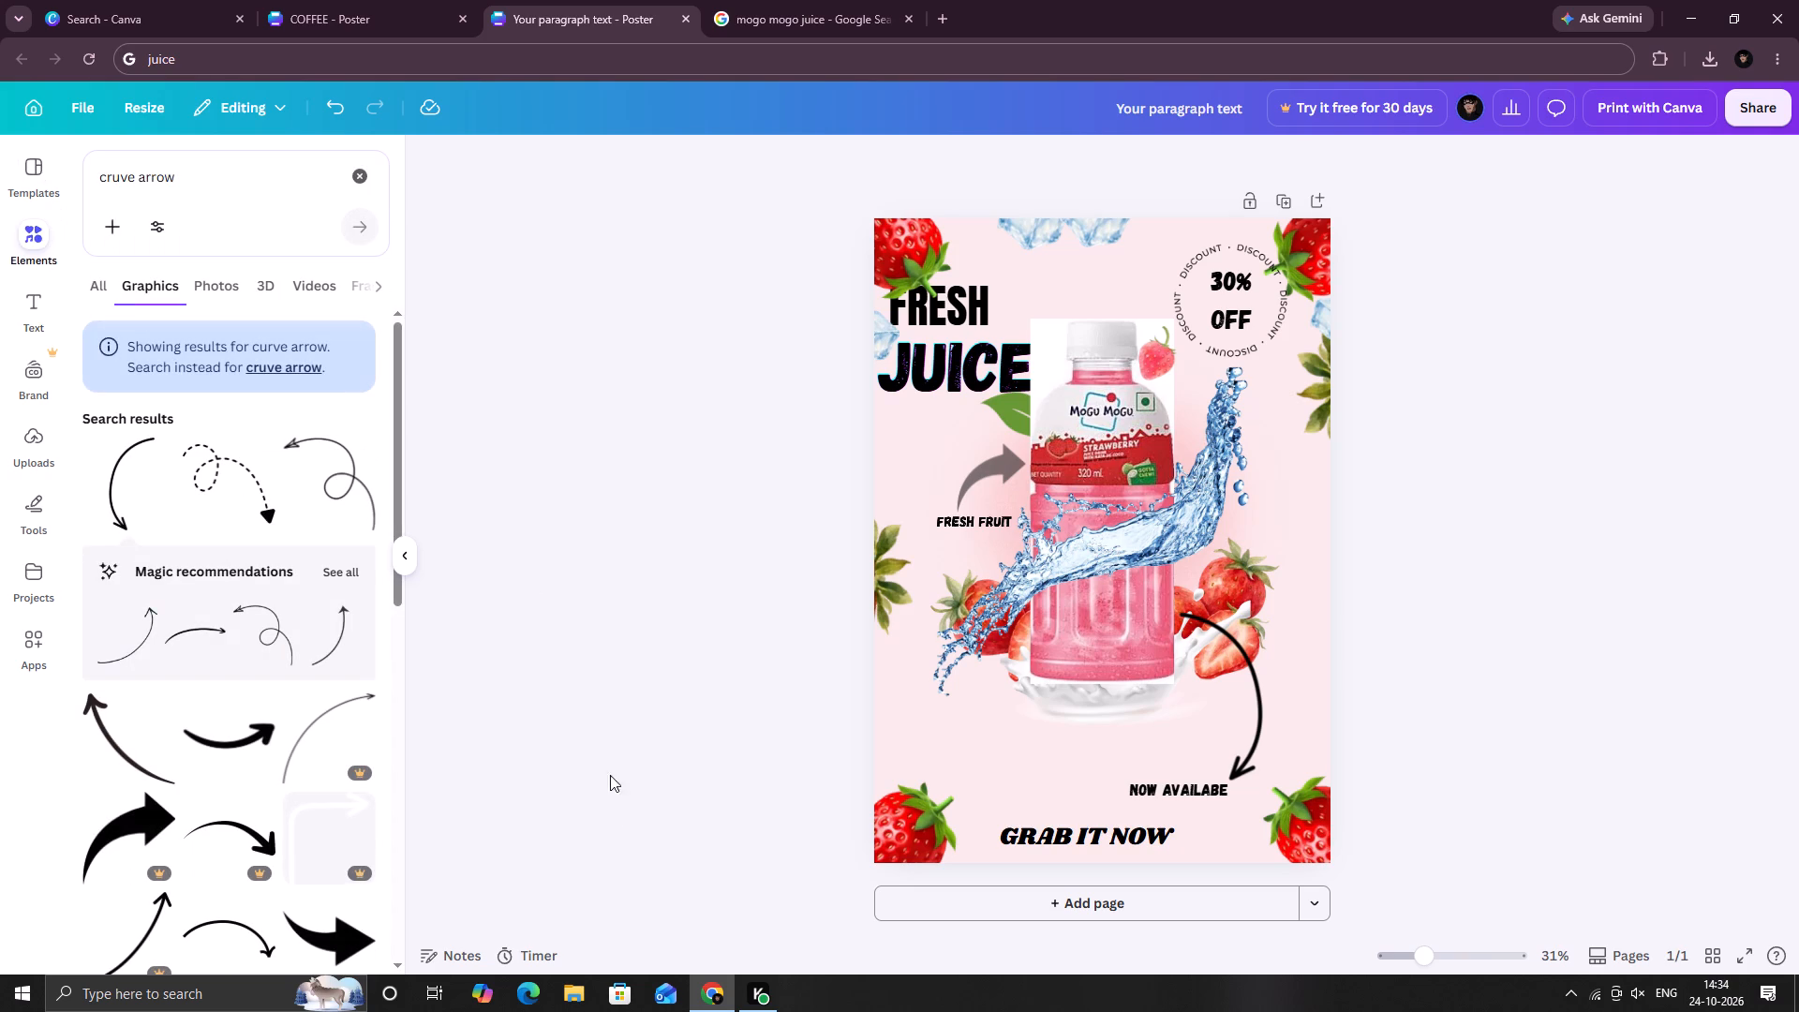